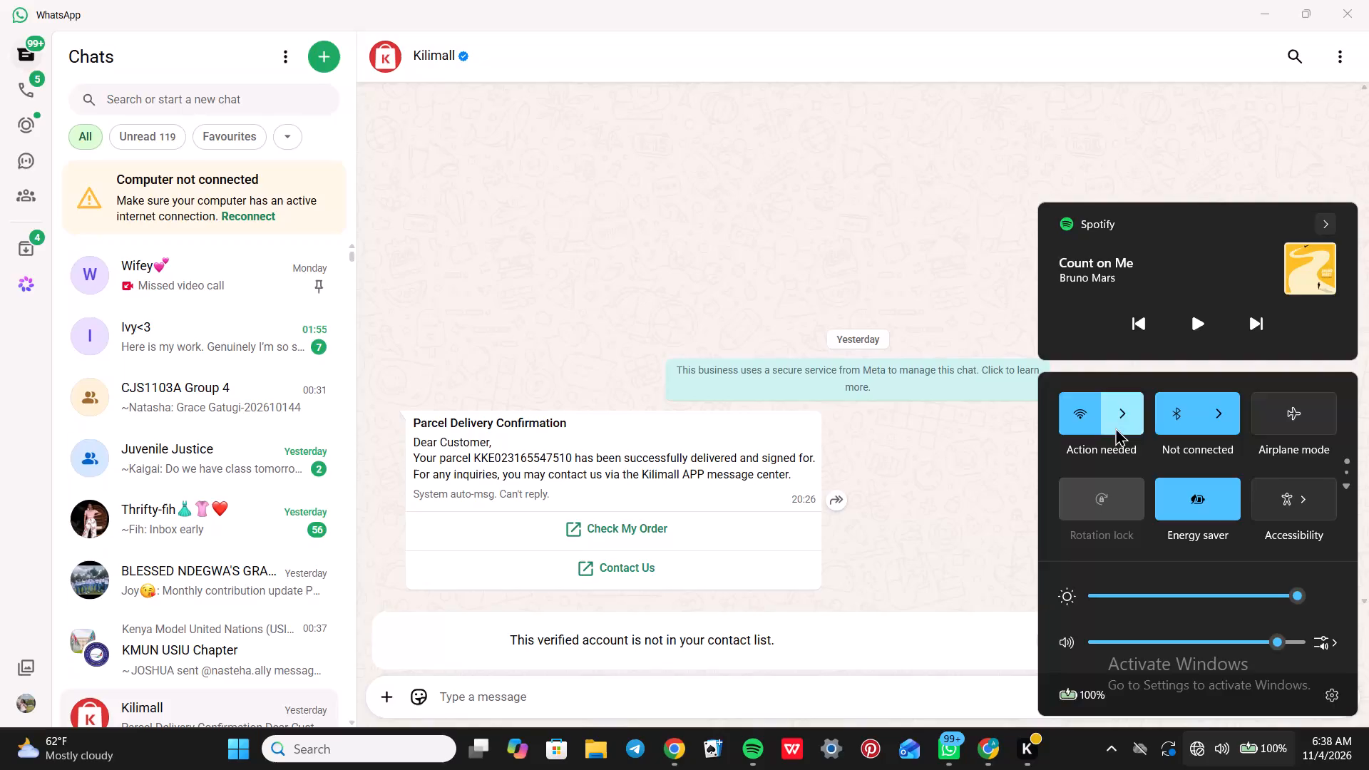
Connect the computer to the STUDIO 1STFLR_2 Wi-Fi network, leaving automatic connection enabled.
left_click(1115, 427)
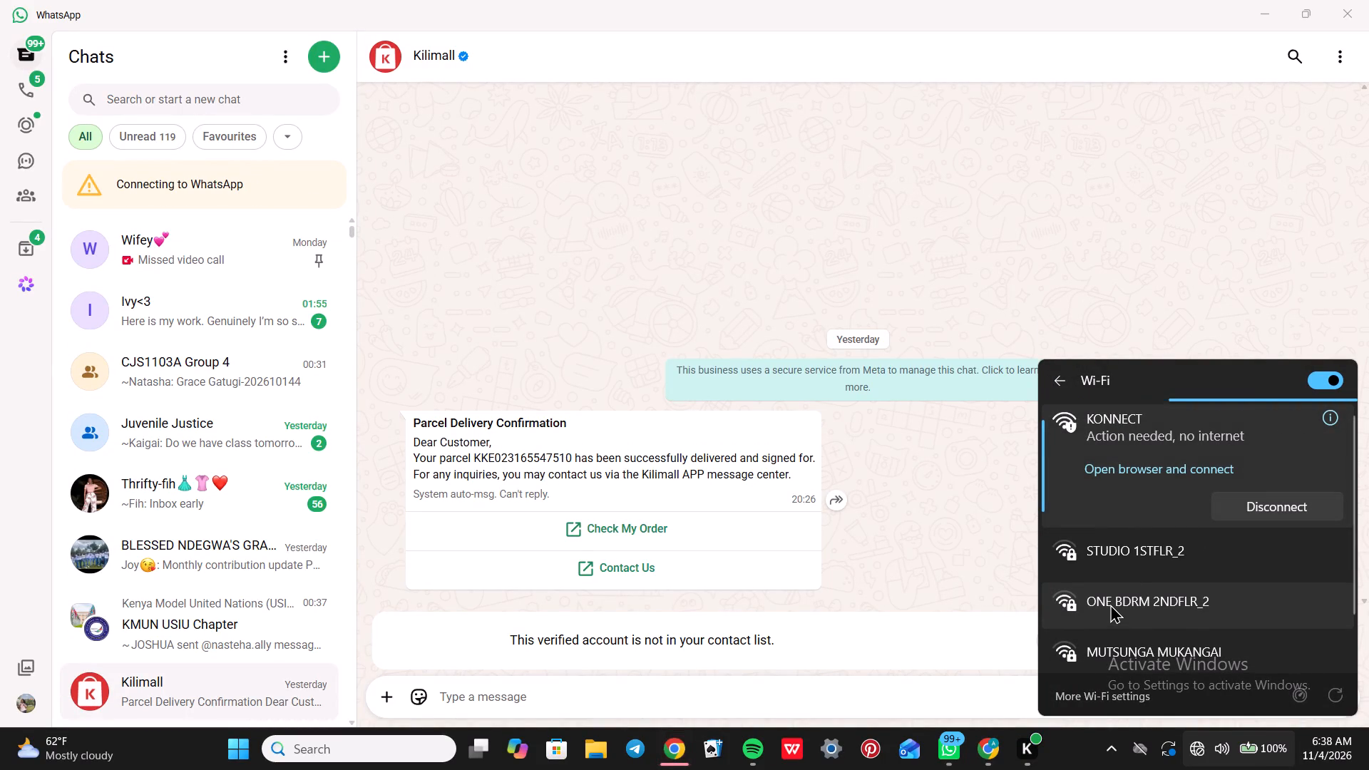
left_click(1148, 553)
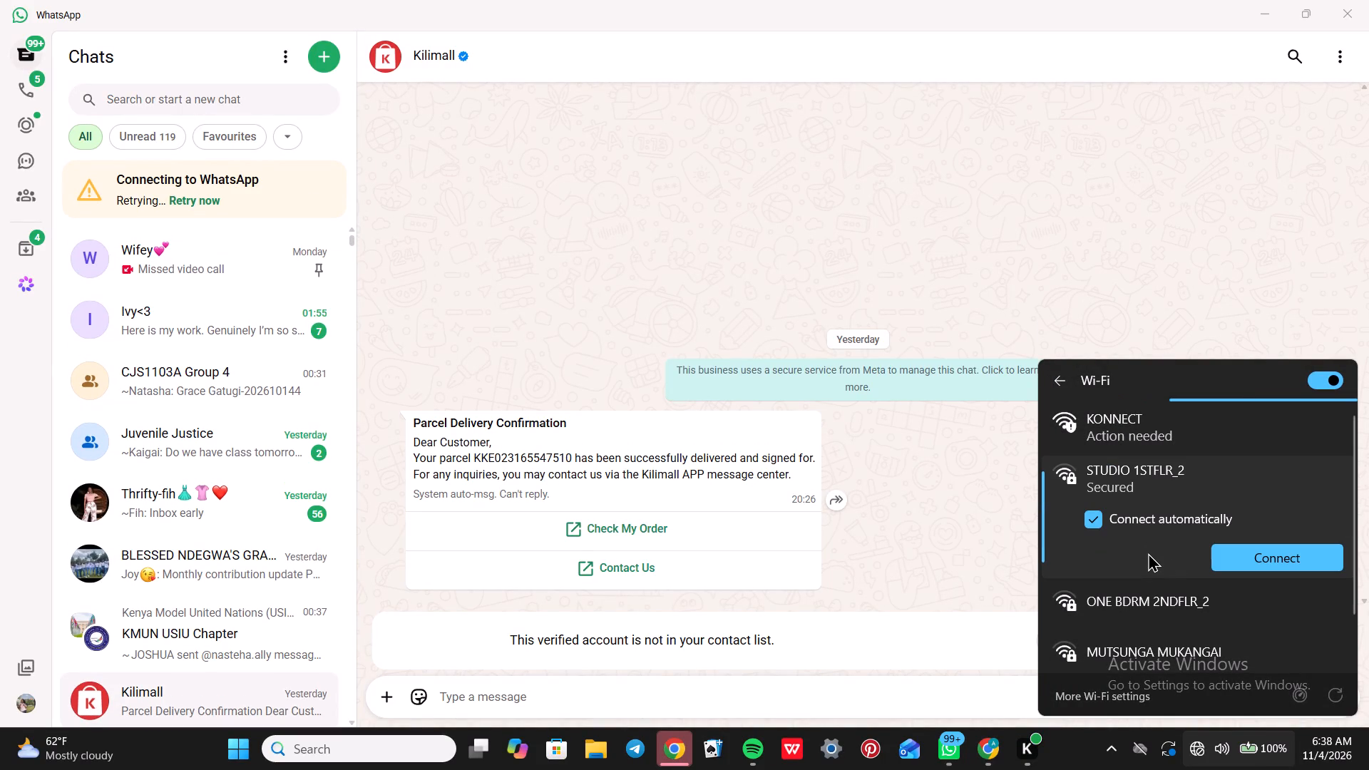
left_click(1234, 558)
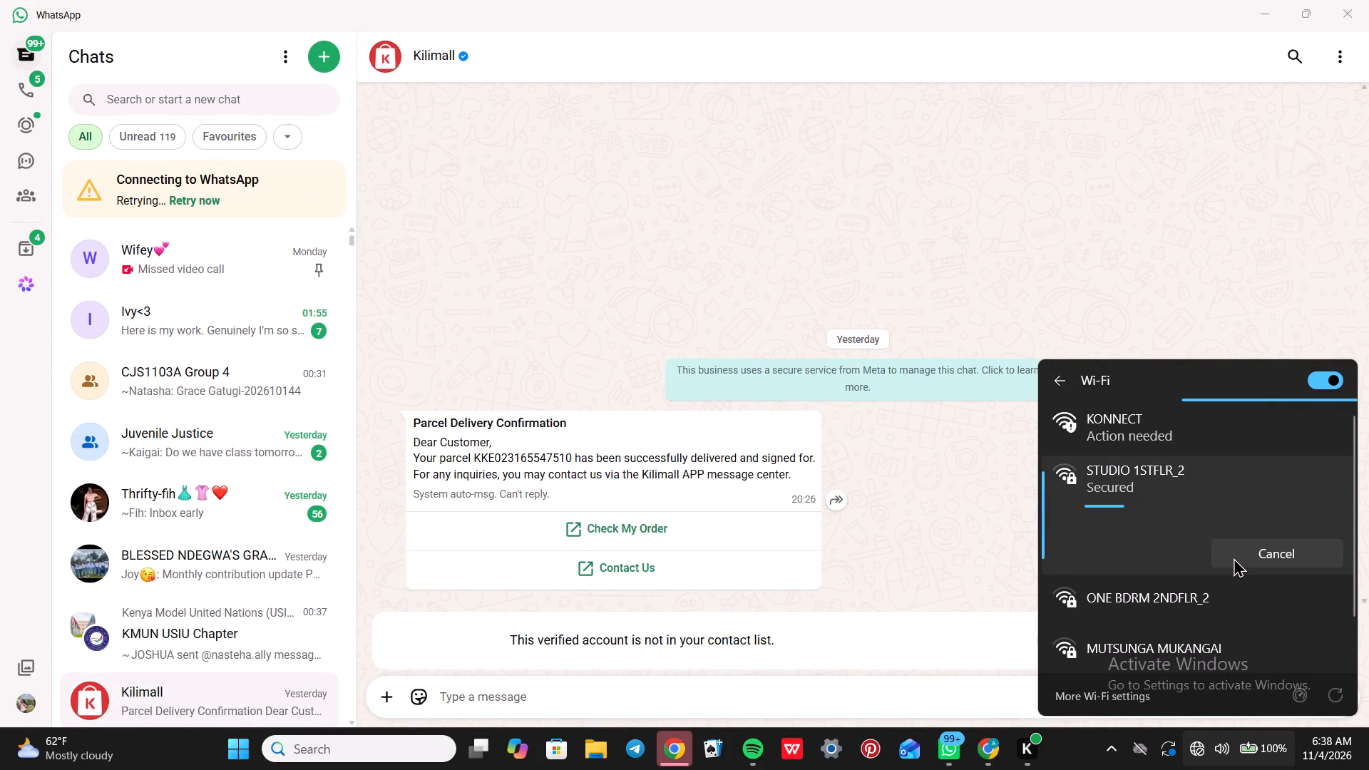
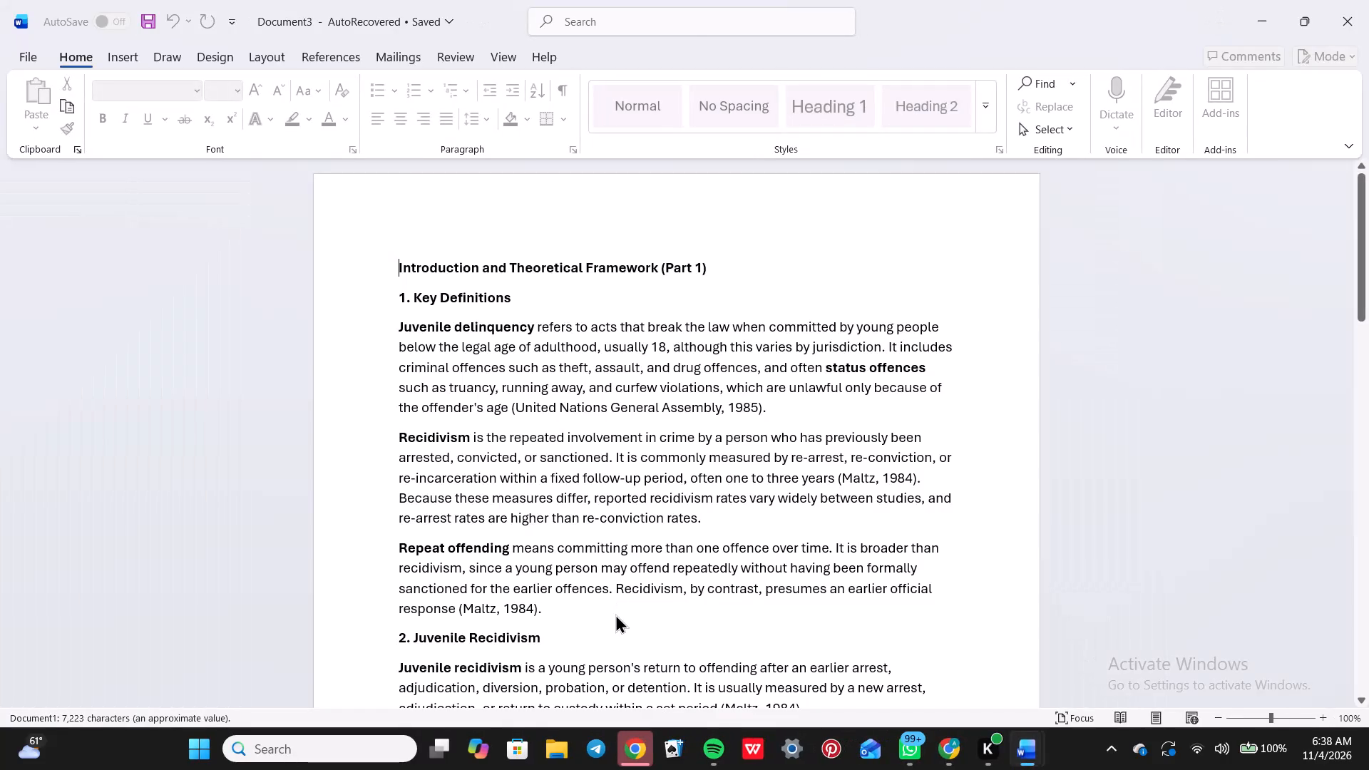
Look through the Part 4 document's introduction and the start of its section on major challenges affecting juvenile rehabilitation.
scroll(640, 518, "up", 1)
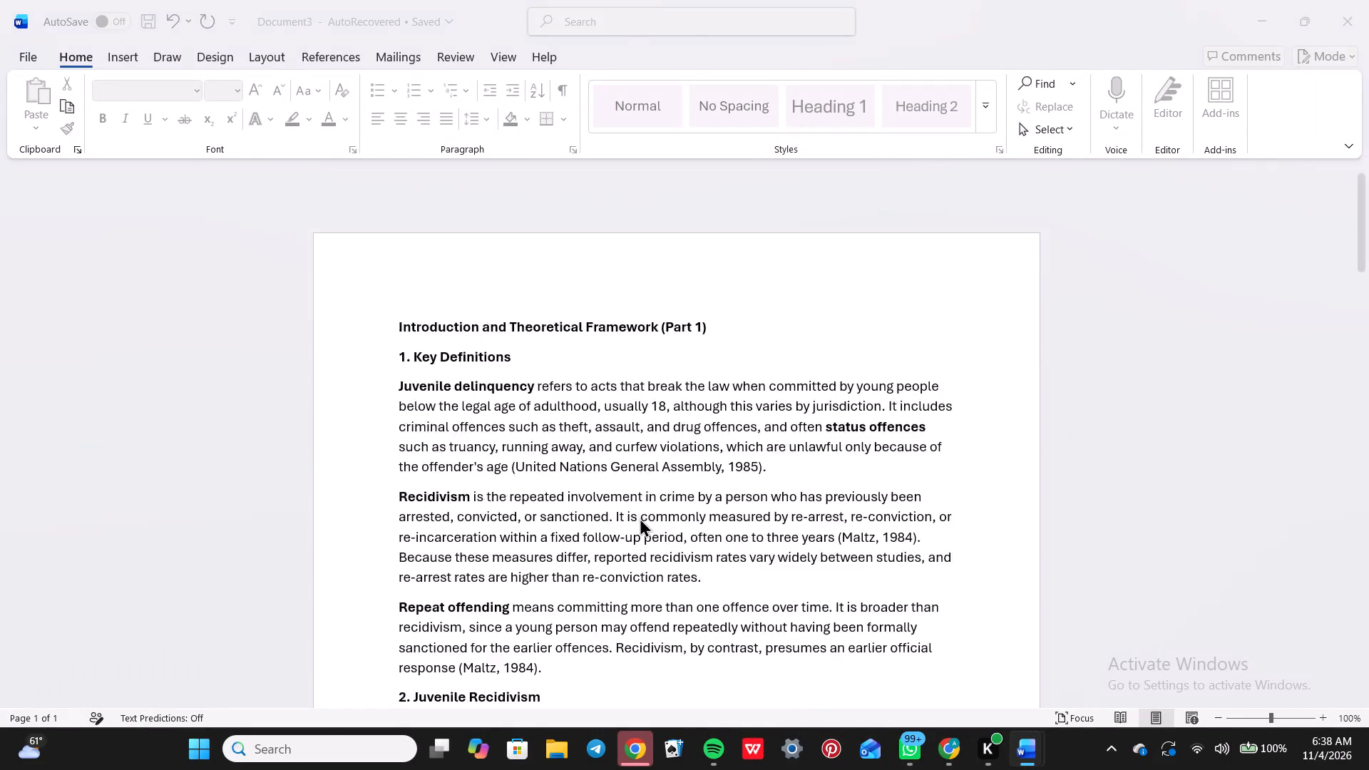
scroll(640, 518, "up", 2)
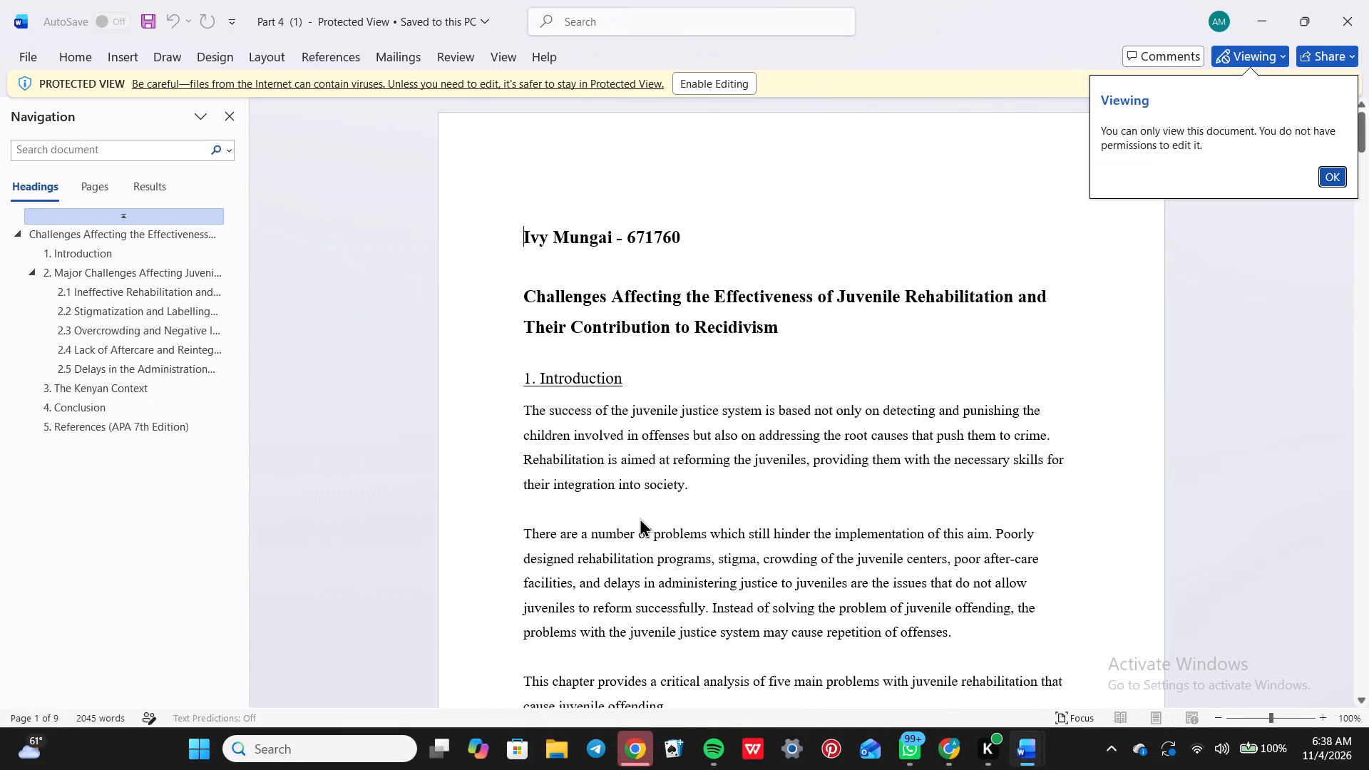
scroll(640, 518, "down", 1)
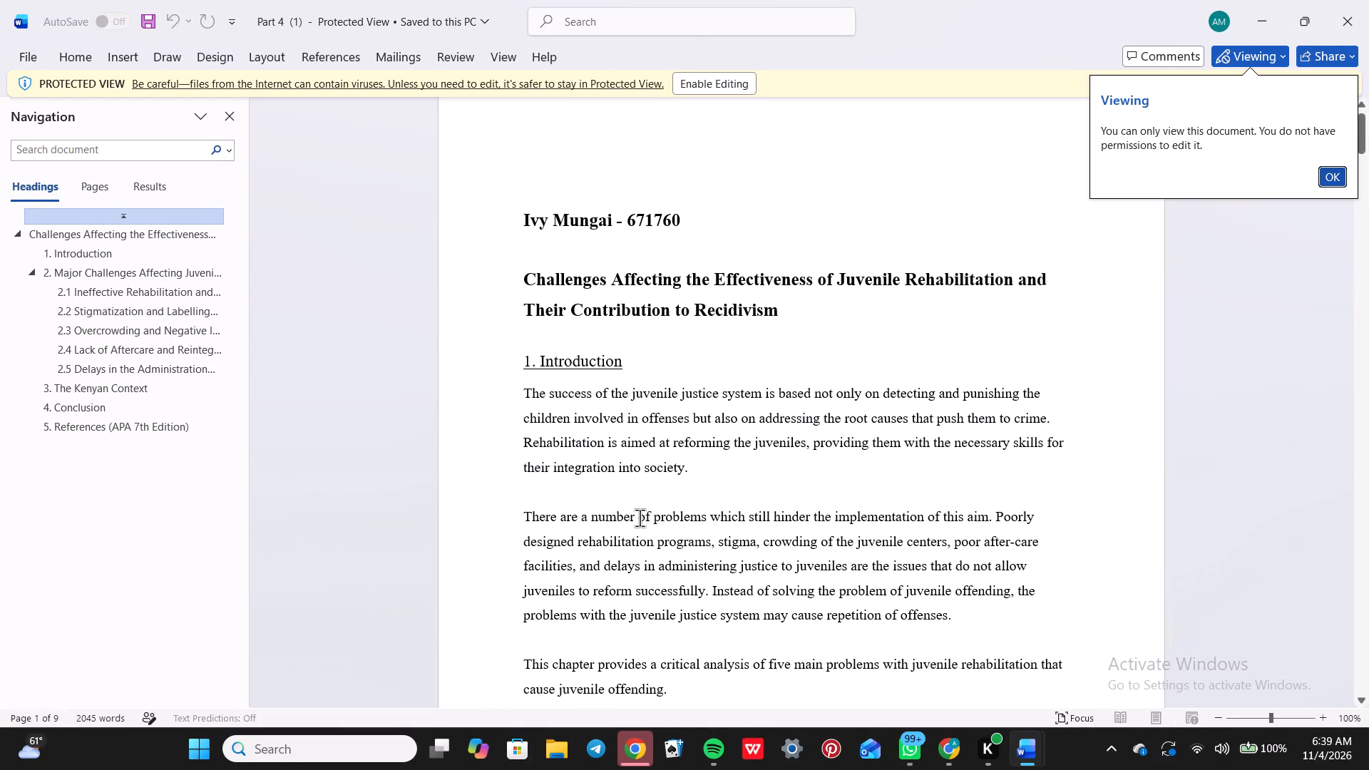
scroll(640, 518, "down", 2)
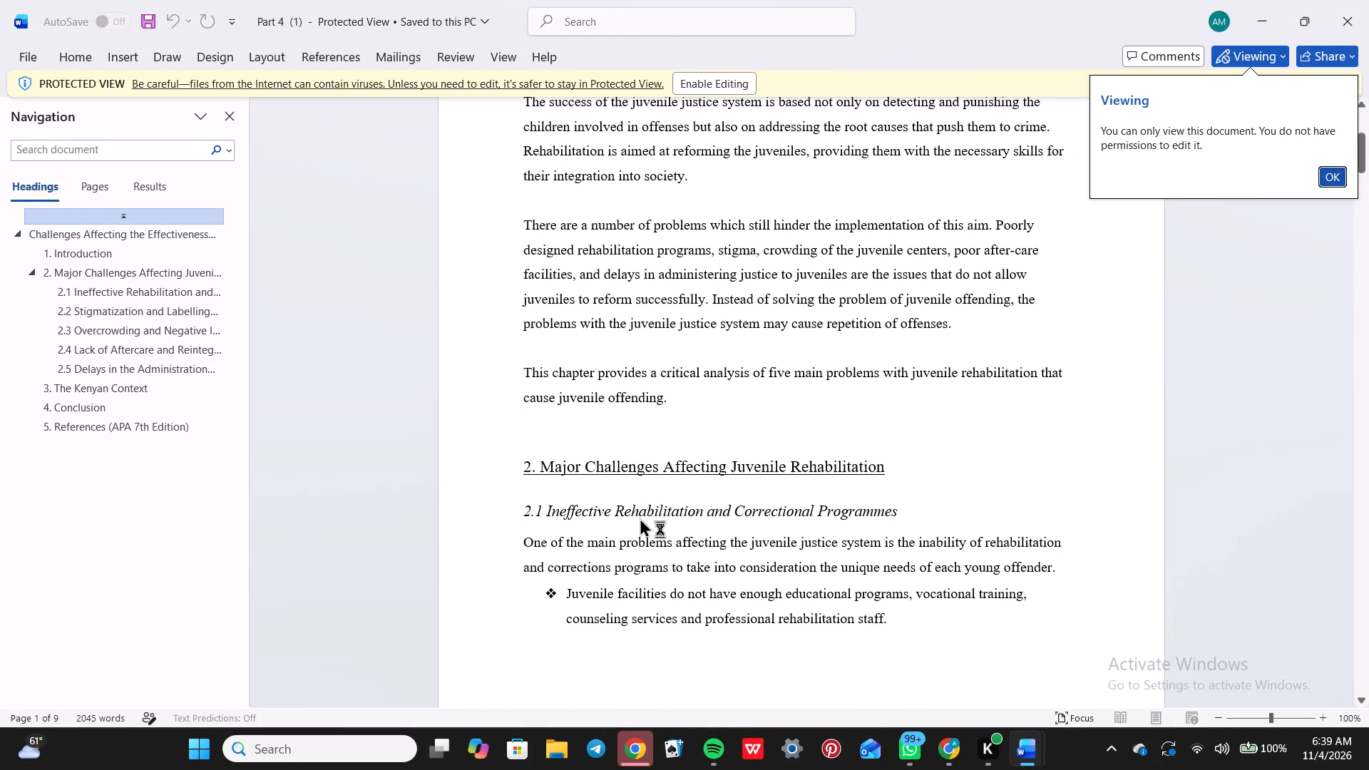
Skim the whole juvenile rehabilitation chapter from the introduction to the references and back up to the title.
scroll(640, 518, "down", 2)
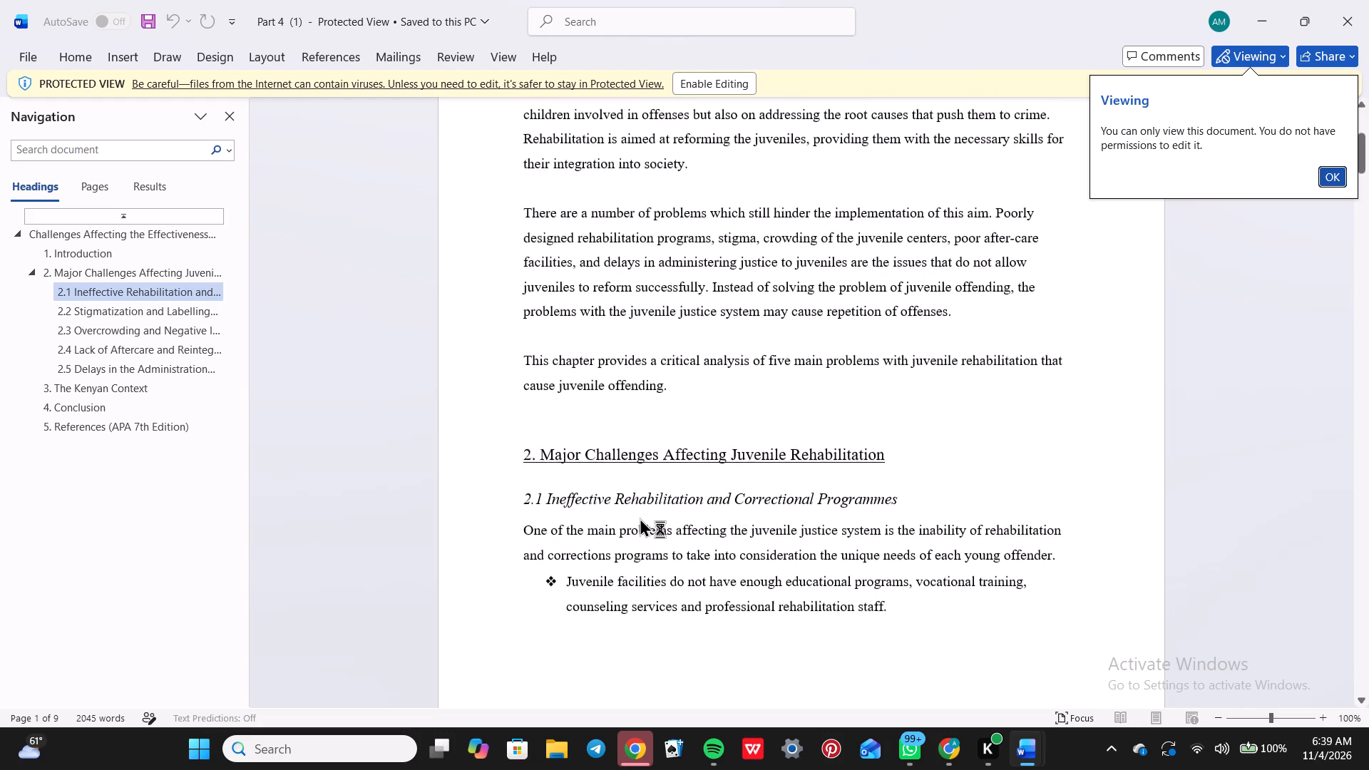
scroll(640, 518, "down", 3)
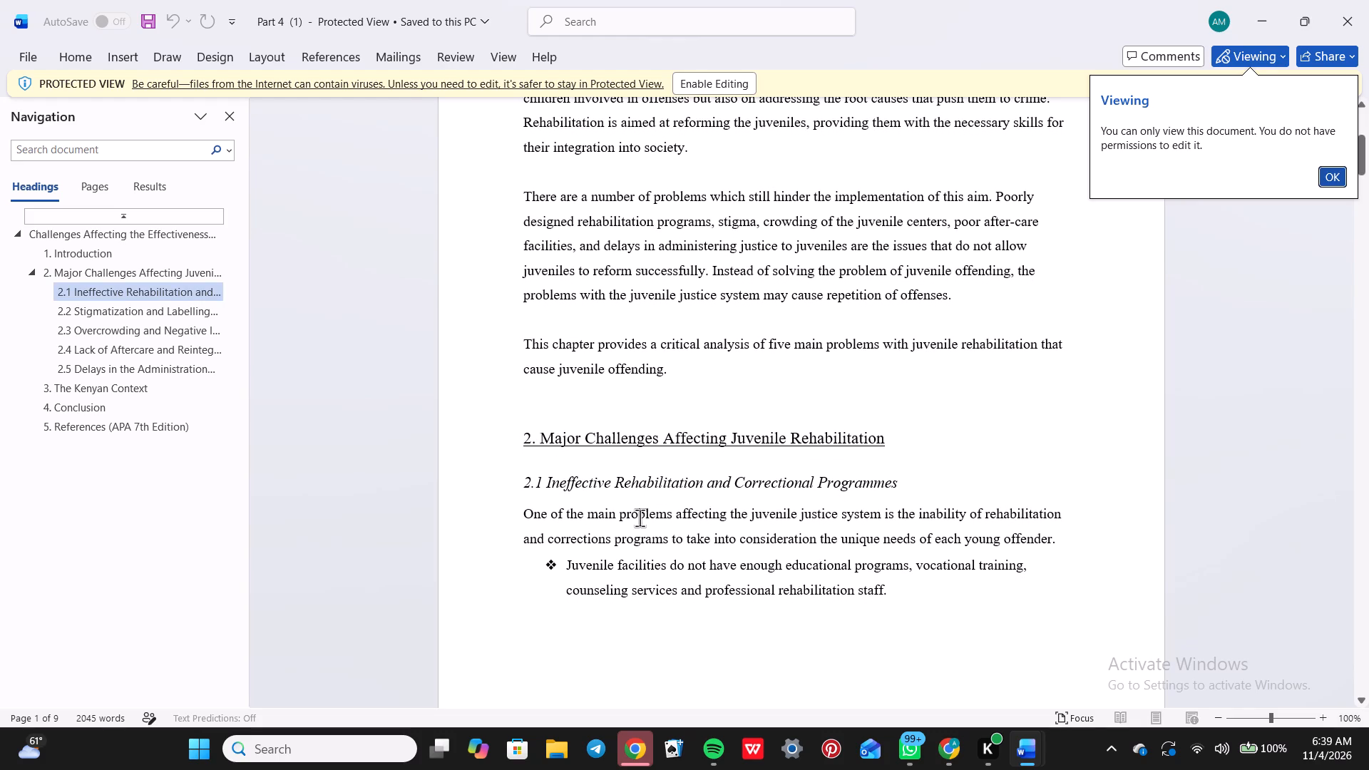
scroll(640, 518, "down", 3)
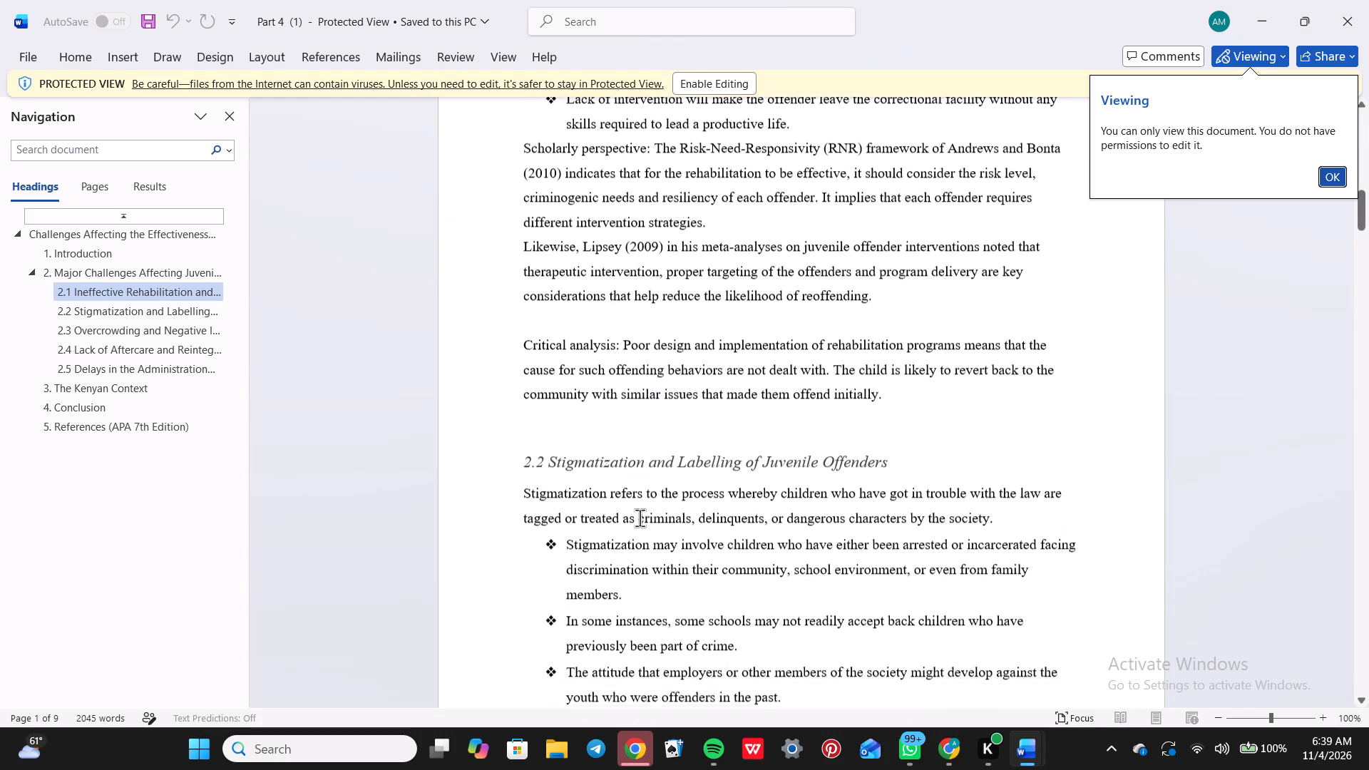
scroll(640, 518, "down", 10)
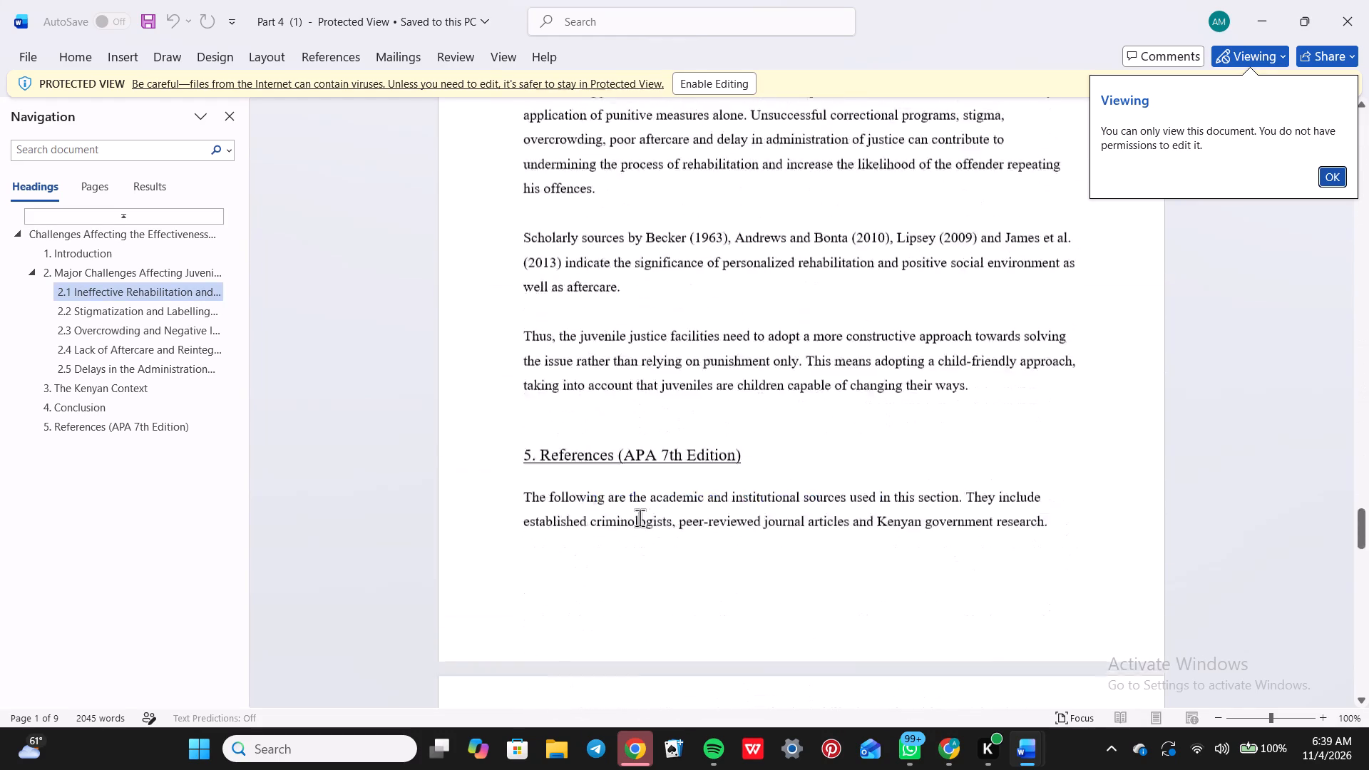
scroll(640, 518, "down", 6)
scroll(640, 518, "up", 7)
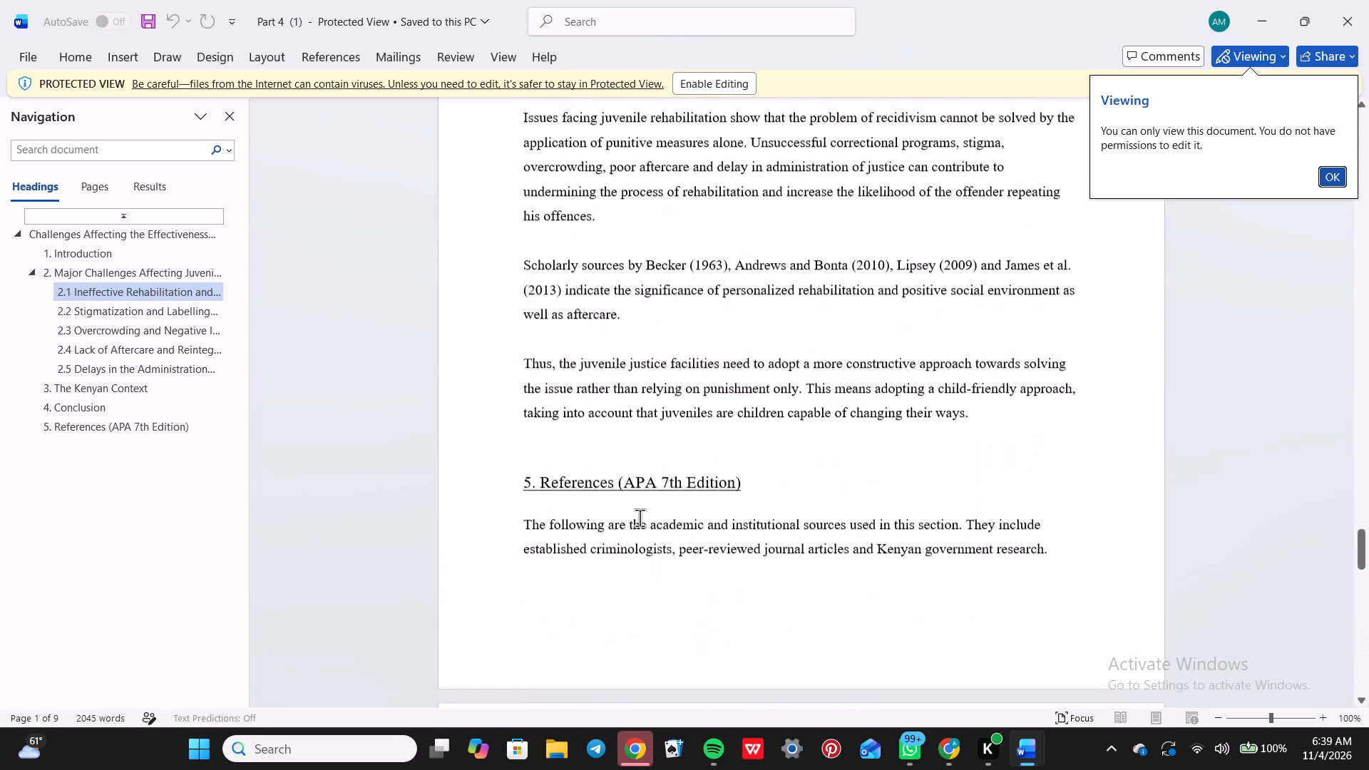
scroll(640, 518, "up", 2)
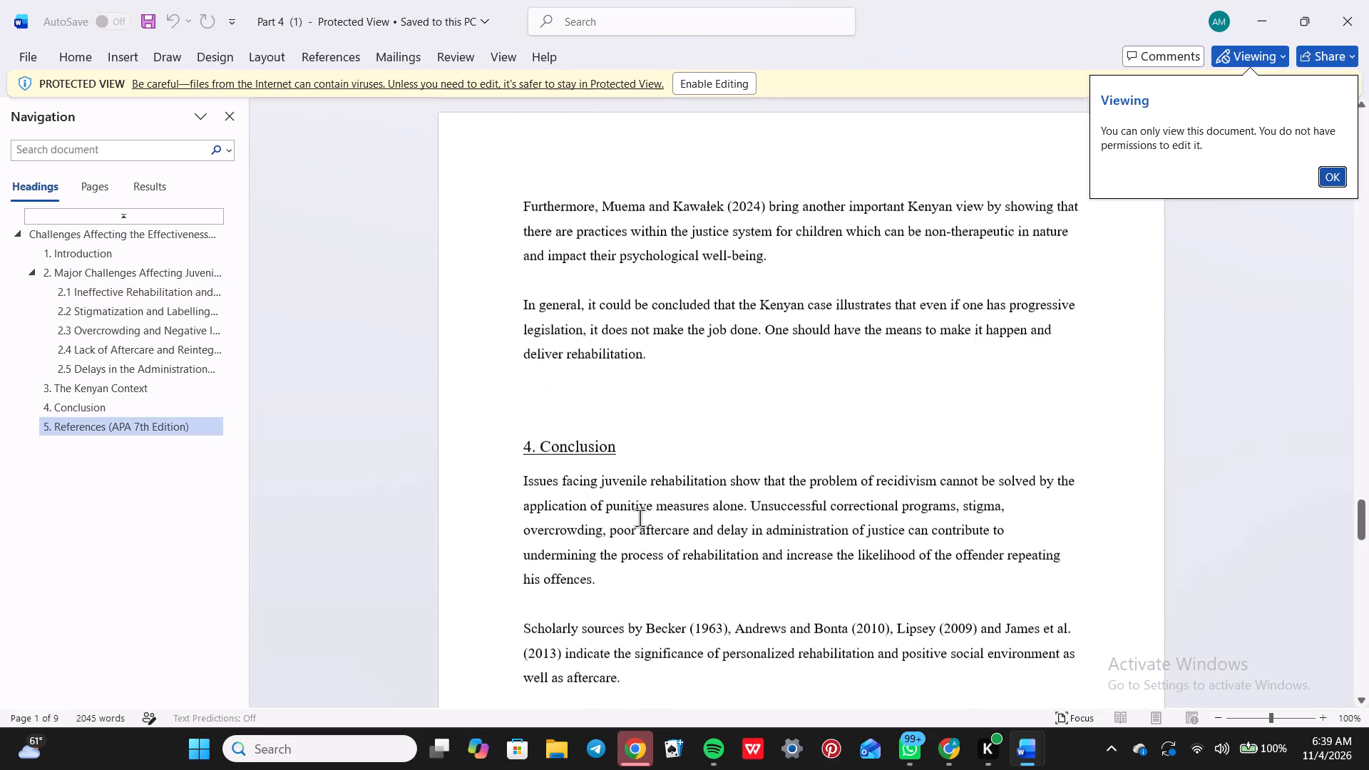
scroll(640, 518, "up", 4)
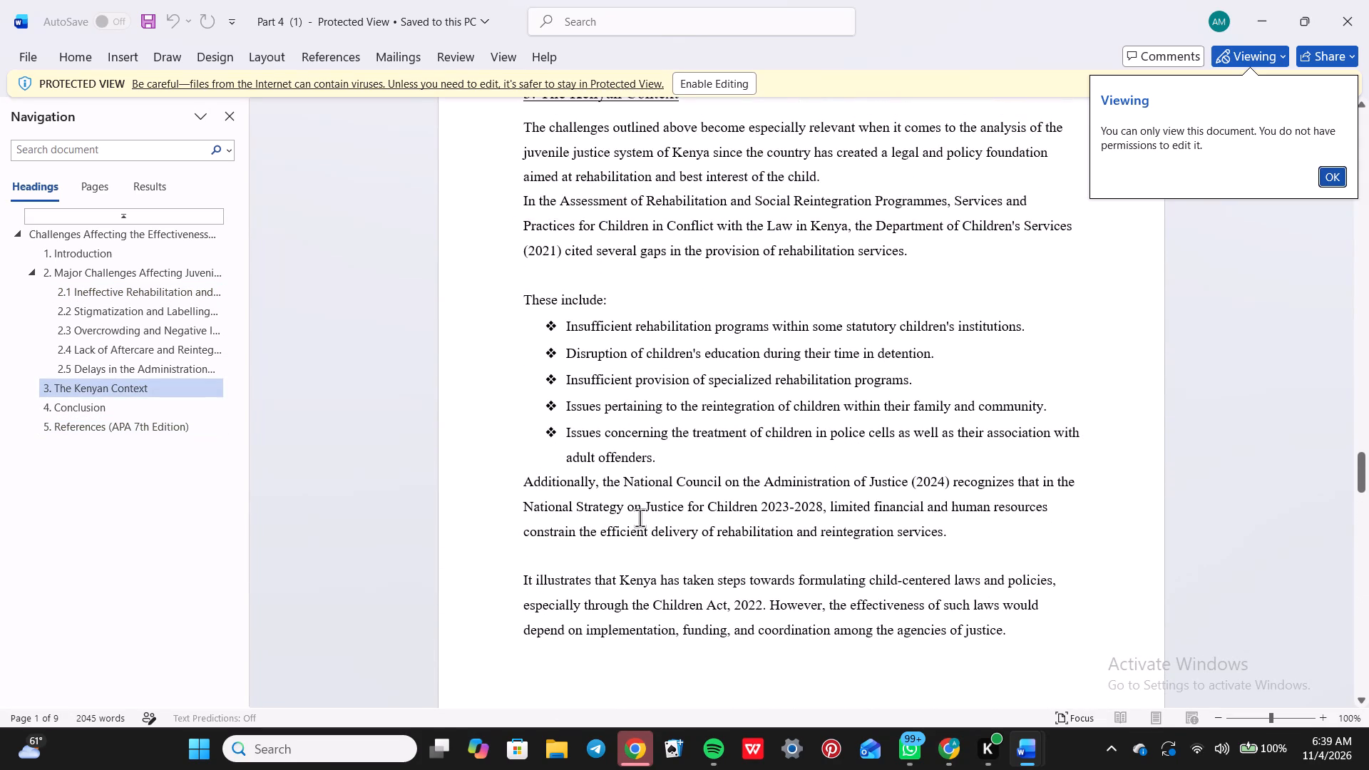
scroll(640, 518, "up", 3)
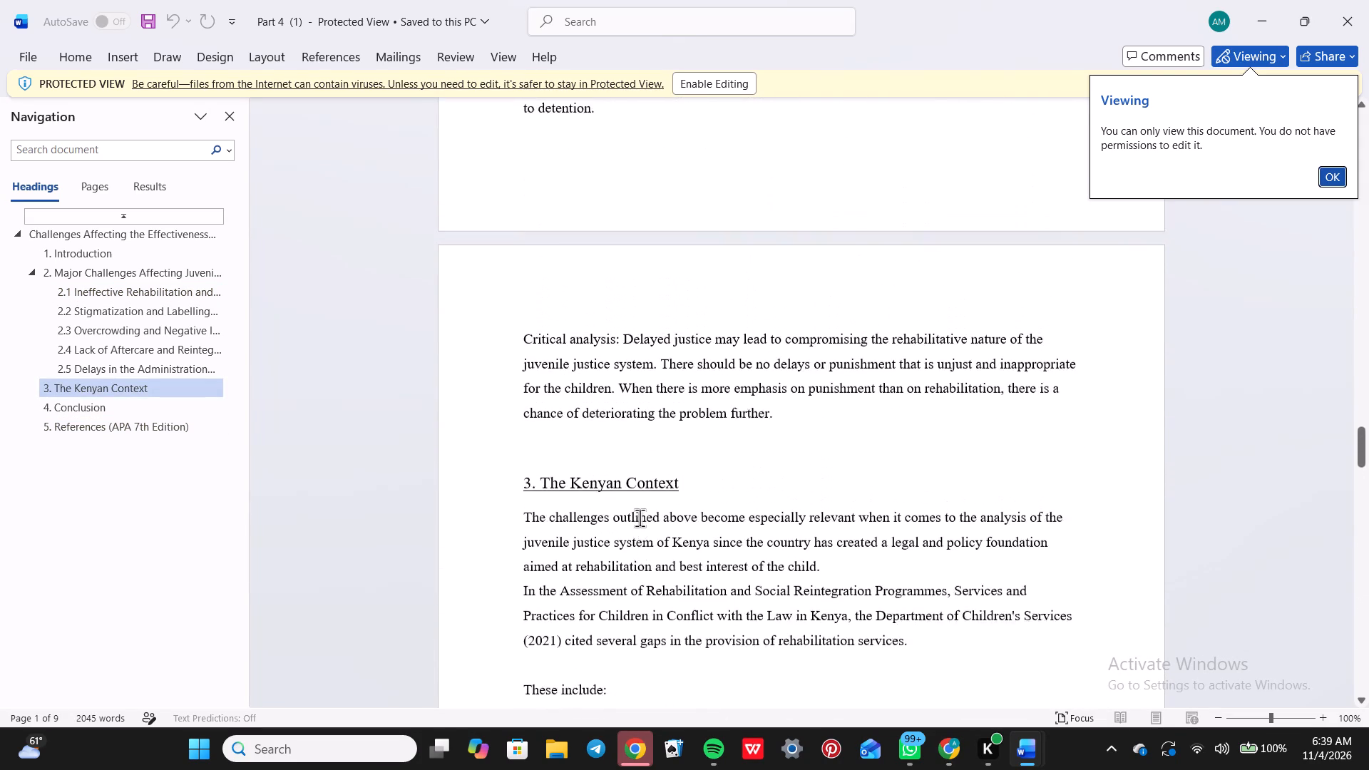
scroll(640, 518, "up", 4)
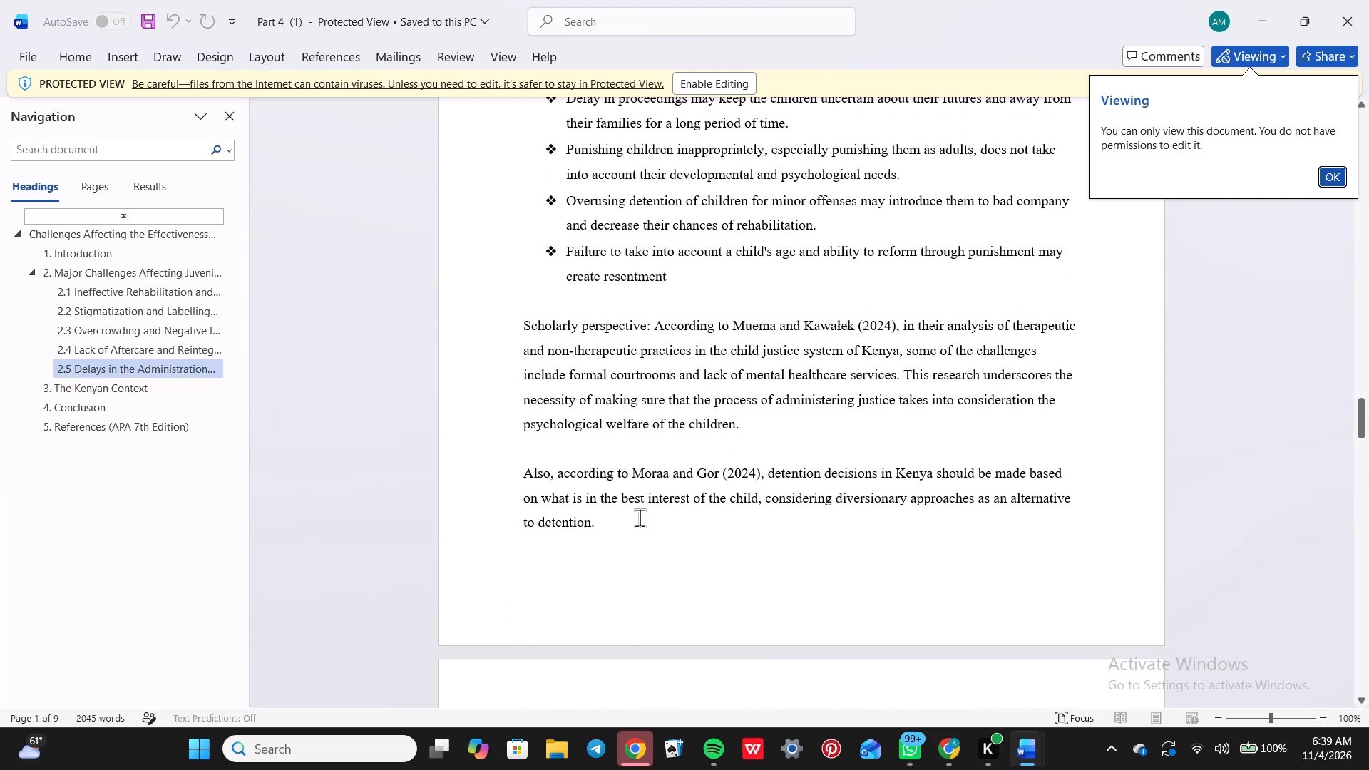
scroll(640, 518, "up", 1)
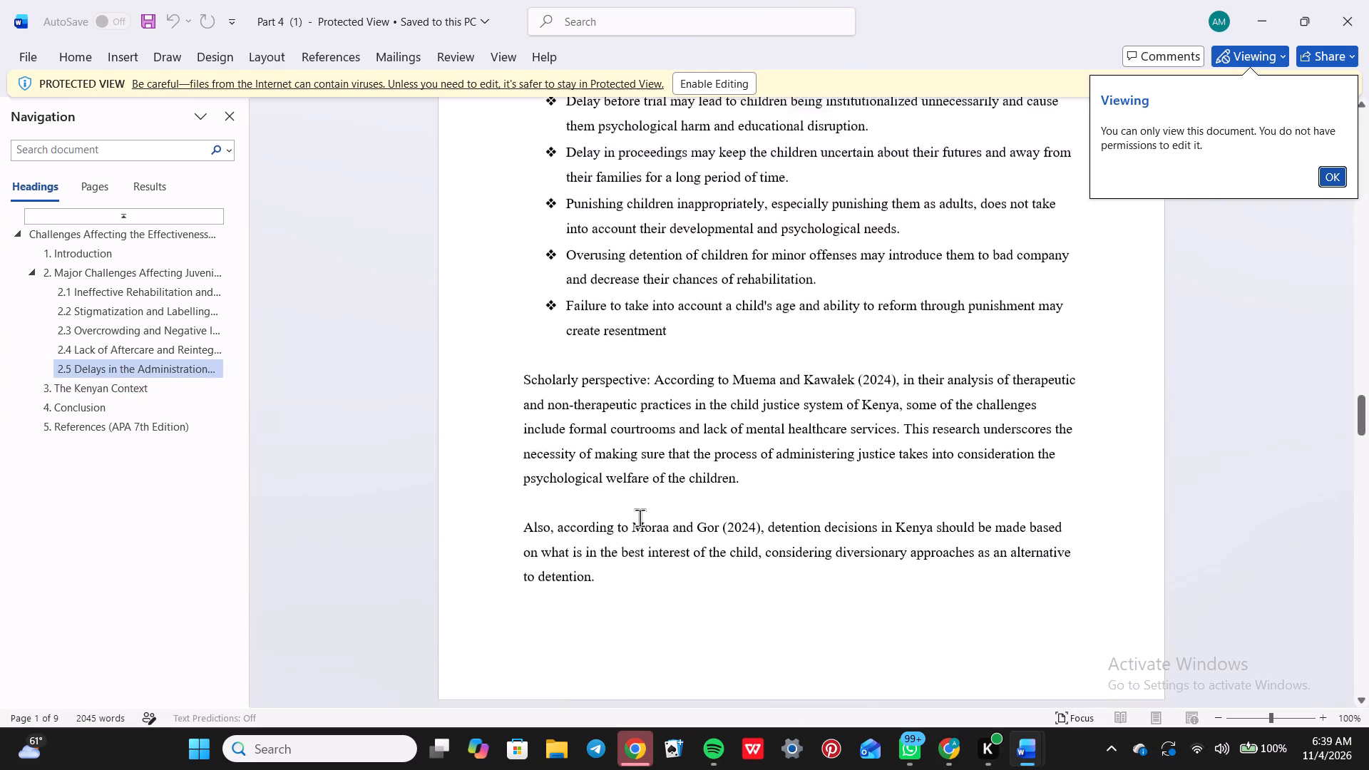
scroll(640, 518, "up", 3)
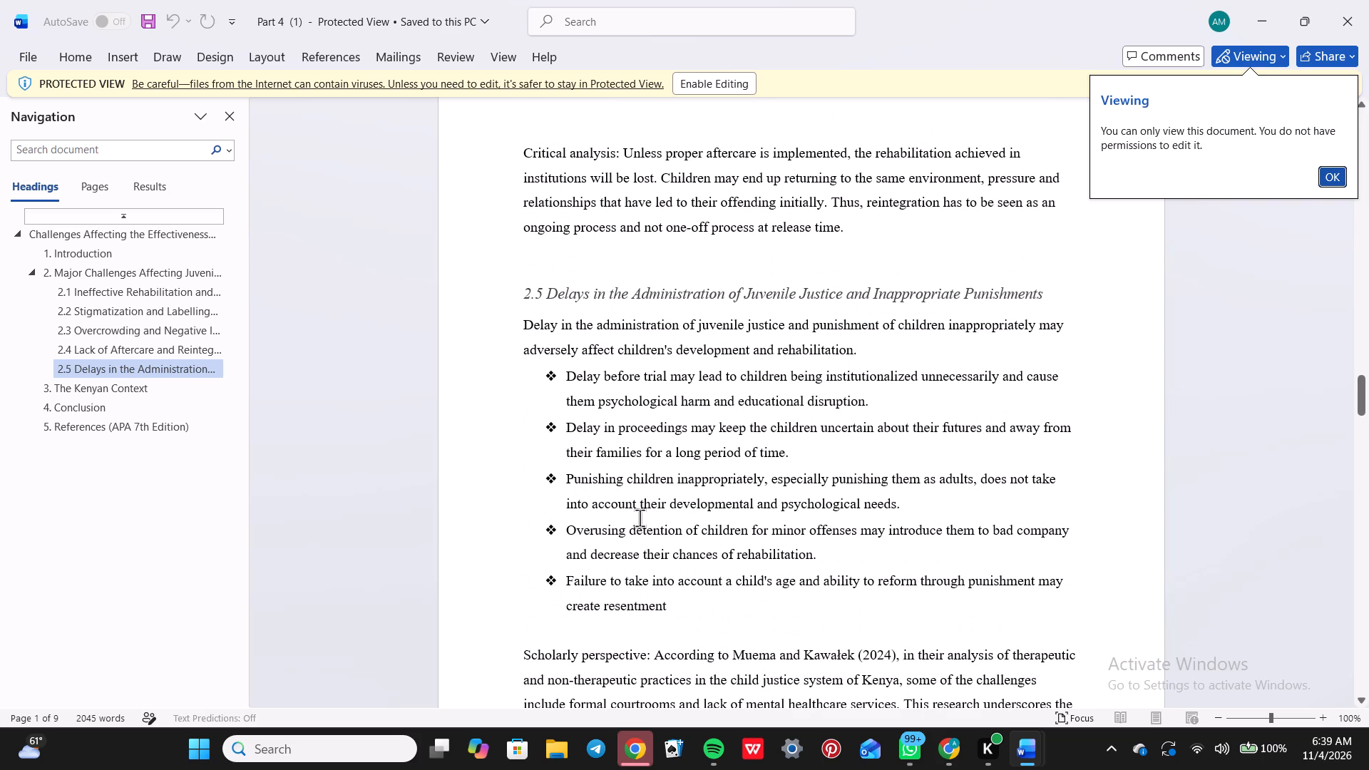
scroll(640, 518, "up", 10)
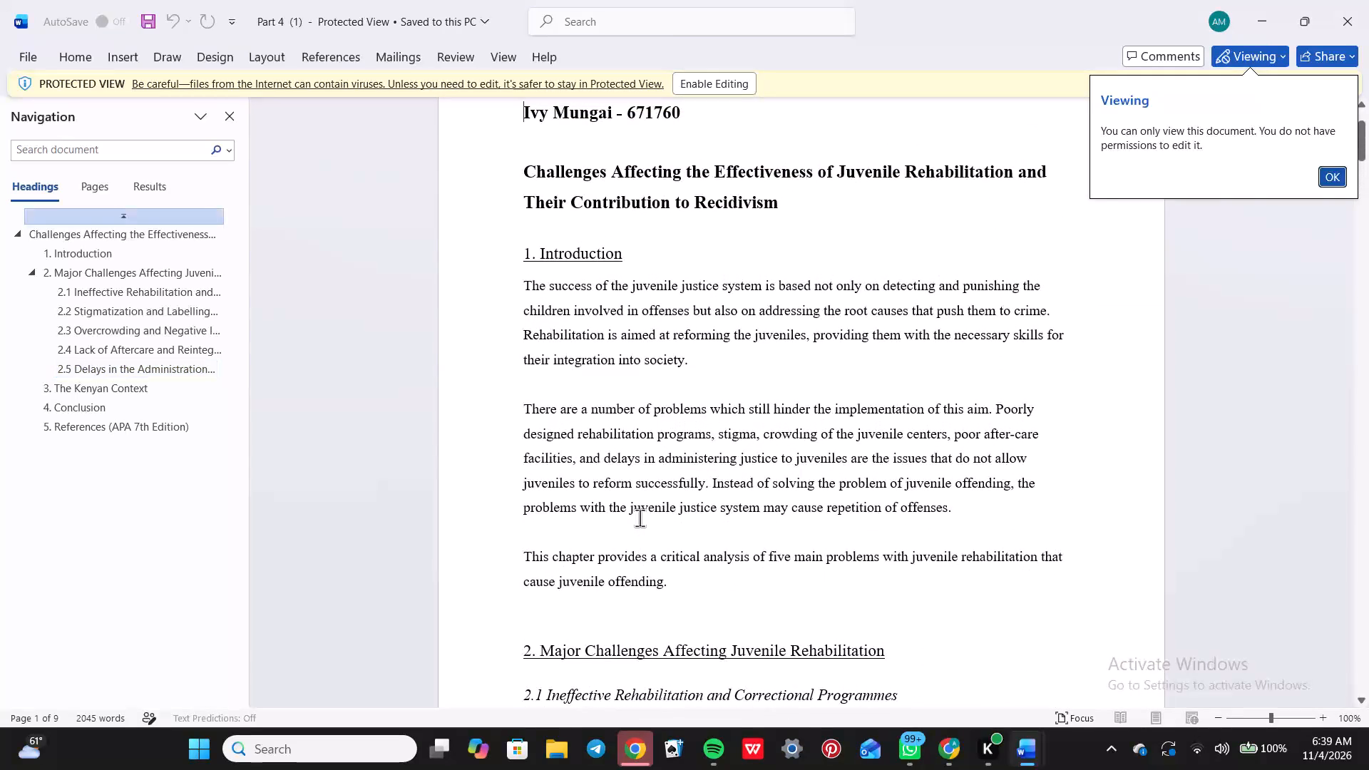
Examine the APA reference list and the Conclusion section at the end of the chapter.
scroll(640, 518, "down", 13)
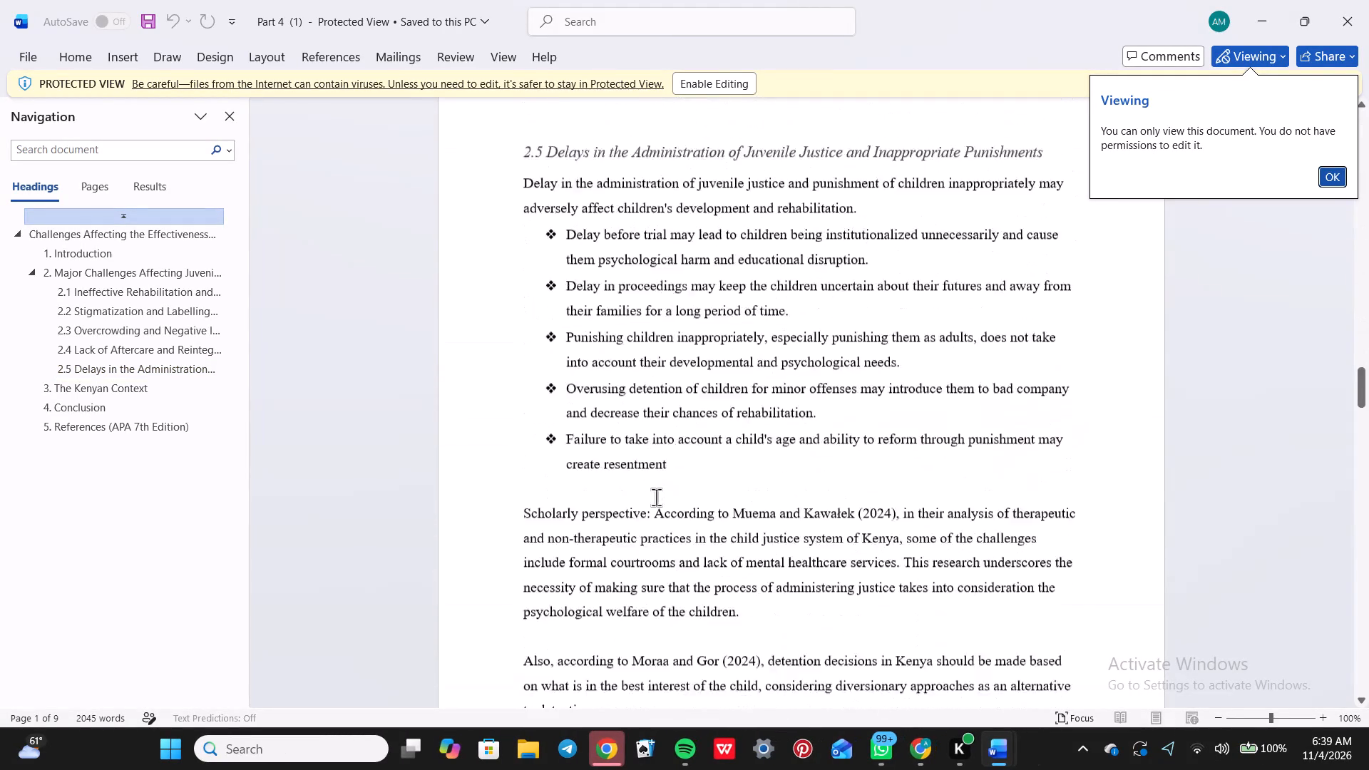
scroll(656, 497, "down", 3)
scroll(656, 497, "up", 5)
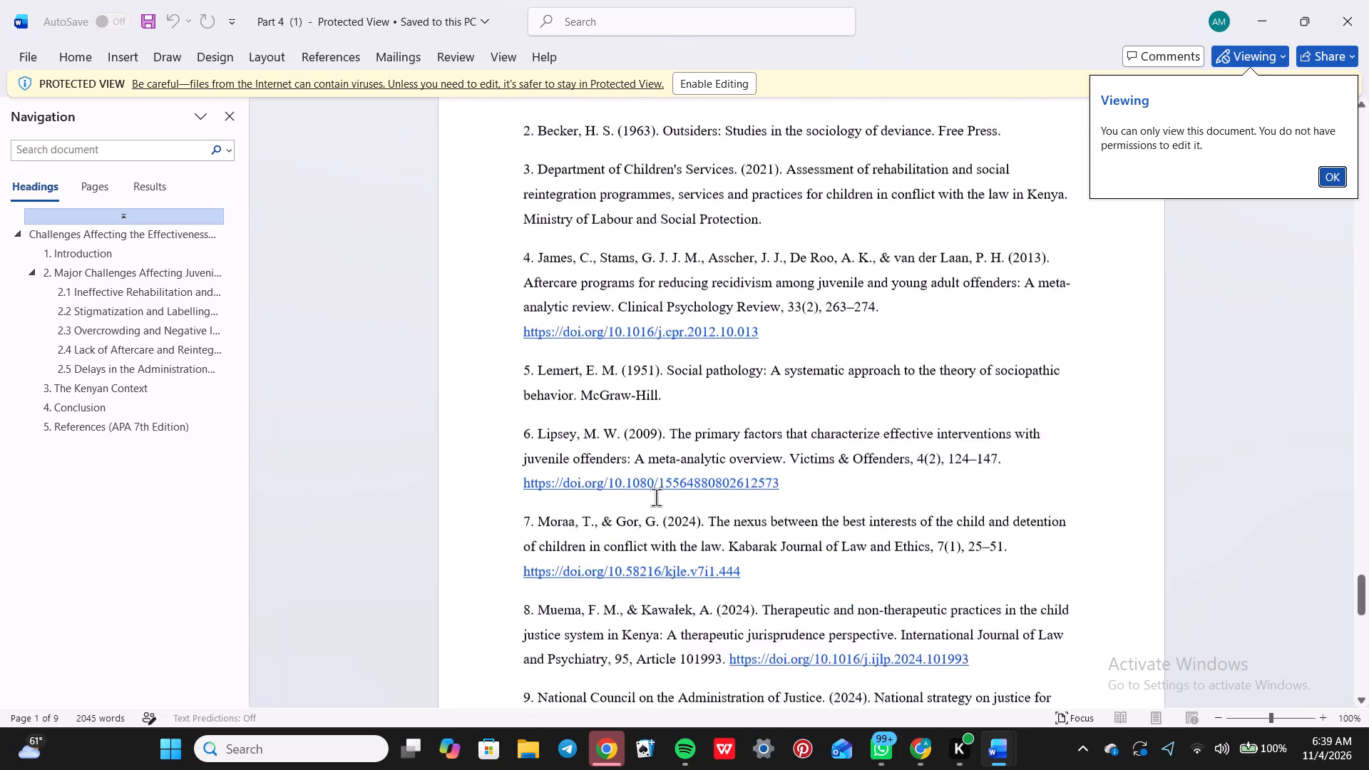
scroll(656, 497, "up", 3)
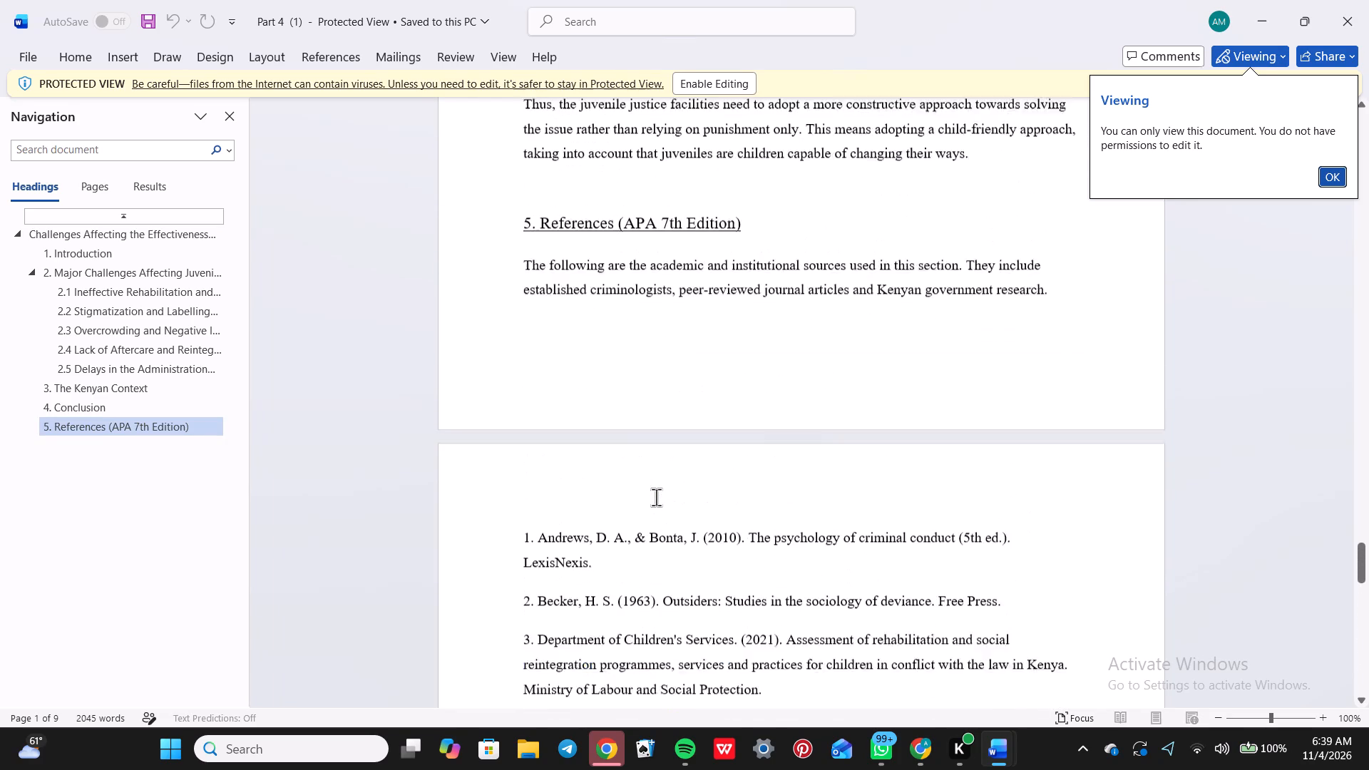
scroll(656, 497, "up", 1)
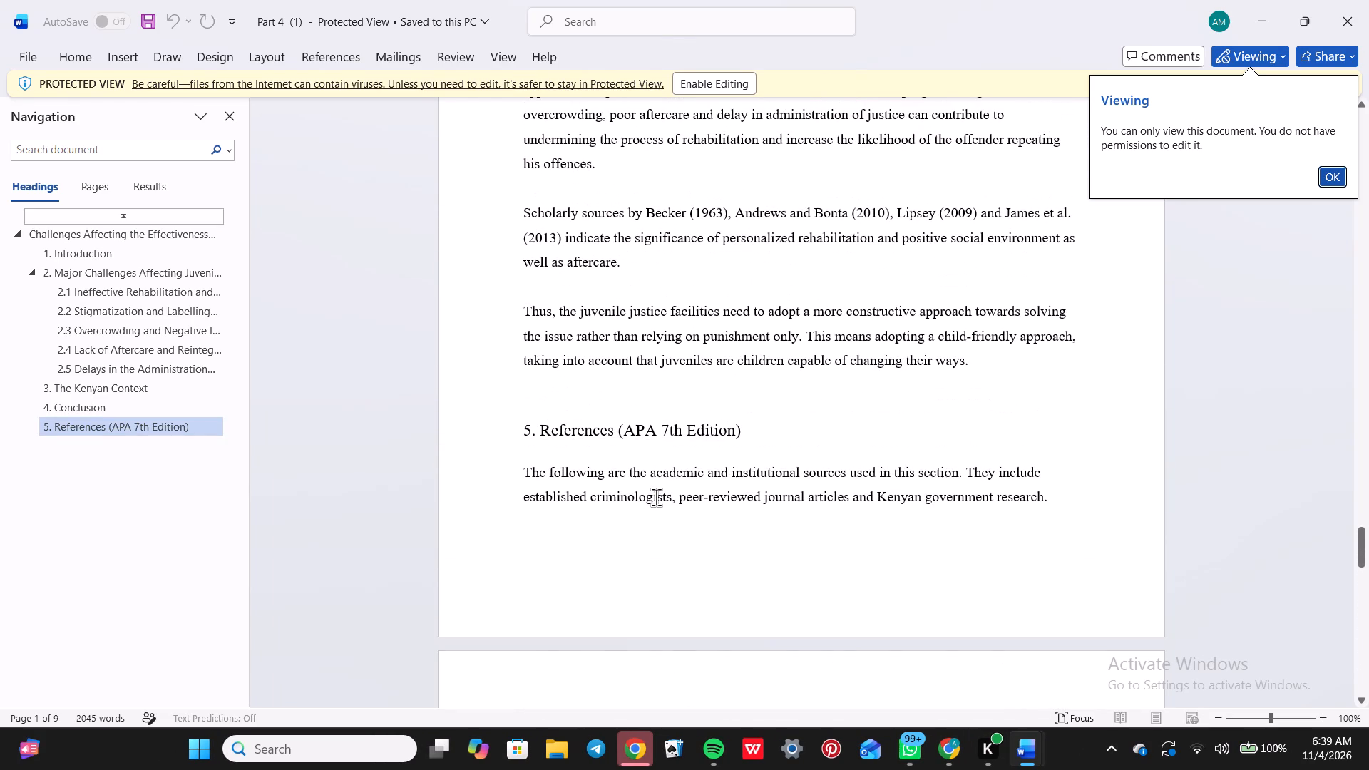
scroll(603, 478, "up", 2)
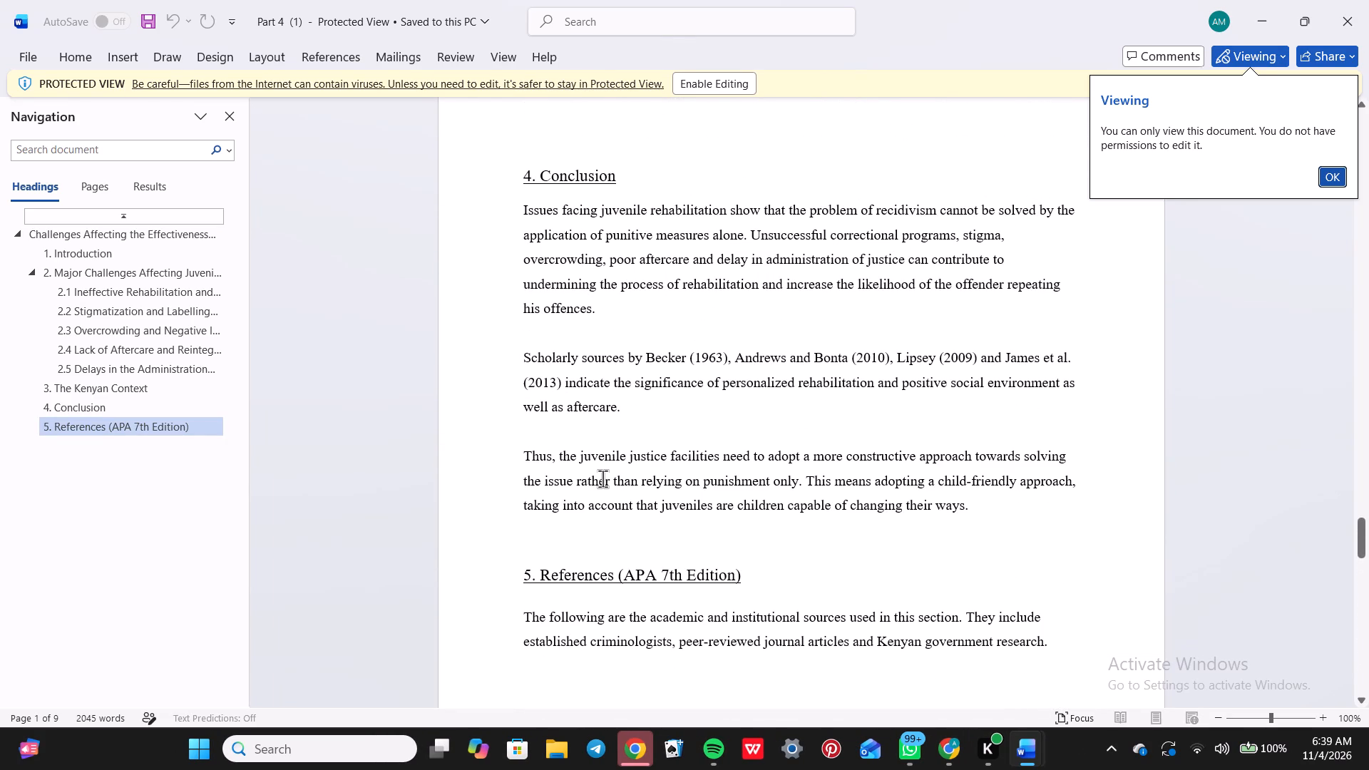
scroll(603, 478, "up", 1)
left_click(683, 313)
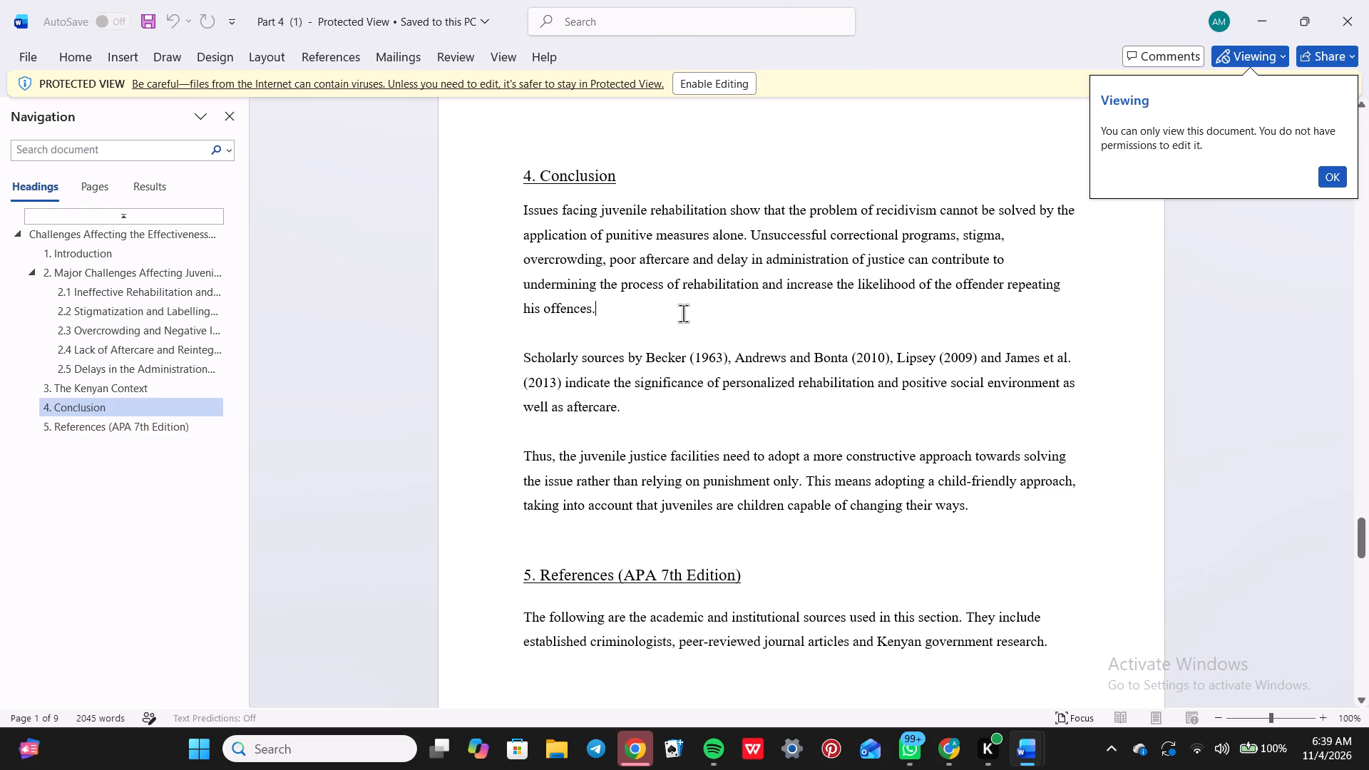
Dismiss the view-only notice and close the Microsoft Office Activation Wizard.
left_click(1338, 165)
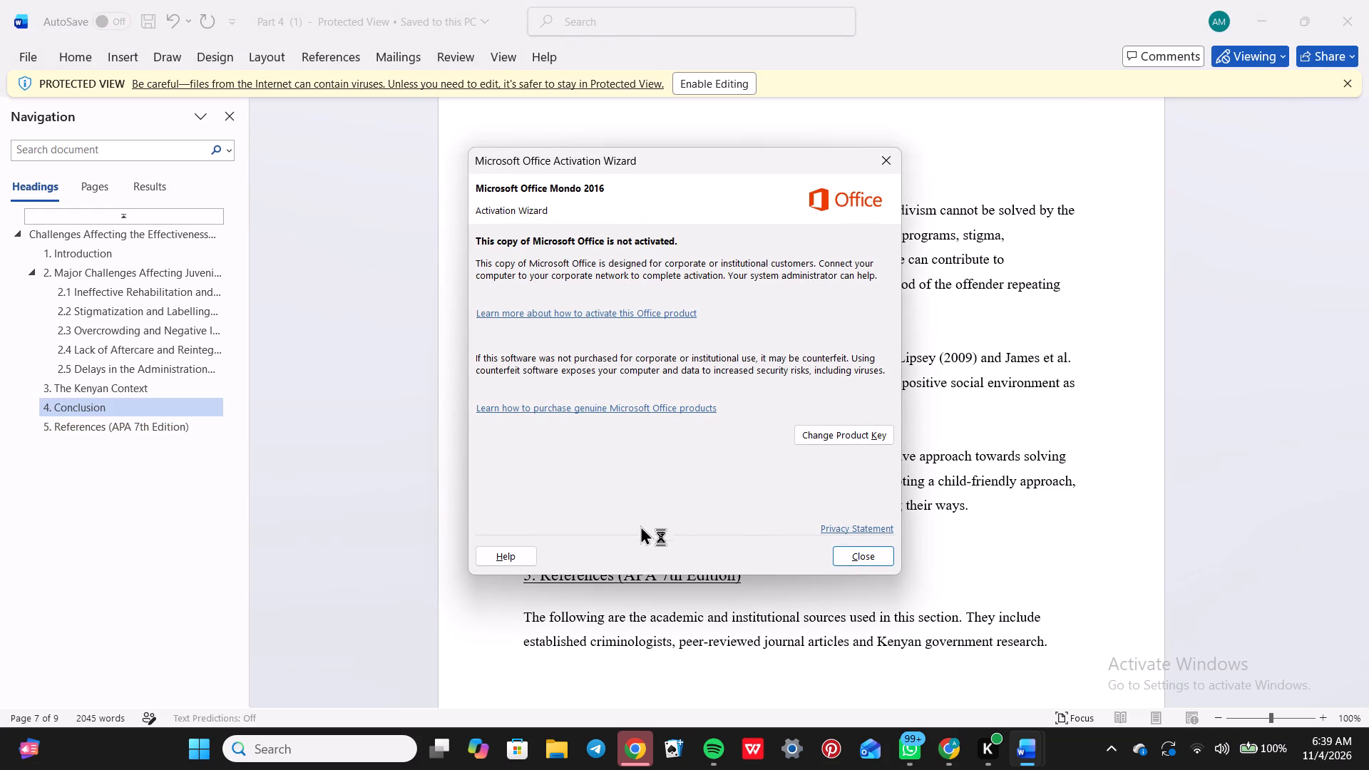
left_click(860, 554)
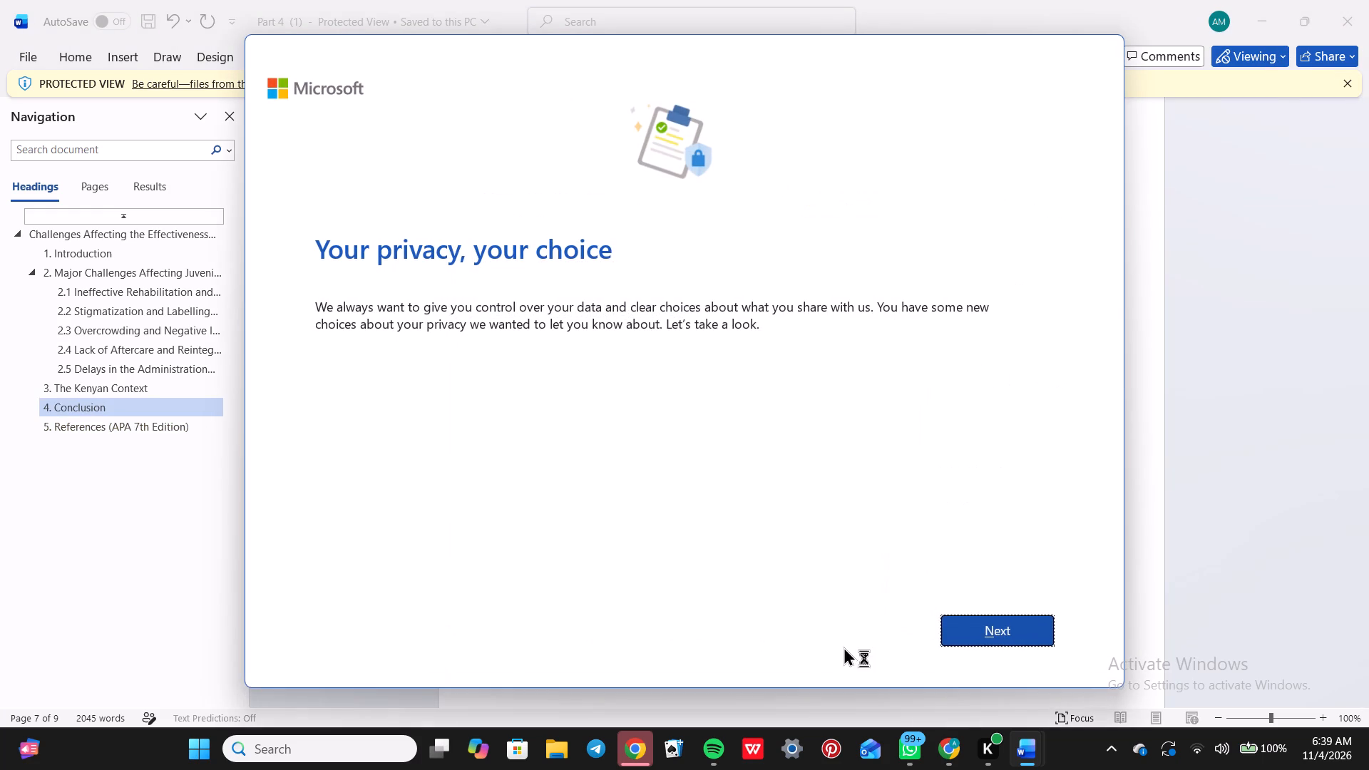
Complete the Microsoft privacy prompt, choosing not to personalize offers and discounts.
left_click(991, 618)
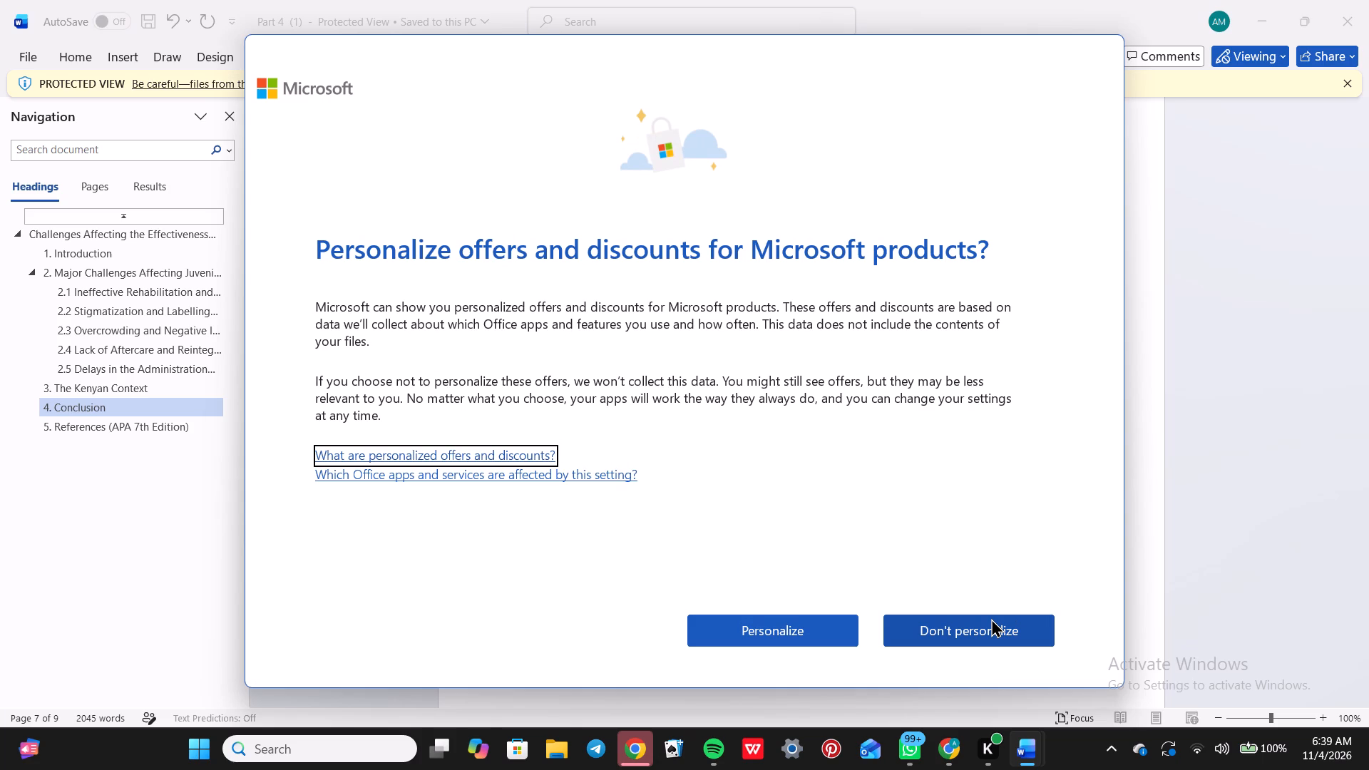
left_click(1318, 274)
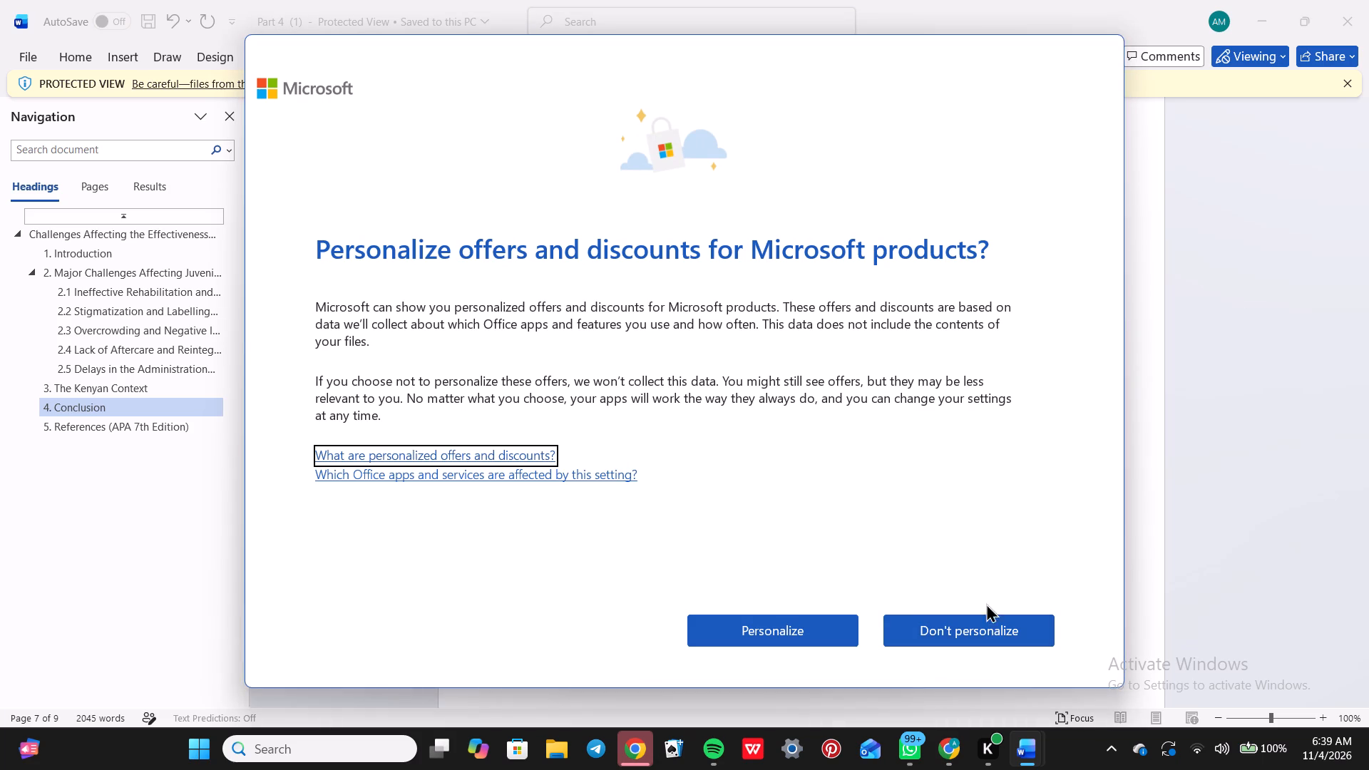
left_click(982, 617)
left_click(982, 617)
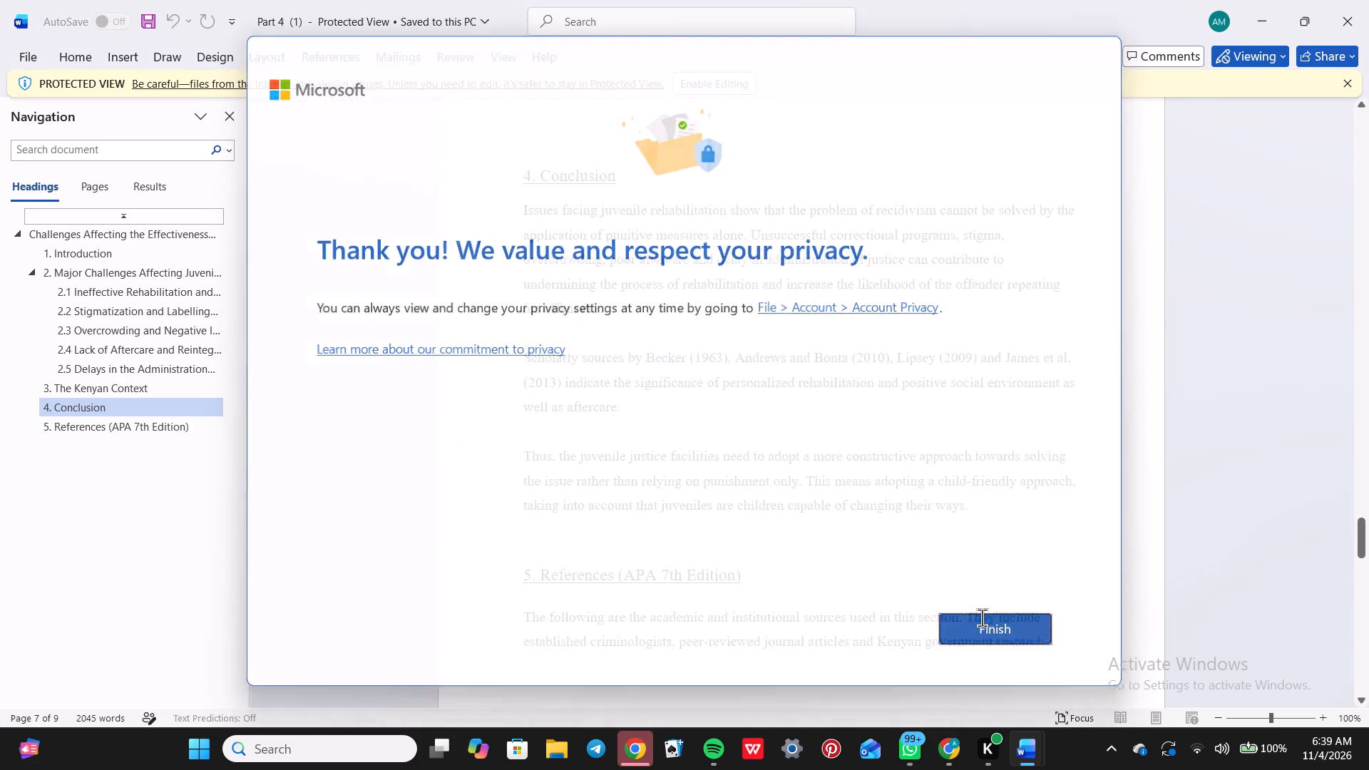
Review the chapter from the title through to the references, ending with the cursor after reference 11, The Children Act.
scroll(966, 472, "up", 7)
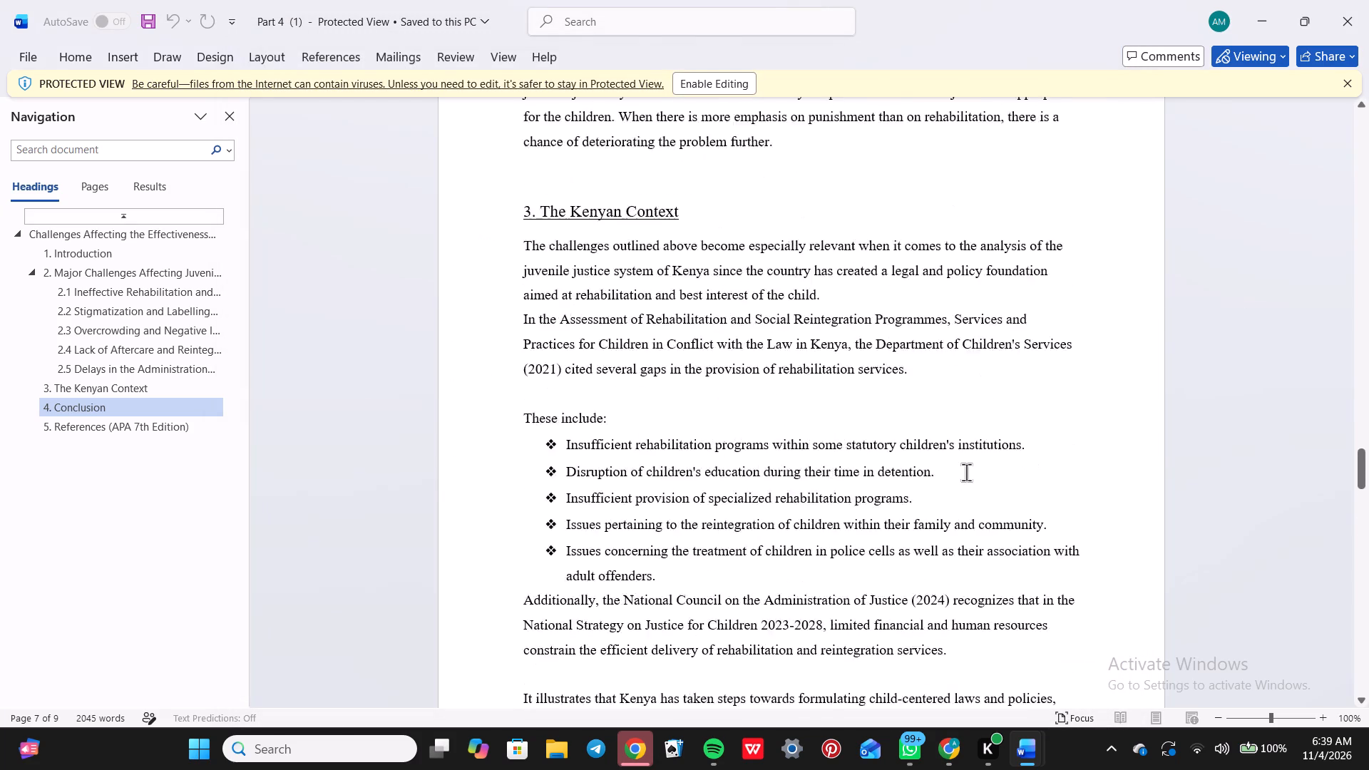
scroll(966, 472, "up", 9)
scroll(966, 472, "down", 2)
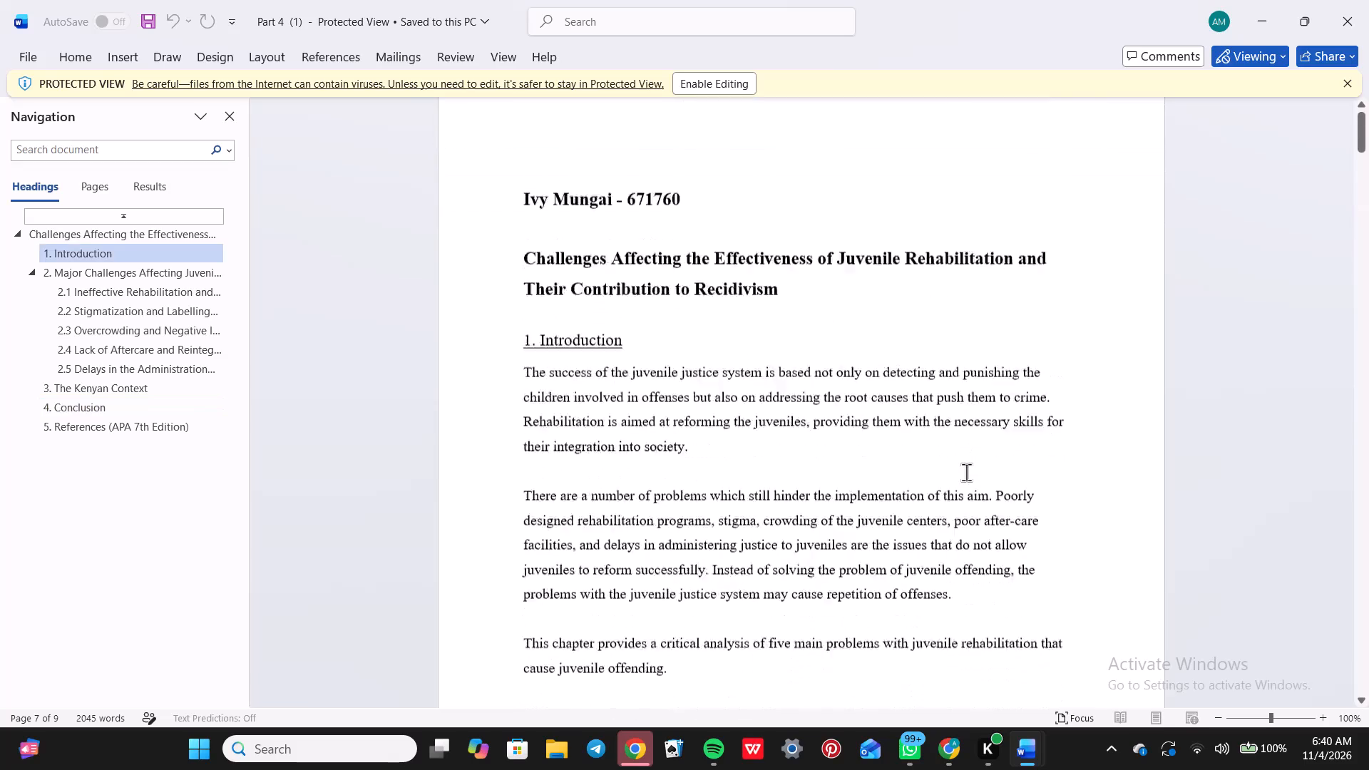
scroll(966, 472, "down", 15)
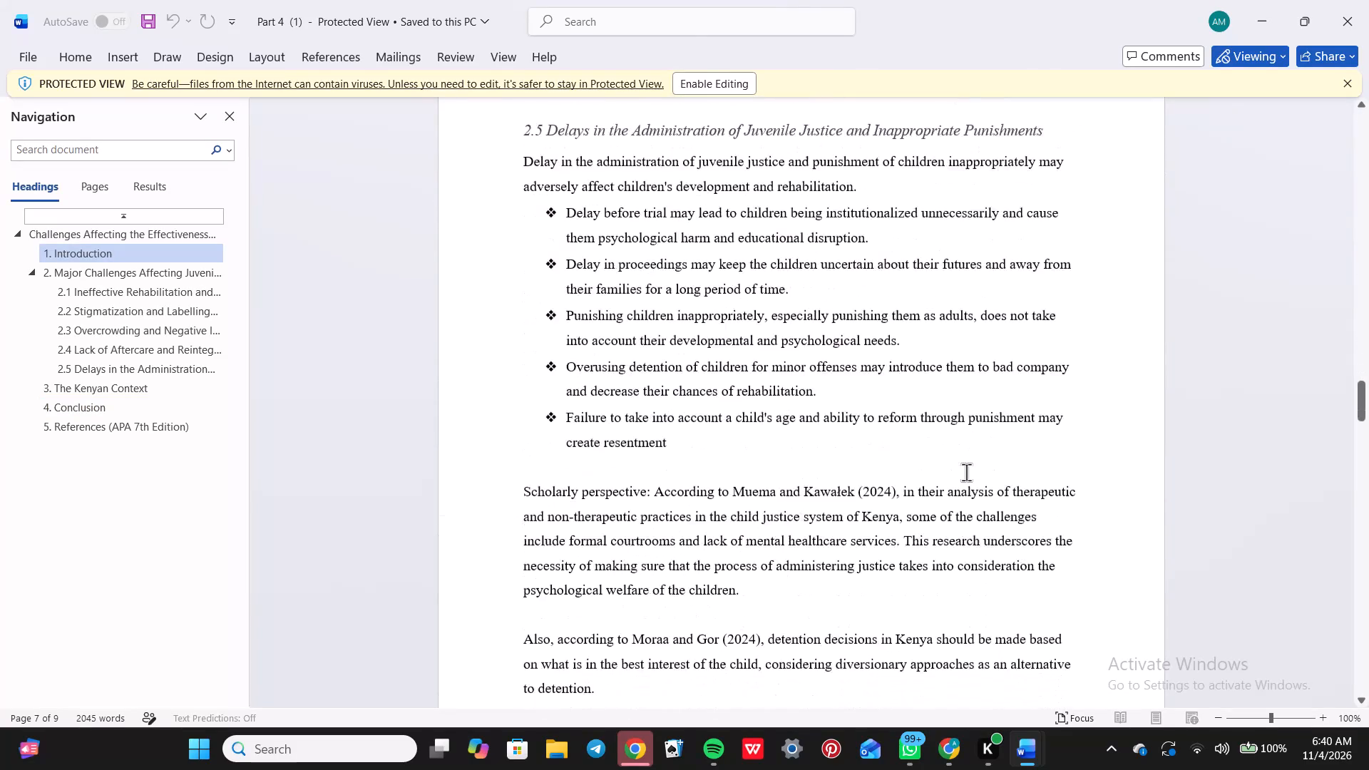
scroll(966, 472, "down", 8)
scroll(966, 472, "up", 3)
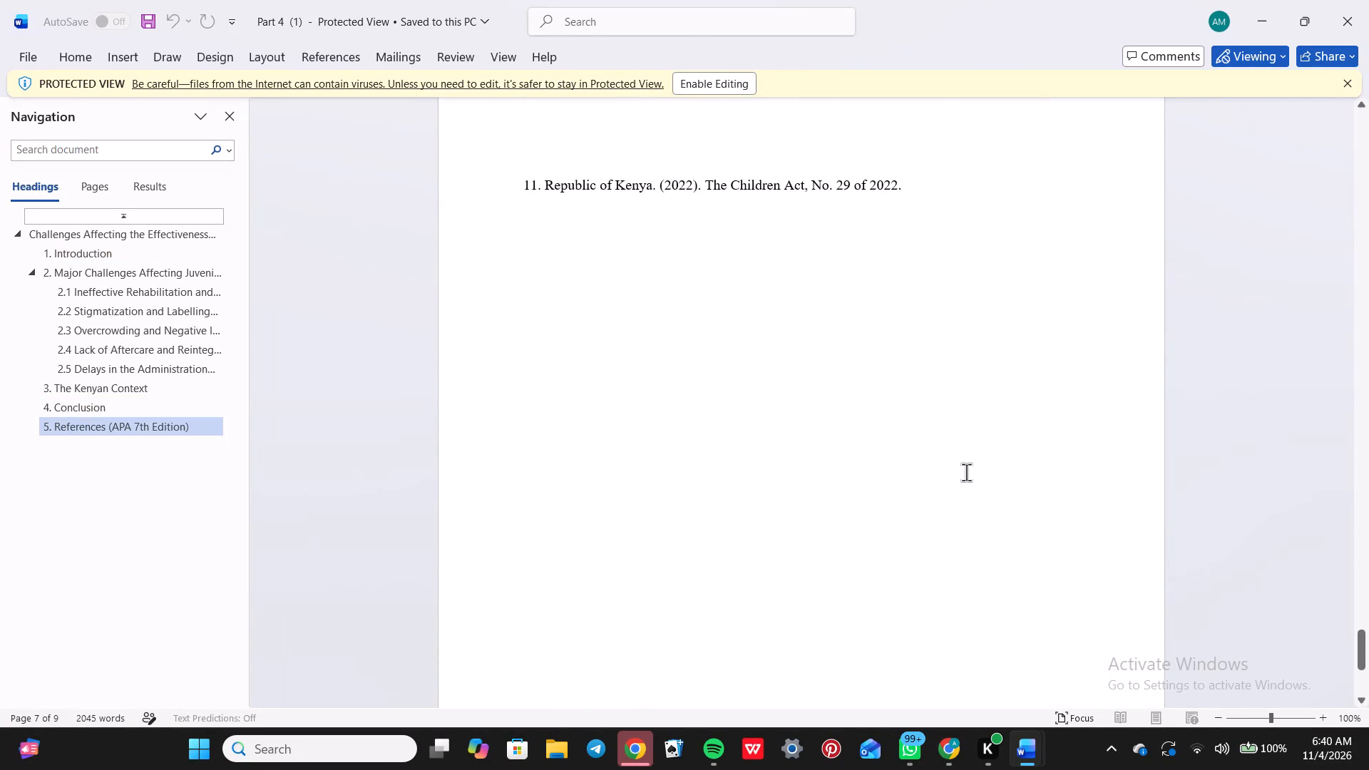
scroll(966, 472, "up", 3)
left_click(914, 428)
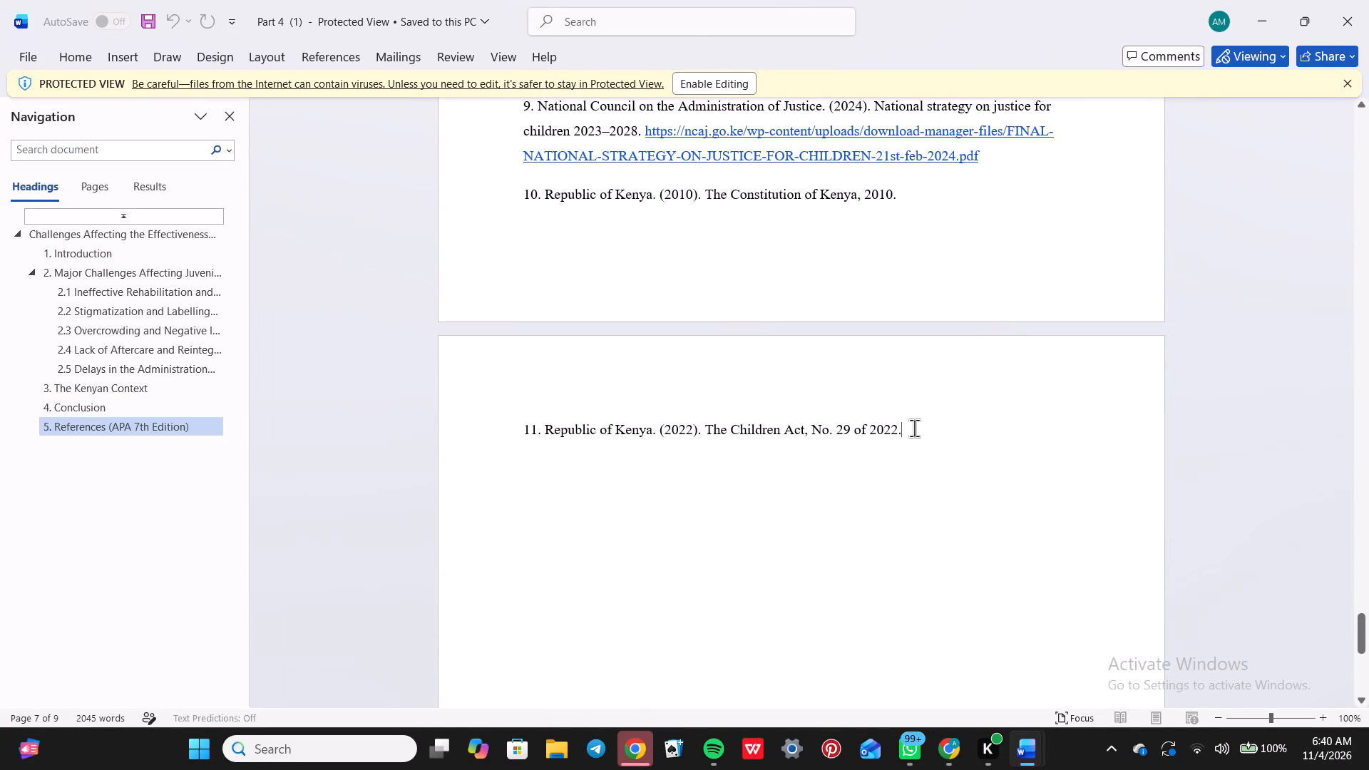
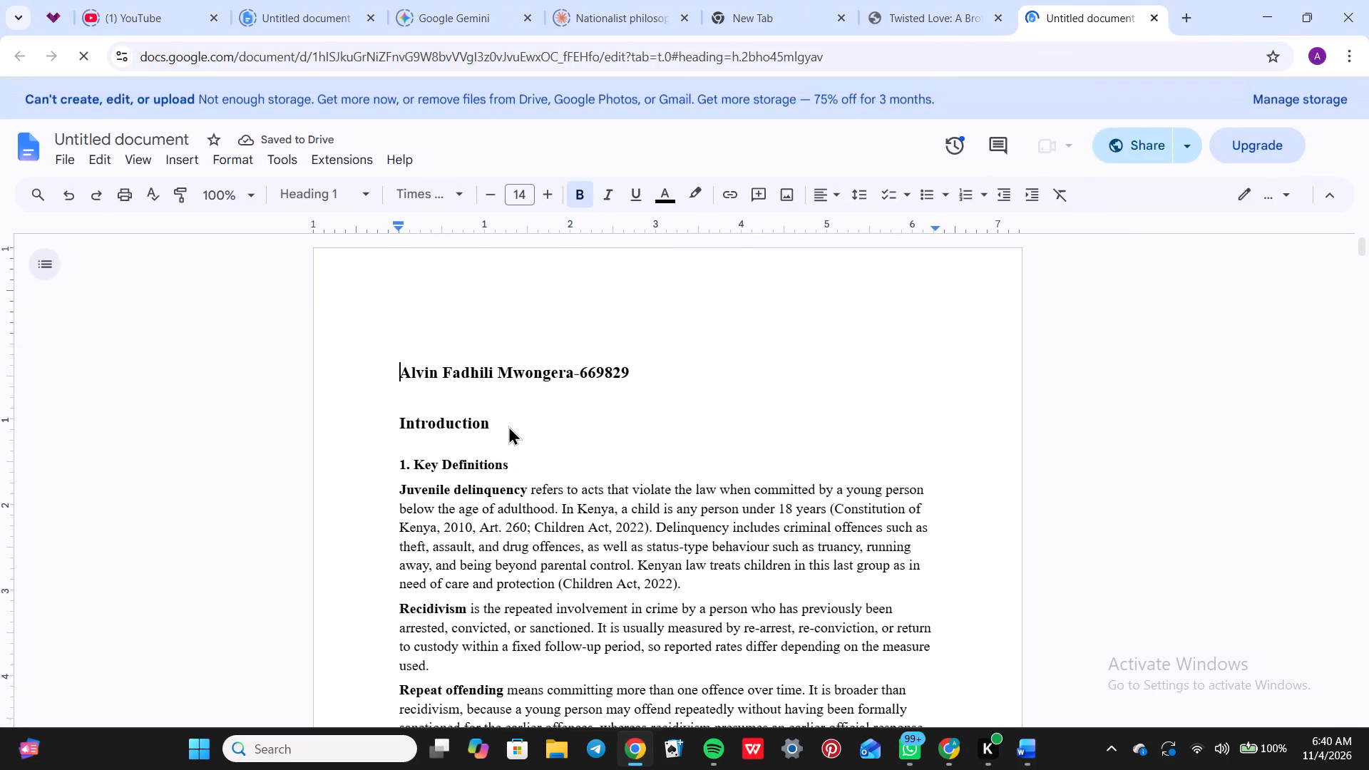
Switch to WPS Office and close the start-up pop-up covering the recent files.
left_click(642, 376)
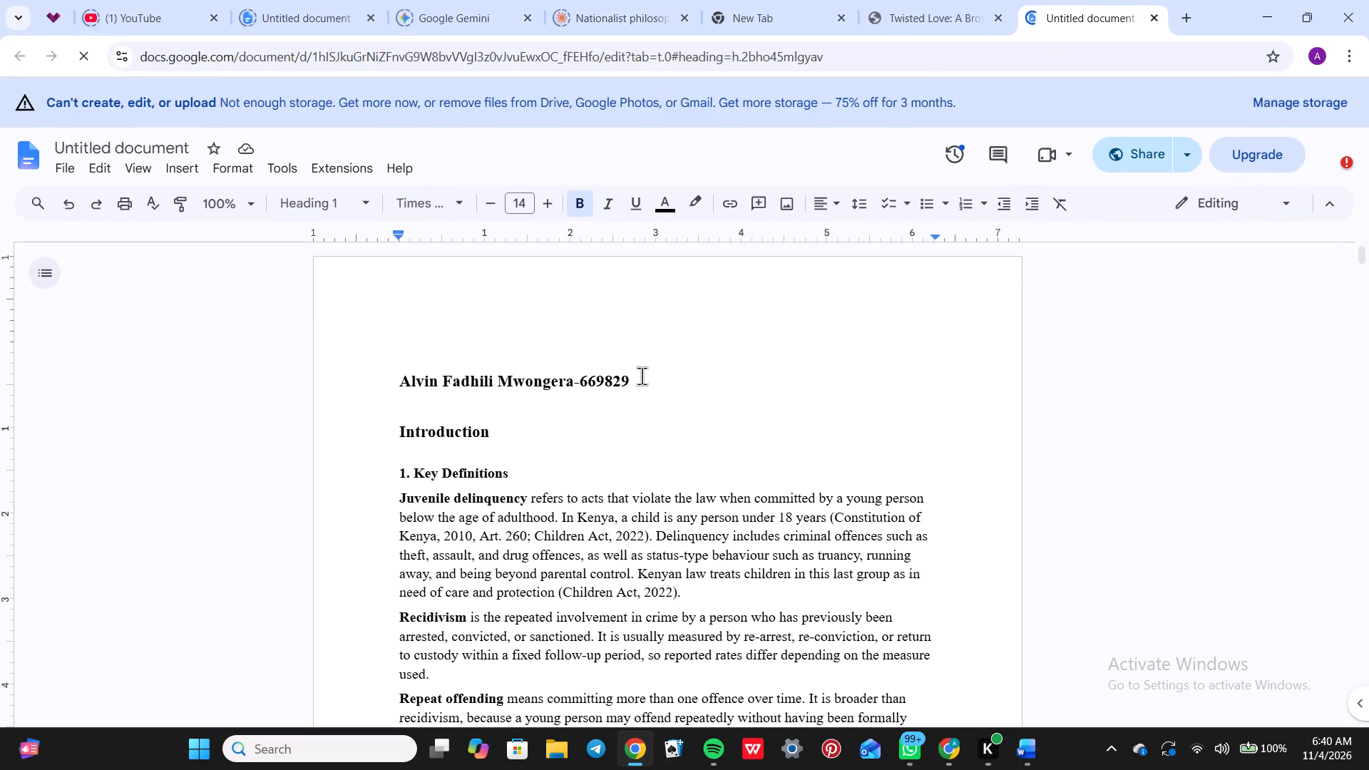
left_click(754, 756)
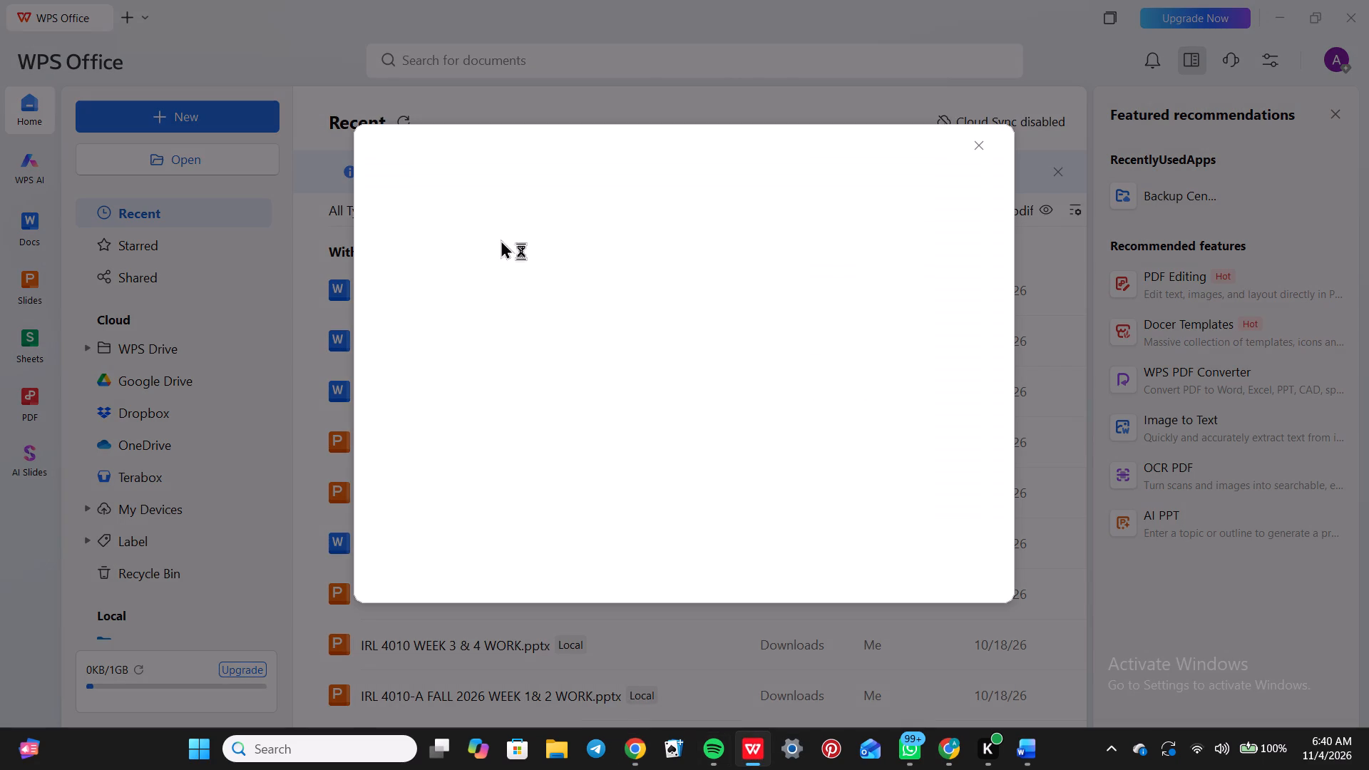
left_click(977, 140)
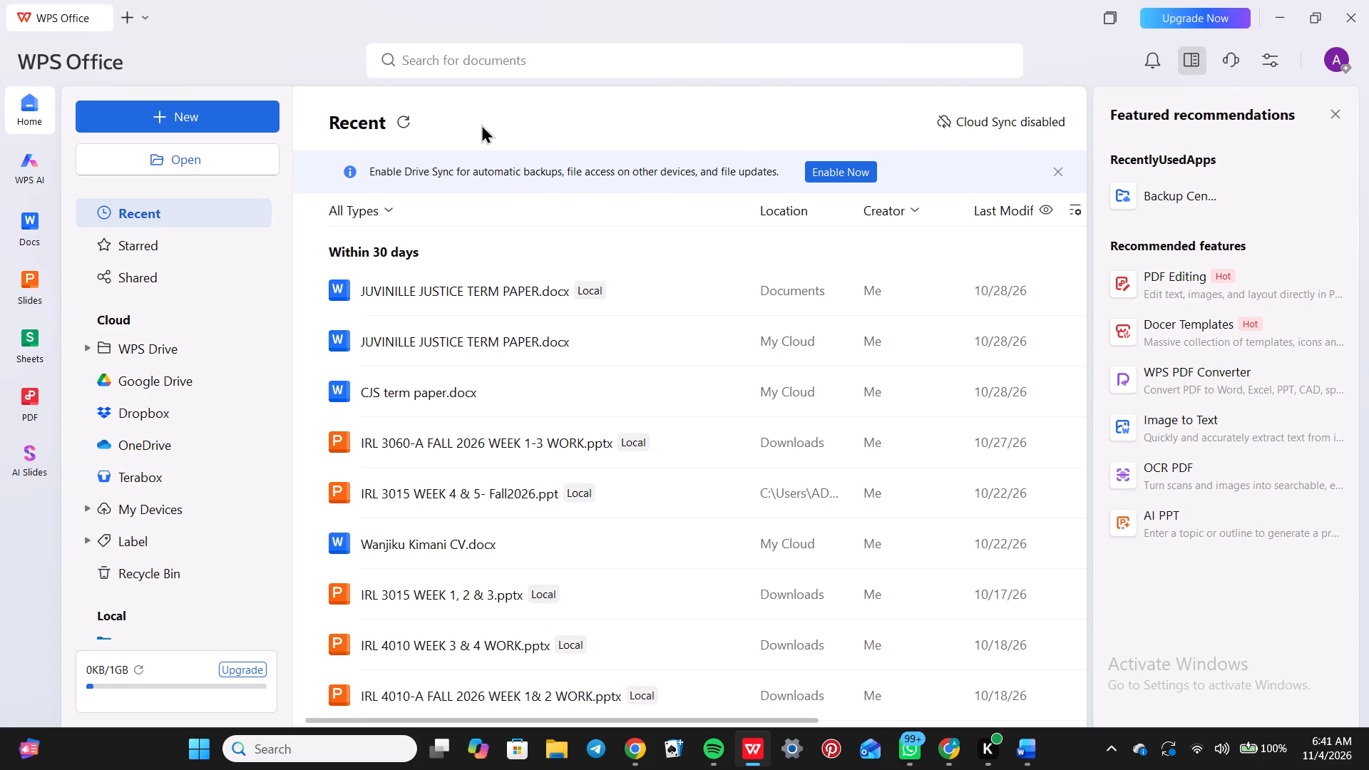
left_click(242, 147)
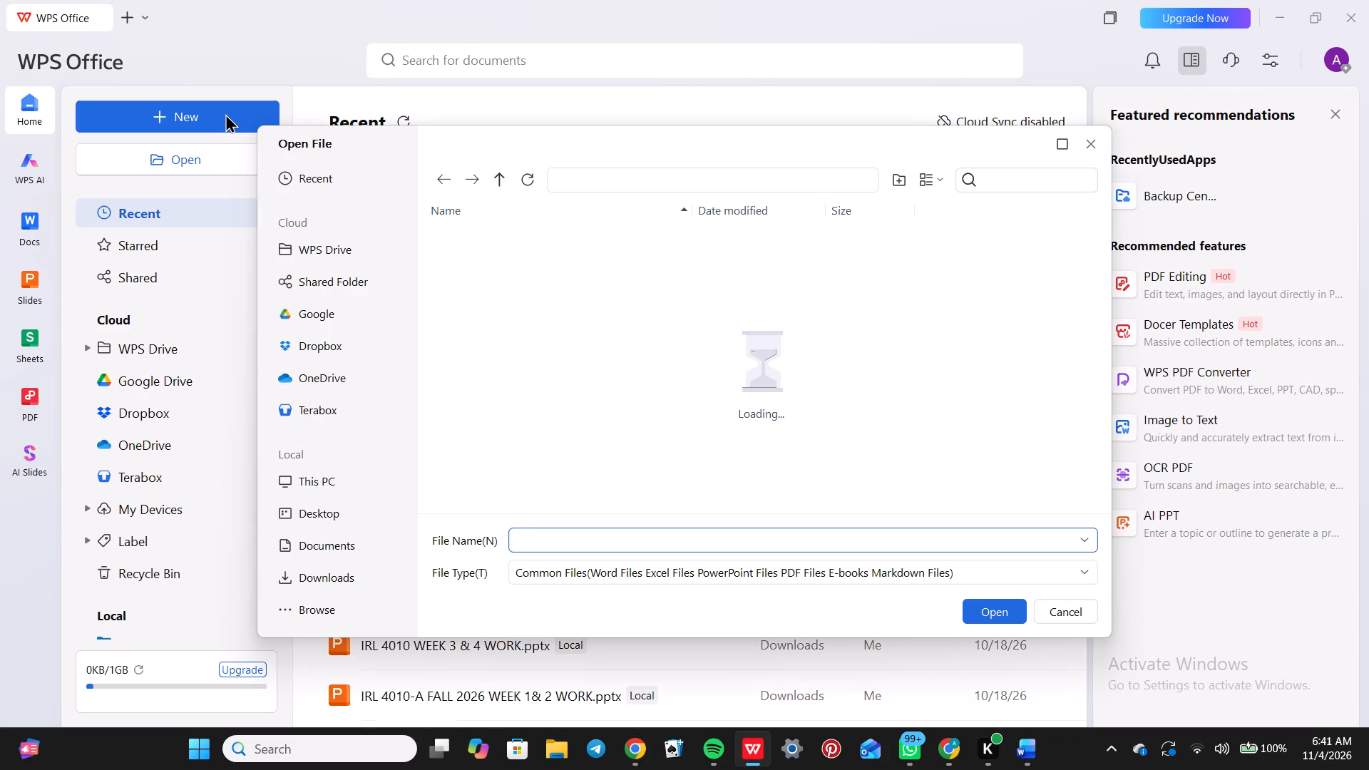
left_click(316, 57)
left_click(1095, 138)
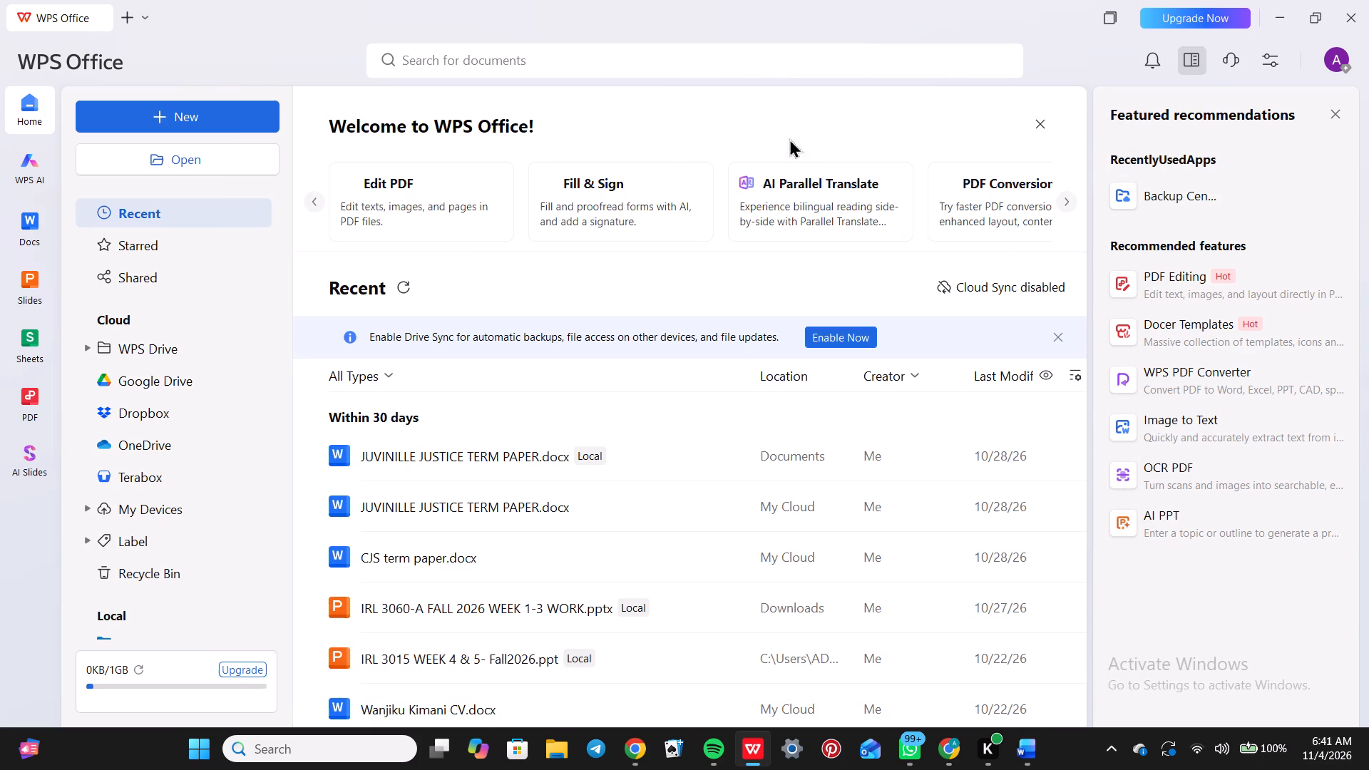
Create a new blank Docs document.
left_click(210, 120)
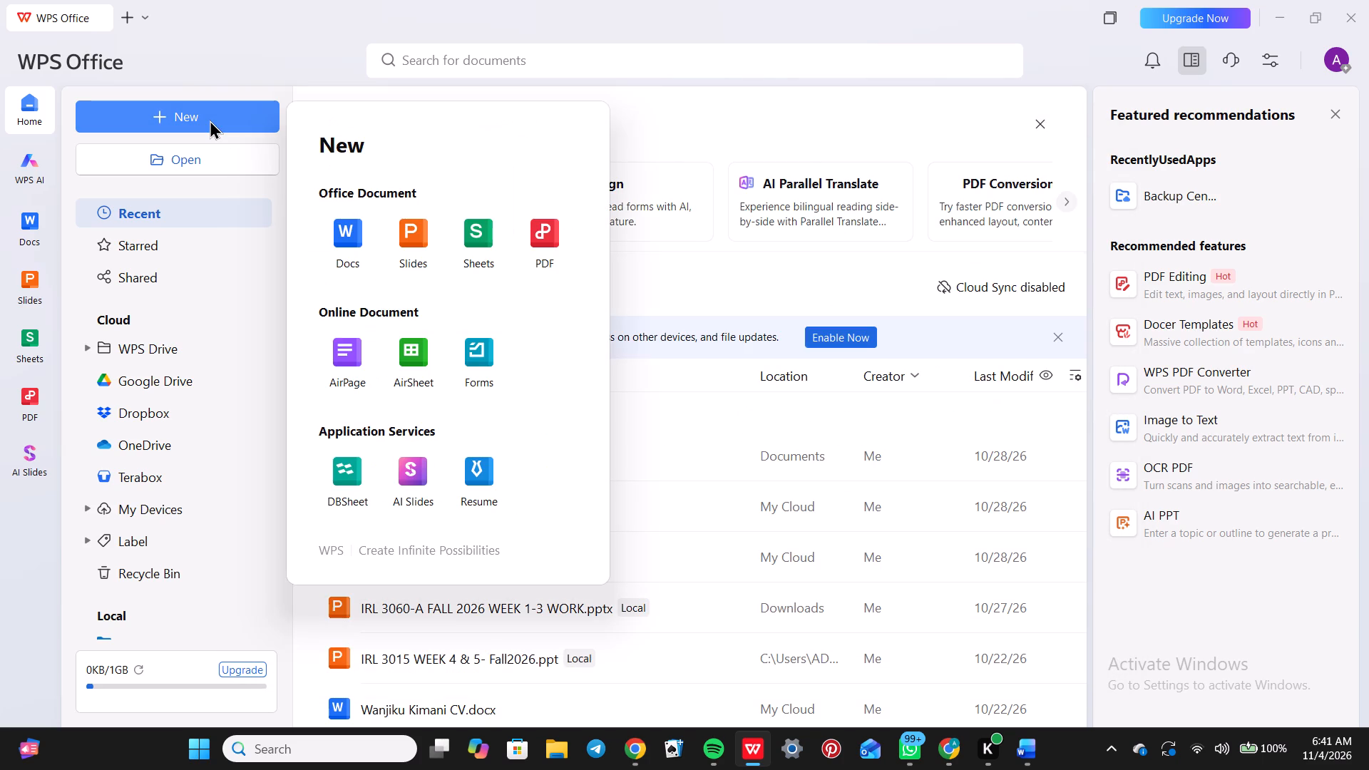
left_click(345, 237)
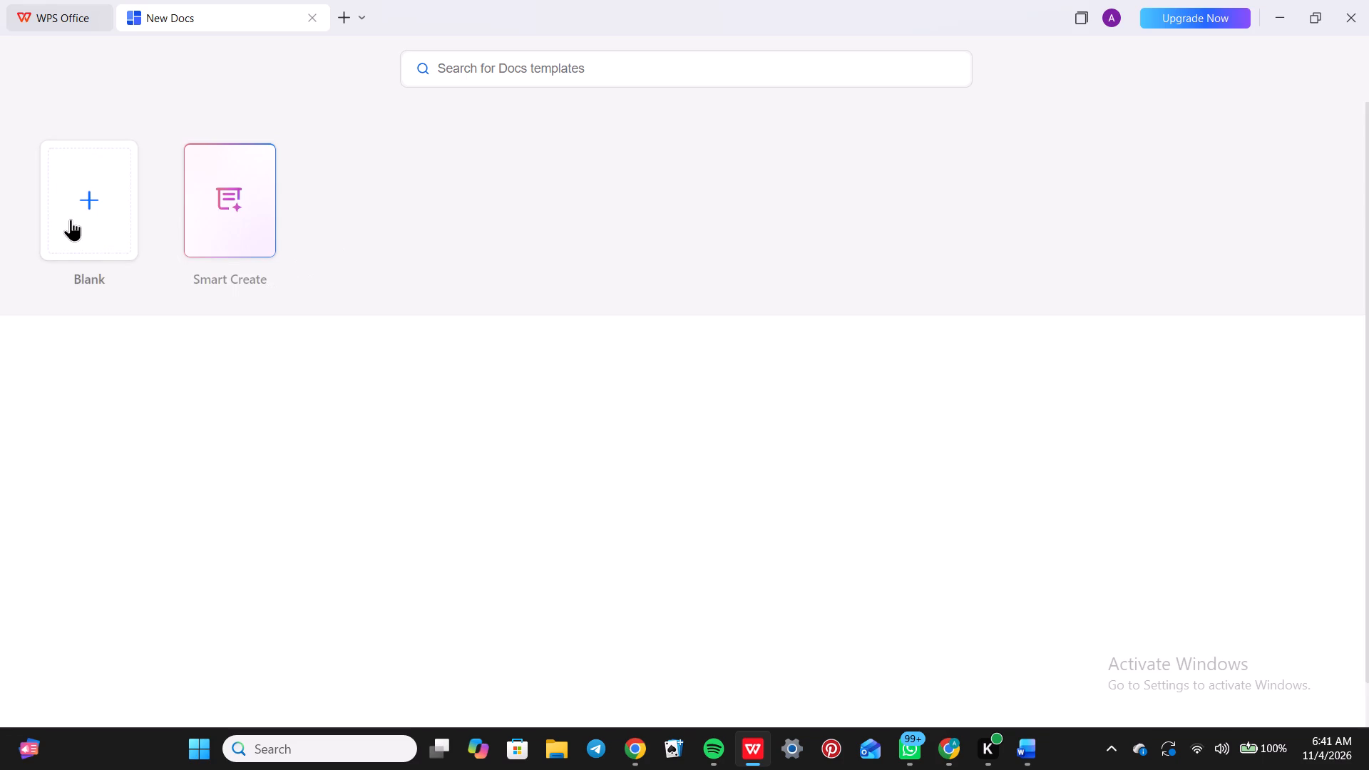
left_click(71, 219)
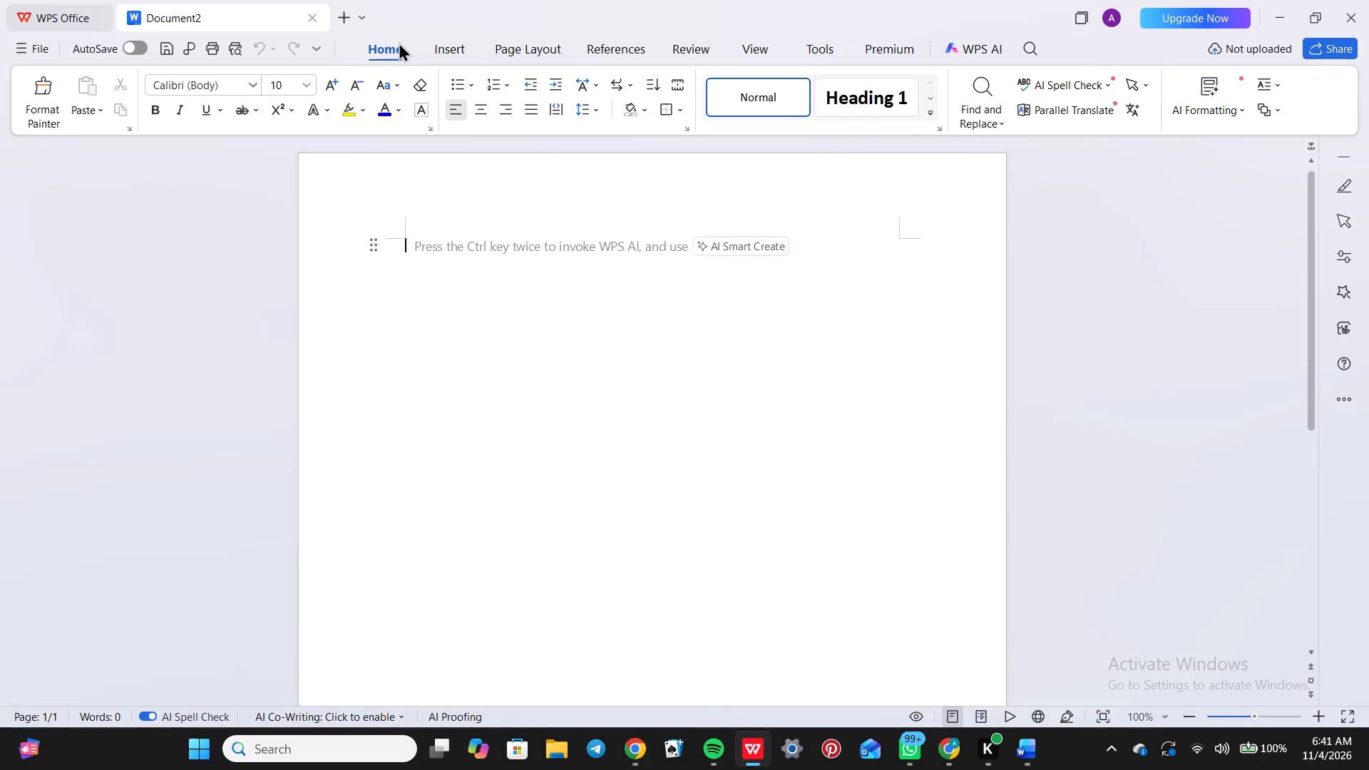
Insert the picture usiu-logo.png from the Downloads folder at the start of the blank page.
left_click(457, 50)
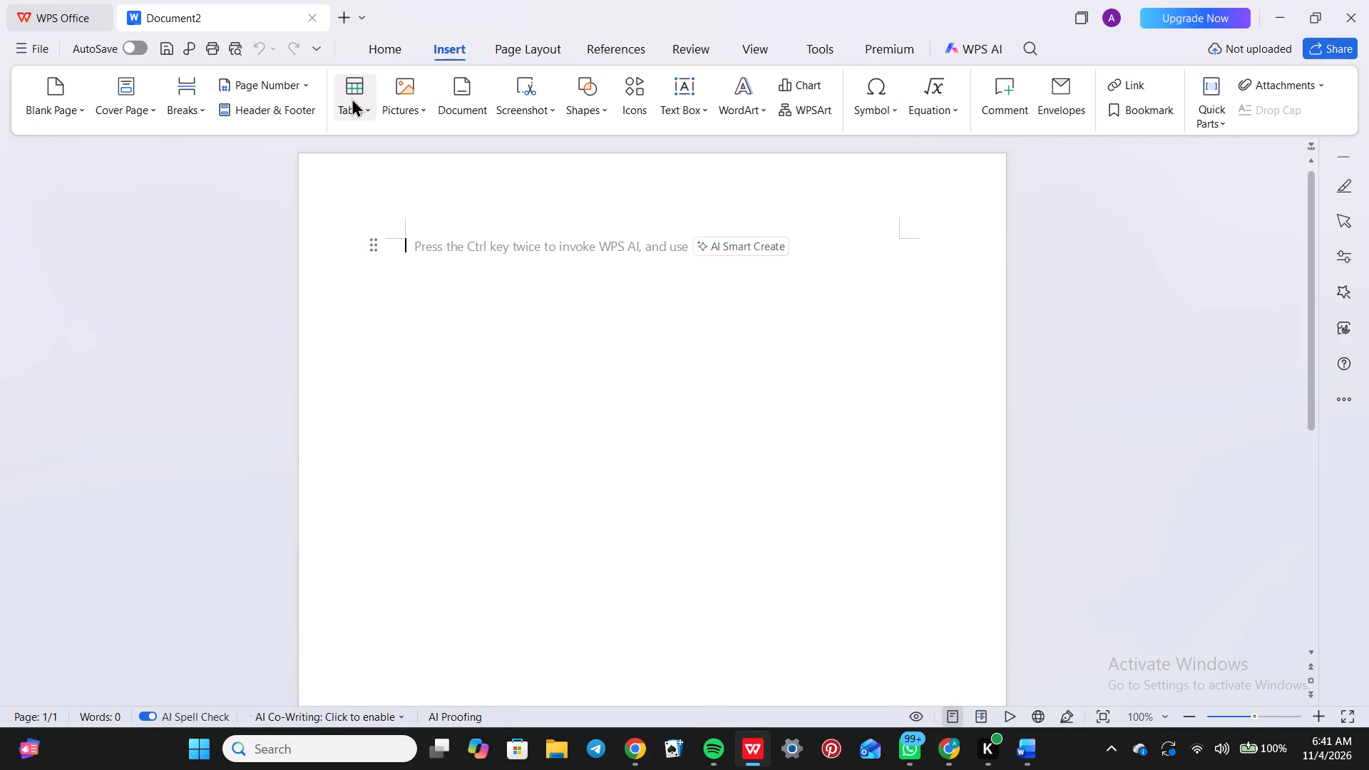
left_click(424, 106)
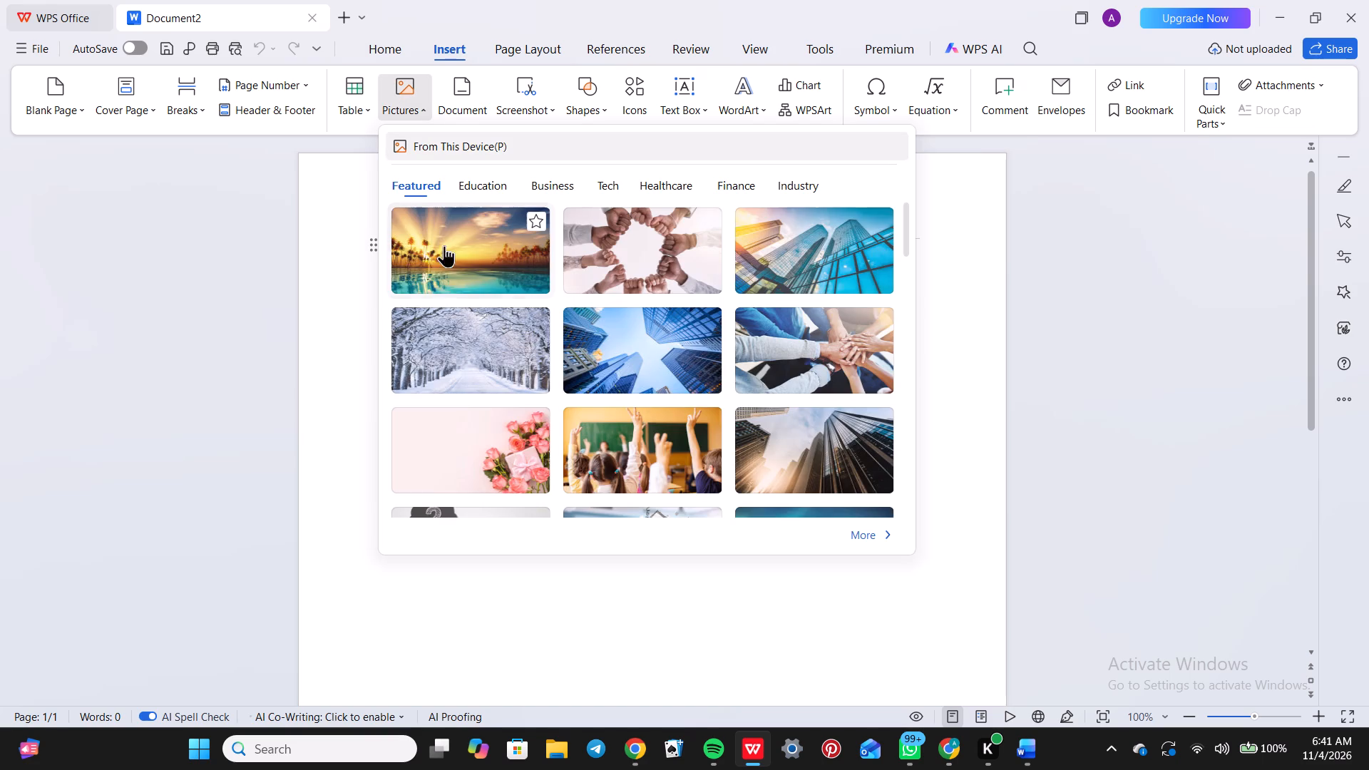
left_click(477, 148)
scroll(501, 344, "down", 5)
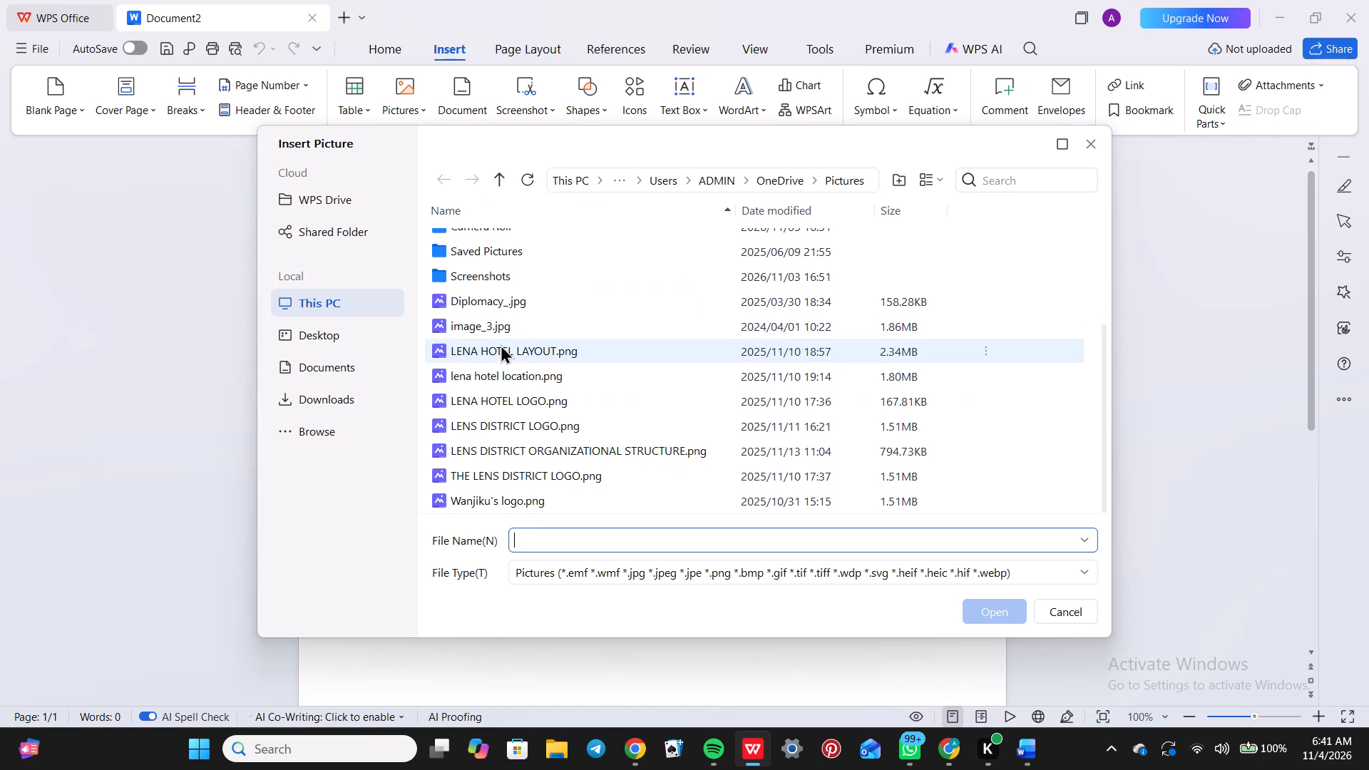
left_click(307, 400)
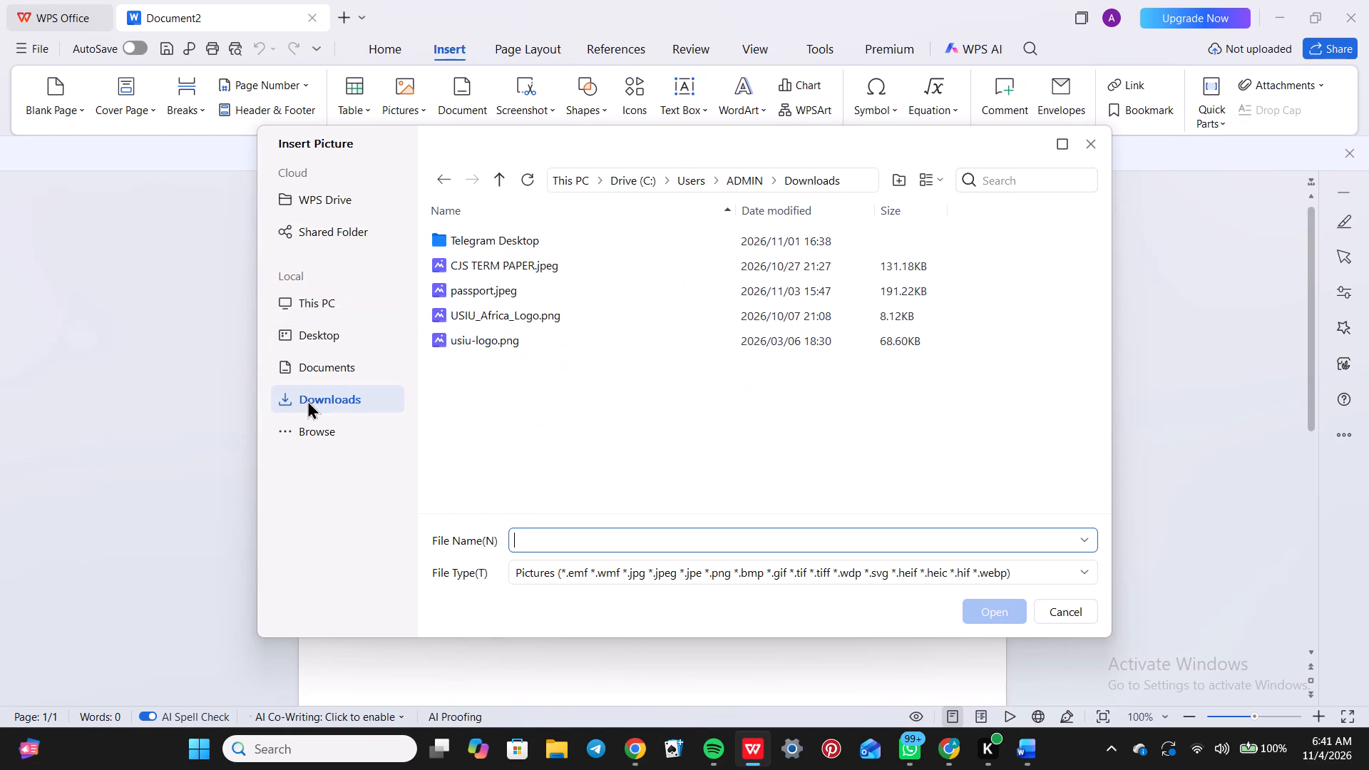
left_click(520, 329)
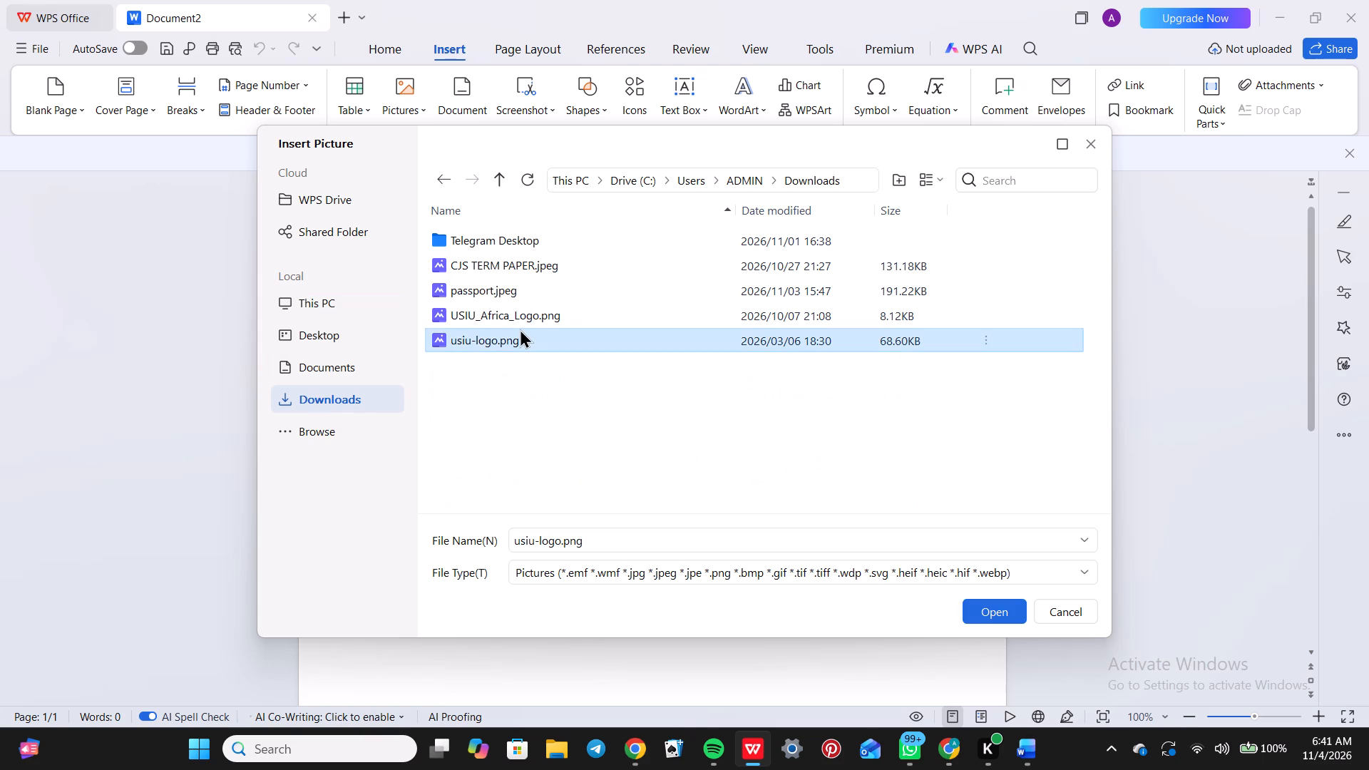
left_click(987, 616)
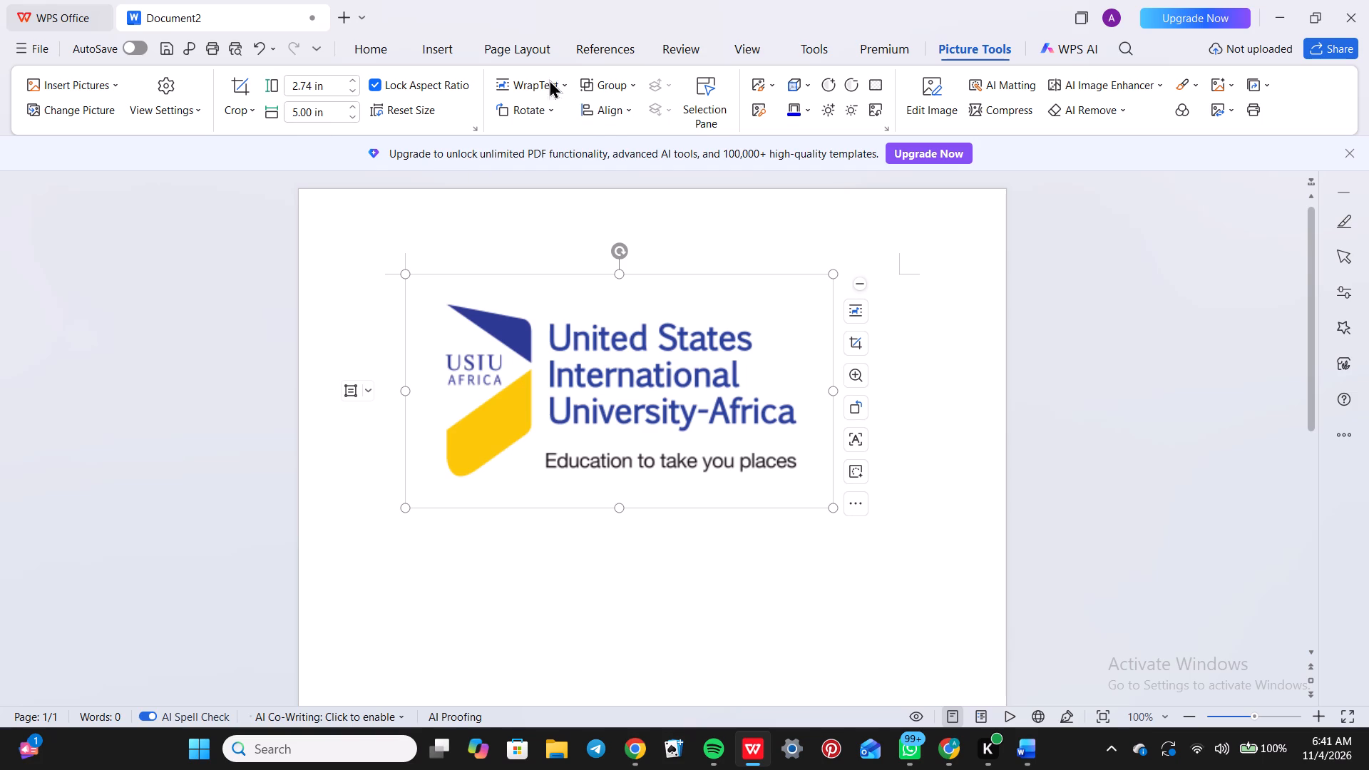
Centre the university logo horizontally on the page.
left_click(376, 49)
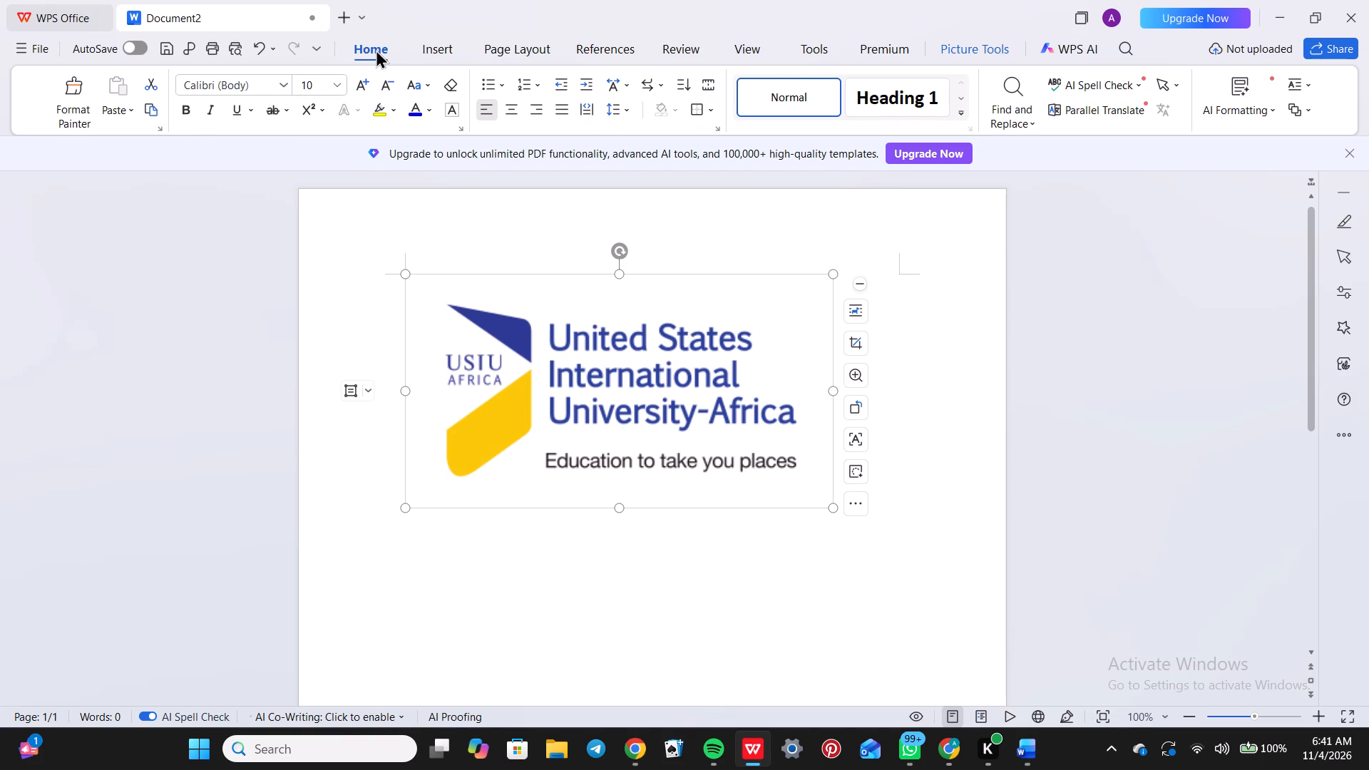
left_click(517, 106)
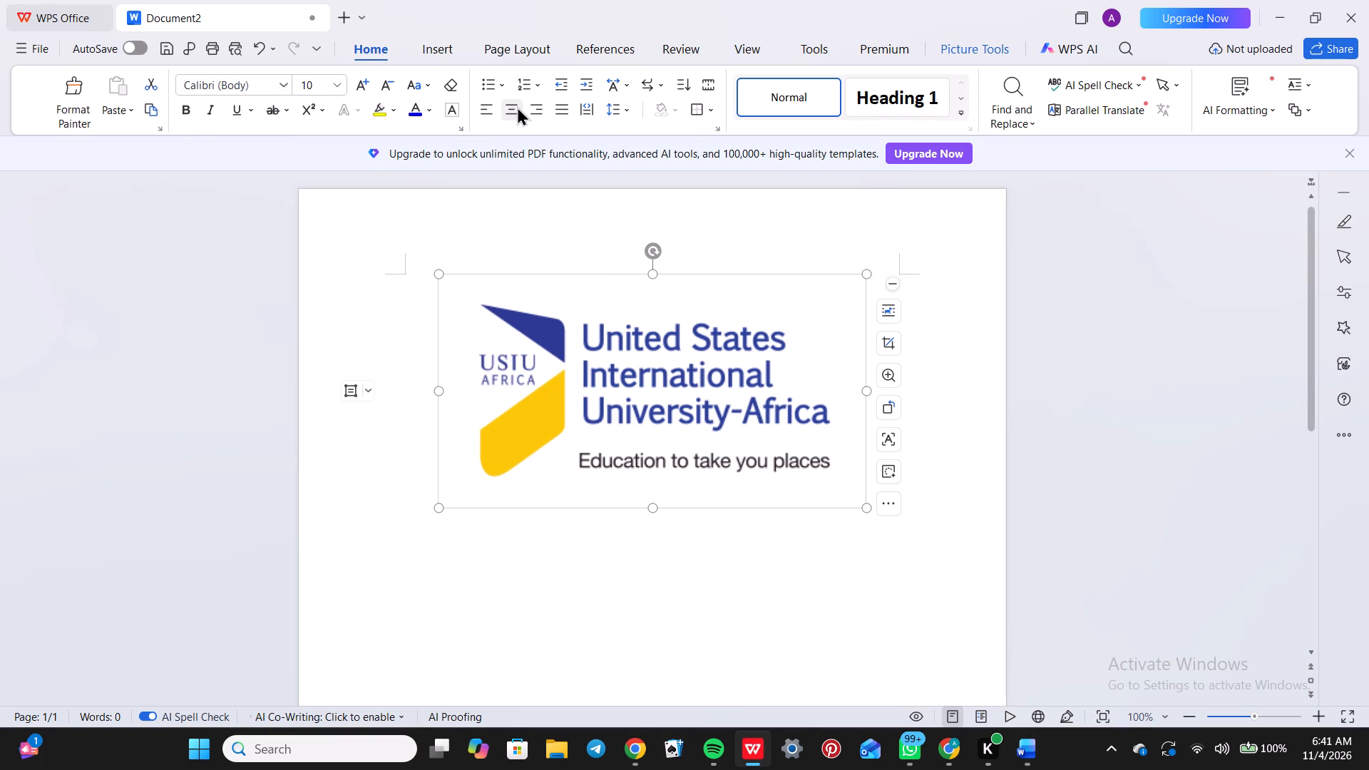
left_click(554, 644)
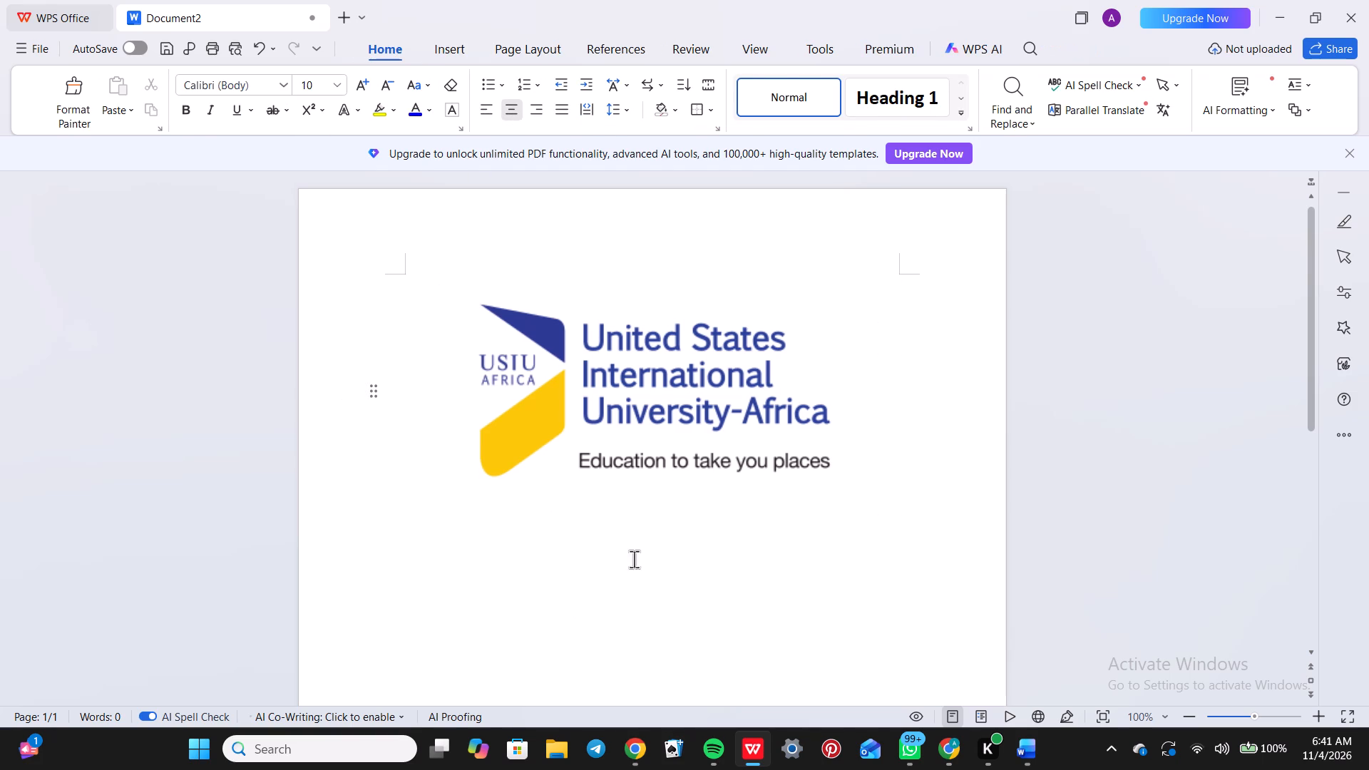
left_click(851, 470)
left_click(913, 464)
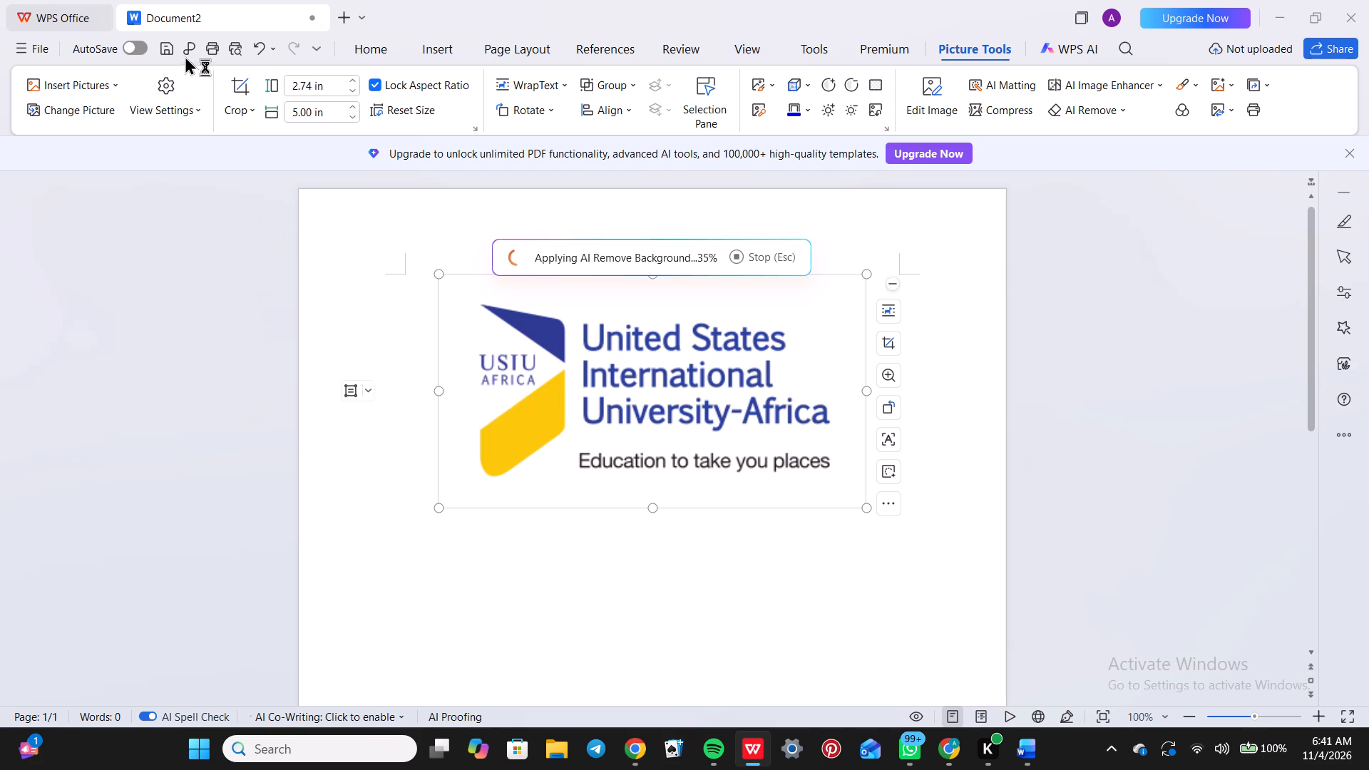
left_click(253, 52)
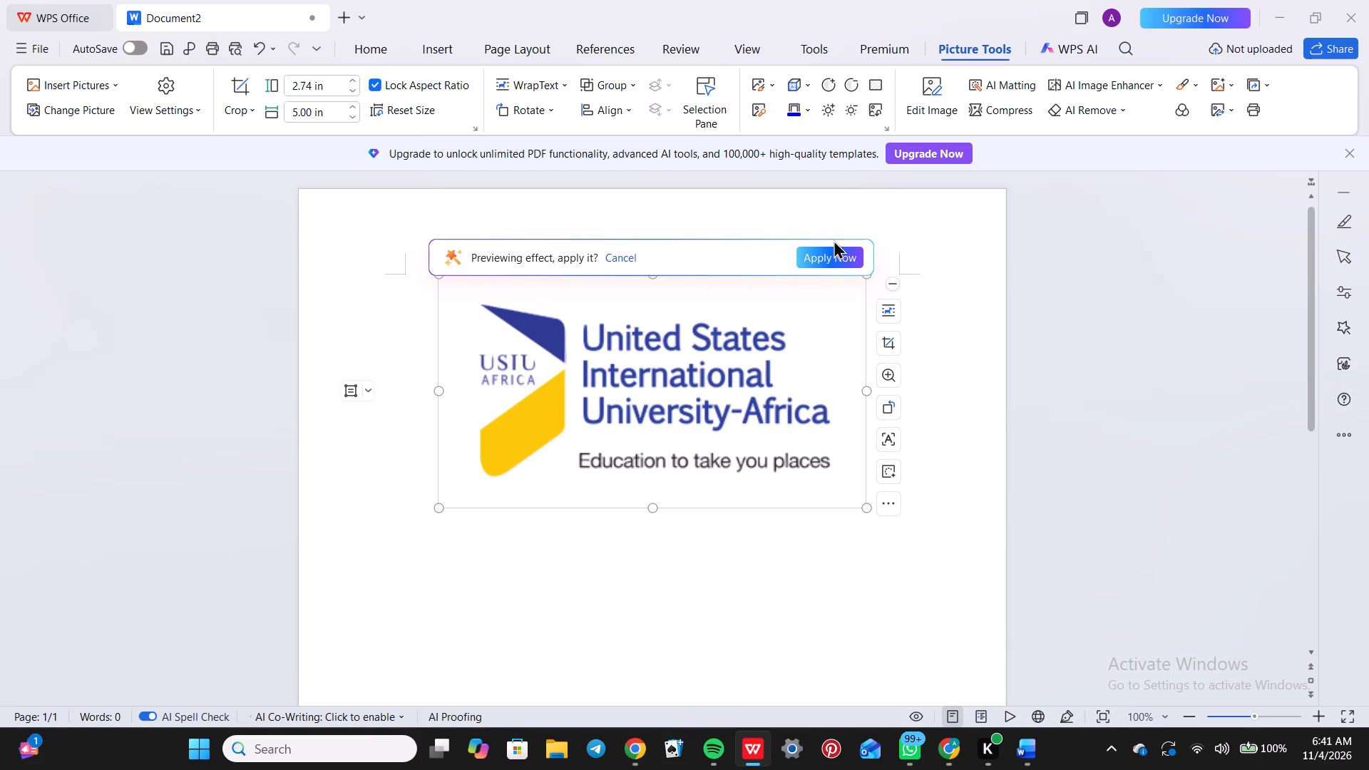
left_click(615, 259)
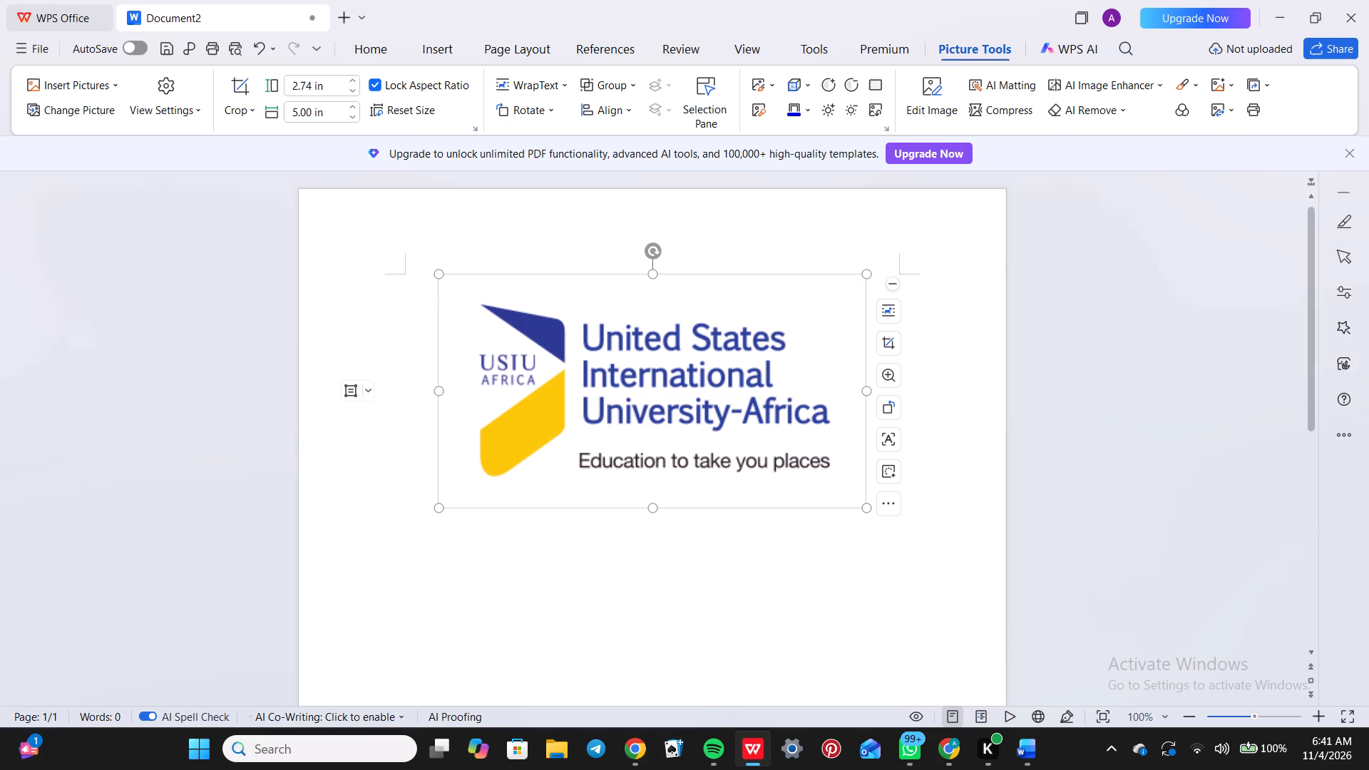
Leave a gap below the logo with three line breaks and add the centred line "SCHOOL OF HUMANITIES AND SOCIAL SCIENCES".
left_click(390, 330)
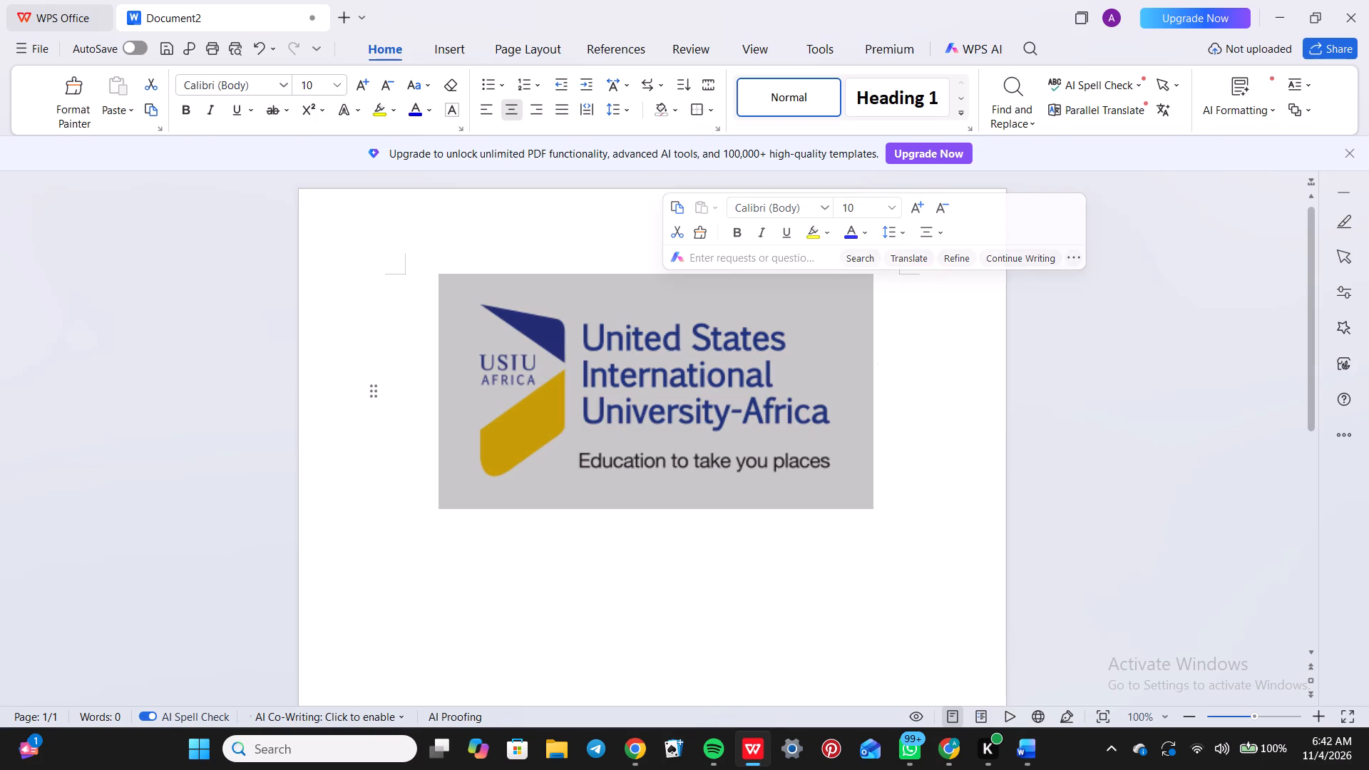
left_click(468, 592)
left_click(933, 406)
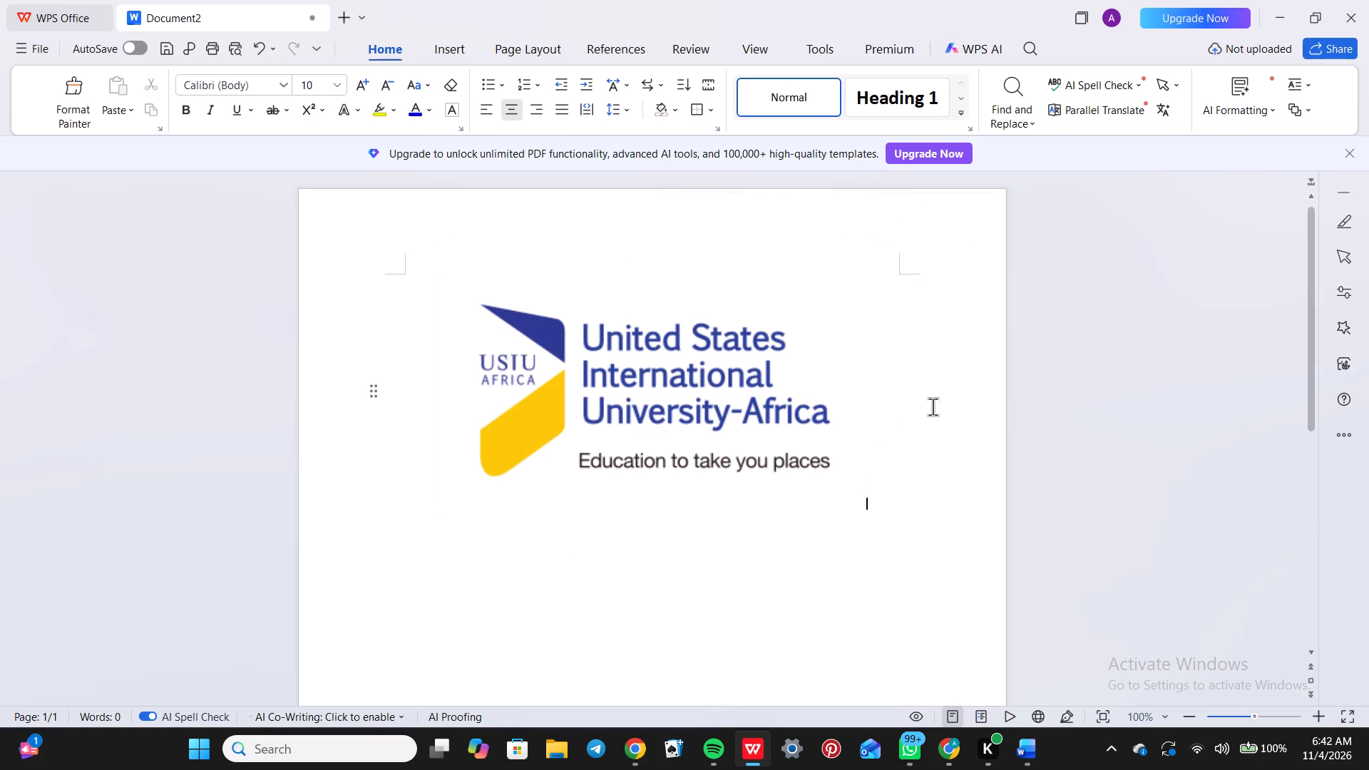
key("Return")
key("Return")
key("Return")
type("SC")
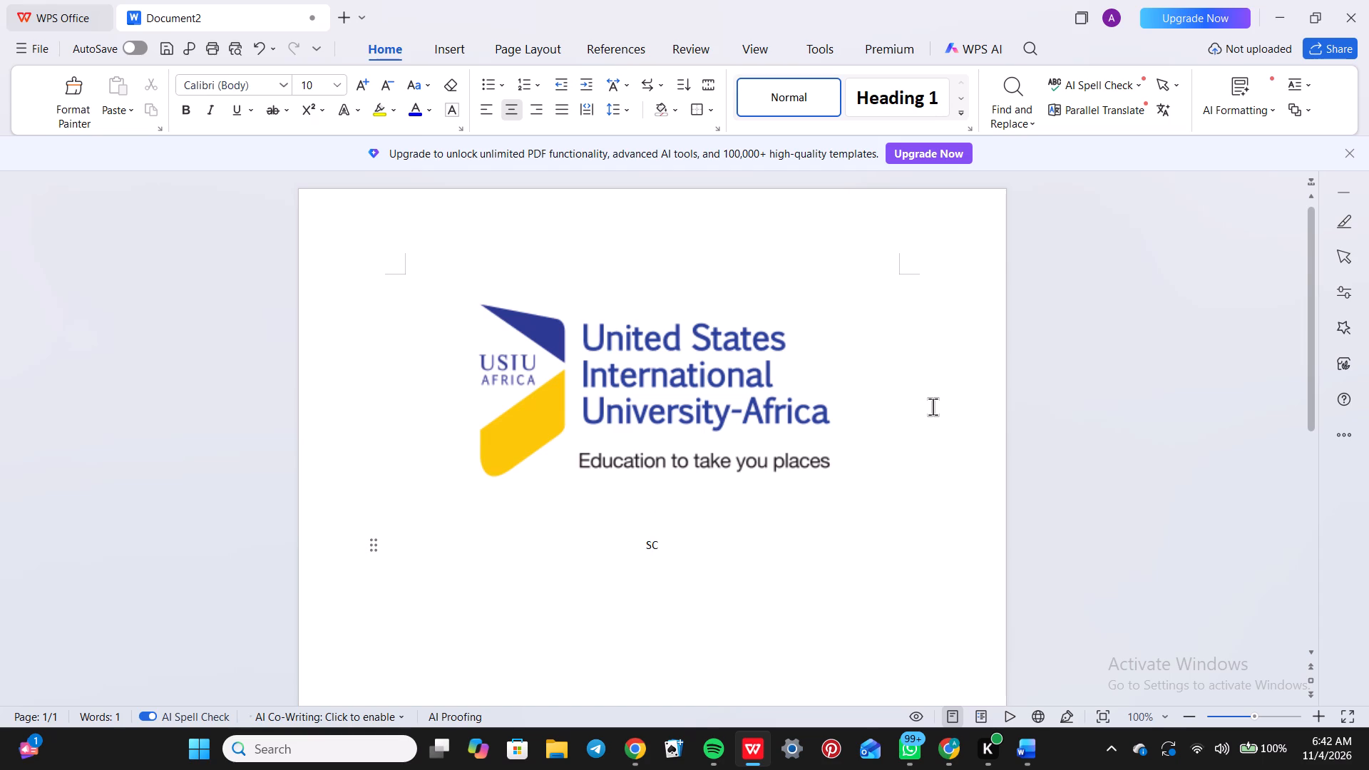
type("HOOL OF HUMANU")
key("BackSpace")
type("ITIES AND SOCIAL SCI")
type("ENCES")
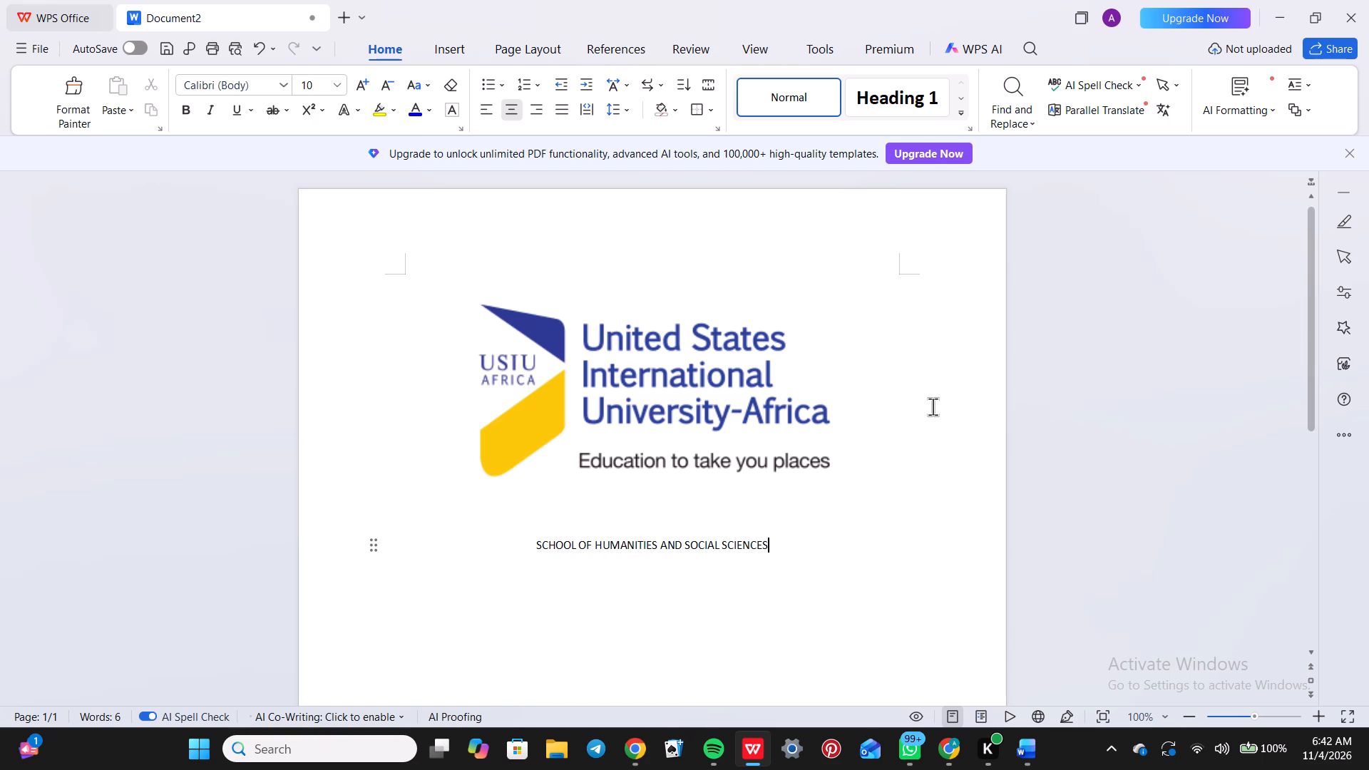
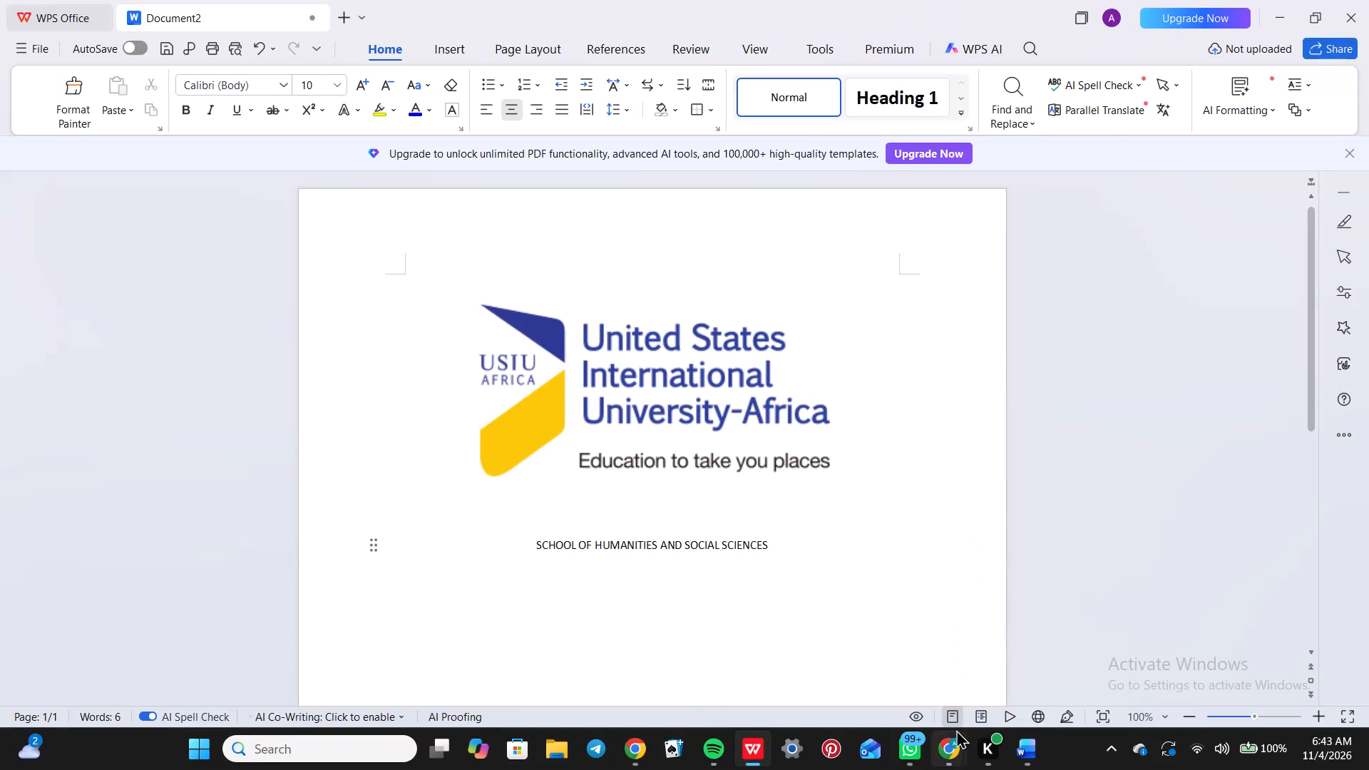
Switch to the Google Chrome window with the Gmail inbox and bring up its already open Pila8 page.
left_click(952, 747)
left_click(960, 639)
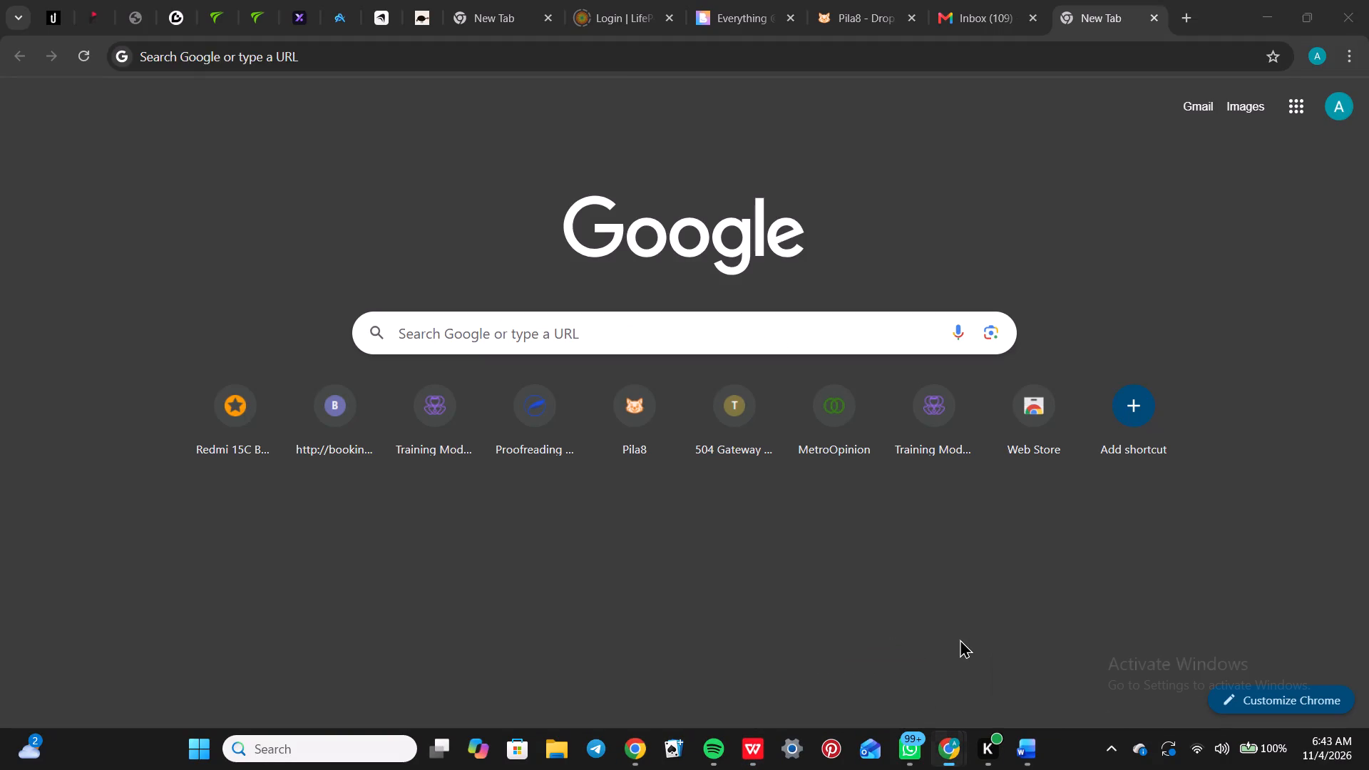
left_click(895, 21)
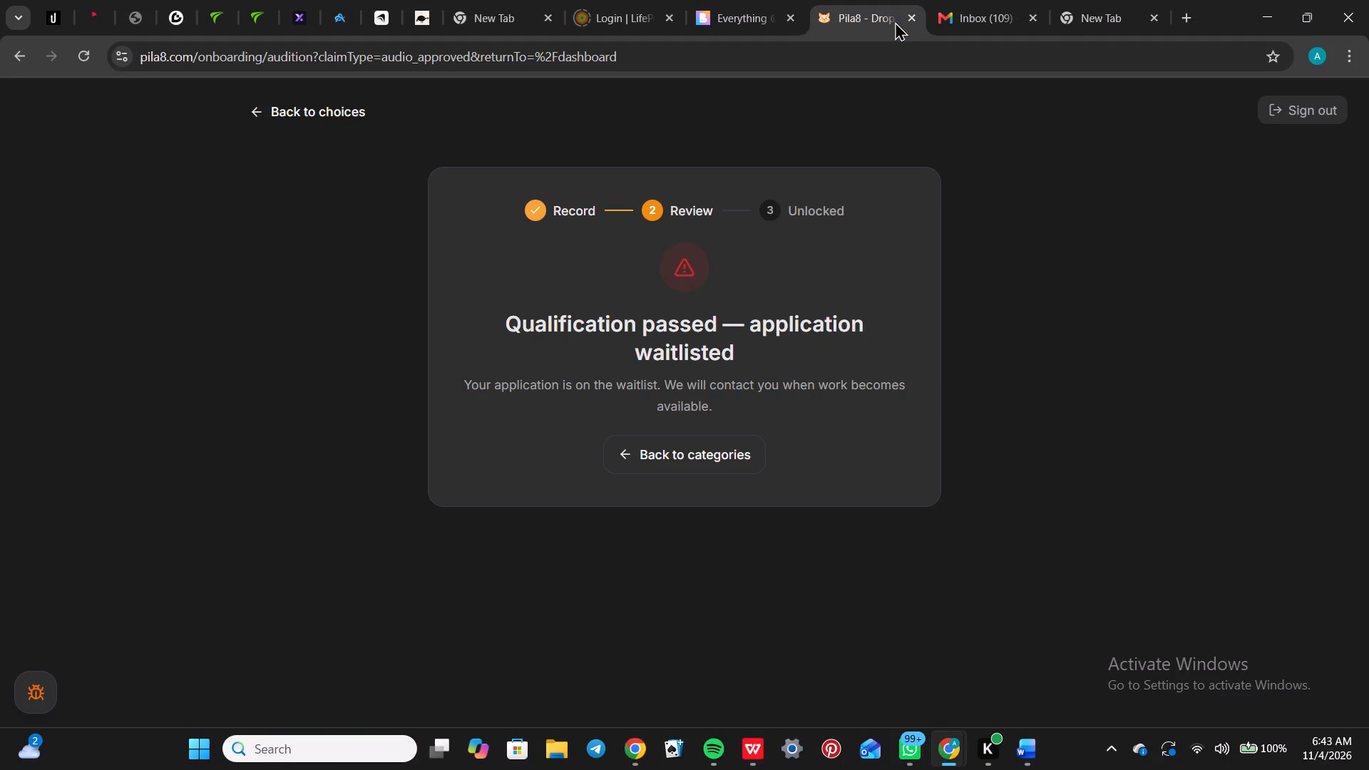
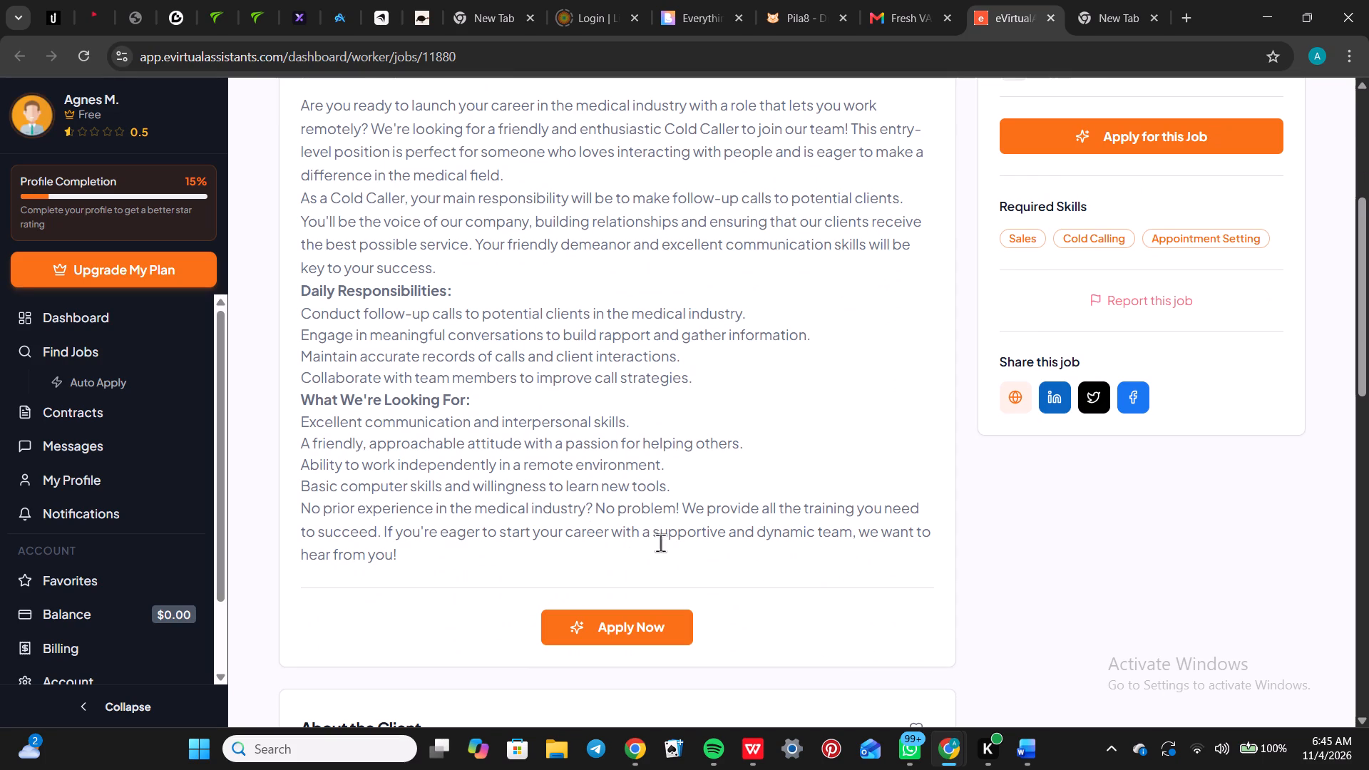
Open the application page for the medical Cold Caller job.
left_click(638, 621)
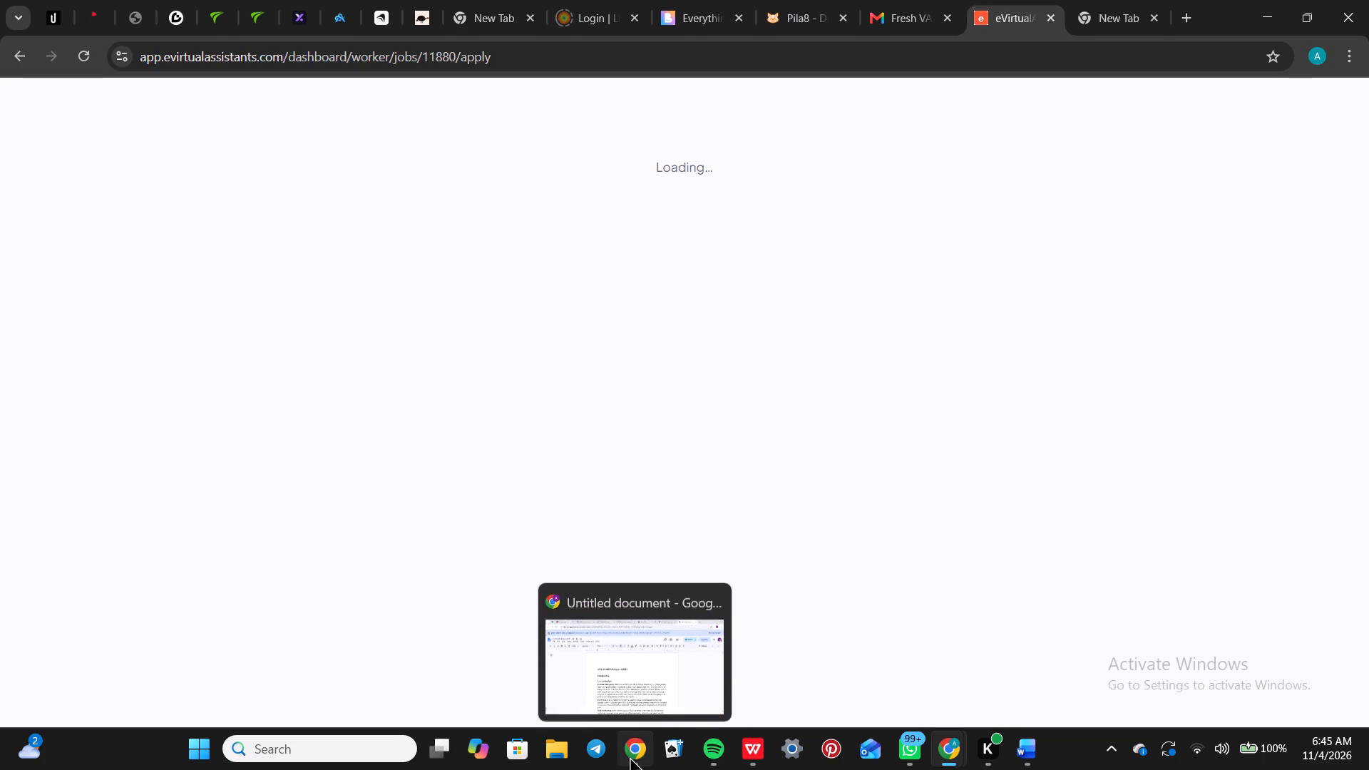
Switch to the WPS document and add the centred line "CJS1103: JUVINILLE JUSTICE SYSTEMS" below the school name, leaving one blank line between.
left_click(744, 748)
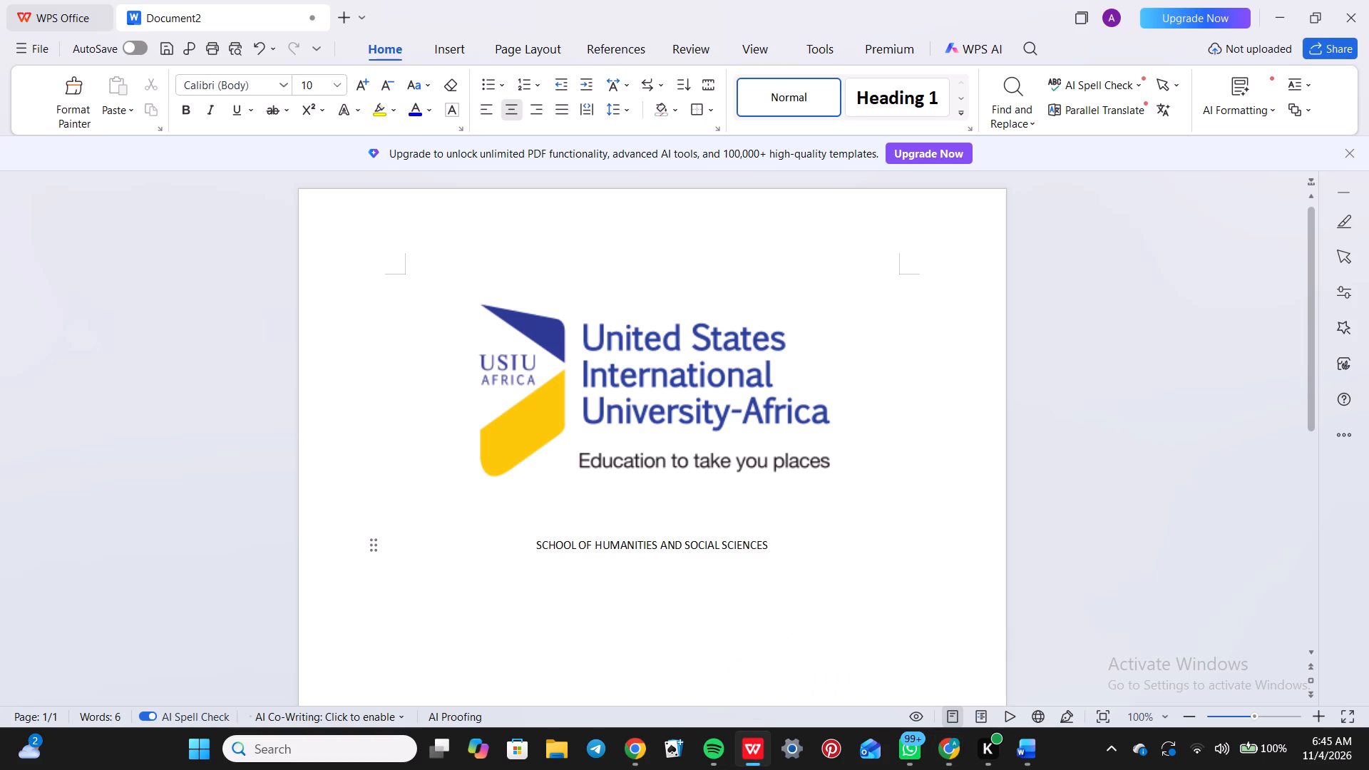
key("Return")
key("Return")
key("Return")
key("BackSpace")
key("BackSpace")
key("BackSpace")
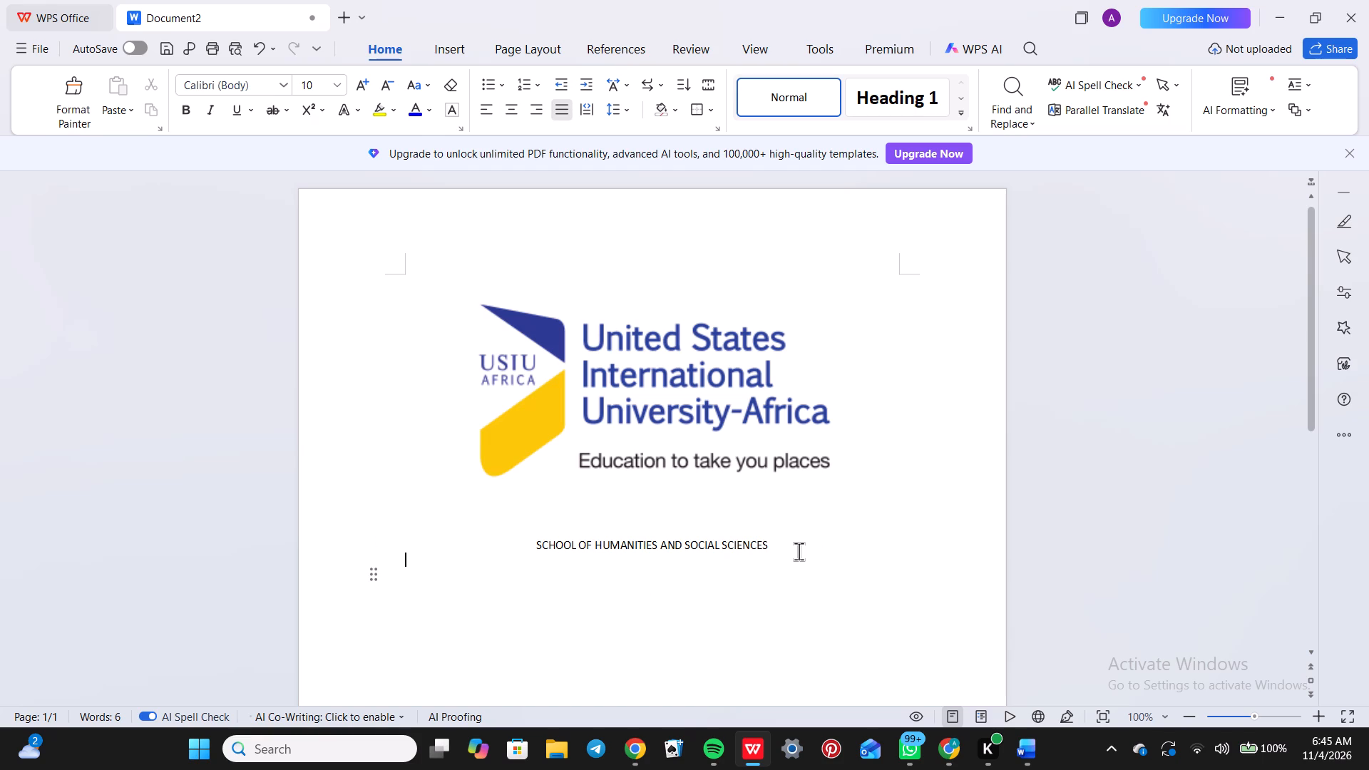
left_click(799, 551)
key("Return")
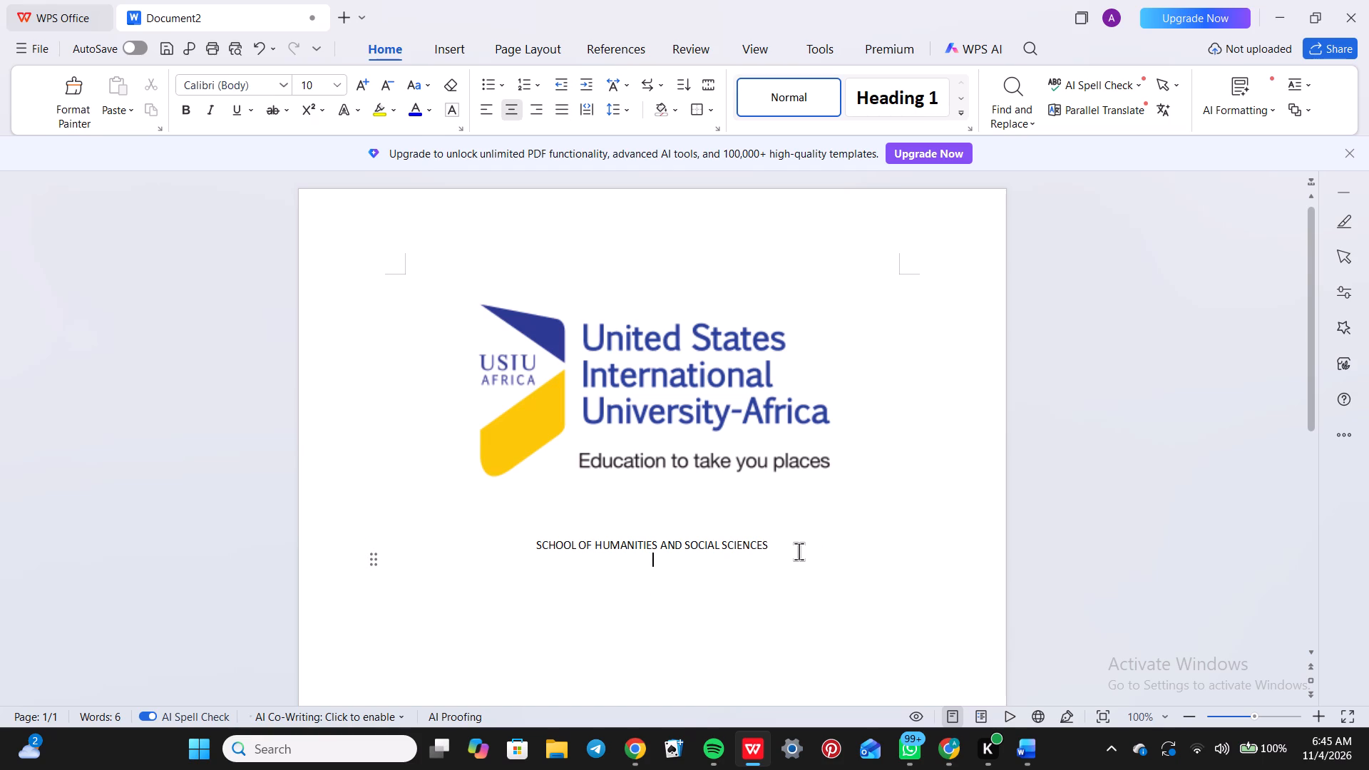
key("Return")
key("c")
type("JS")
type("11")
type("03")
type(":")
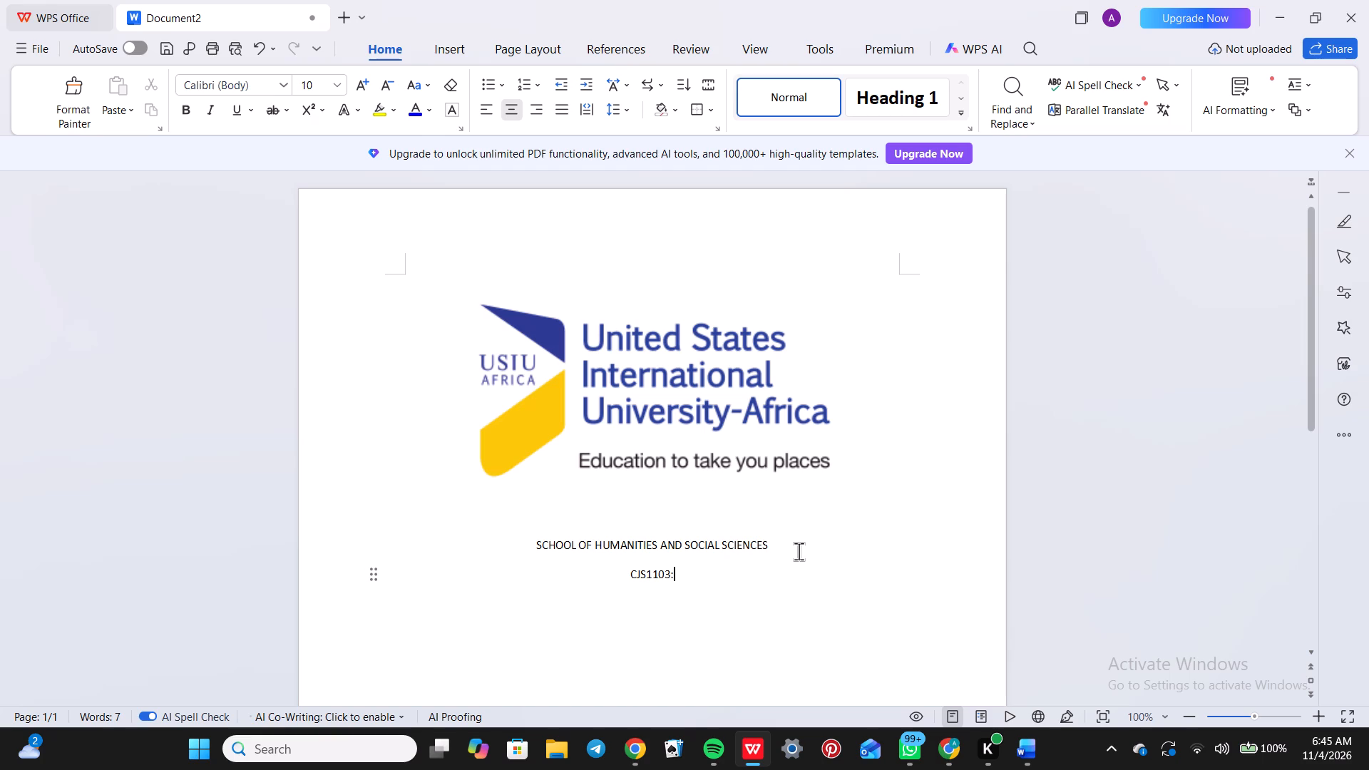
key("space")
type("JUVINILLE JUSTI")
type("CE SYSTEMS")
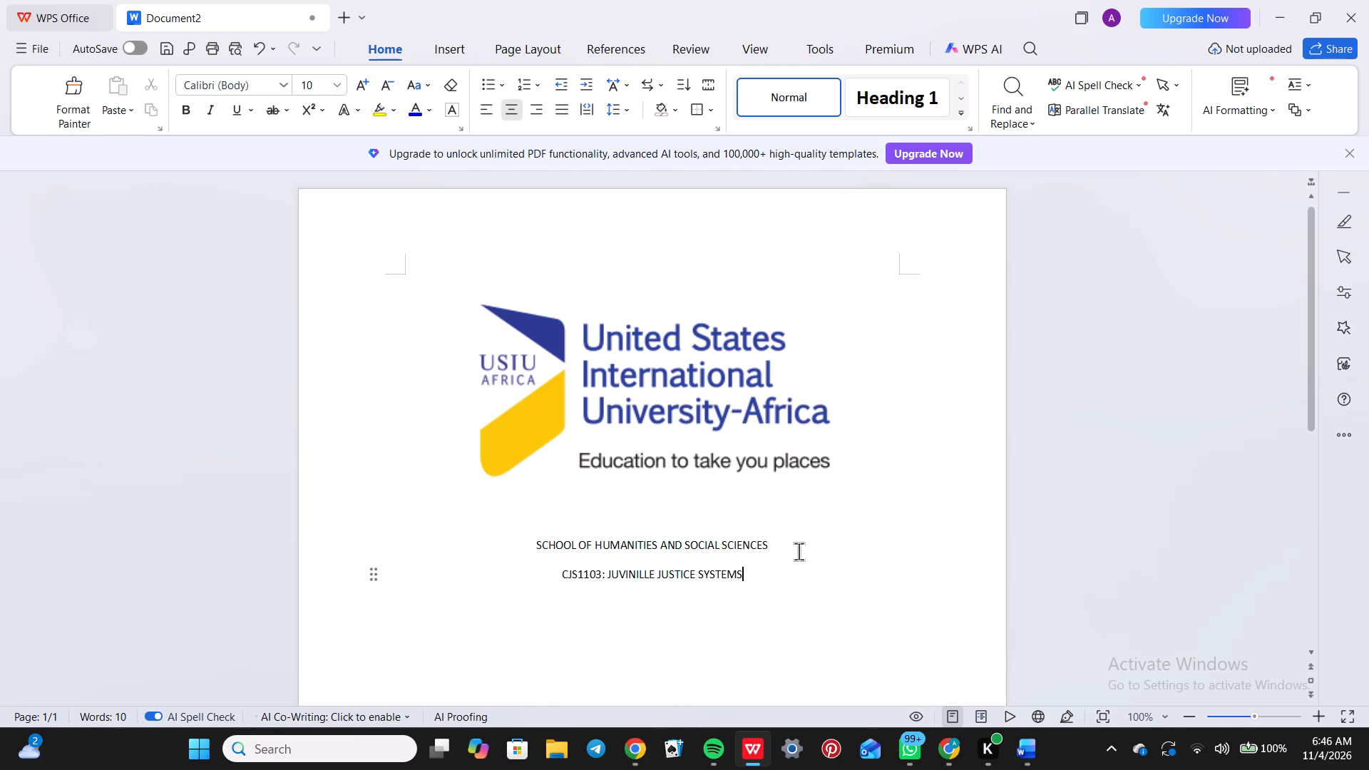
Add the centred line "GROUPWORK ASSIGNMENT" below the course title, leaving one blank line between.
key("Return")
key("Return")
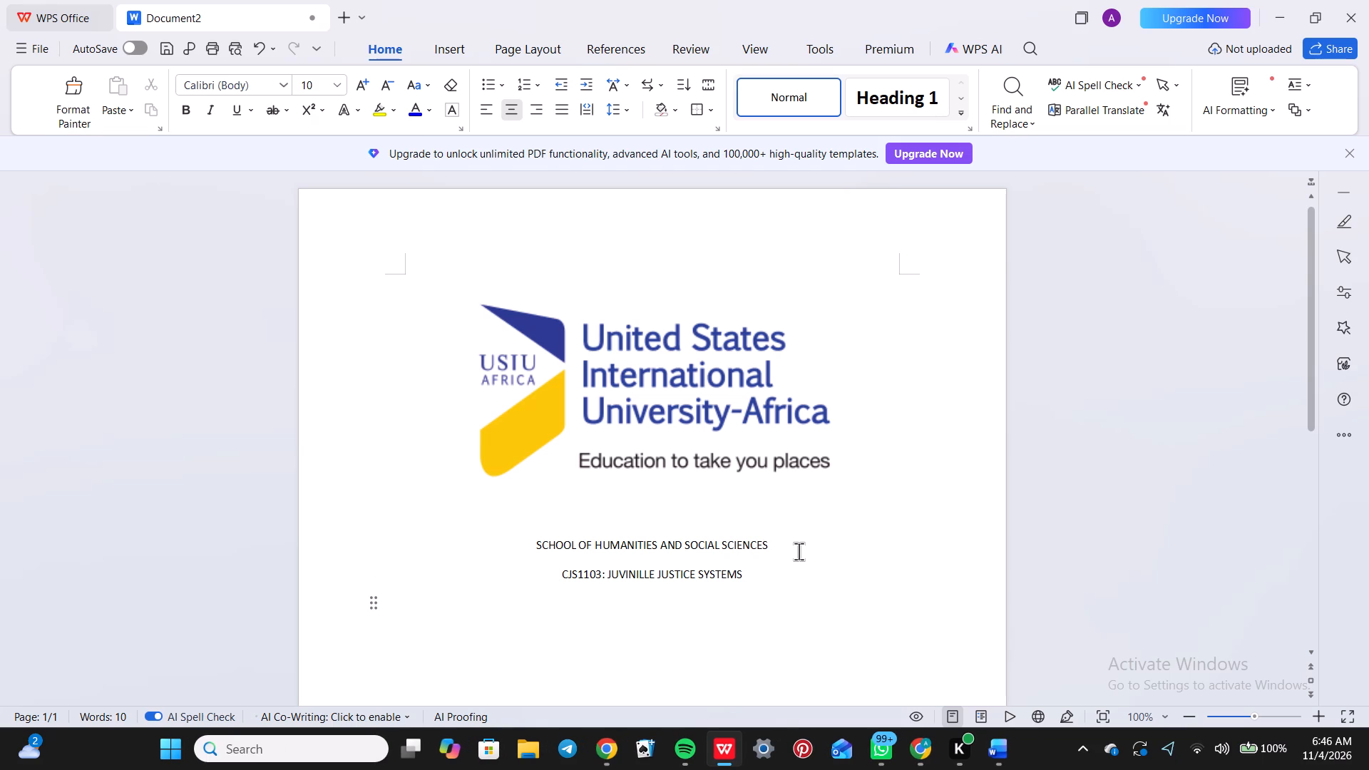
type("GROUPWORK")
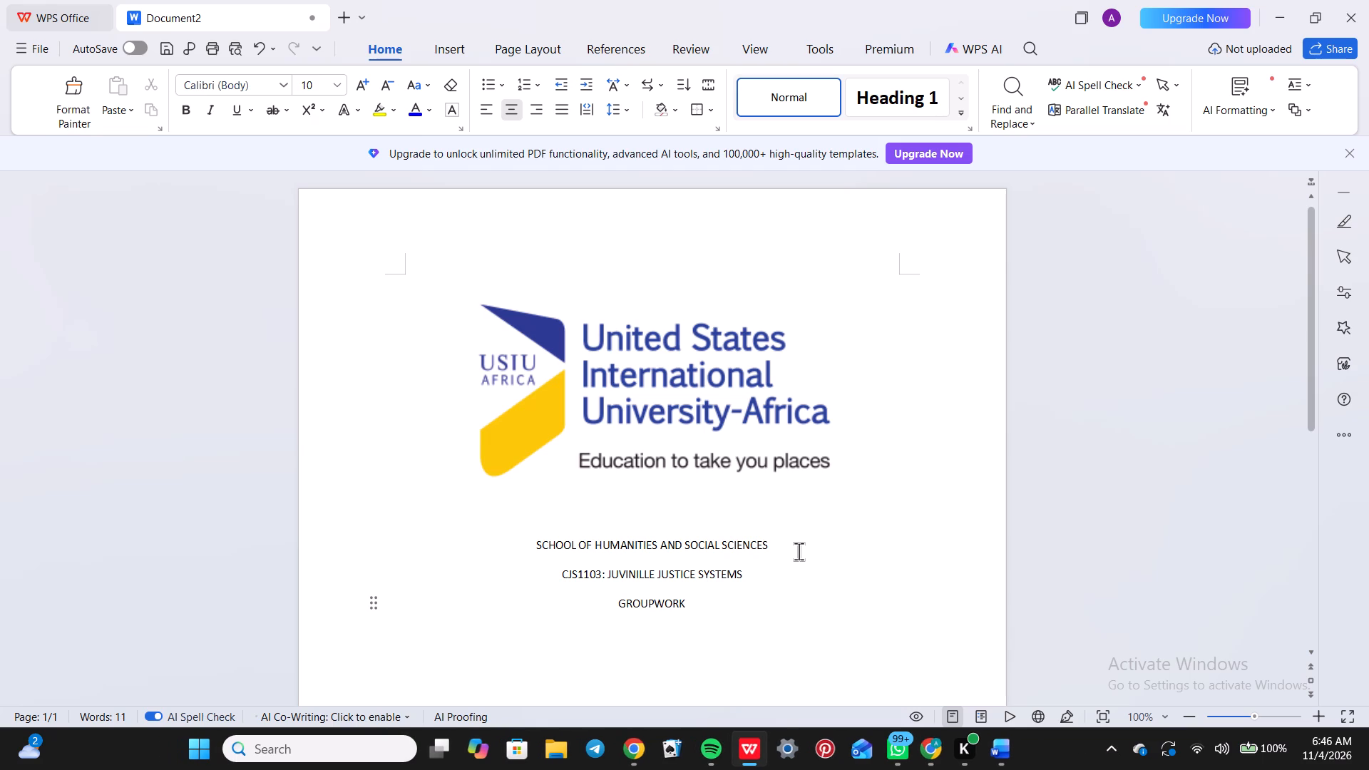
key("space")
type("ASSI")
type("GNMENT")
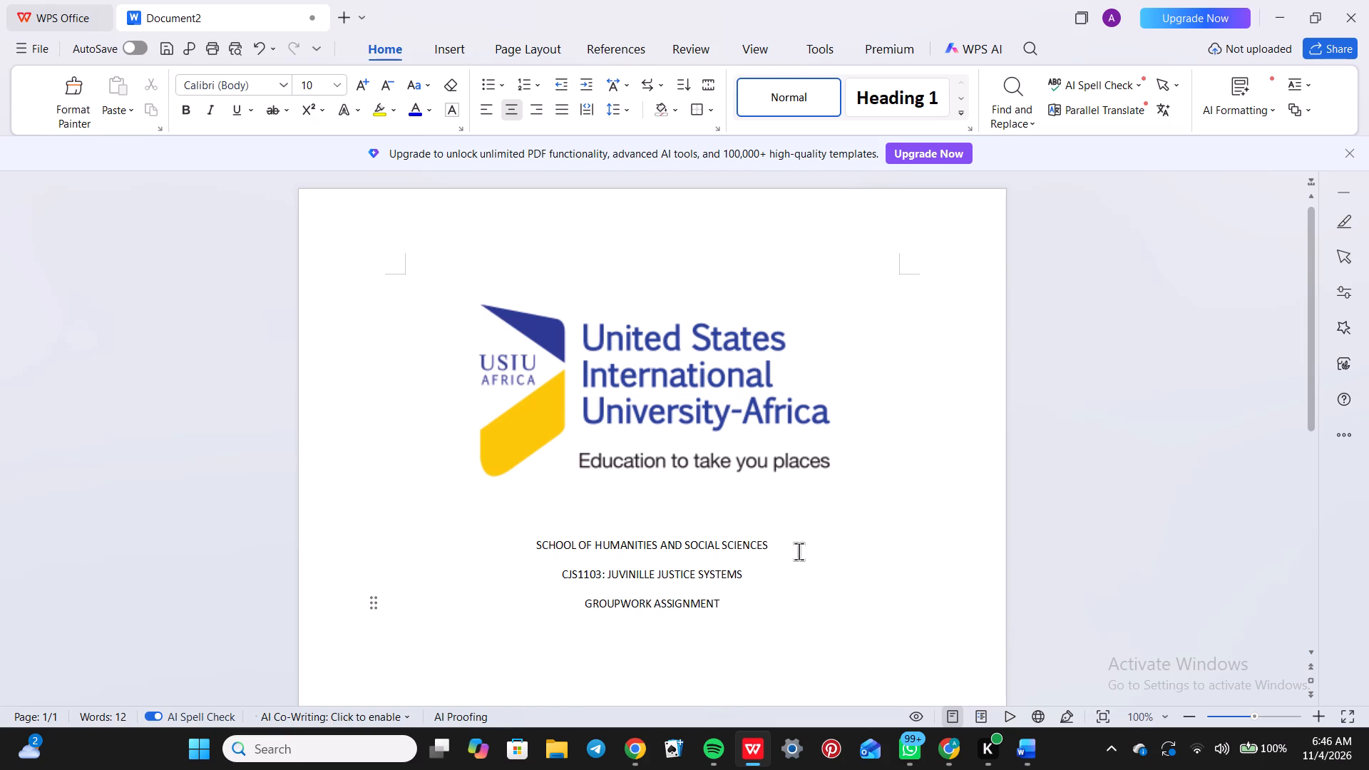
Add the centred line "DONE BY:" below the assignment line, leaving one blank line between.
left_click(652, 602)
left_click(763, 600)
key("Return")
key("Return")
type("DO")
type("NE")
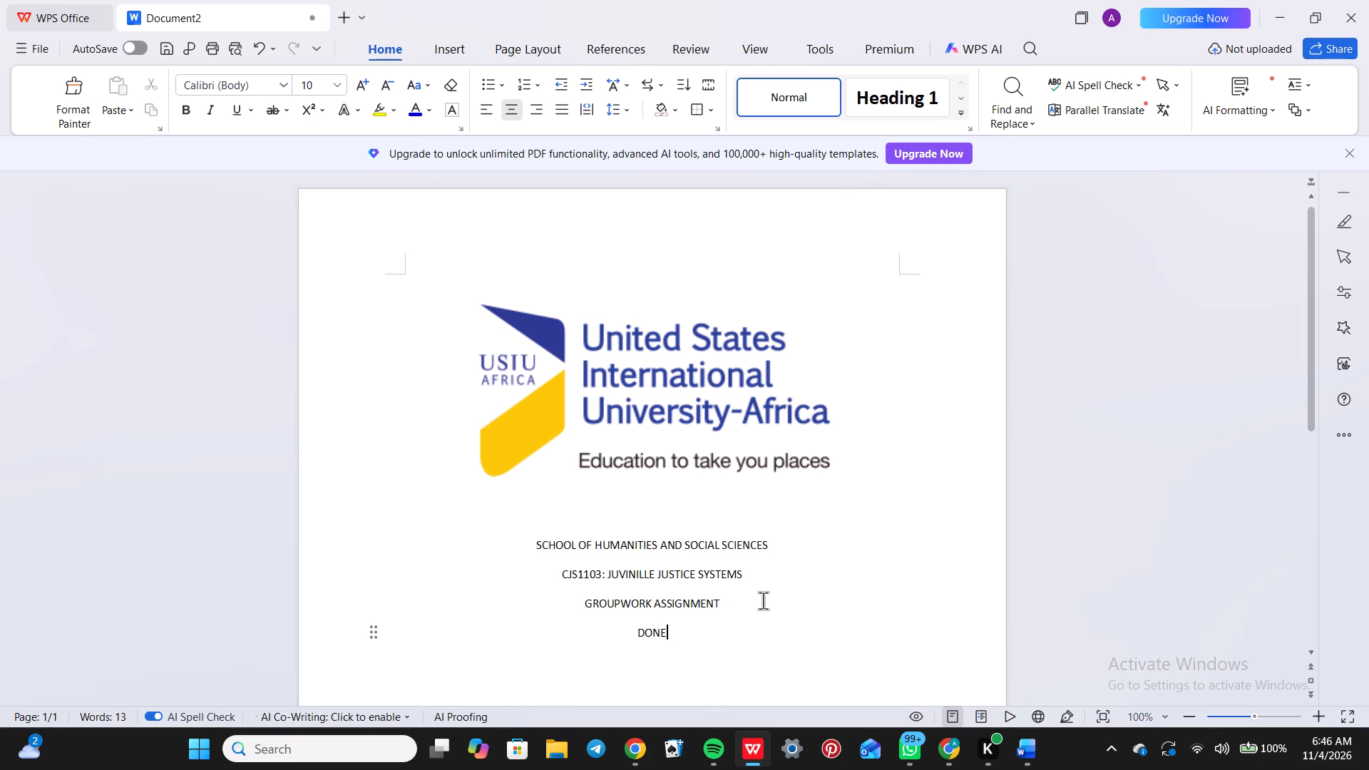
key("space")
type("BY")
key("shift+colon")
Leave a blank line below "DONE BY:" and enter the first group member's full name and student number.
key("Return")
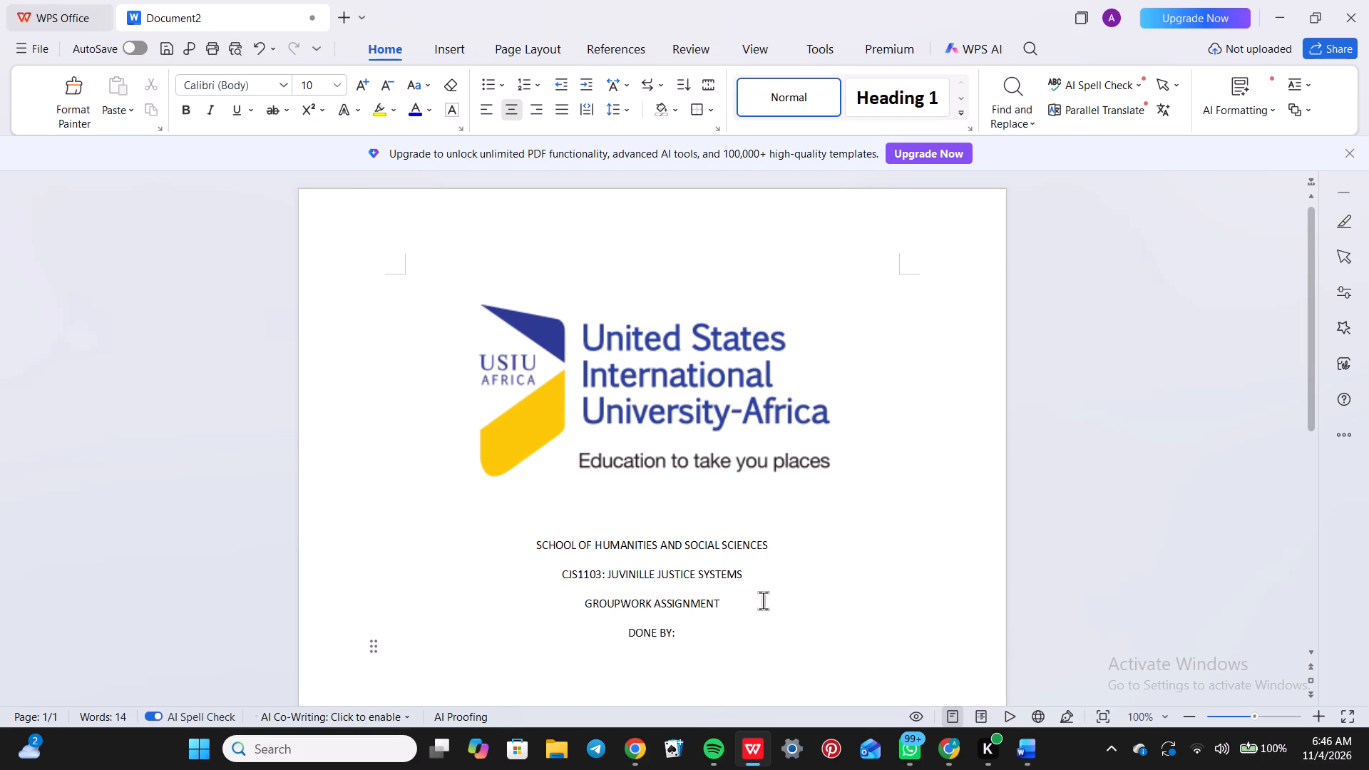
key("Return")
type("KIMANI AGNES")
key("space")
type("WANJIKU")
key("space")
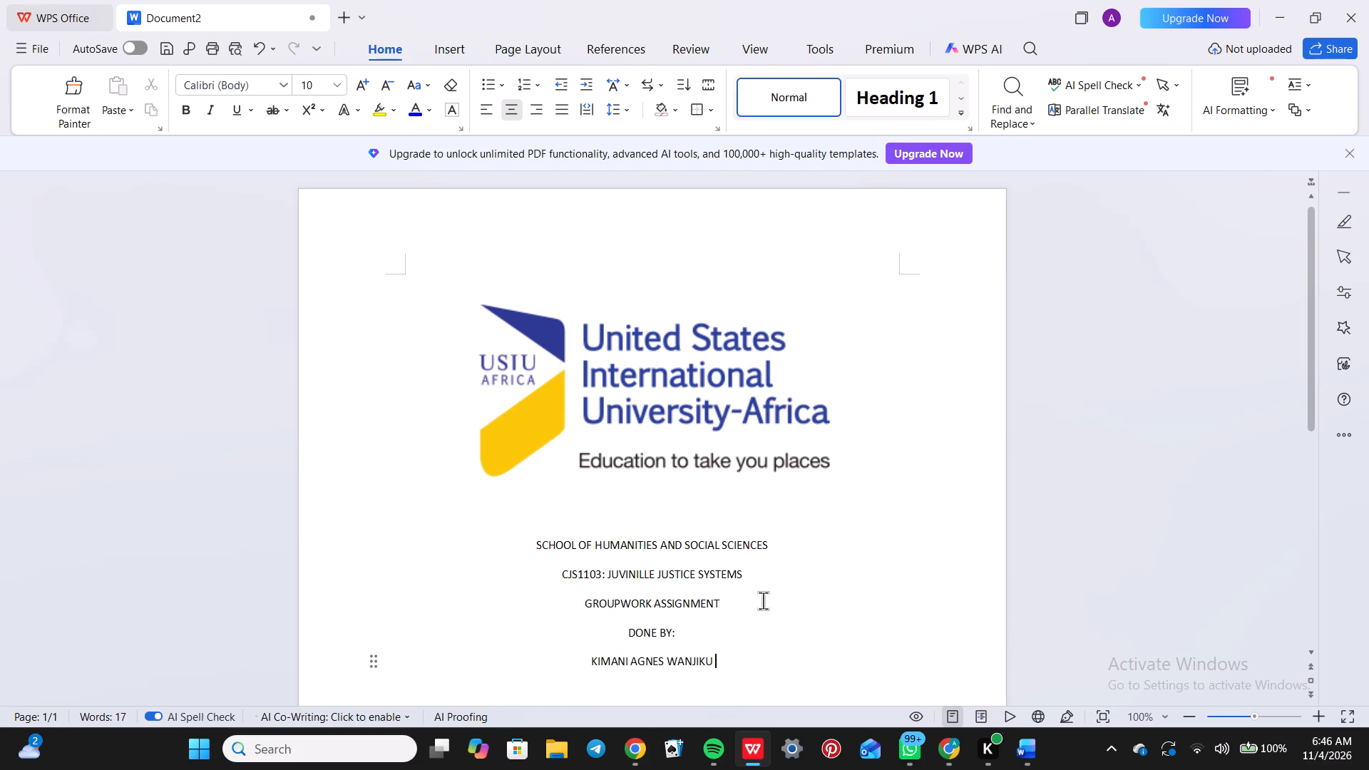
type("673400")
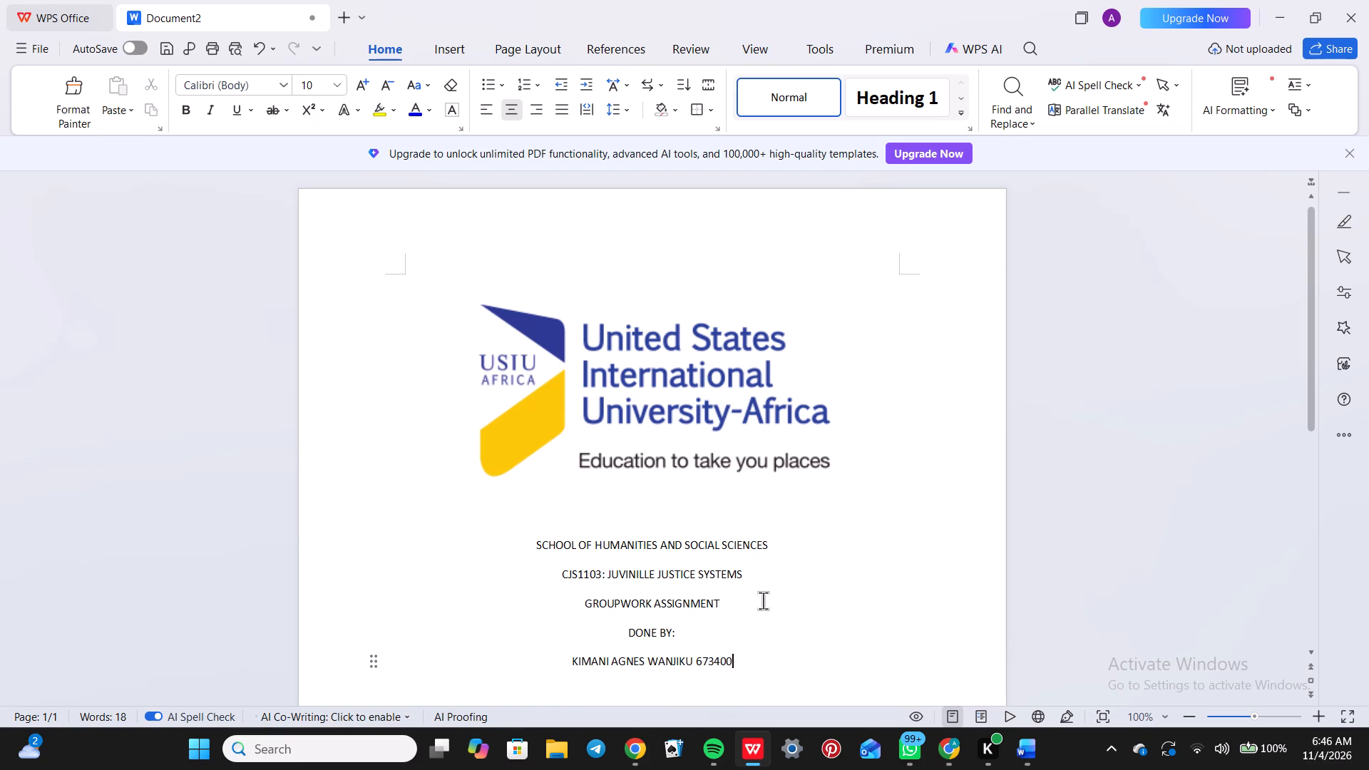
On a new line below the first group member, enter the second member's full name in capitals, taken from the Google Docs document heading.
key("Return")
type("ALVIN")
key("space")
left_click(646, 745)
triple_click(583, 384)
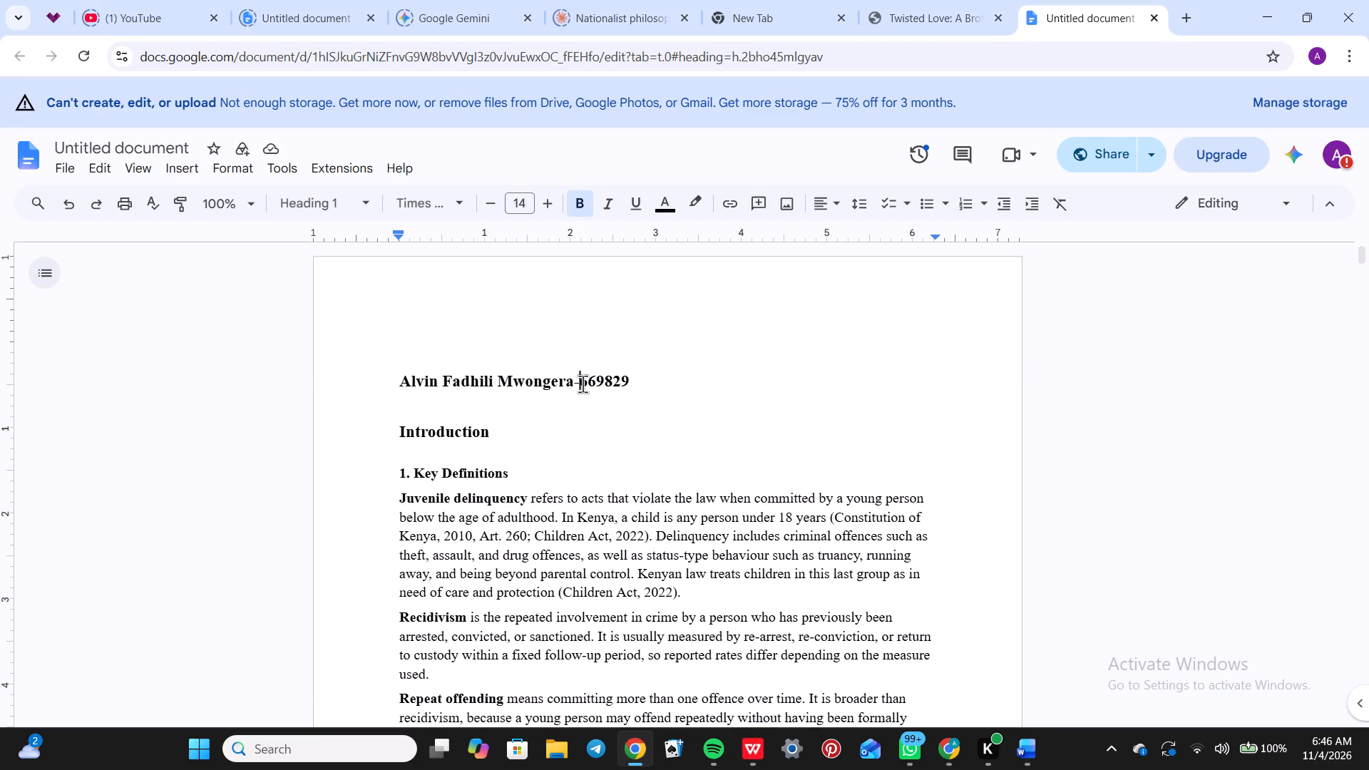
right_click(583, 384)
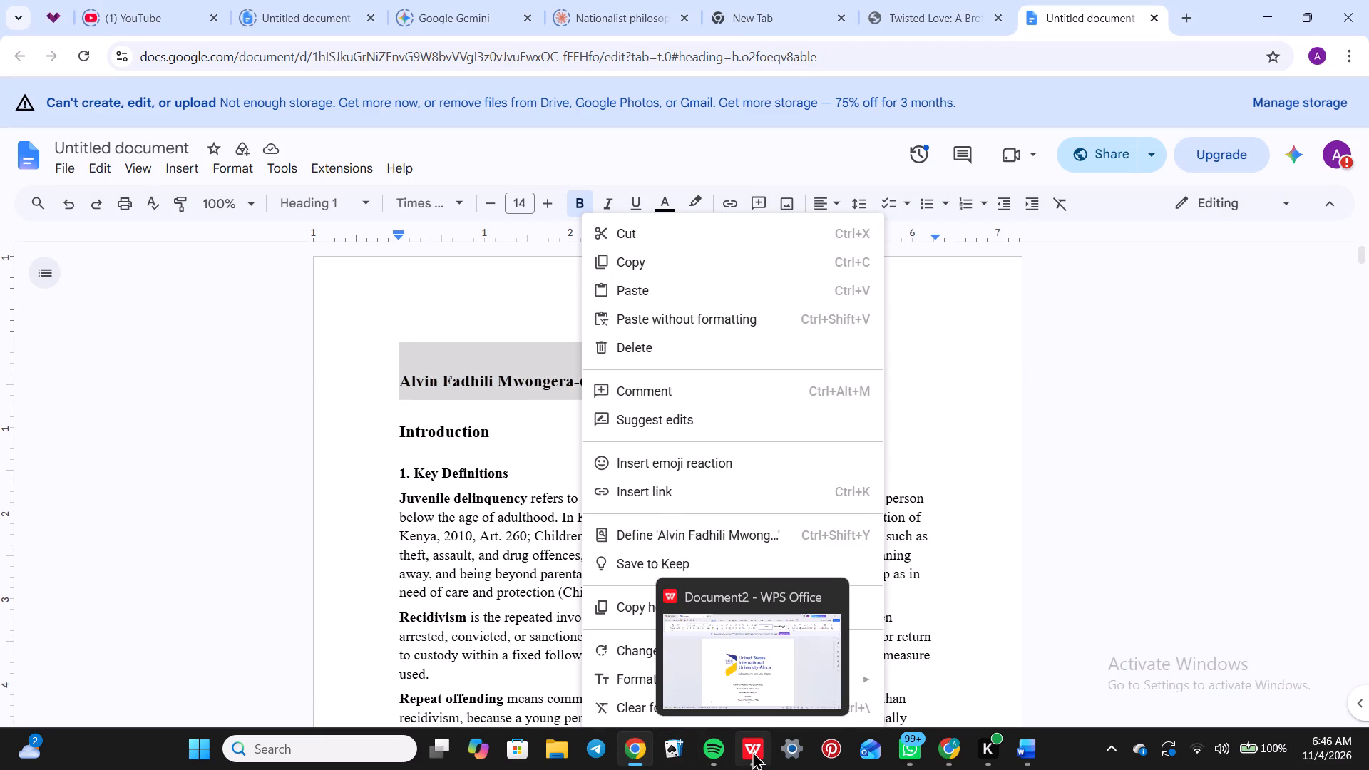
left_click_drag(750, 751, 672, 754)
left_click(672, 754)
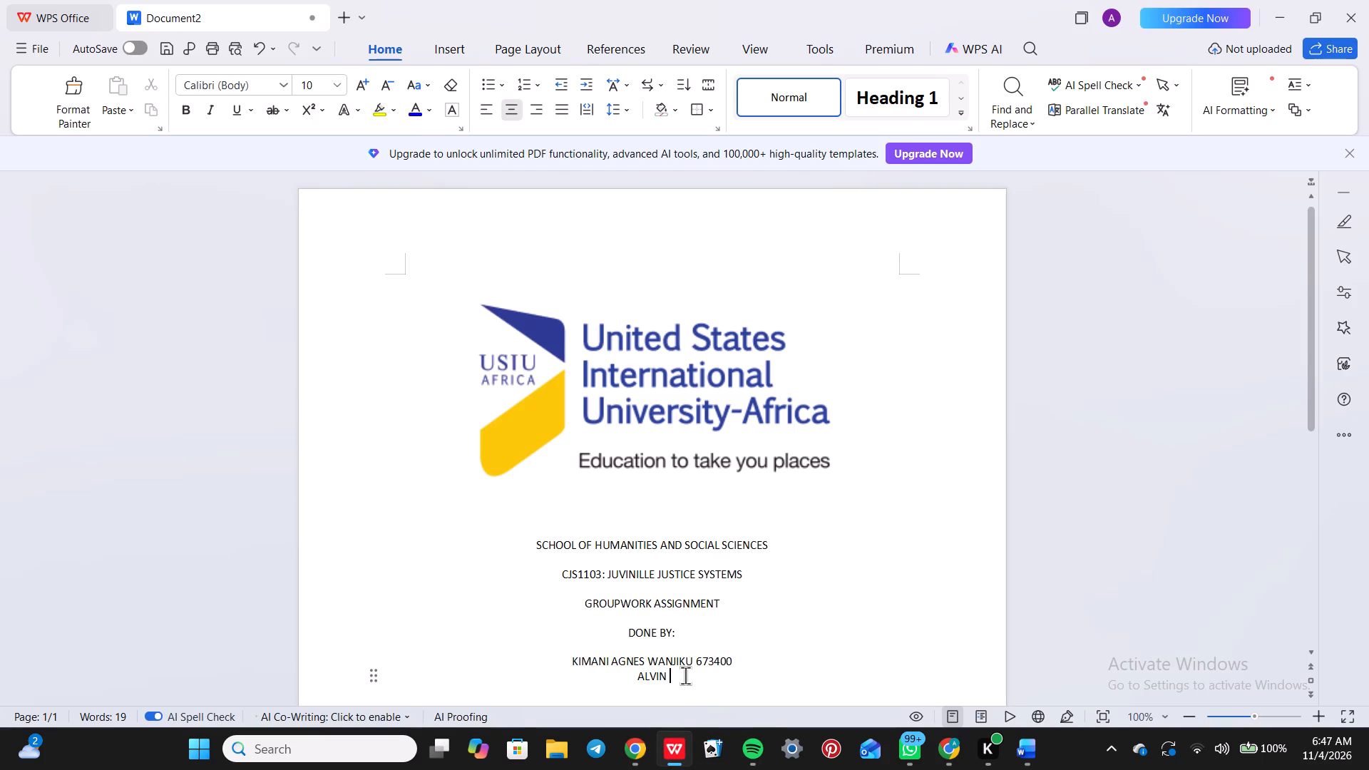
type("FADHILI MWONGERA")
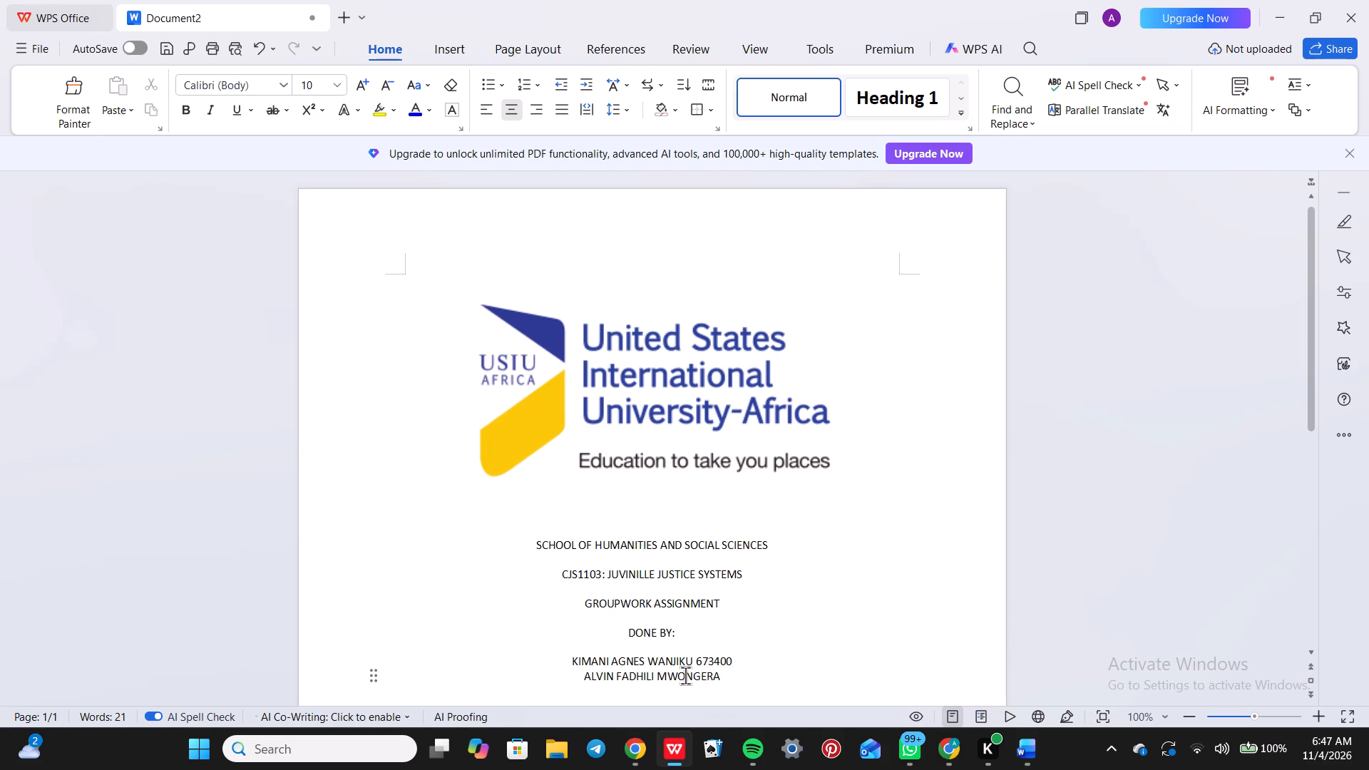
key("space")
Add the second member's student number after the name, checking it against the Google Docs heading, and start a new line.
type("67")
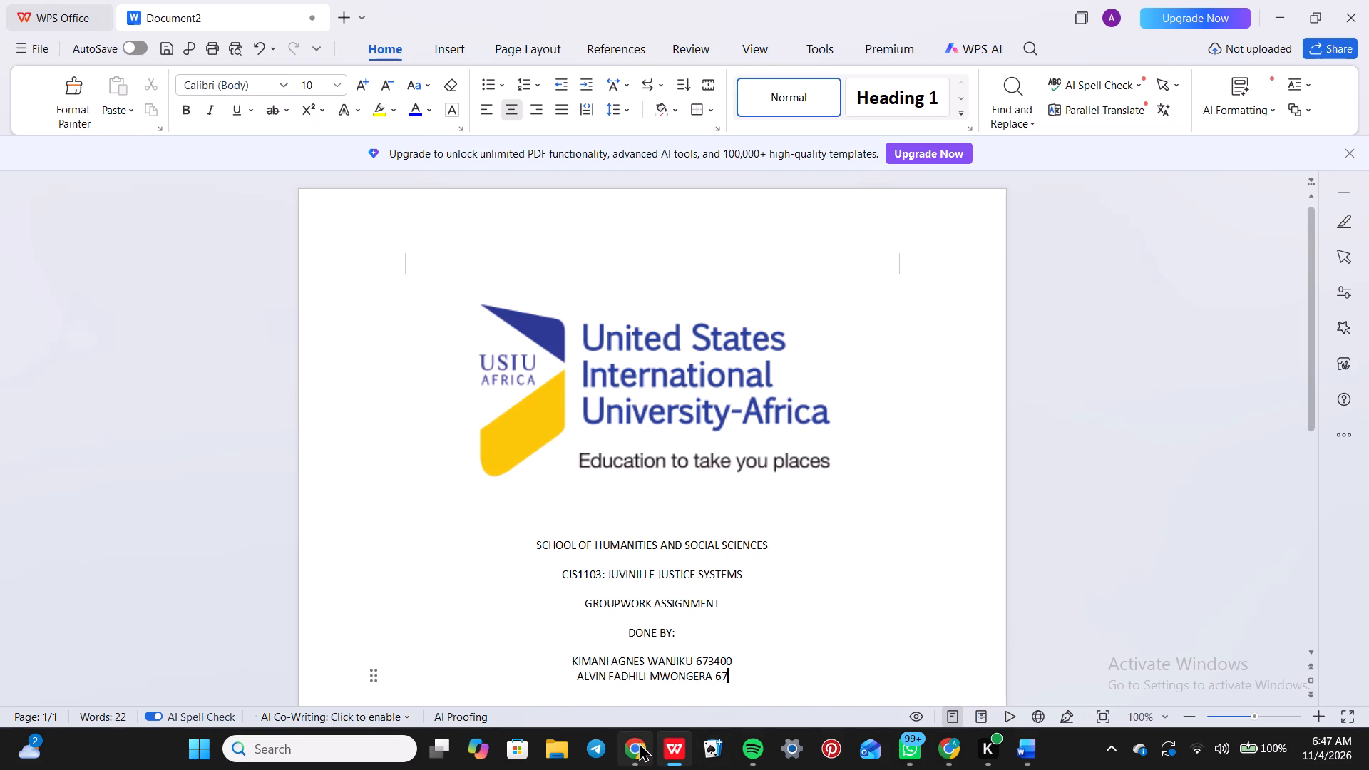
left_click(639, 742)
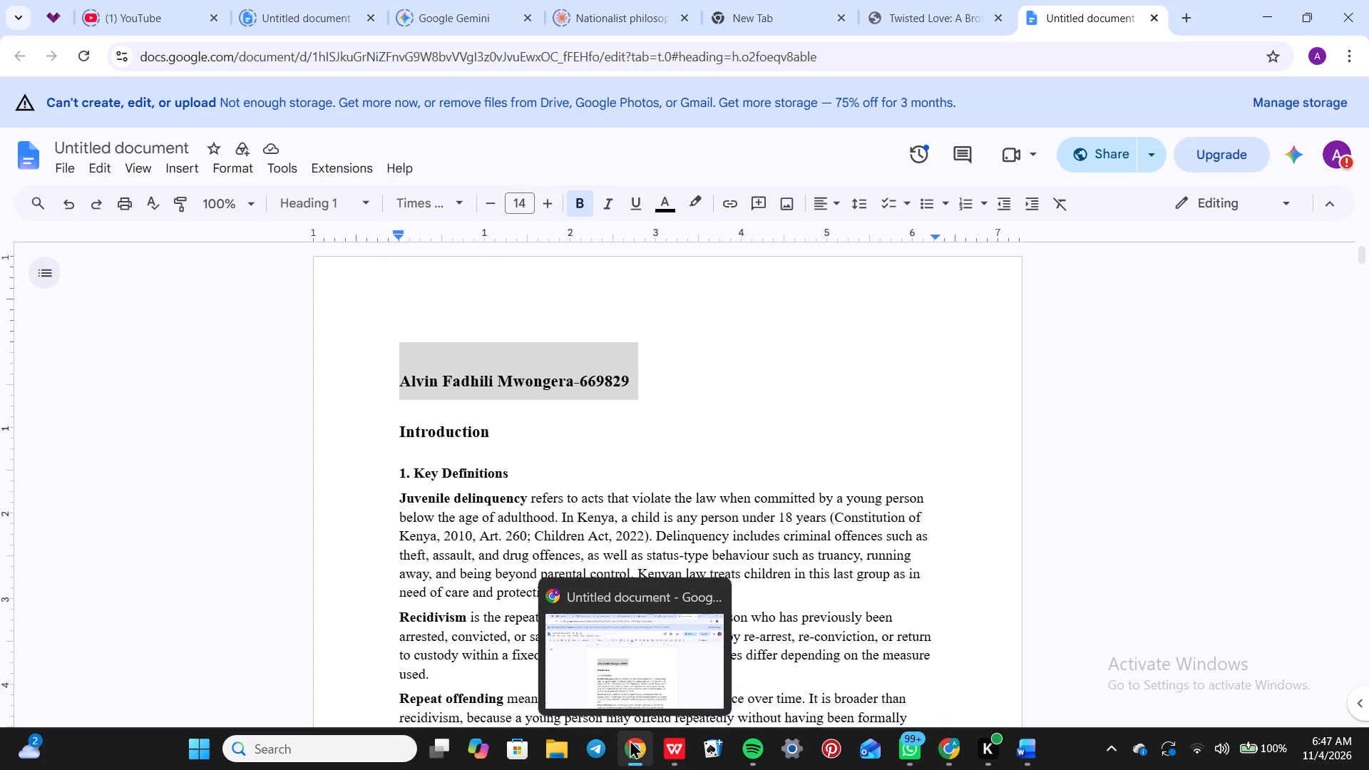
left_click(674, 743)
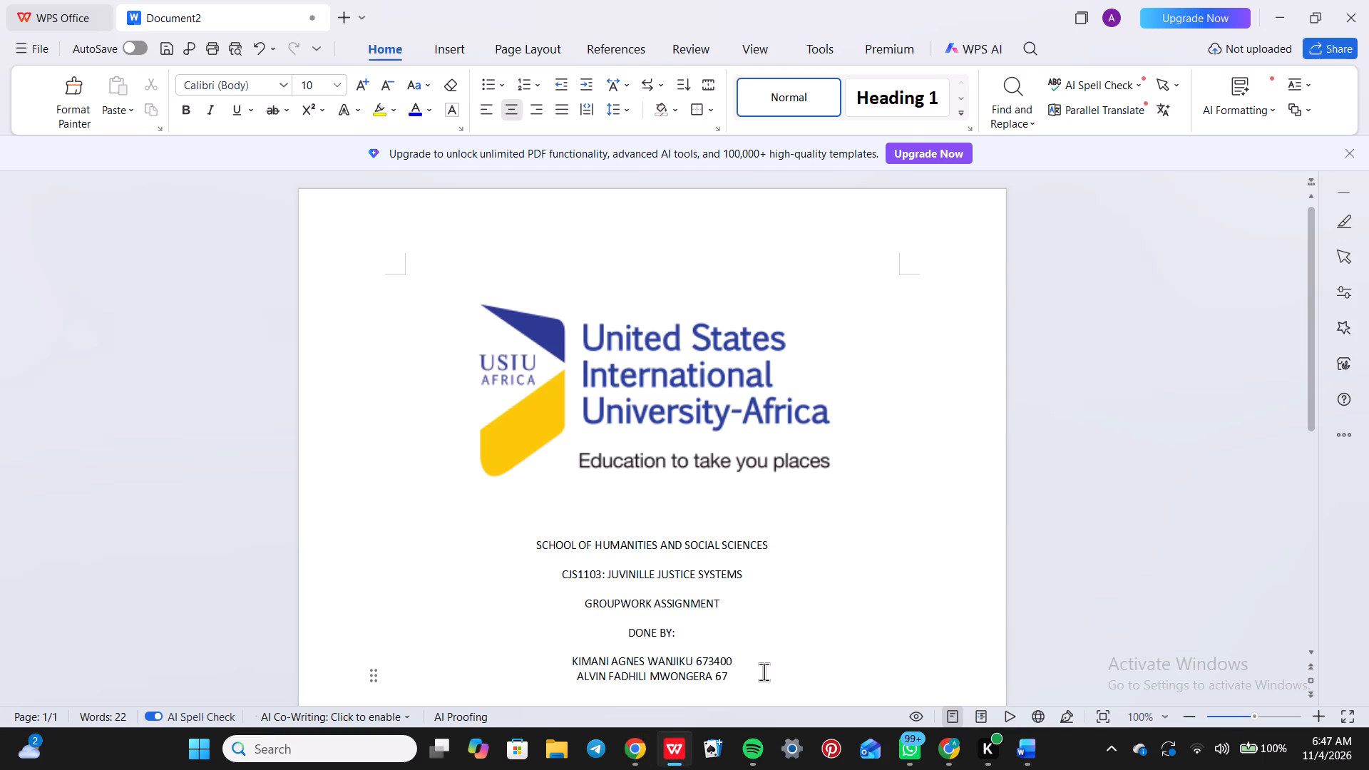
key("BackSpace")
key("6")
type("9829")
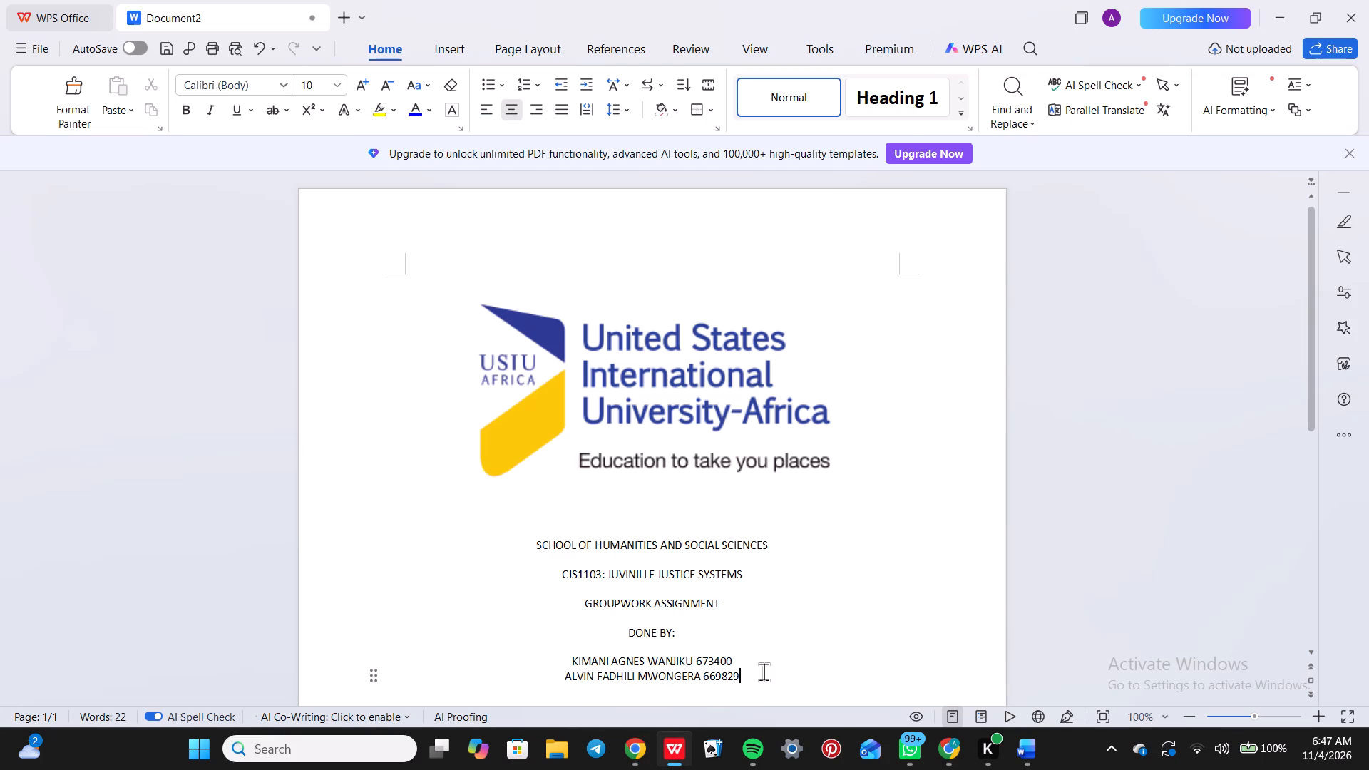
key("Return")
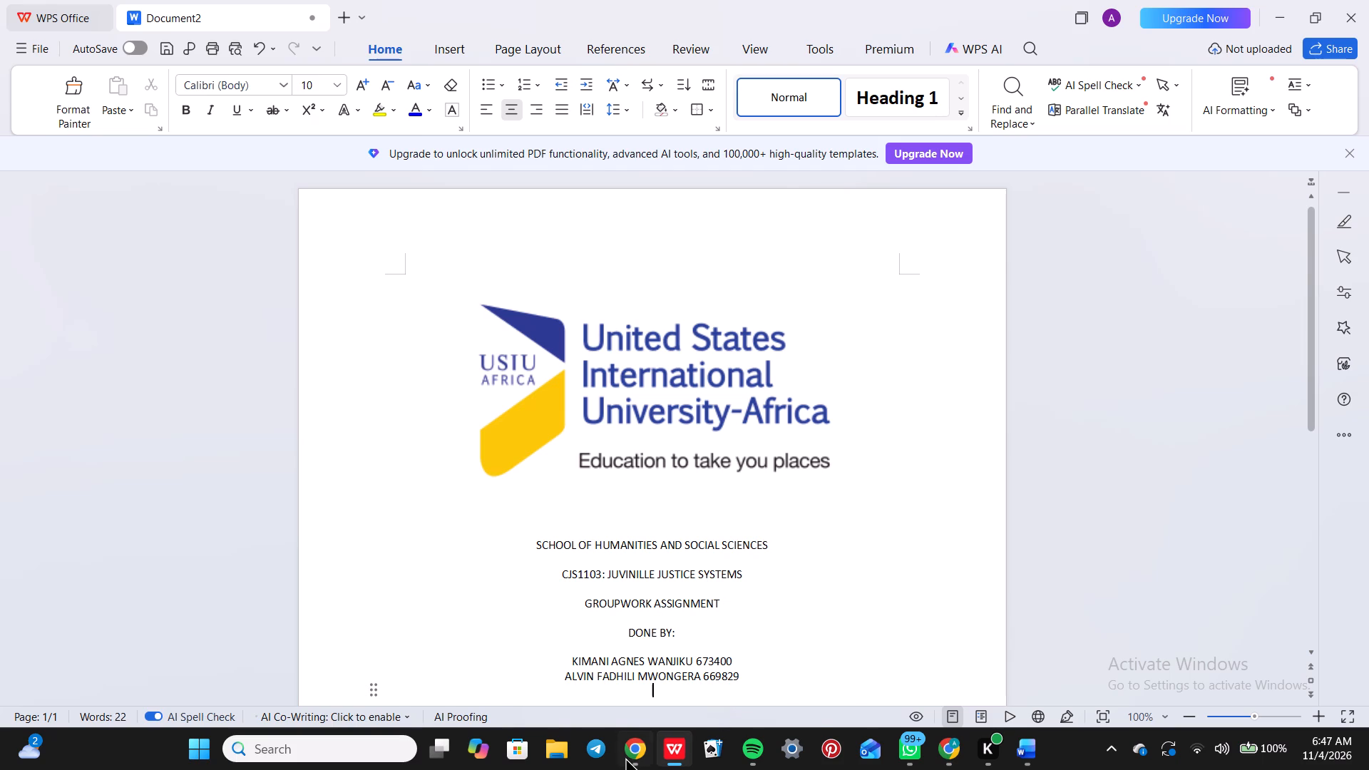
Switch to the Word document "Part 4 (1)" and copy the third member's name and student number line at its beginning.
left_click(625, 757)
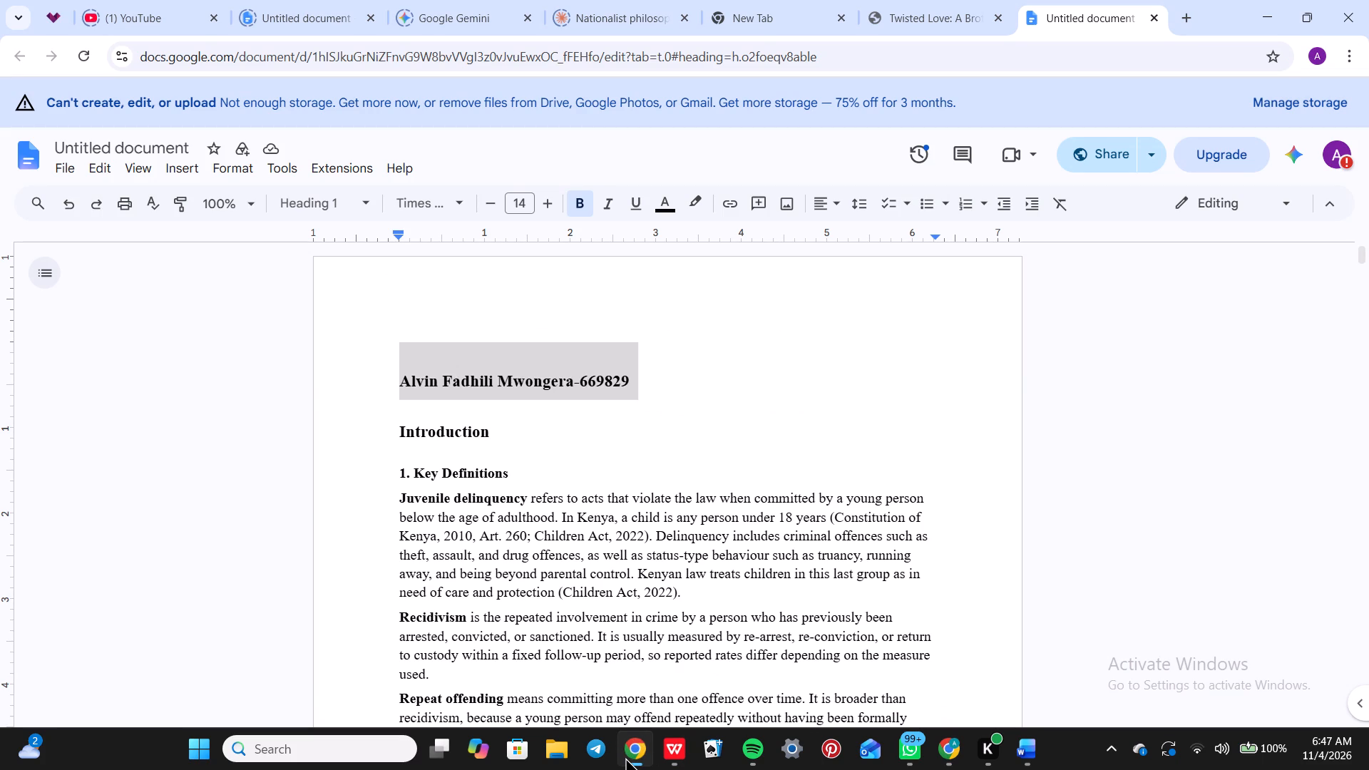
left_click(1015, 743)
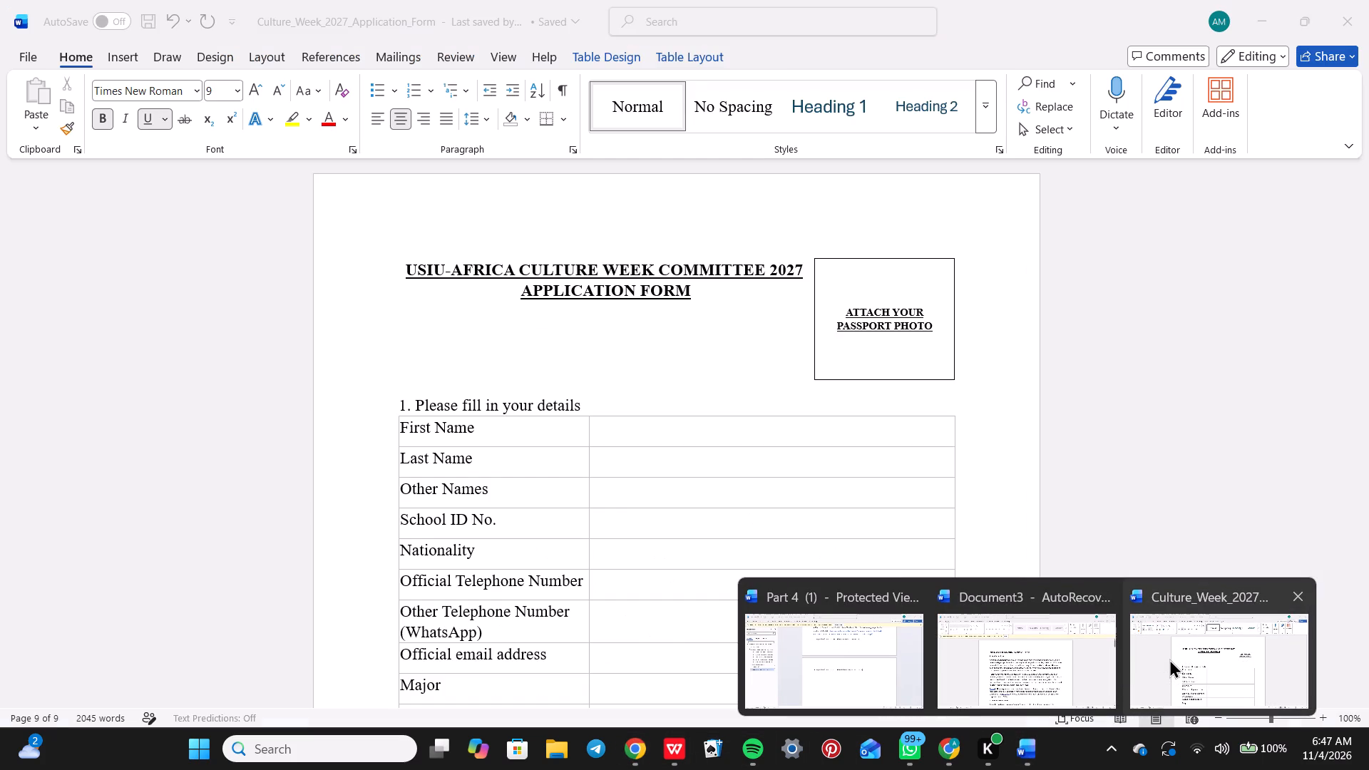
left_click(1112, 652)
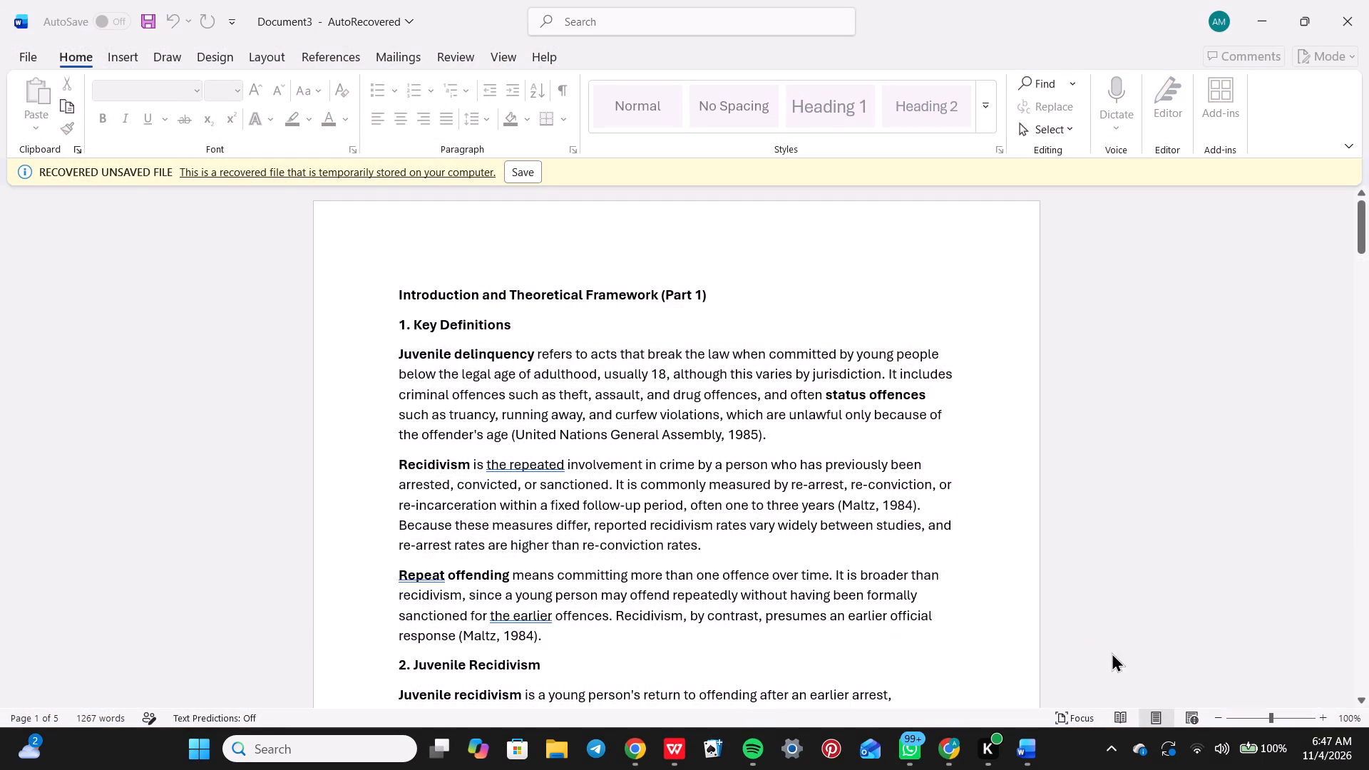
scroll(953, 496, "up", 1)
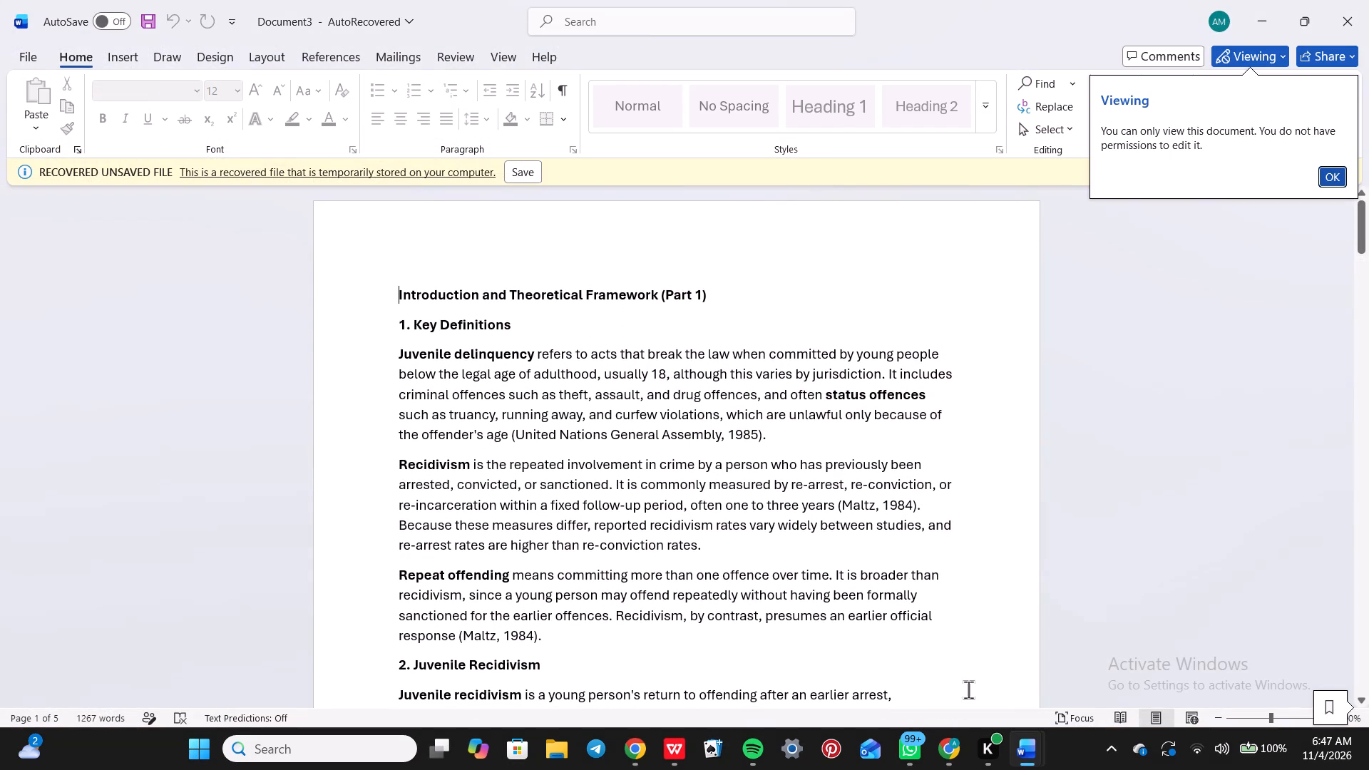
left_click(889, 666)
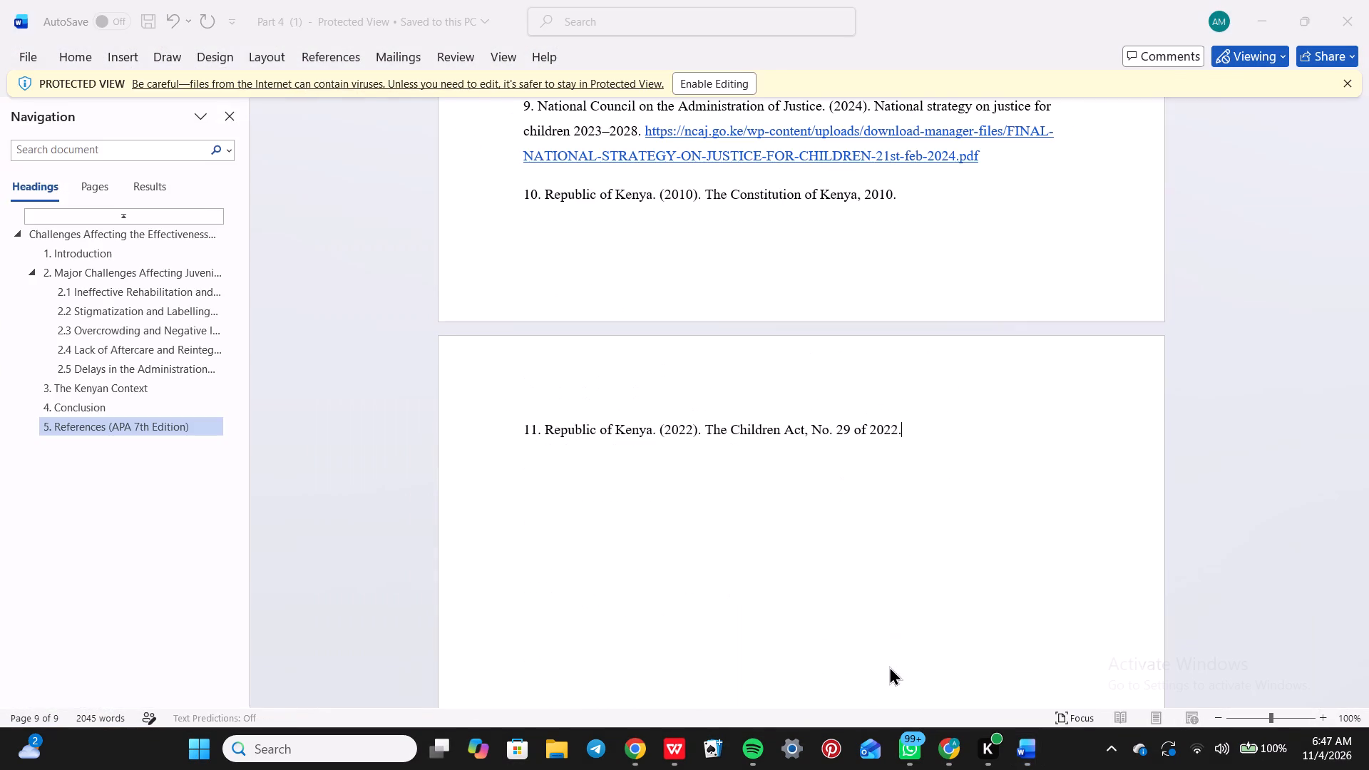
scroll(849, 226, "up", 6)
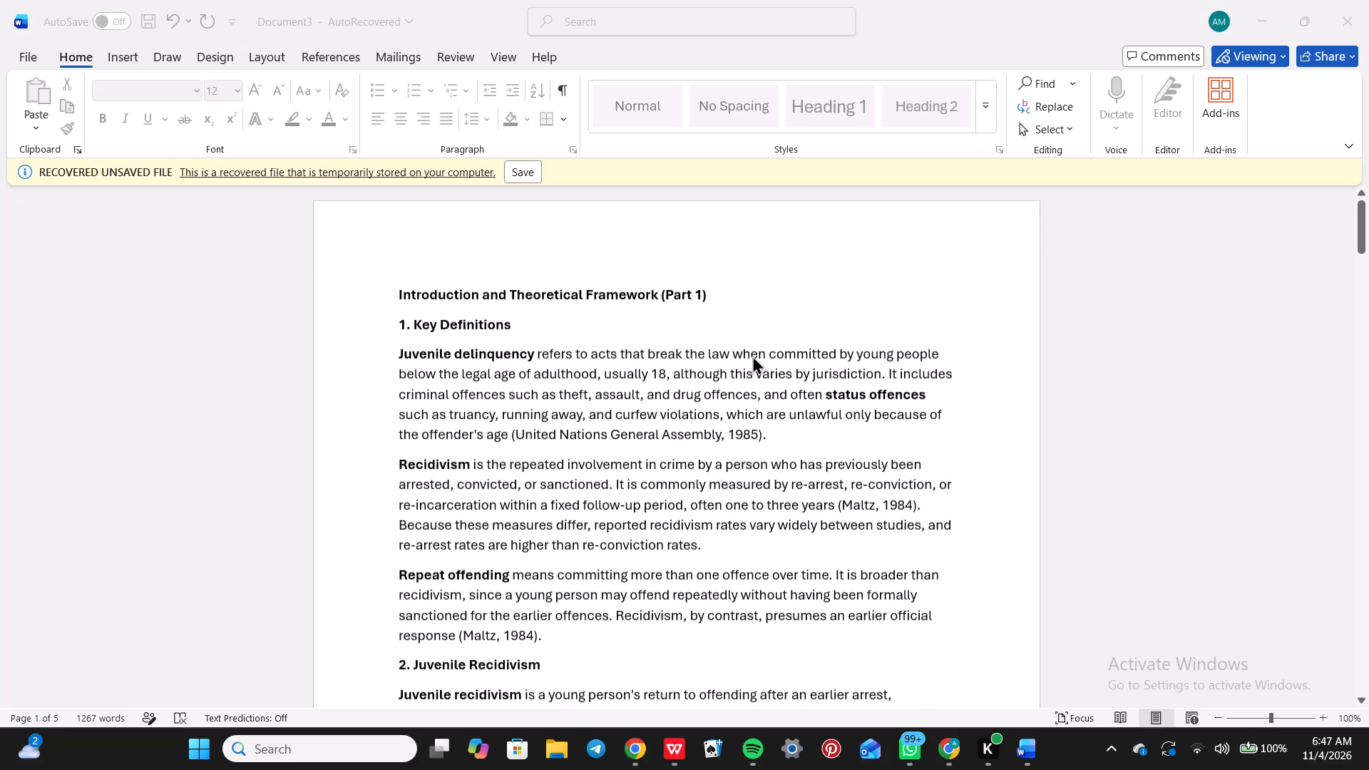
scroll(752, 355, "up", 3)
scroll(752, 355, "down", 1)
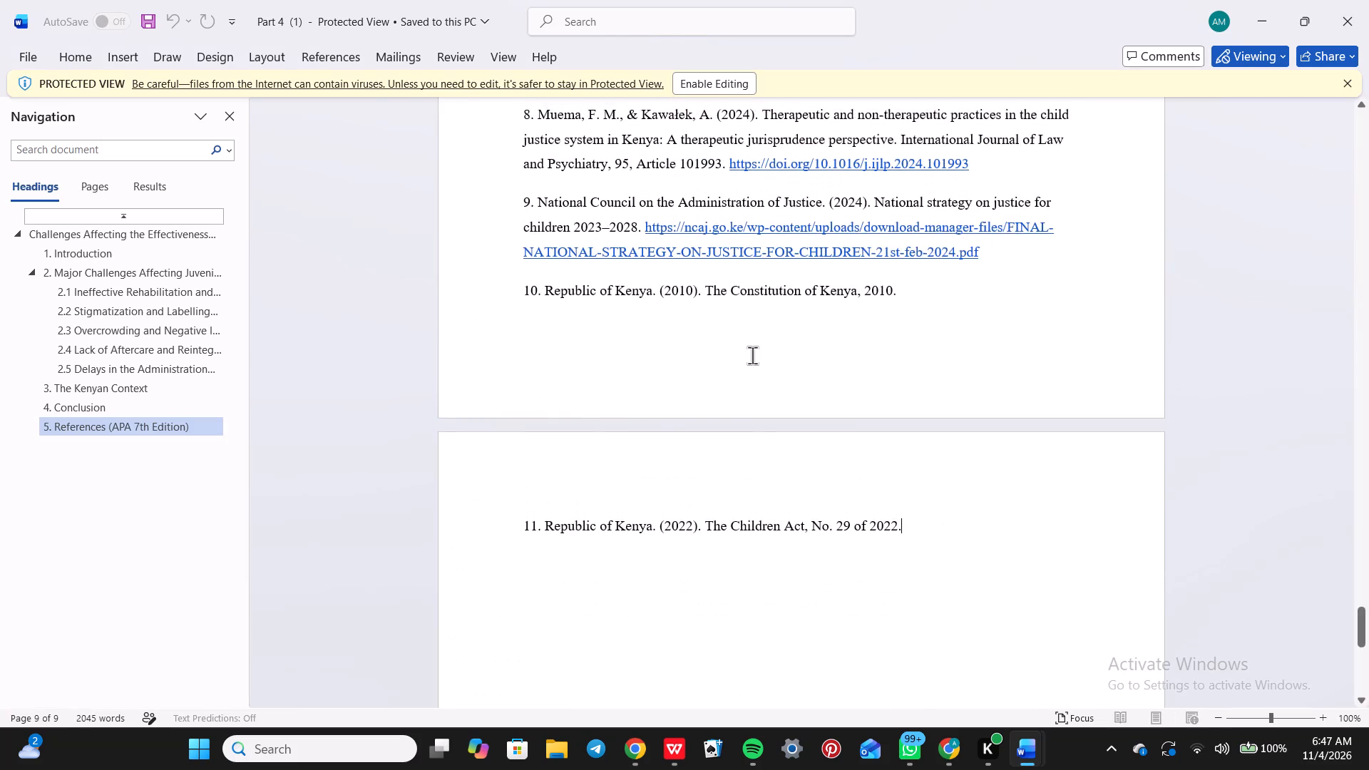
scroll(752, 355, "up", 14)
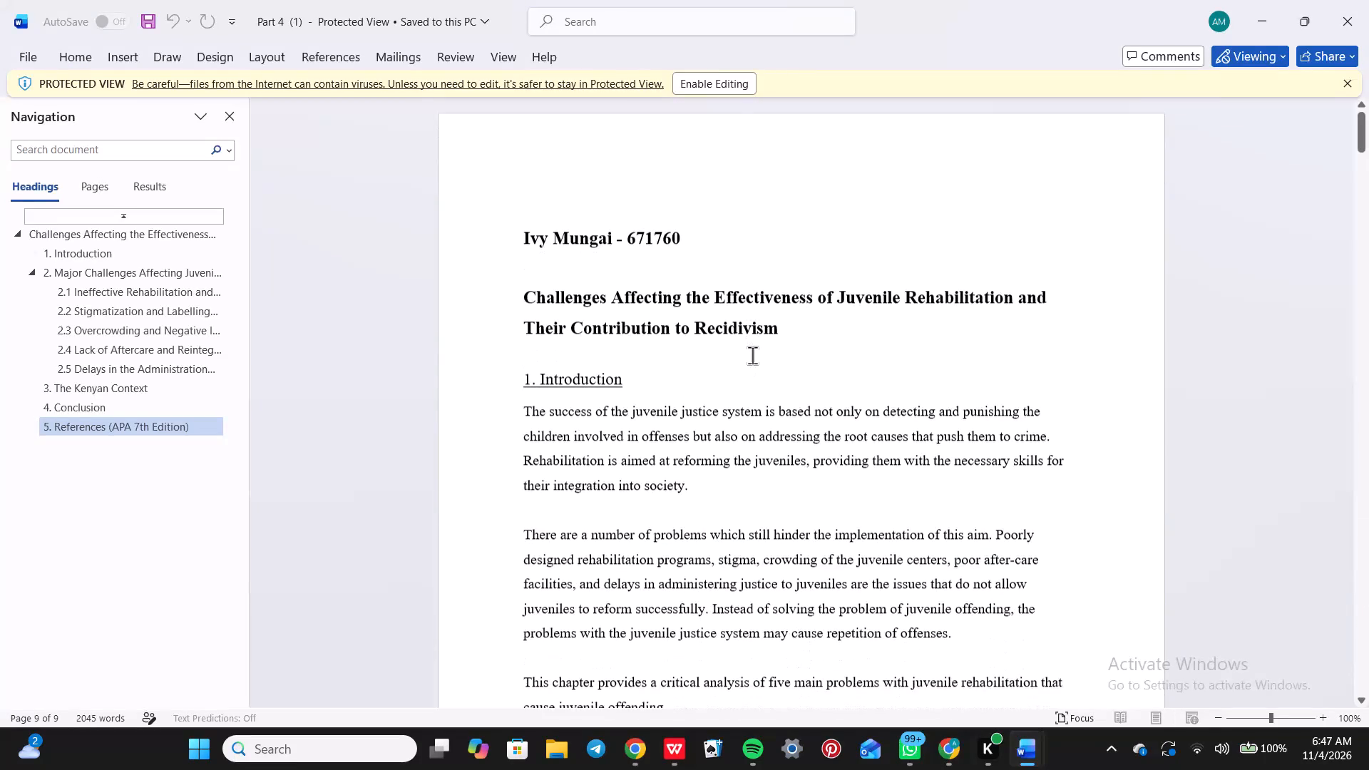
triple_click(633, 232)
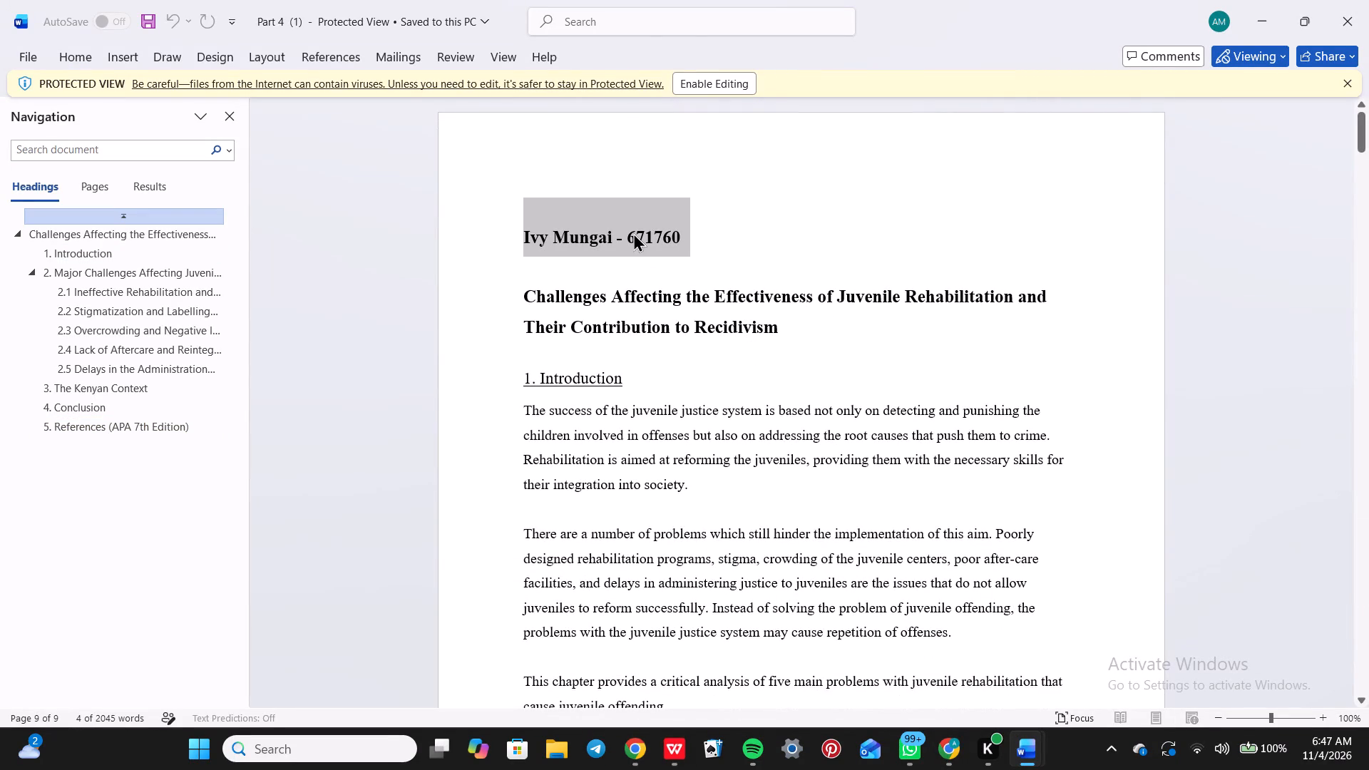
right_click(633, 232)
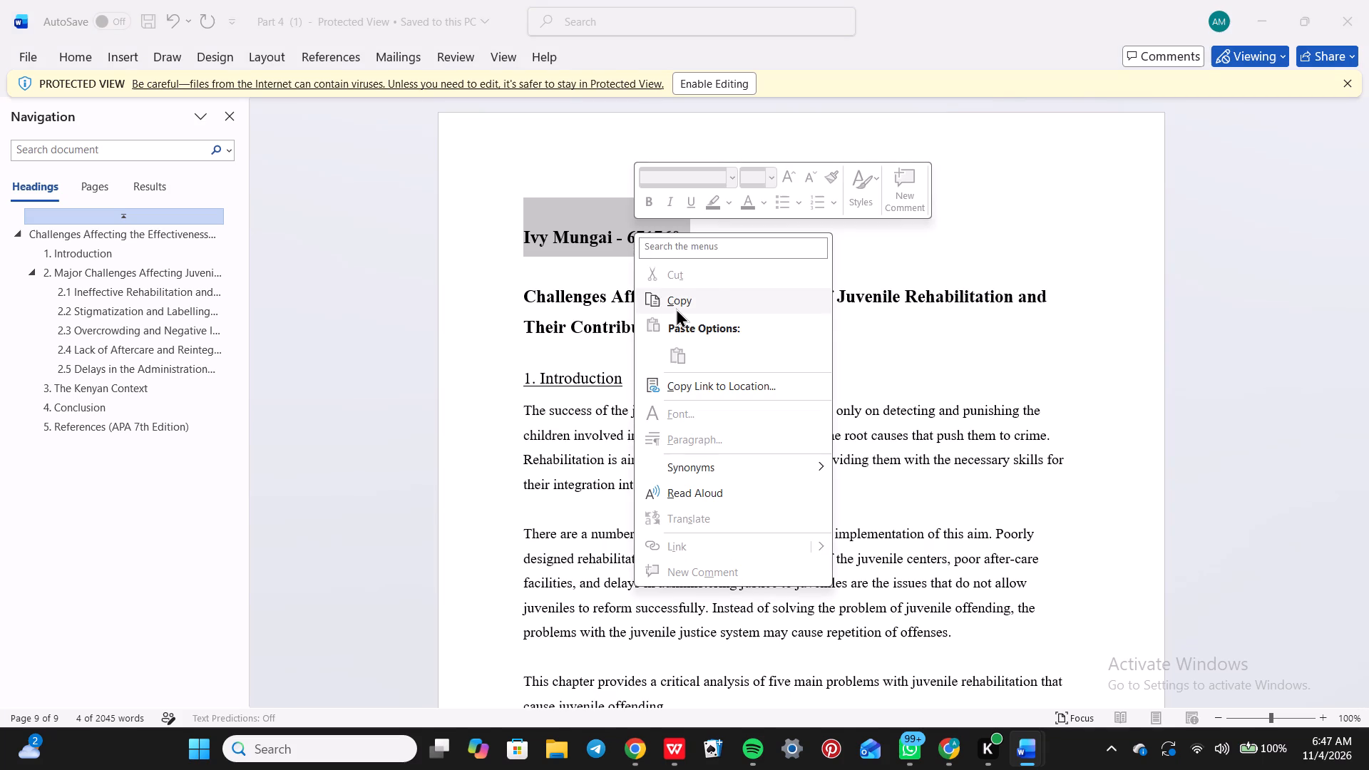
left_click(676, 308)
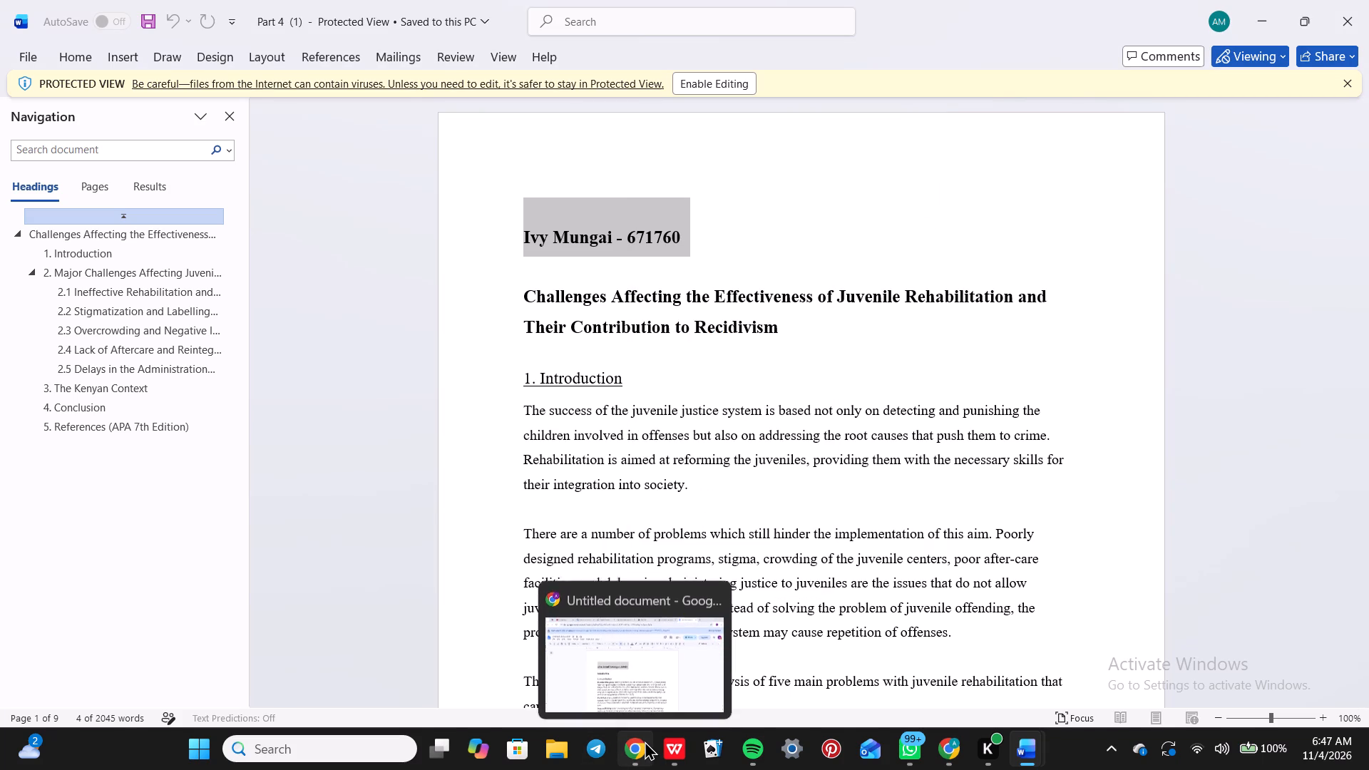
Switch to the WPS document and paste the copied name and number line below the second group member.
left_click(645, 651)
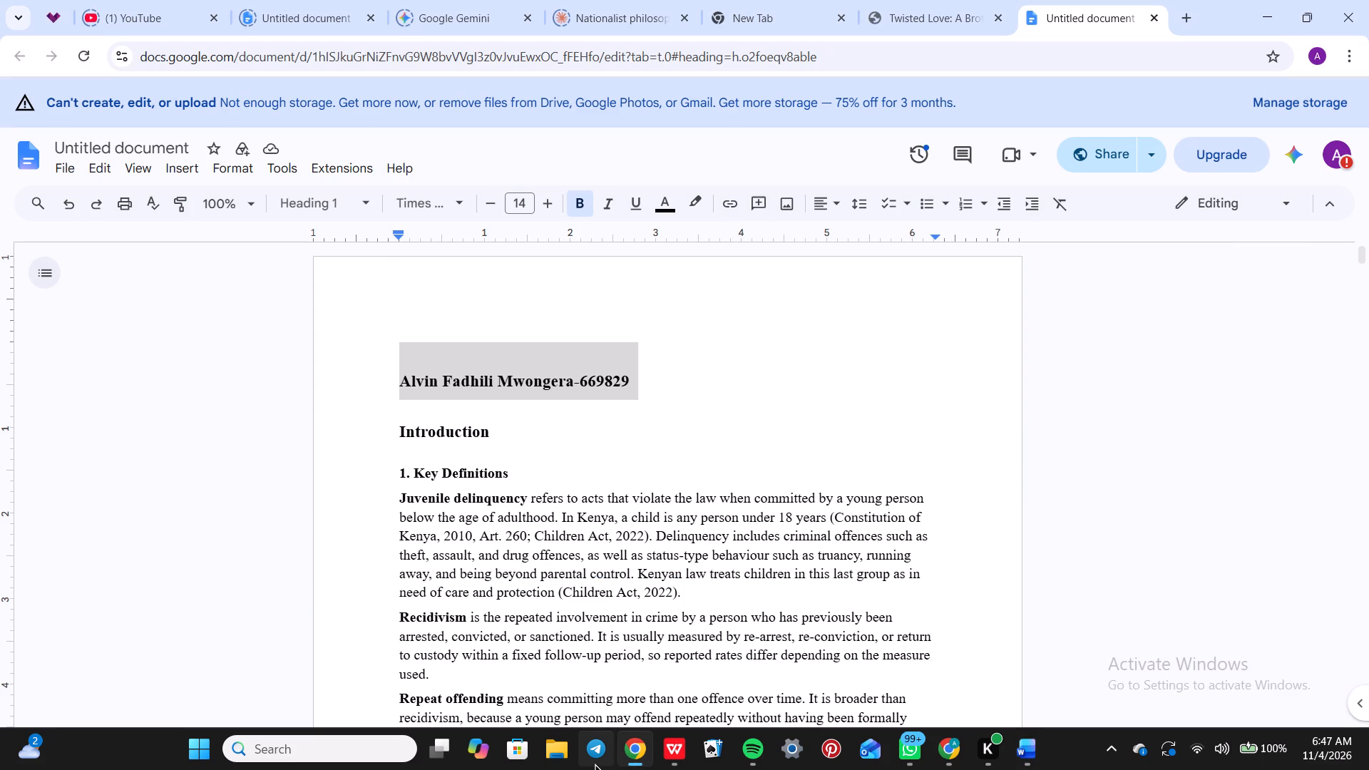
left_click(683, 757)
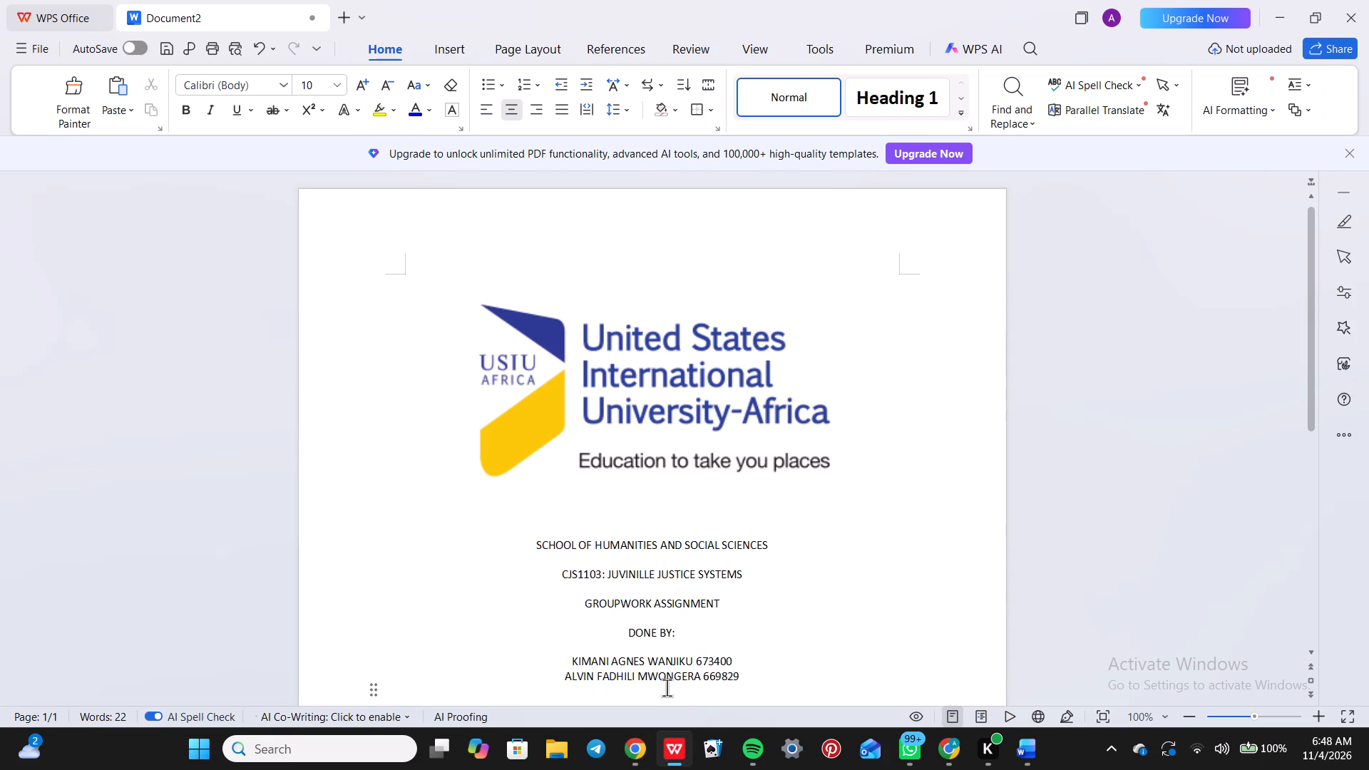
right_click(658, 690)
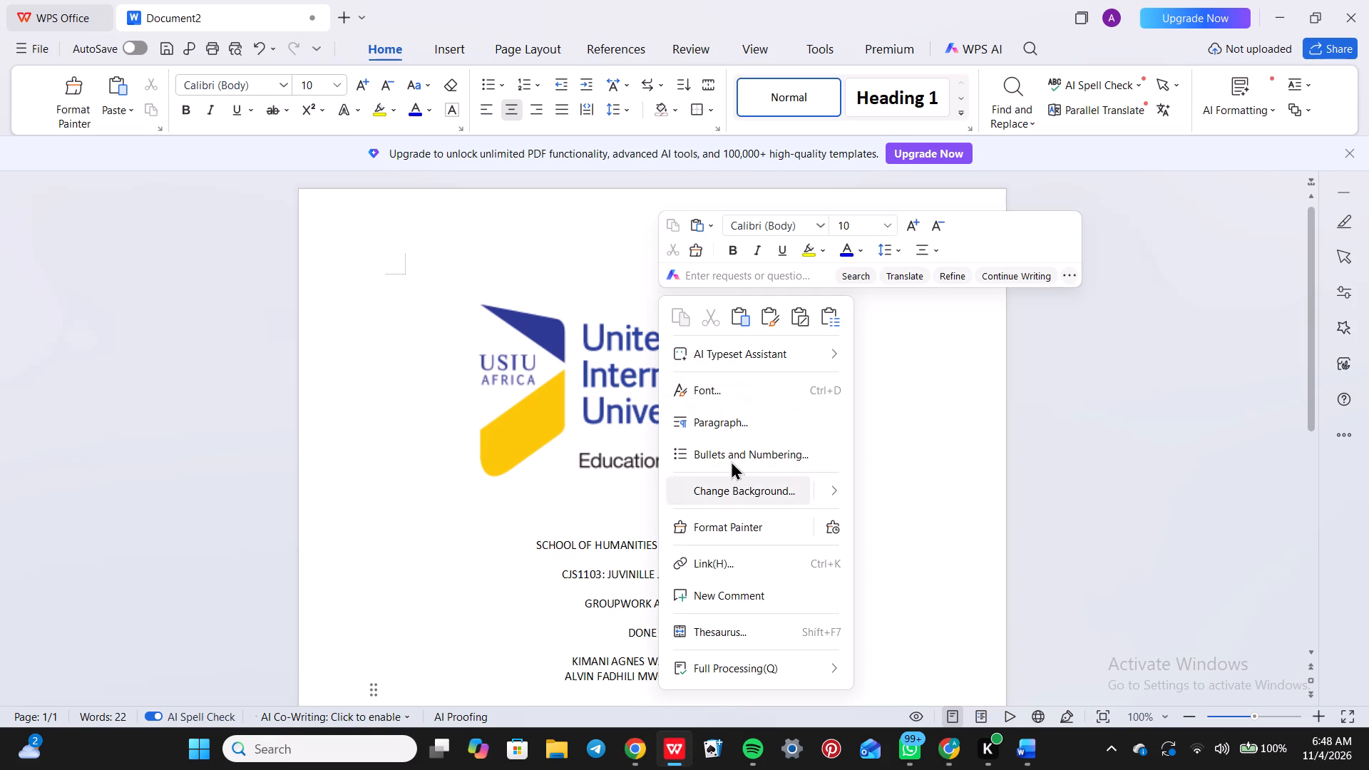
left_click(637, 685)
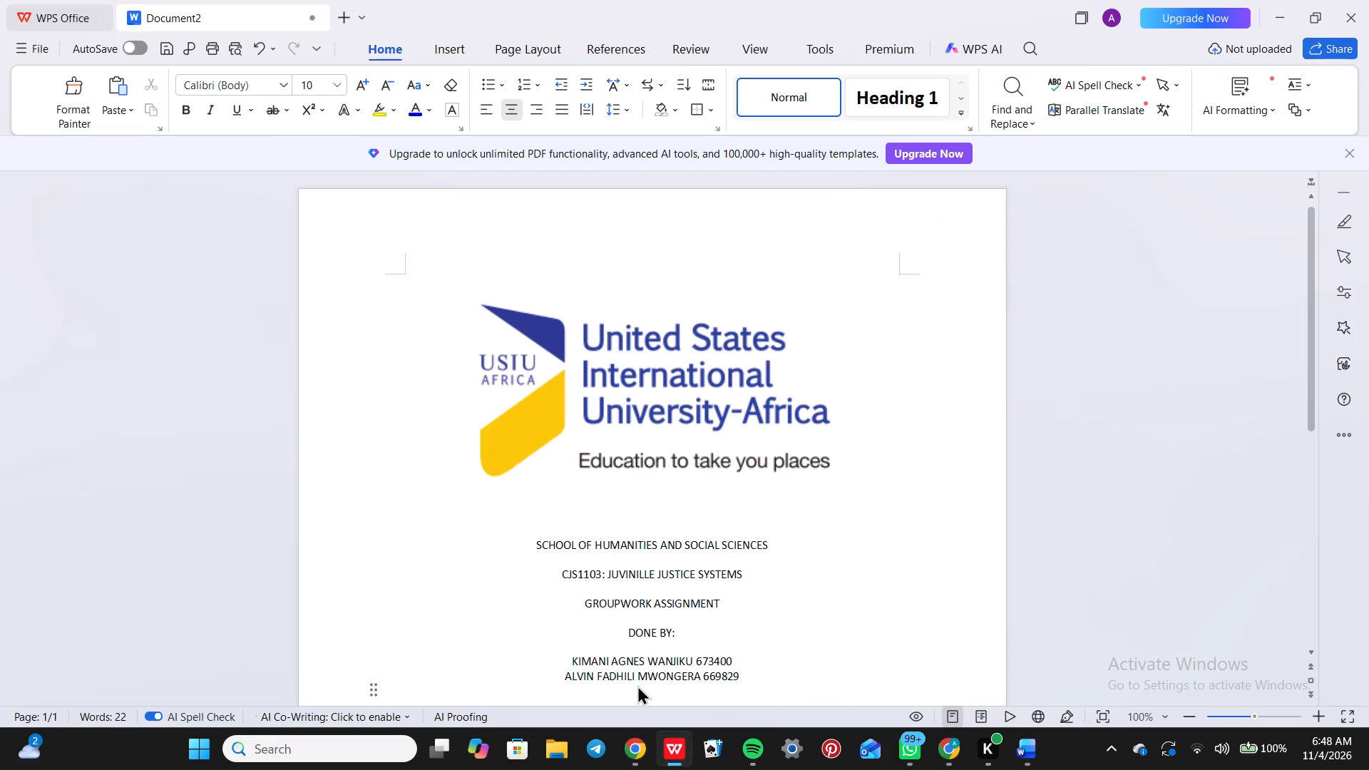
right_click(660, 689)
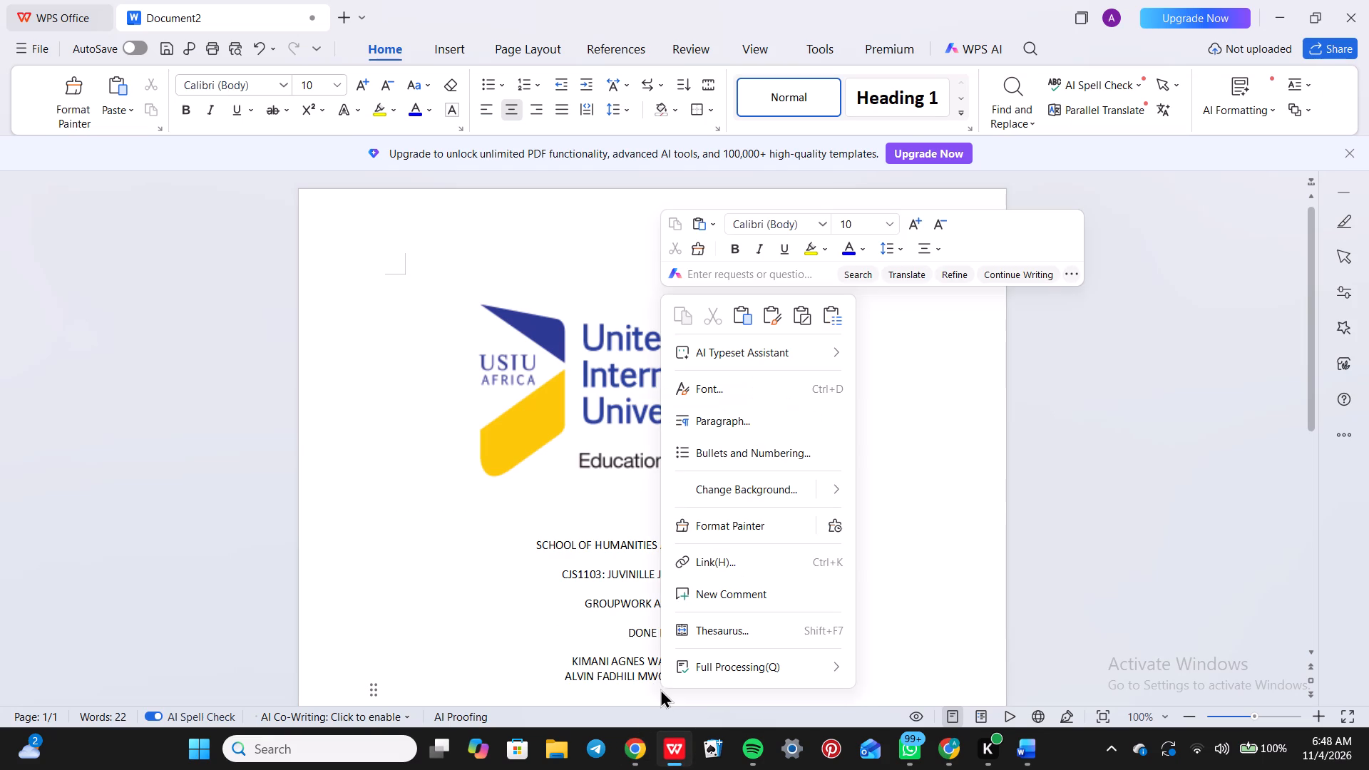
left_click(754, 312)
scroll(687, 592, "down", 3)
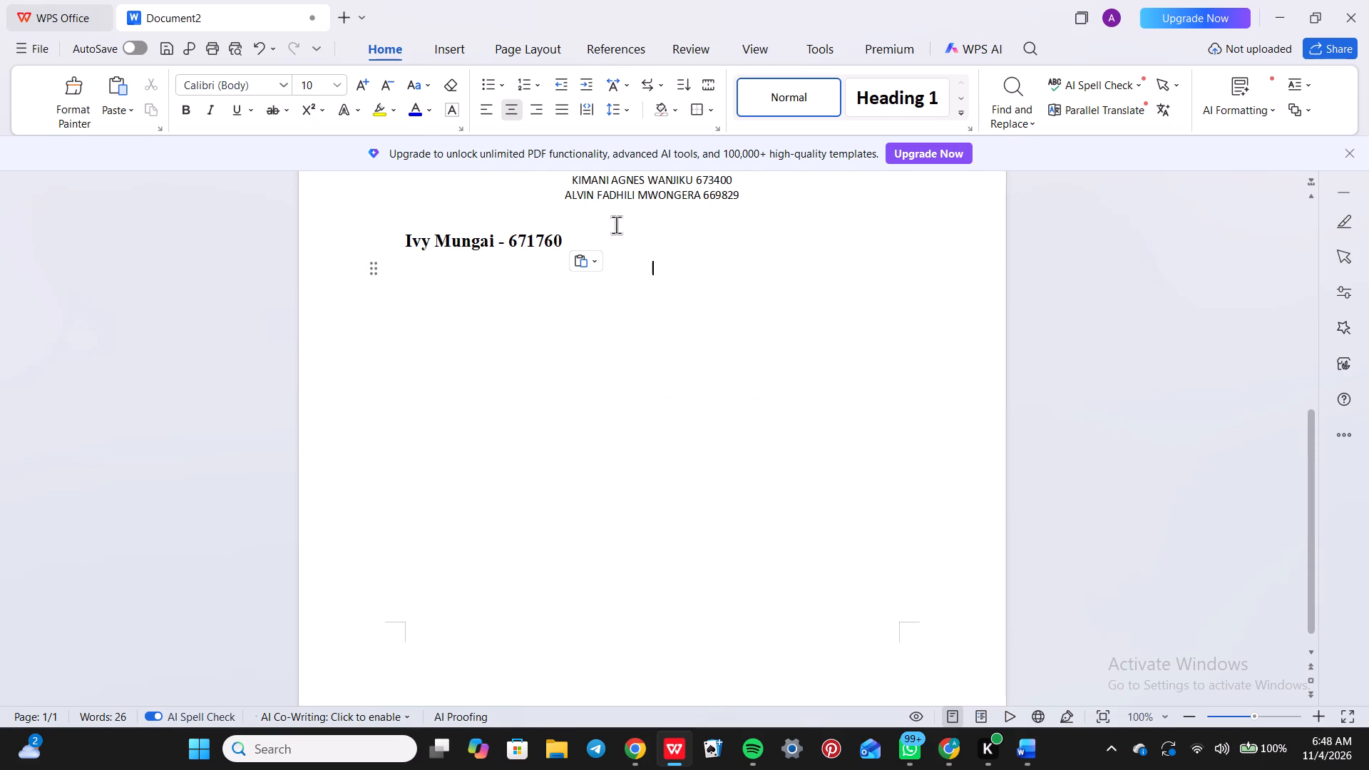
Insert a centred line directly below the second member with the third member's name in capitals and student number, followed by a new line.
left_click(742, 196)
key("Return")
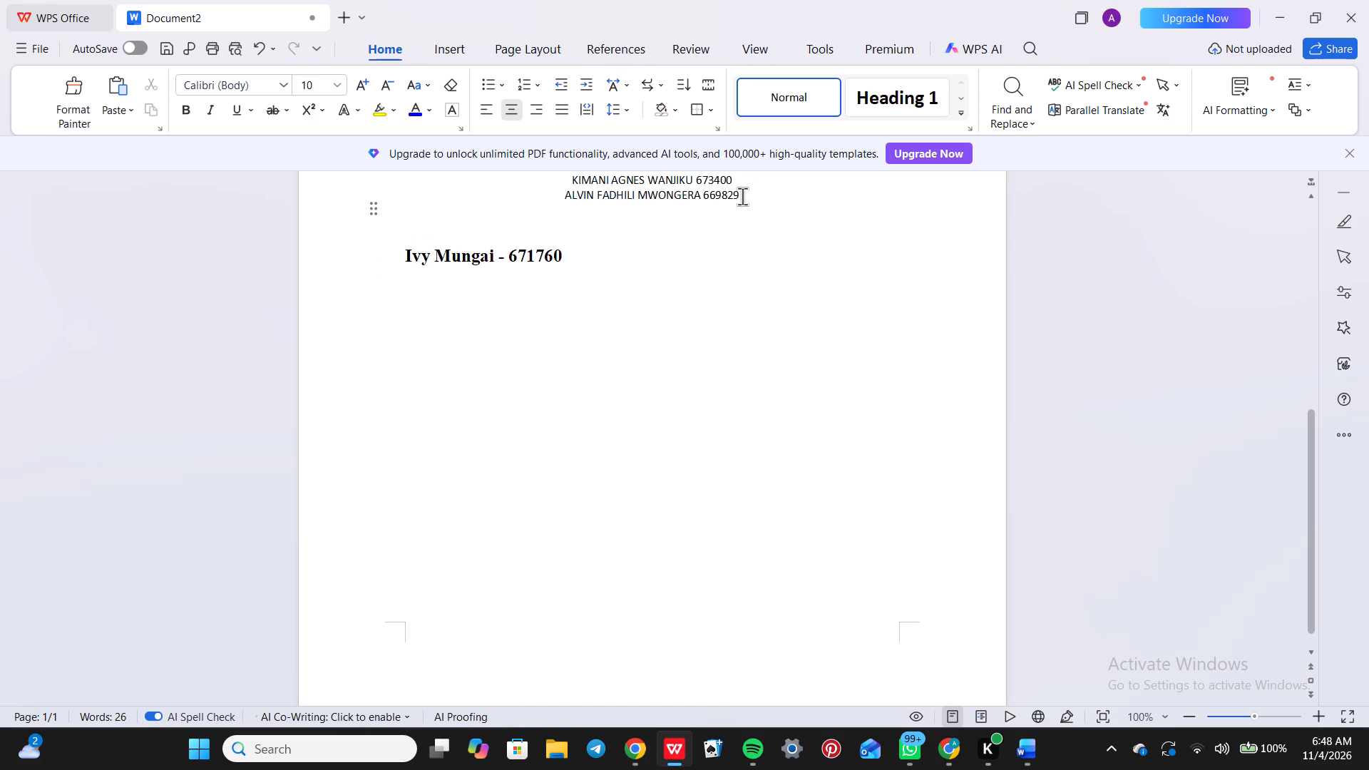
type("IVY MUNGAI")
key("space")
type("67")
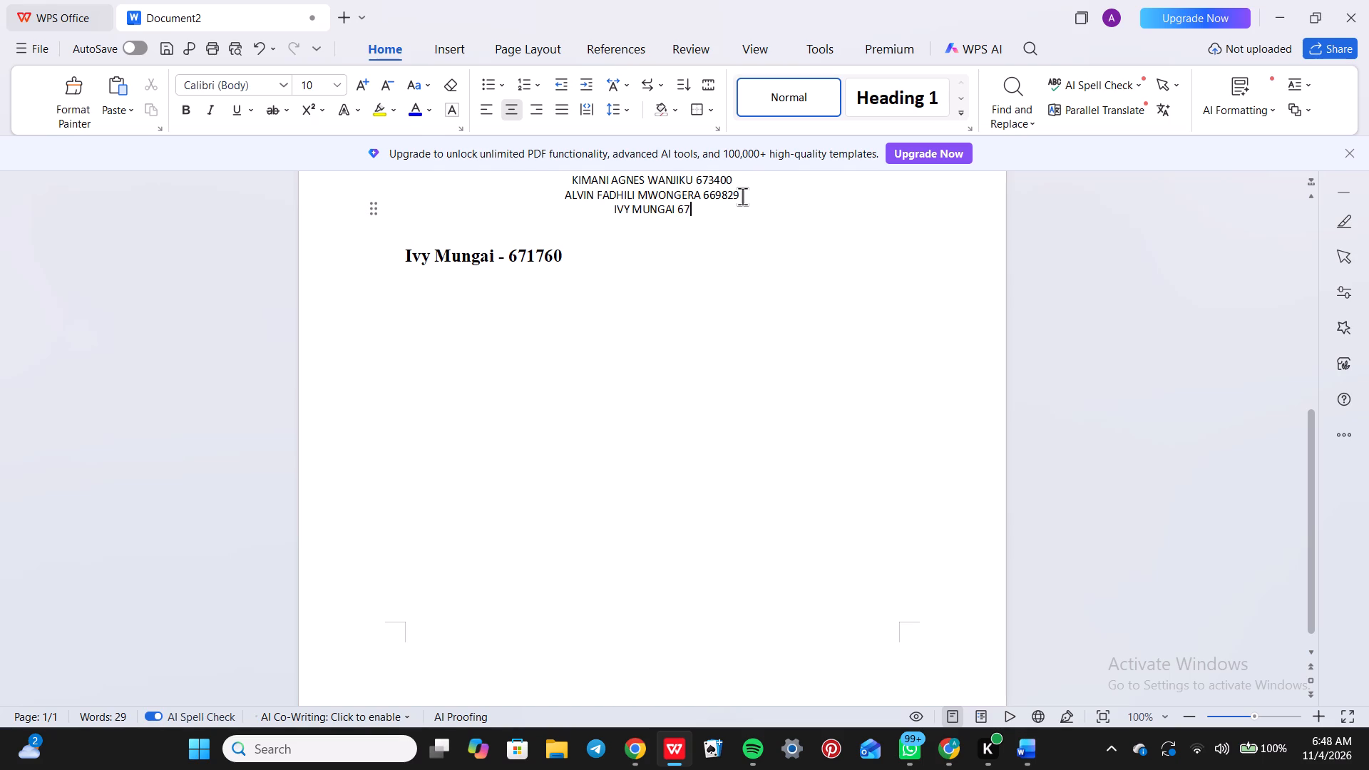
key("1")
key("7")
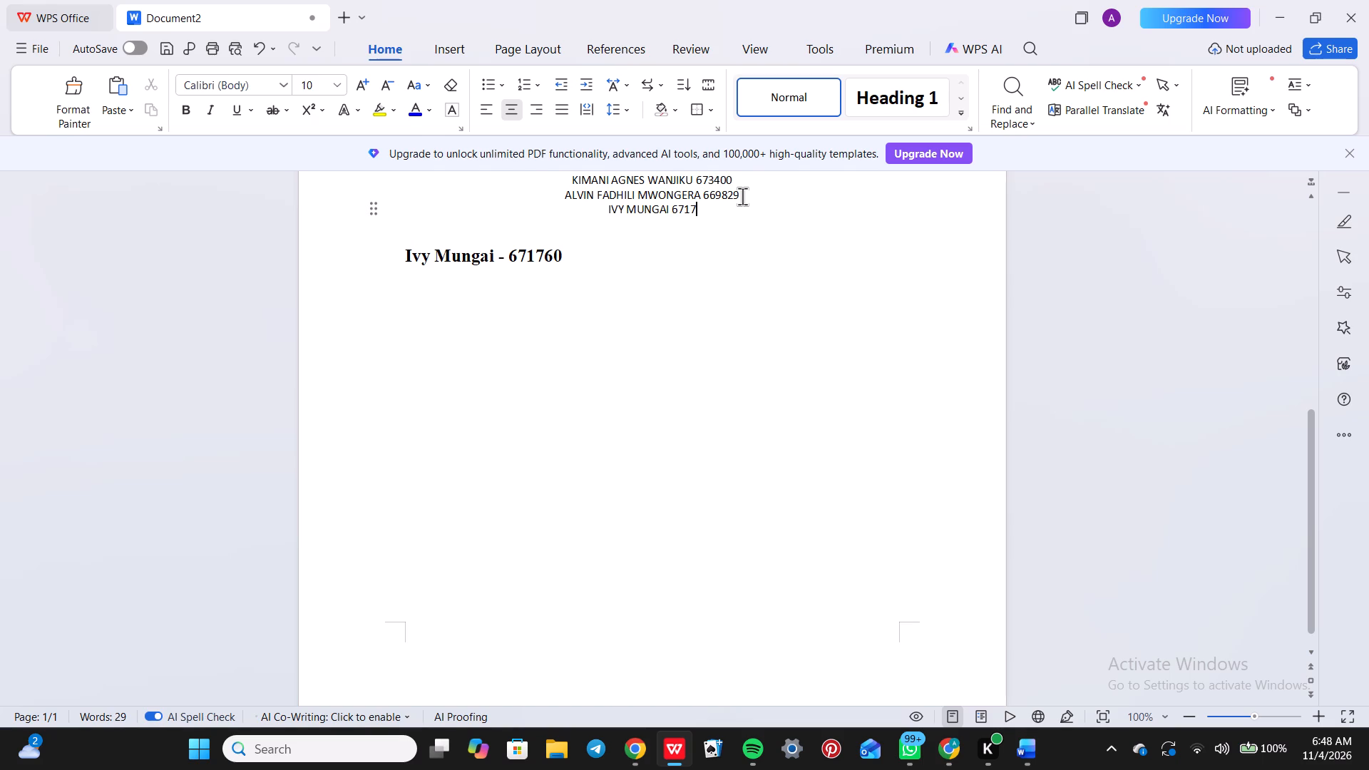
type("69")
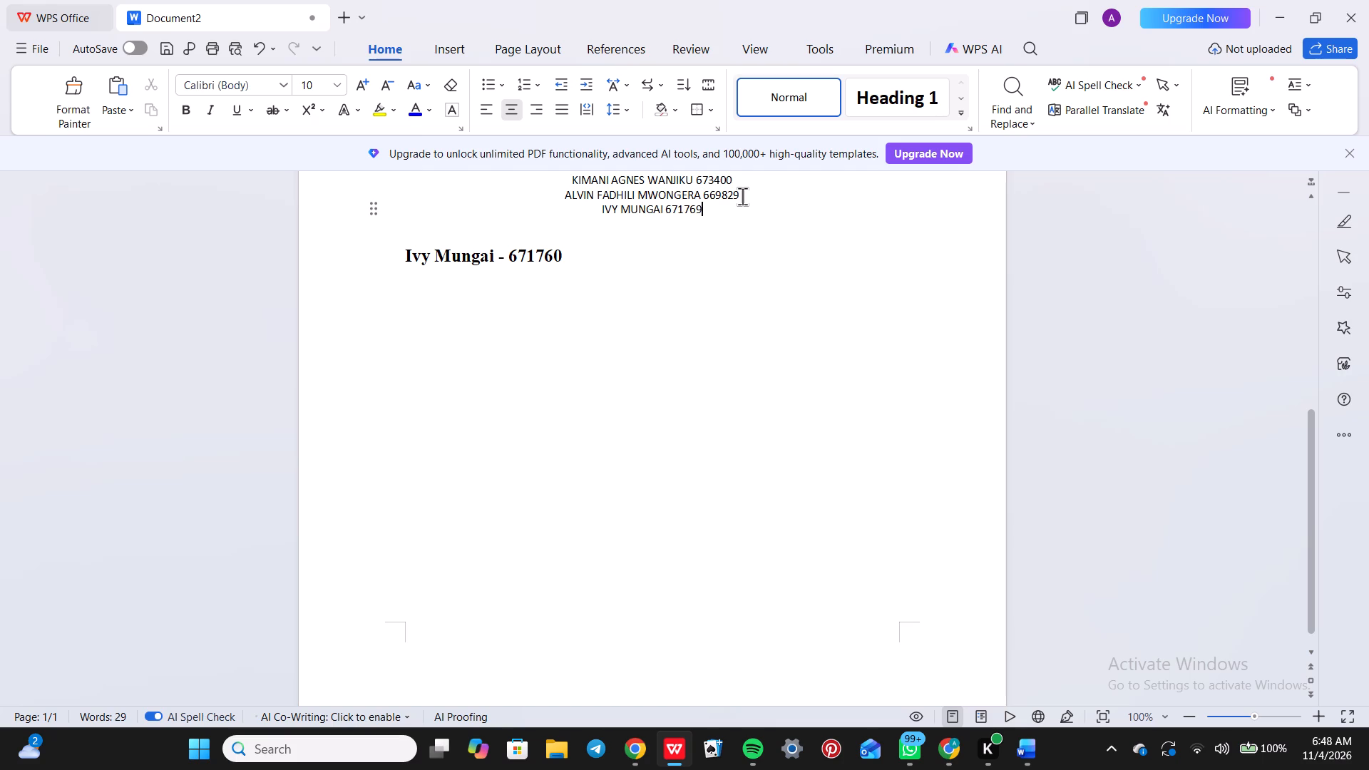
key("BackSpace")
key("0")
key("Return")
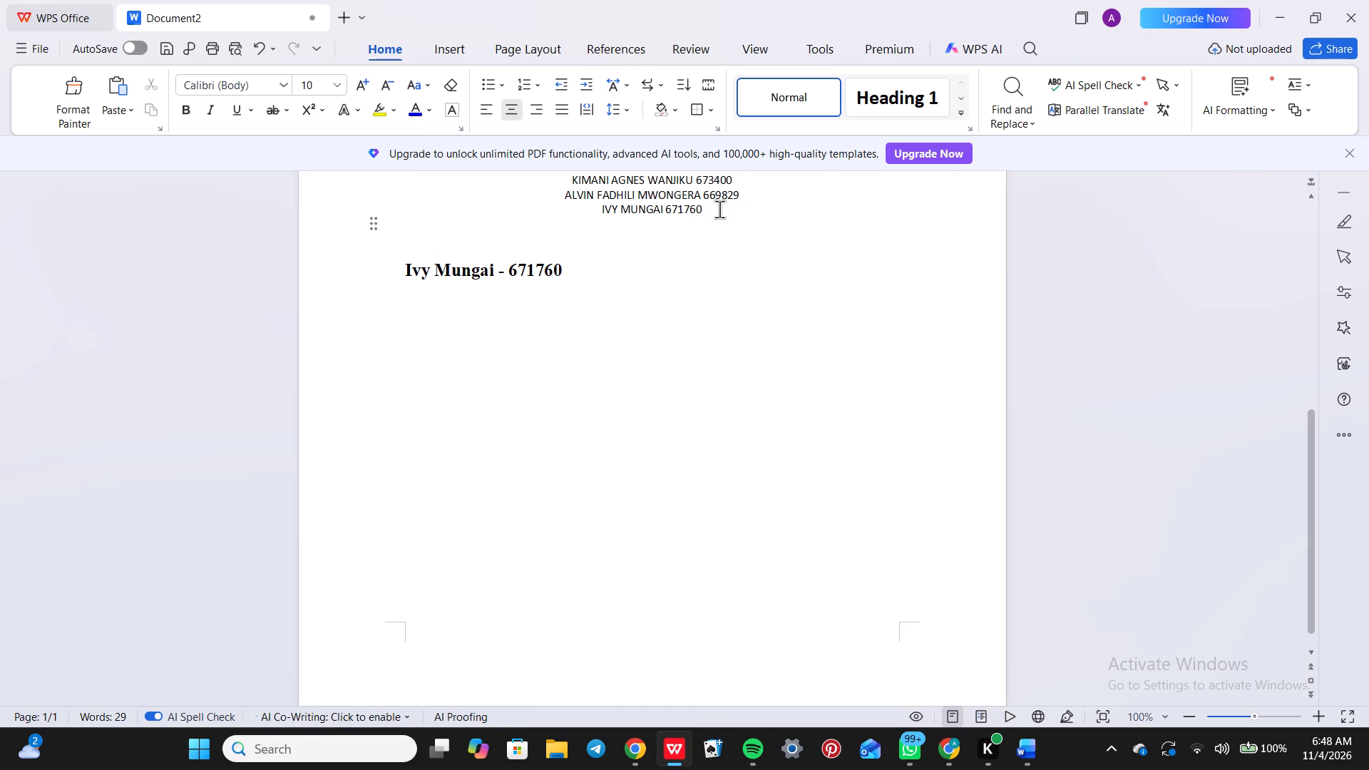
scroll(719, 209, "up", 1)
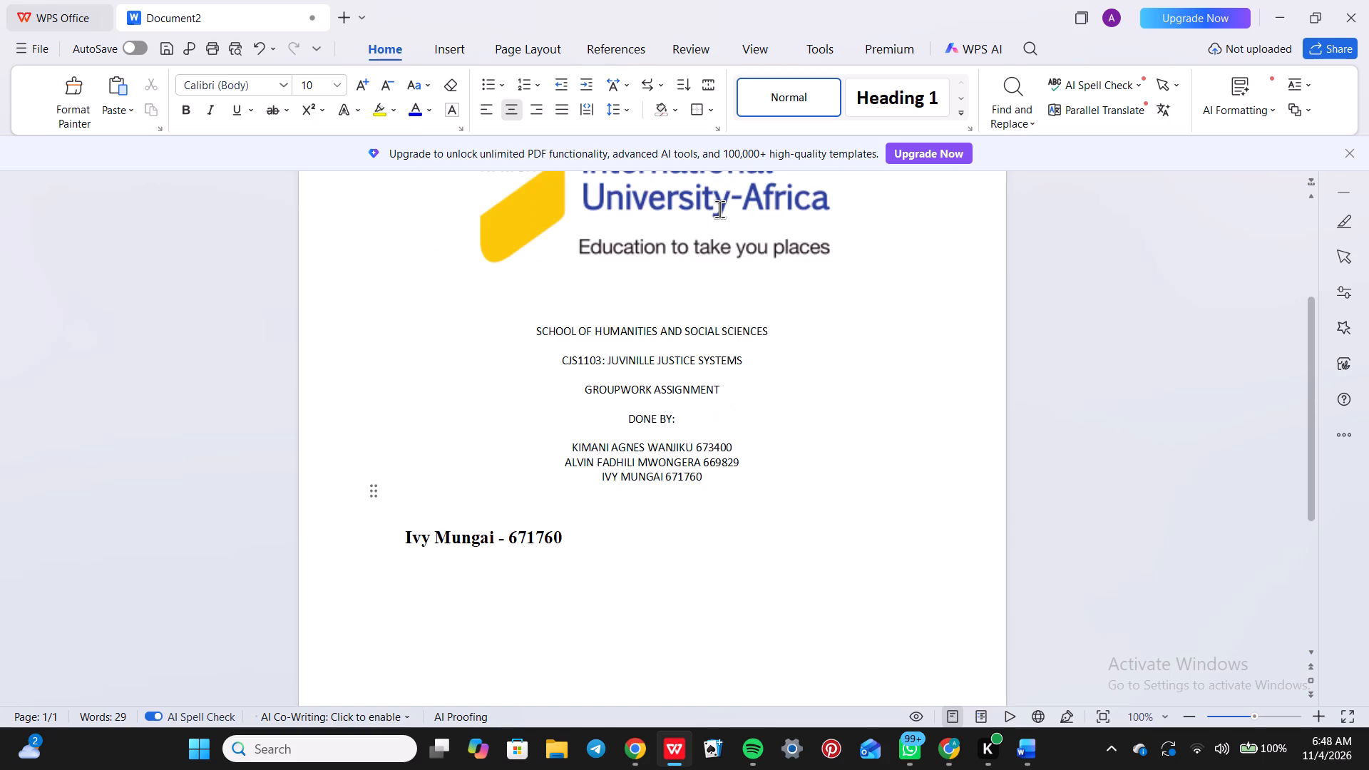
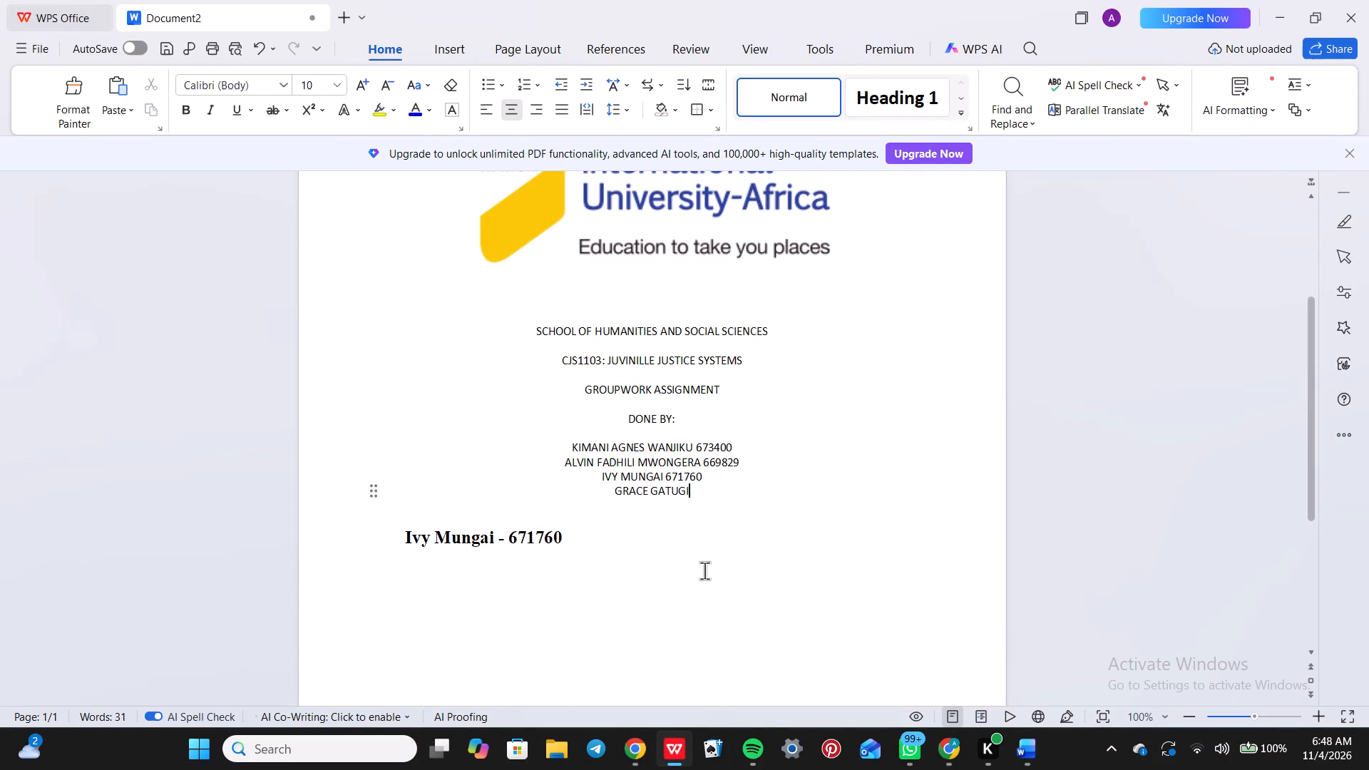
Paste the copied student number after the fourth group member's name, separated by a space.
key("space")
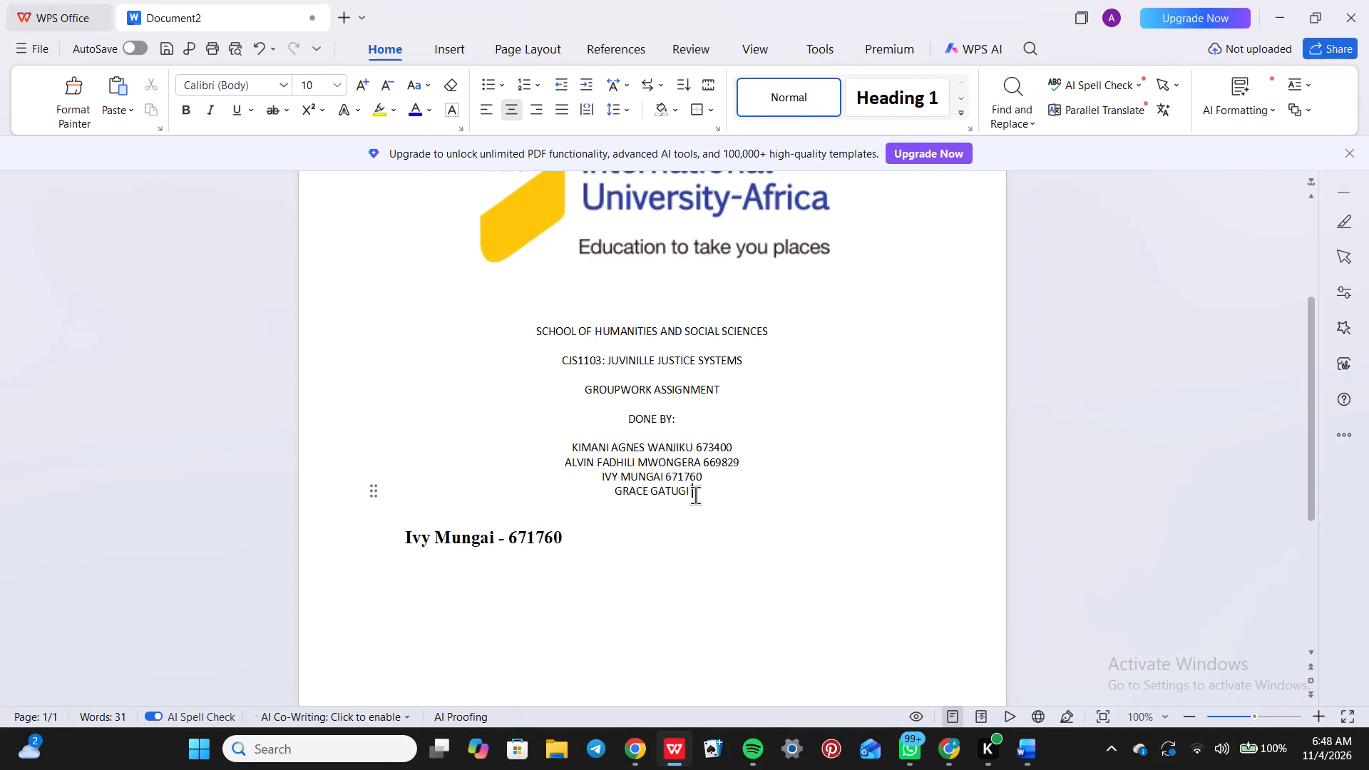
right_click(695, 495)
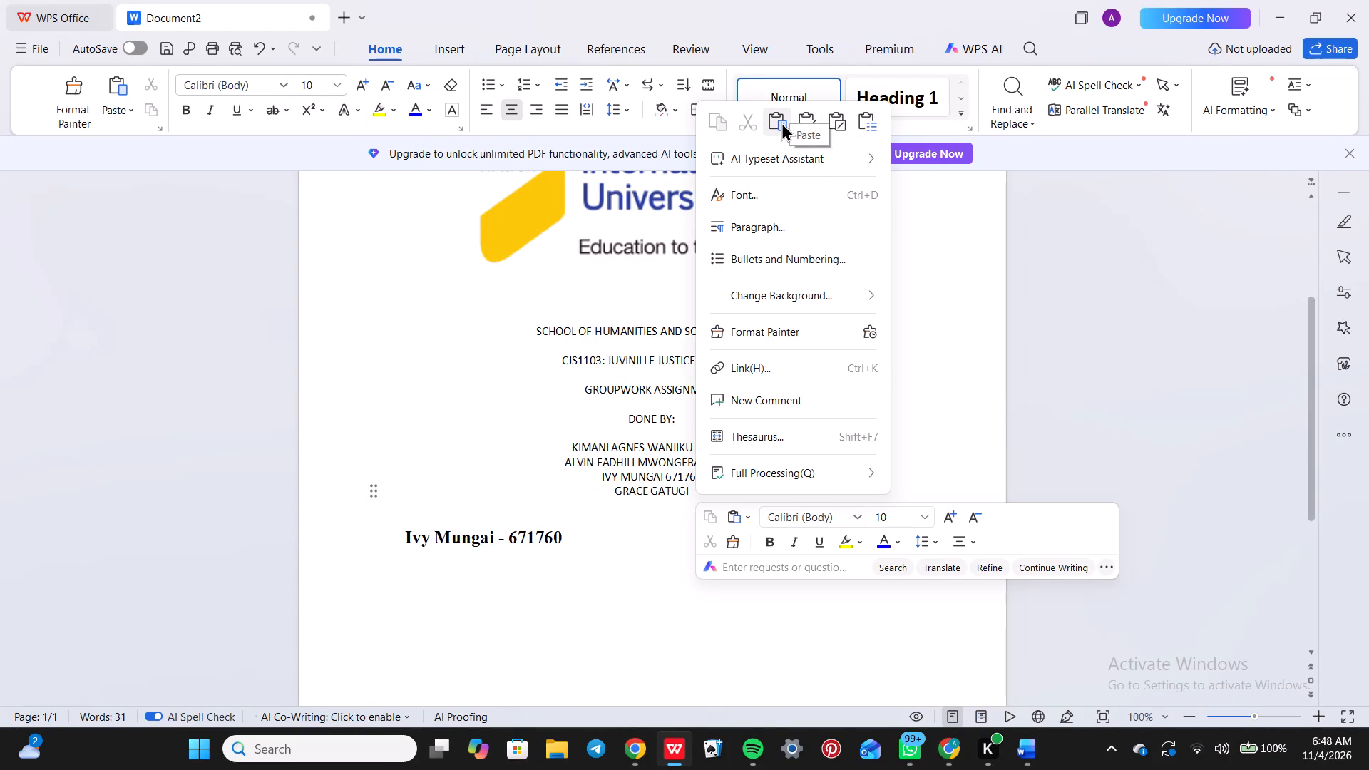
left_click(781, 122)
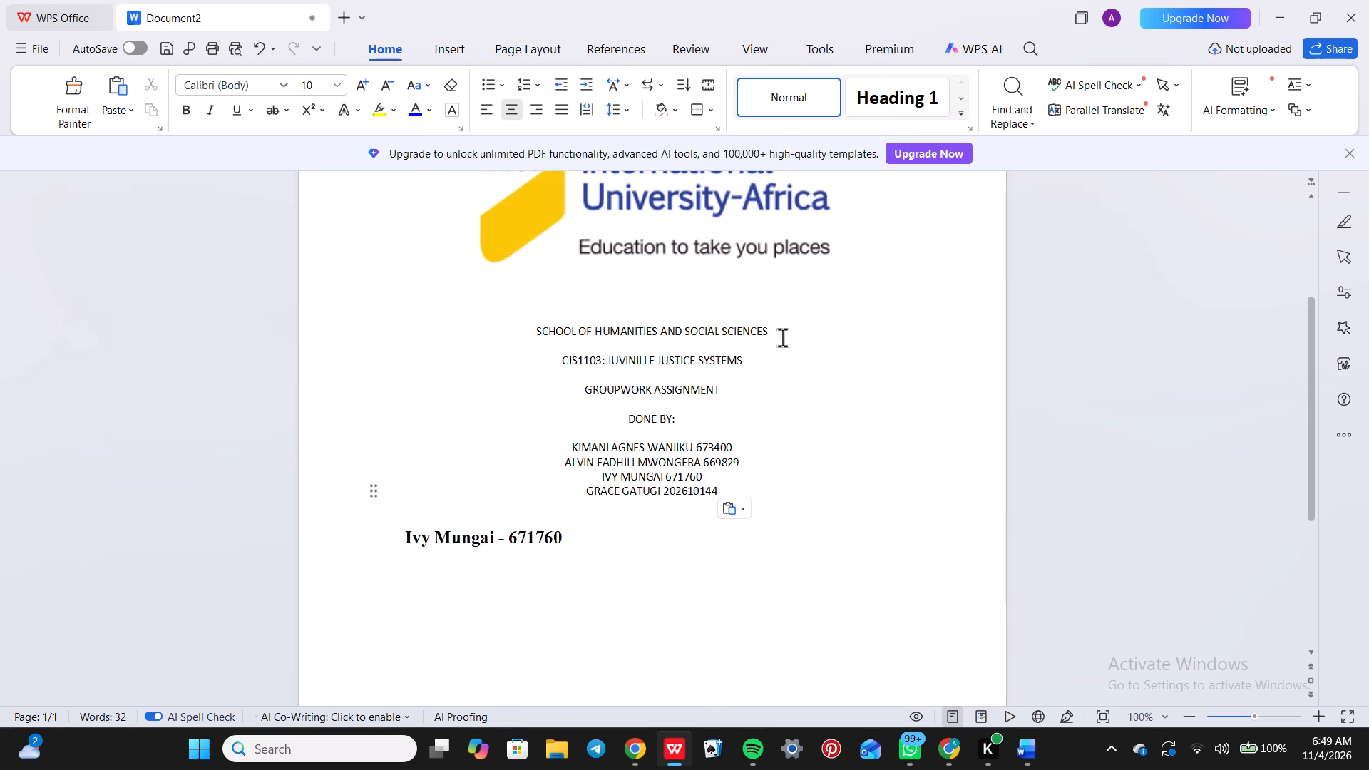
left_click(861, 391)
Delete the leftover bold, left-aligned name and number line below the fourth group member.
triple_click(491, 541)
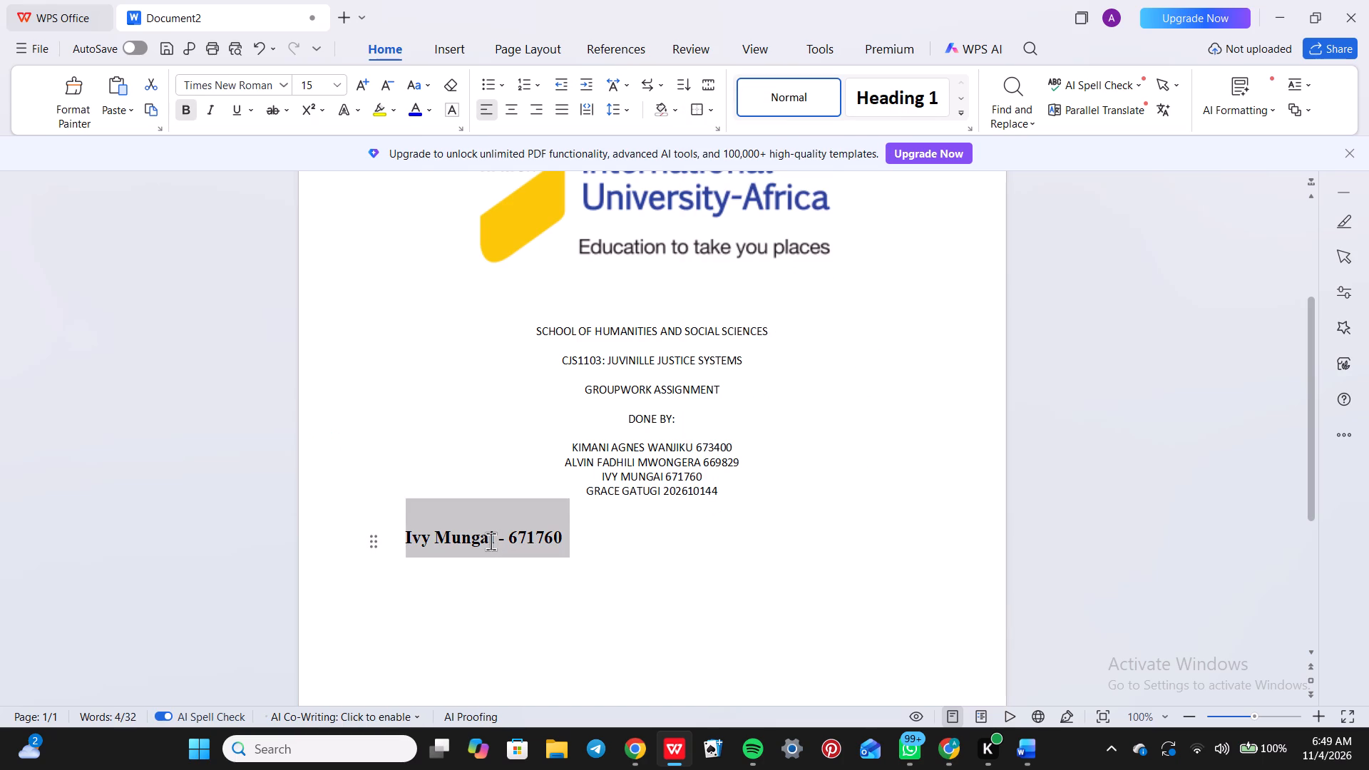
key("BackSpace")
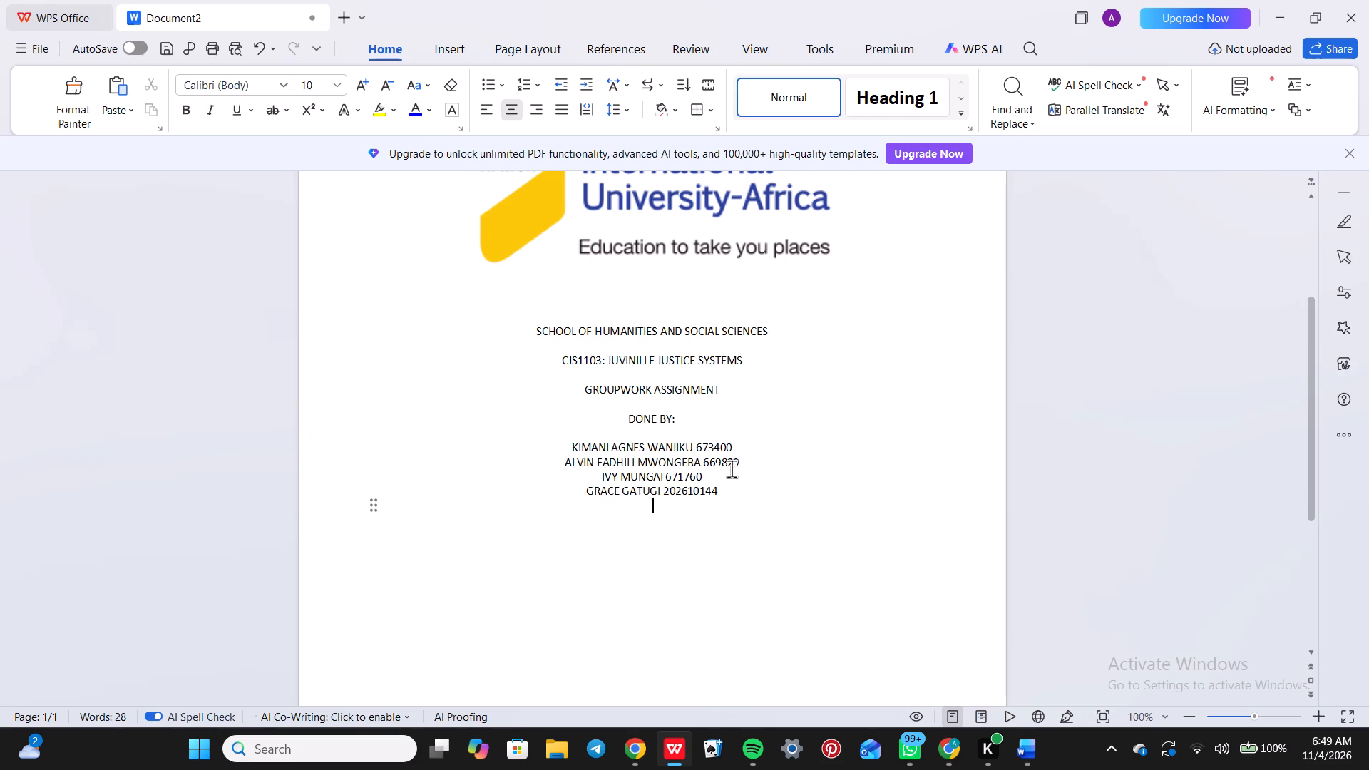
Look over the cover page layout from the logo down to the bottom of the page.
left_click(743, 446)
left_click(724, 501)
scroll(724, 501, "up", 1)
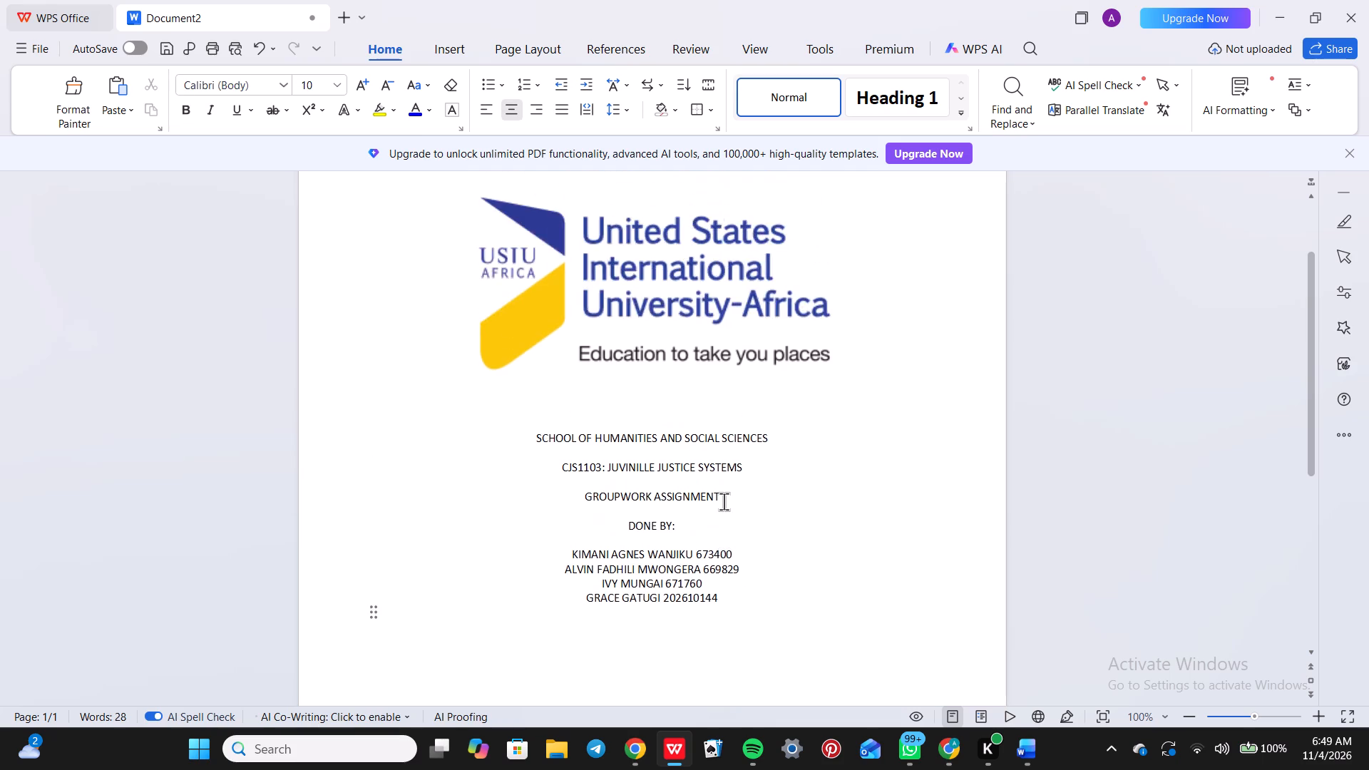
scroll(724, 501, "down", 2)
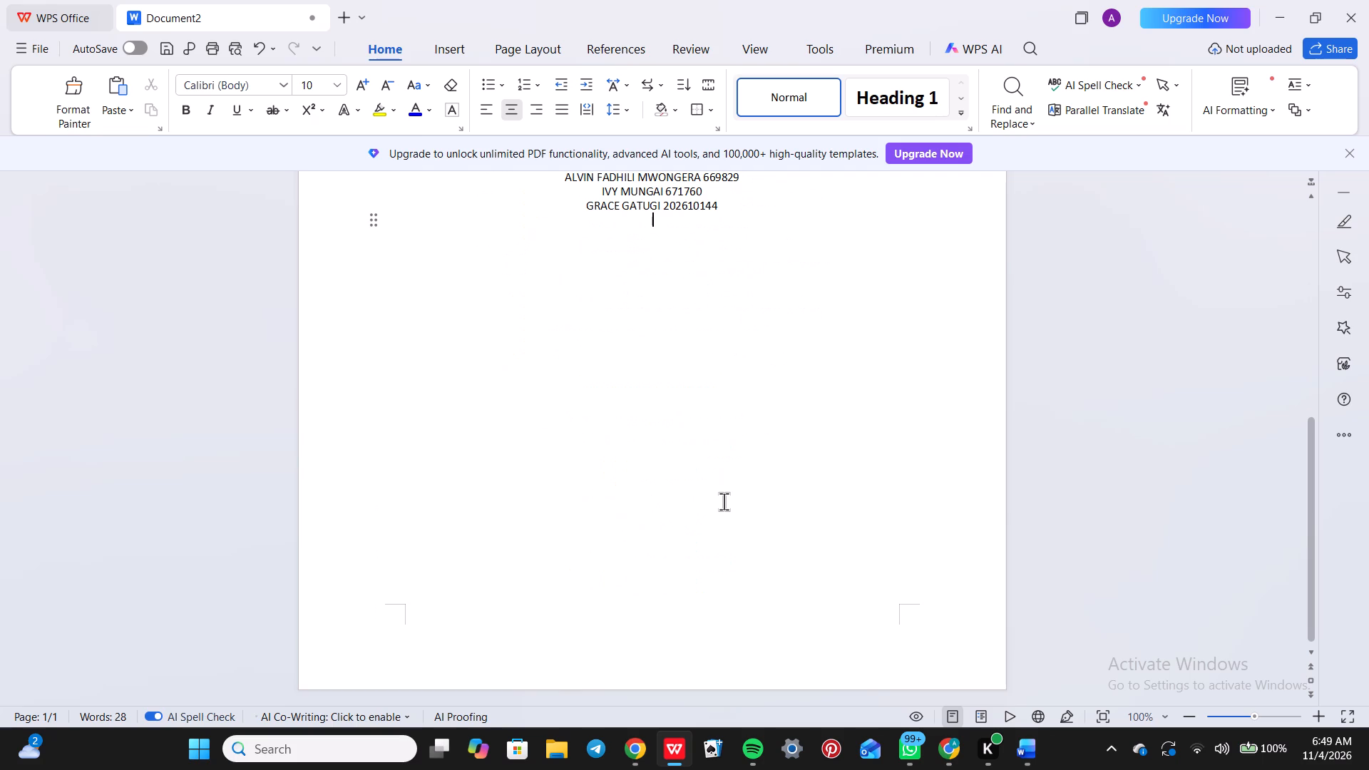
scroll(723, 339, "up", 2)
scroll(723, 339, "down", 1, "ctrl")
scroll(723, 339, "up", 1, "ctrl")
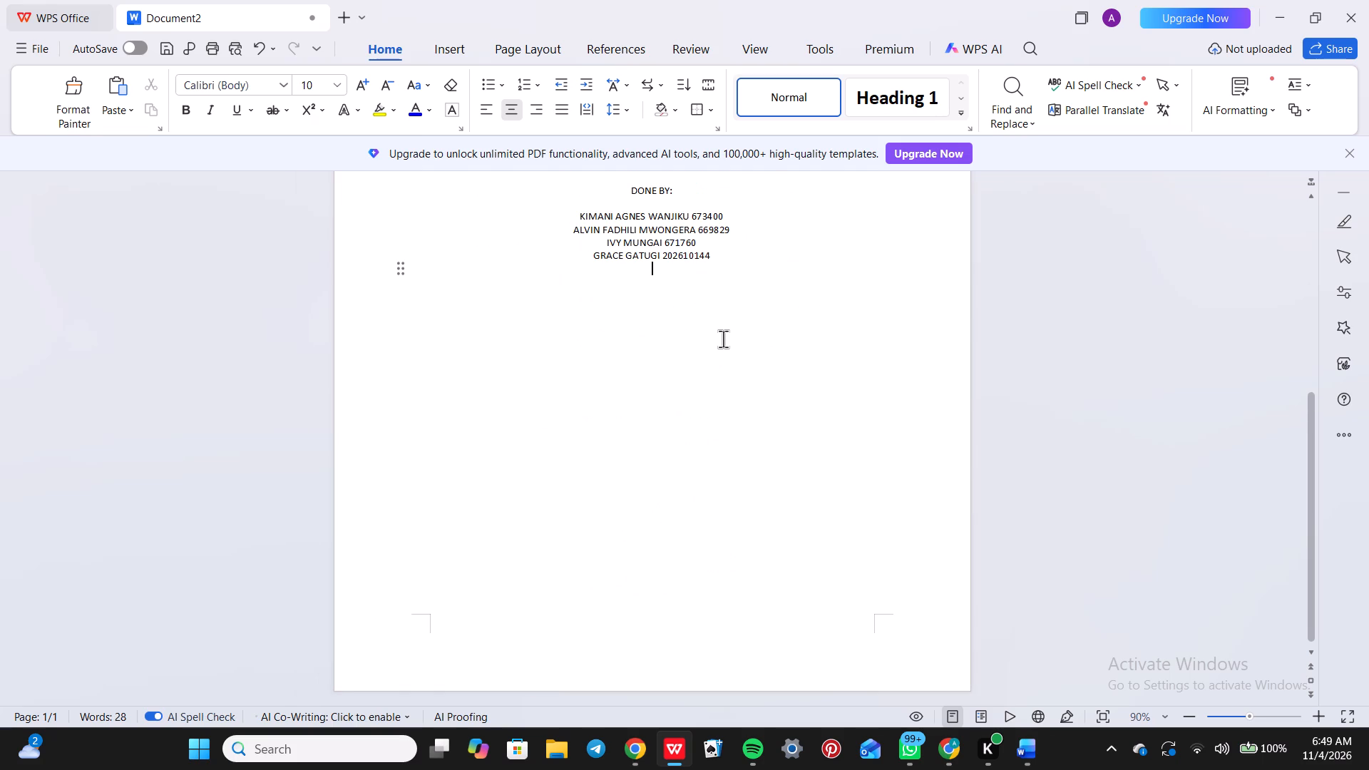
scroll(723, 339, "up", 1)
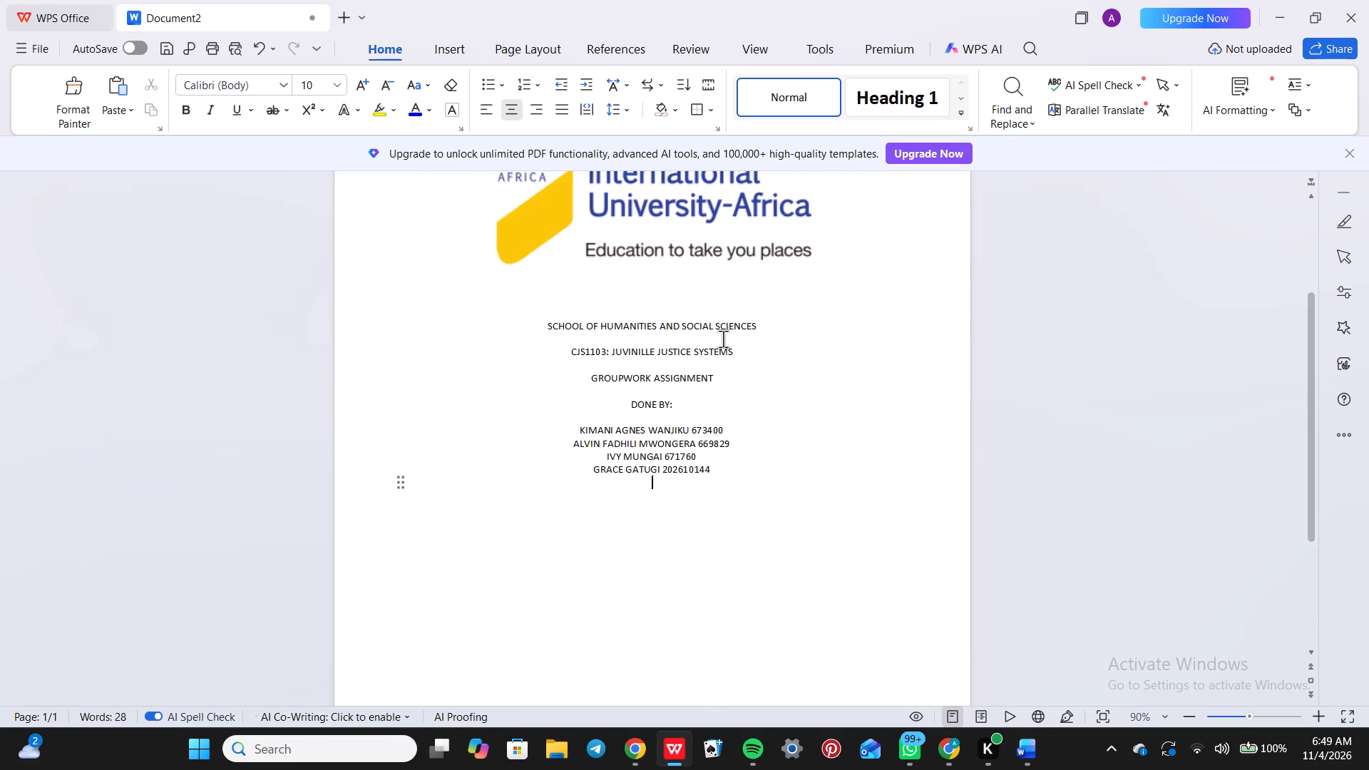
Format all text from the school name through the last group member as bold 16 pt Times New Roman.
left_click(724, 461)
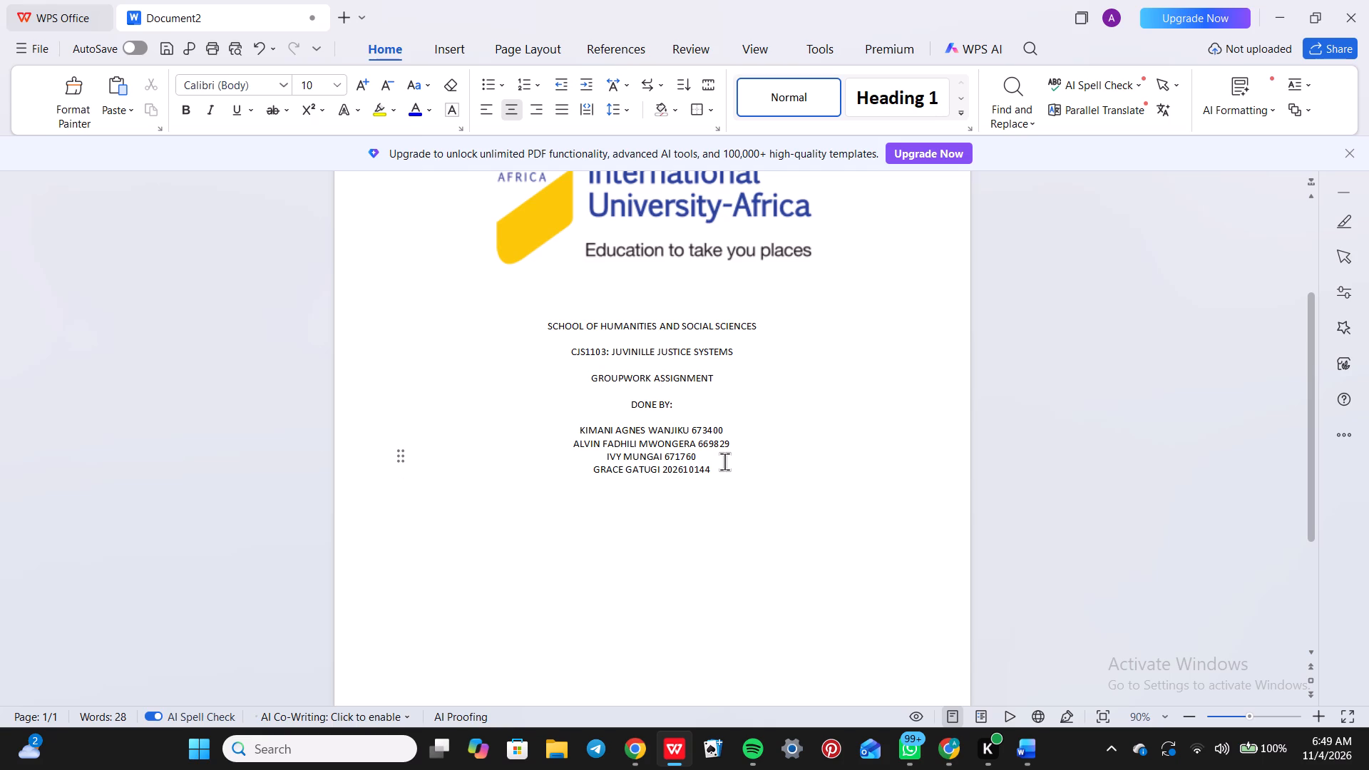
left_click(724, 468)
left_click_drag(724, 468, 561, 329)
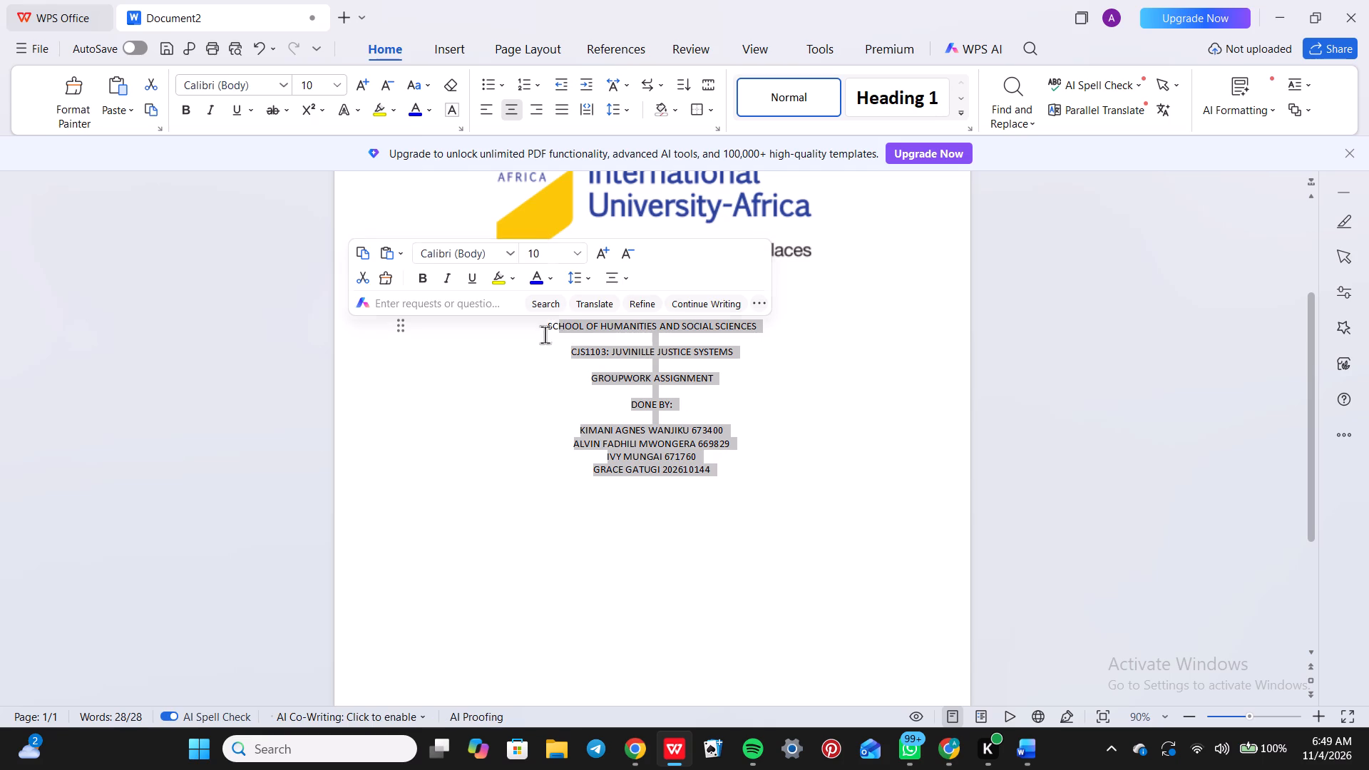
left_click(523, 488)
left_click(721, 481)
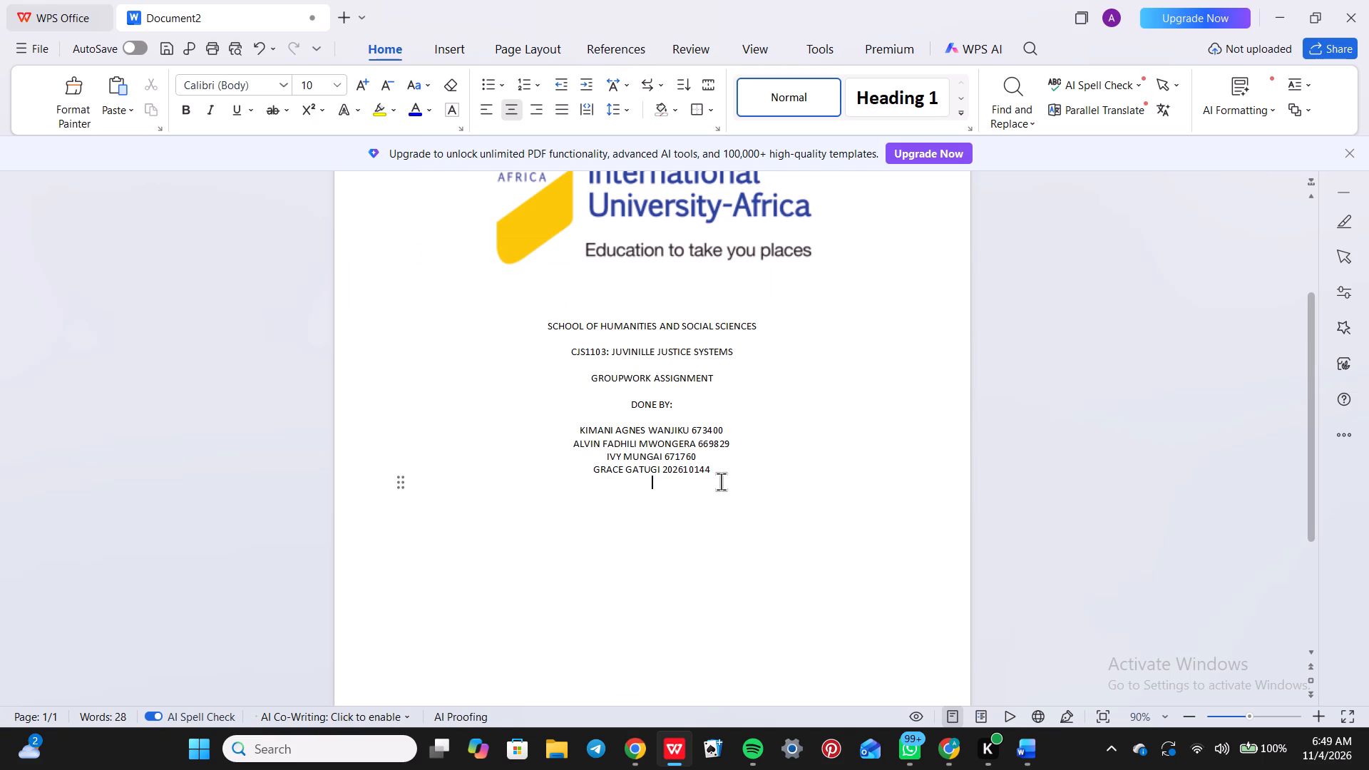
left_click_drag(722, 480, 536, 322)
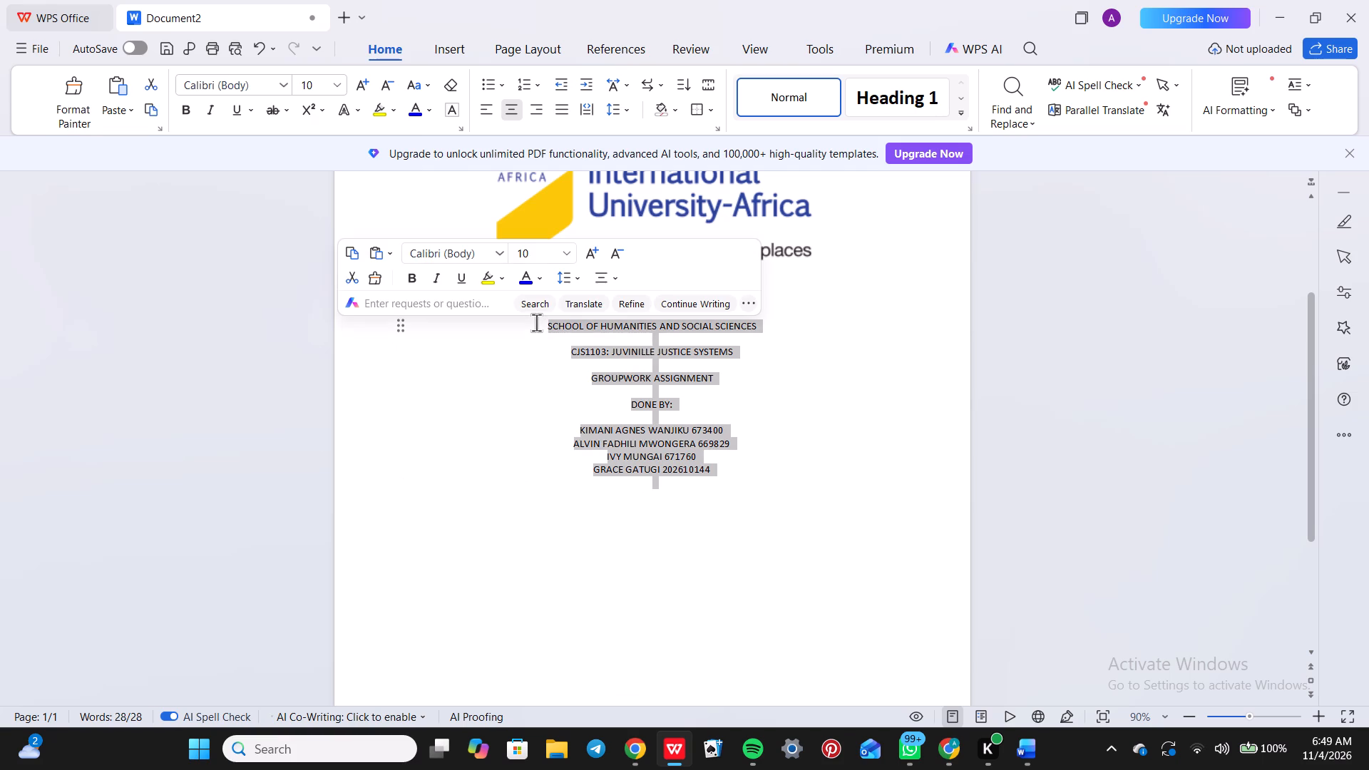
left_click(337, 74)
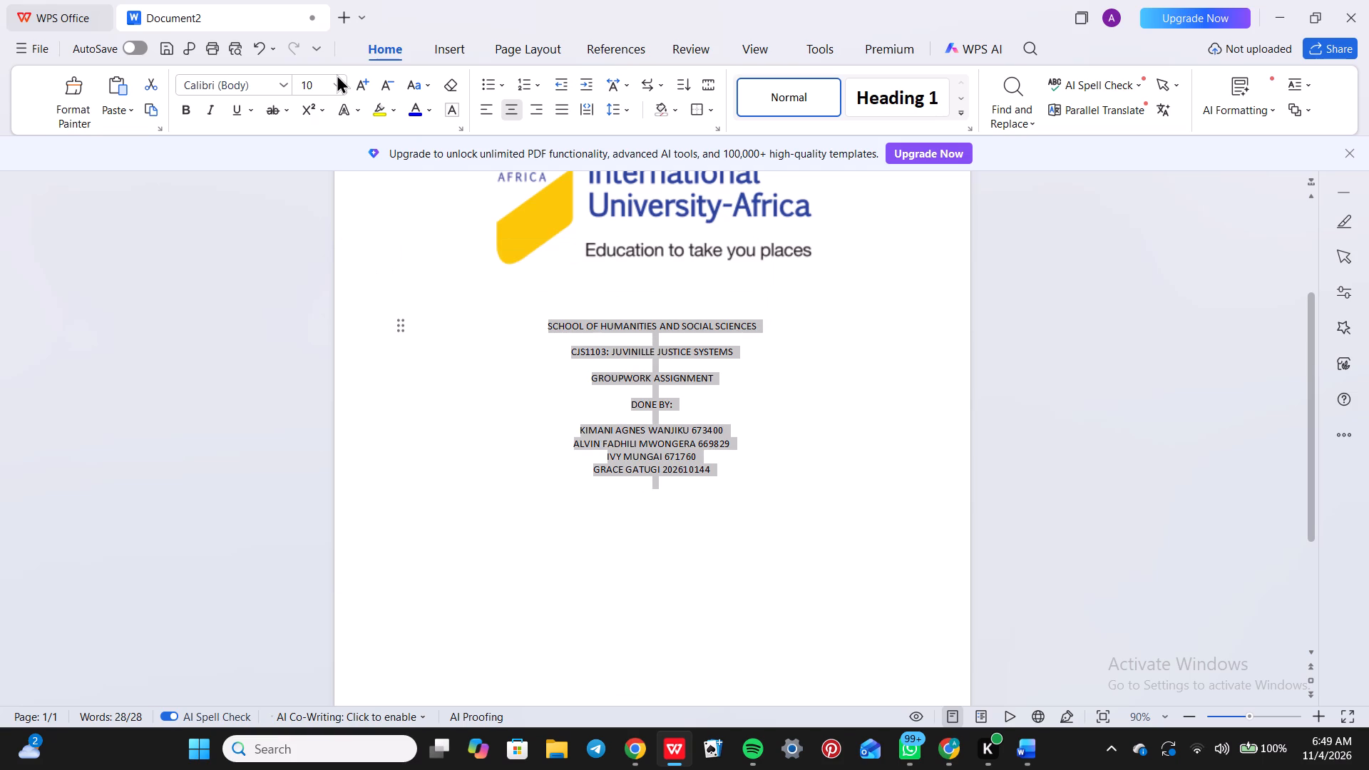
left_click(338, 87)
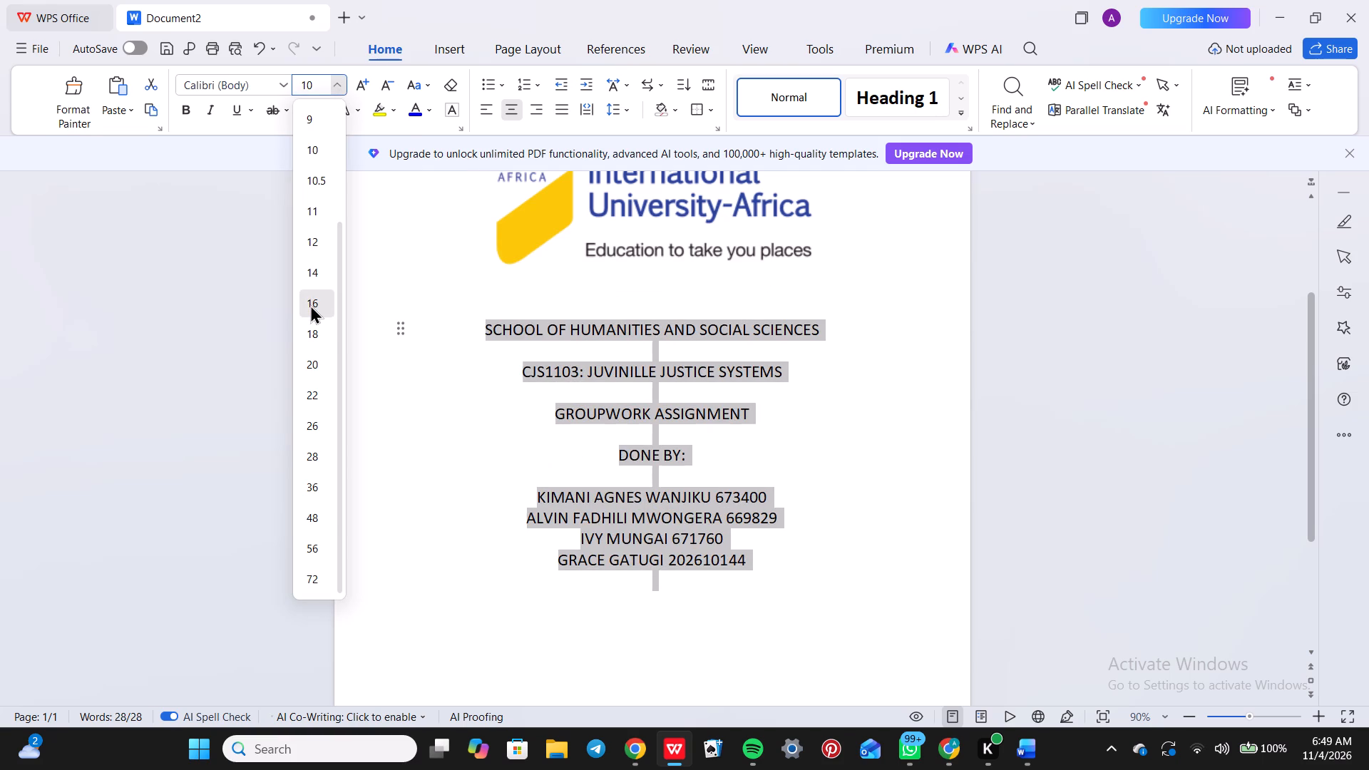
left_click(310, 304)
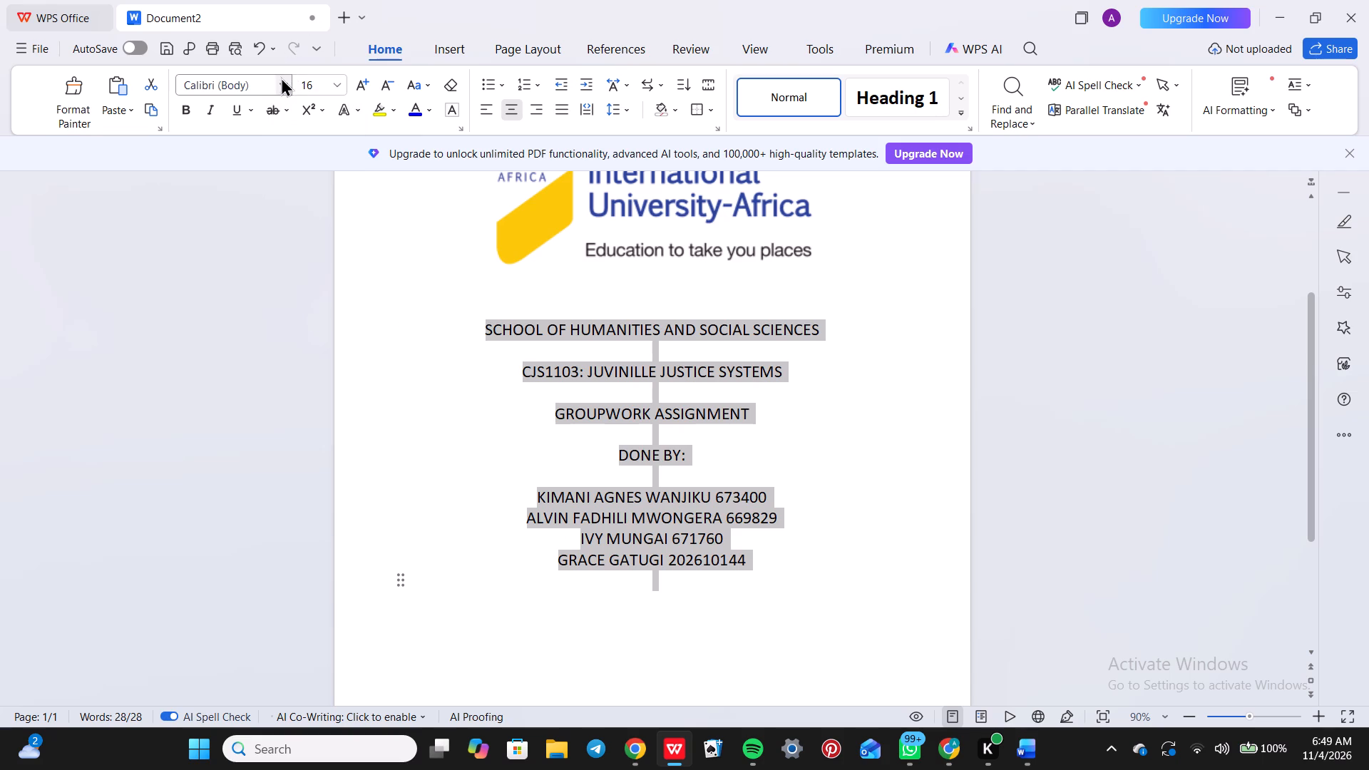
left_click(283, 80)
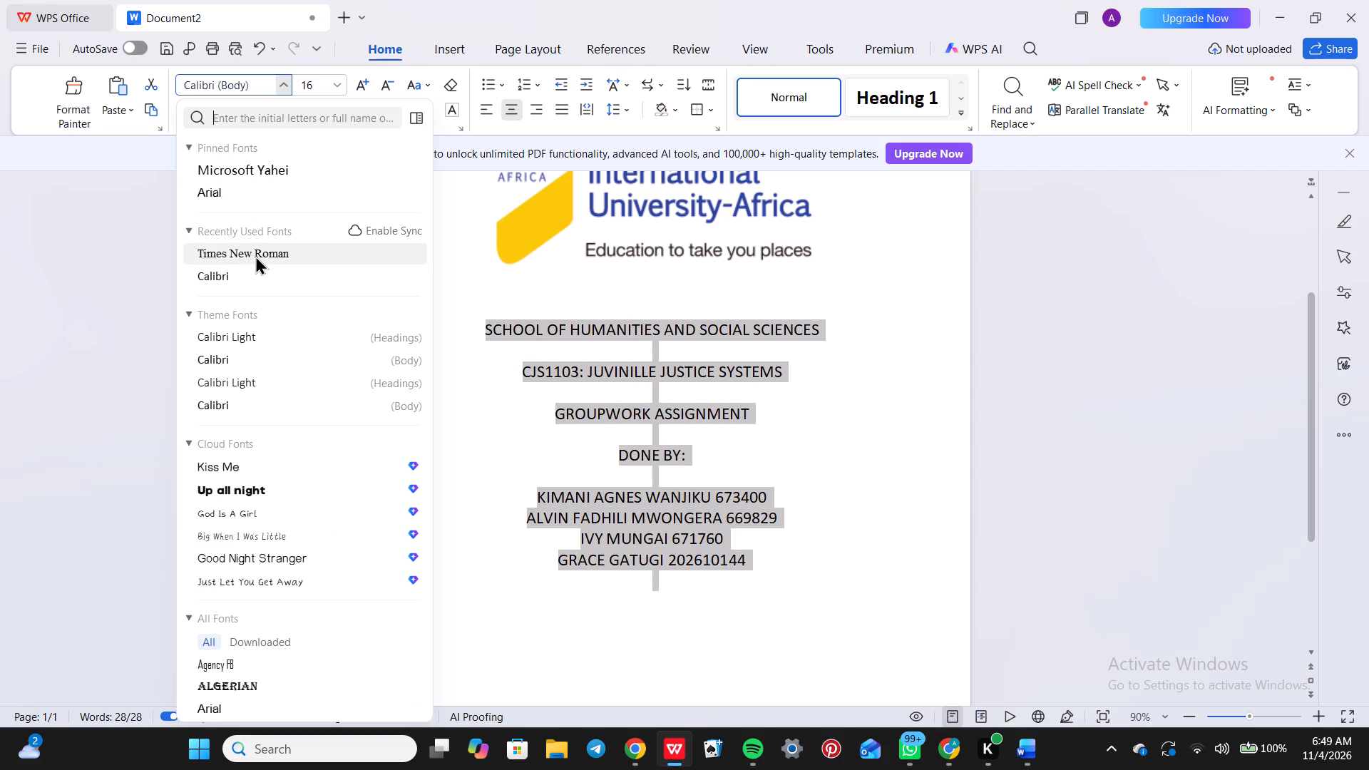
left_click(255, 255)
left_click(188, 111)
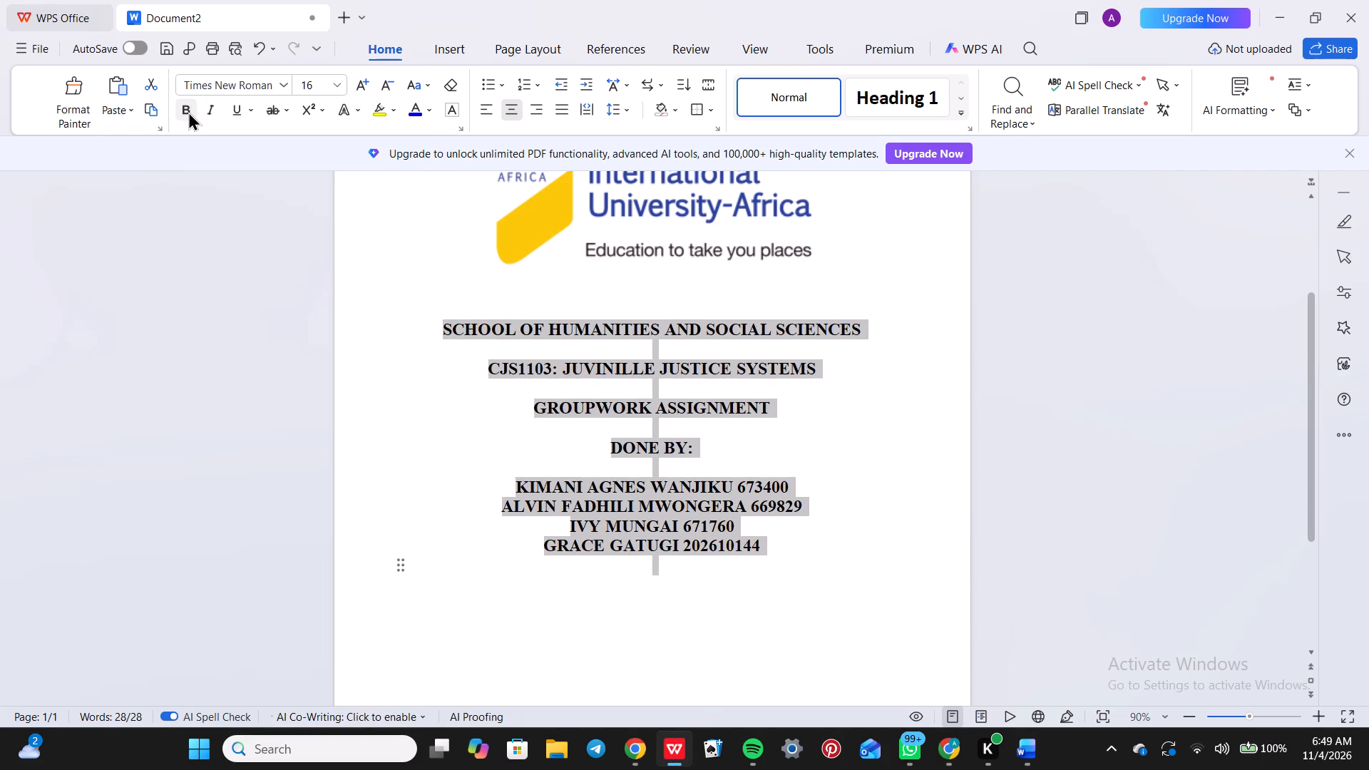
left_click(779, 441)
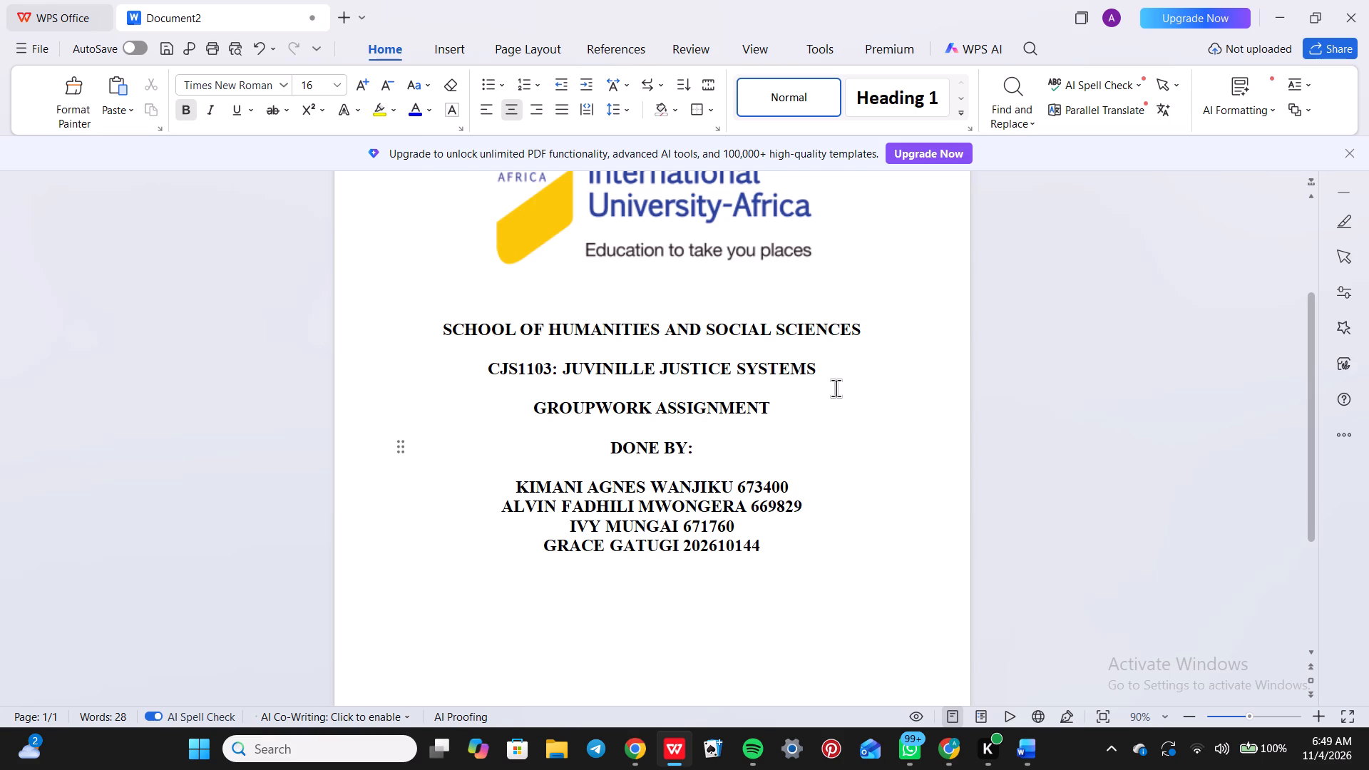
Shorten the "DONE BY:" line above the group members to "BY:".
left_click(663, 451)
key("BackSpace")
key("BackSpace")
key("BackSpace")
key("BackSpace")
key("BackSpace")
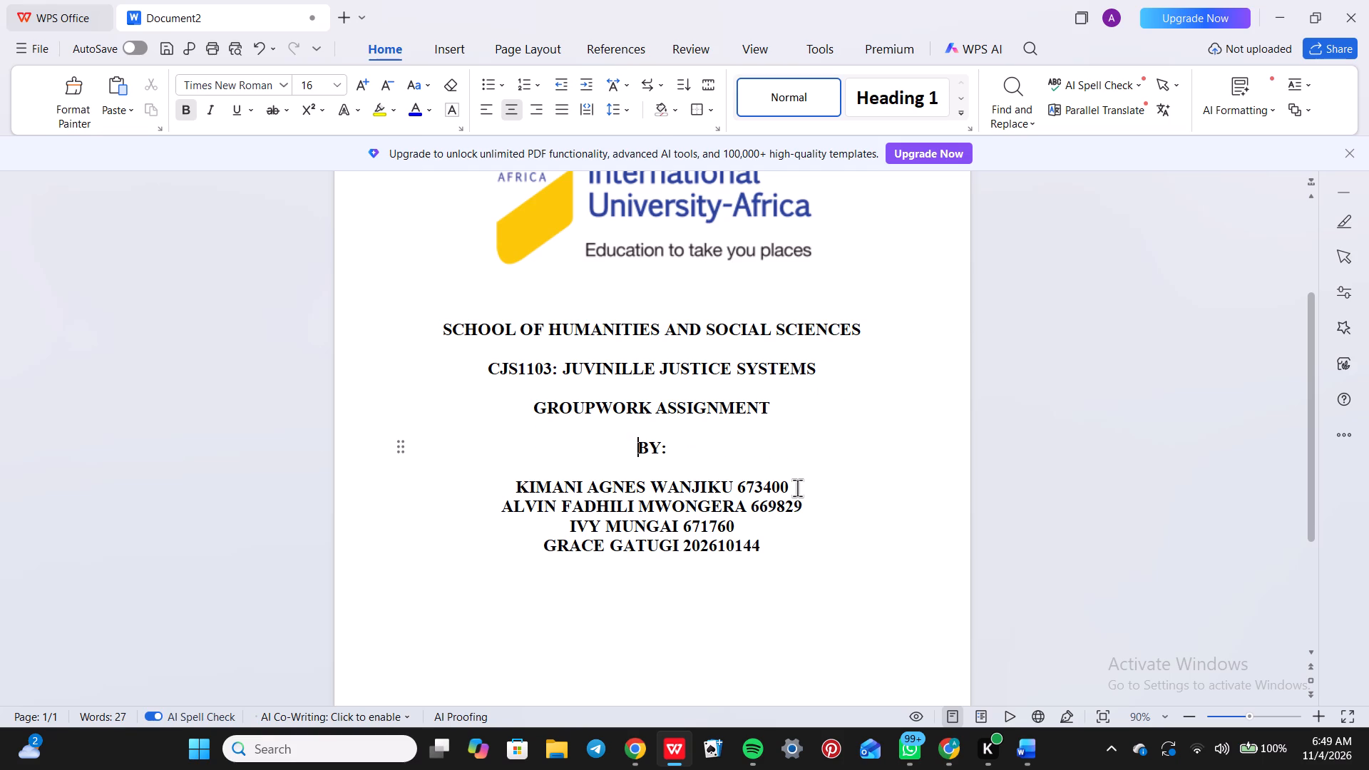
Leave a blank line below the last member, add "ON" and "11TH NOVEMBER 2026" on separate lines, and start a new paragraph after another blank line.
left_click(789, 548)
key("Return")
key("Return")
type("ON")
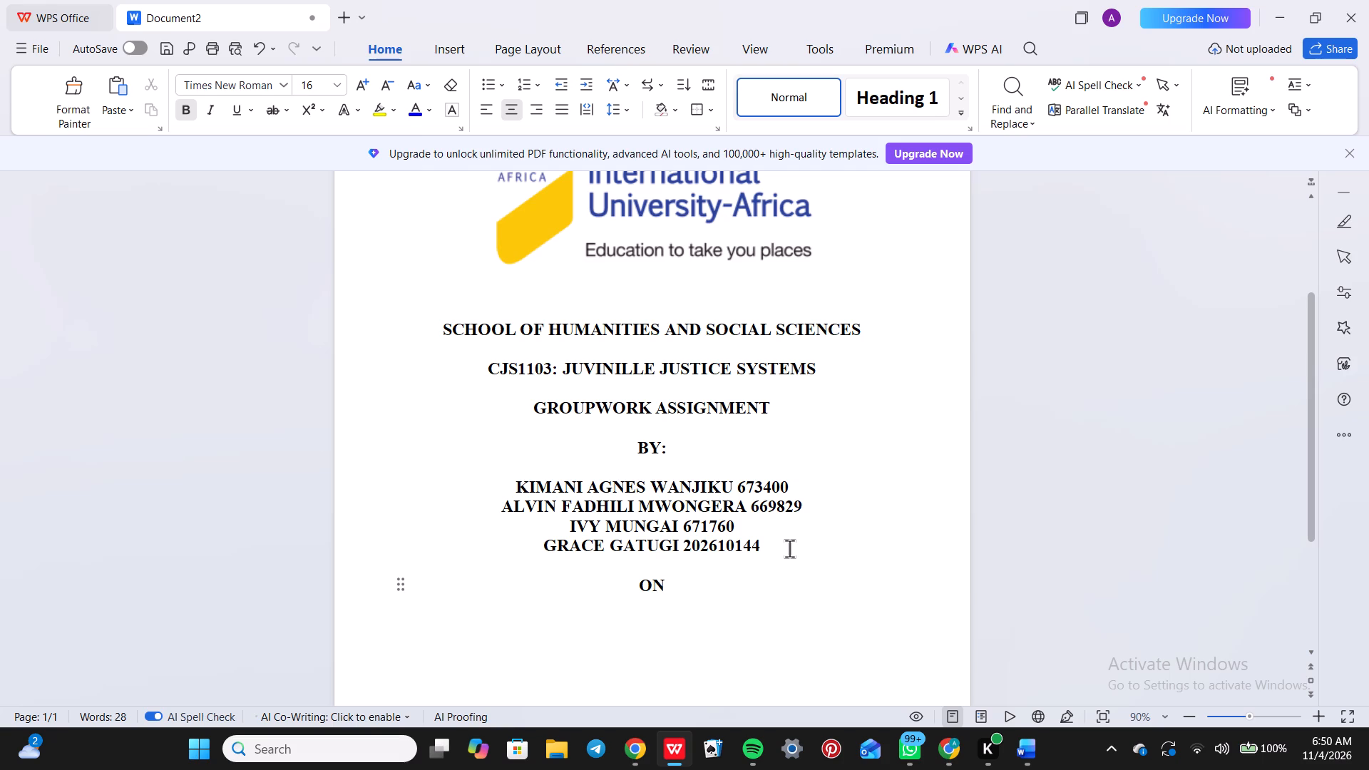
key("space")
key("Return")
type("11.")
key("BackSpace")
type("TH NOVEMBW")
key("BackSpace")
type("ER 202")
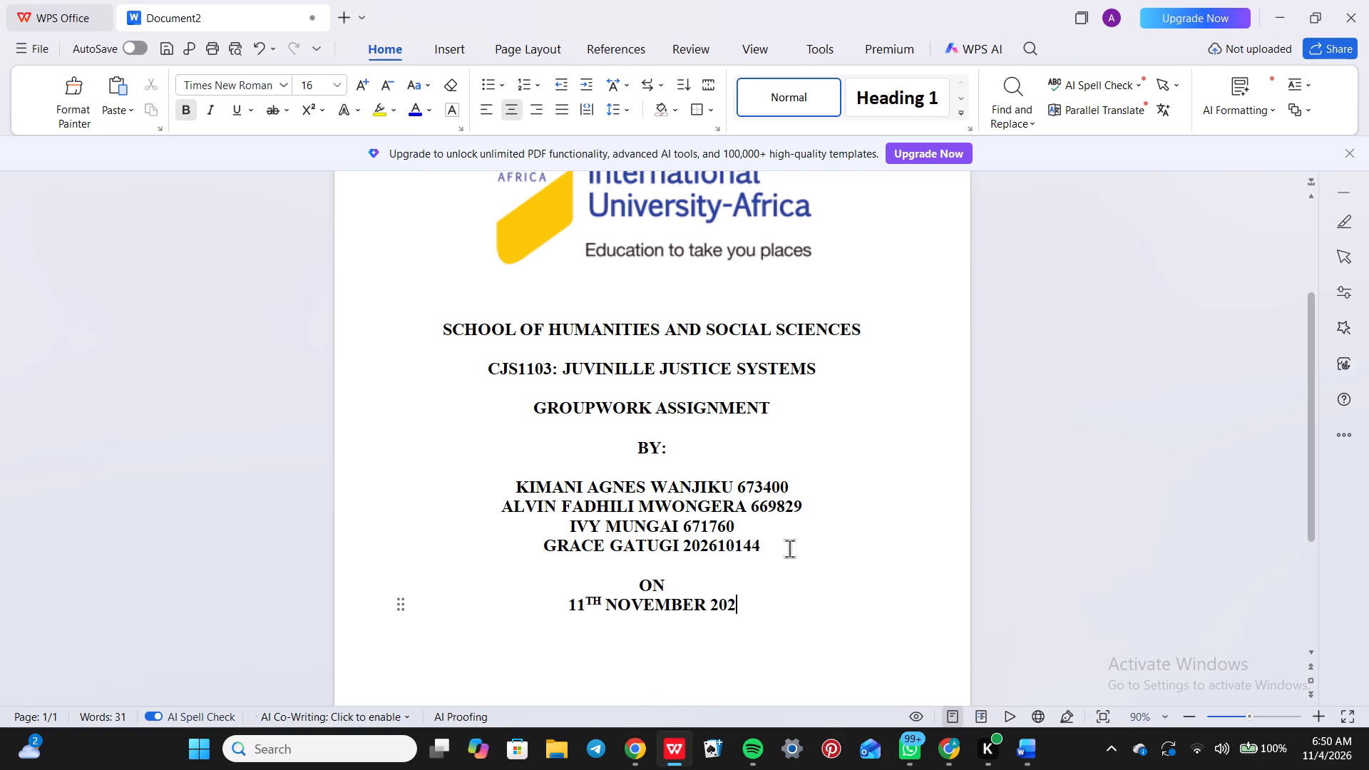
key("6")
key("Return")
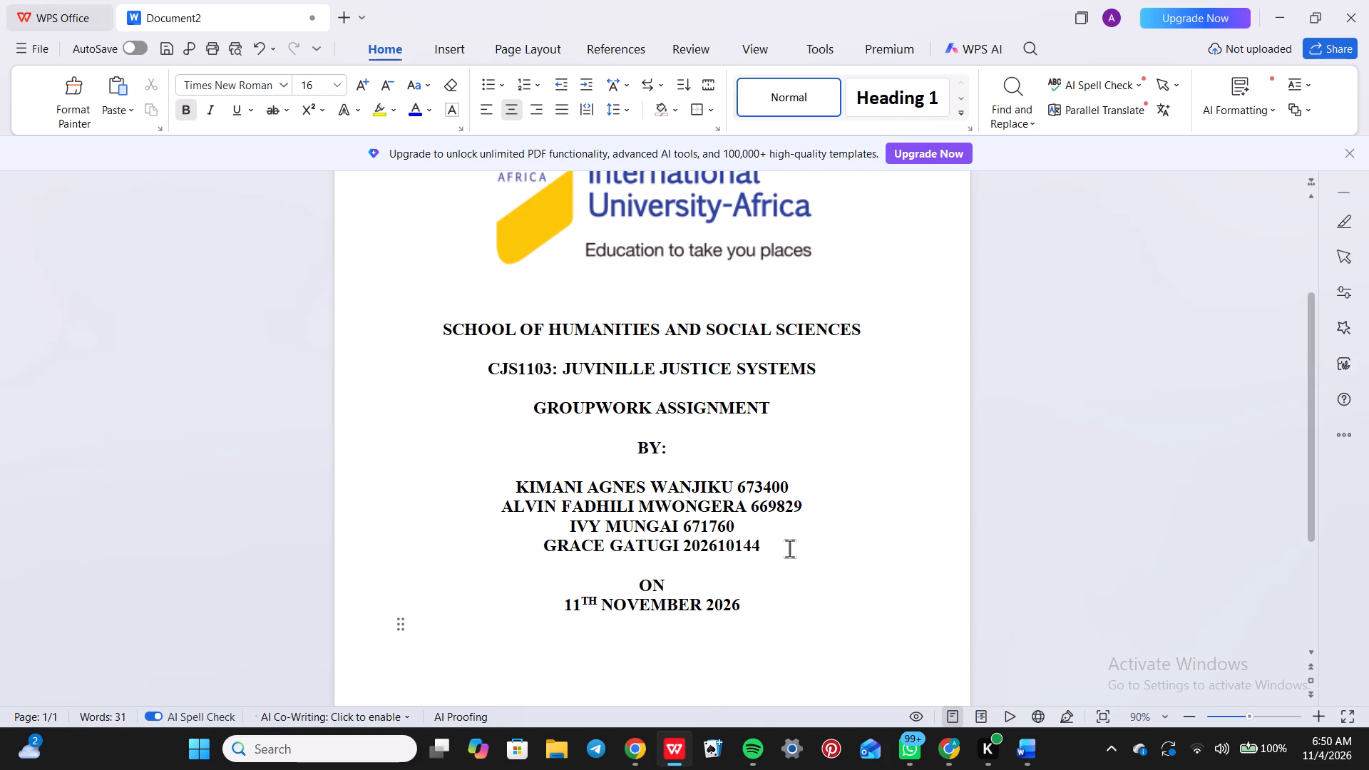
key("Return")
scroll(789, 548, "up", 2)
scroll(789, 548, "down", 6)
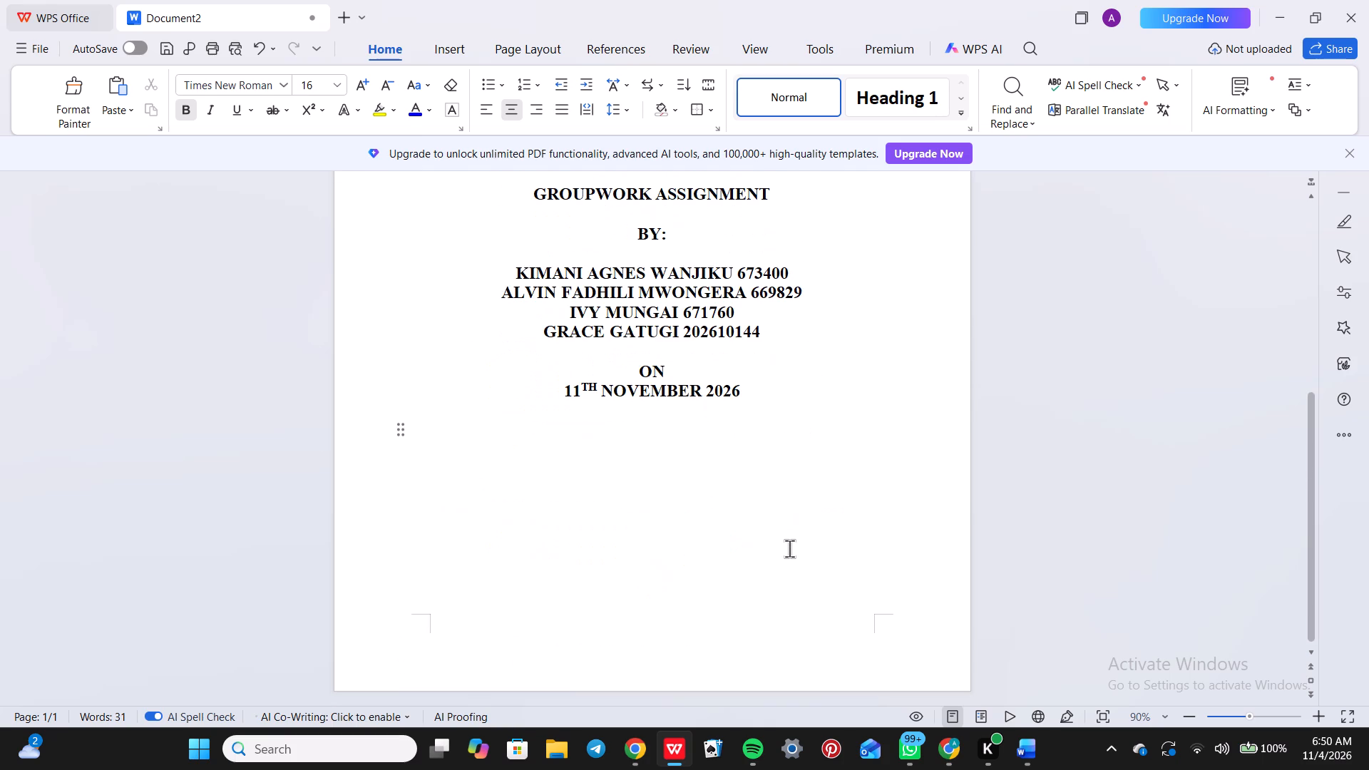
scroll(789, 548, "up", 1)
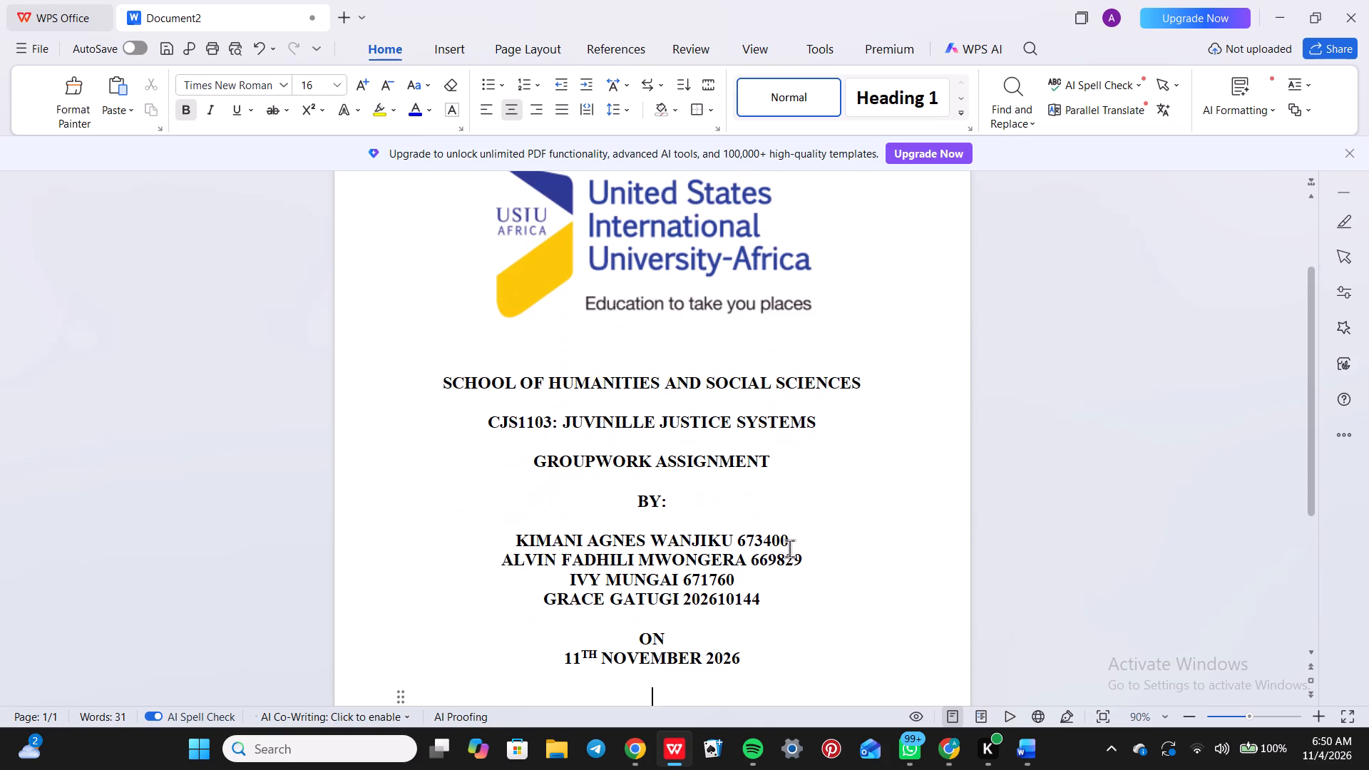
Add one more blank line below the 11TH NOVEMBER 2026 date and remove the centring from the last empty line.
scroll(789, 548, "down", 3)
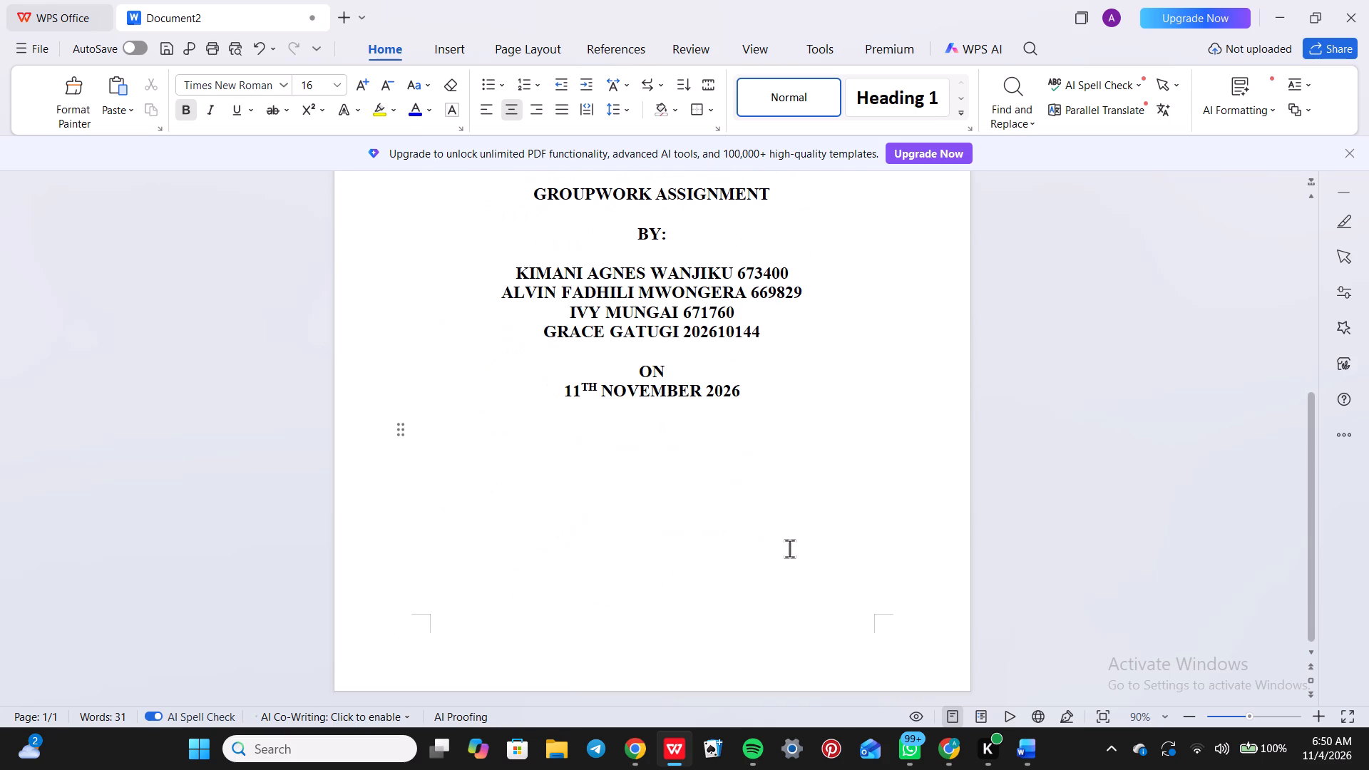
key("Return")
key("Return")
scroll(789, 548, "up", 2)
scroll(789, 548, "down", 1)
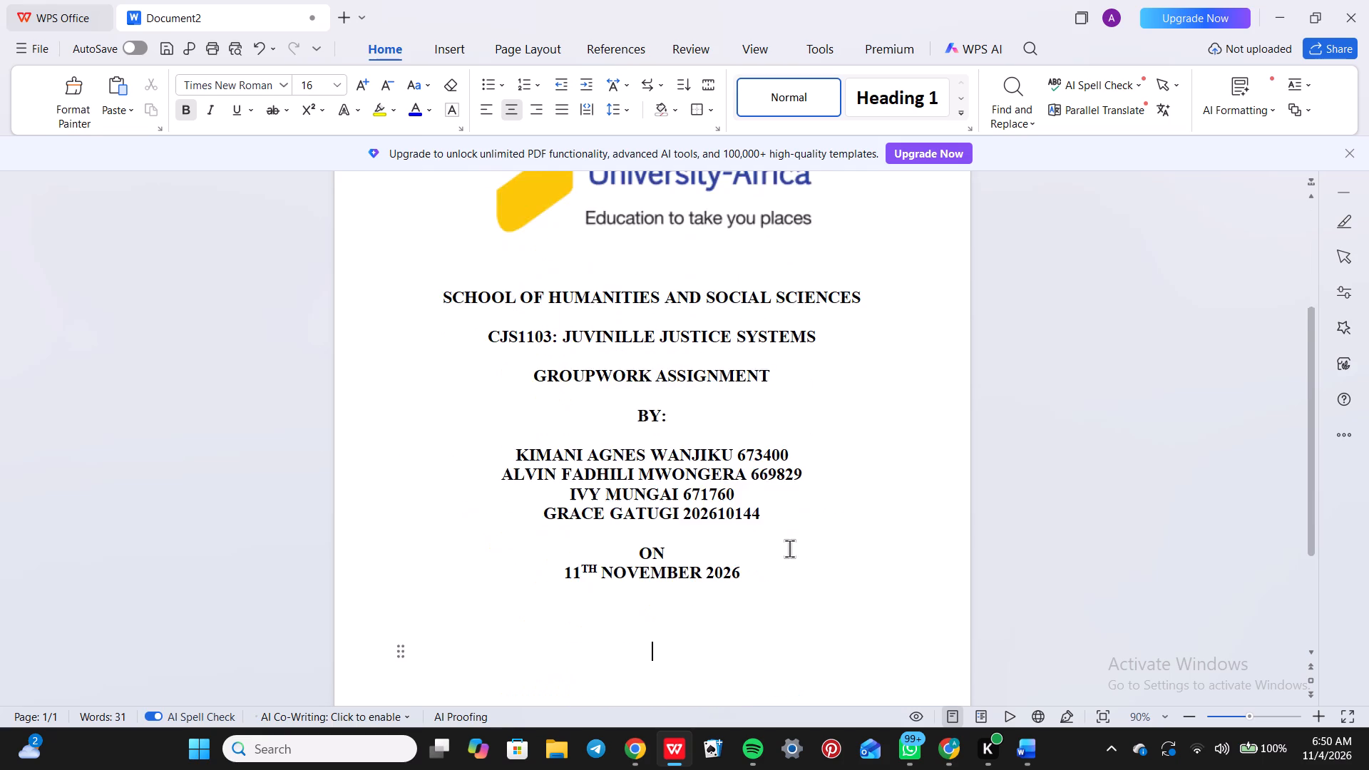
scroll(789, 548, "down", 1)
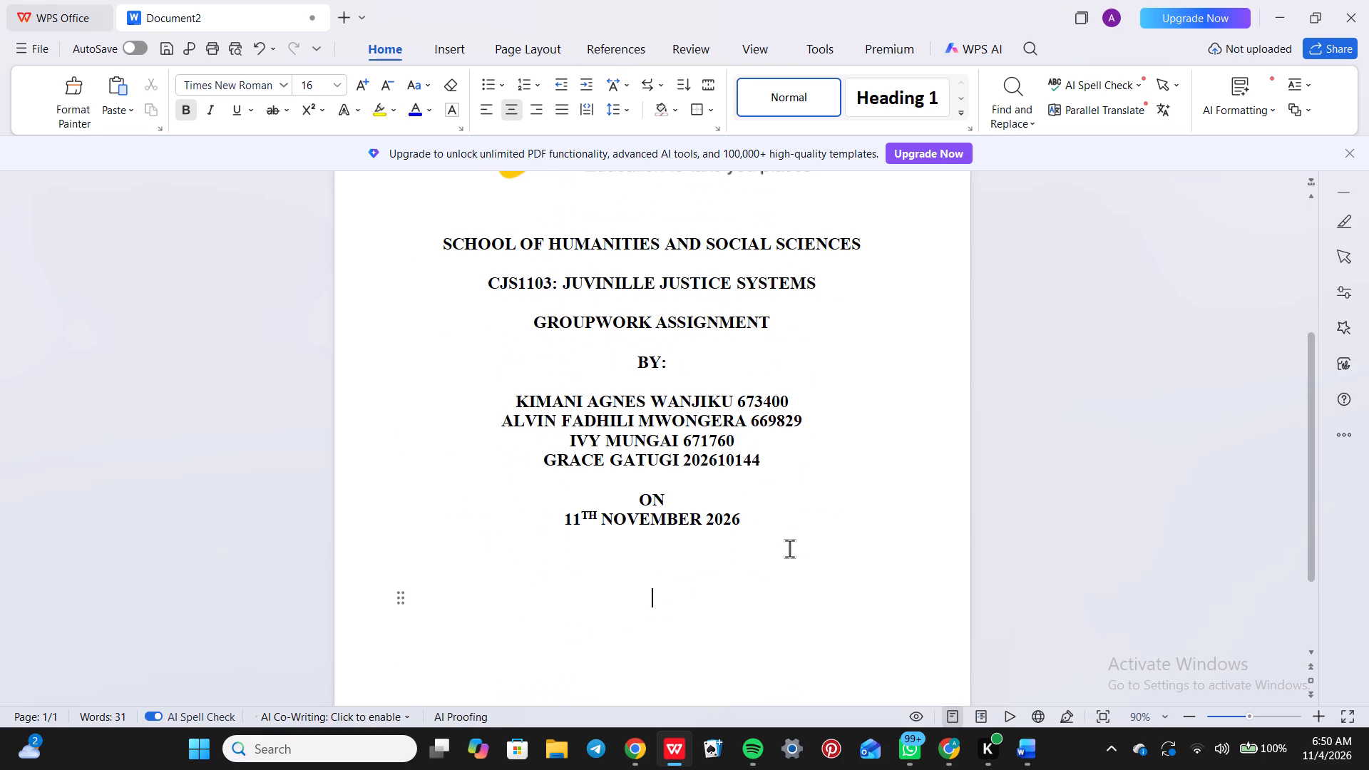
key("BackSpace")
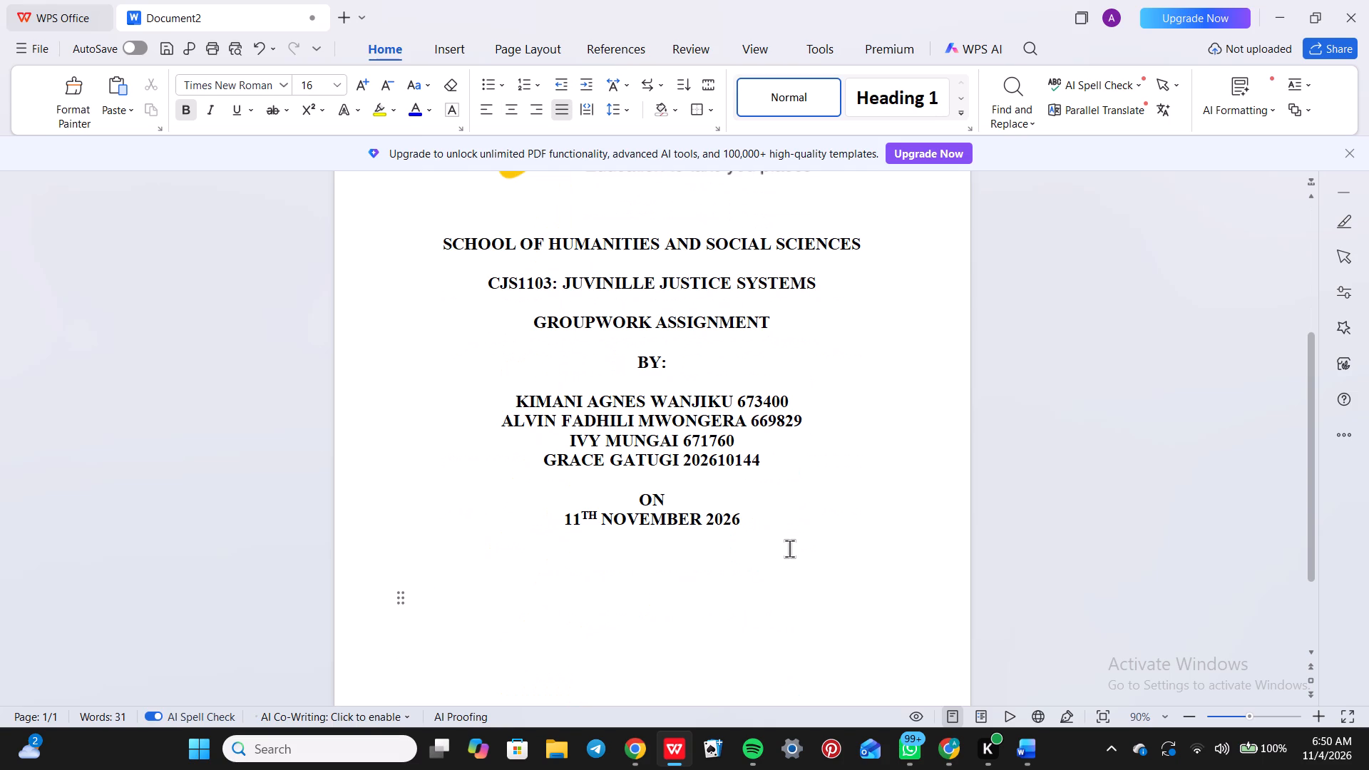
key("BackSpace")
Switch to the Google Docs report in Chrome and copy everything from the Introduction heading through the Conclusion's final paragraph, leaving out the References.
left_click(639, 750)
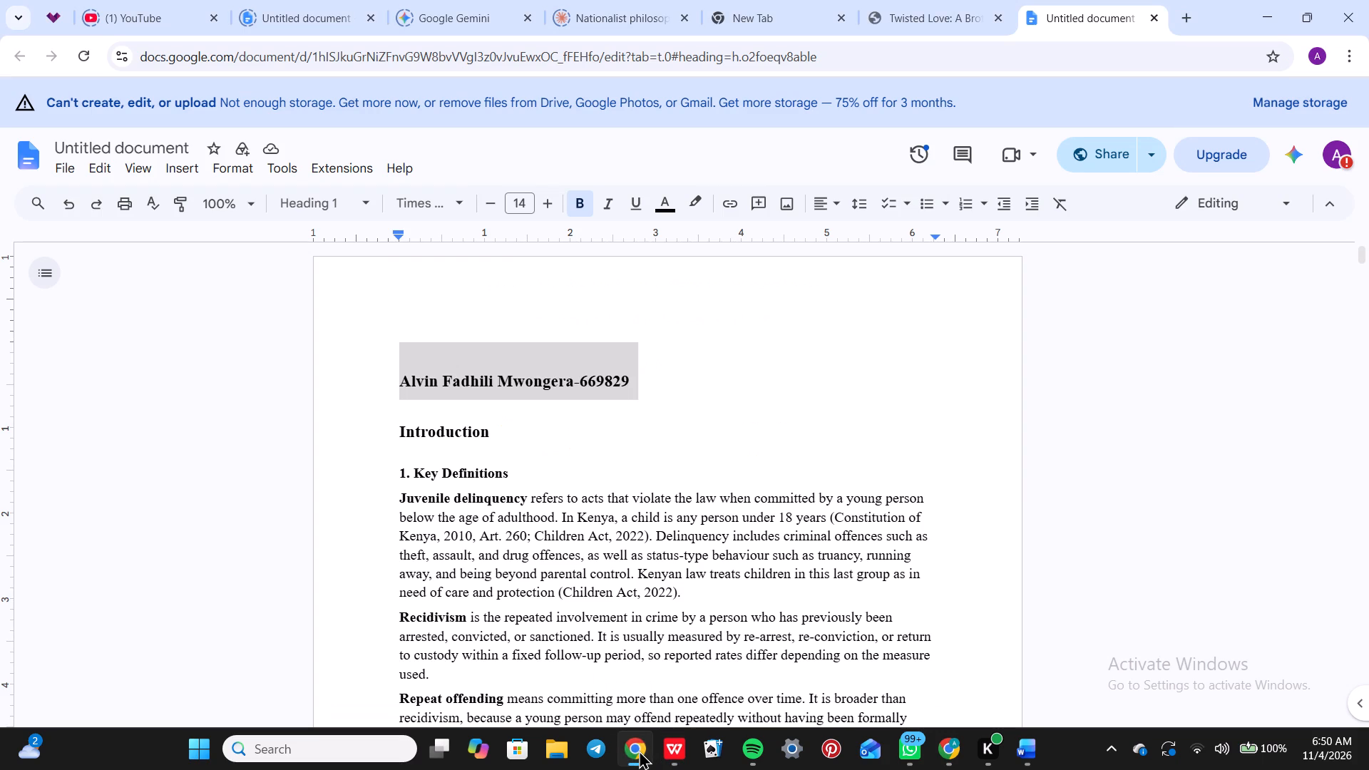
left_click(724, 441)
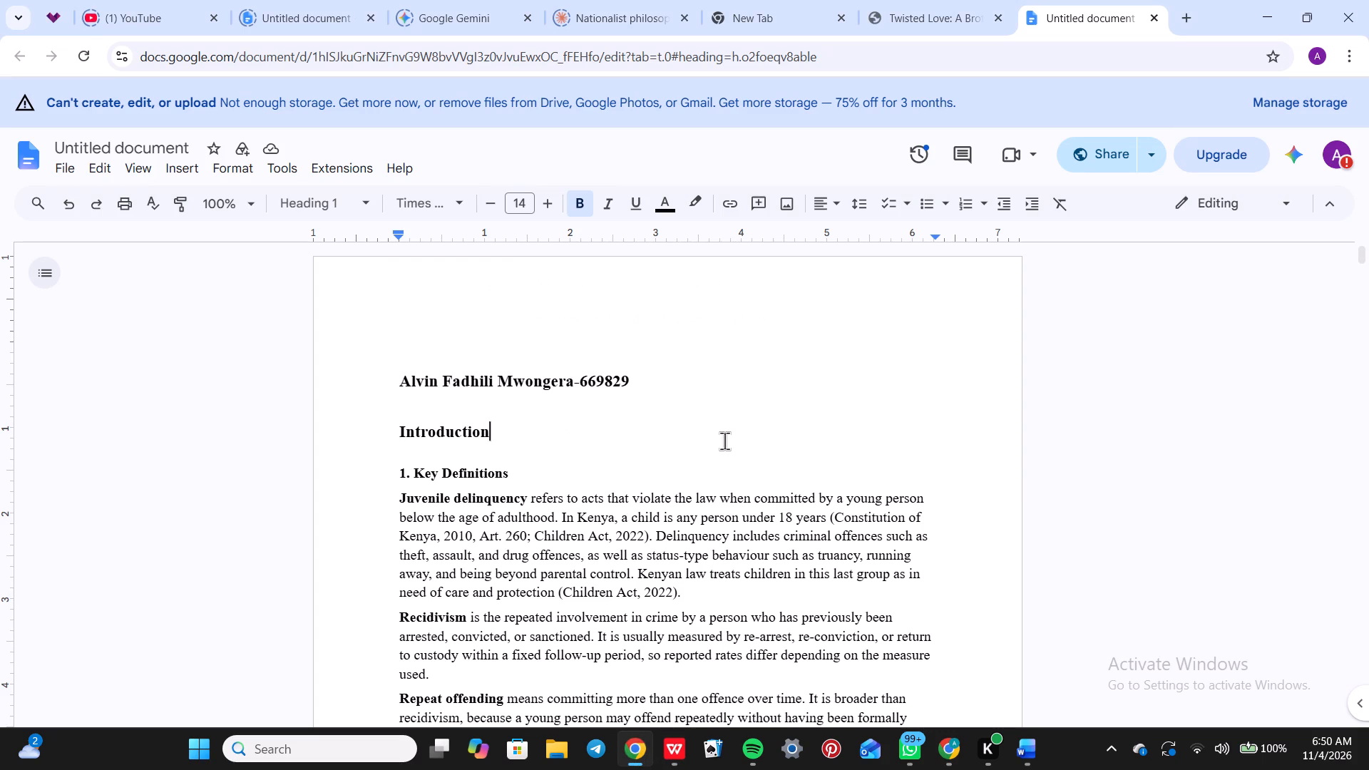
scroll(665, 589, "down", 20)
scroll(665, 589, "down", 6)
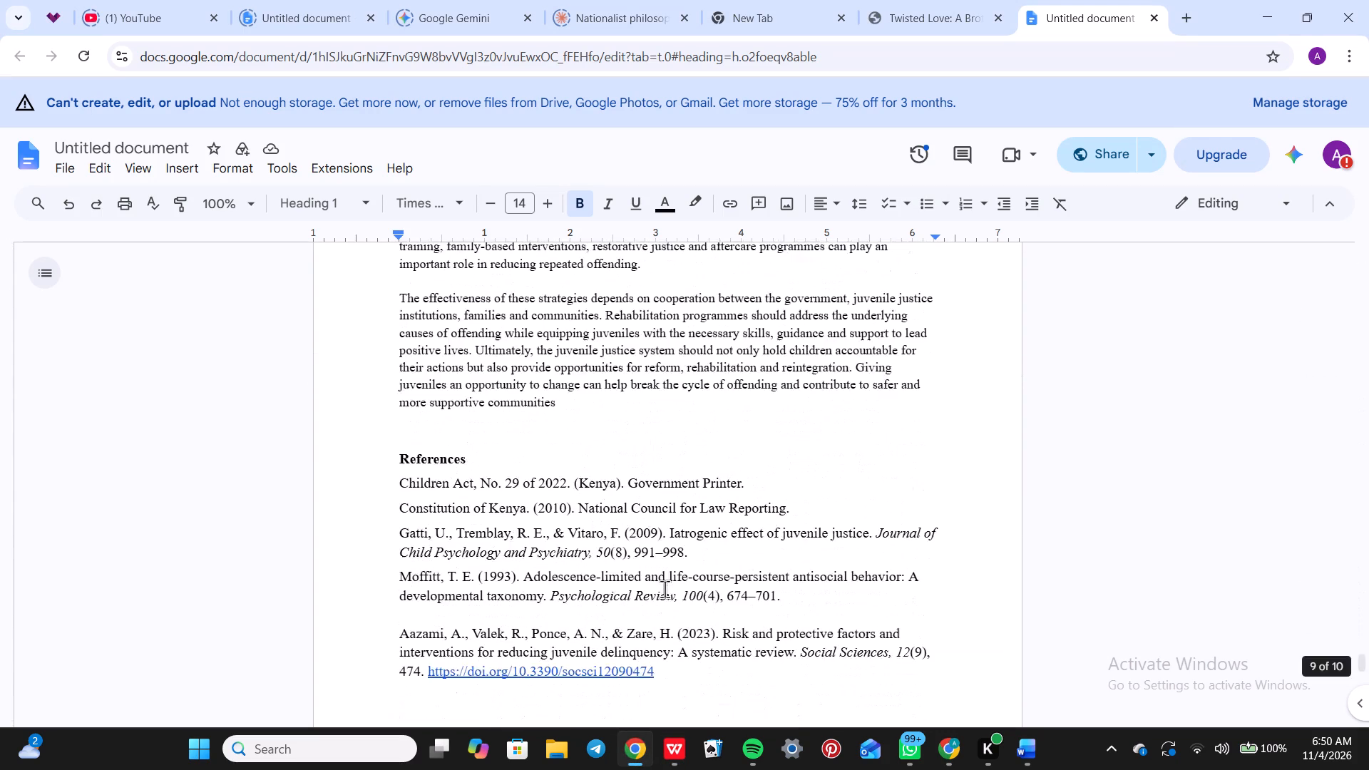
scroll(665, 589, "down", 1)
scroll(665, 589, "up", 5)
scroll(665, 589, "down", 1)
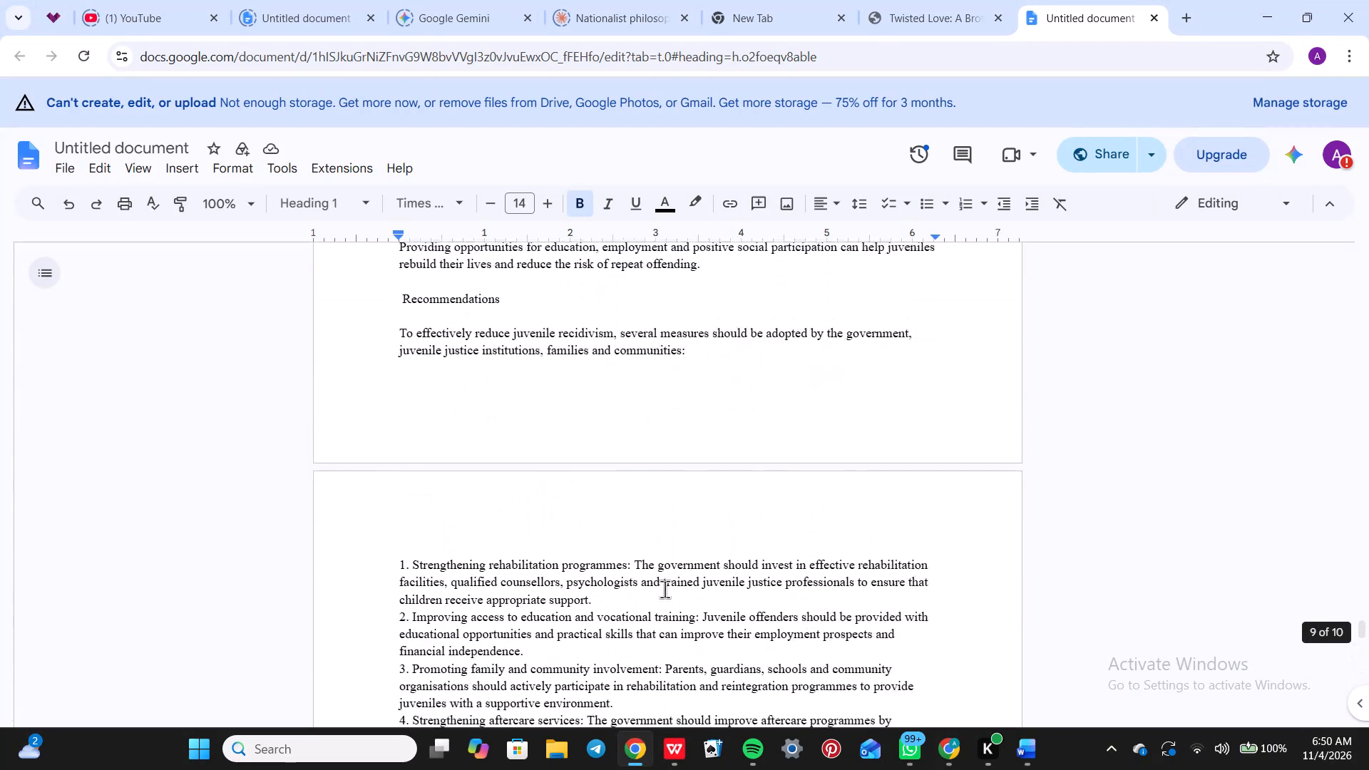
scroll(665, 589, "down", 3)
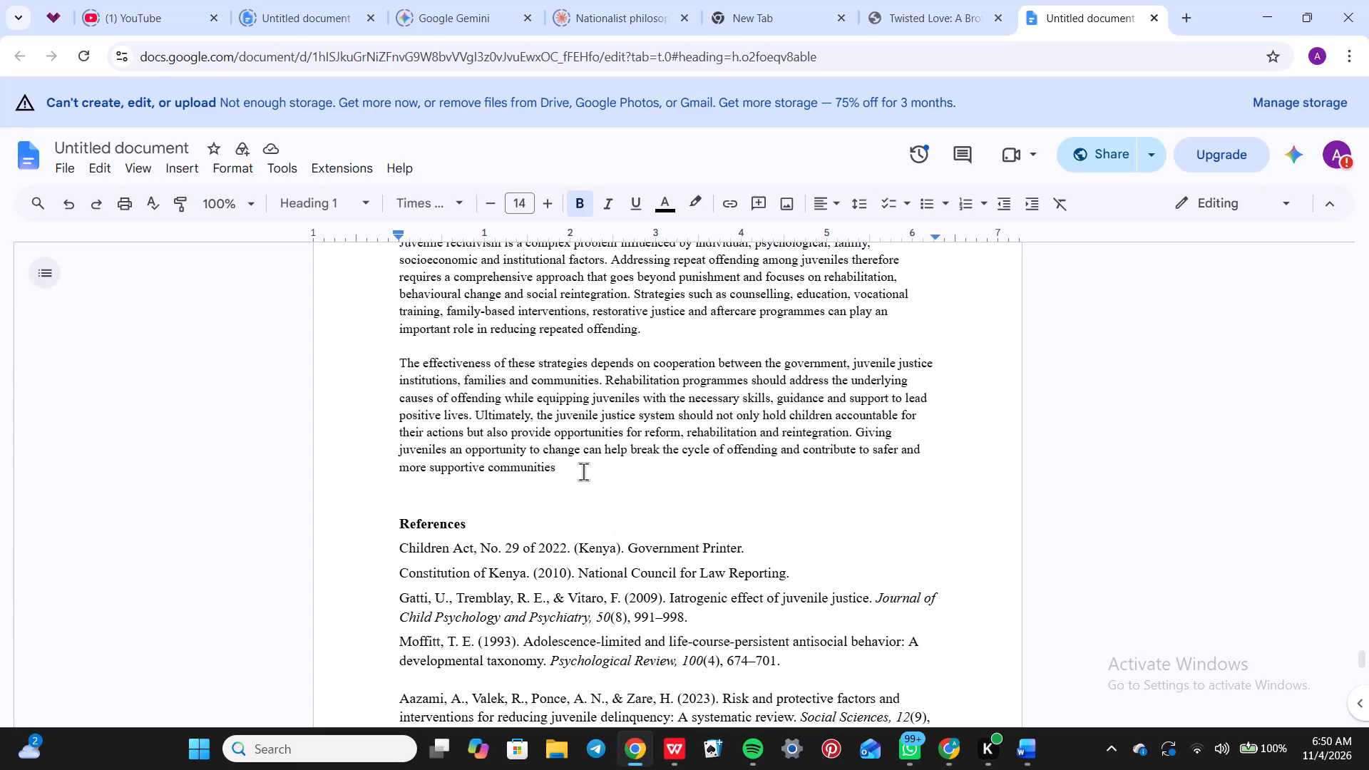
left_click(579, 466)
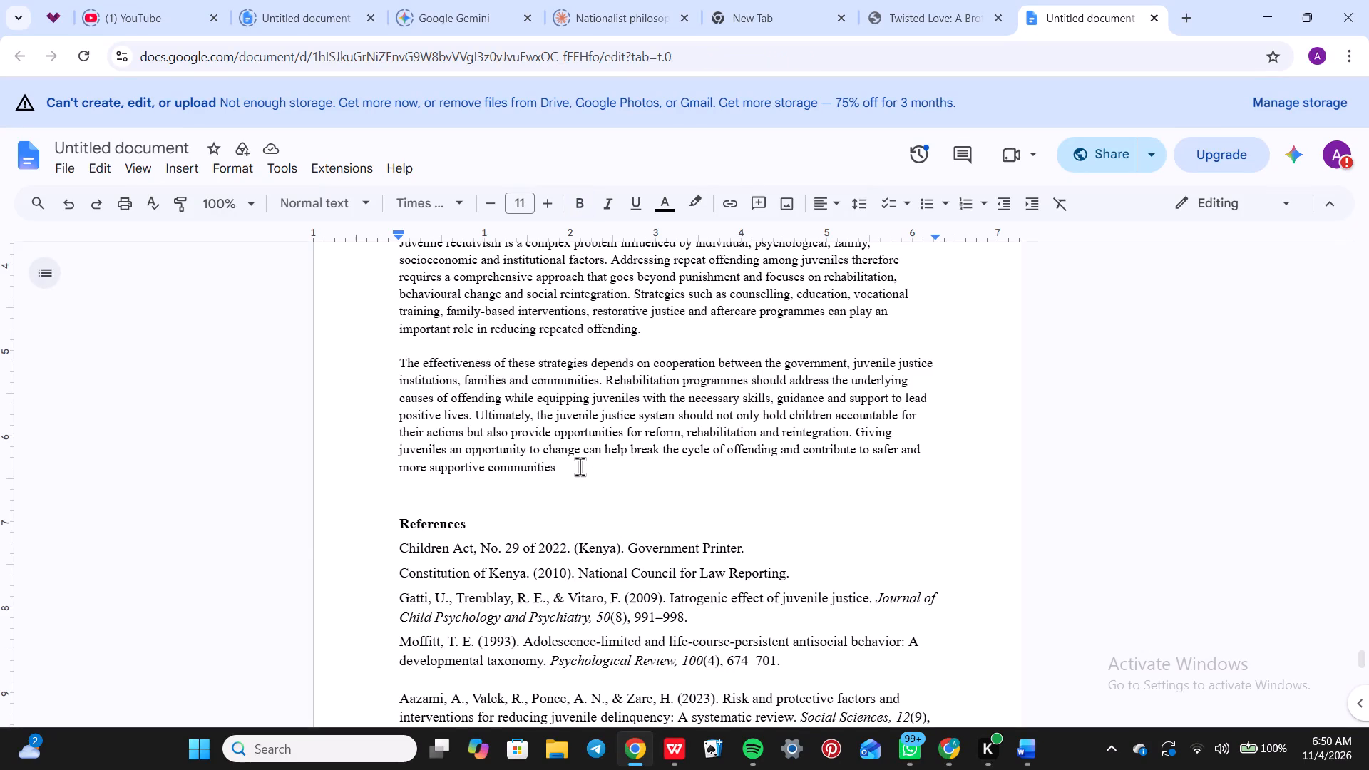
left_click_drag(580, 467, 377, 191)
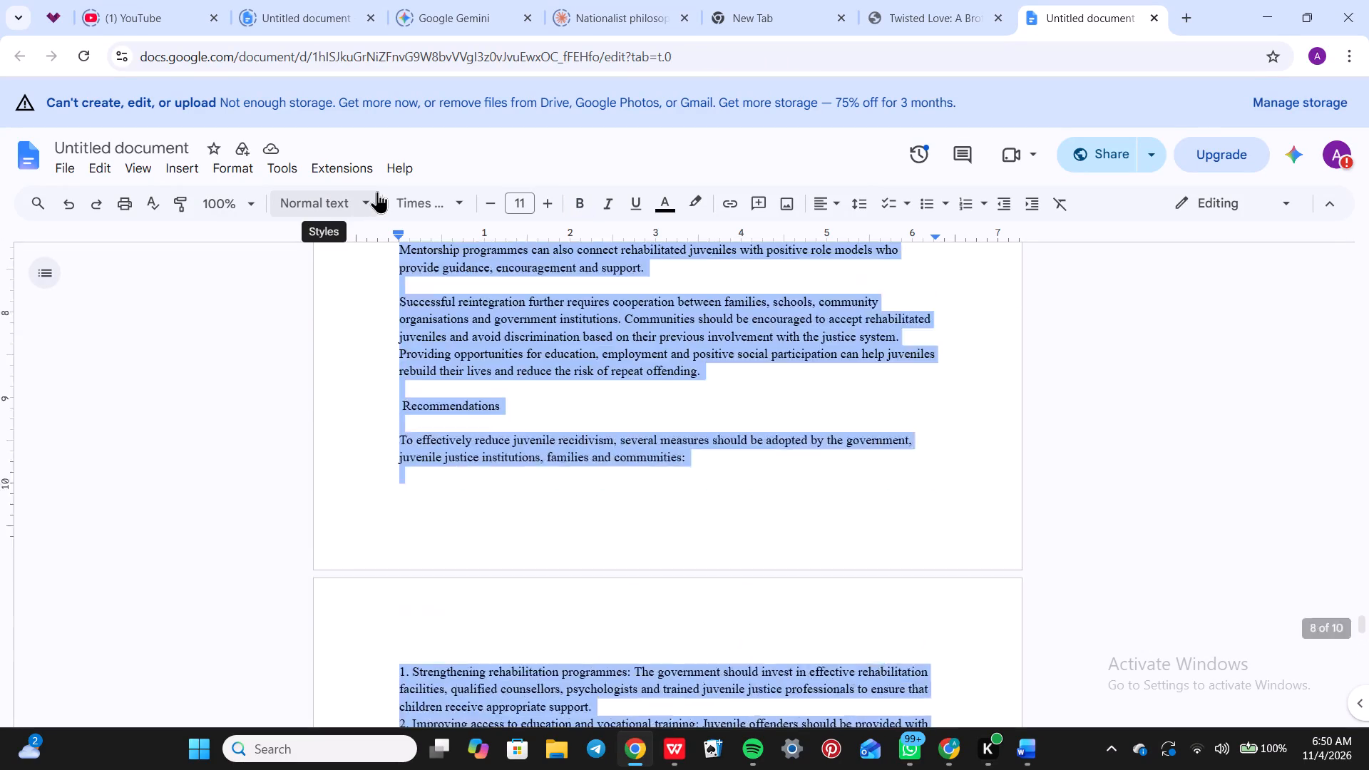
left_click_drag(377, 191, 354, 170)
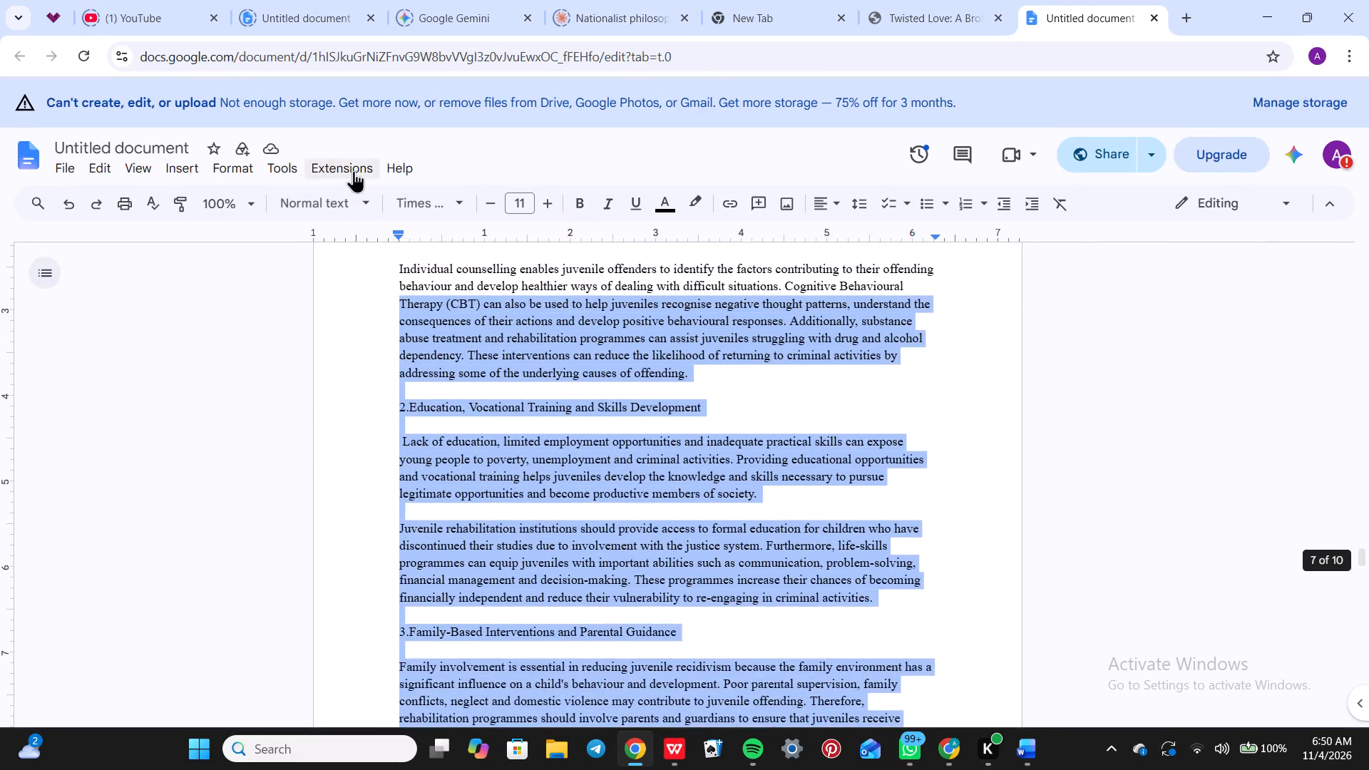
left_click_drag(354, 170, 335, 136)
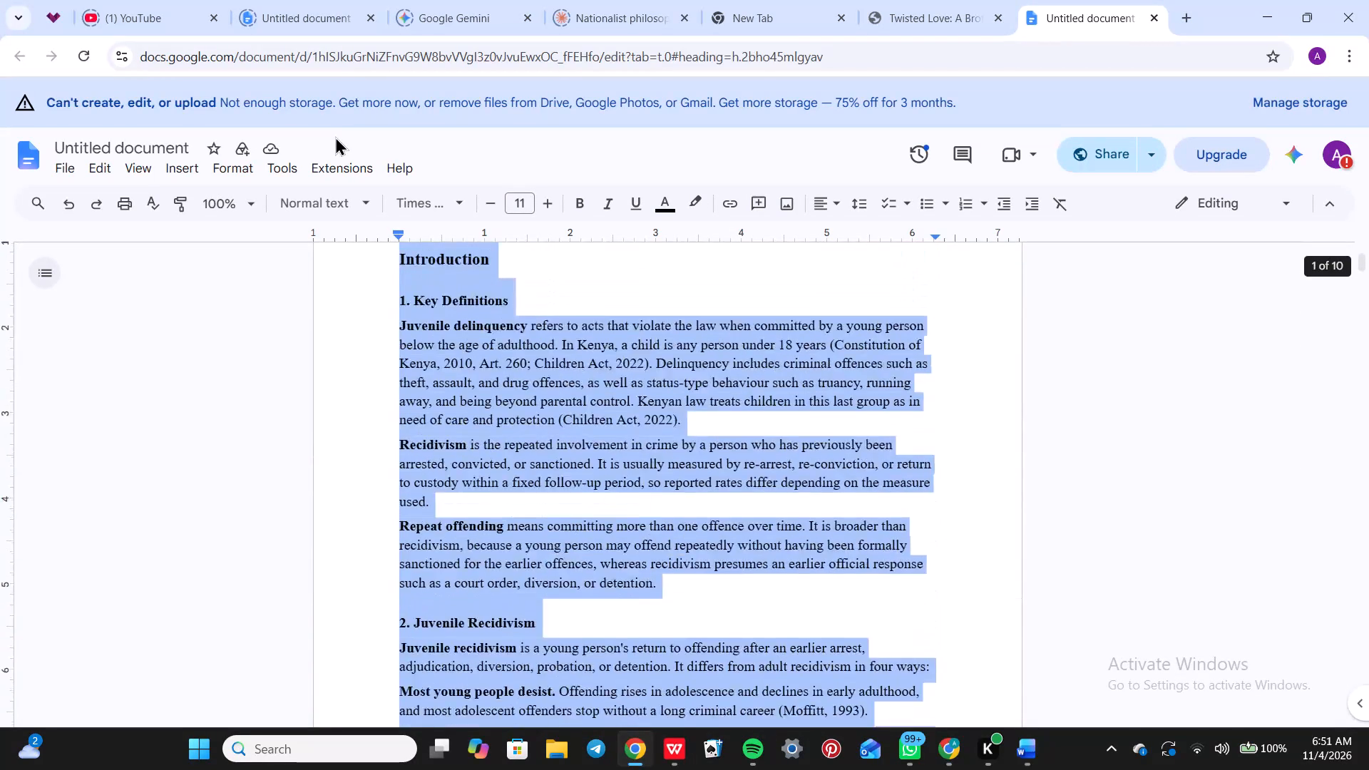
left_click_drag(335, 136, 416, 361)
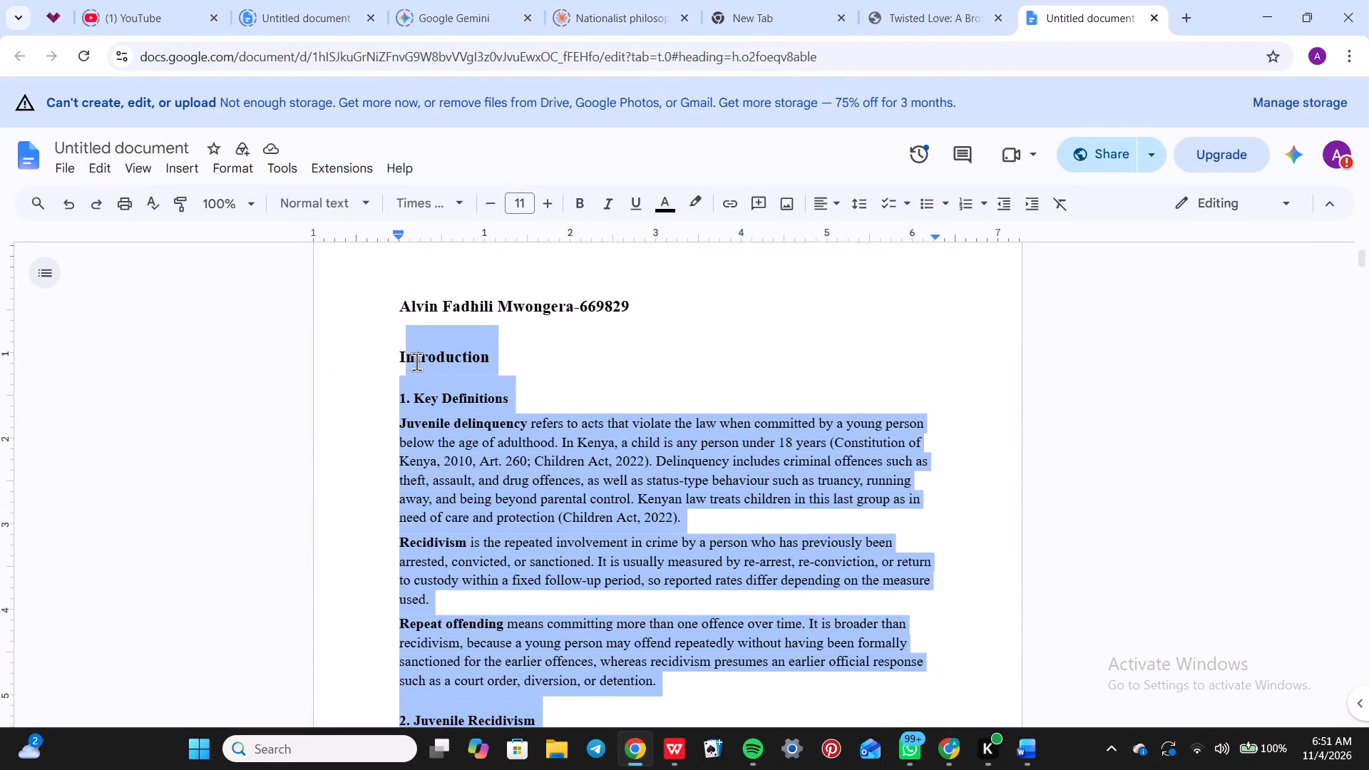
left_click_drag(416, 361, 394, 363)
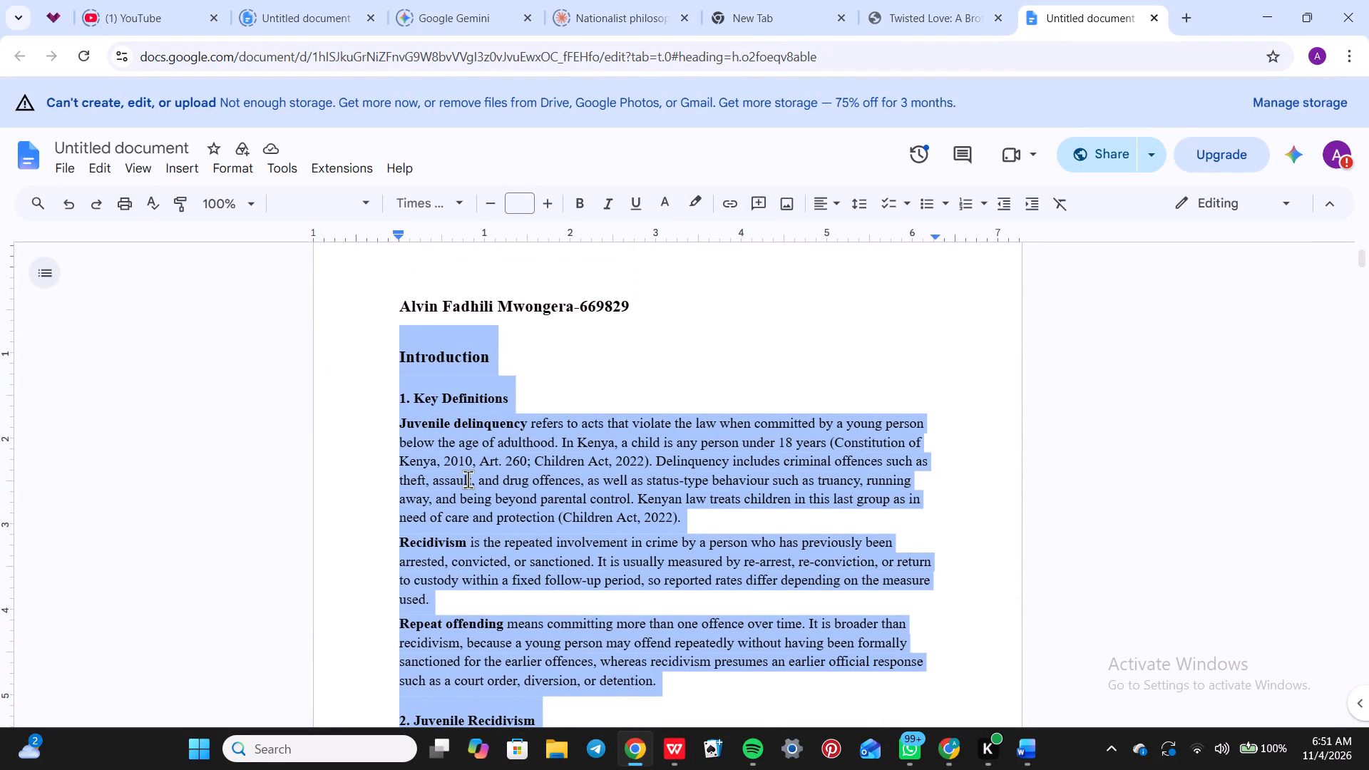
right_click(468, 479)
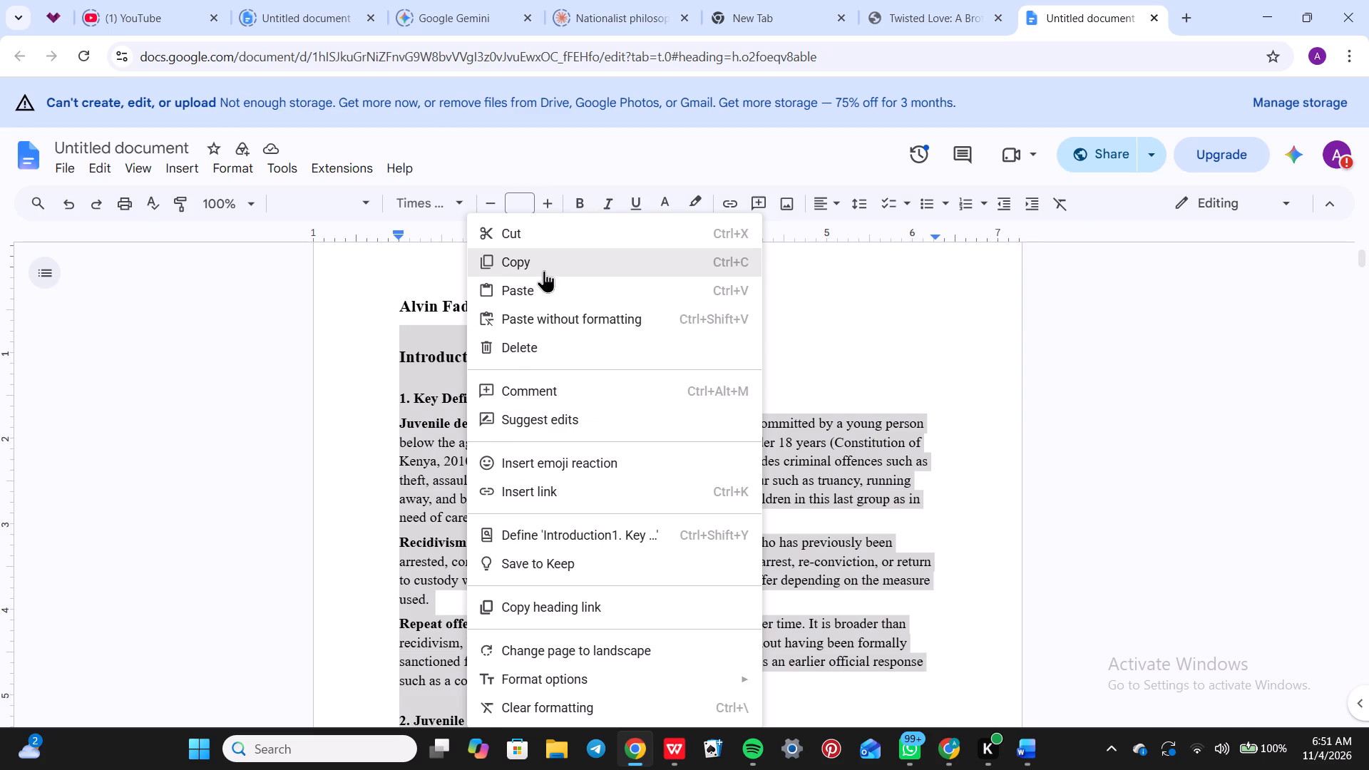
left_click(544, 267)
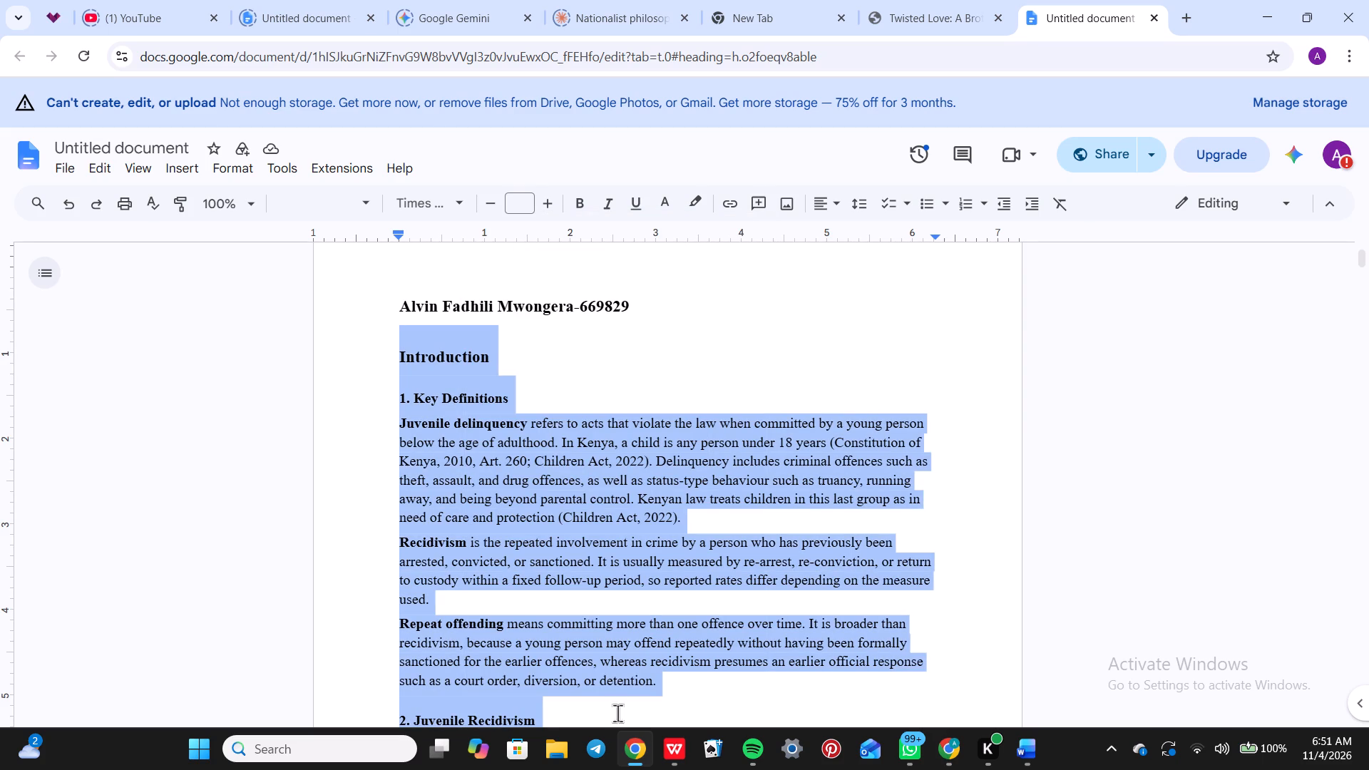
Return to the WPS document and add eight blank lines below the date so the insertion point moves onto a second page.
left_click(677, 760)
scroll(627, 619, "down", 3)
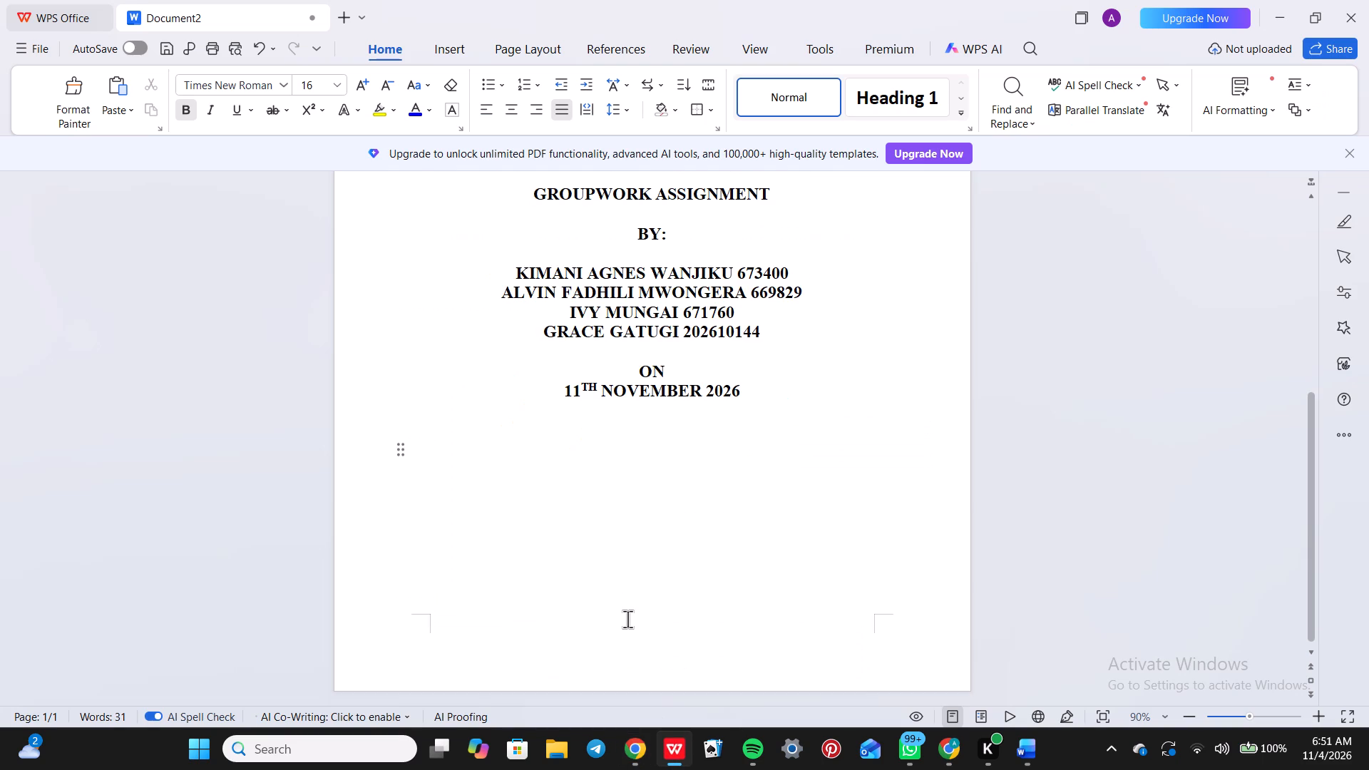
key("Return")
key("Return")
key("Return")
key("Return")
key("Return")
key("Return")
key("Return")
key("Return")
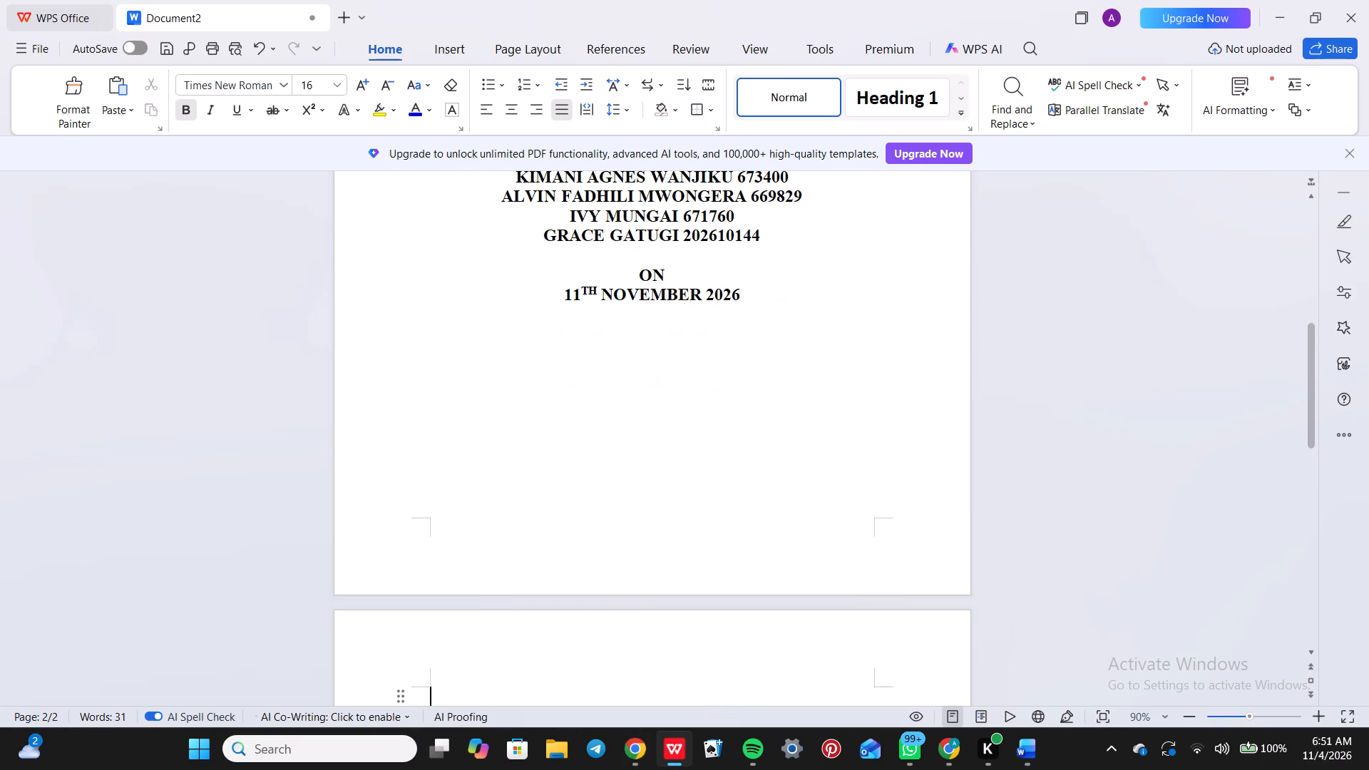
Set the text size at the insertion point to 12 pt and add a line to start at the top of page 2.
left_click(334, 86)
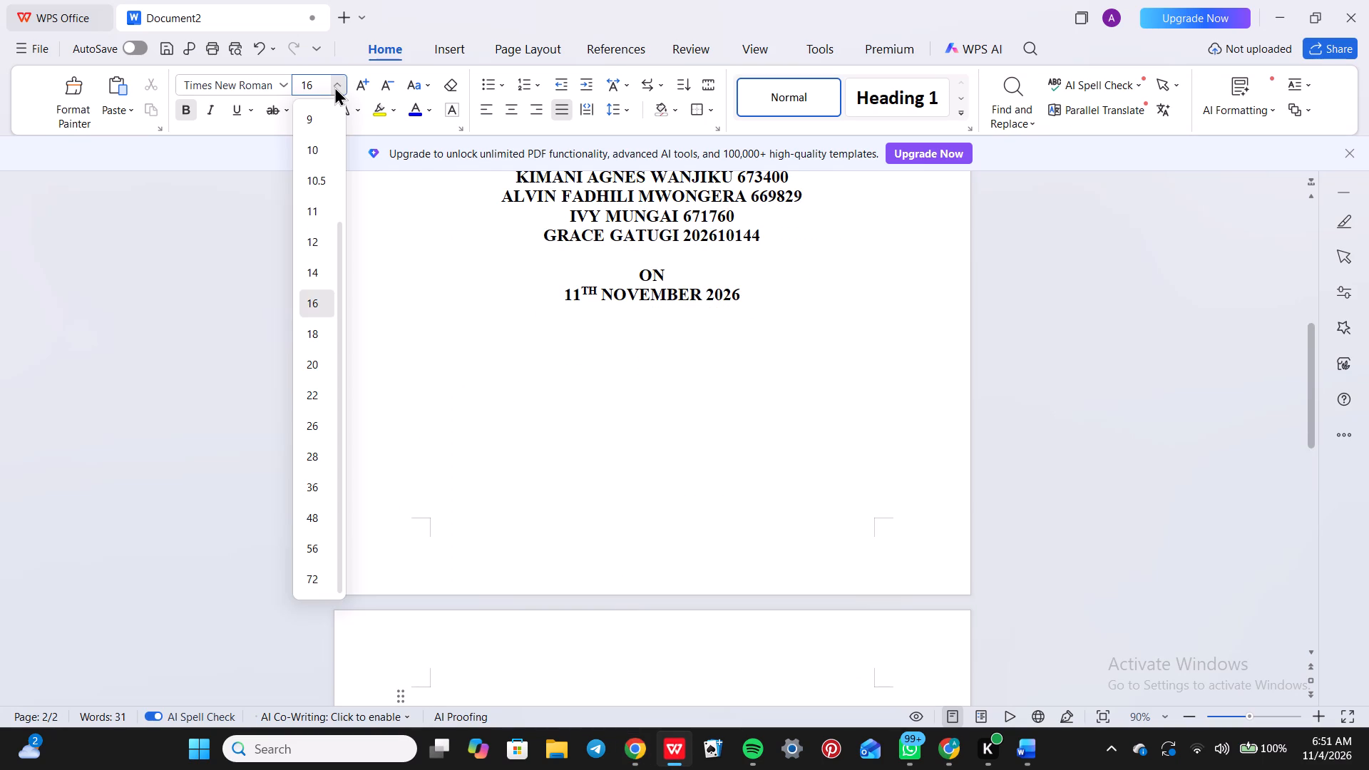
left_click(308, 248)
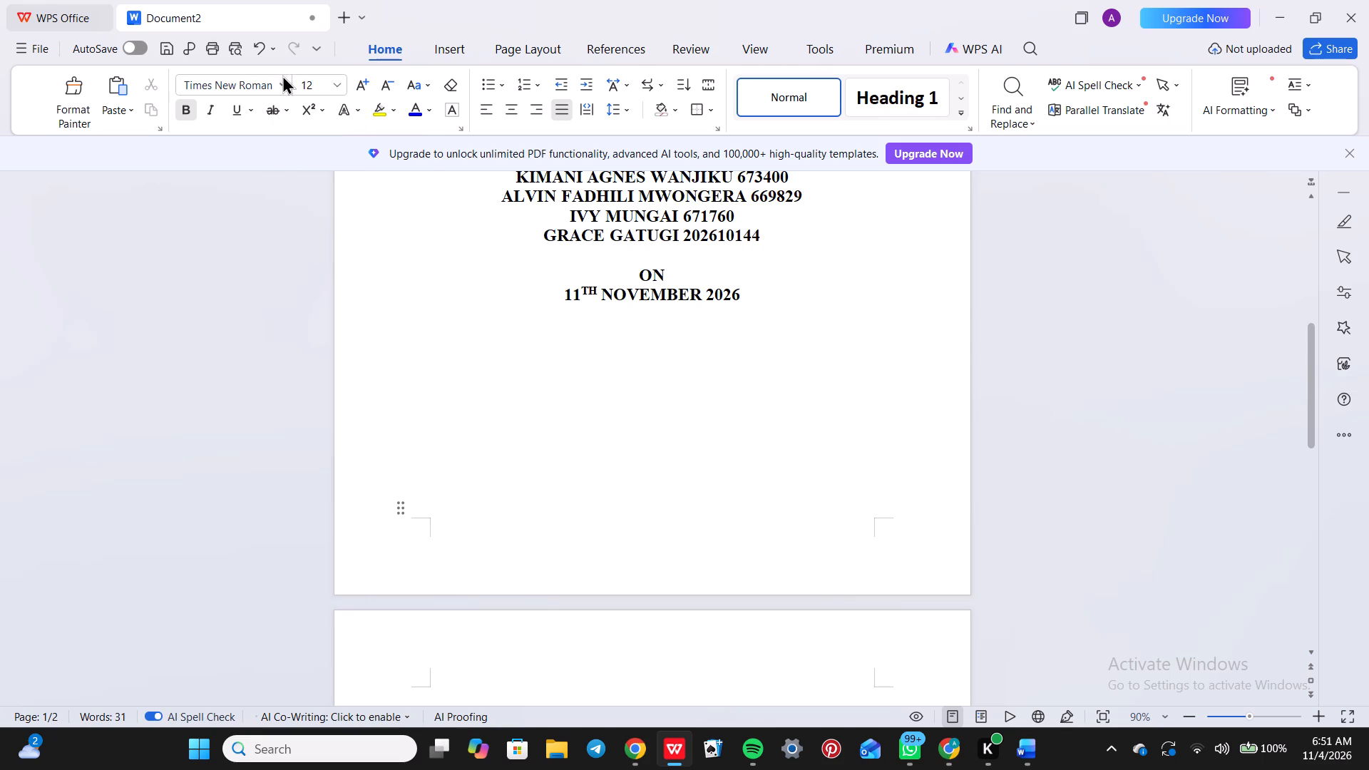
left_click(282, 77)
left_click(264, 247)
key("Return")
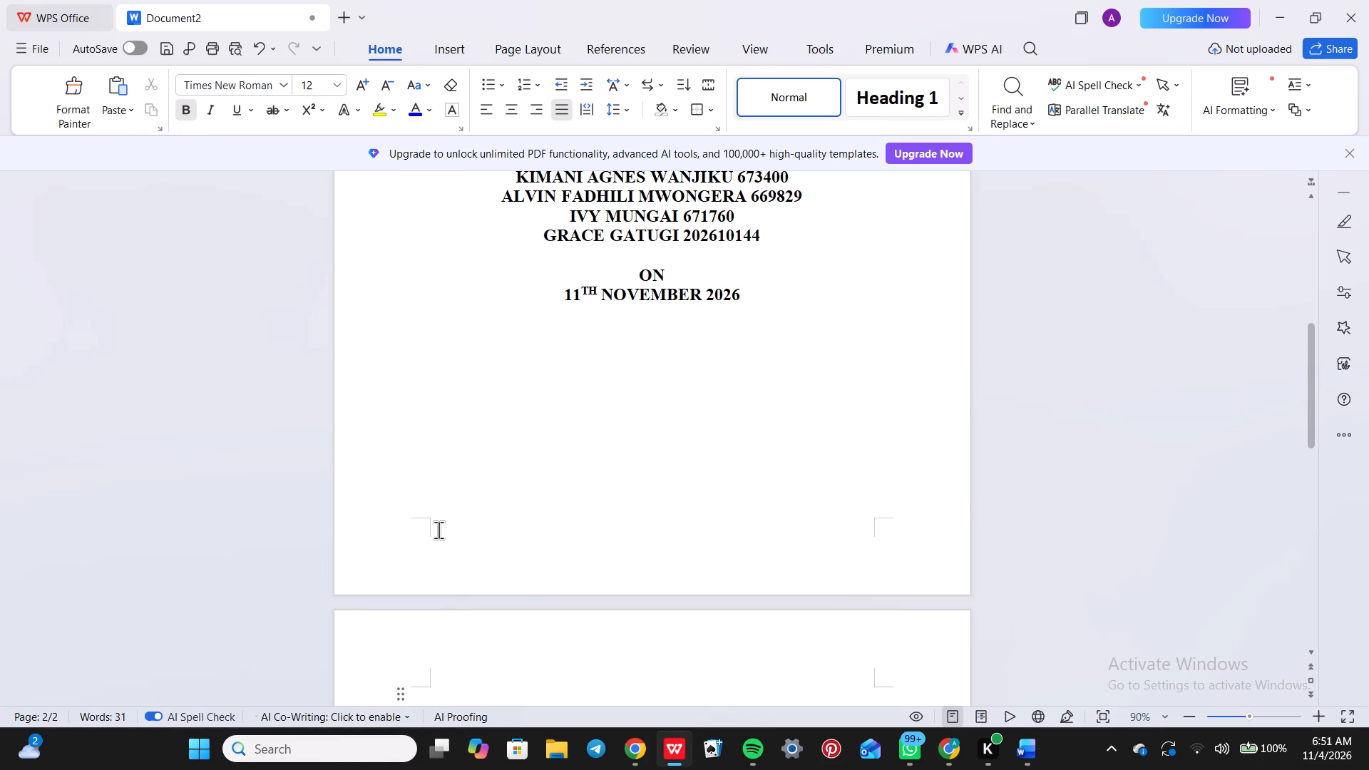
key("Return")
key("BackSpace")
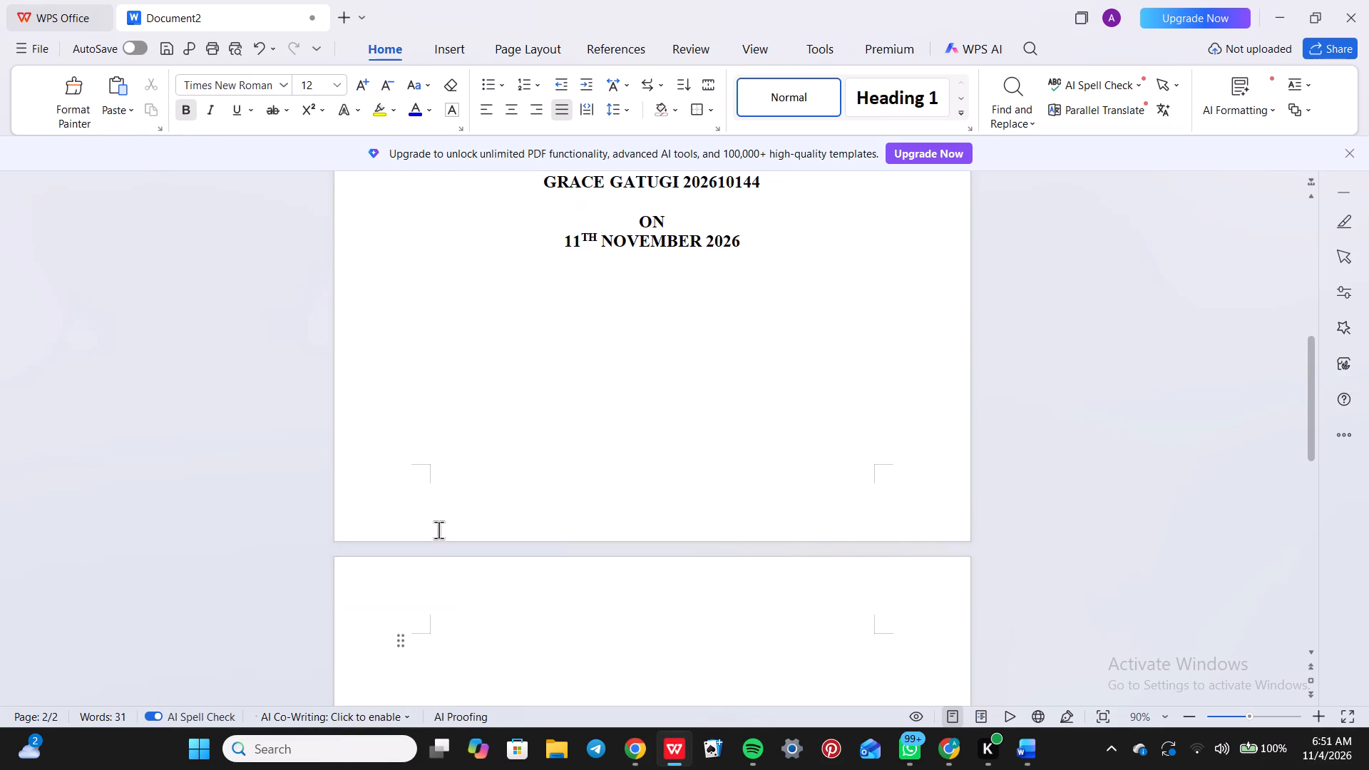
Paste the copied report body at the top of page 2, keeping its source formatting.
right_click(435, 638)
left_click(522, 264)
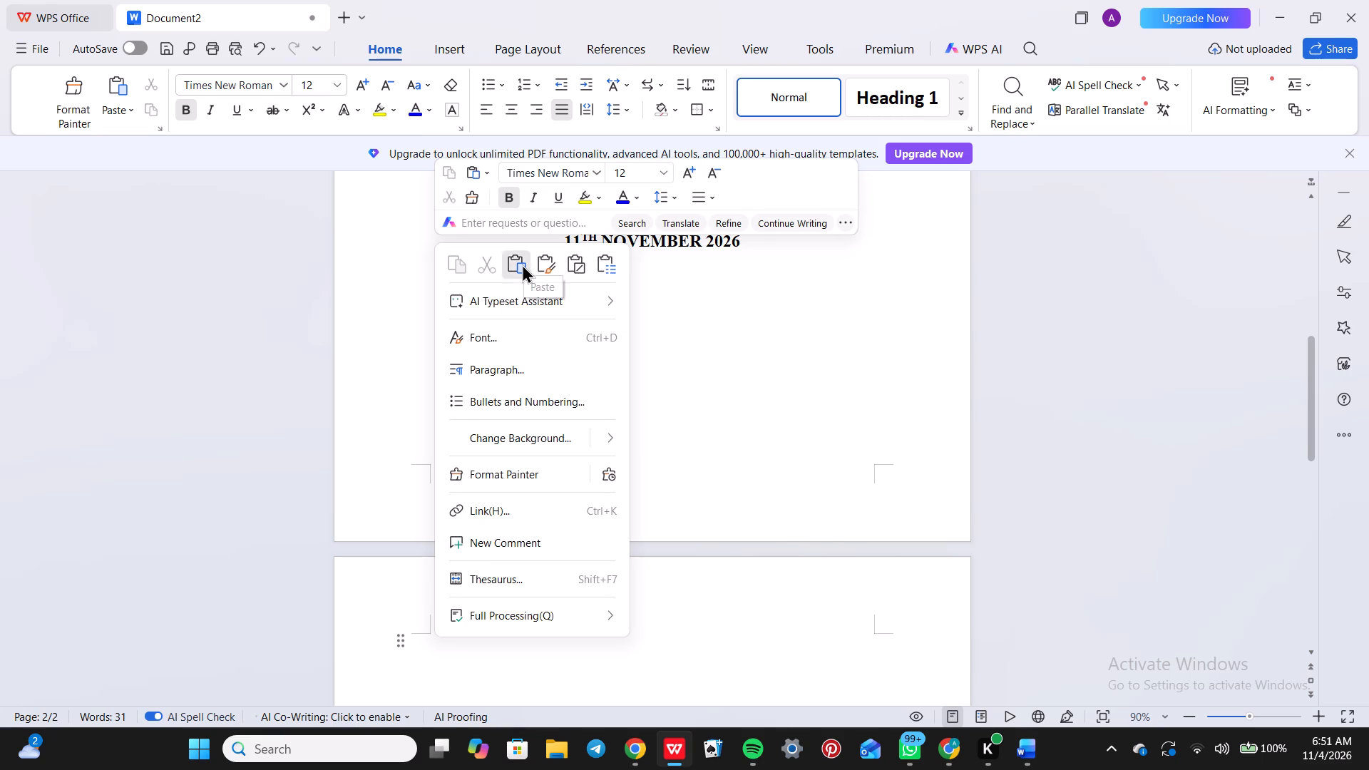
scroll(539, 406, "up", 2)
scroll(539, 406, "down", 1, "ctrl")
scroll(539, 406, "up", 2, "ctrl")
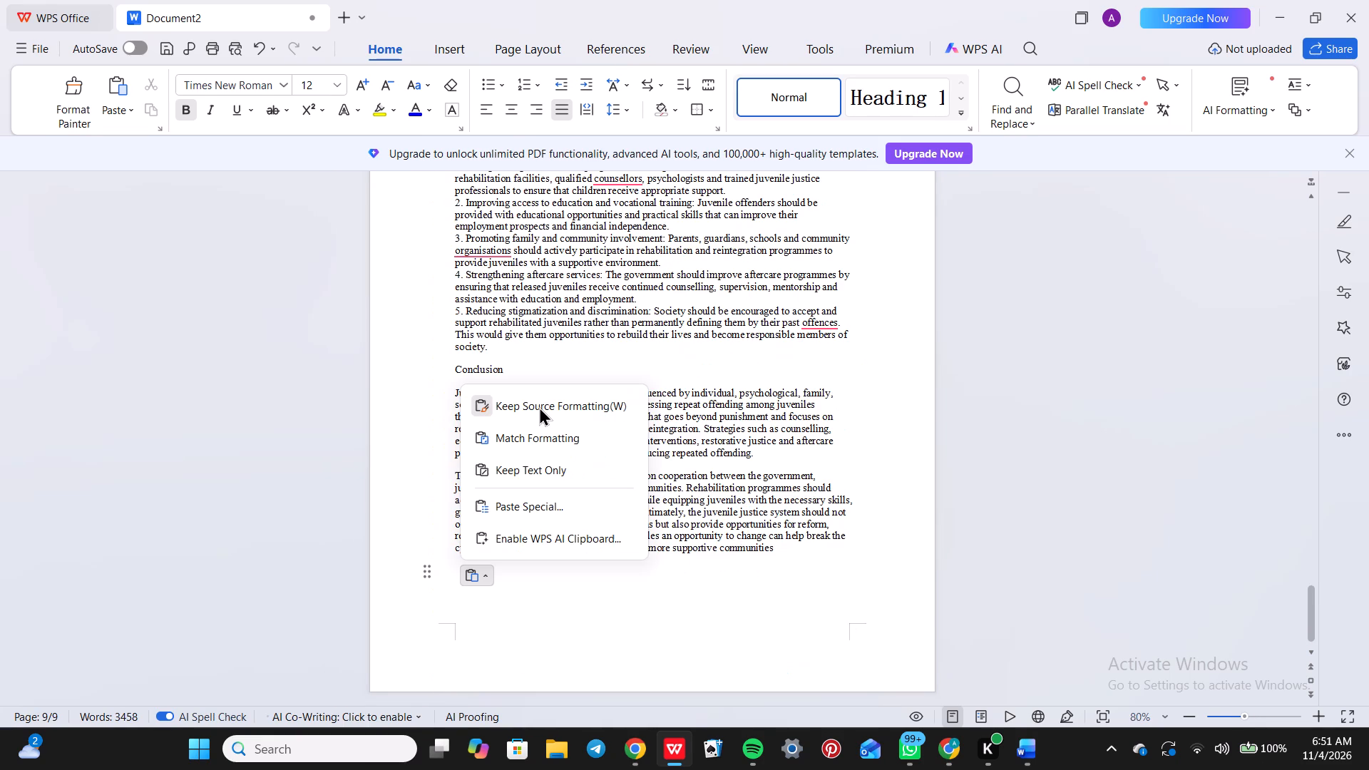
left_click(579, 304)
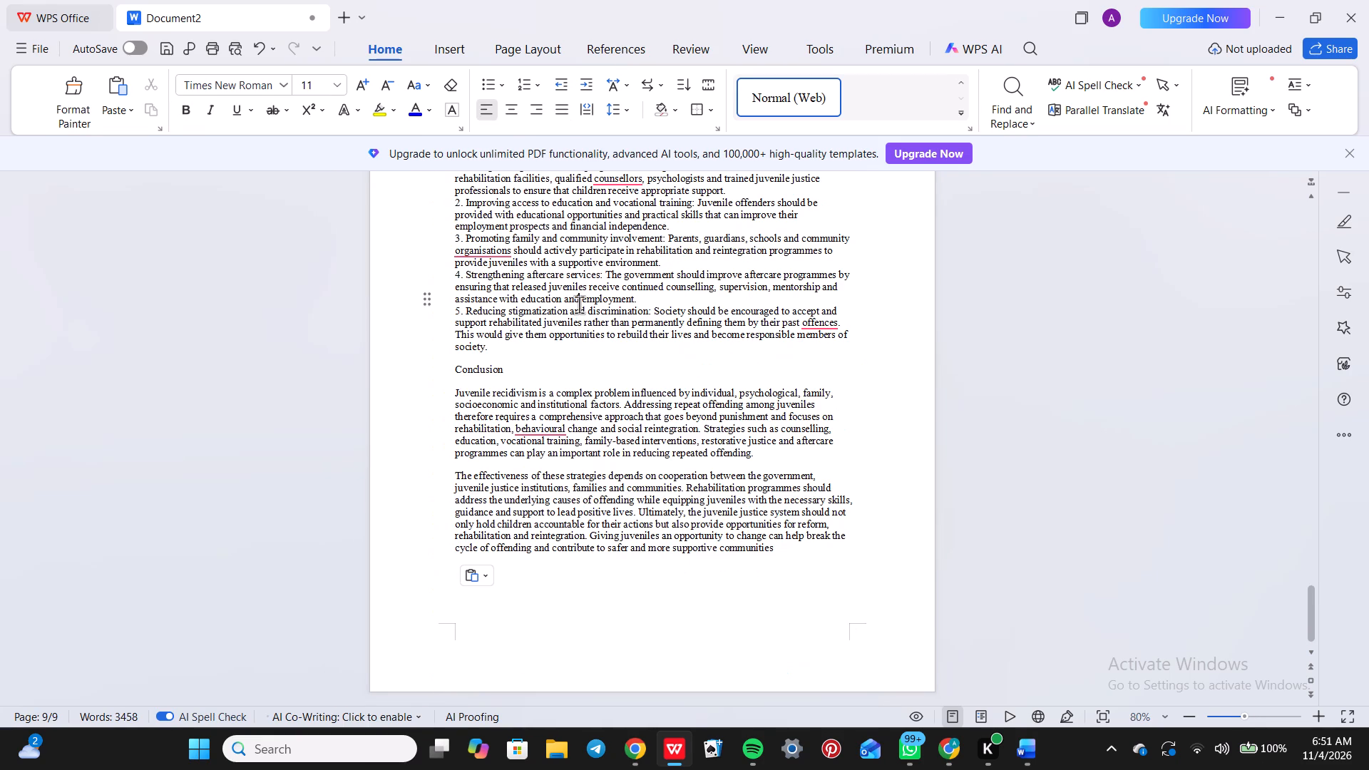
Look through the pasted report from its last page back to the cover page and the Introduction section.
scroll(579, 304, "up", 1, "ctrl")
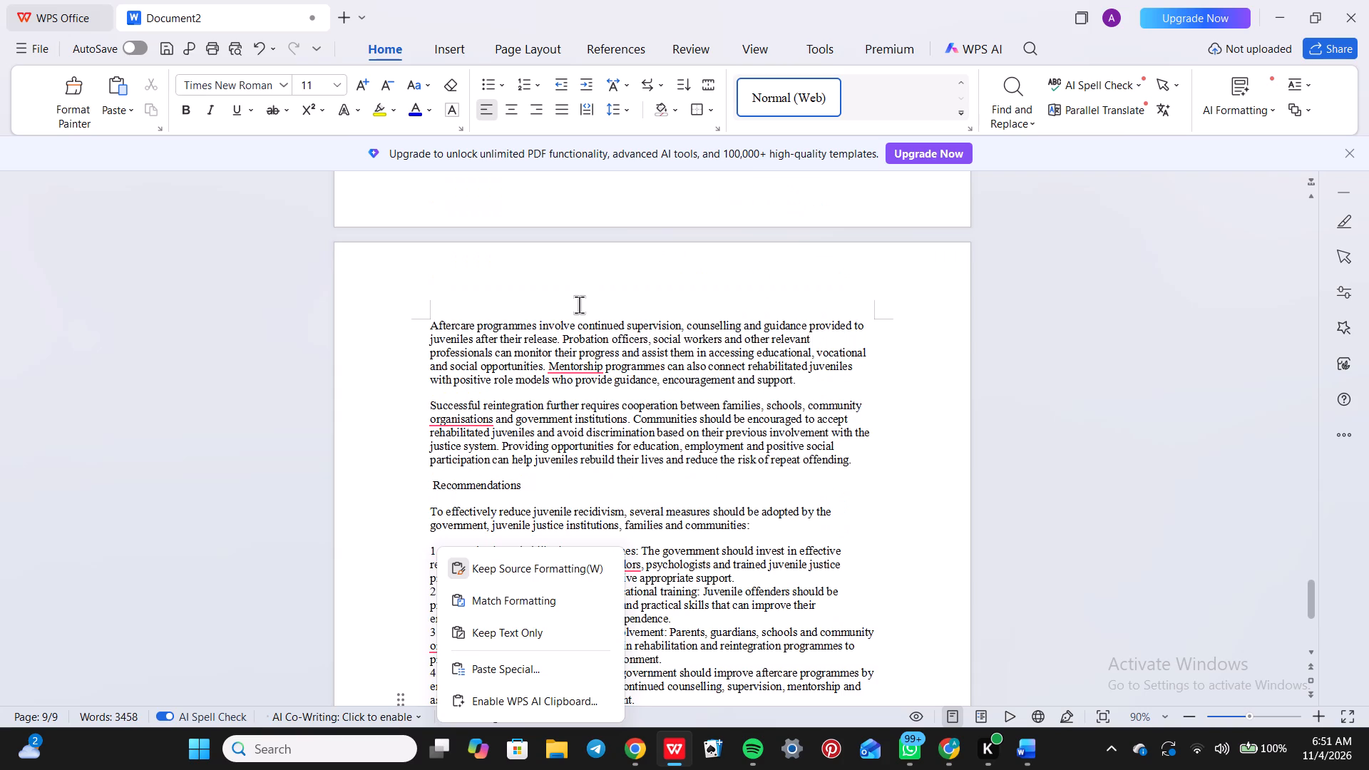
scroll(579, 304, "up", 5)
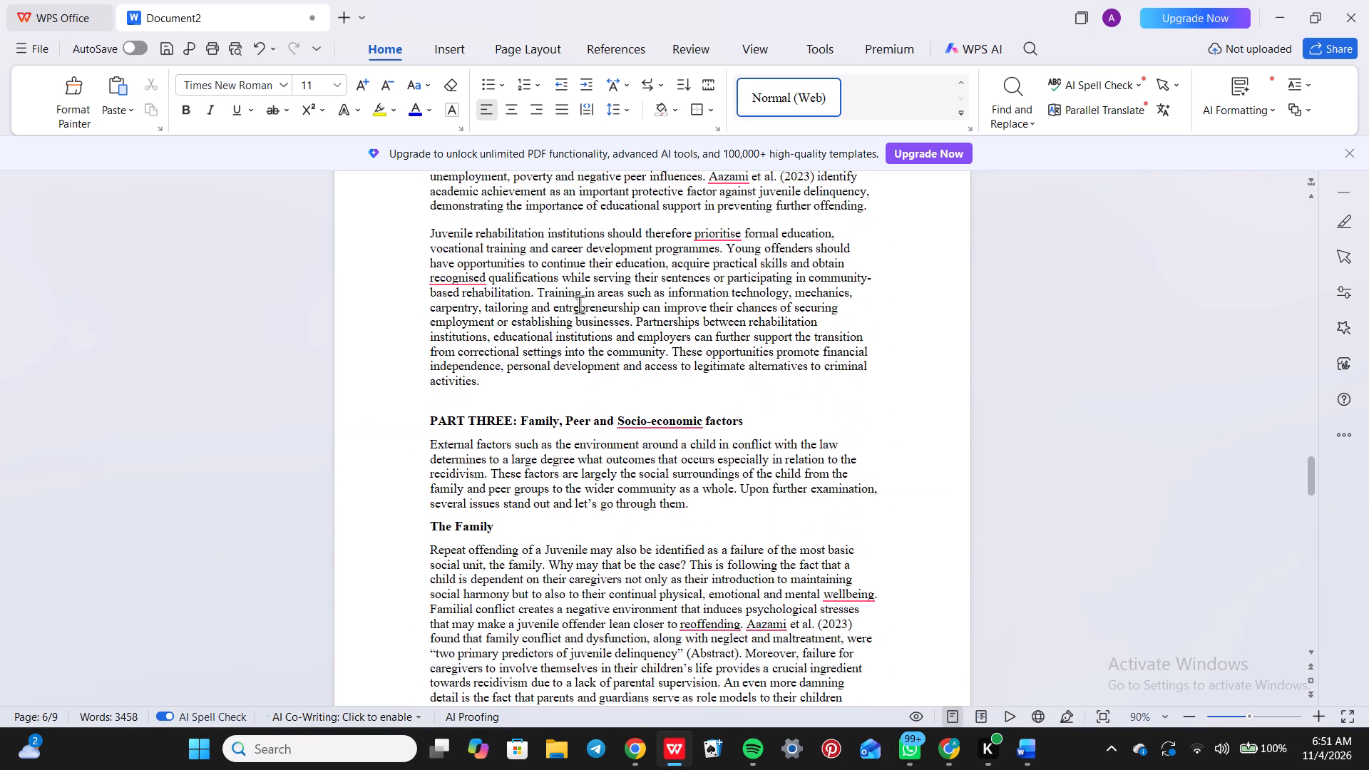
scroll(579, 304, "up", 11)
scroll(579, 304, "down", 1)
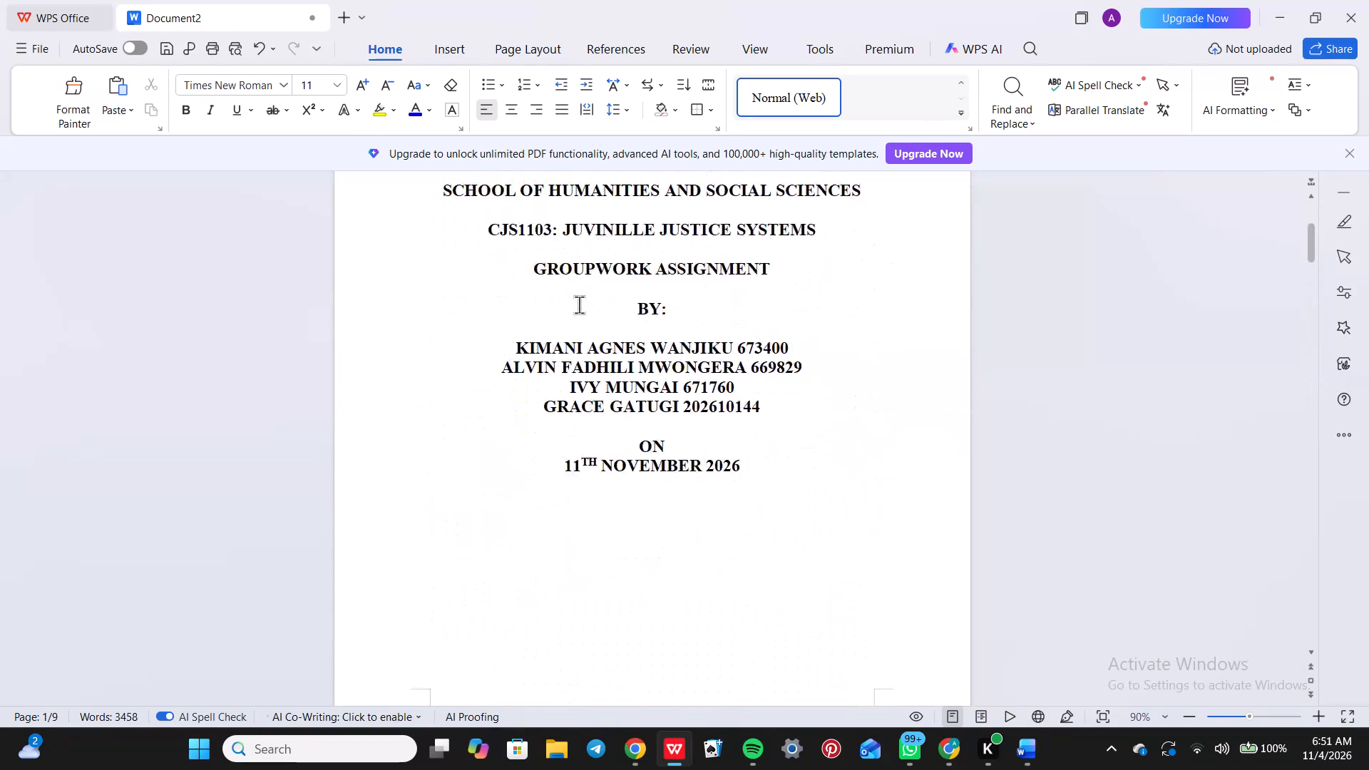
scroll(579, 304, "down", 2)
scroll(579, 304, "up", 1)
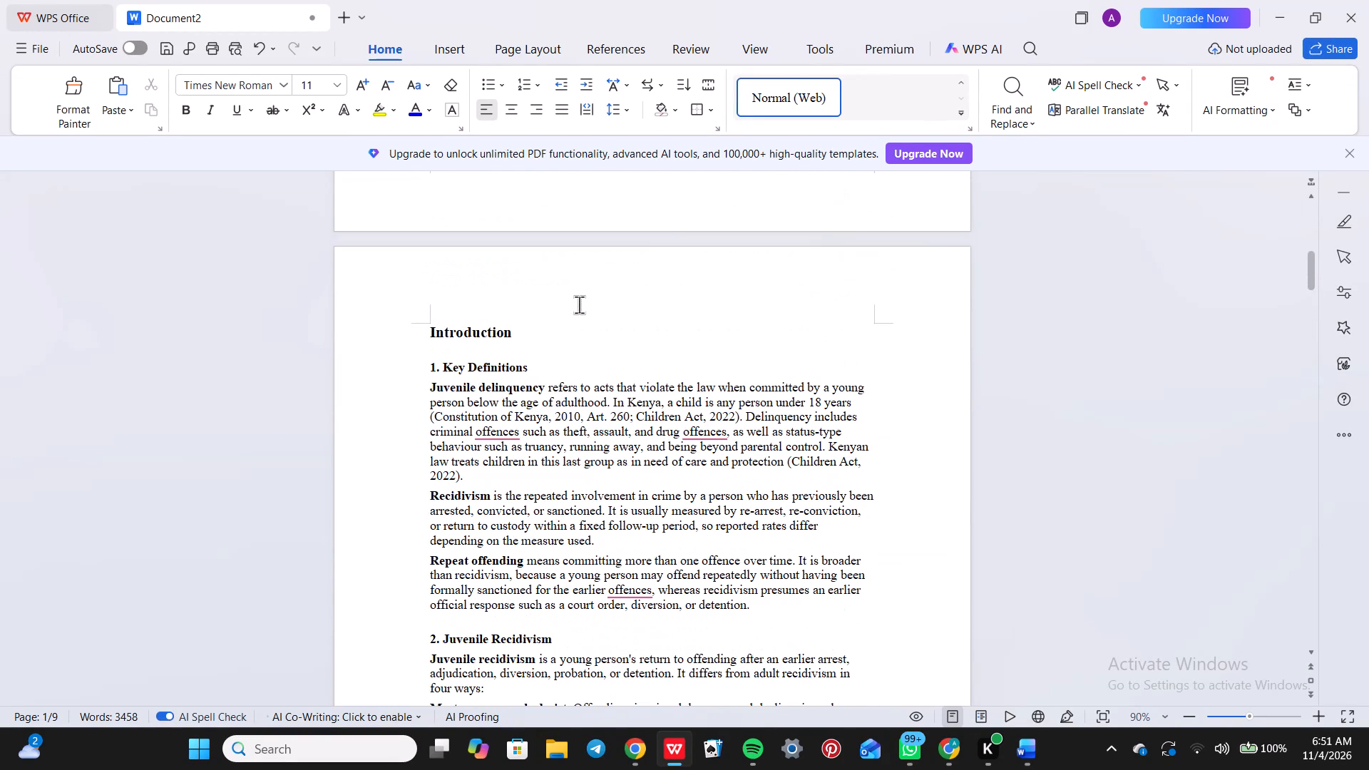
scroll(579, 304, "down", 1)
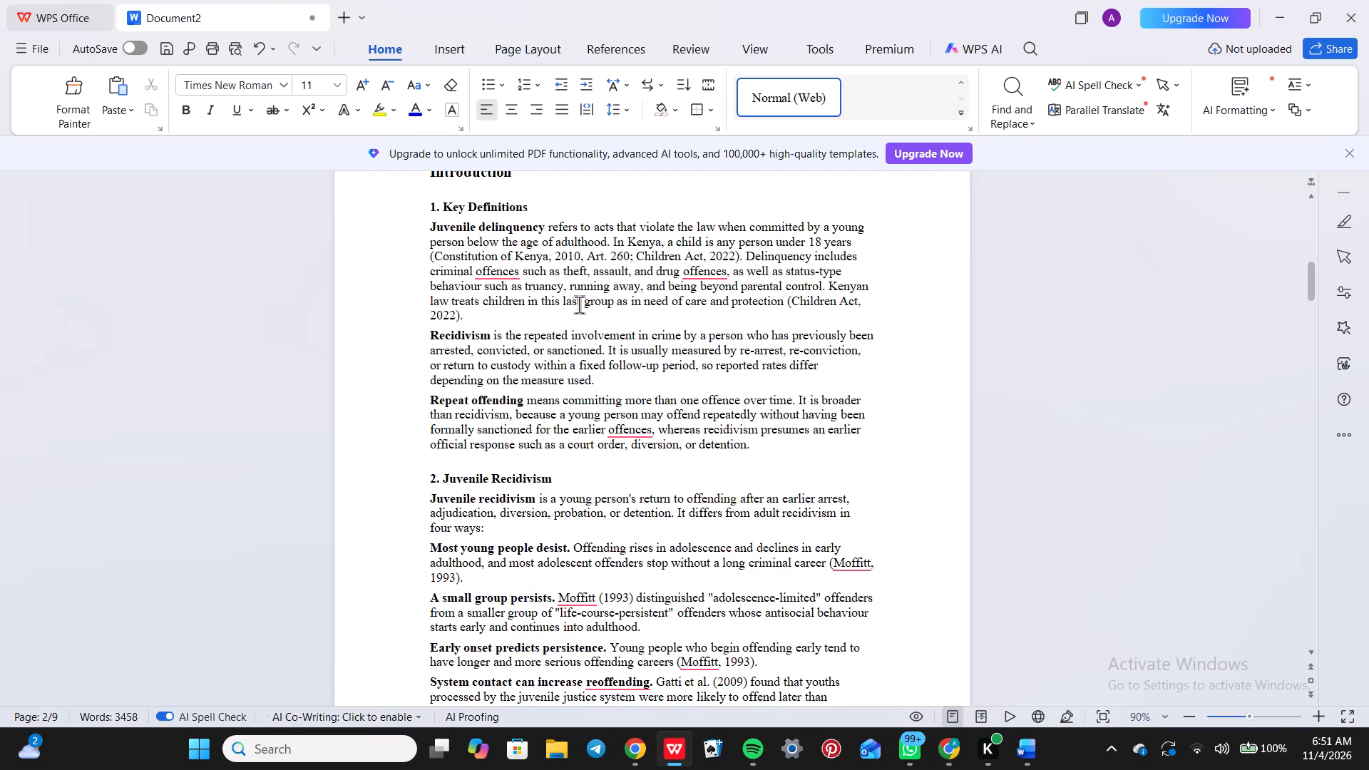
Review the section headings and their numbering from the Introduction through to the Individual and Psychological Factors section.
scroll(579, 304, "down", 1)
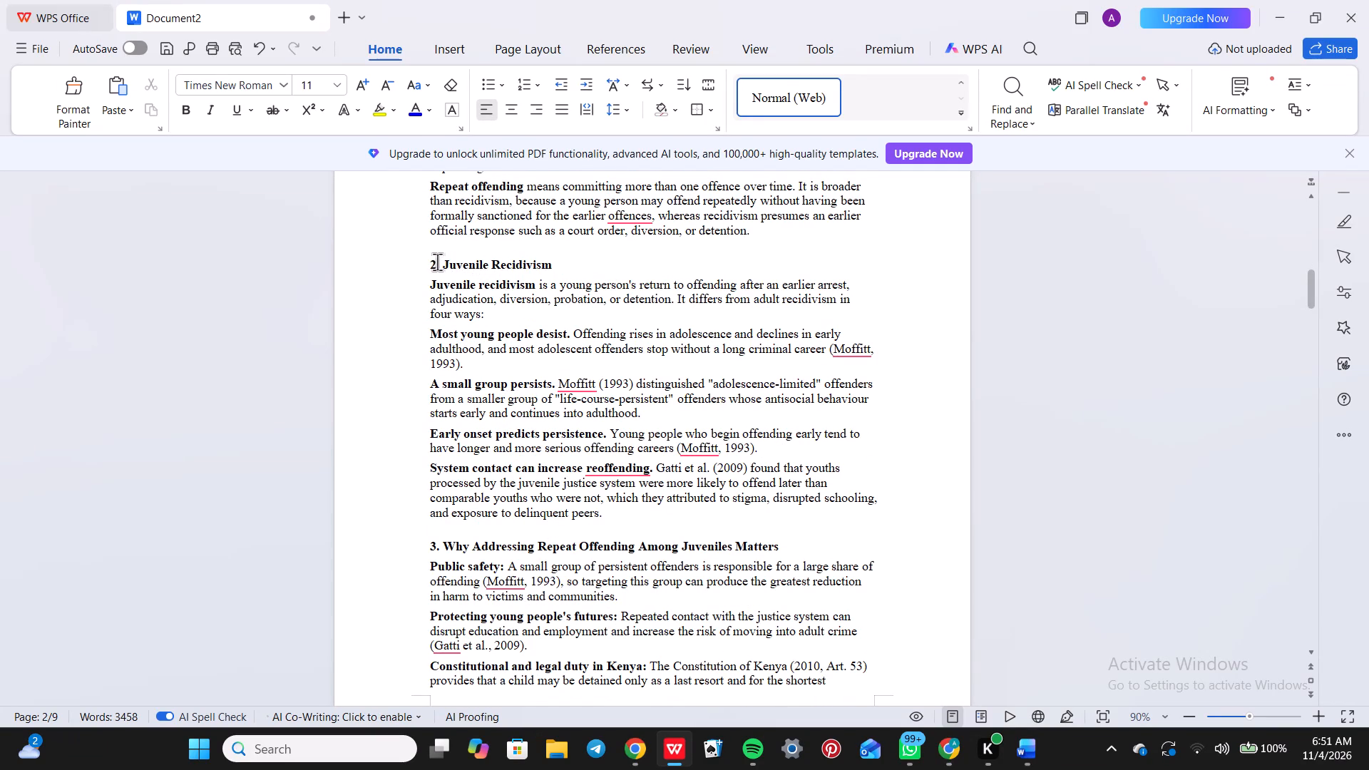
scroll(441, 263, "up", 1)
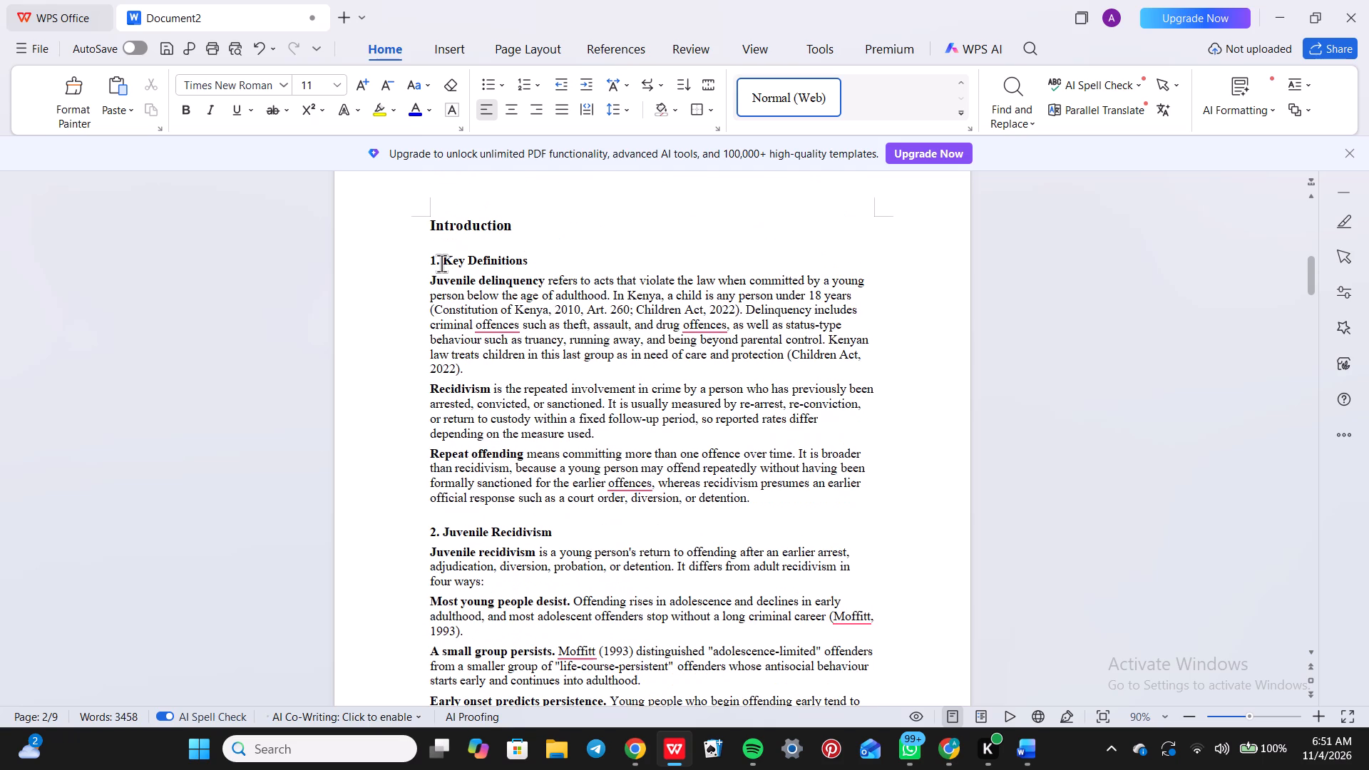
scroll(441, 263, "down", 3)
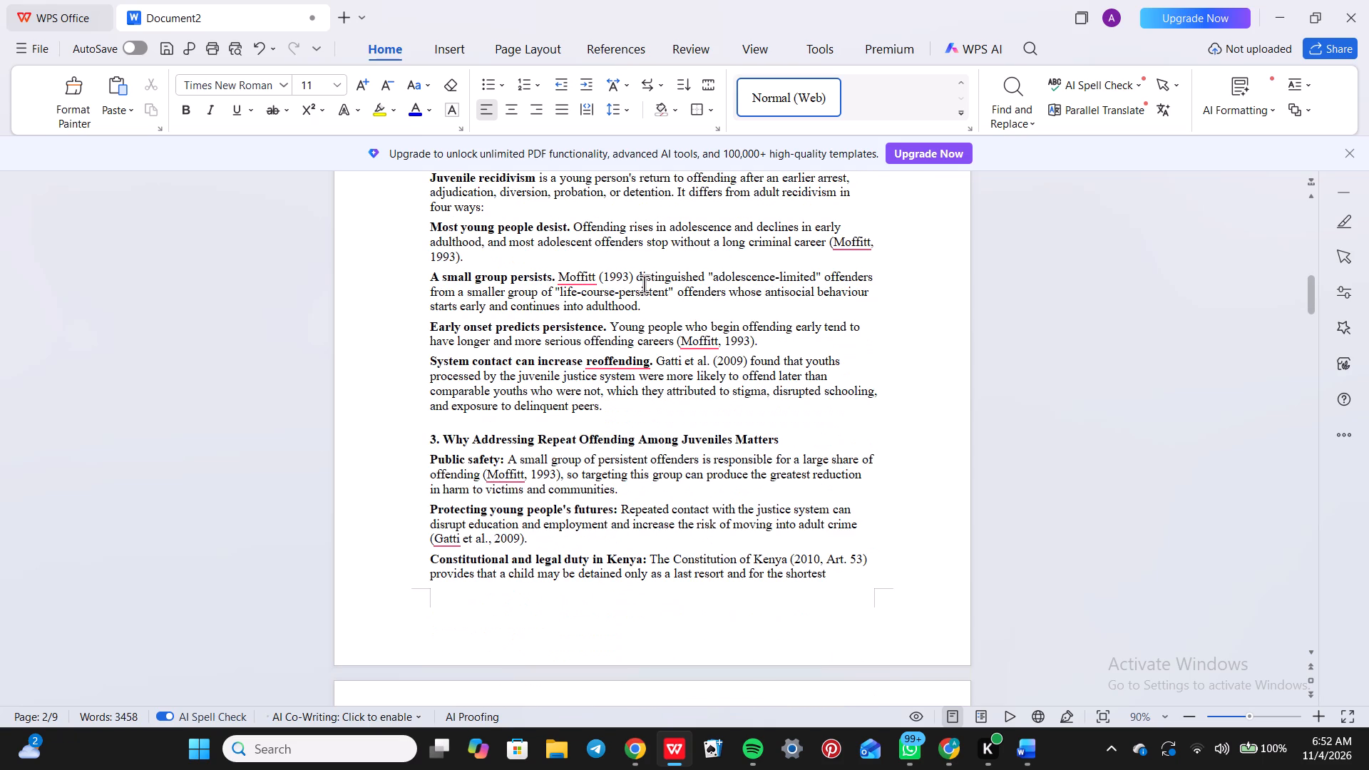
scroll(644, 284, "up", 1)
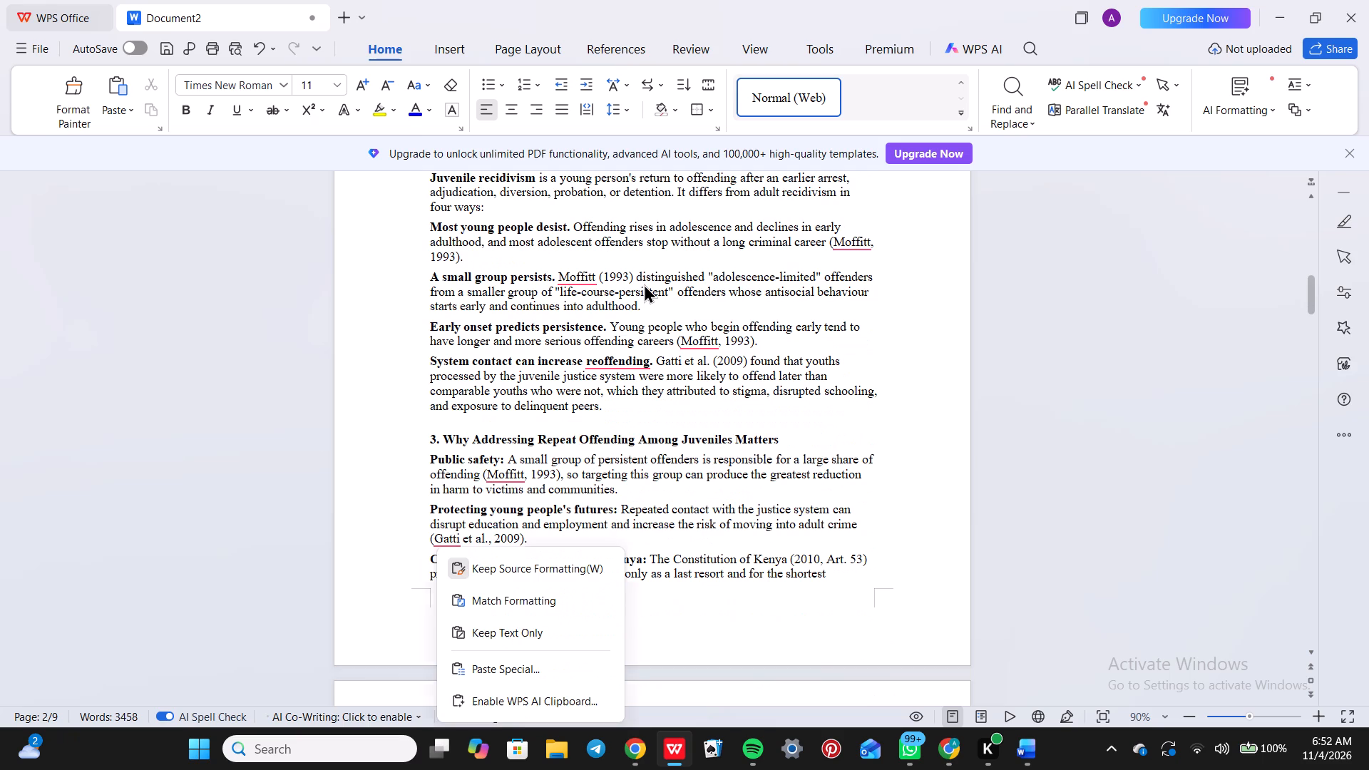
scroll(644, 284, "up", 1)
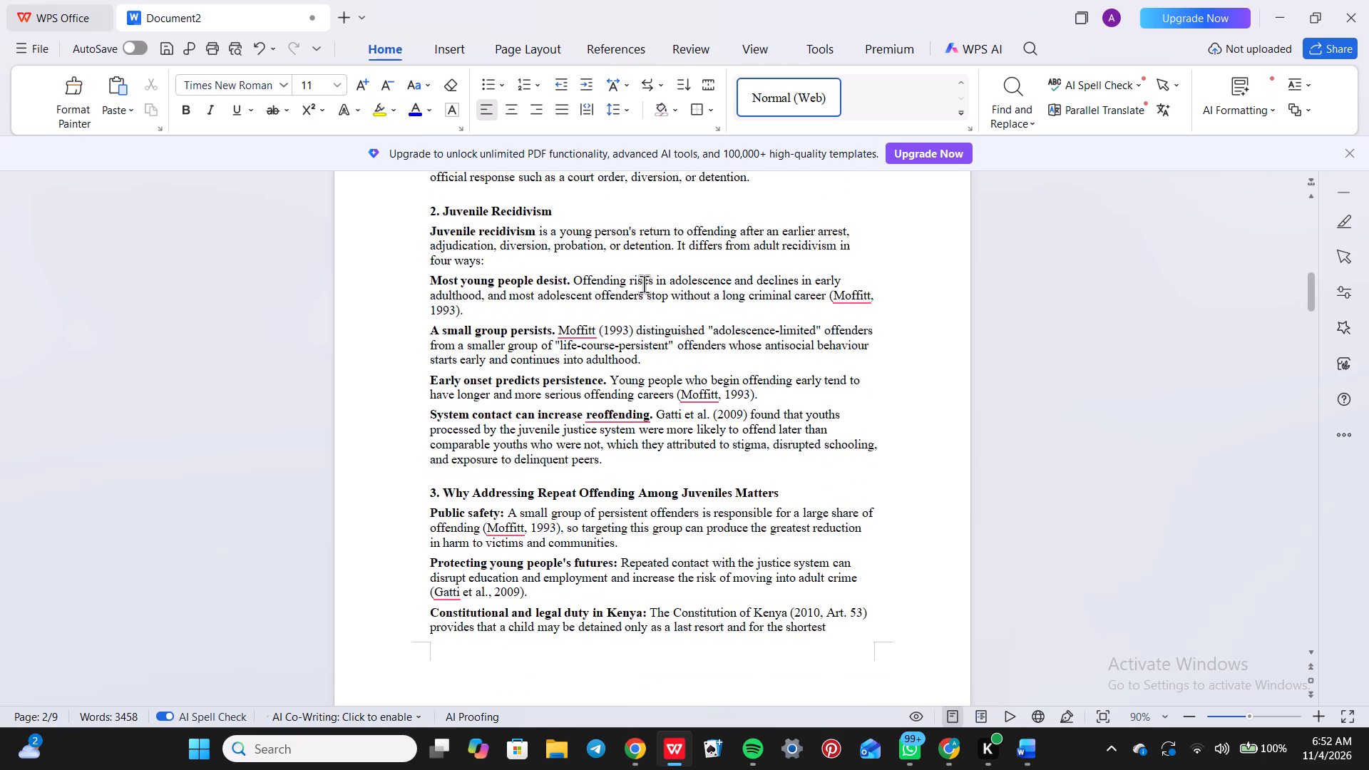
scroll(644, 284, "up", 1)
scroll(535, 332, "down", 1)
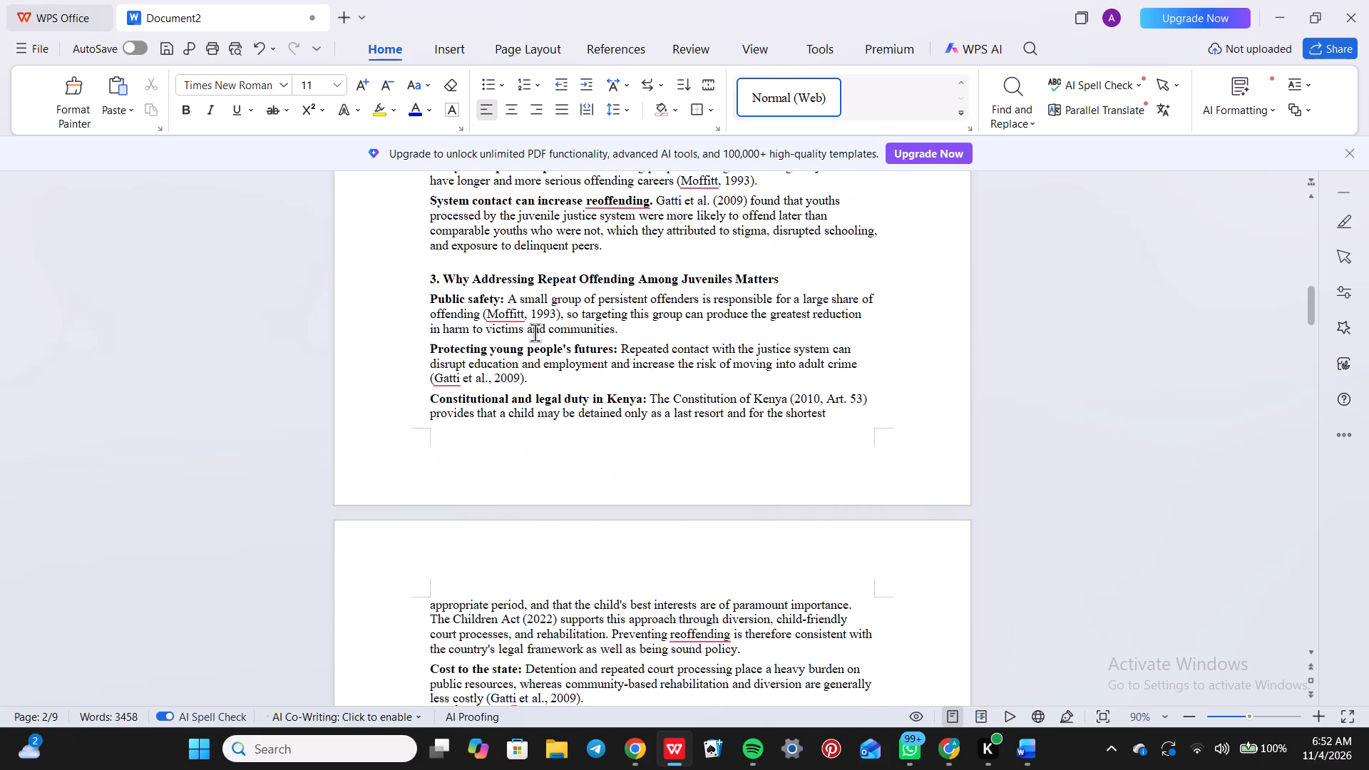
scroll(535, 332, "down", 1)
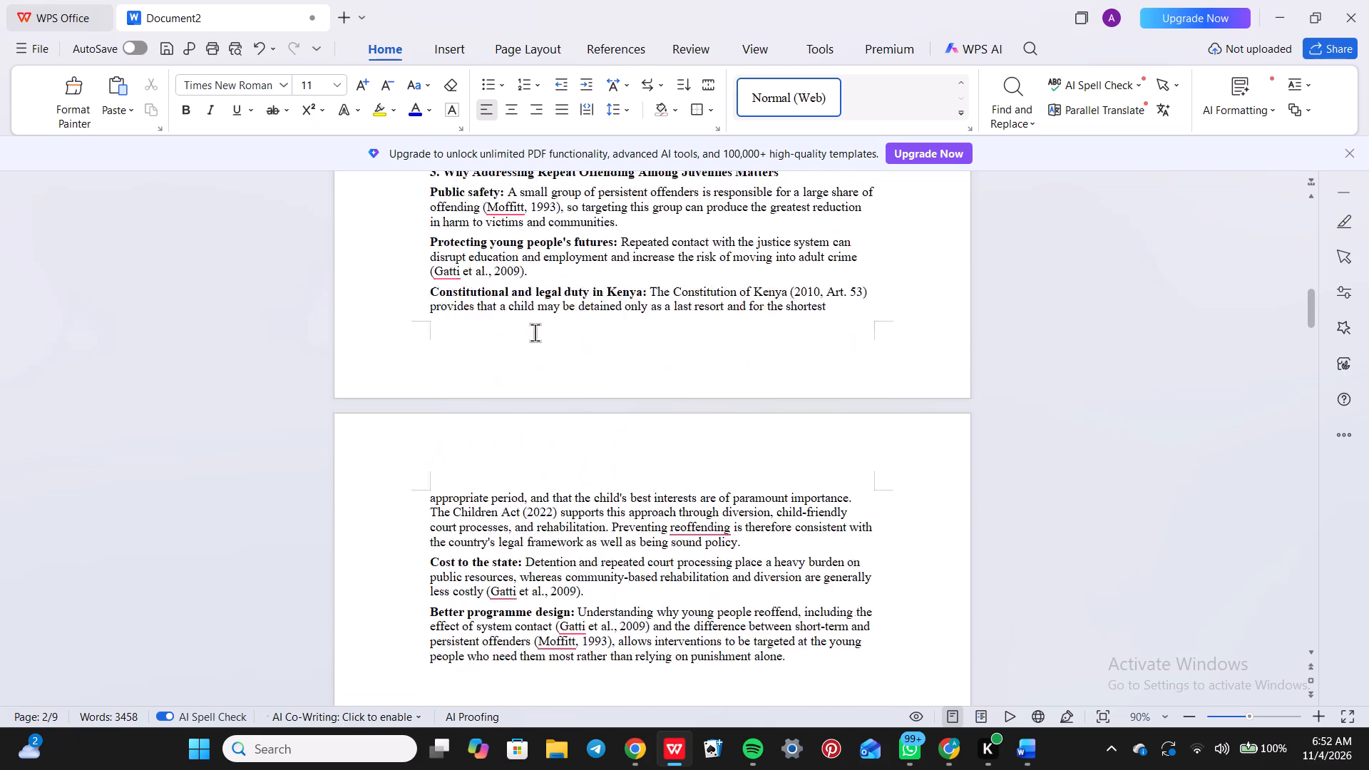
scroll(535, 332, "down", 3)
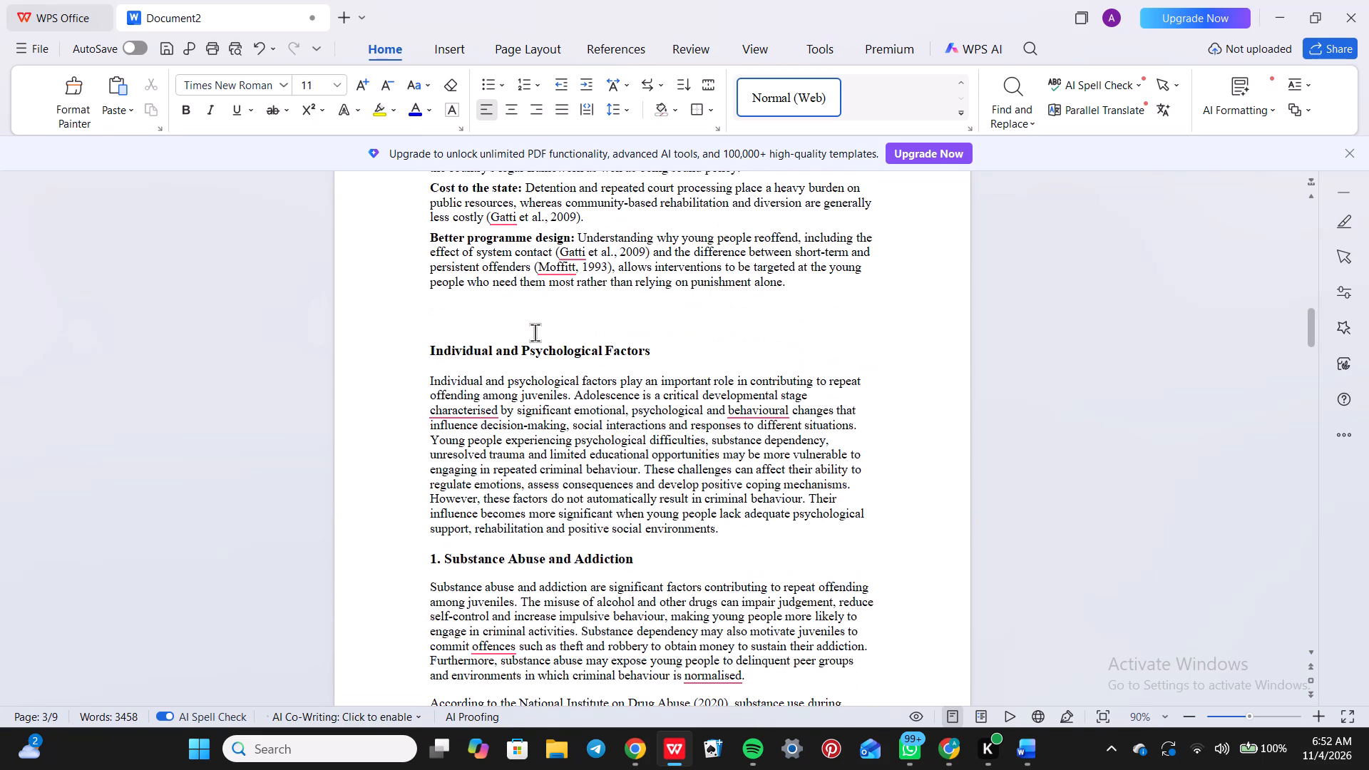
scroll(535, 332, "down", 1)
Add the number 2 and a space in front of the "Individual and Psychological Factors" heading.
left_click(470, 317)
triple_click(477, 346)
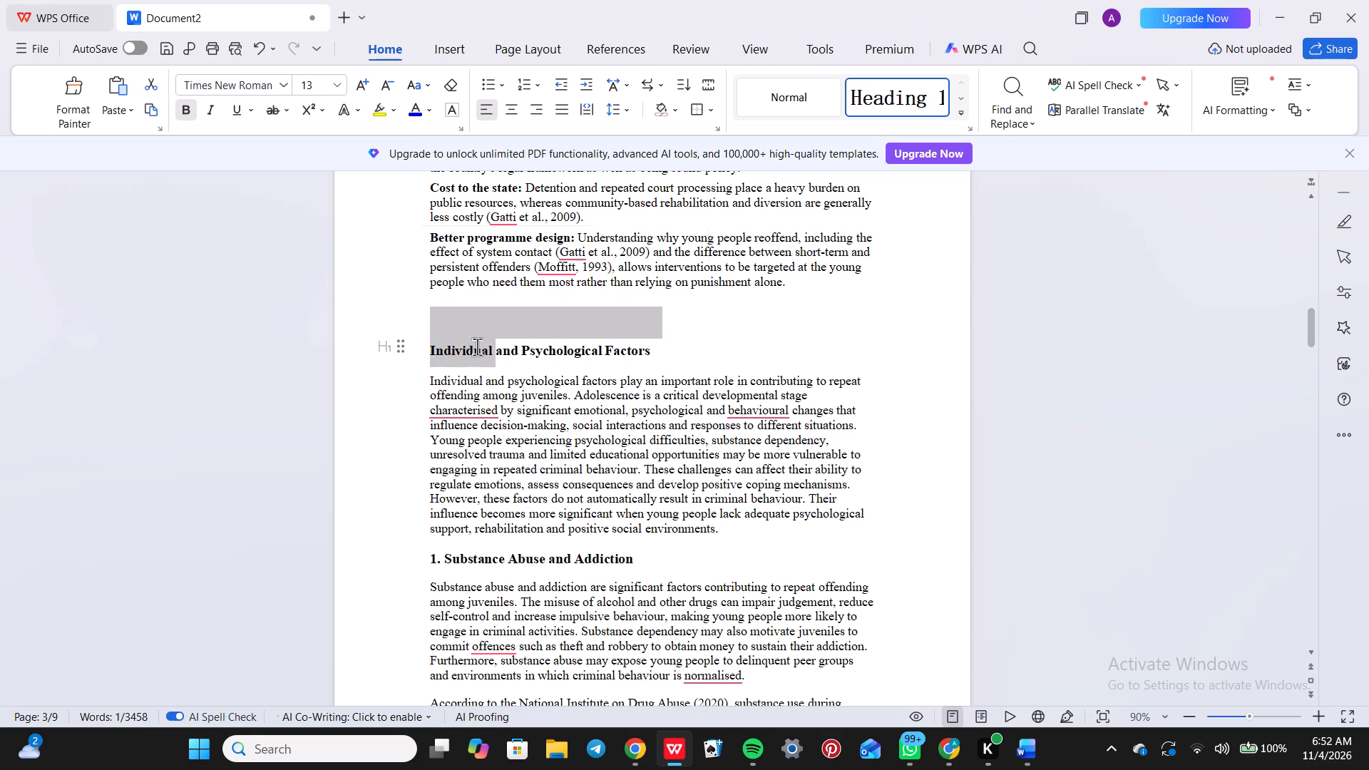
left_click(477, 346)
triple_click(477, 346)
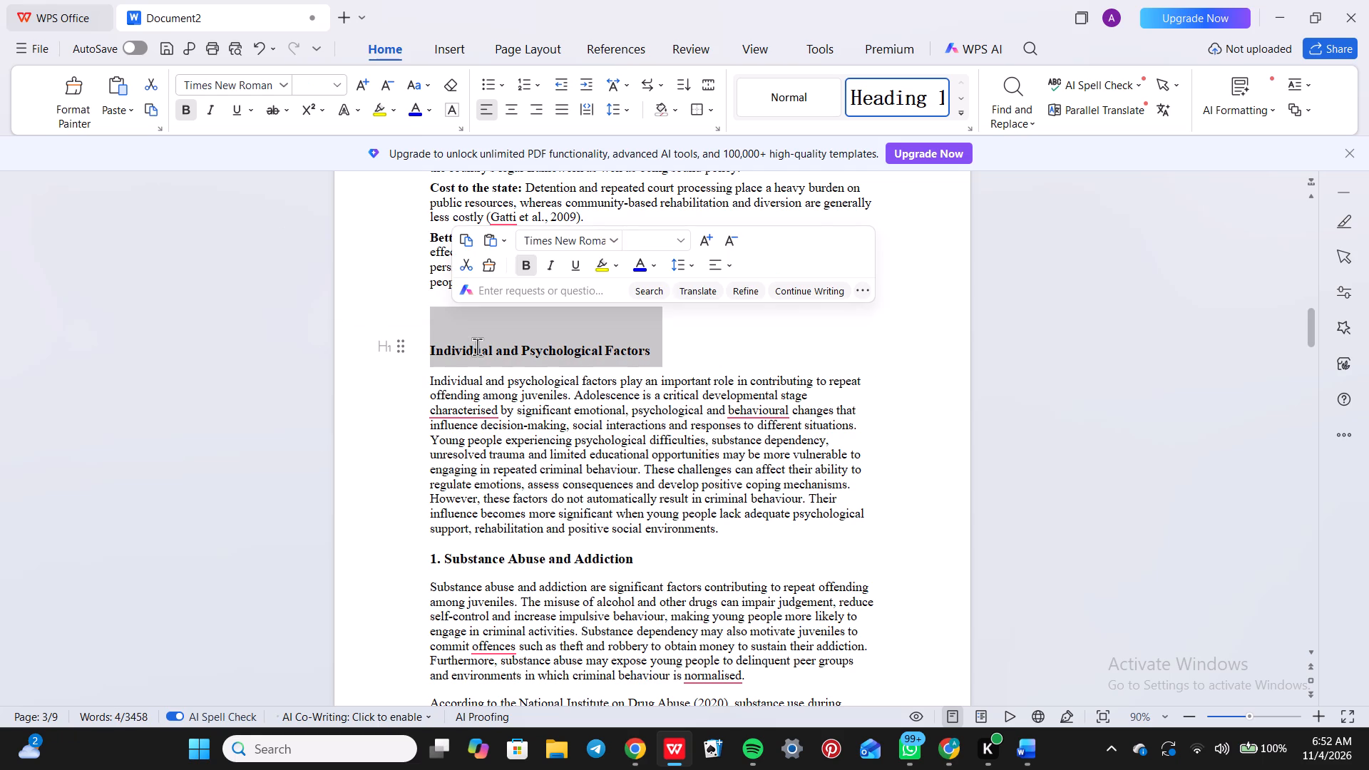
left_click(519, 339)
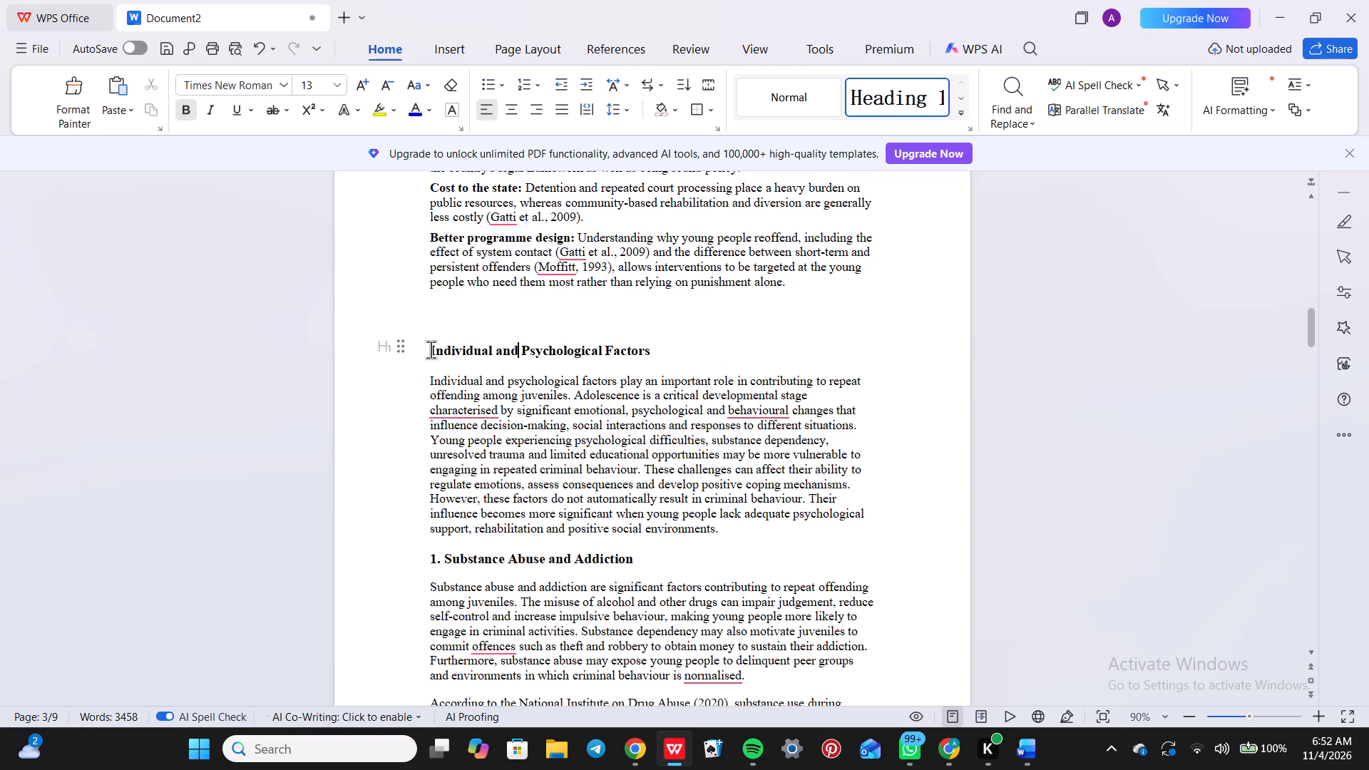
left_click(431, 349)
key("2")
key("space")
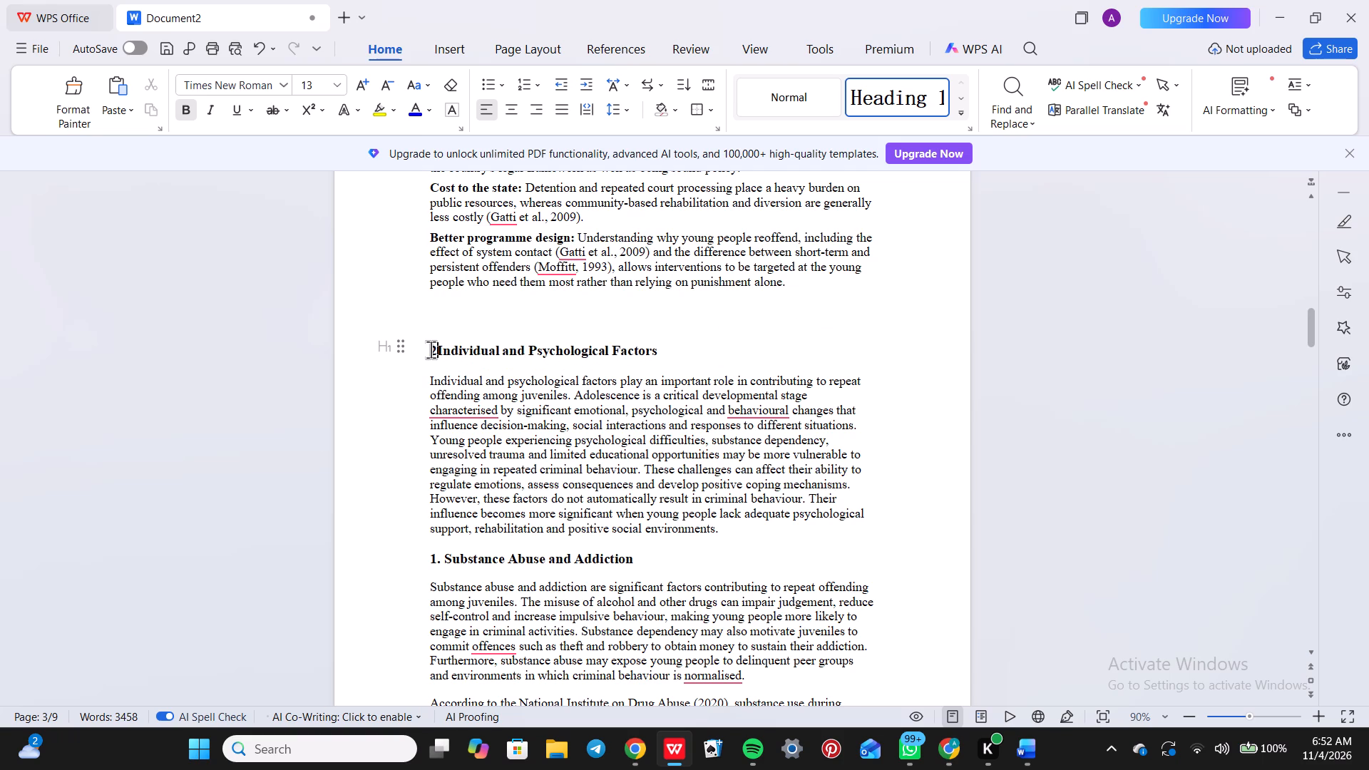
Renumber the "Why Addressing Repeat Offending Among Juveniles Matters" subheading as 1.3.
scroll(431, 349, "up", 2)
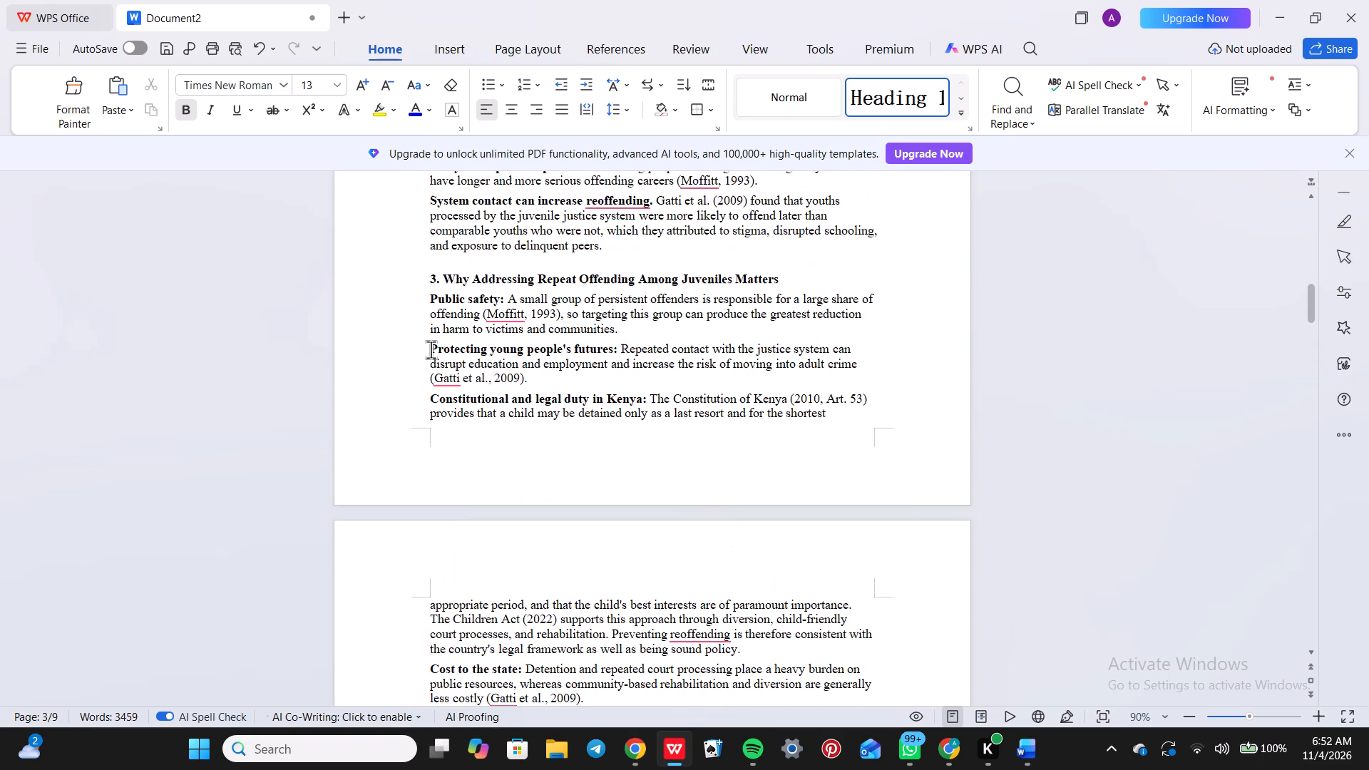
scroll(431, 349, "up", 1)
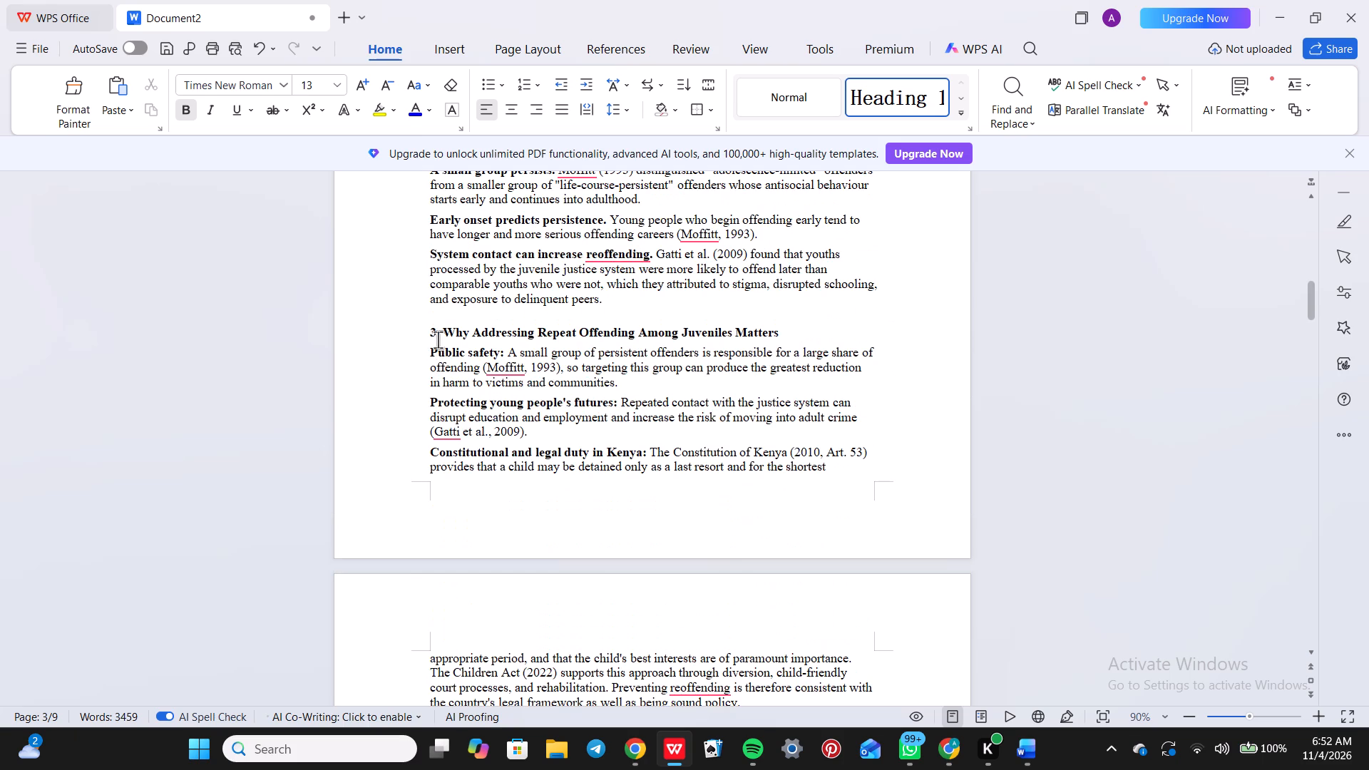
left_click(430, 329)
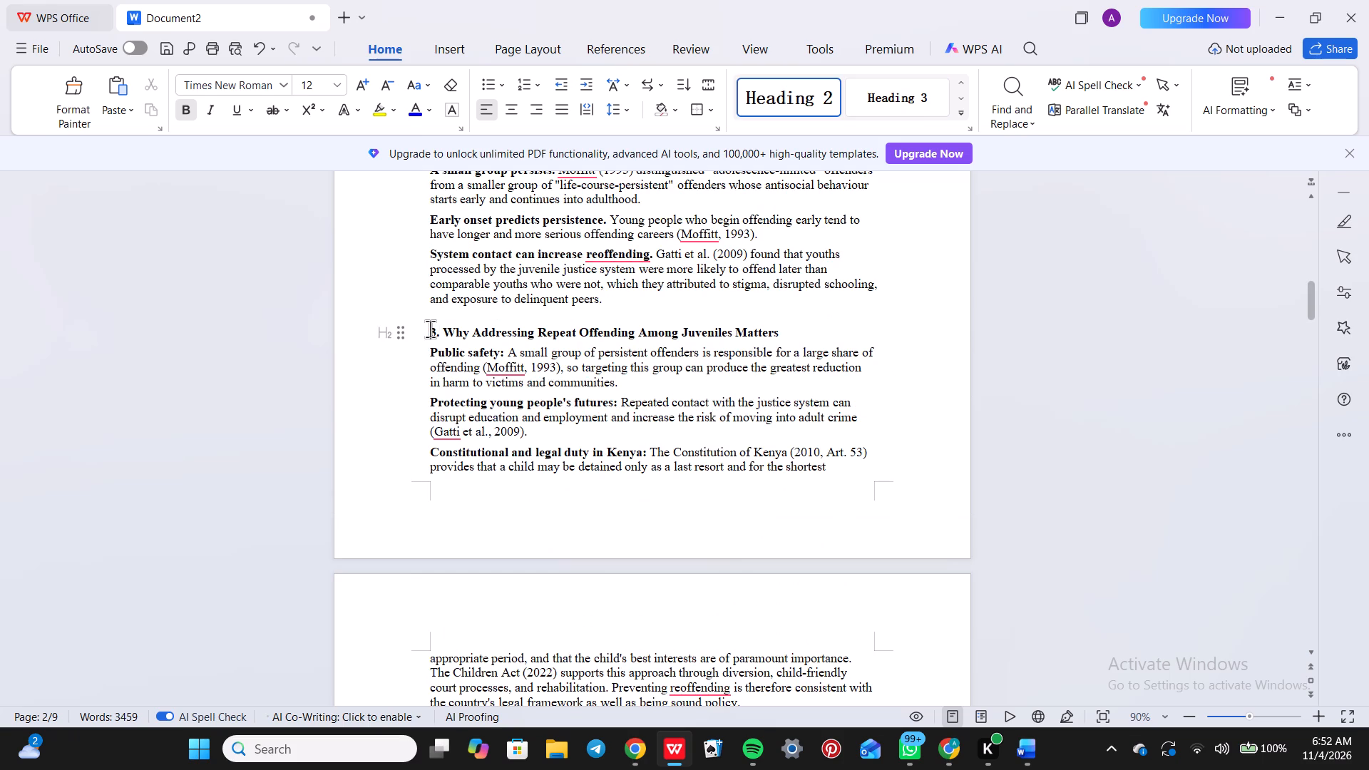
type("1.")
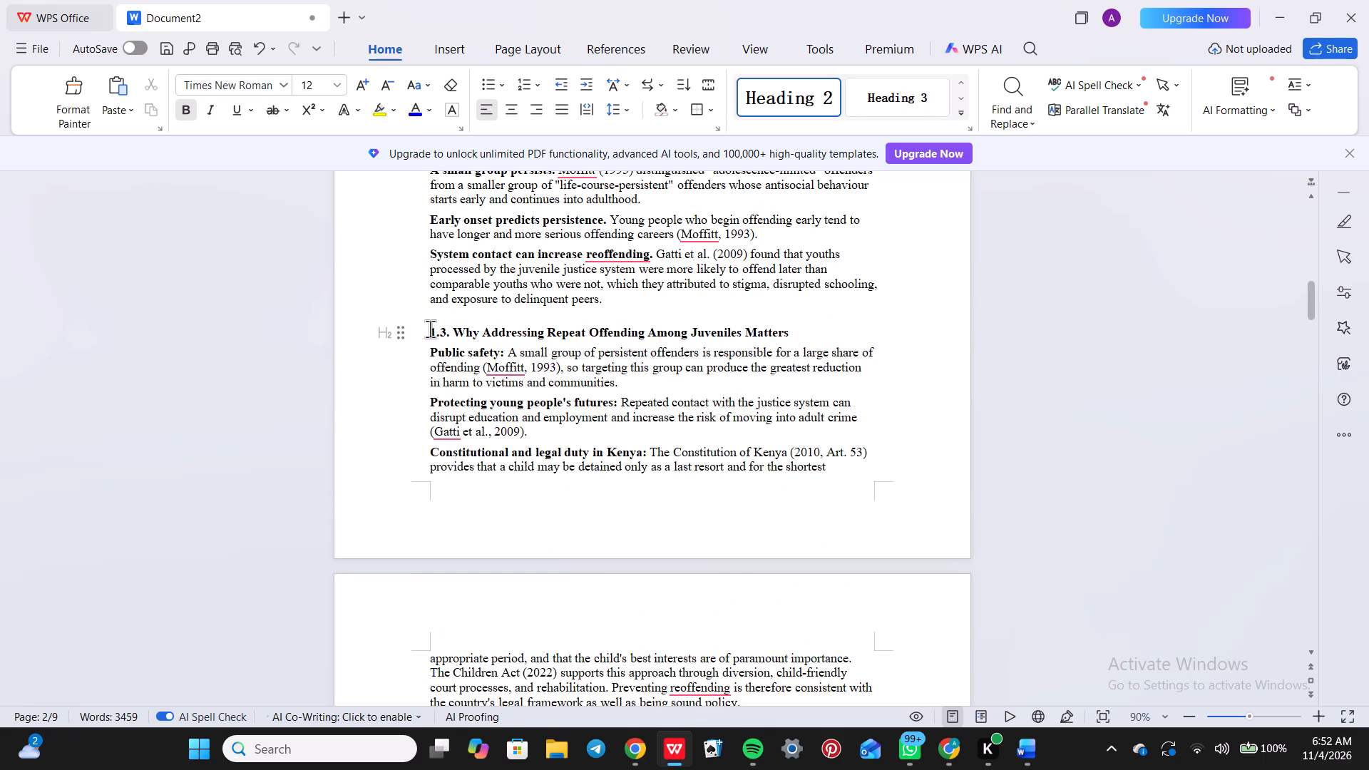
key("3")
key("BackSpace")
Renumber the "Juvenile Recidivism" subheading as 1.2.
scroll(430, 329, "up", 1)
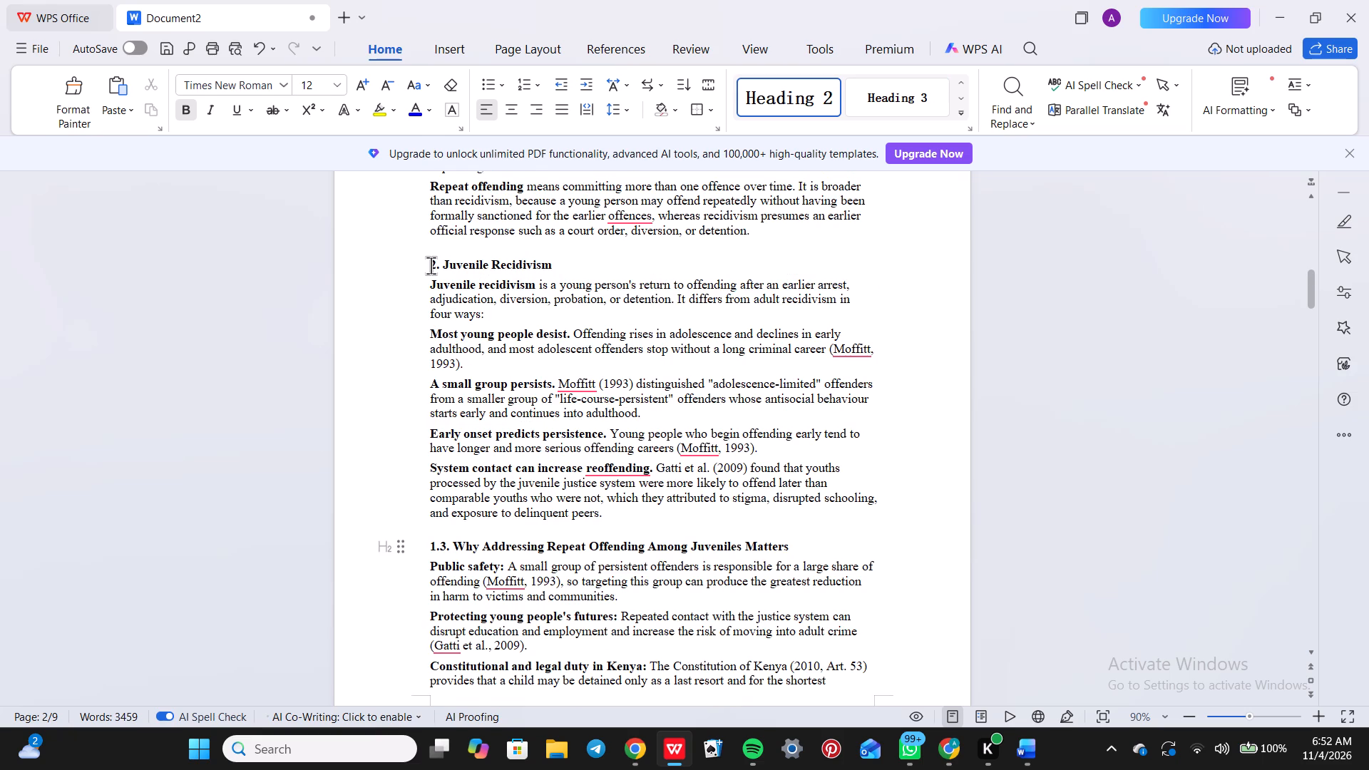
left_click(431, 265)
key("1")
type(".2")
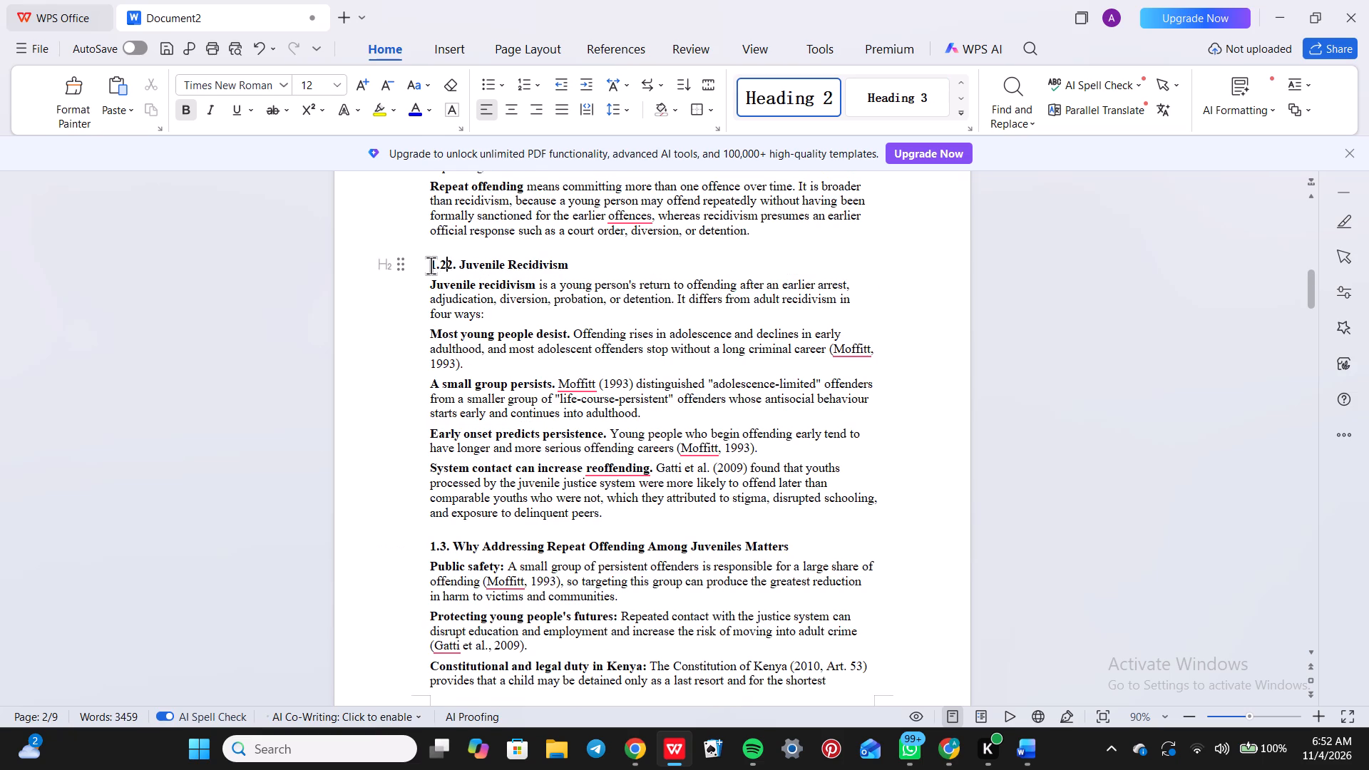
key("BackSpace")
Renumber the "Key Definitions" subheading under the Introduction as 1.1.
scroll(431, 265, "up", 2)
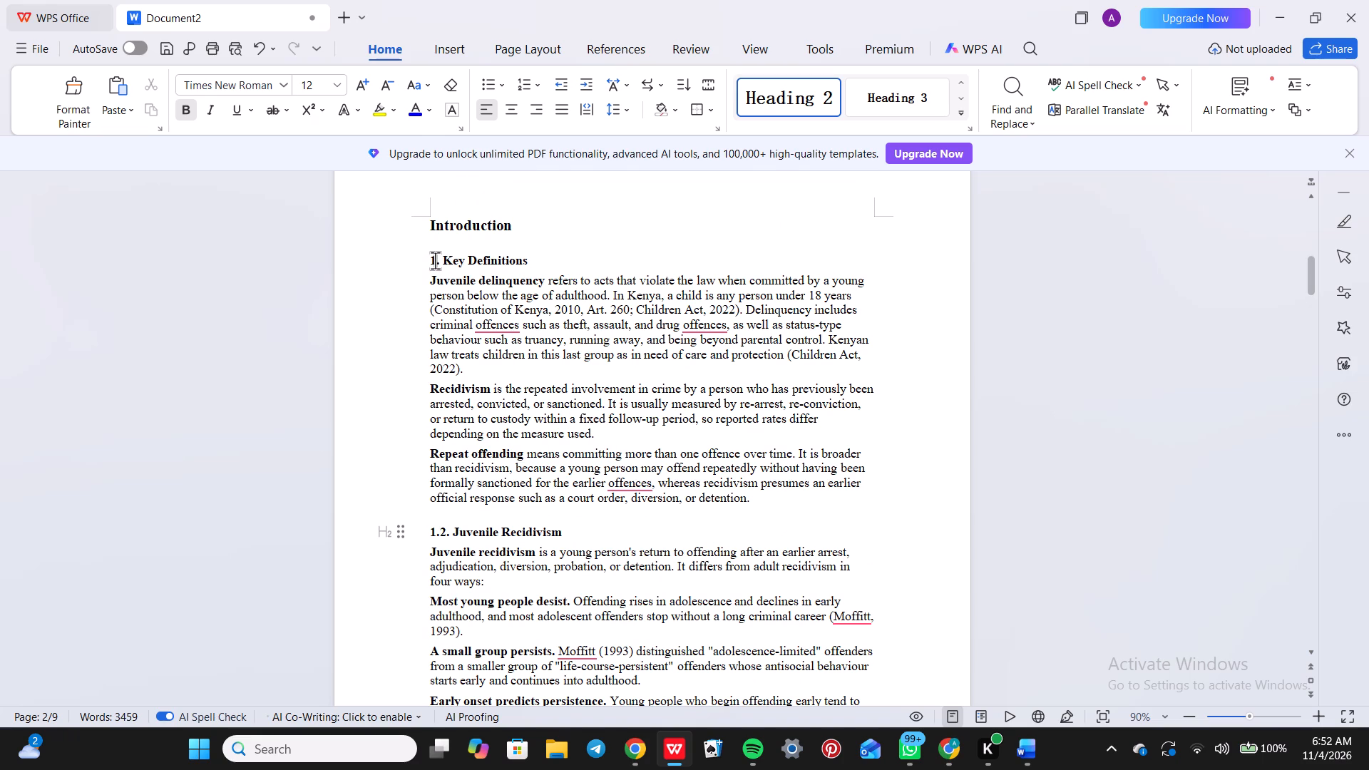
left_click(439, 262)
type("1")
key("space")
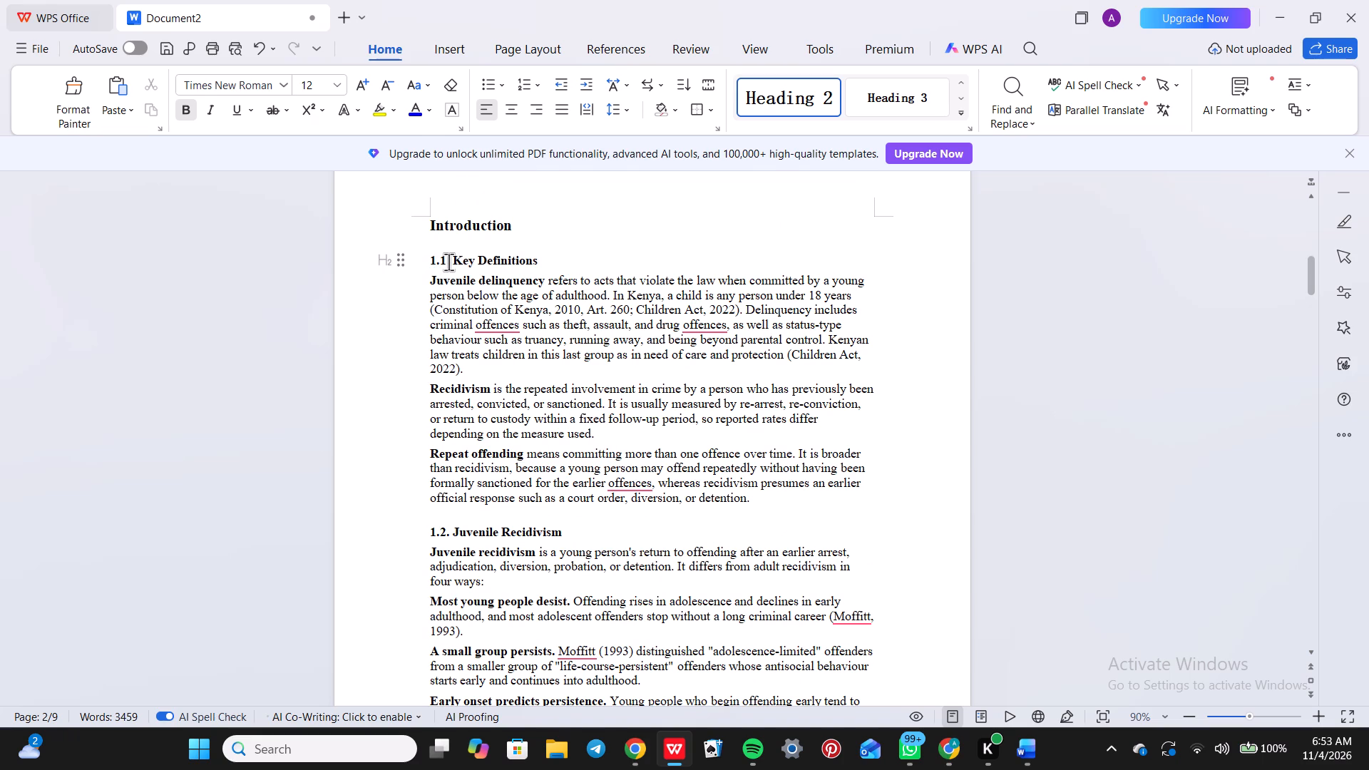
Number the "Introduction" heading at the top of page 2 as "1." using automatic list numbering.
left_click(429, 220)
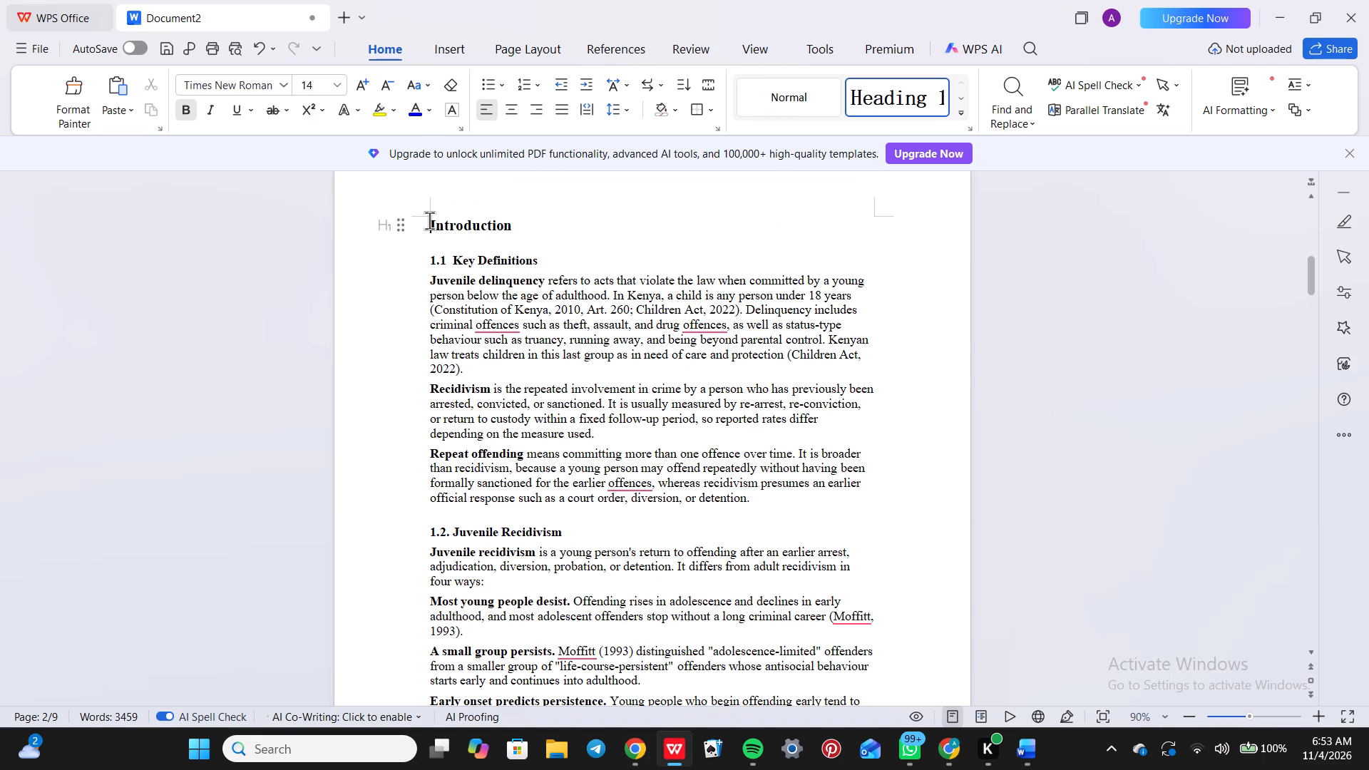
key("1")
type(".")
key("space")
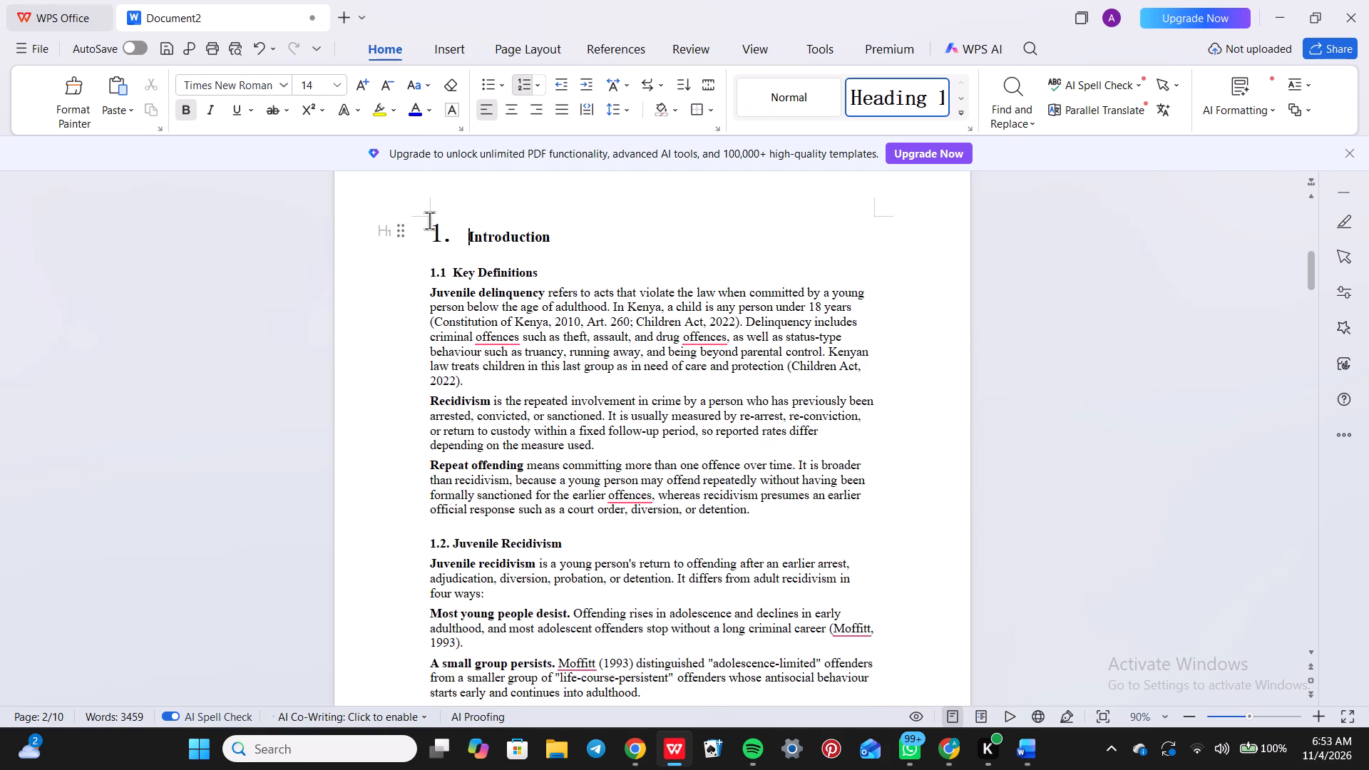
key("BackSpace")
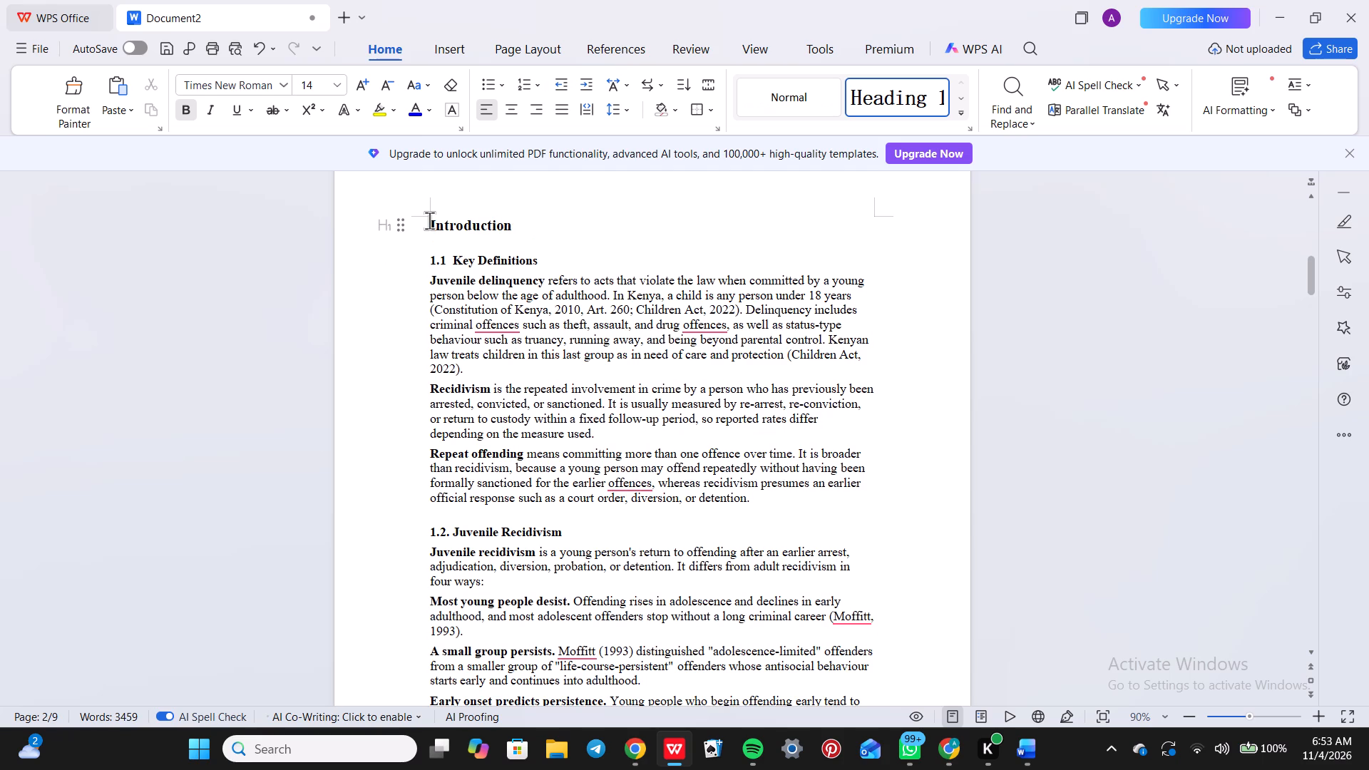
type("1.")
key("space")
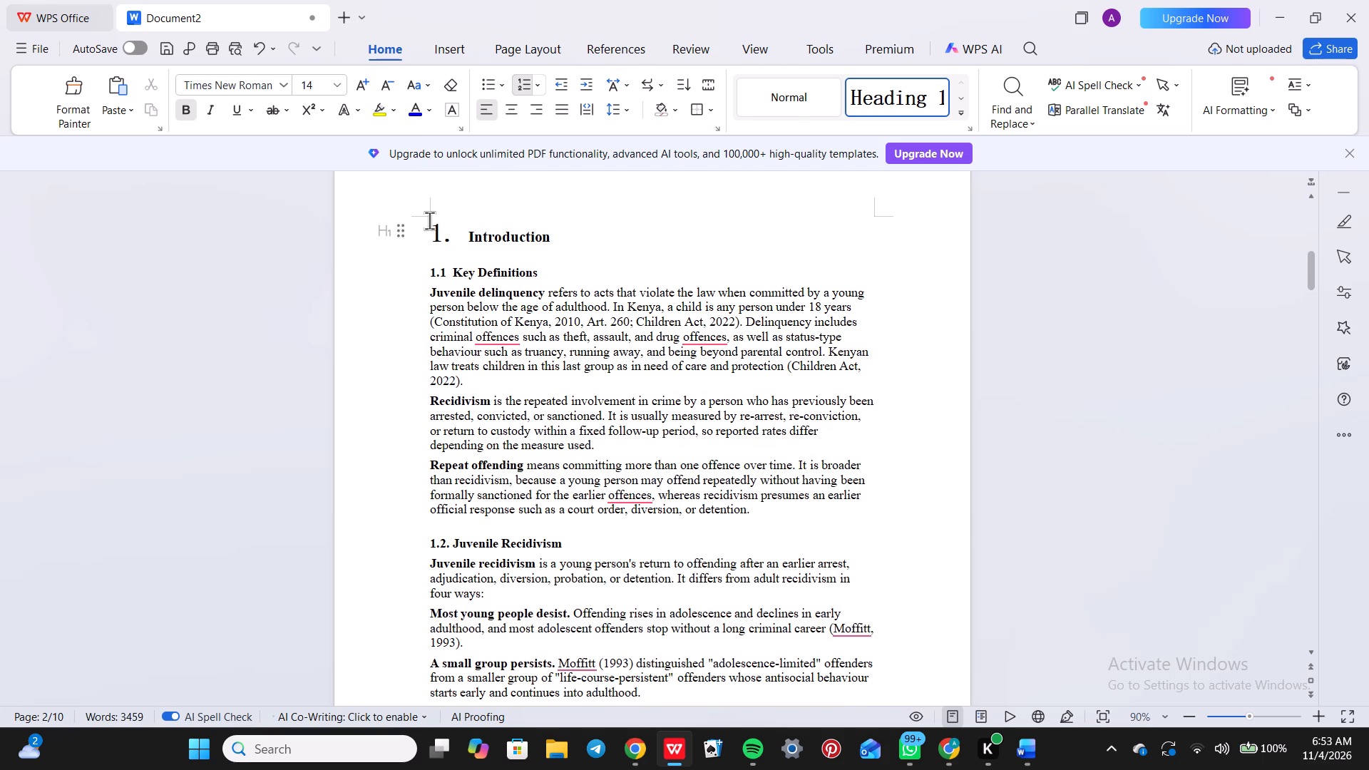
Apply the Heading 1 style to the "Introduction" heading and set its text size to 14 pt.
triple_click(493, 237)
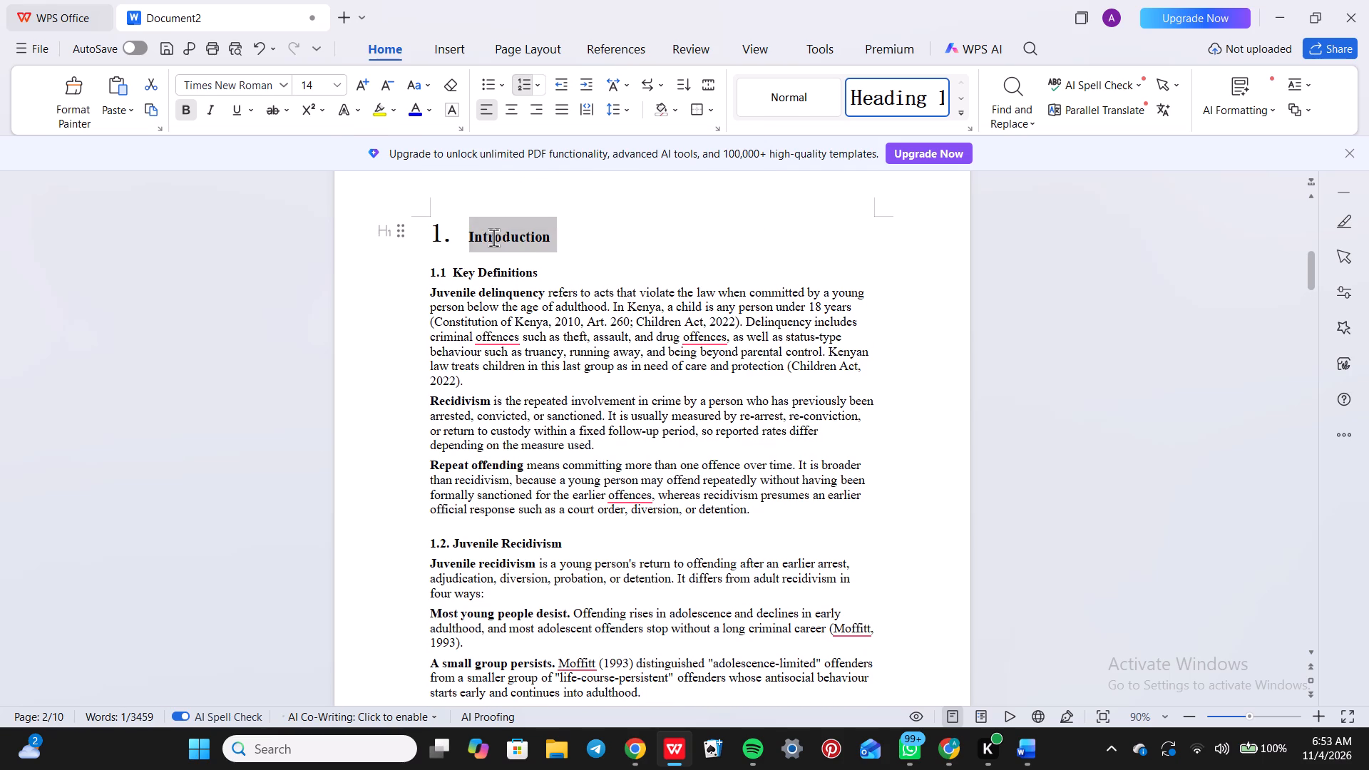
left_click(917, 96)
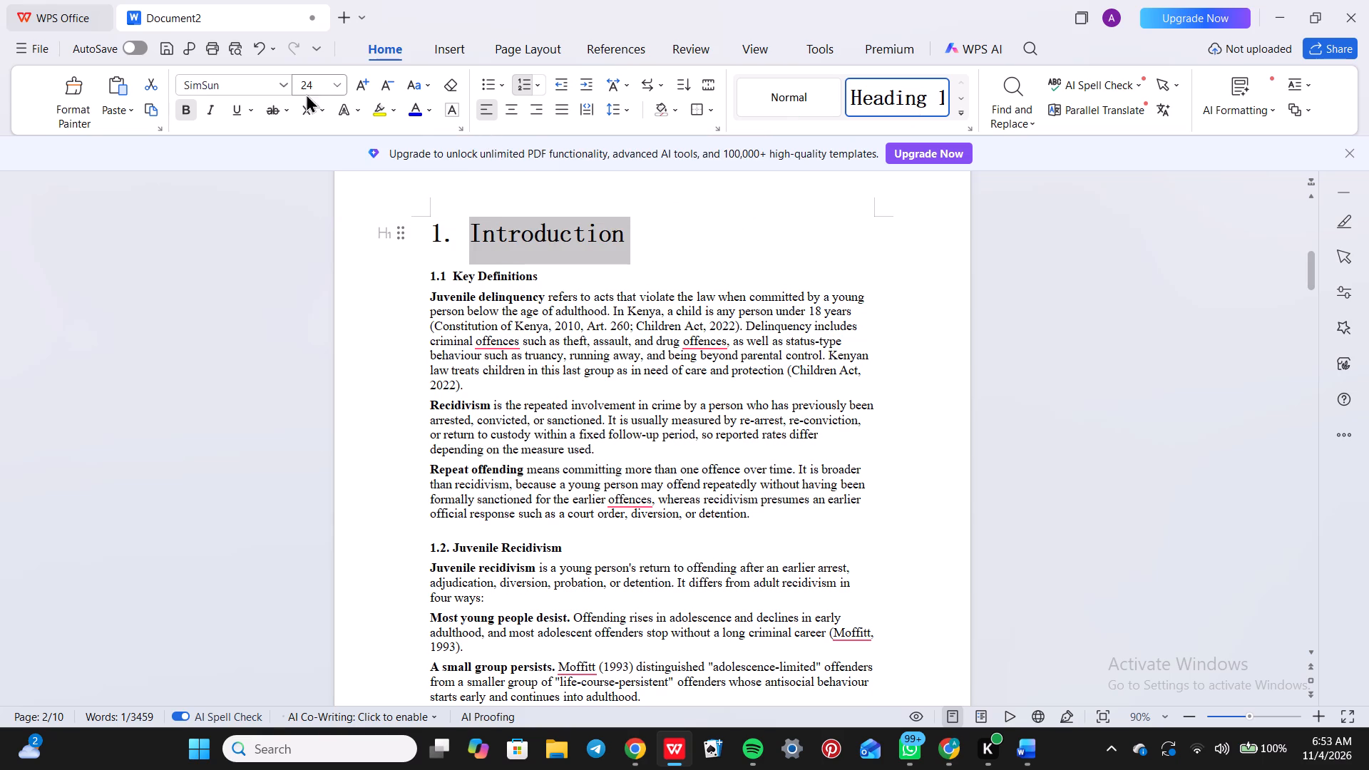
left_click(337, 86)
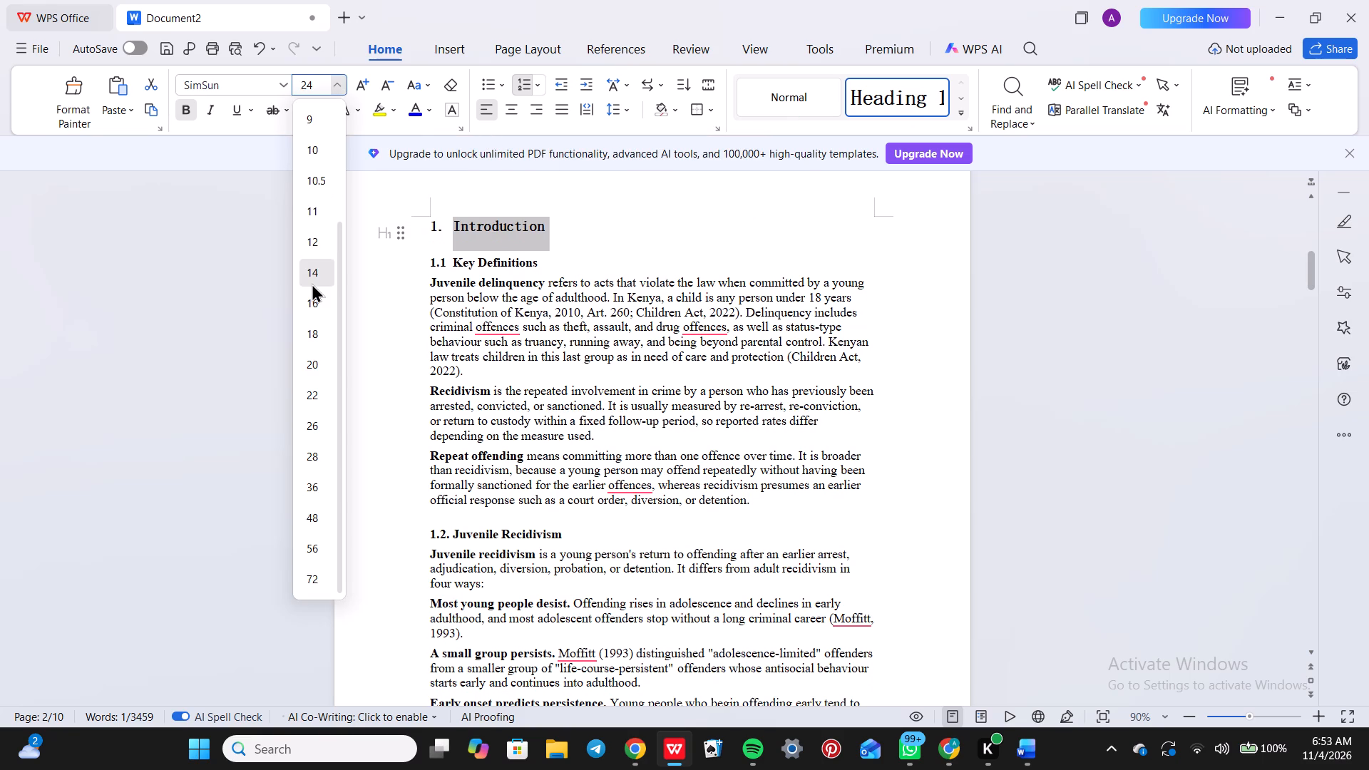
left_click(315, 270)
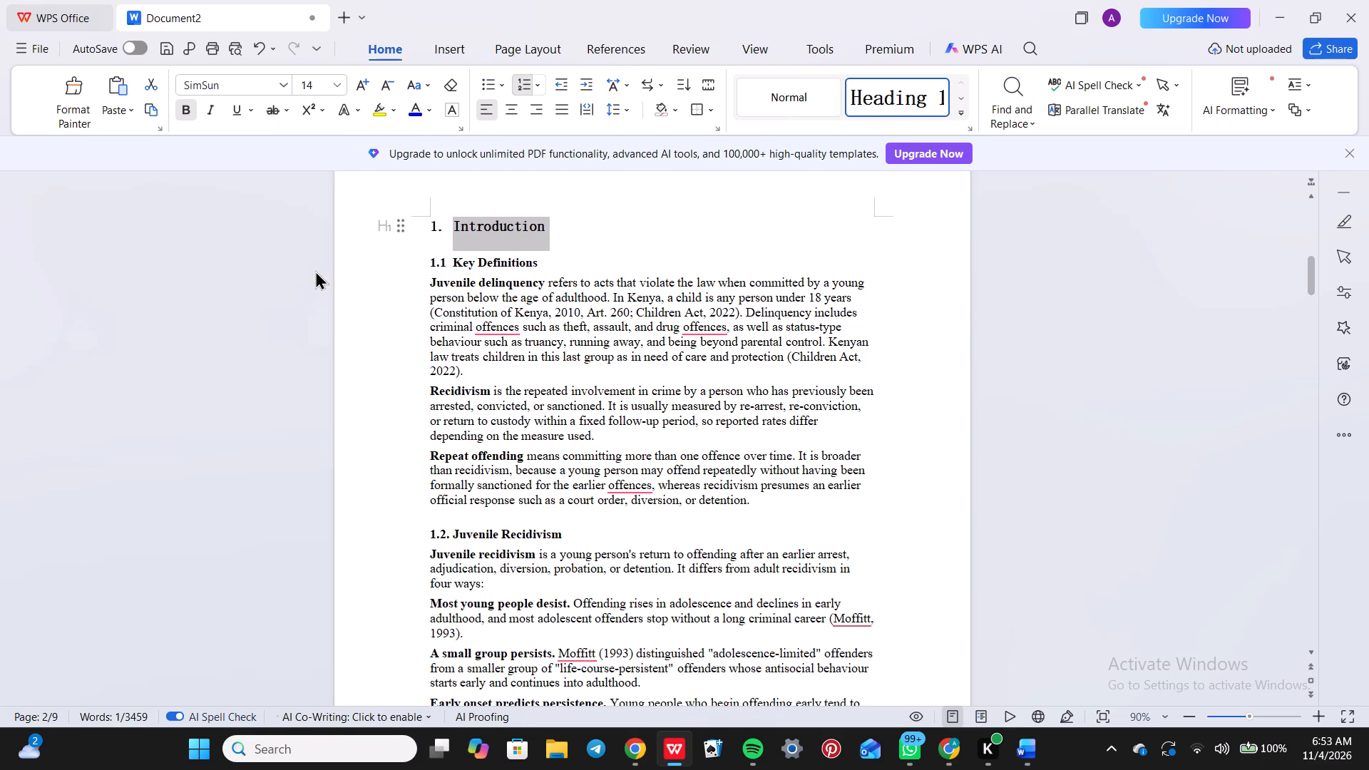
Apply the Heading 2 style to the "1.1 Key Definitions" subheading and format it in Times New Roman at 12 pt.
left_click(476, 284)
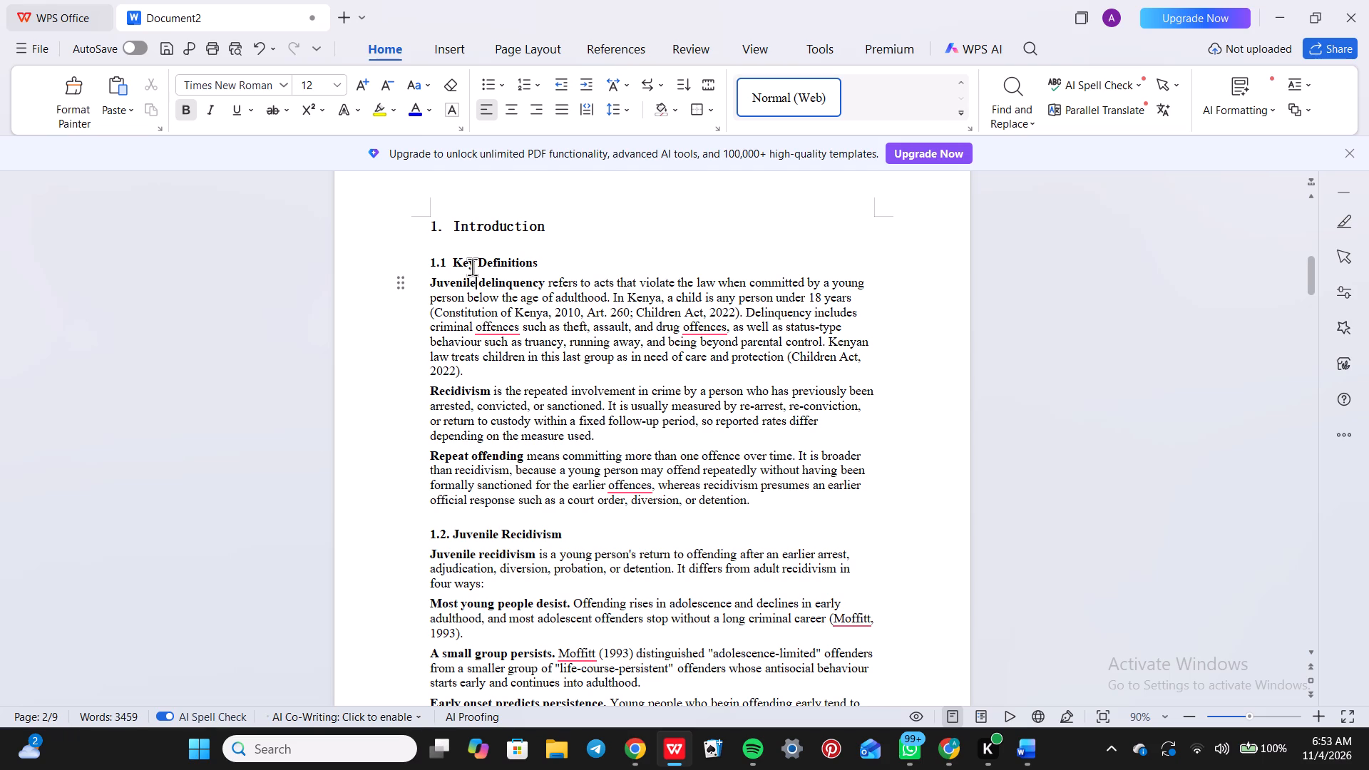
triple_click(471, 266)
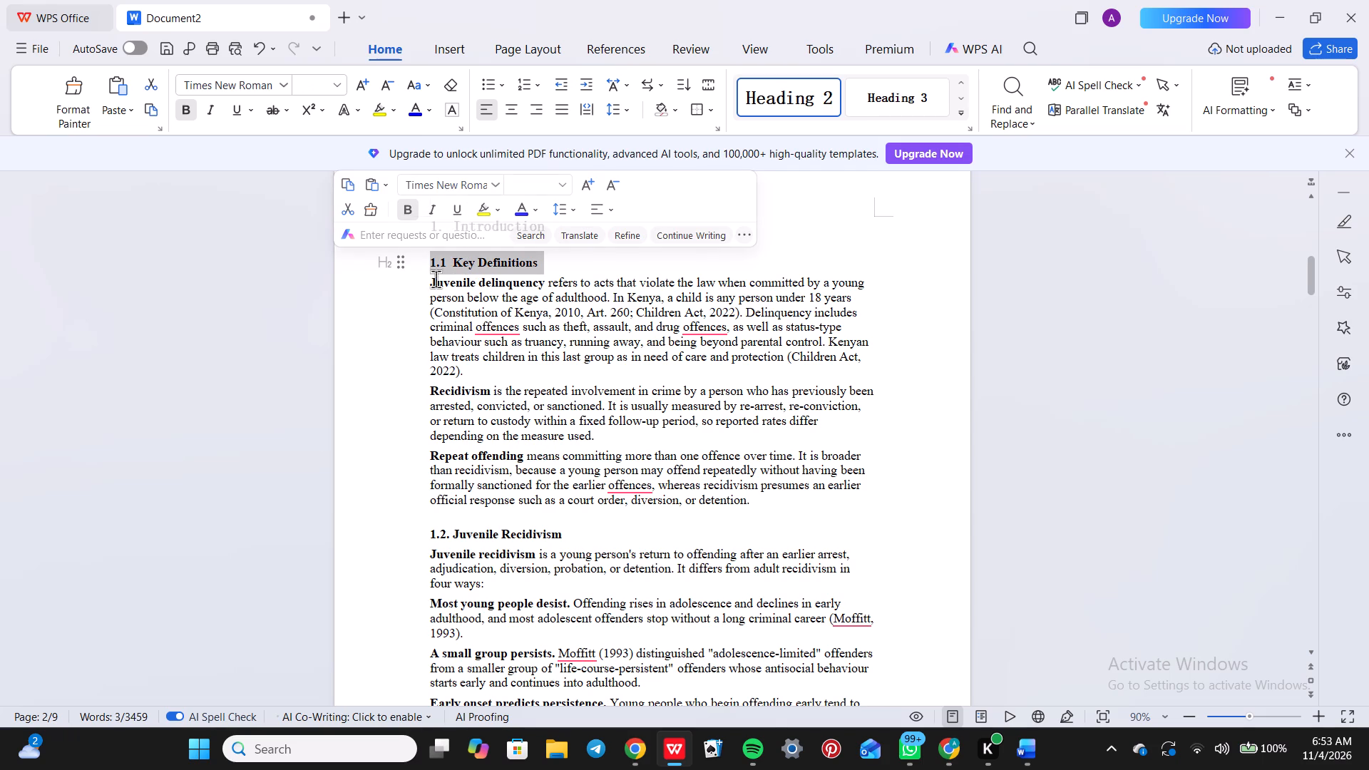
left_click(387, 262)
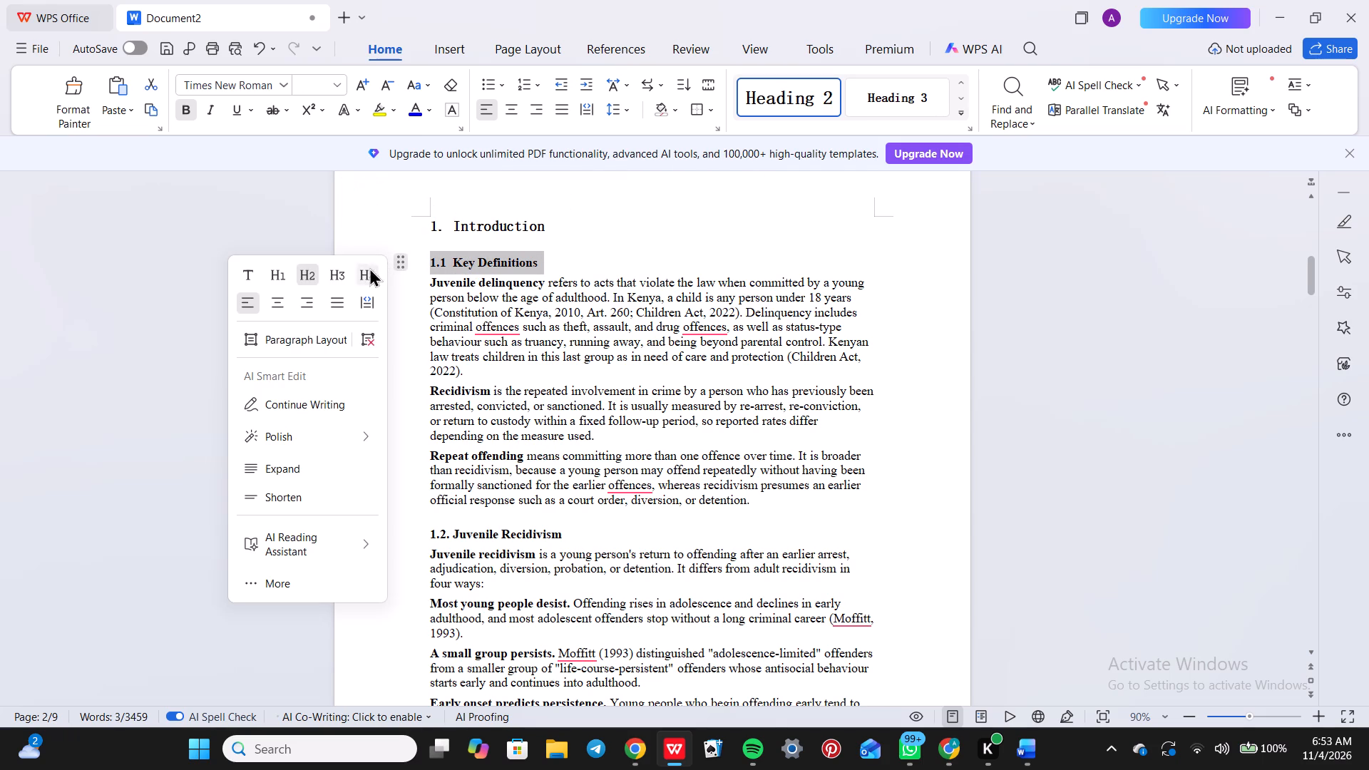
left_click(310, 282)
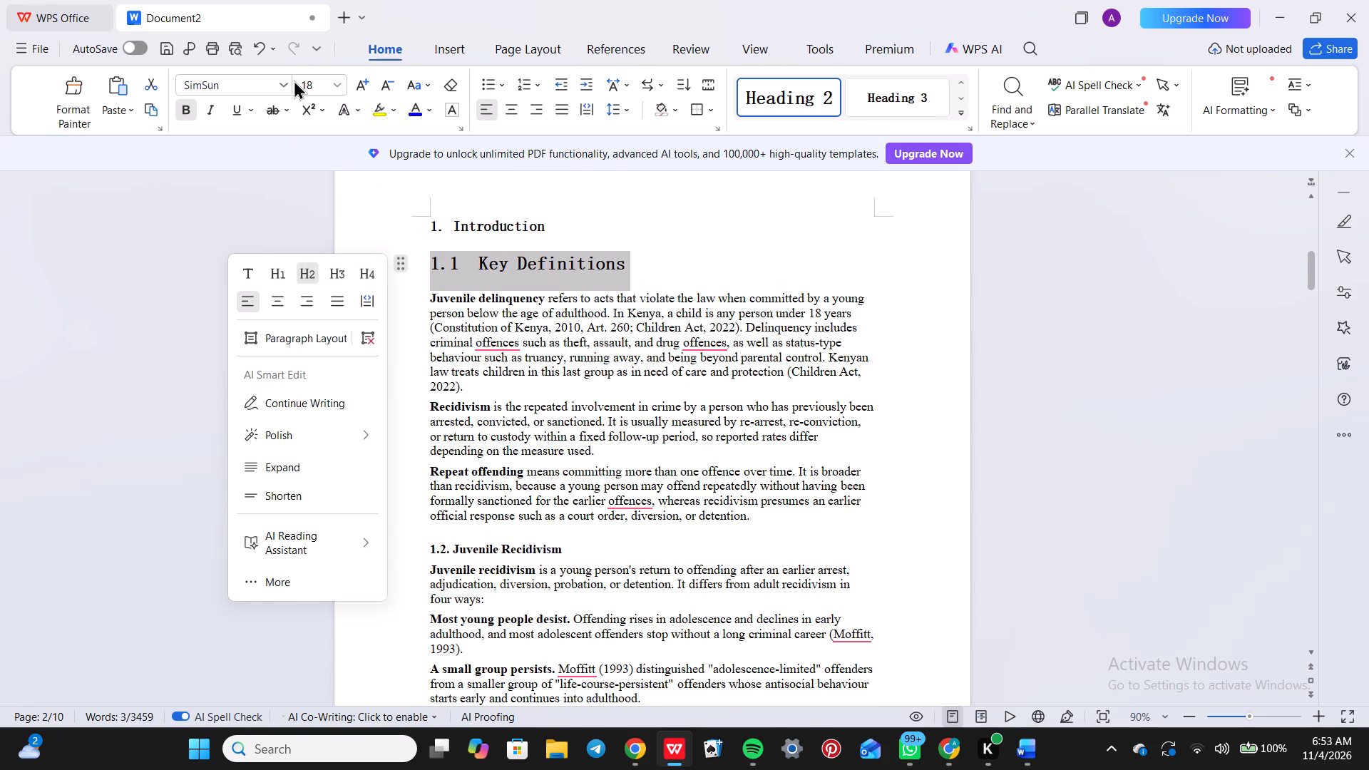
left_click(286, 81)
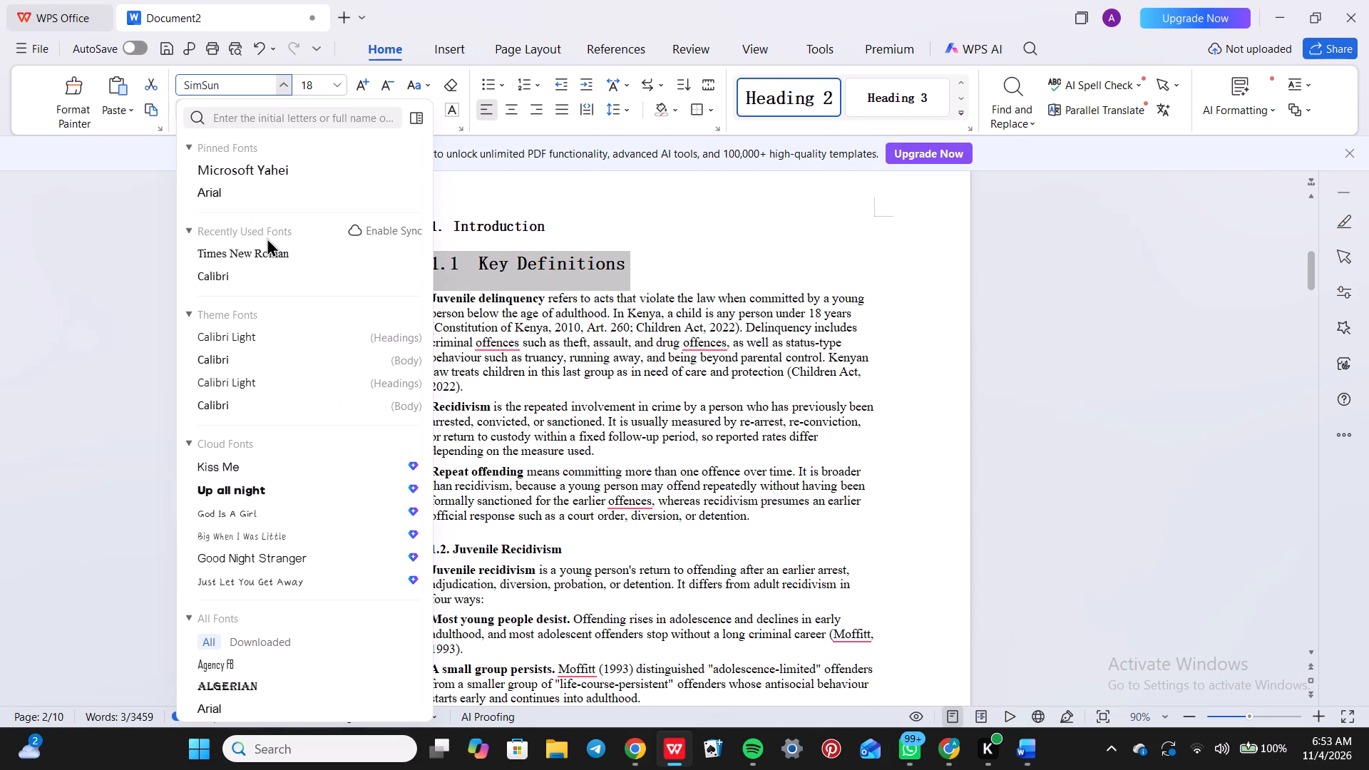
left_click(263, 250)
left_click(337, 86)
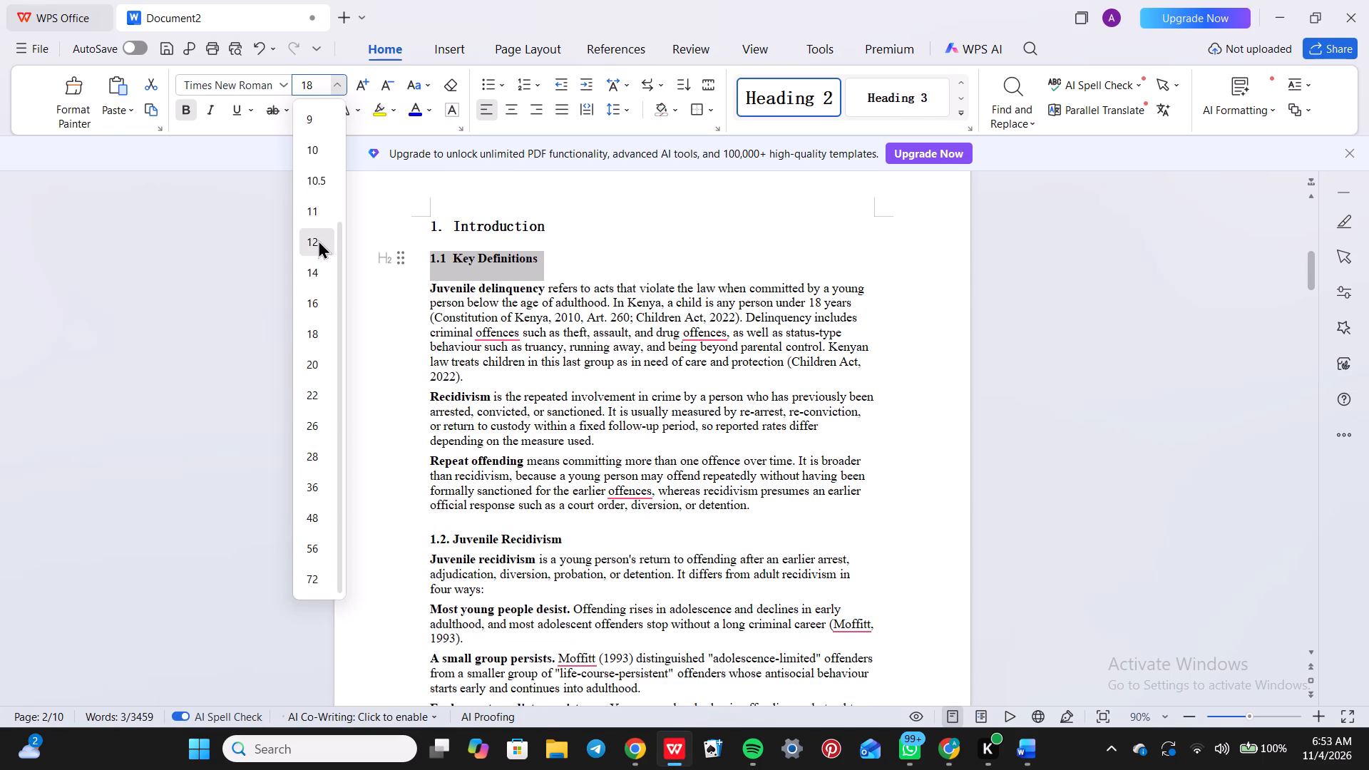
left_click(318, 240)
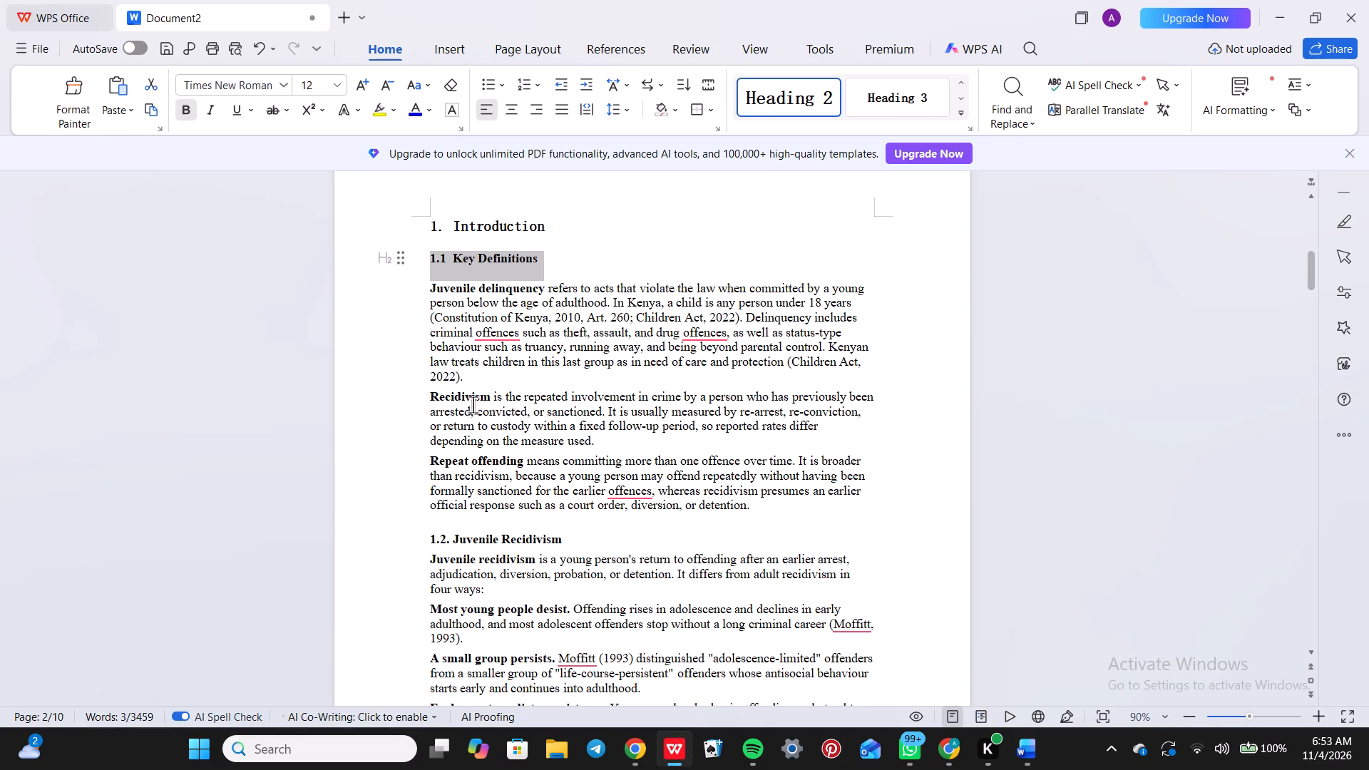
left_click(473, 404)
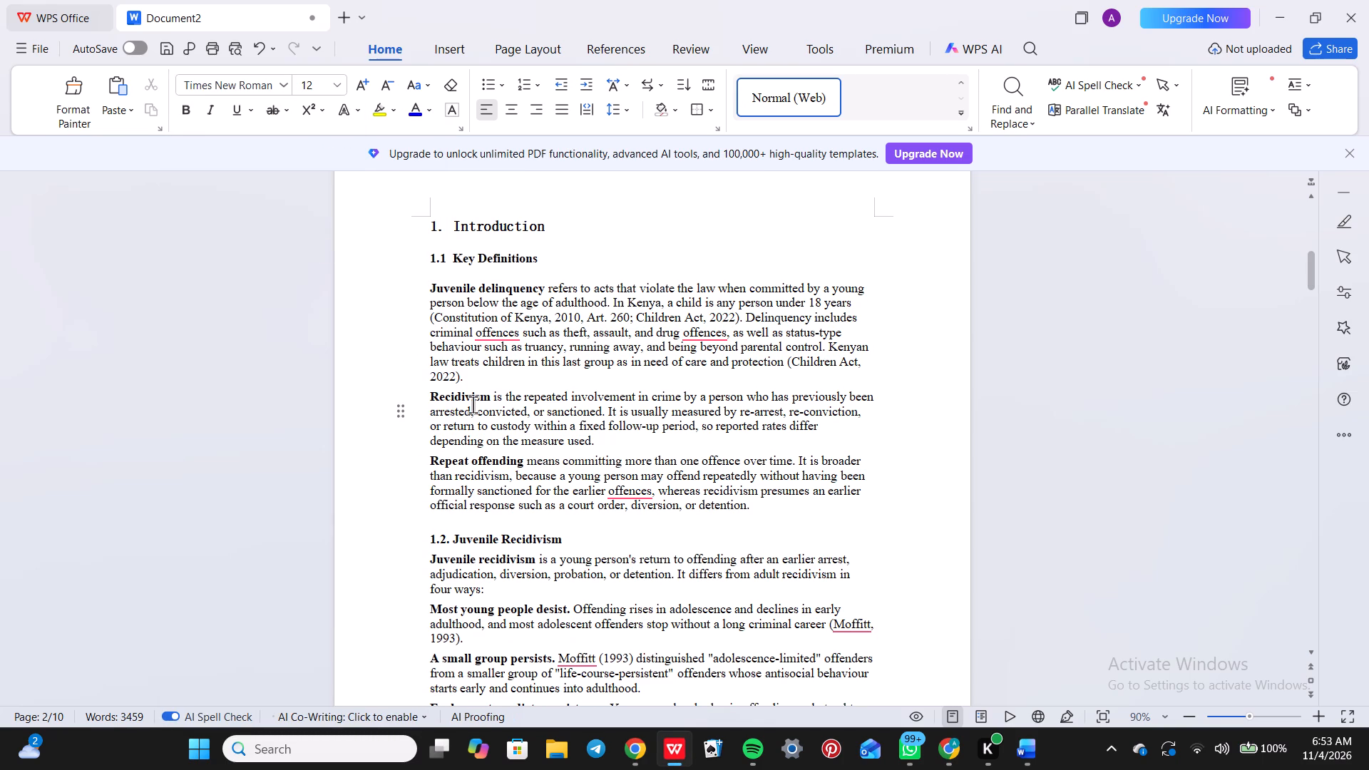
Apply the Heading 2 style to the "1.2. Juvenile Recidivism" subheading and format it in Times New Roman at 12 pt.
triple_click(458, 536)
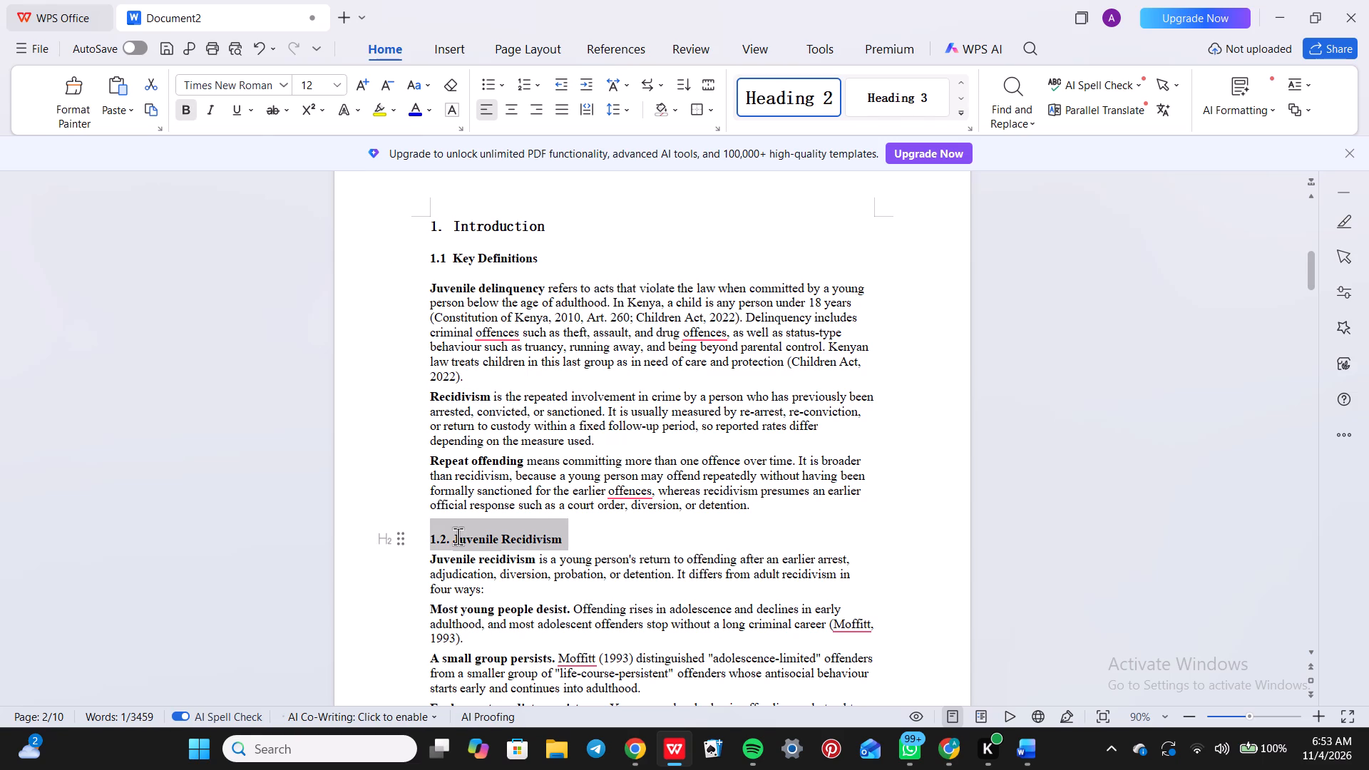
left_click(387, 530)
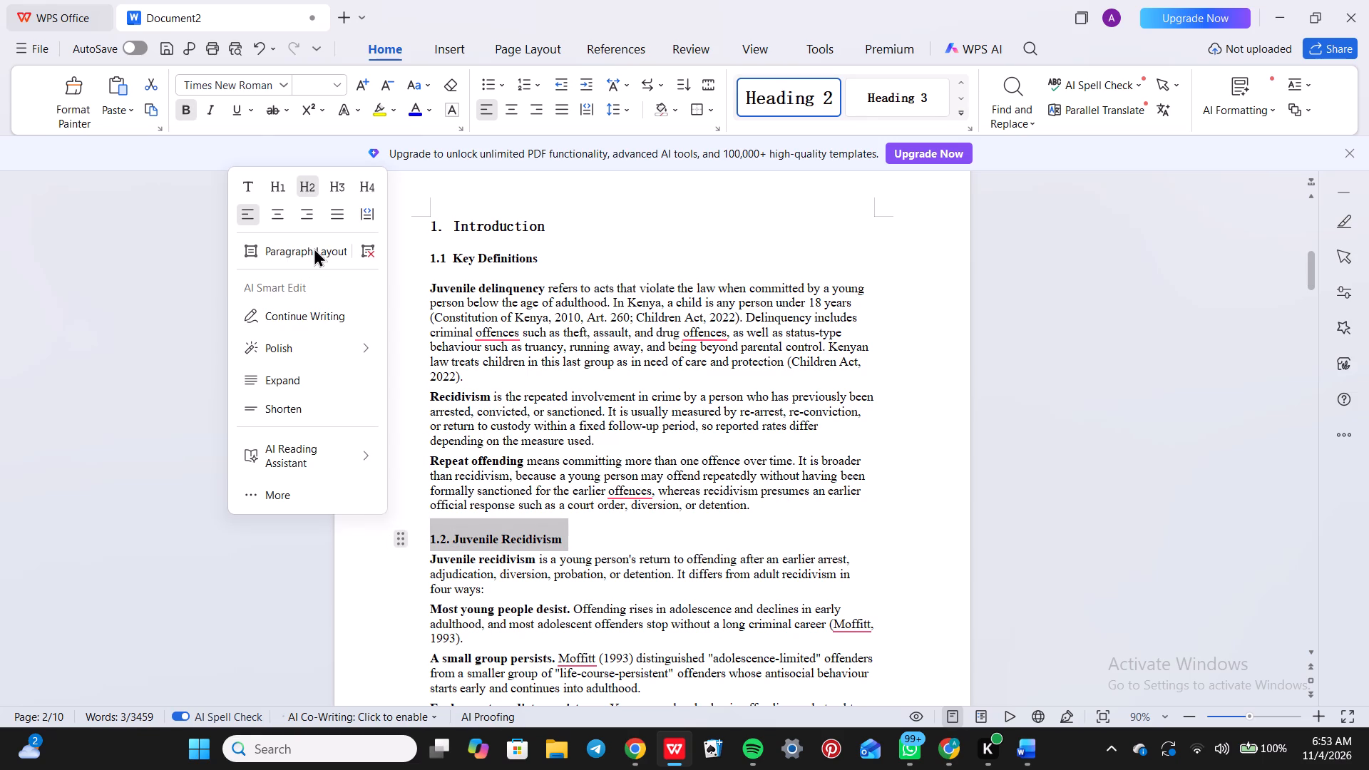
left_click(311, 188)
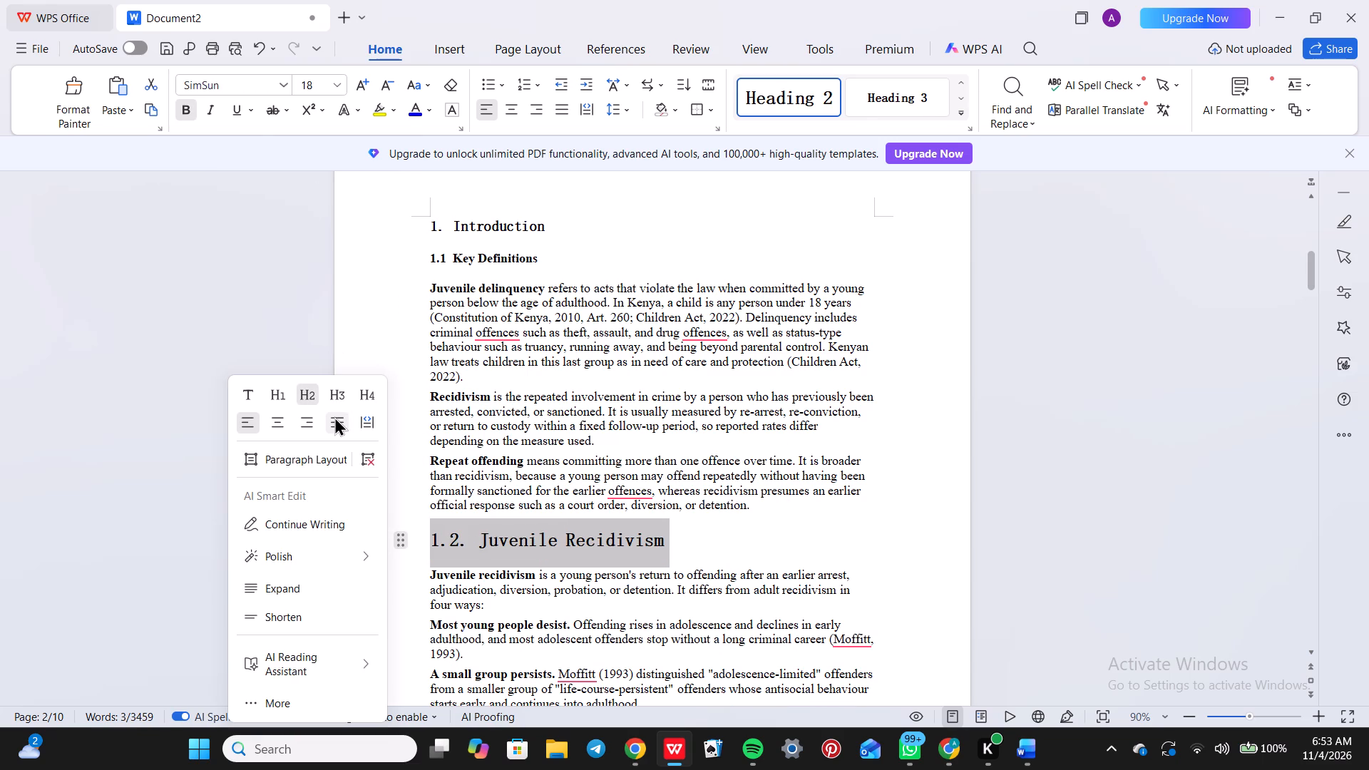
left_click(302, 392)
left_click(284, 80)
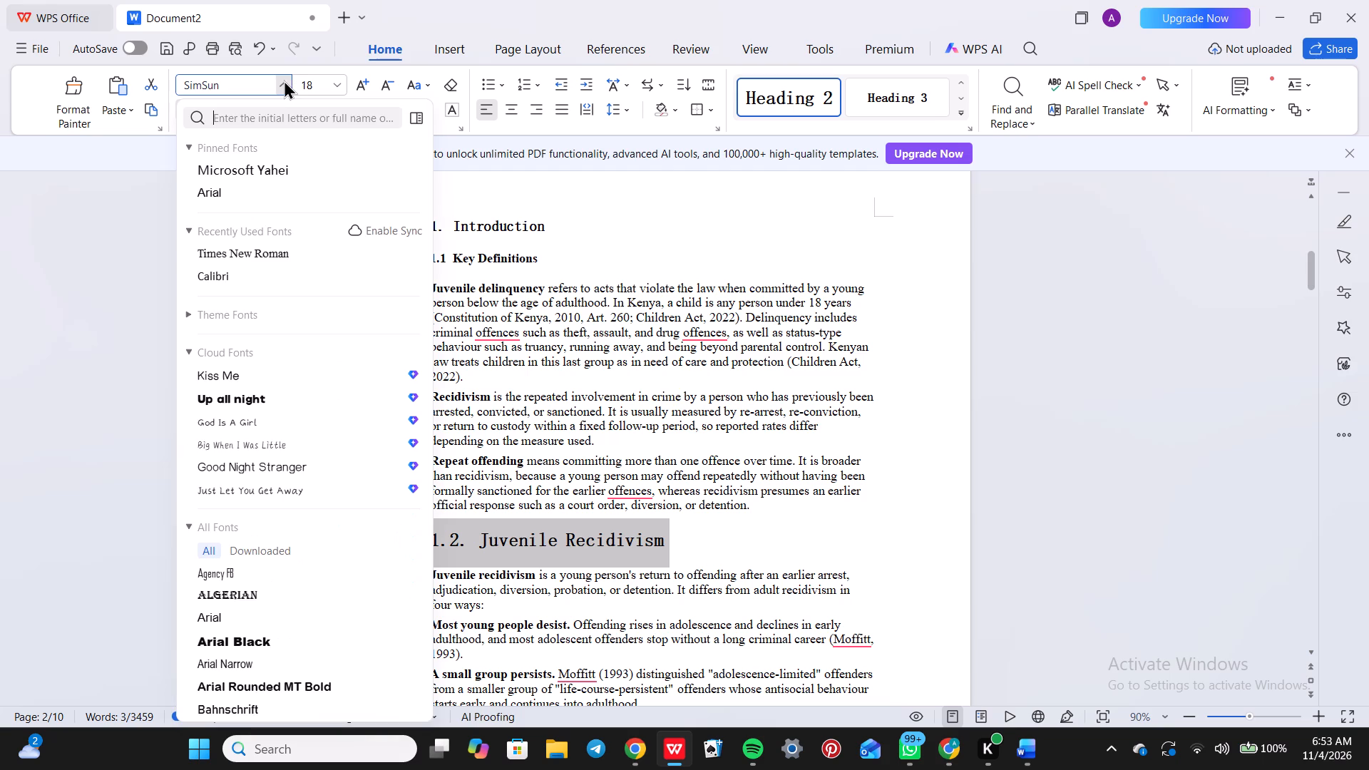
left_click(271, 252)
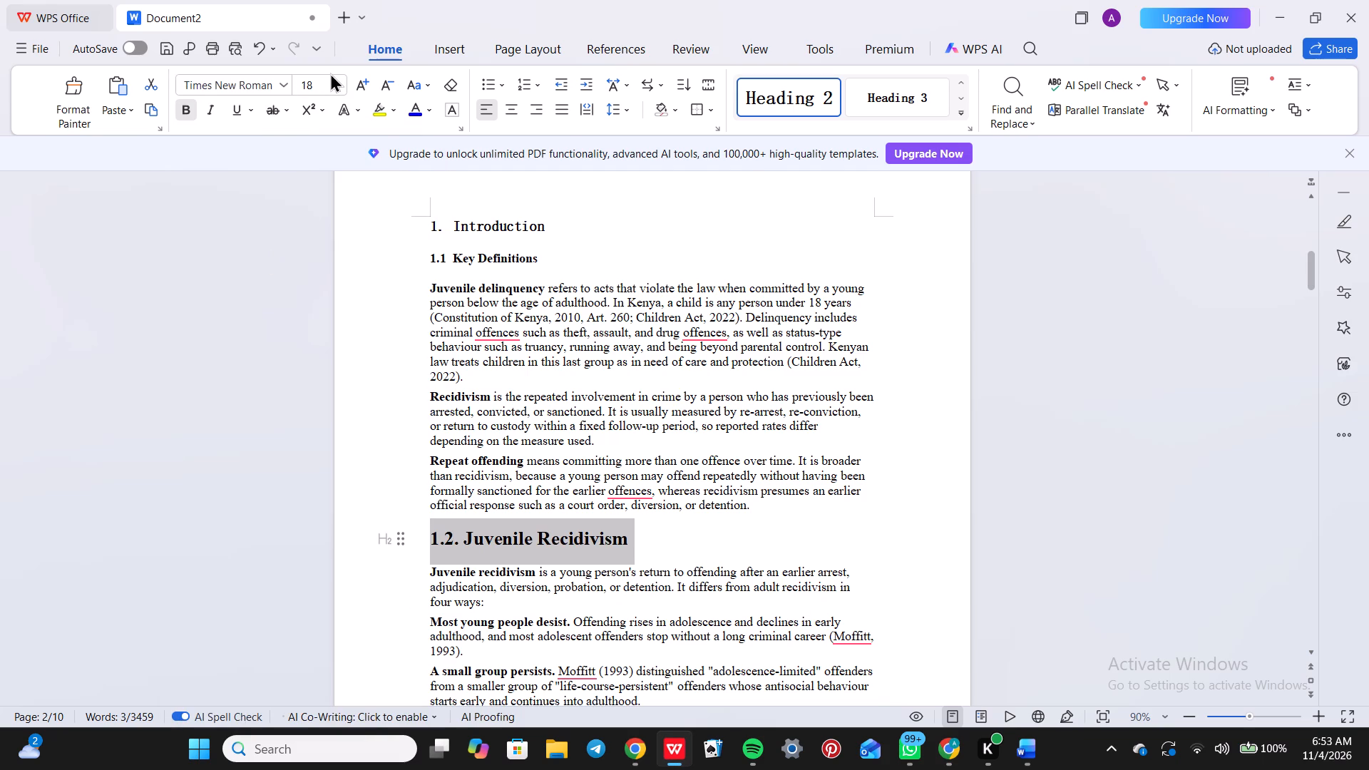
left_click(337, 84)
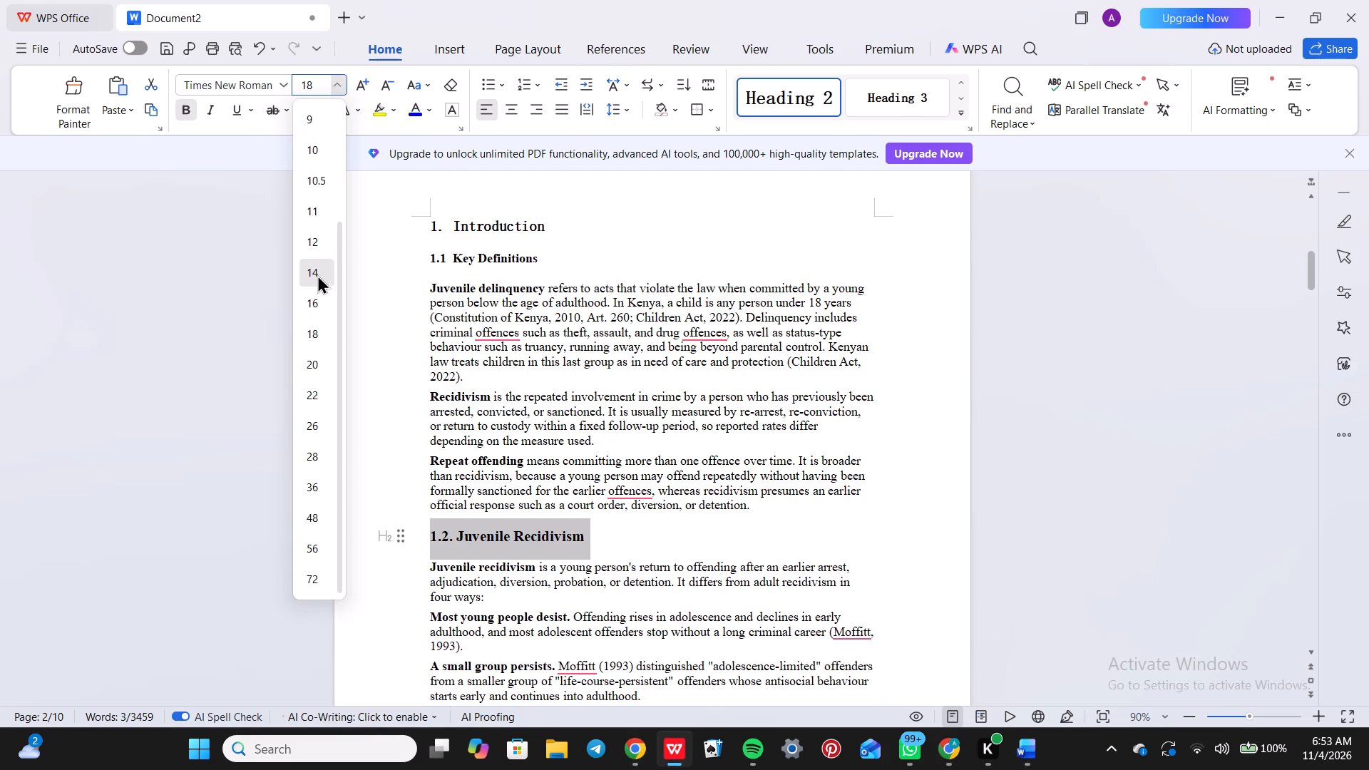
left_click(314, 233)
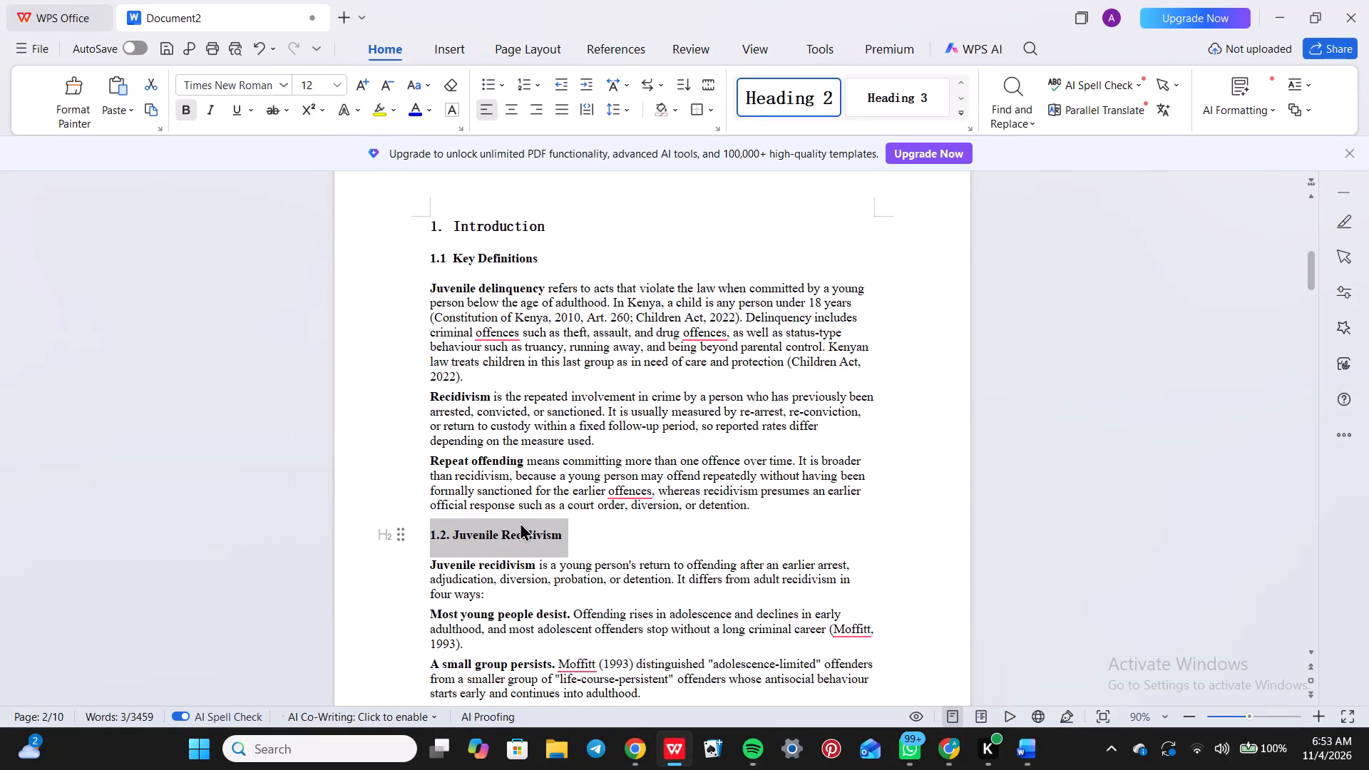
left_click(562, 604)
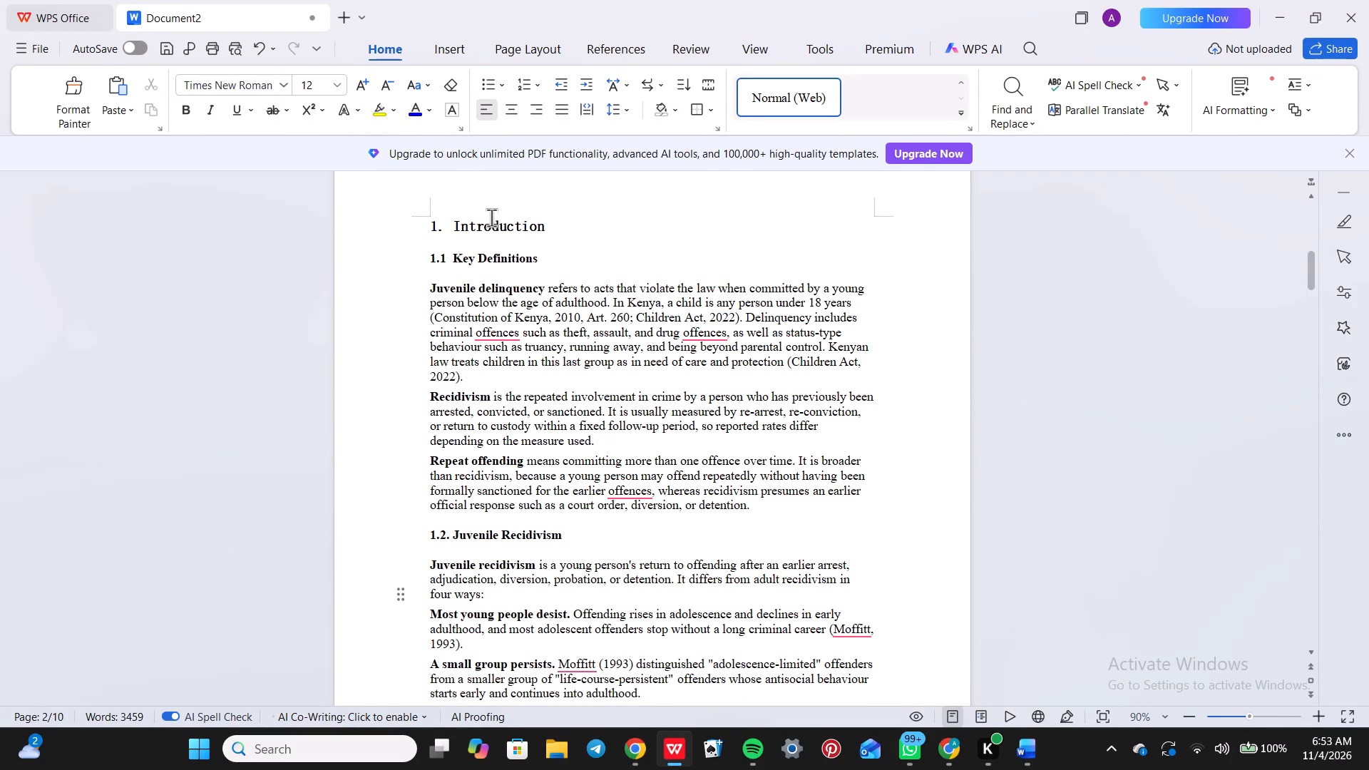
Change the font of the "Introduction" heading to Times New Roman.
triple_click(492, 220)
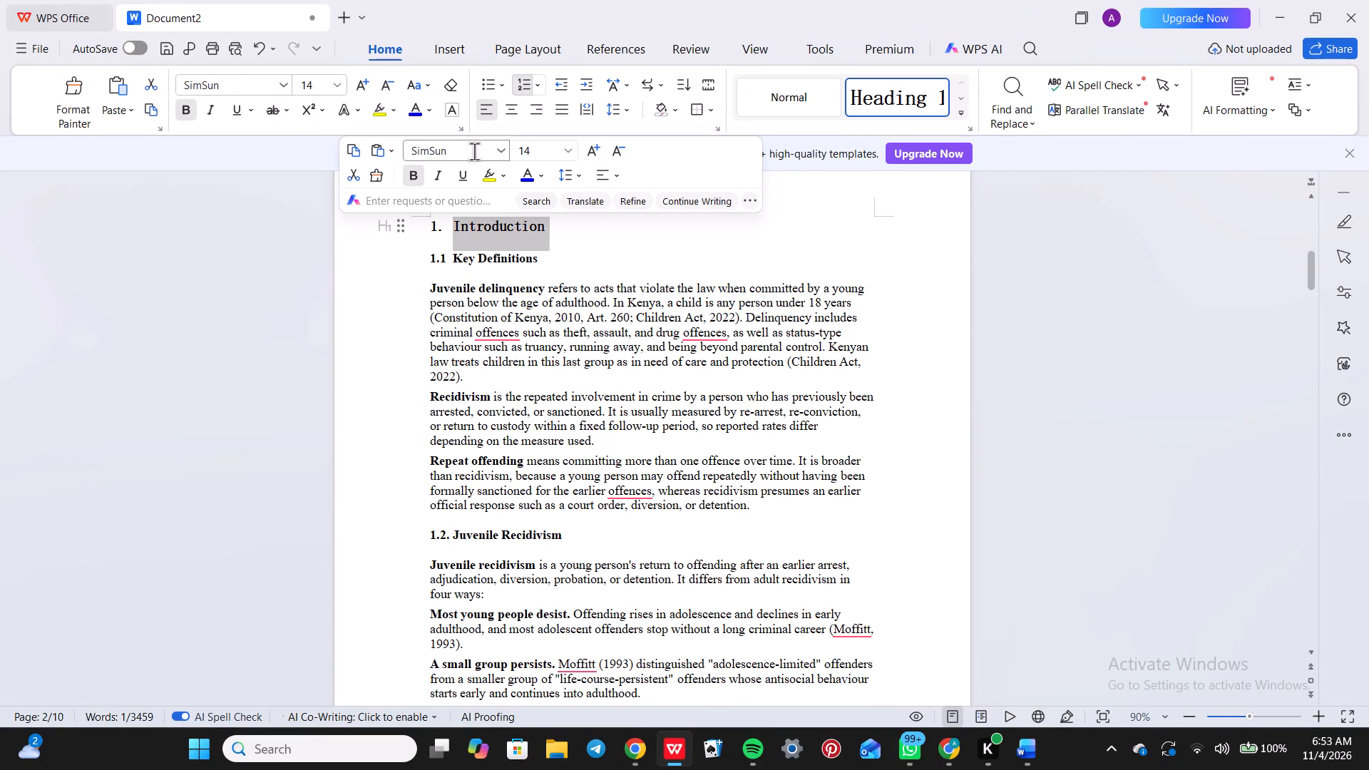
left_click(500, 148)
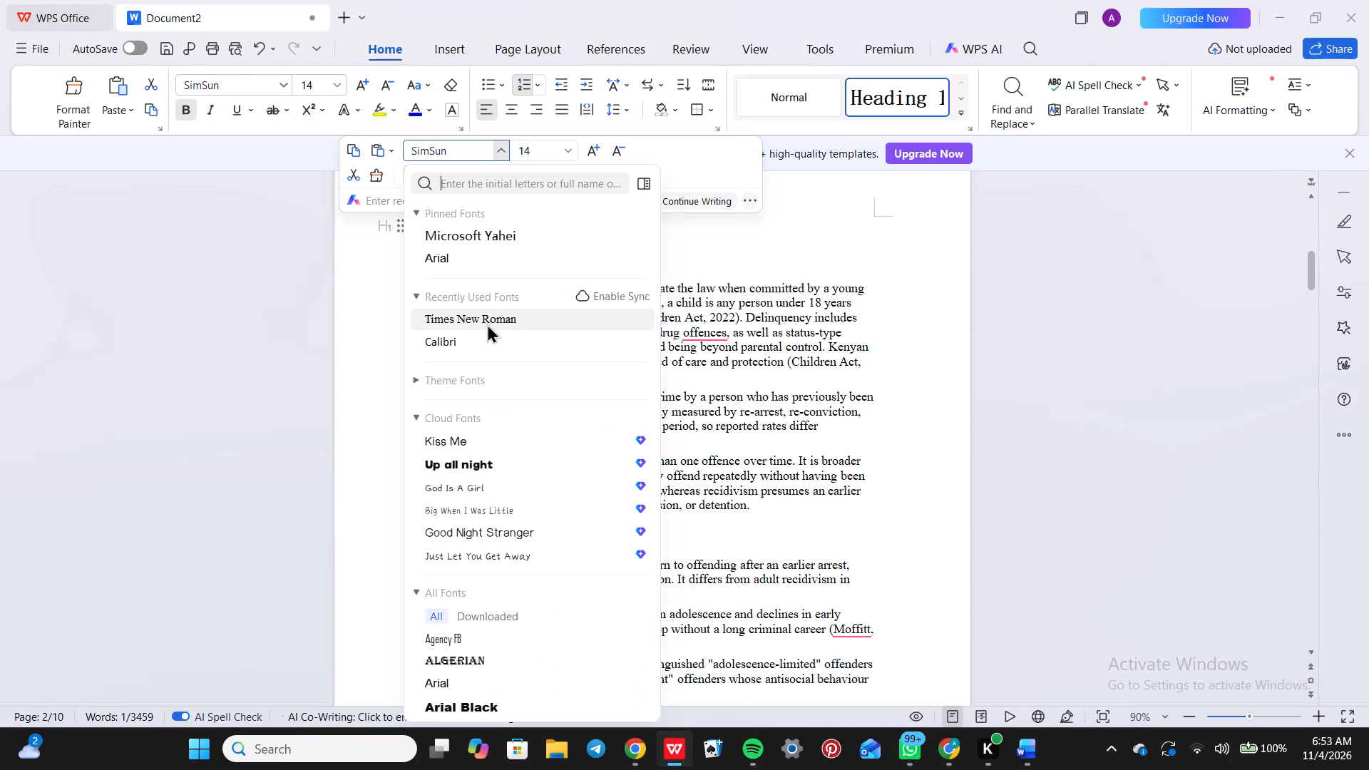
left_click(487, 324)
Apply Heading 2 to the "1.3. Why Addressing Repeat Offending Among Juveniles Matters" subheading and format it in Times New Roman at 12 pt.
scroll(528, 416, "down", 1)
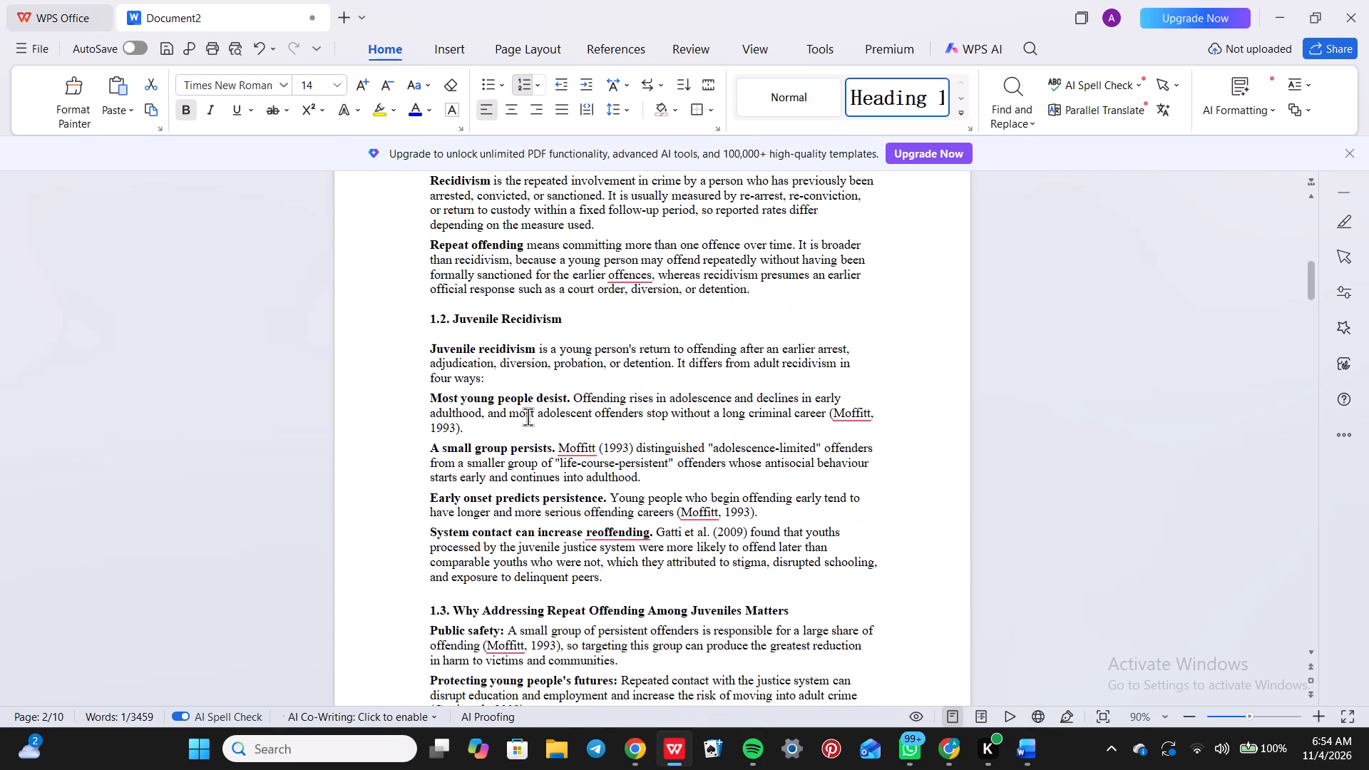
scroll(528, 416, "down", 2)
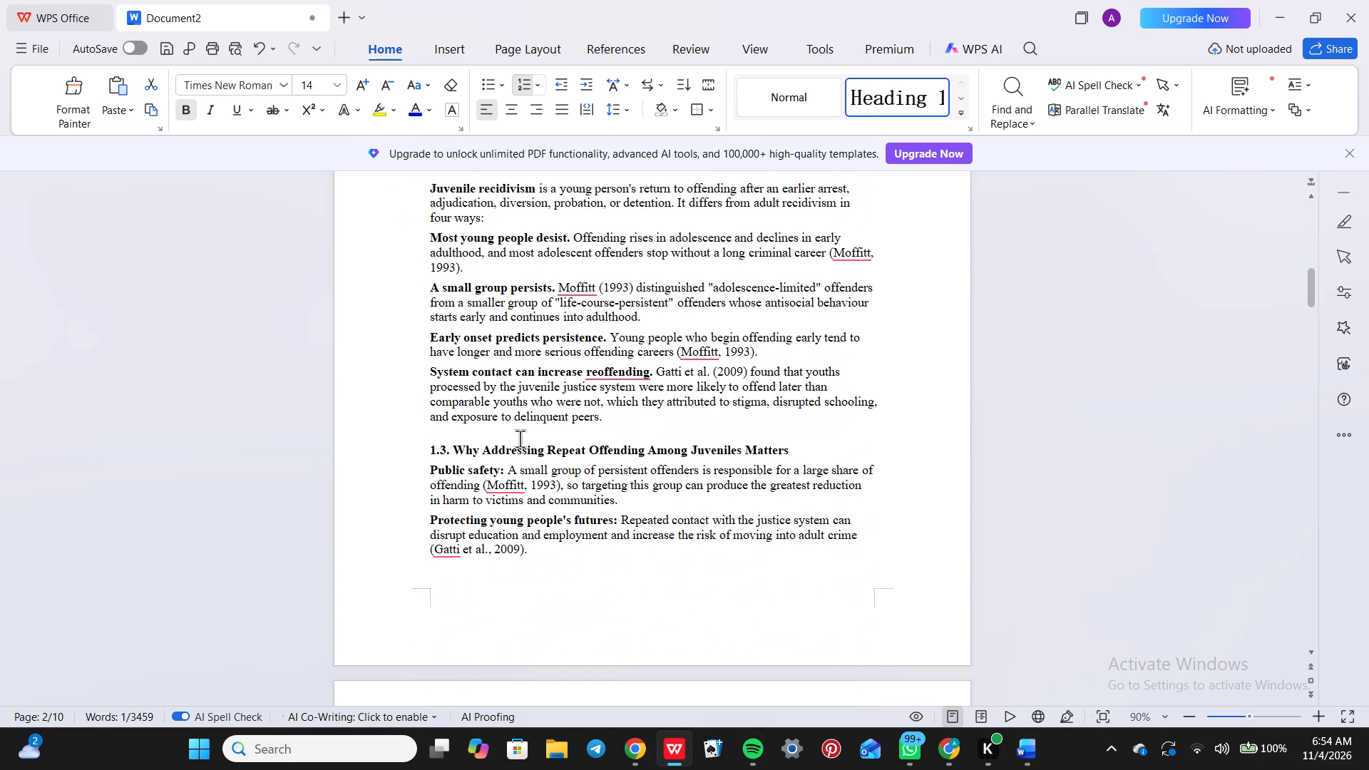
triple_click(518, 448)
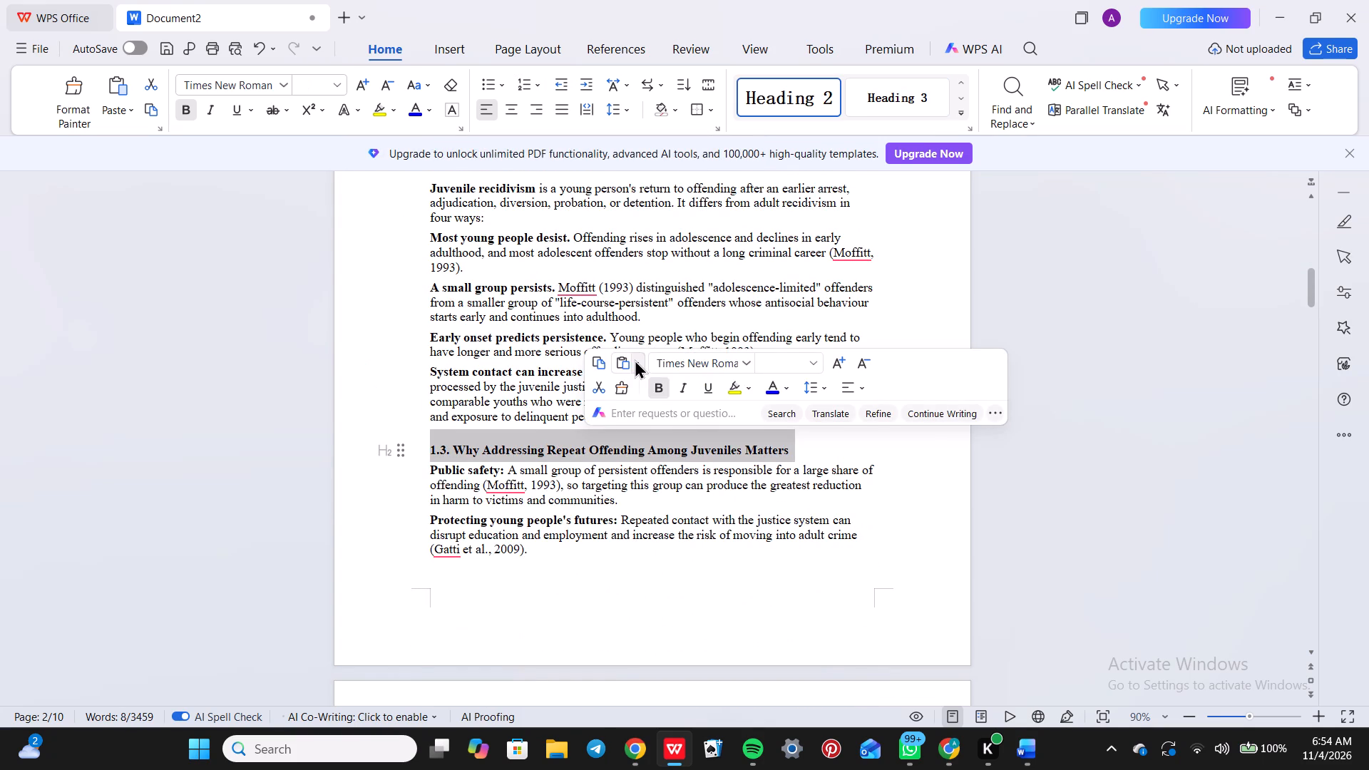
left_click(283, 79)
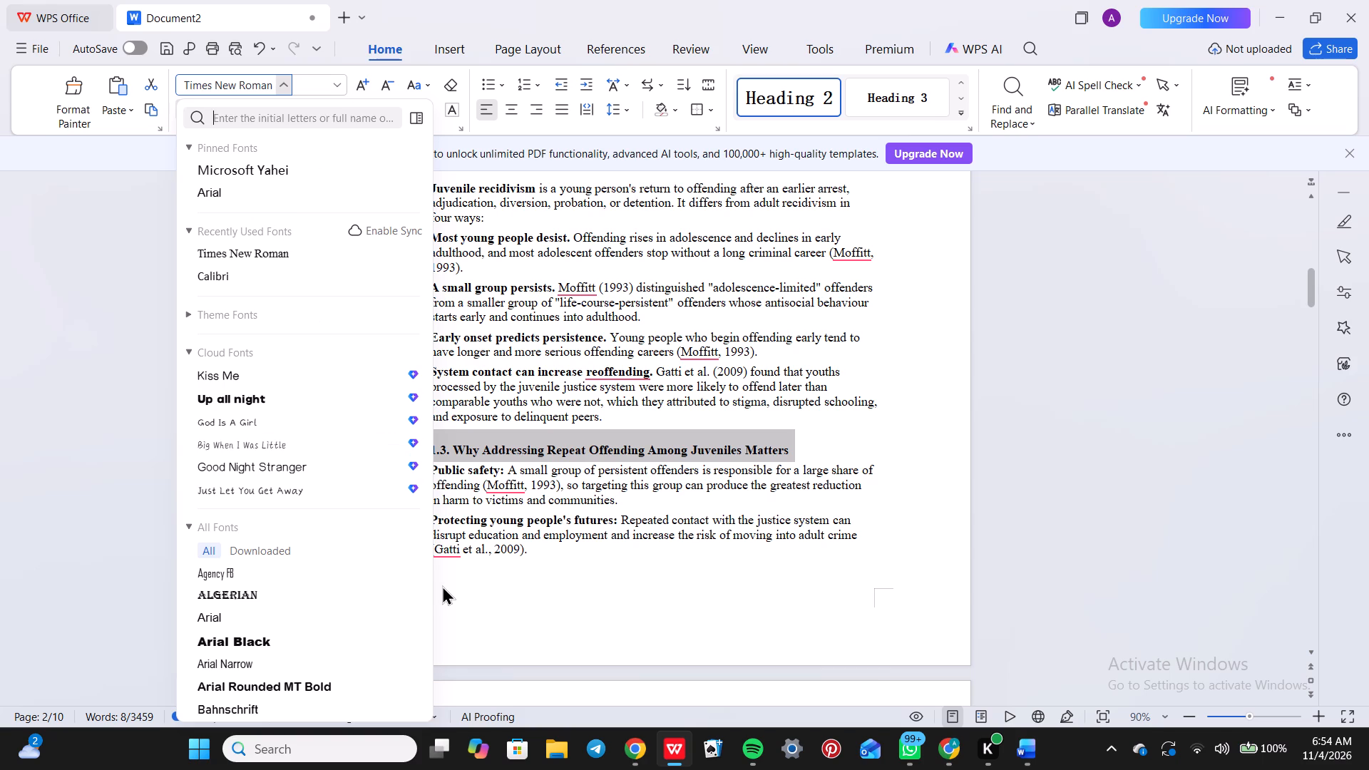
left_click(766, 91)
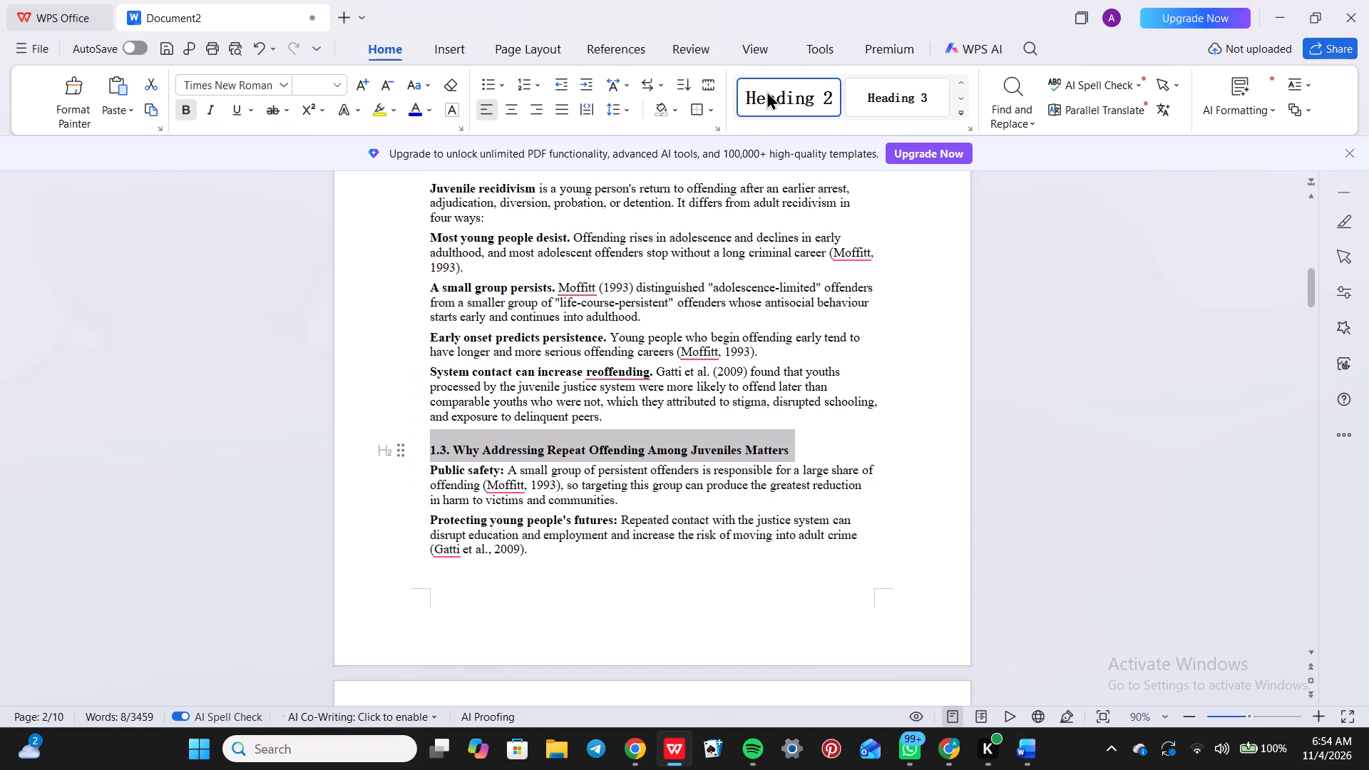
left_click(281, 83)
left_click(298, 250)
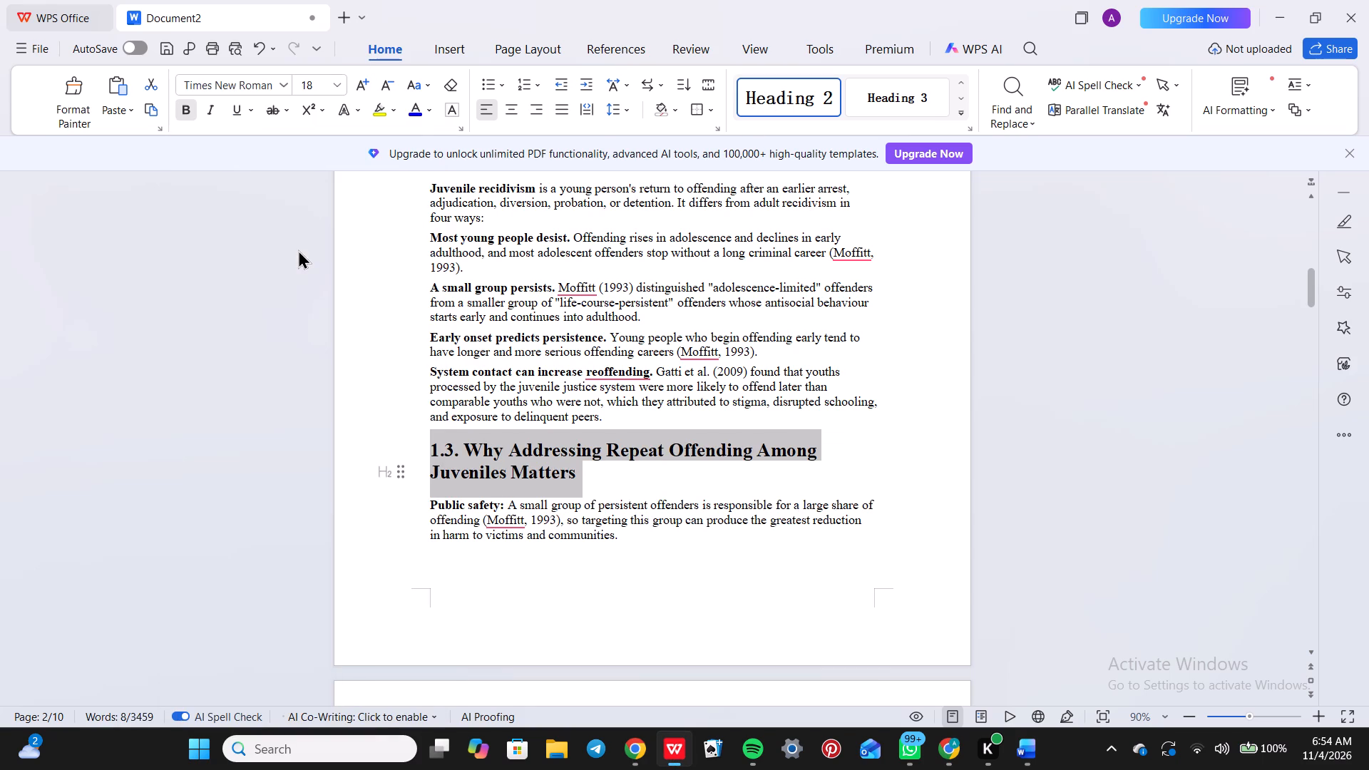
left_click(344, 83)
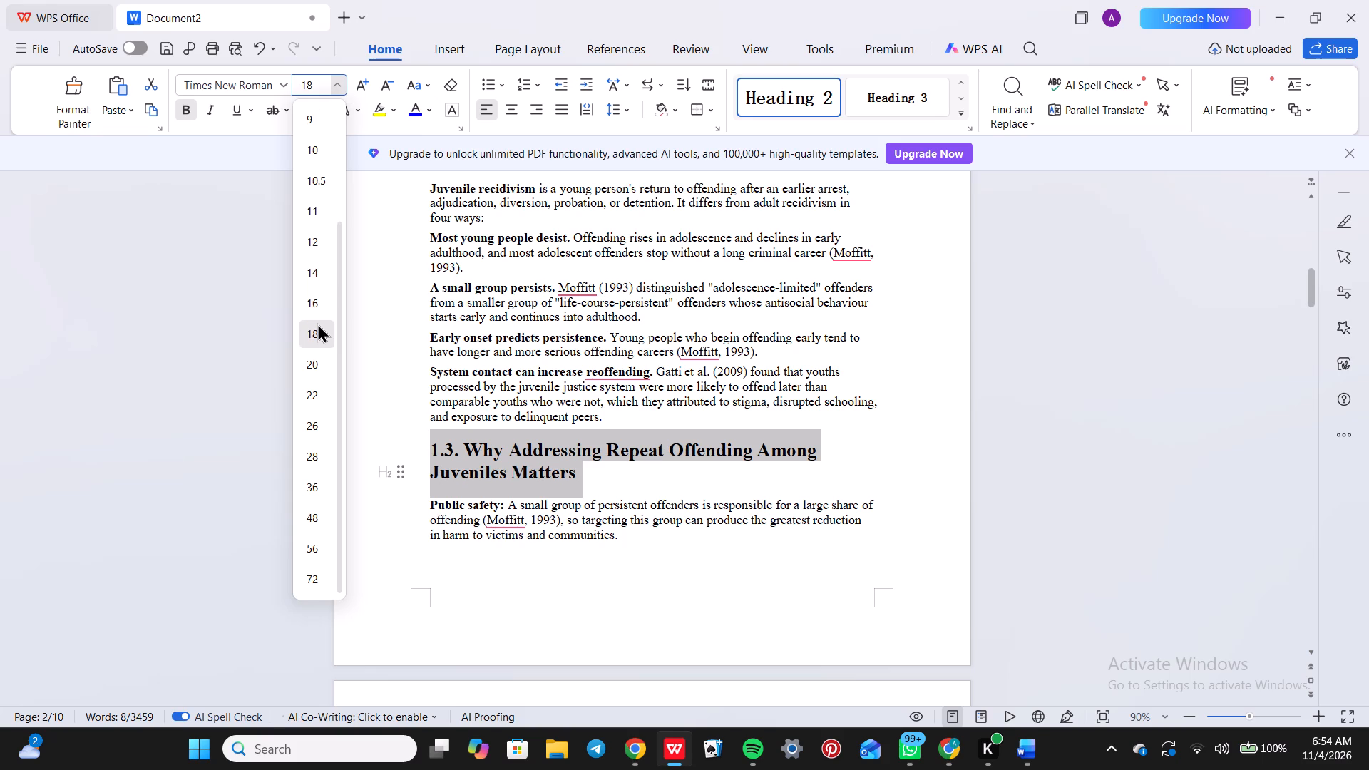
left_click(314, 234)
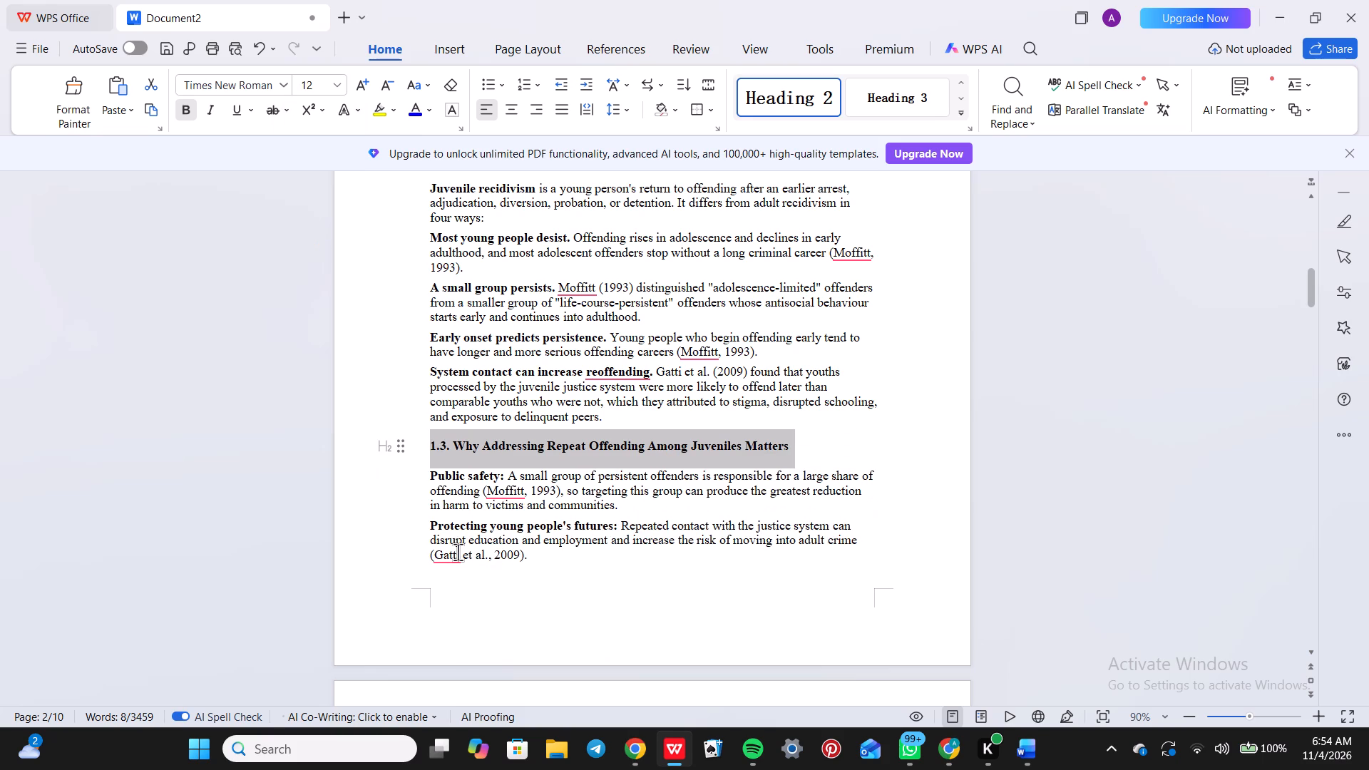
left_click(458, 552)
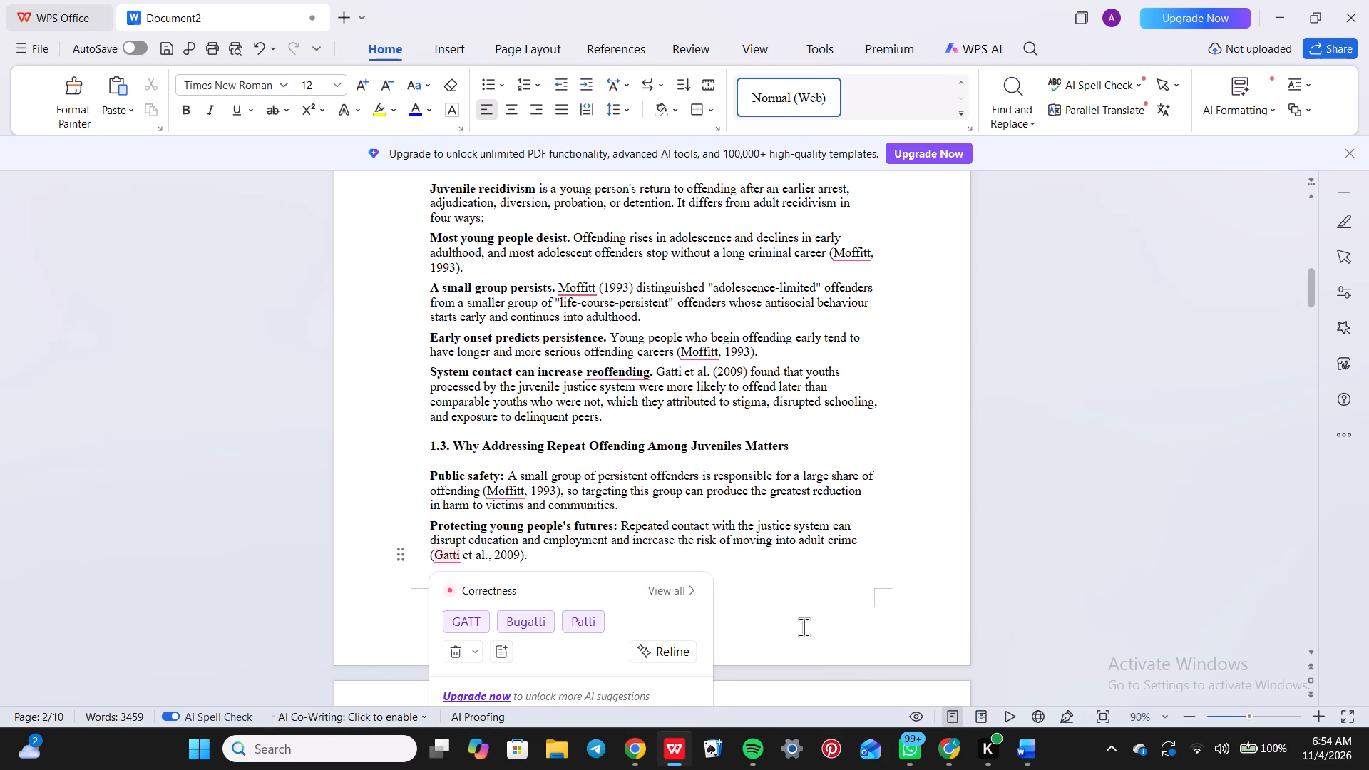
left_click(804, 627)
Remove the bold formatting from the paragraph beginning "A small group persists" under Juvenile Recidivism.
scroll(804, 627, "up", 1)
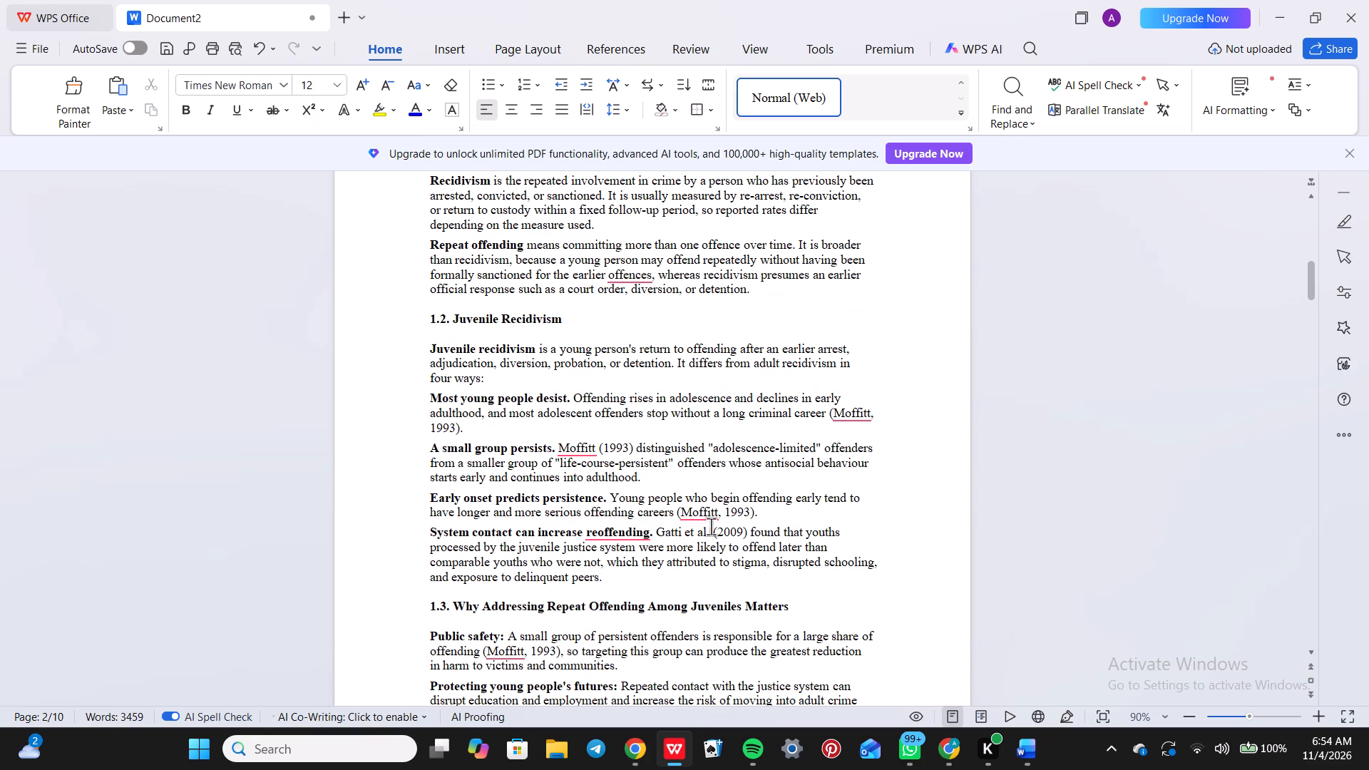
triple_click(506, 451)
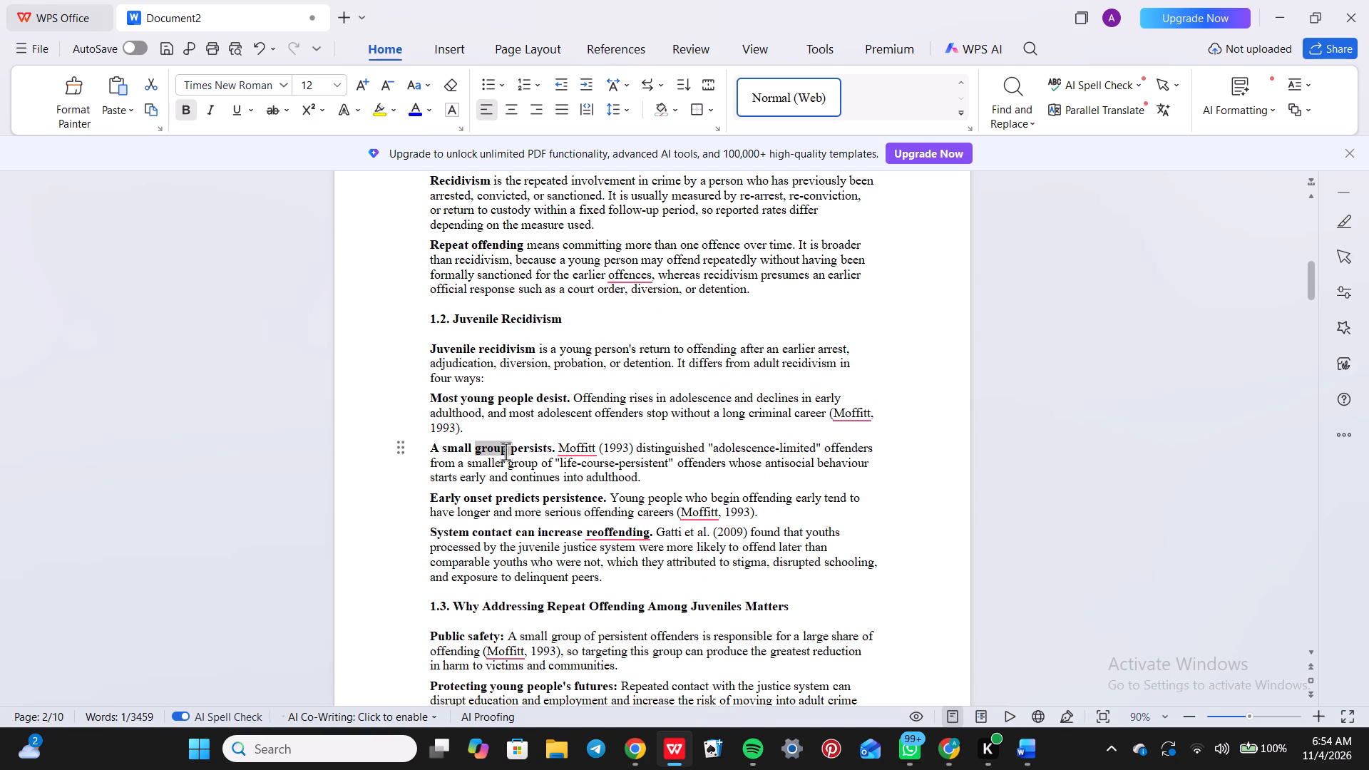
left_click(512, 539)
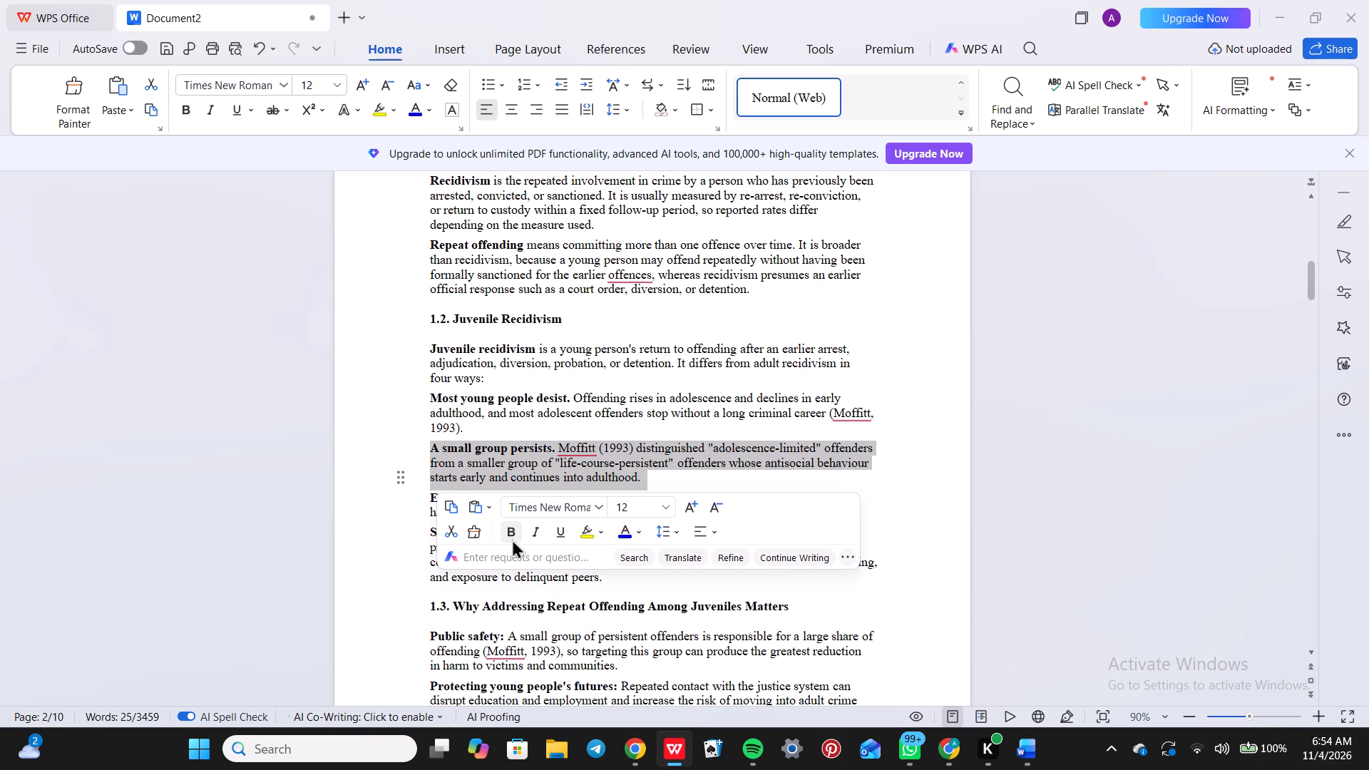
left_click(512, 539)
left_click(512, 539)
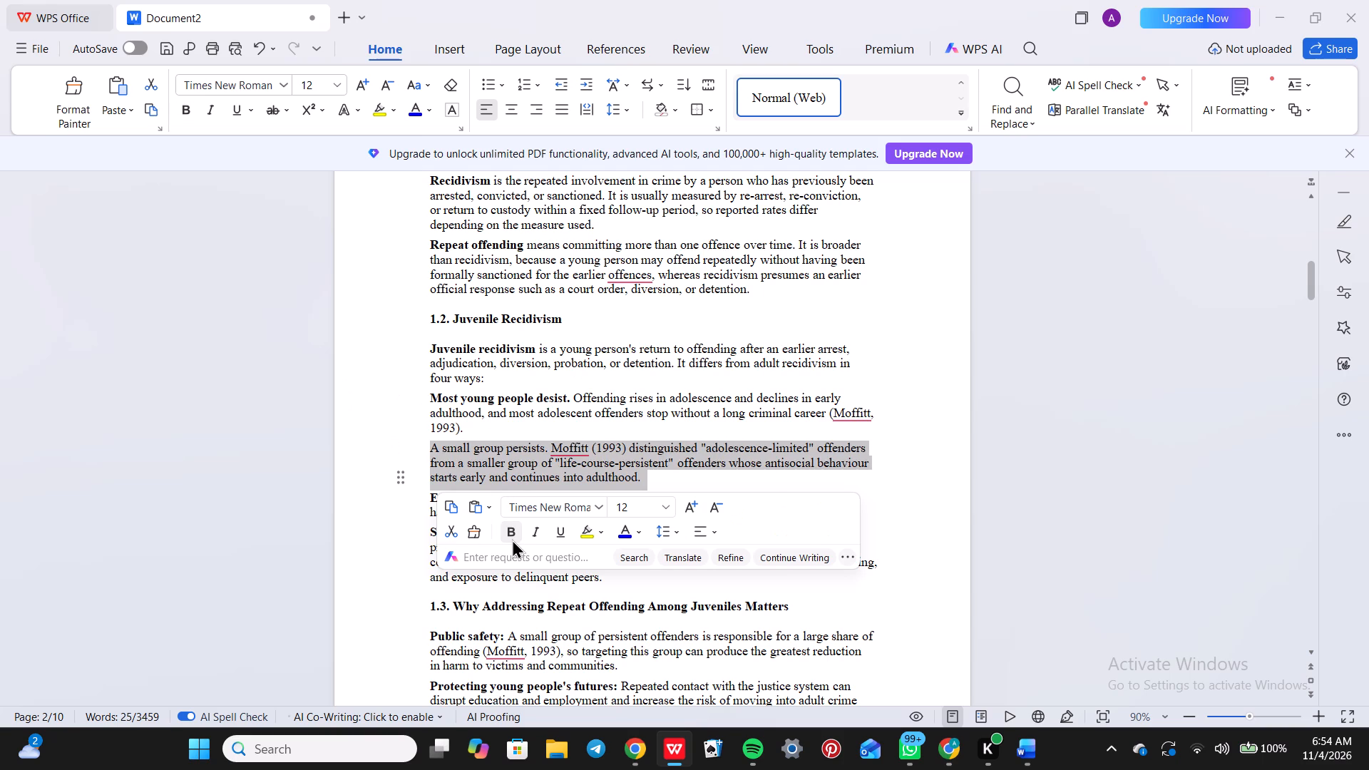
Remove the bold formatting from the paragraph beginning "Most young people desist" under Juvenile Recidivism.
triple_click(493, 400)
left_click(493, 400)
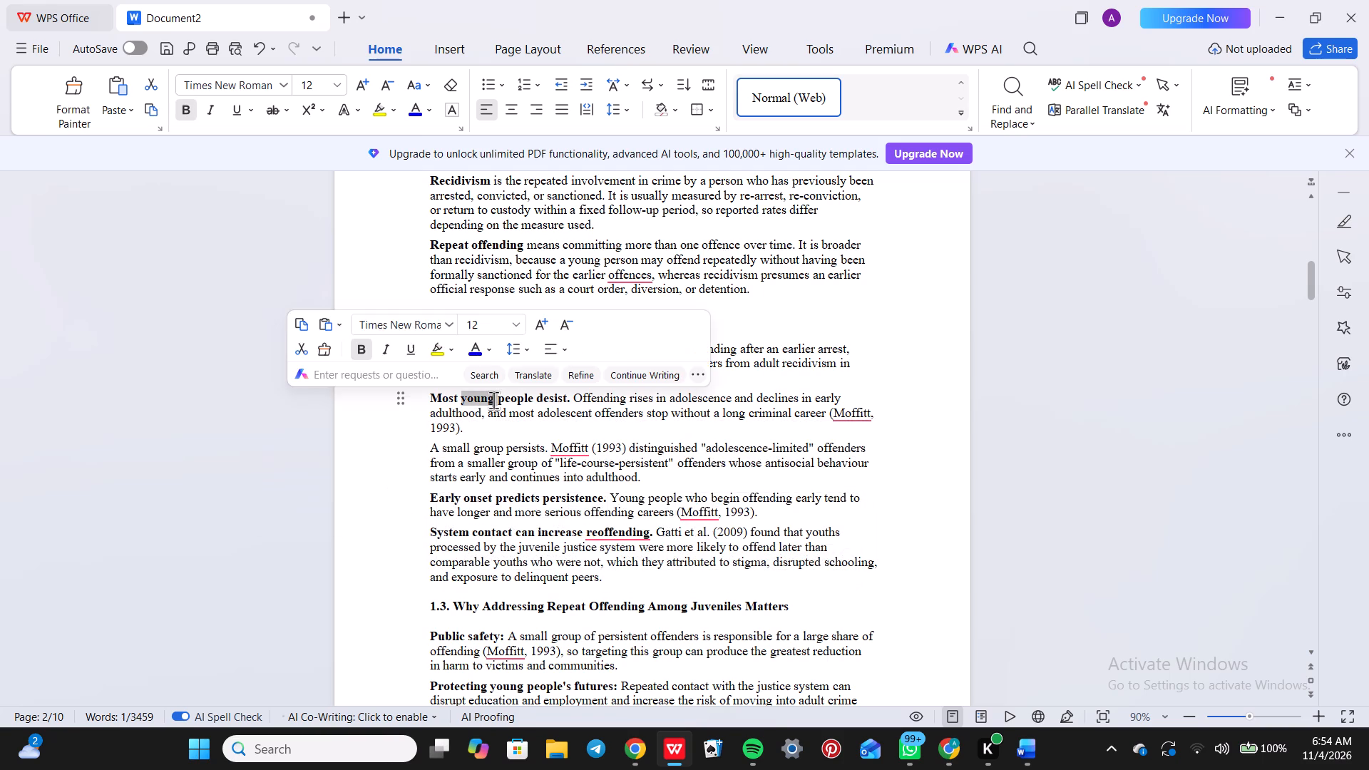
triple_click(493, 400)
left_click(493, 400)
triple_click(562, 407)
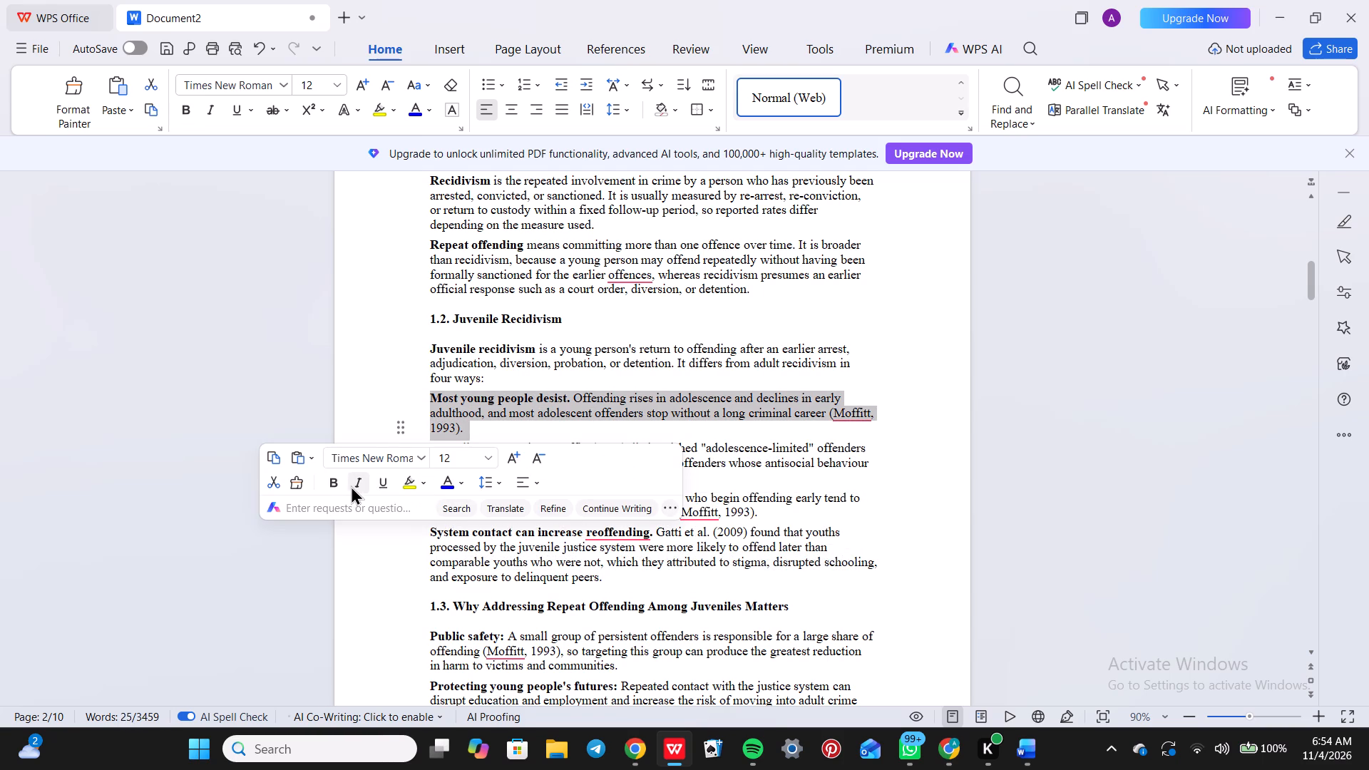
left_click(334, 483)
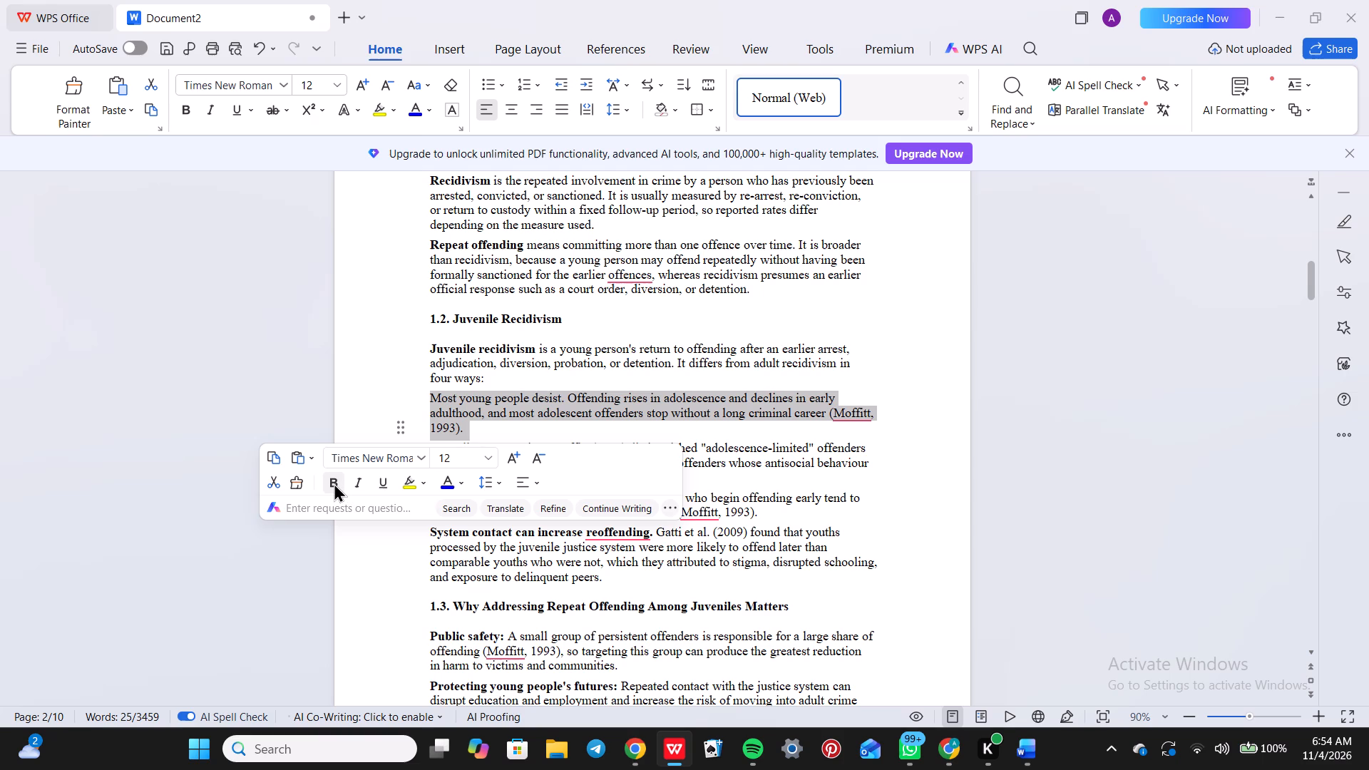
Remove the bold formatting from the paragraph beginning "System contact can increase reoffending" under Juvenile Recidivism.
triple_click(523, 557)
left_click(523, 557)
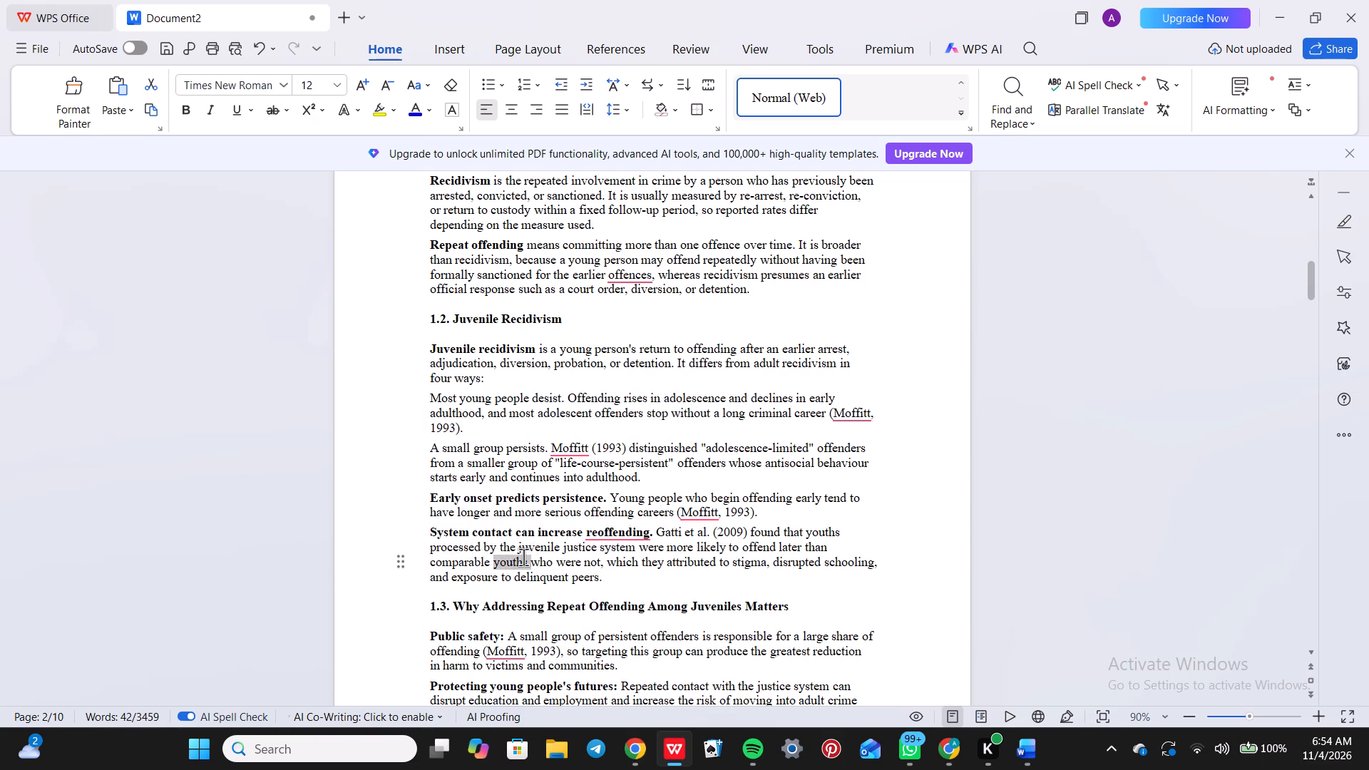
triple_click(523, 557)
left_click(523, 557)
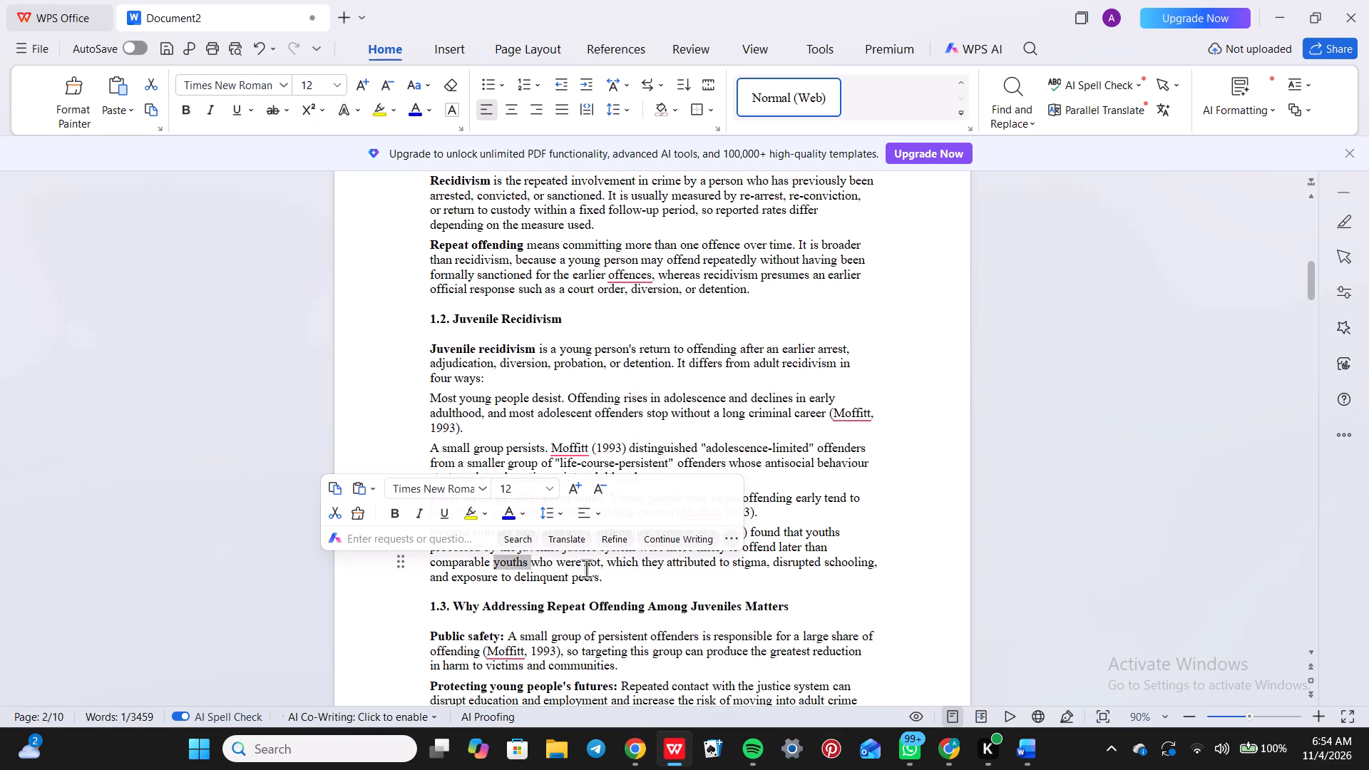
triple_click(586, 568)
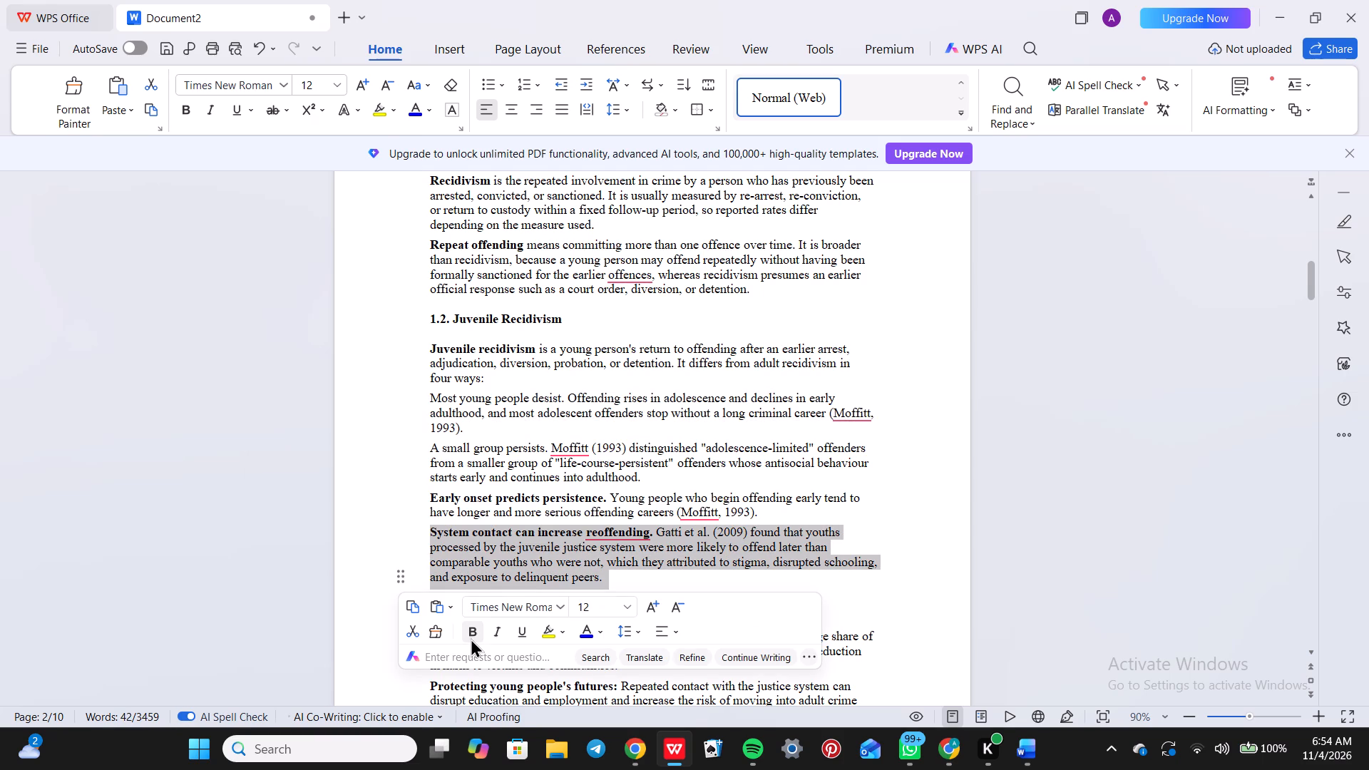
left_click(471, 638)
left_click(471, 638)
left_click(471, 638)
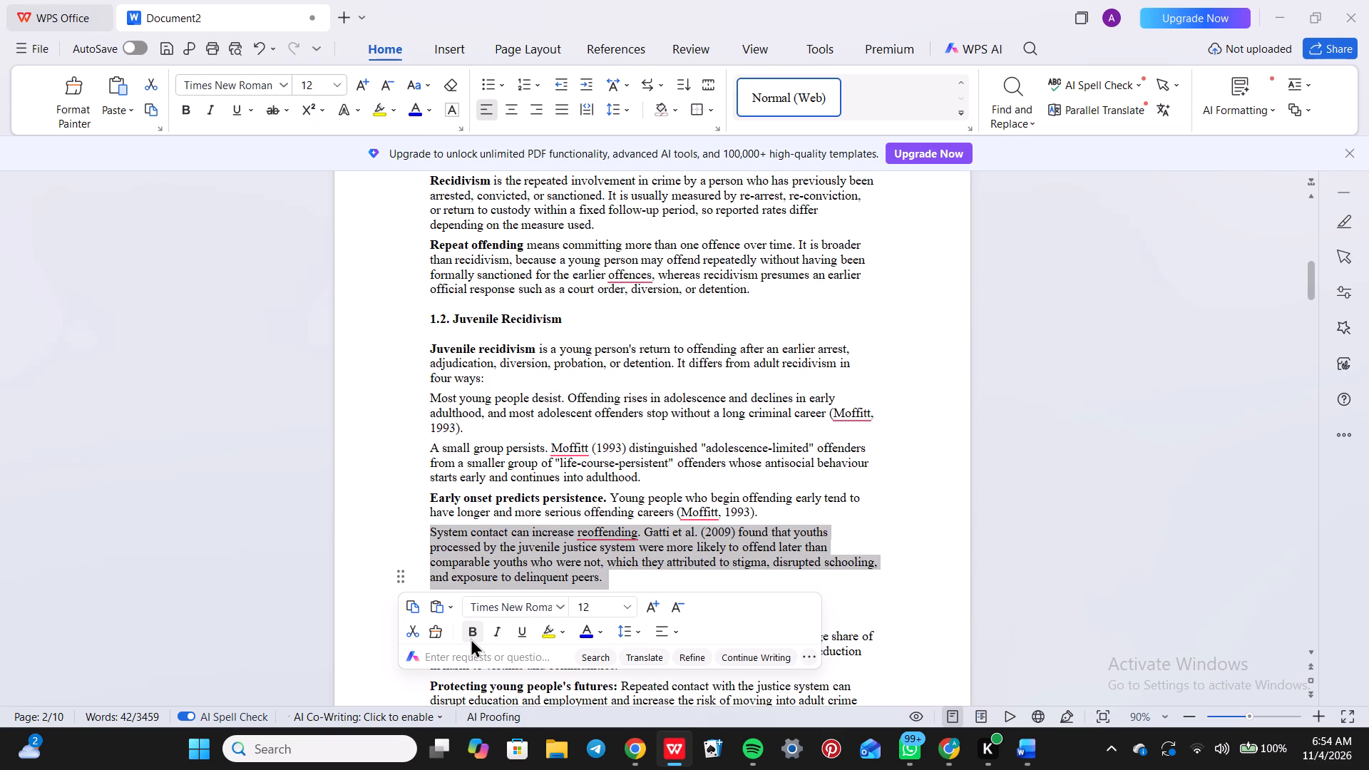
left_click(777, 416)
Remove the bold formatting from the paragraph beginning "Early onset predicts persistence" under Juvenile Recidivism.
triple_click(675, 503)
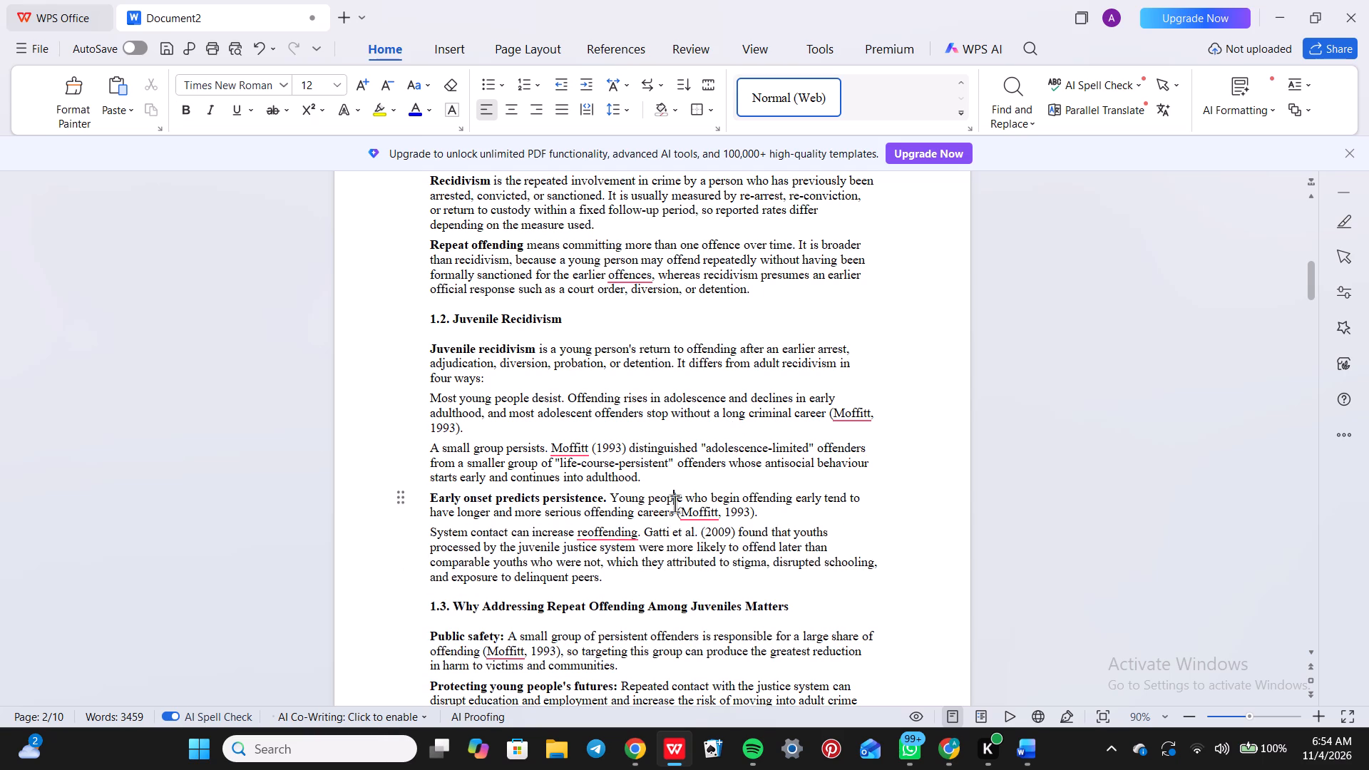
left_click(629, 568)
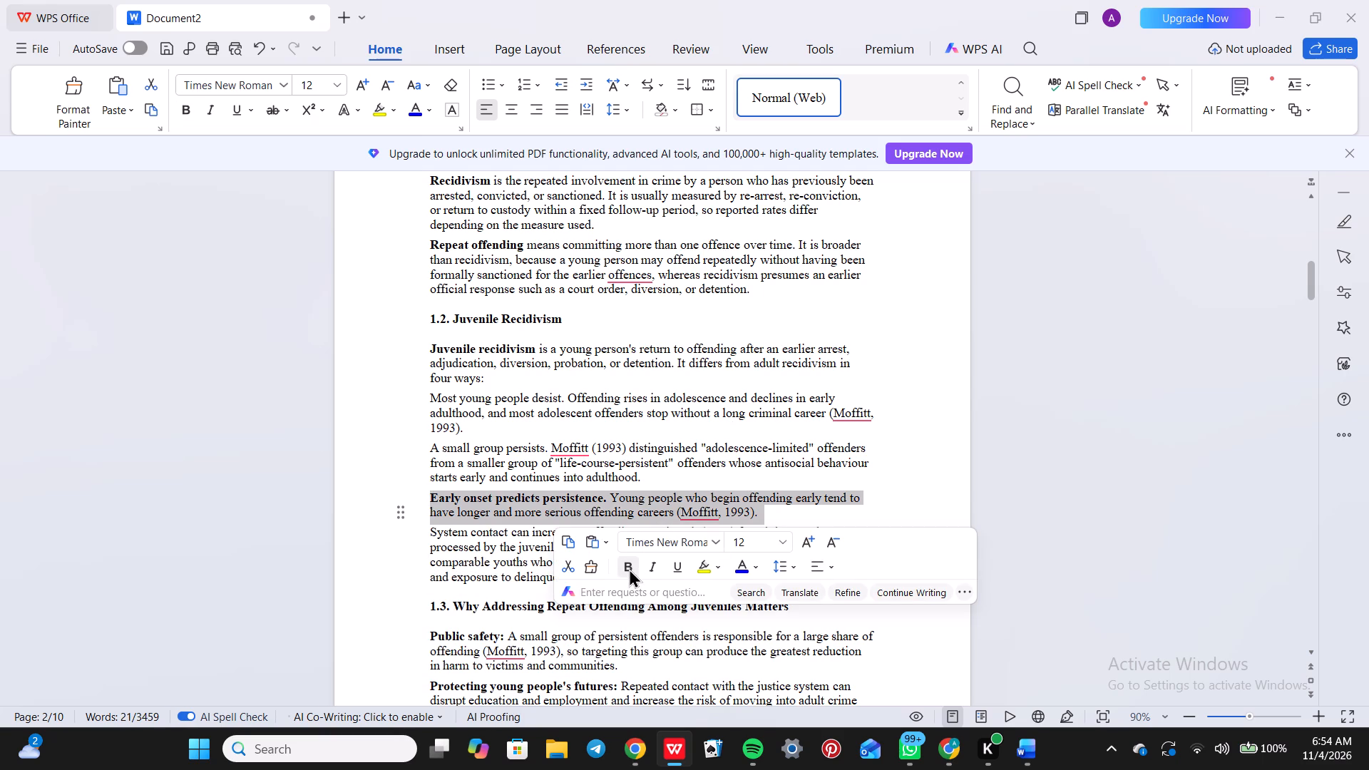
left_click(629, 568)
left_click(629, 568)
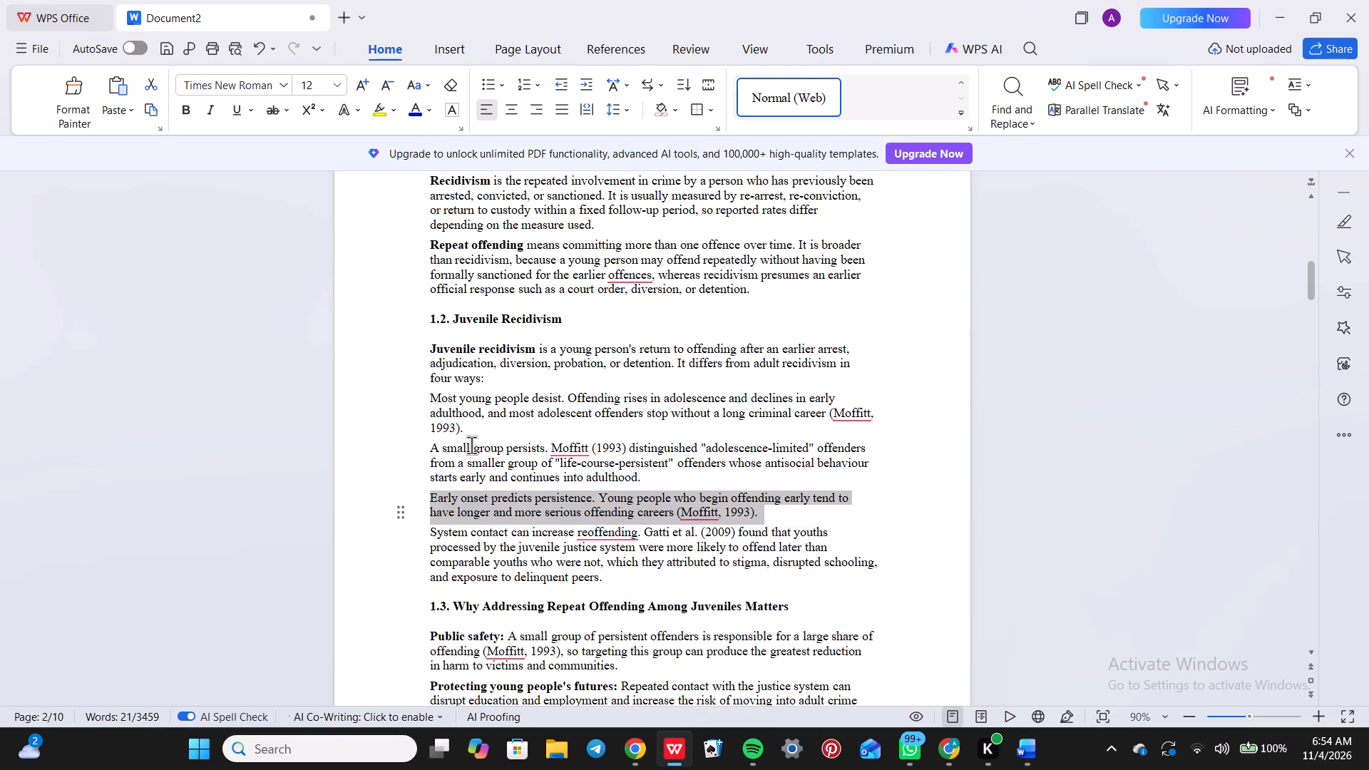
Merge the four unbolded Juvenile Recidivism paragraphs, from "Most young people desist" to "System contact", into one paragraph with spaces between the sentences.
left_click(429, 445)
key("BackSpace")
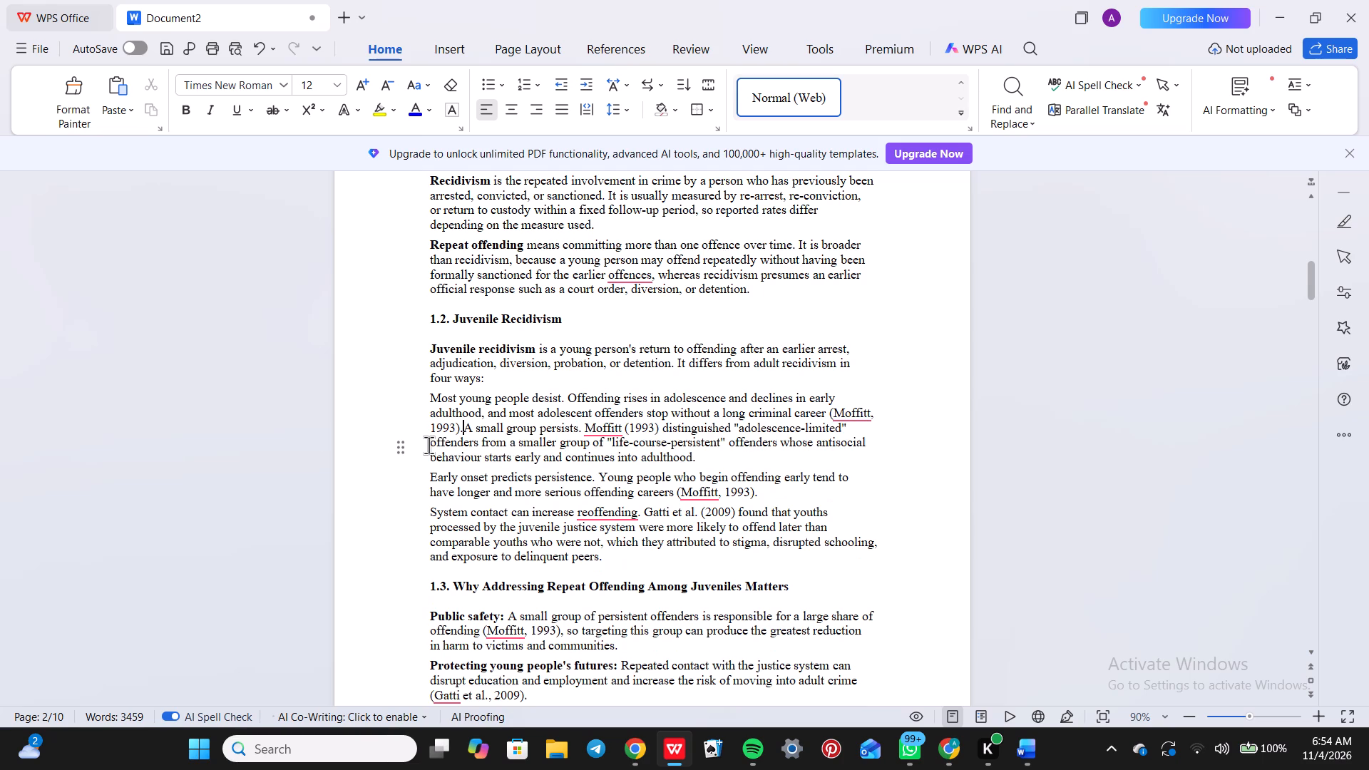
key("space")
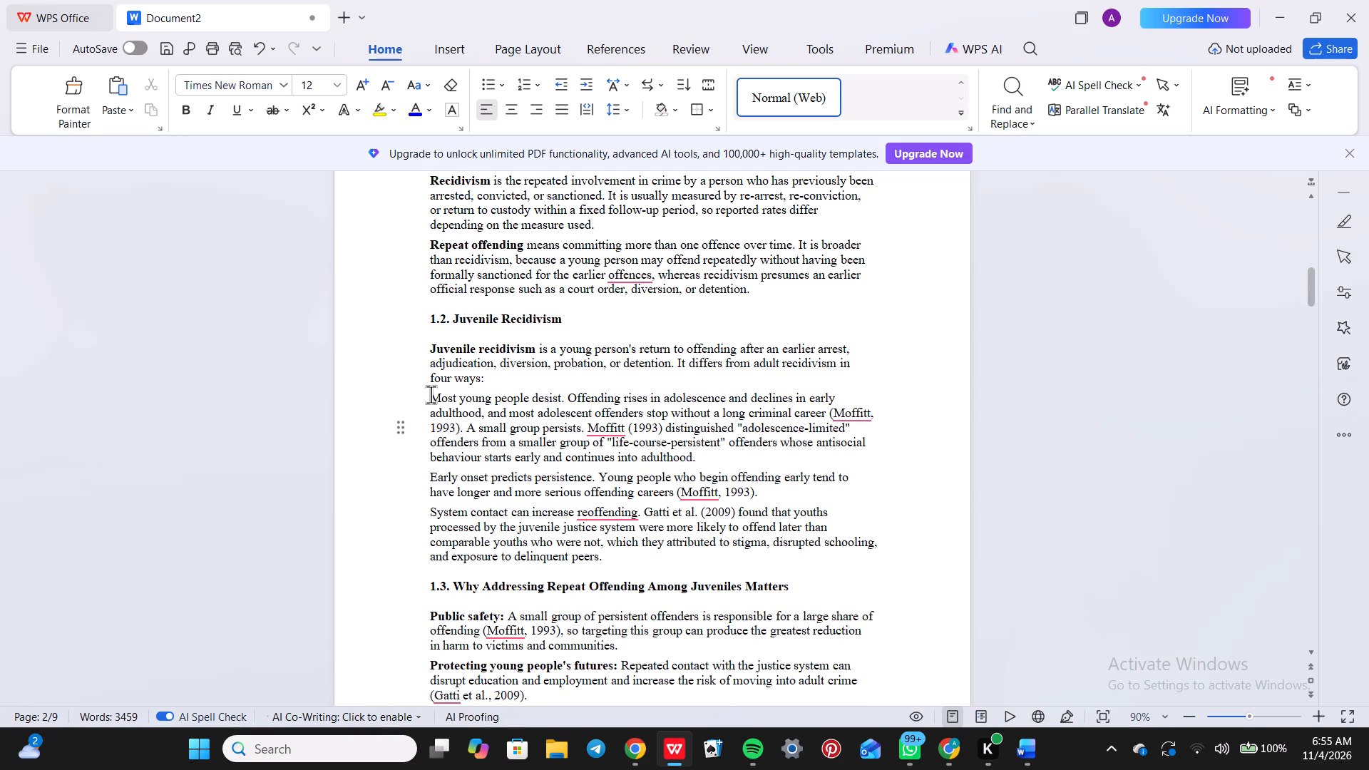
left_click(431, 476)
key("BackSpace")
key("space")
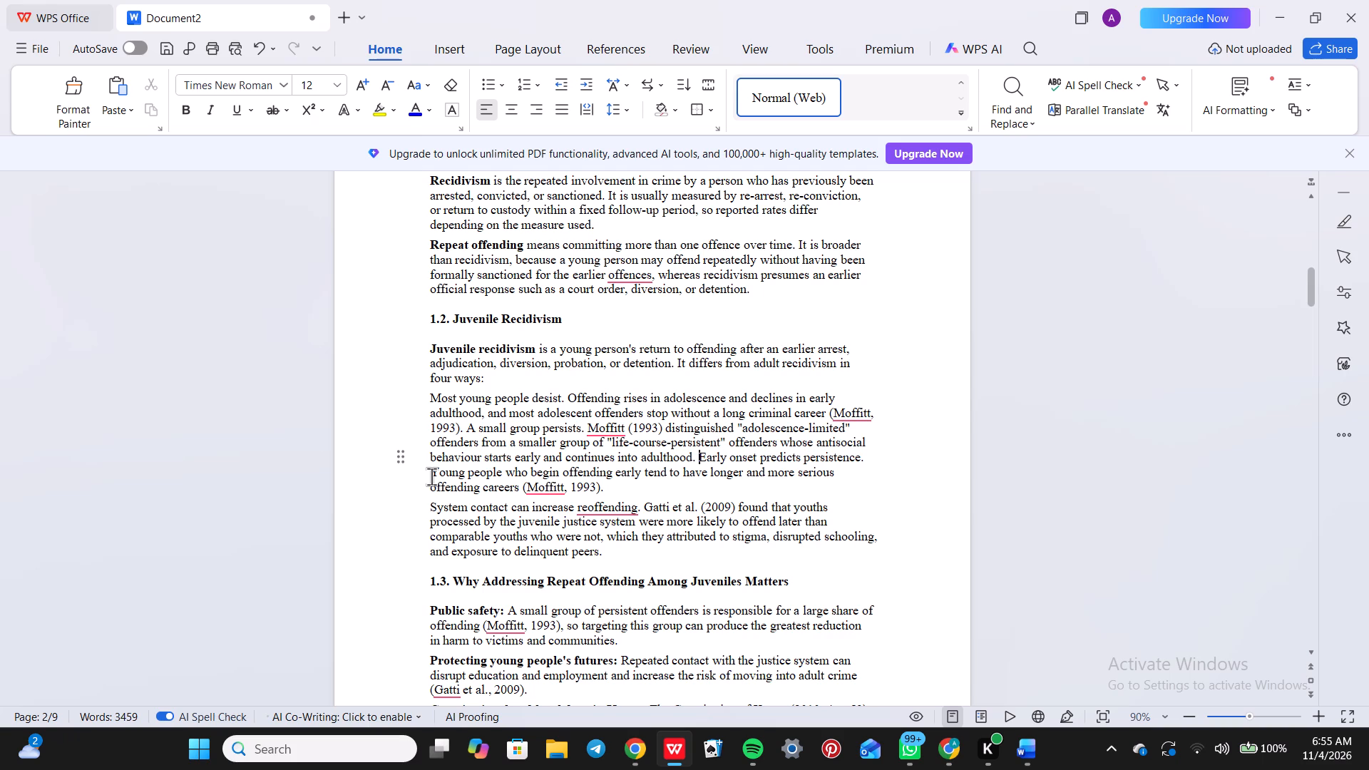
left_click(428, 506)
key("BackSpace")
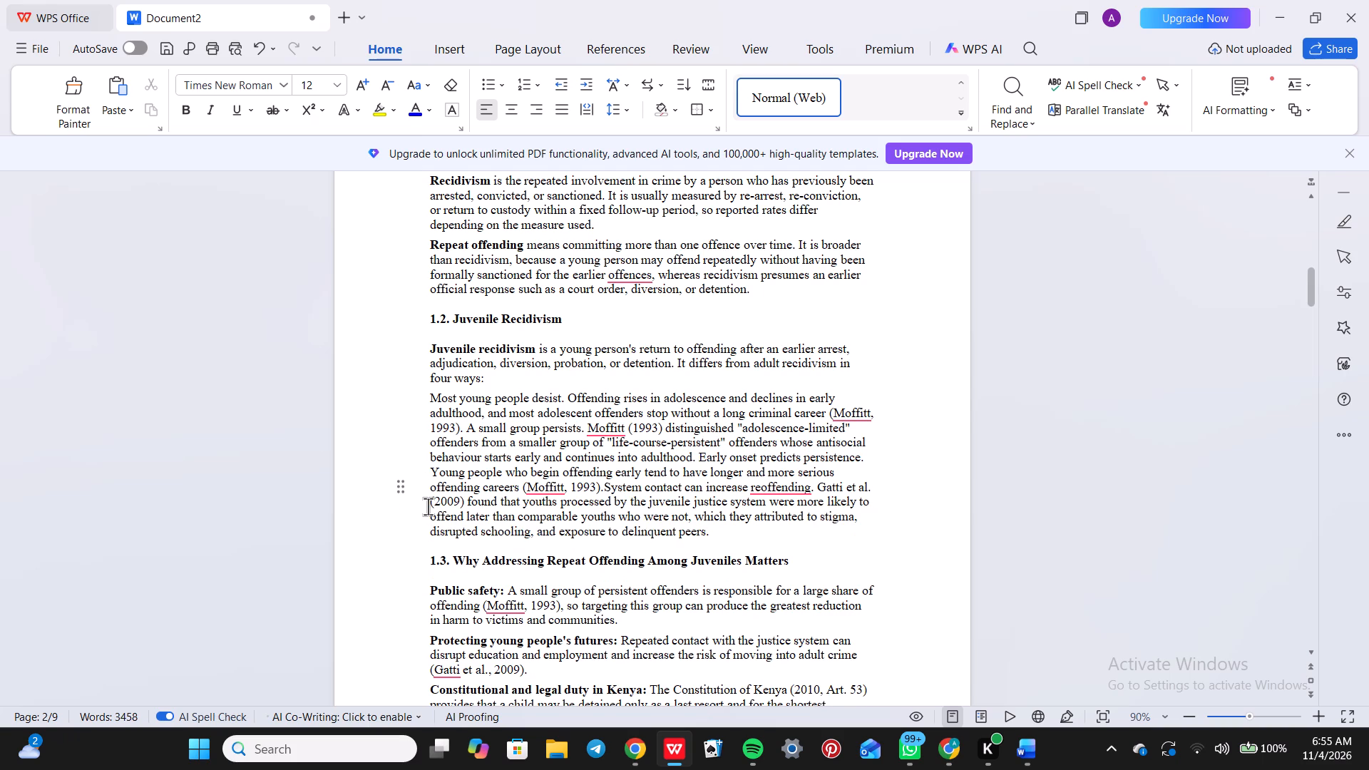
key("space")
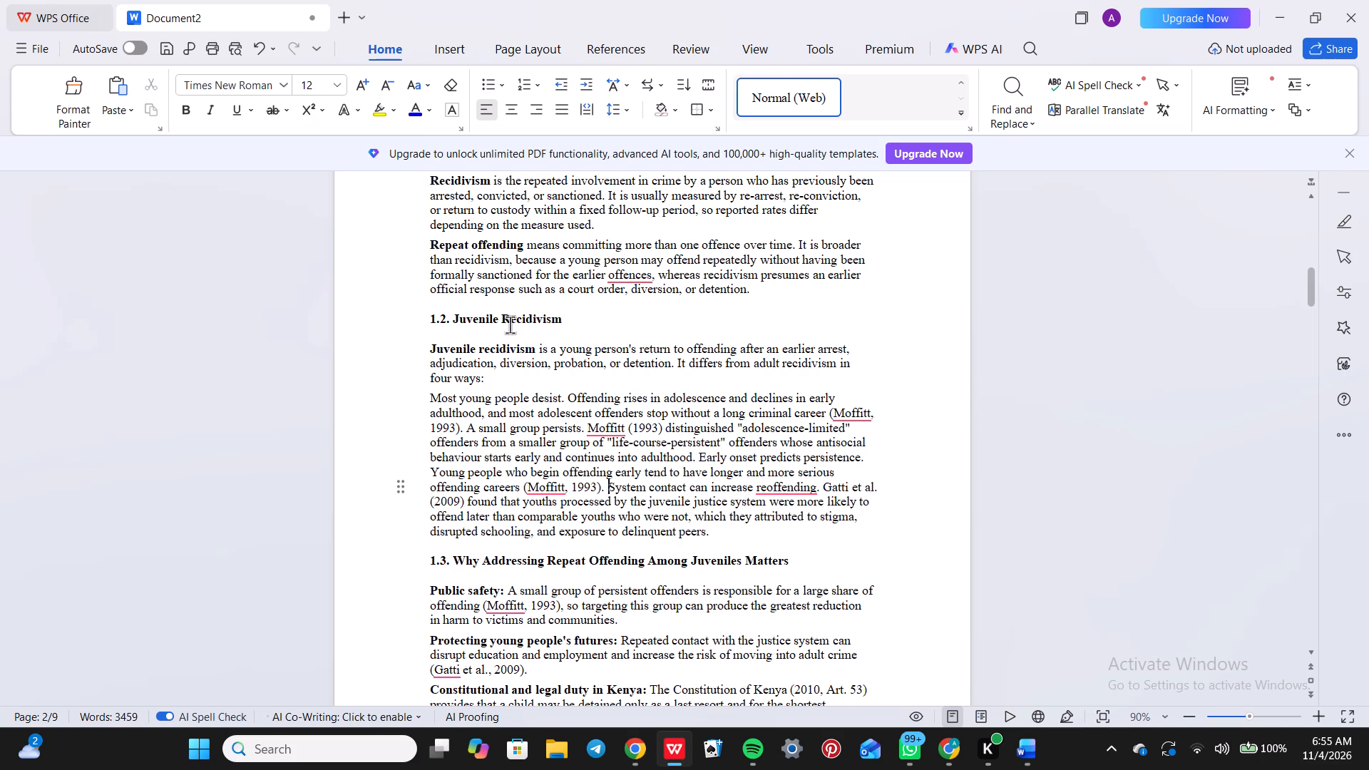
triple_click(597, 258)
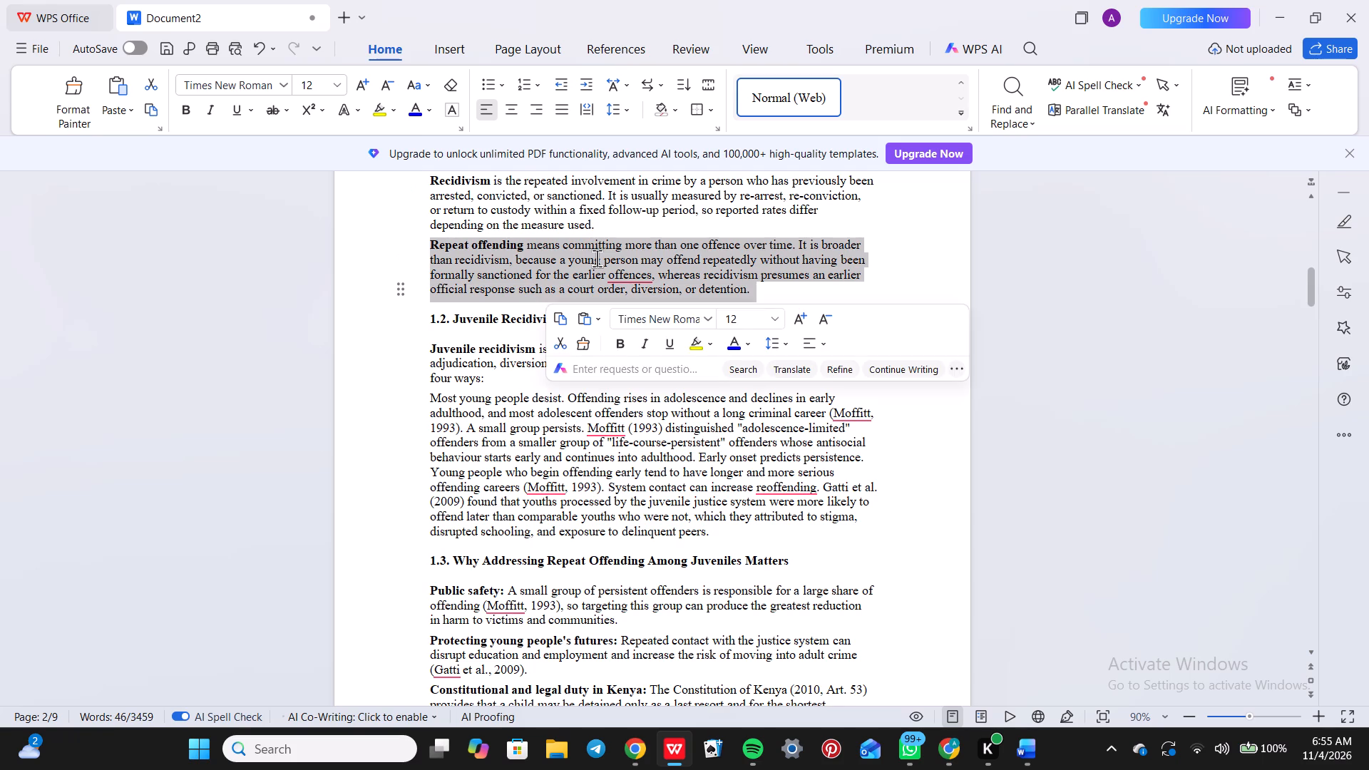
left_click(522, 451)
Remove the bold formatting from the paragraph beginning "Public safety:" under heading 1.3.
scroll(522, 451, "down", 1)
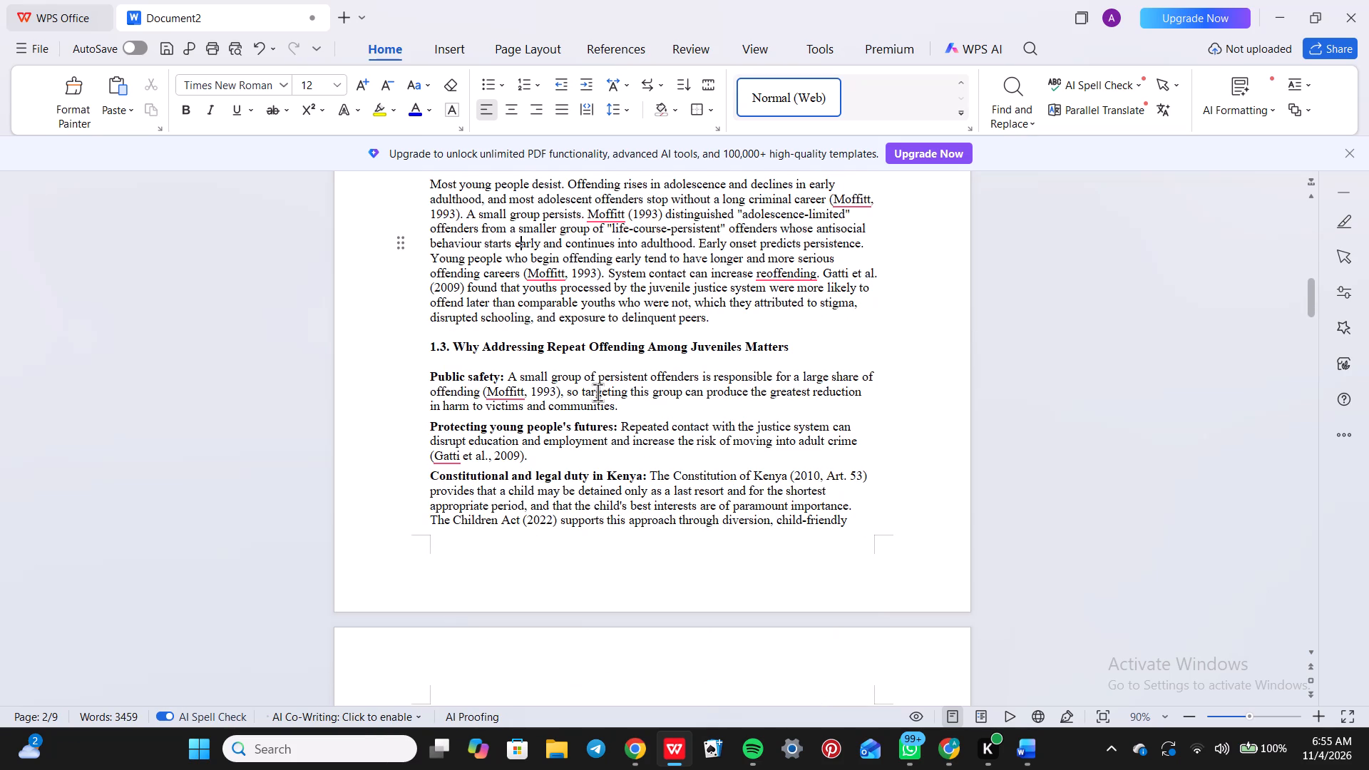
triple_click(598, 392)
left_click(486, 465)
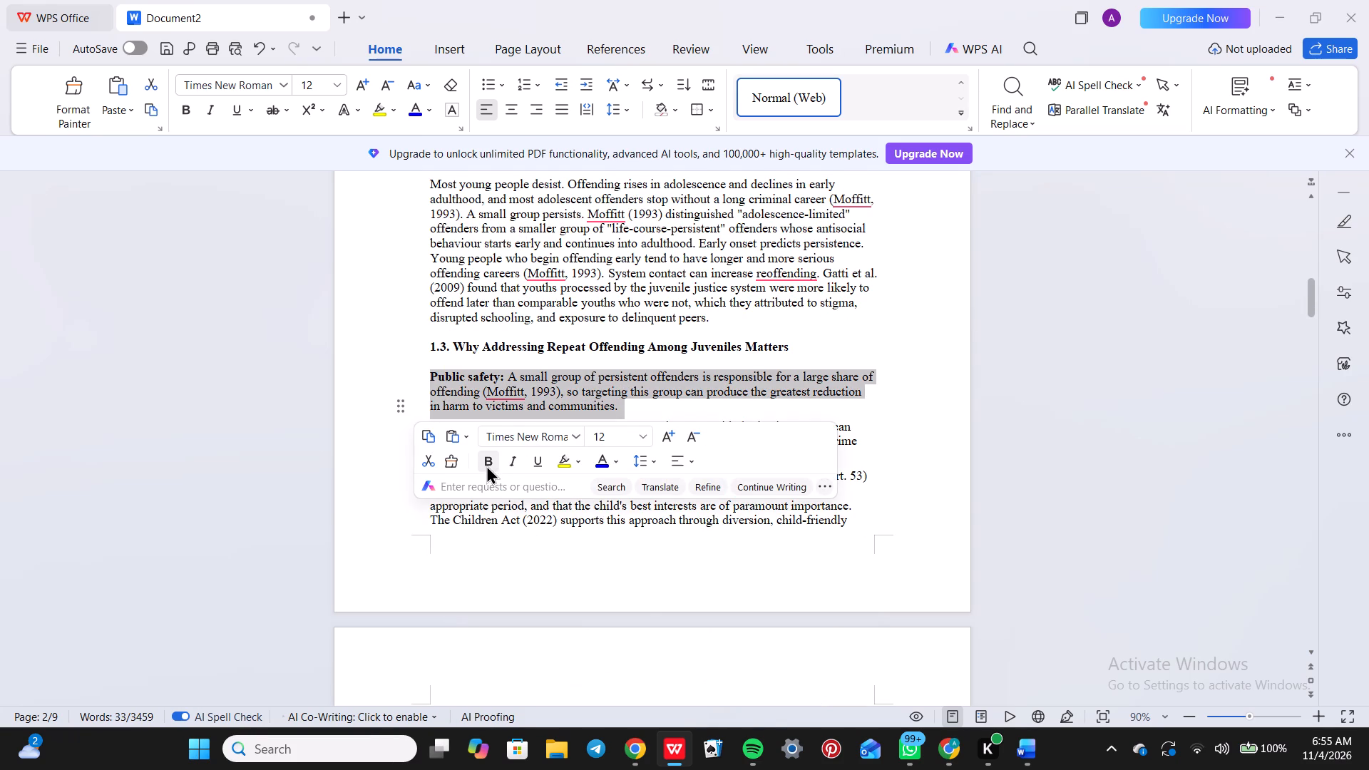
left_click(486, 465)
left_click(486, 465)
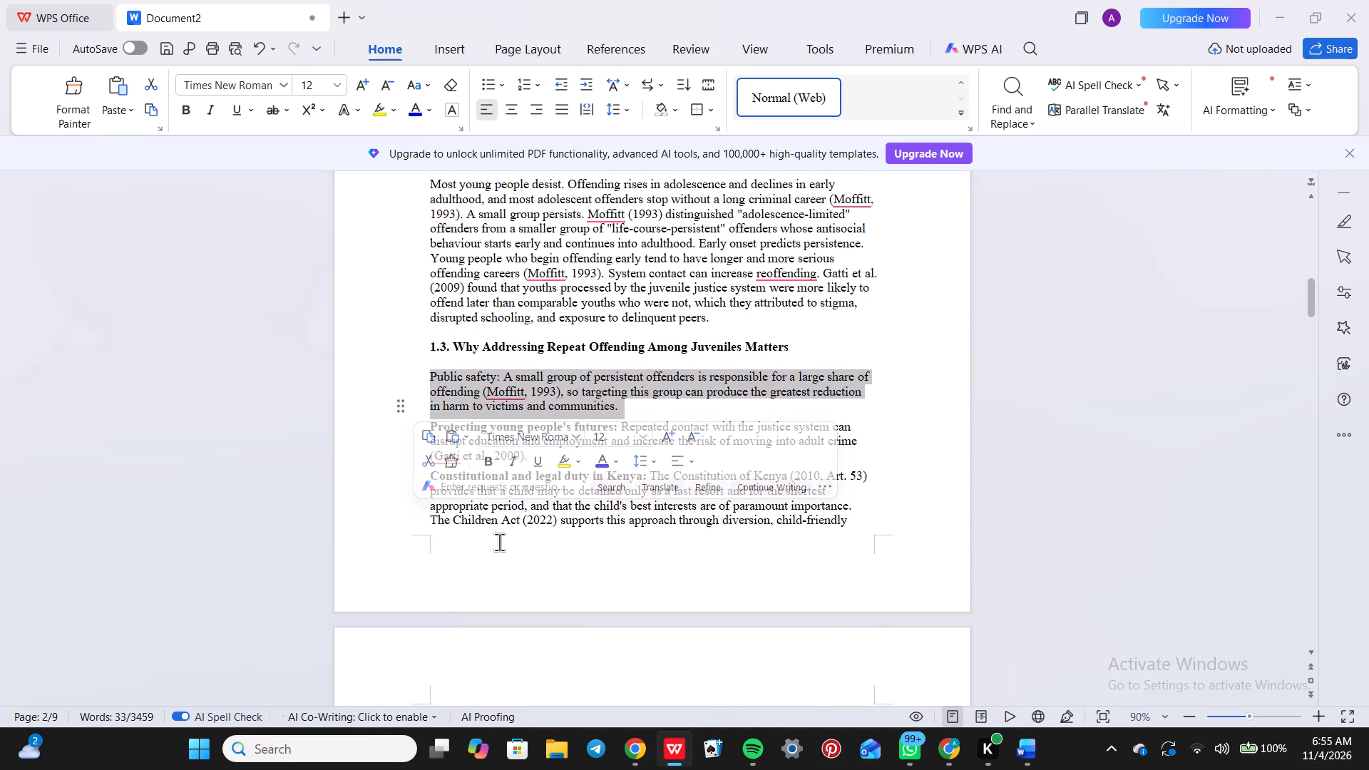
left_click(499, 542)
Remove the bold formatting from the paragraph beginning "Protecting young people's futures:" under heading 1.3.
triple_click(533, 455)
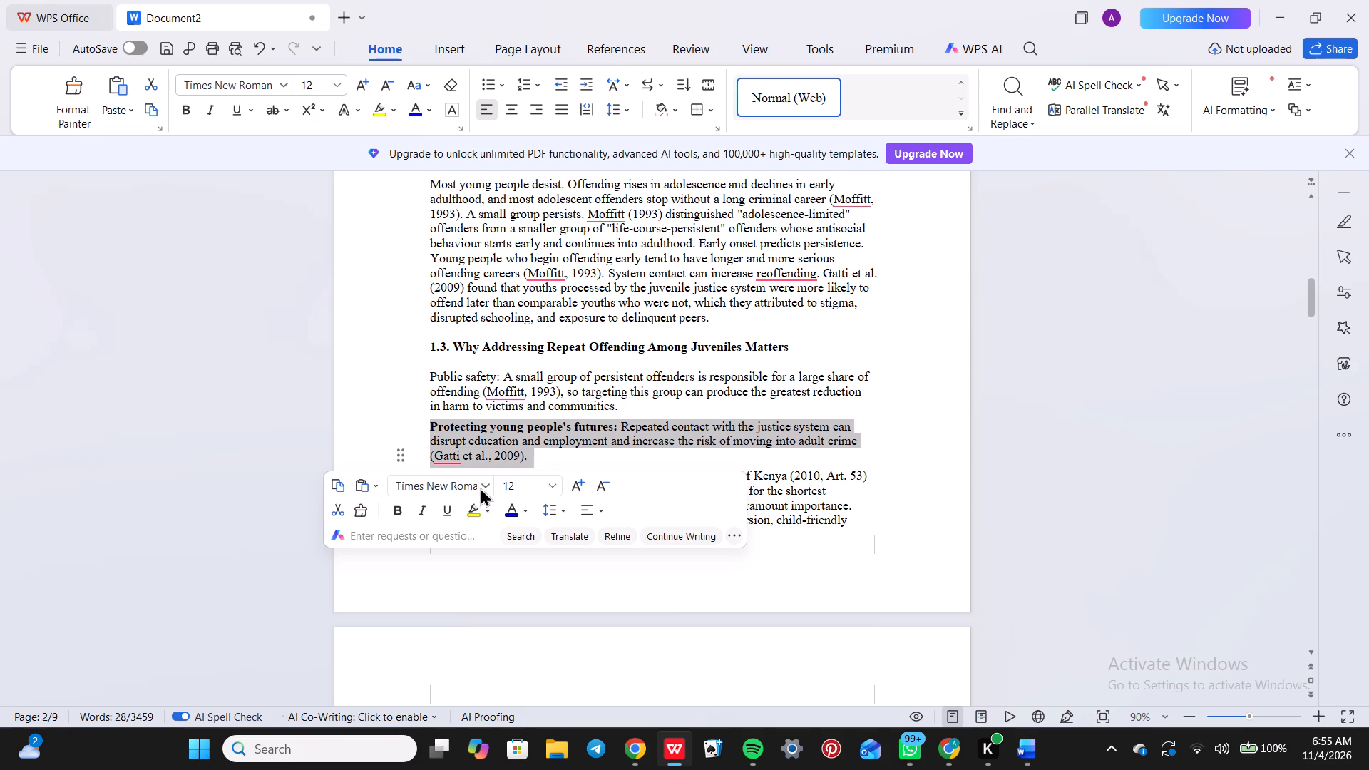
left_click(401, 503)
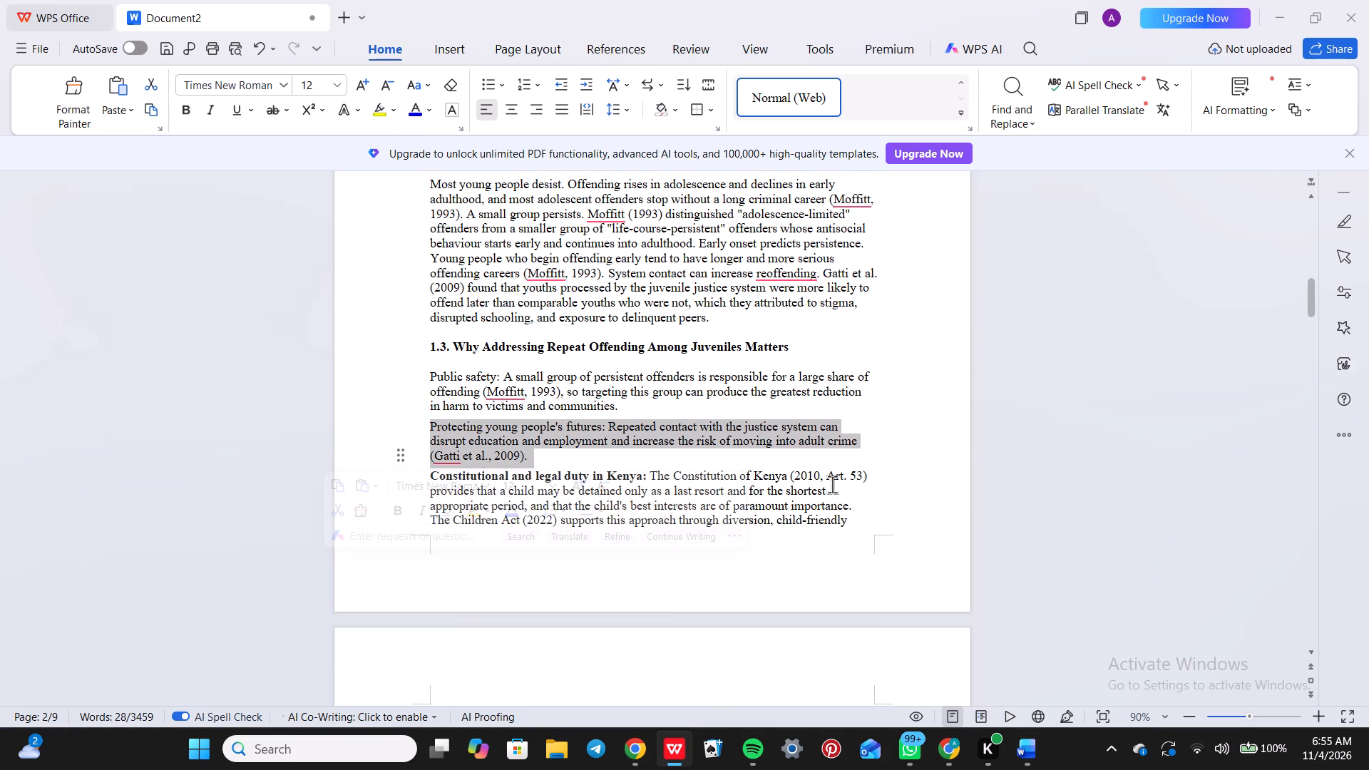
Remove the bold formatting from the paragraph beginning "Constitutional and legal duty in Kenya:" under heading 1.3.
triple_click(779, 510)
left_click(779, 510)
triple_click(779, 510)
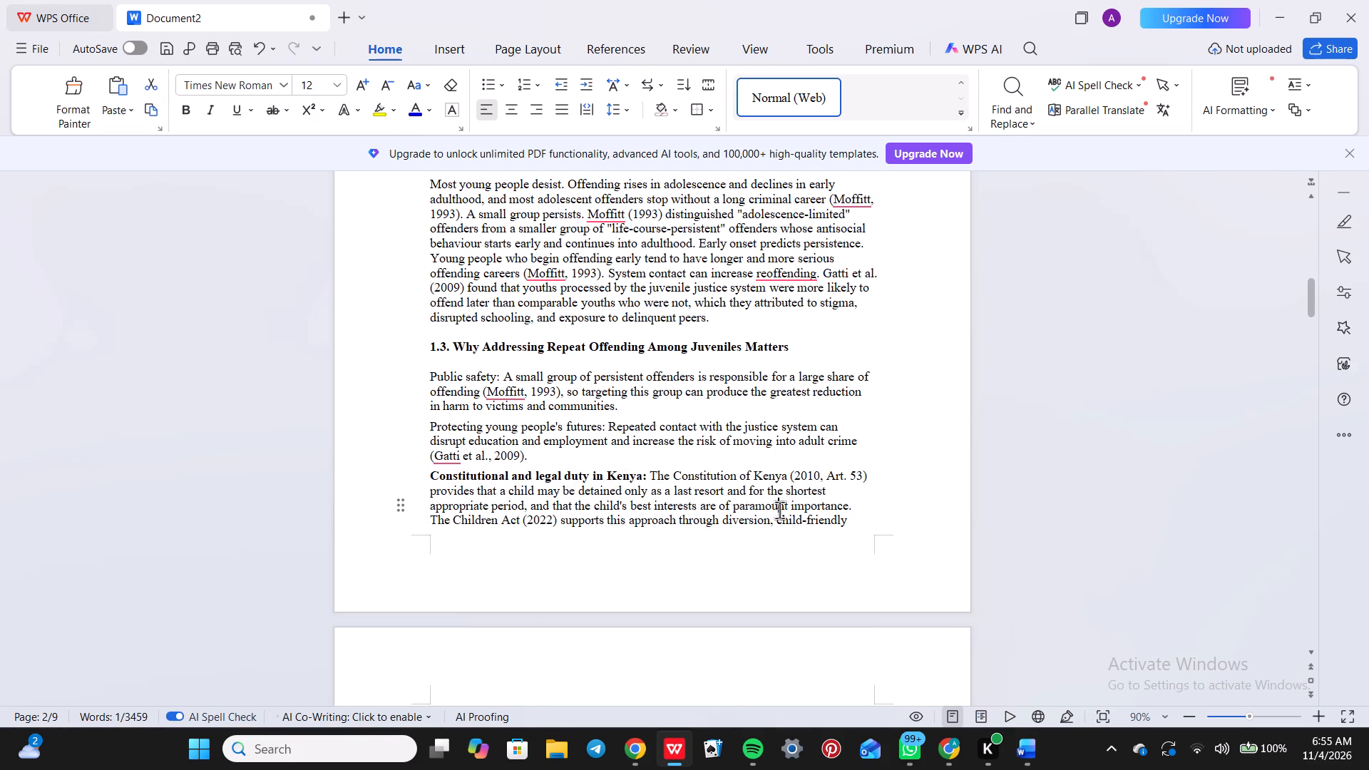
left_click(617, 651)
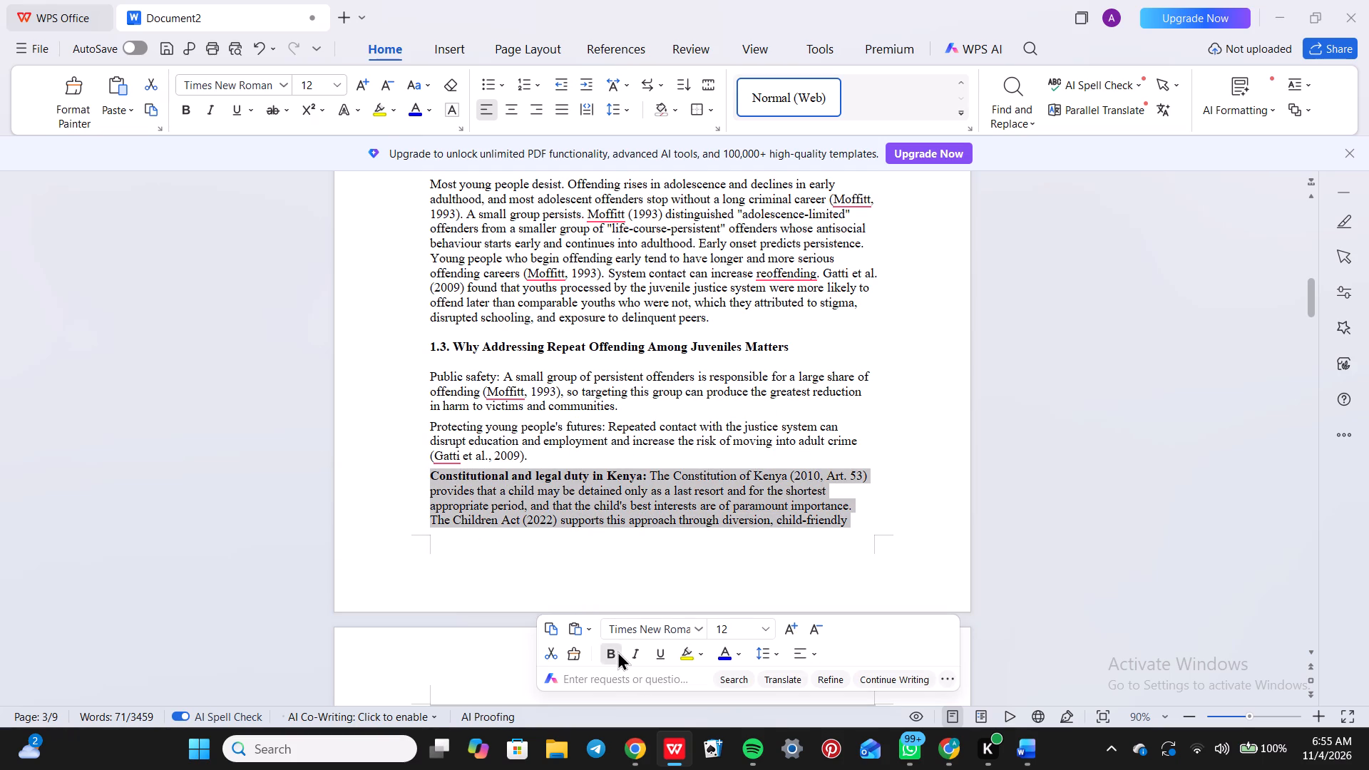
left_click(636, 543)
Remove the bold formatting from the paragraph beginning "Cost to the state:" under heading 1.3.
scroll(636, 543, "down", 1)
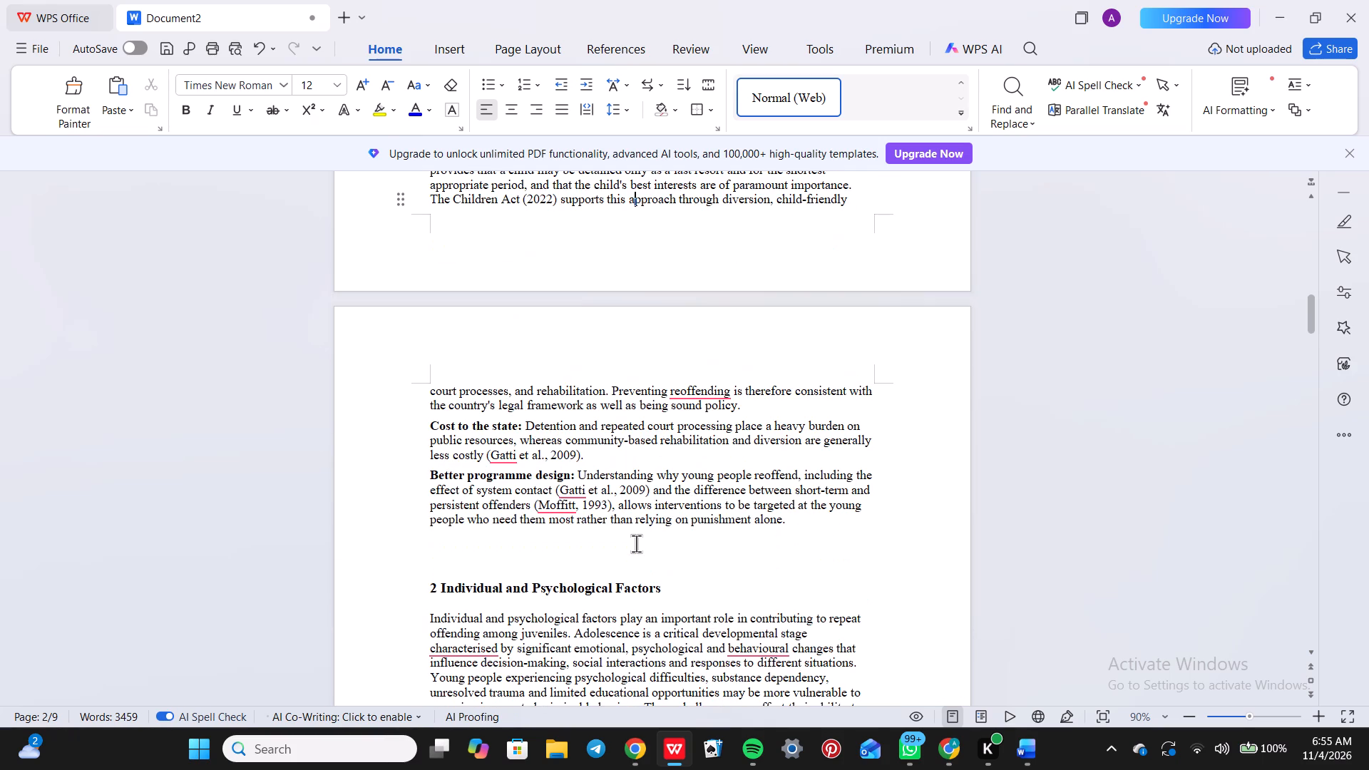
triple_click(618, 436)
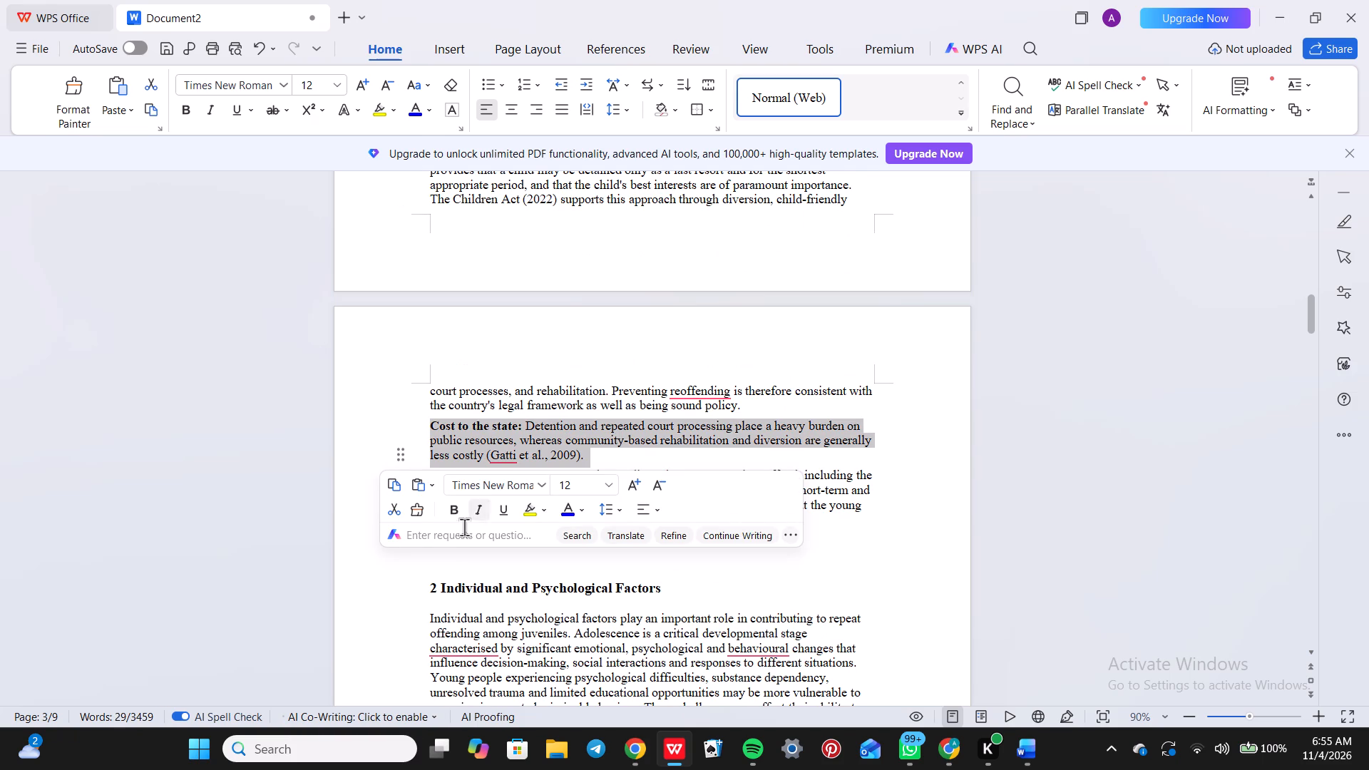
left_click(457, 513)
left_click(481, 608)
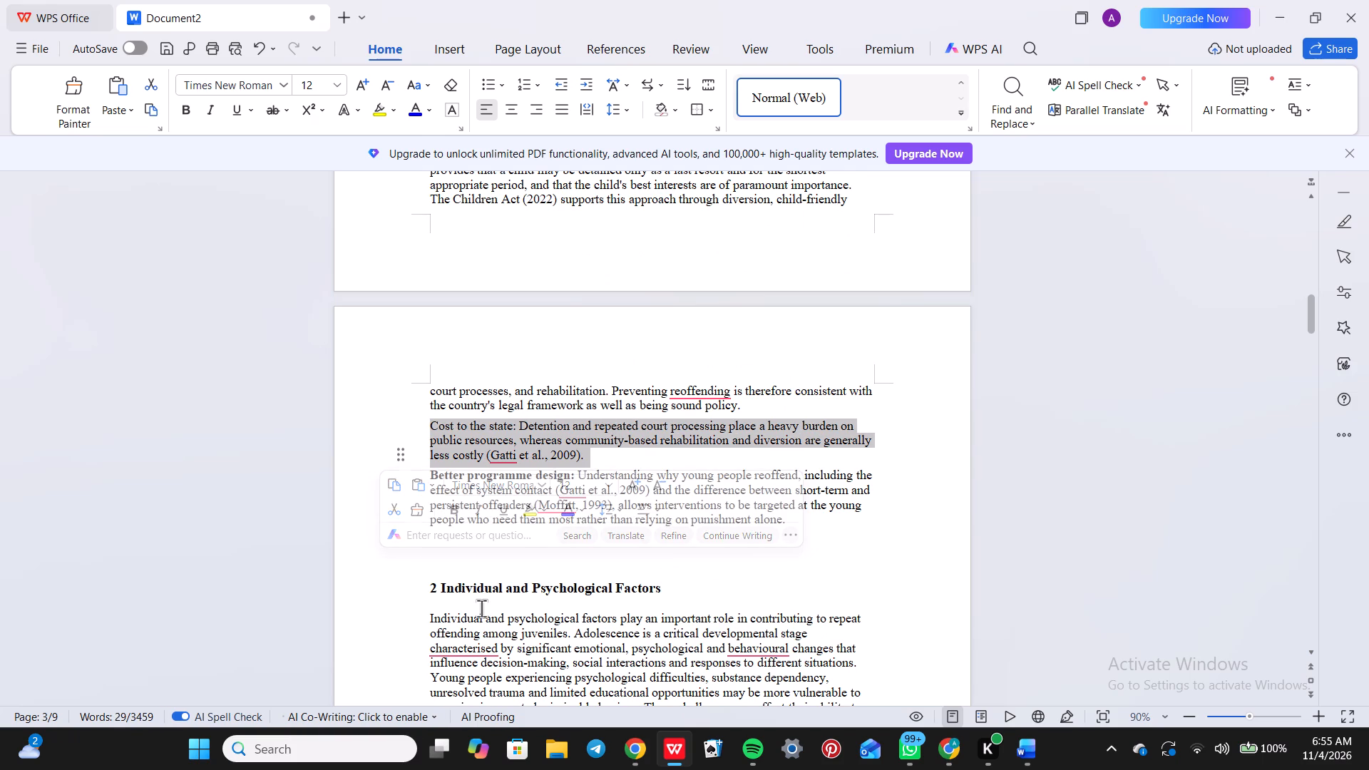
Remove the bold formatting from the paragraph beginning "Better programme design:" under heading 1.3.
triple_click(550, 505)
left_click(550, 505)
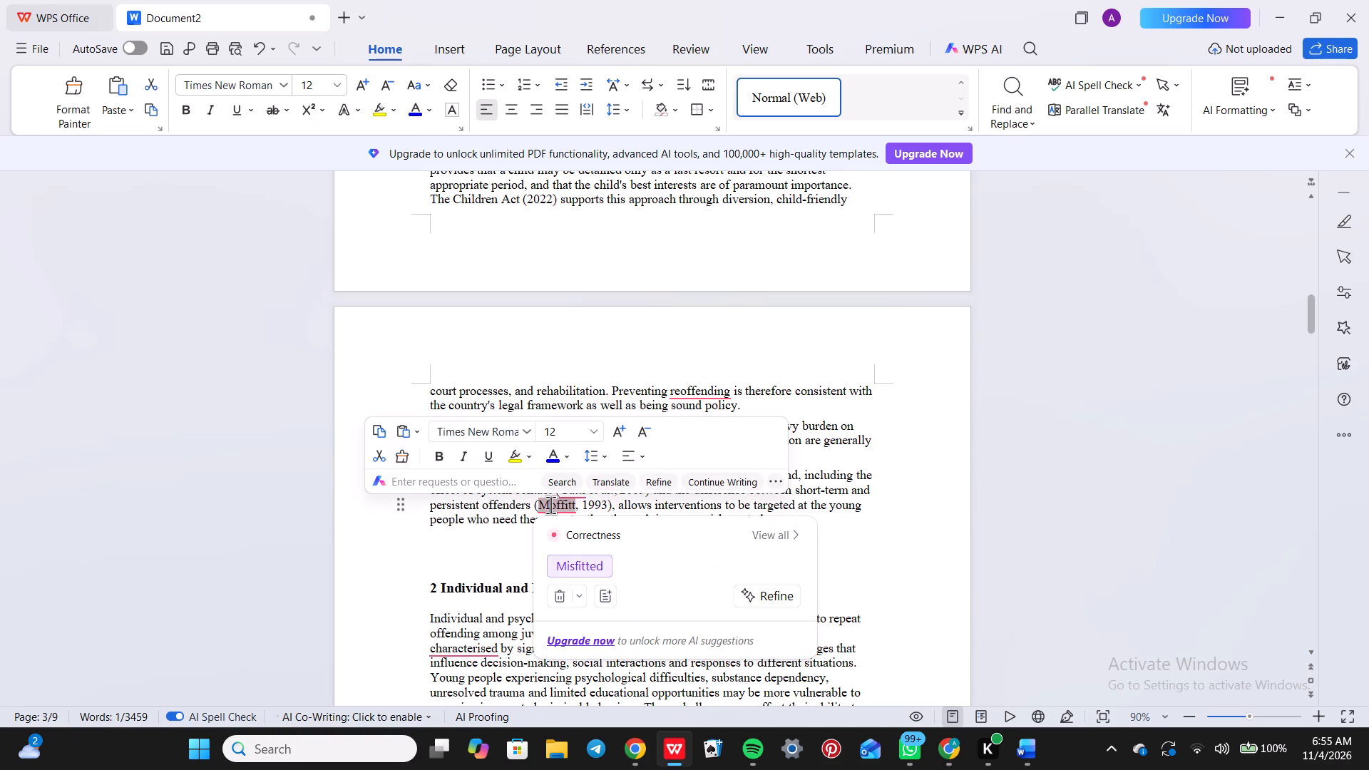
triple_click(510, 513)
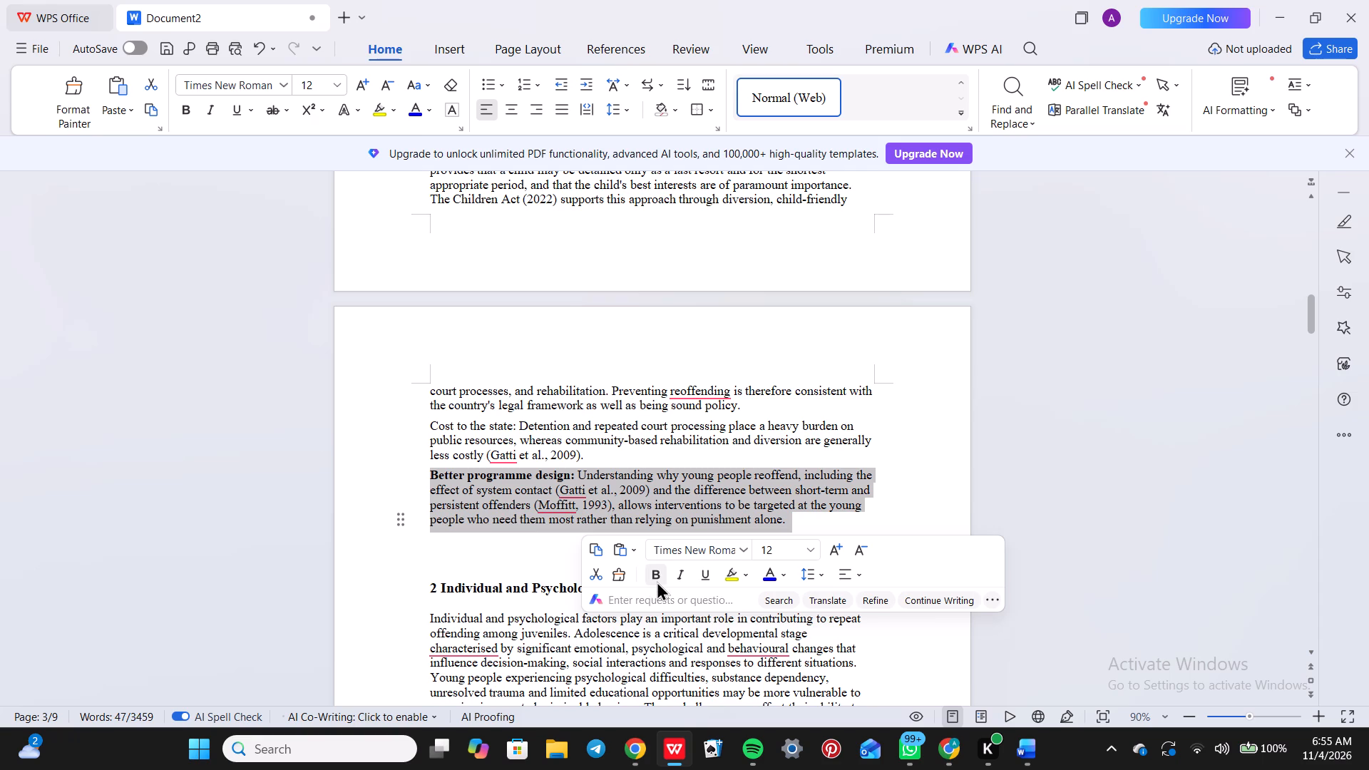
left_click(657, 581)
Add the cited names "Gatti" and "Moffitt" in the "Better programme design" paragraph to the spell-check dictionary.
left_click(571, 494)
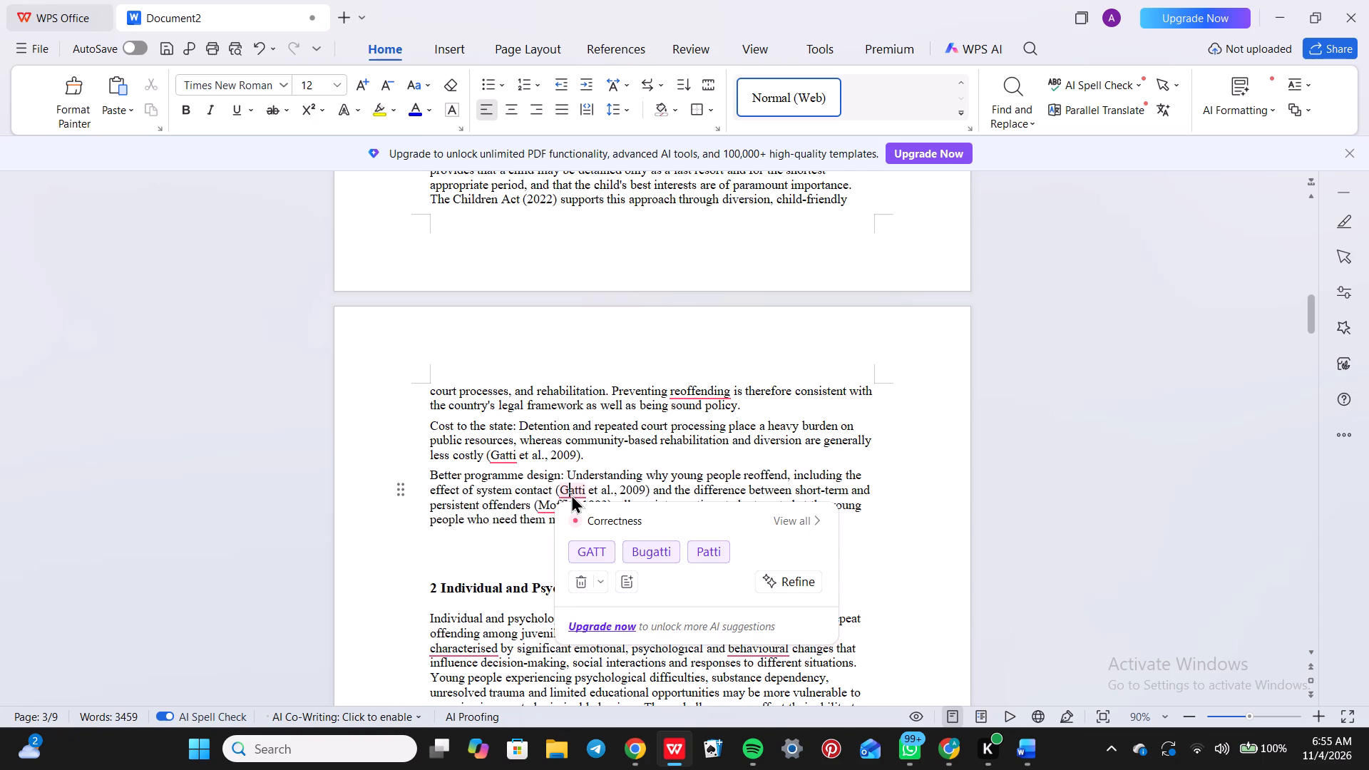
left_click(625, 585)
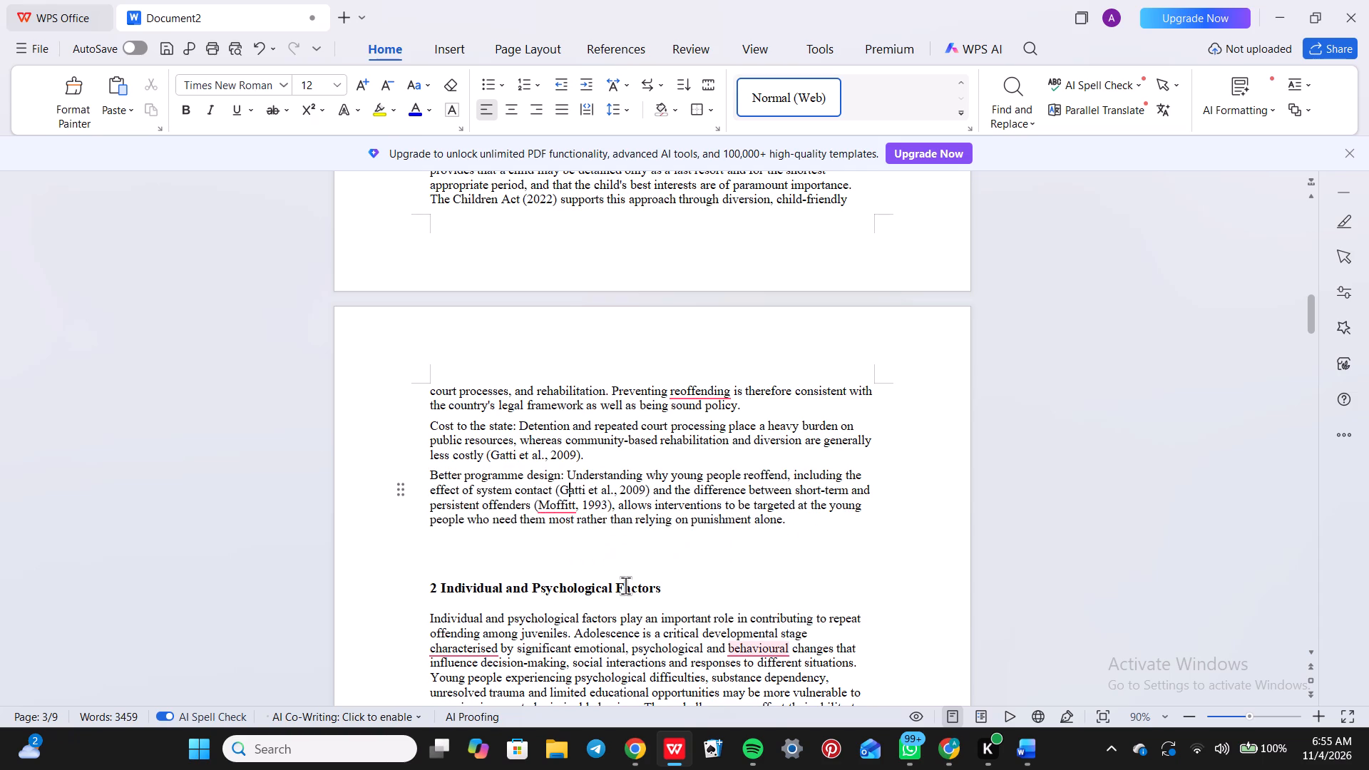
left_click(565, 512)
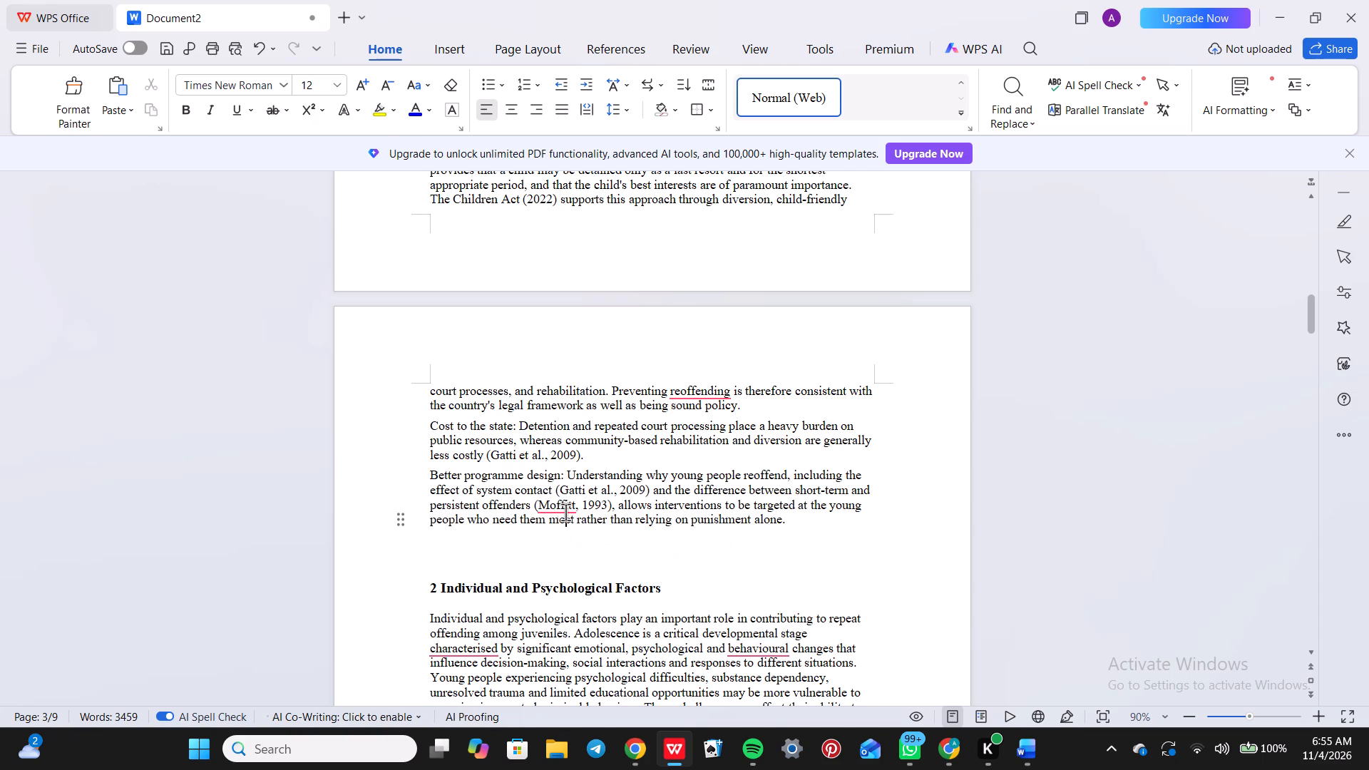
left_click(559, 501)
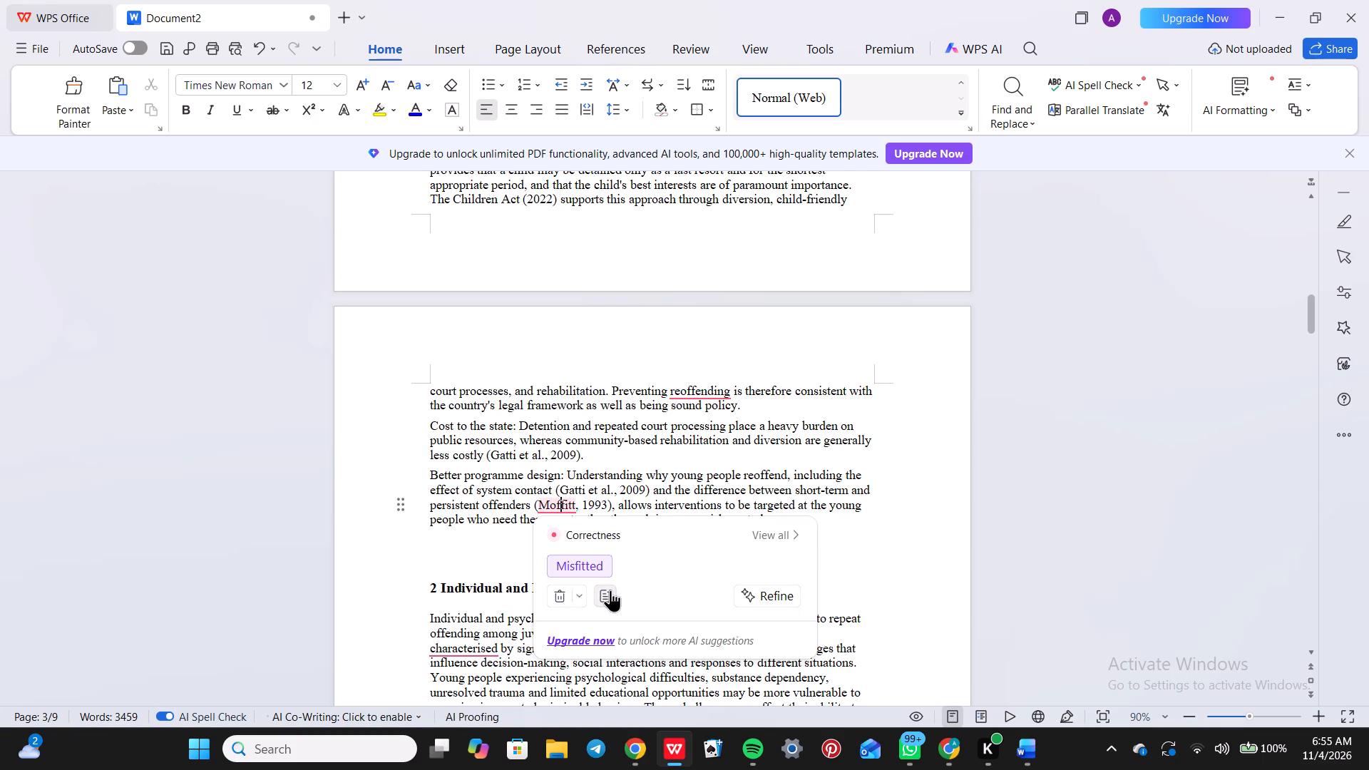
left_click(610, 590)
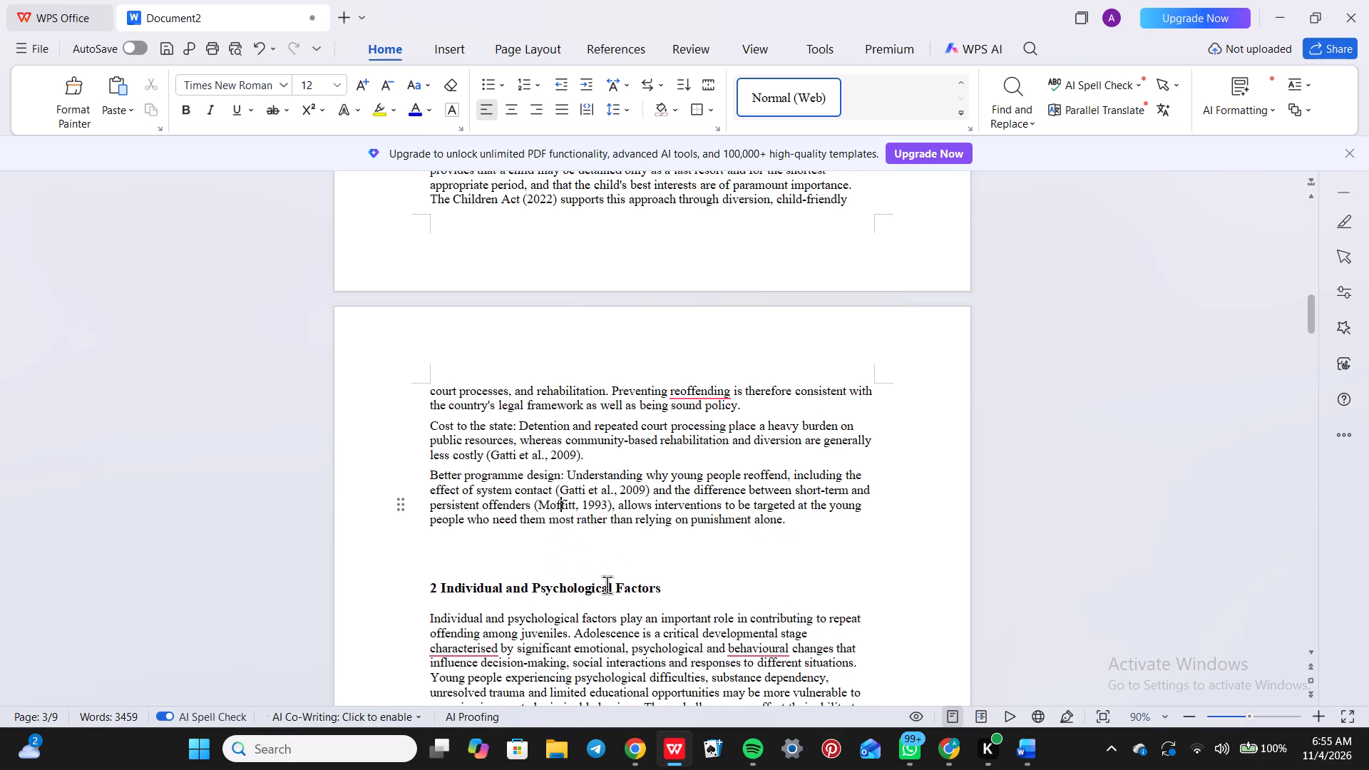
Apply the Heading 1 style to "2 Individual and Psychological Factors" and set it in Times New Roman, size 14.
triple_click(497, 585)
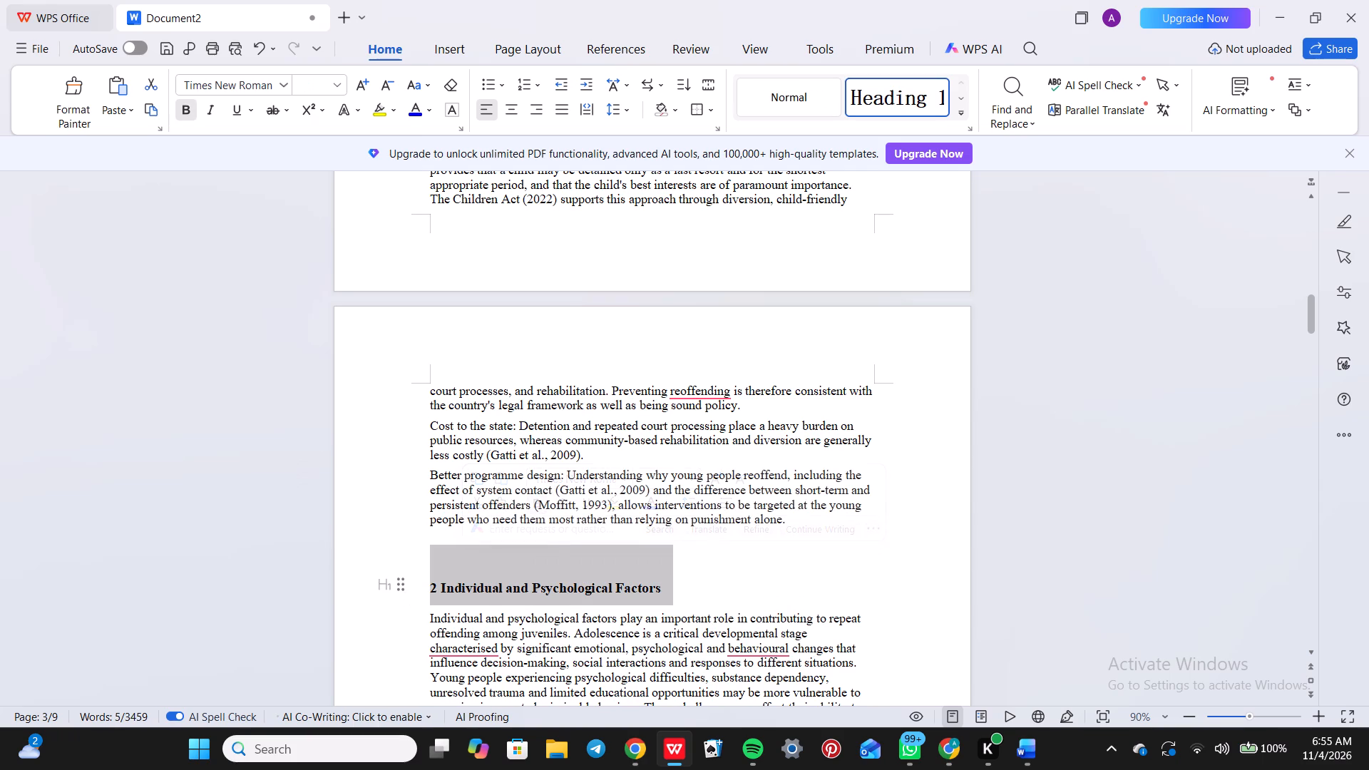
left_click(386, 587)
left_click(281, 226)
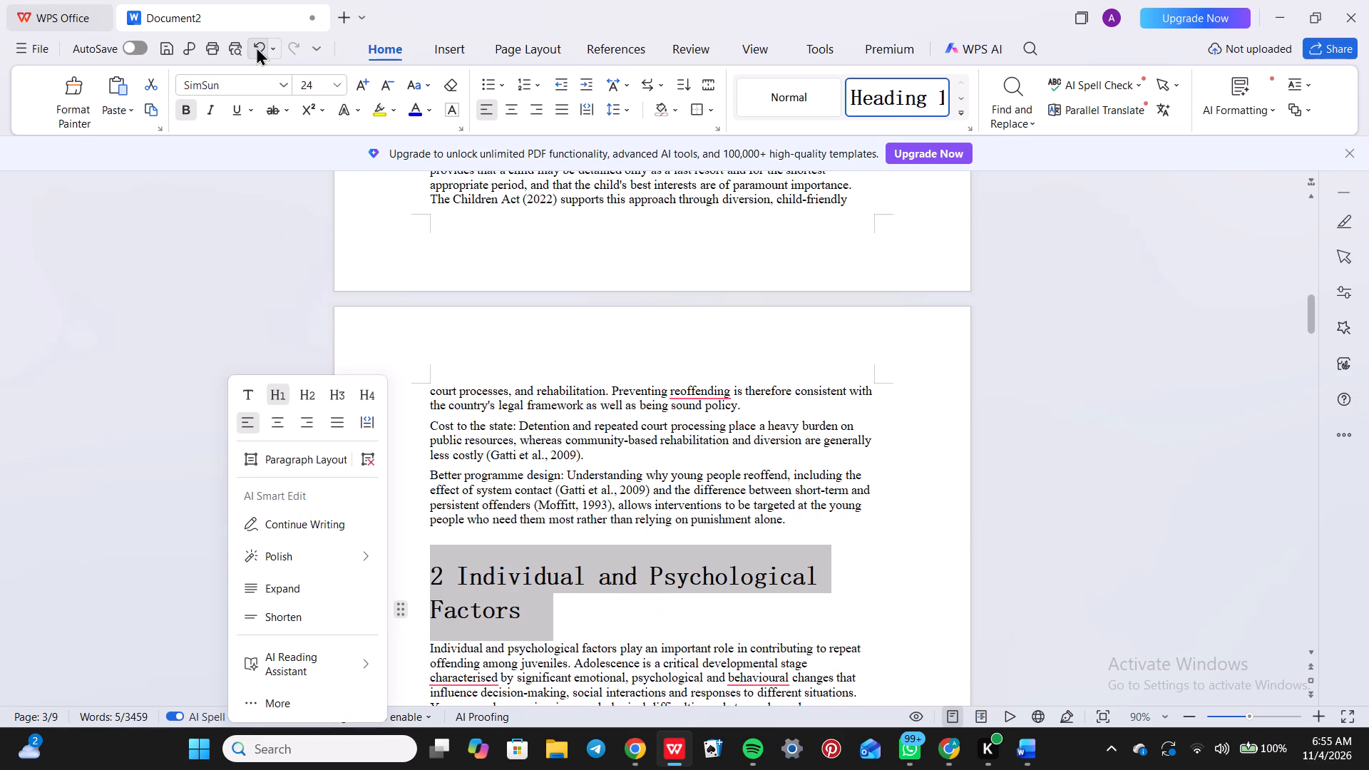
left_click(285, 83)
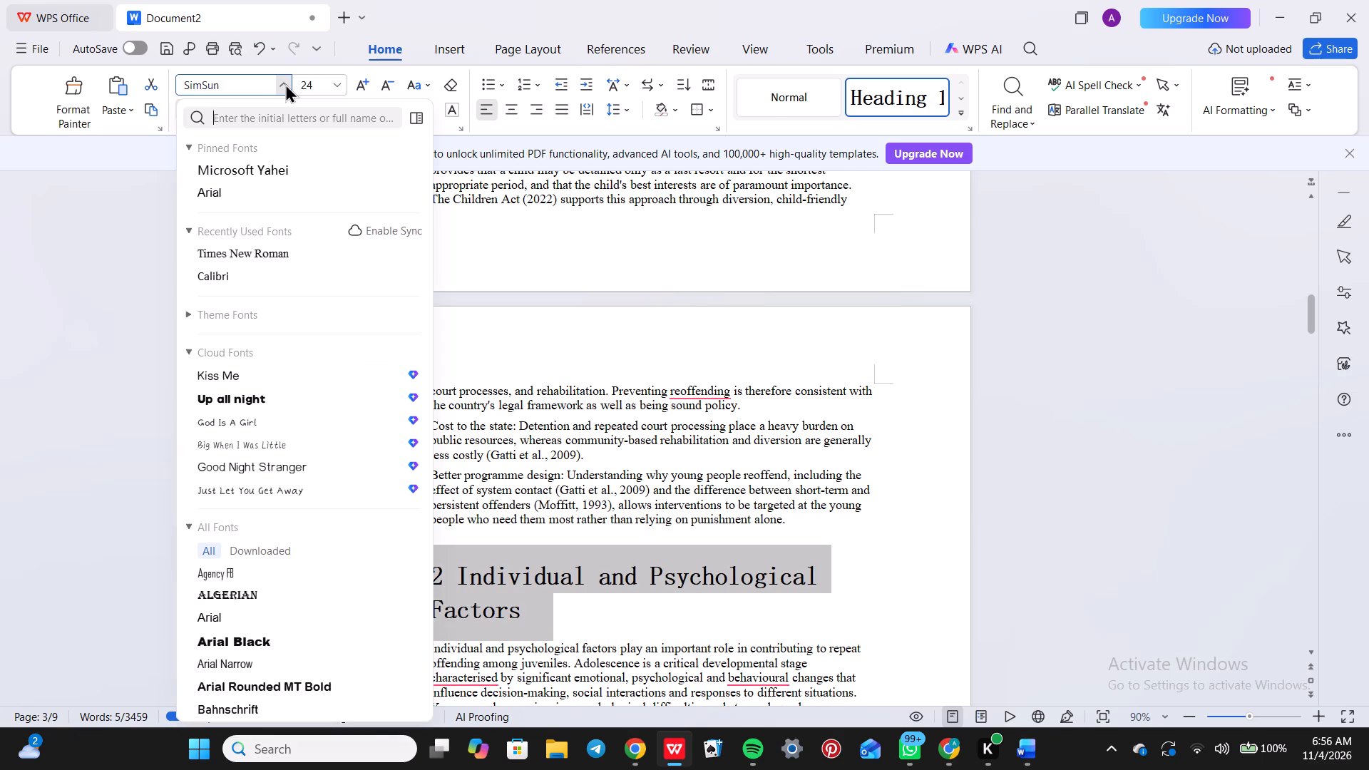
left_click(248, 261)
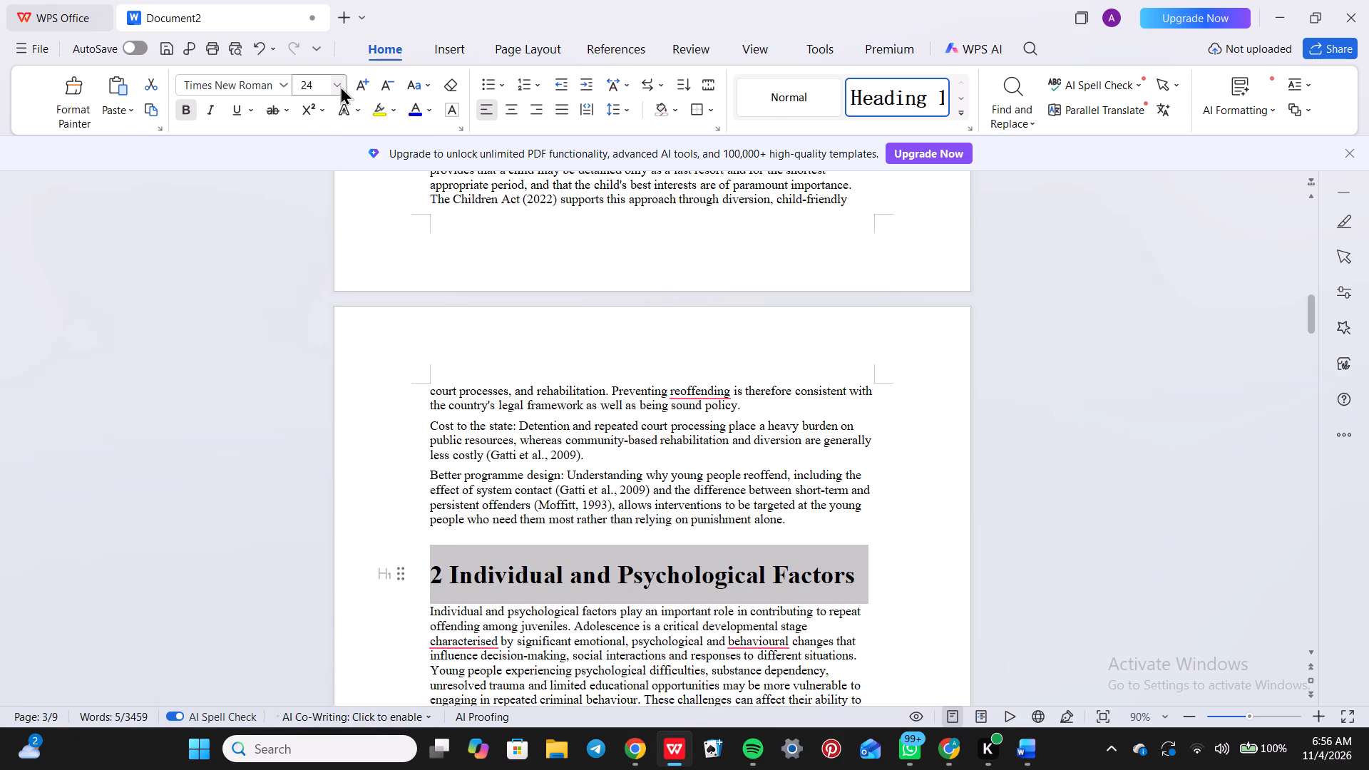
left_click(340, 86)
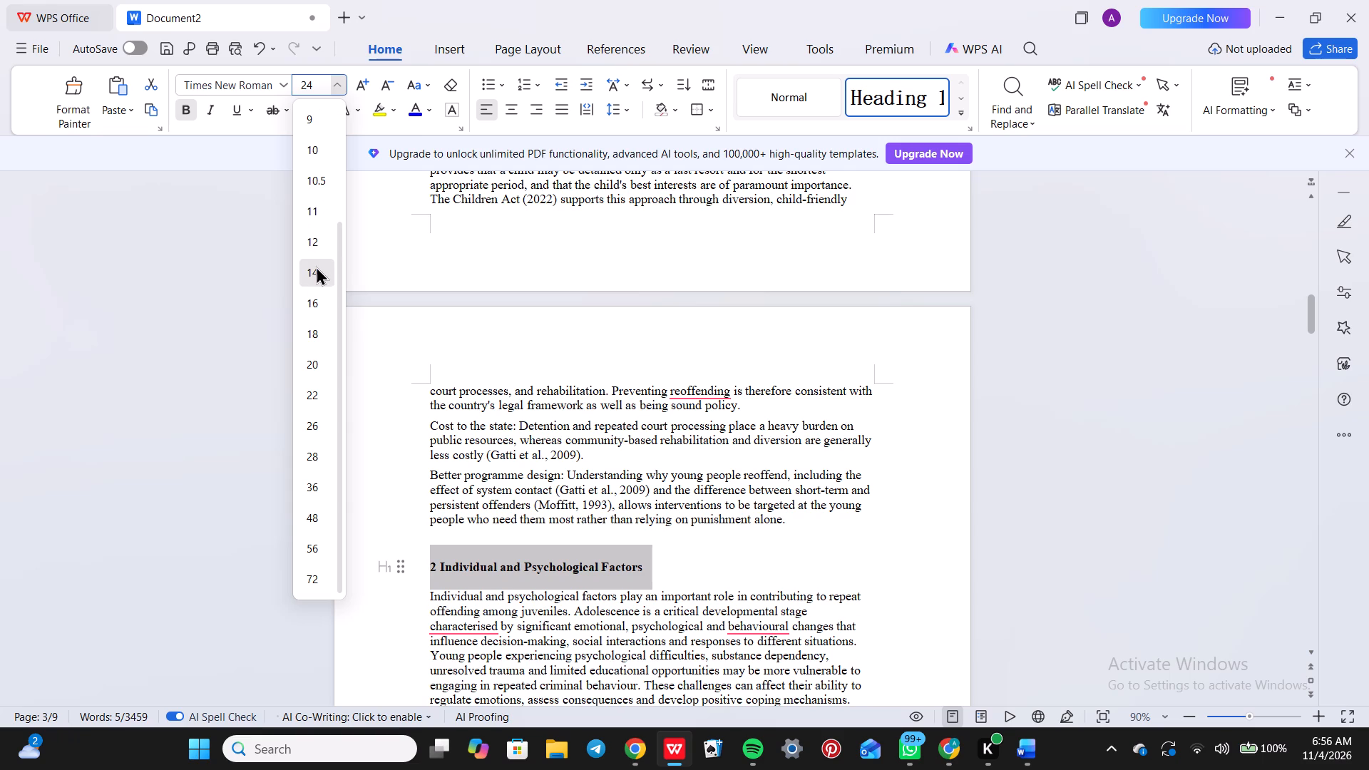
left_click(316, 267)
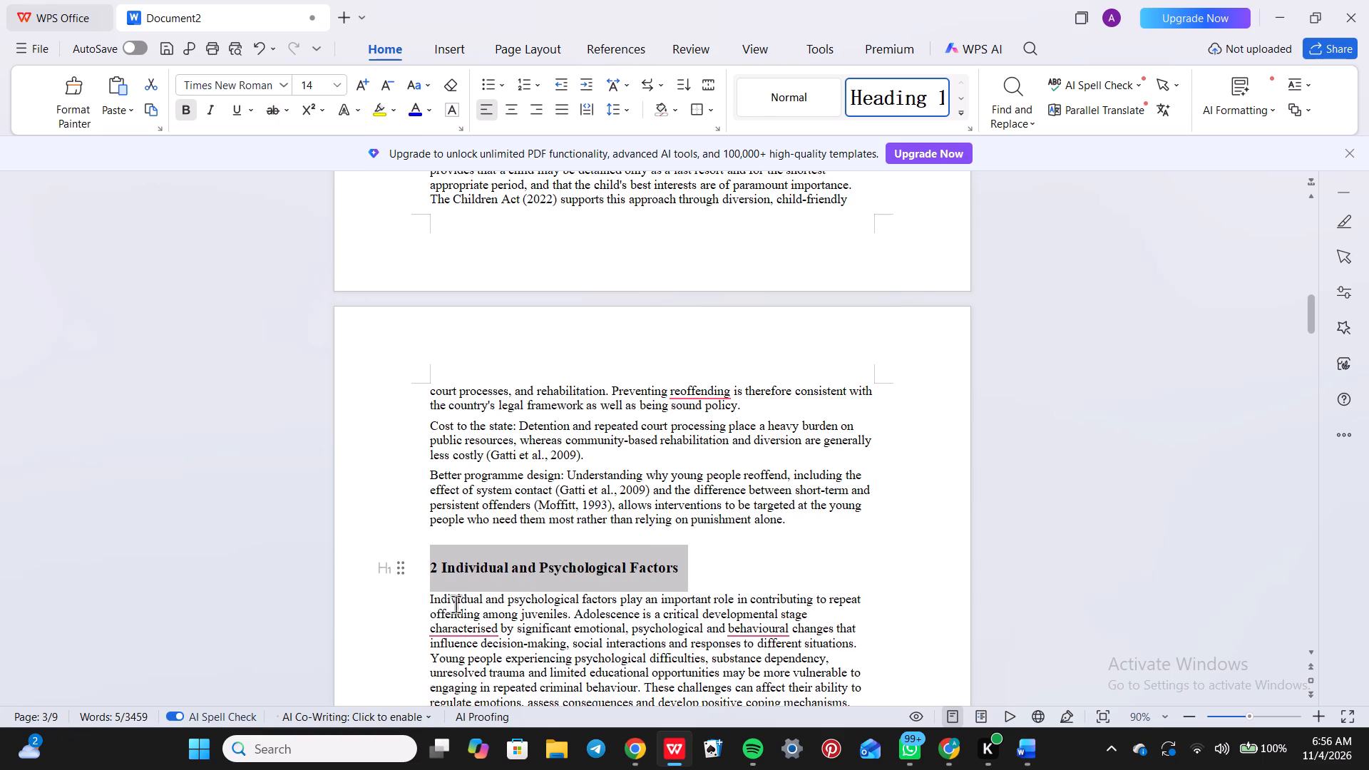
left_click(453, 623)
Renumber the "Substance Abuse and Addiction" heading as 2.1.
scroll(453, 623, "down", 1)
left_click(762, 428)
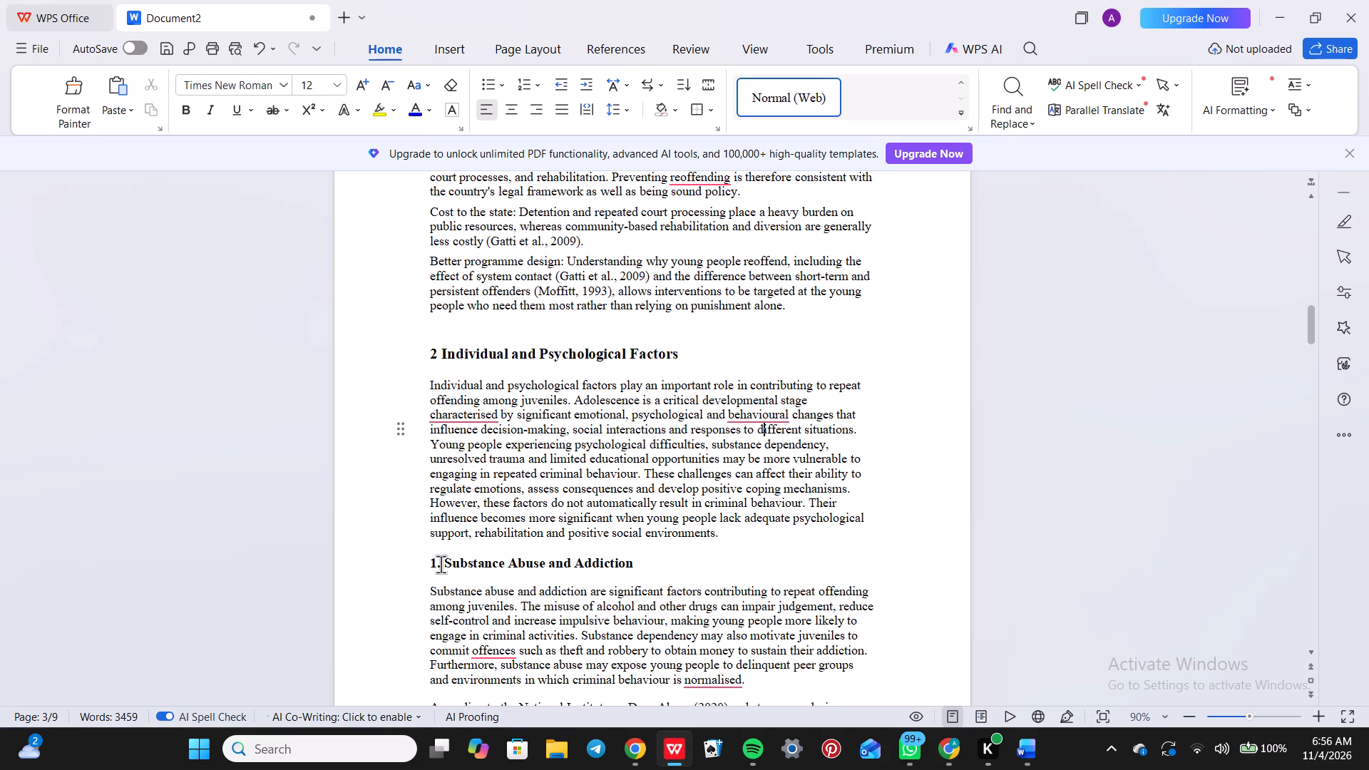
left_click(441, 564)
key("BackSpace")
key("BackSpace")
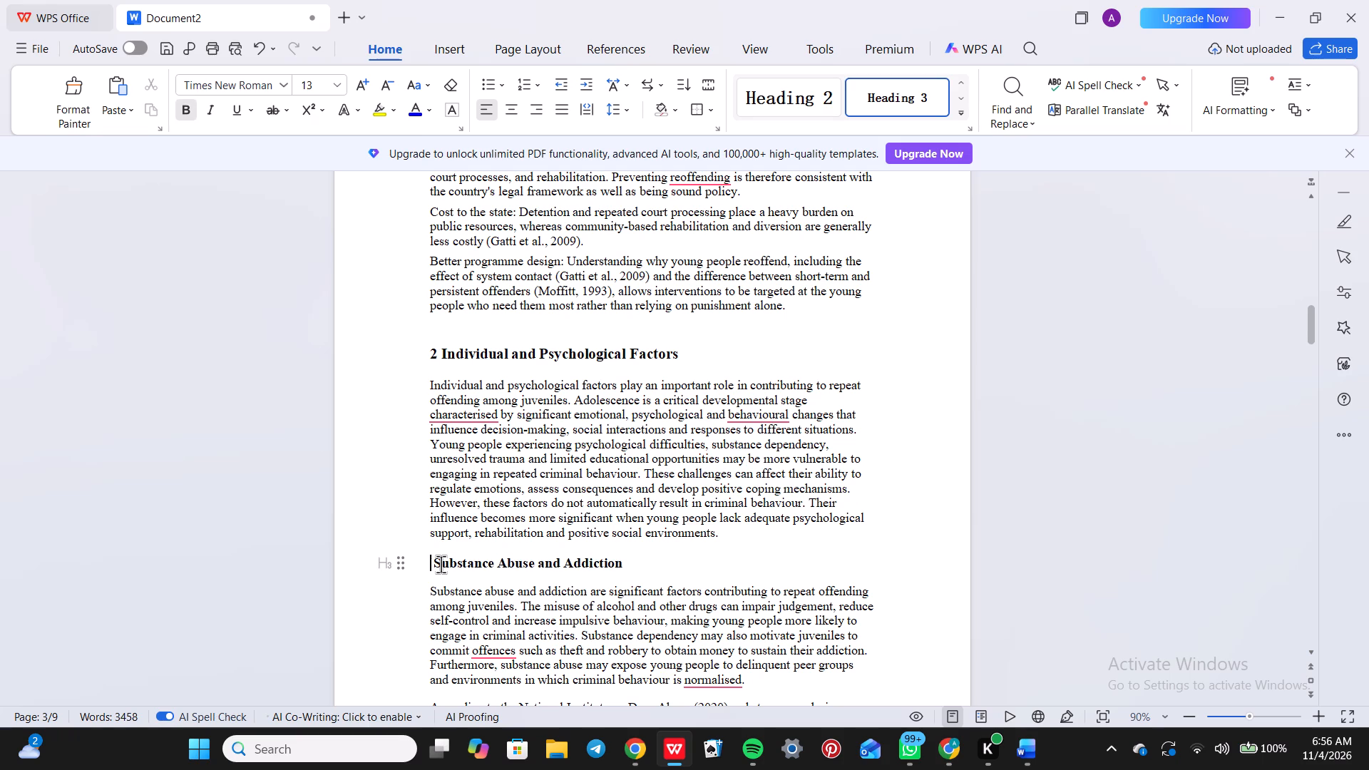
type("1.2")
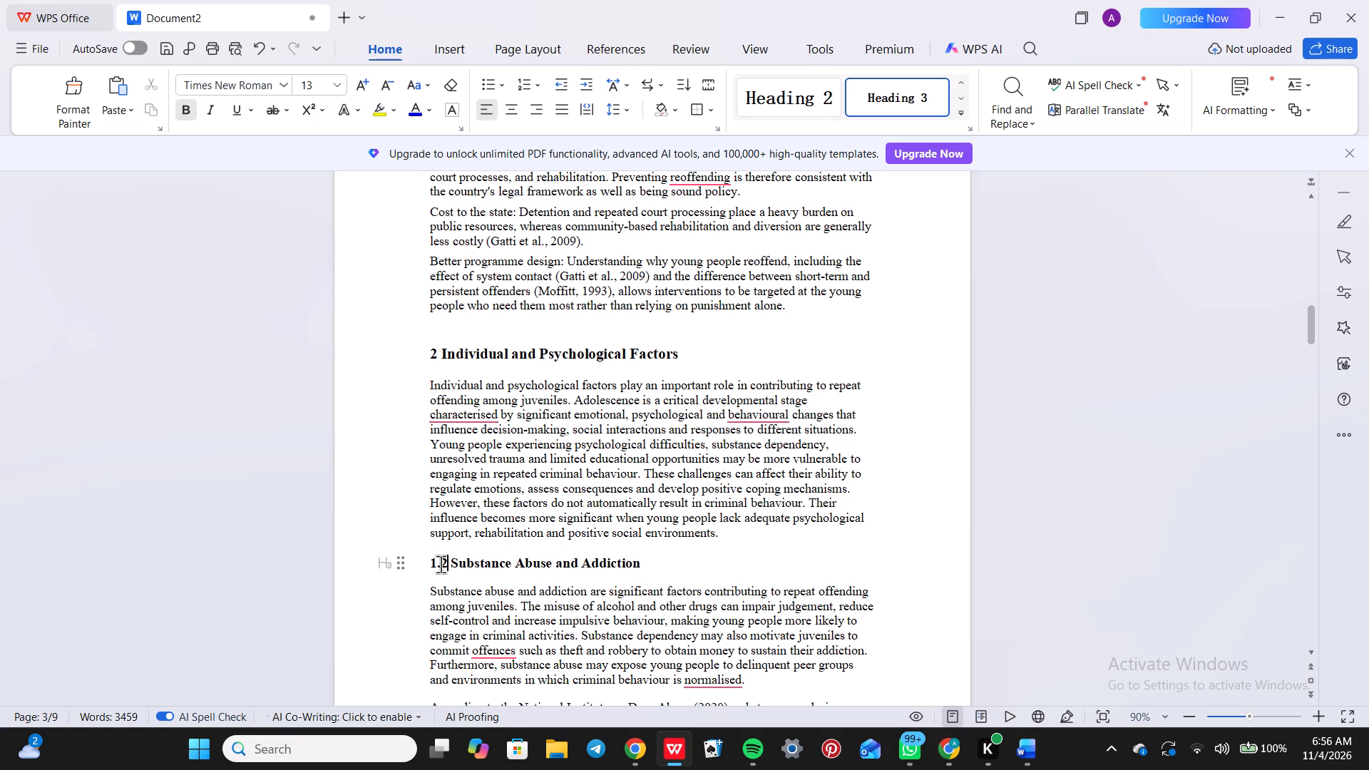
key("BackSpace")
key("BackSpace")
key("BackSpace")
type("2.1")
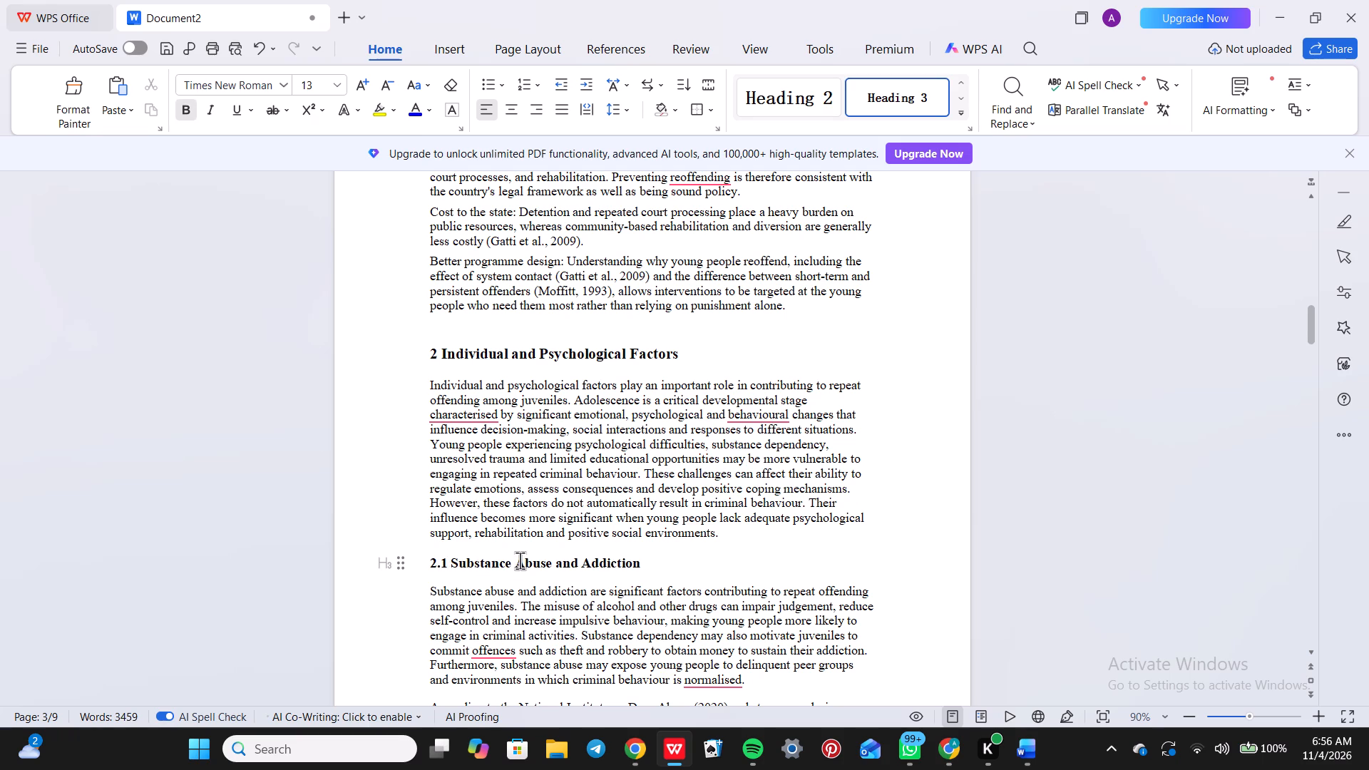
Apply the Heading 2 style to "2.1 Substance Abuse and Addiction" and set it in Times New Roman, size 12.
triple_click(520, 560)
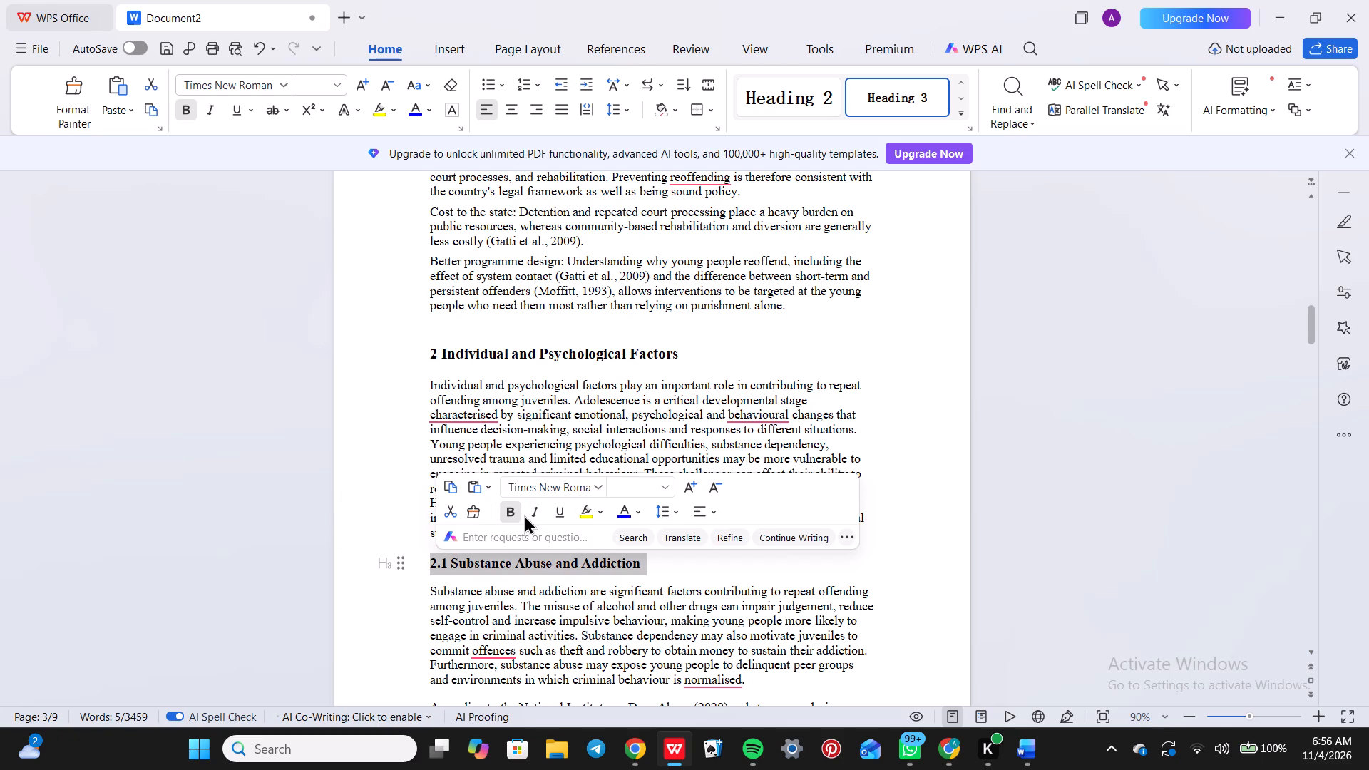
left_click(390, 566)
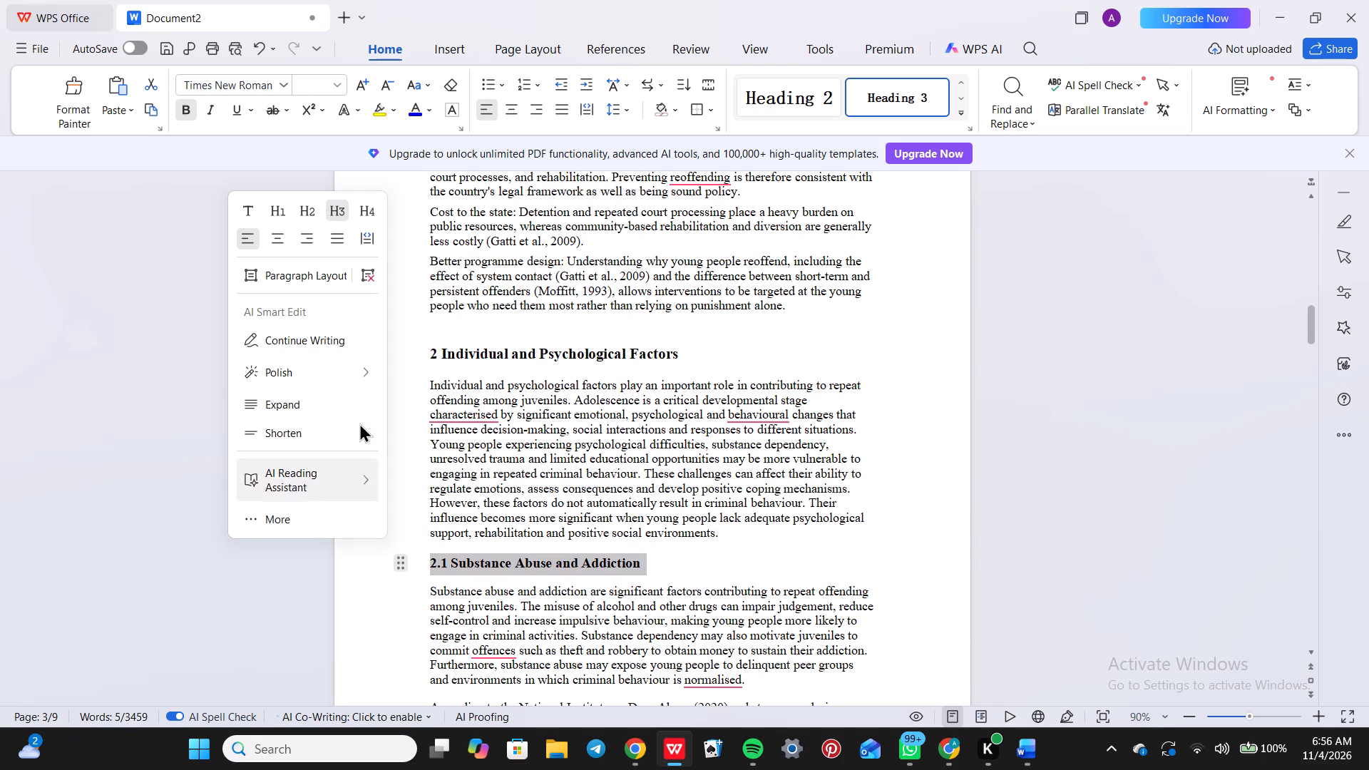
left_click(309, 205)
left_click(286, 80)
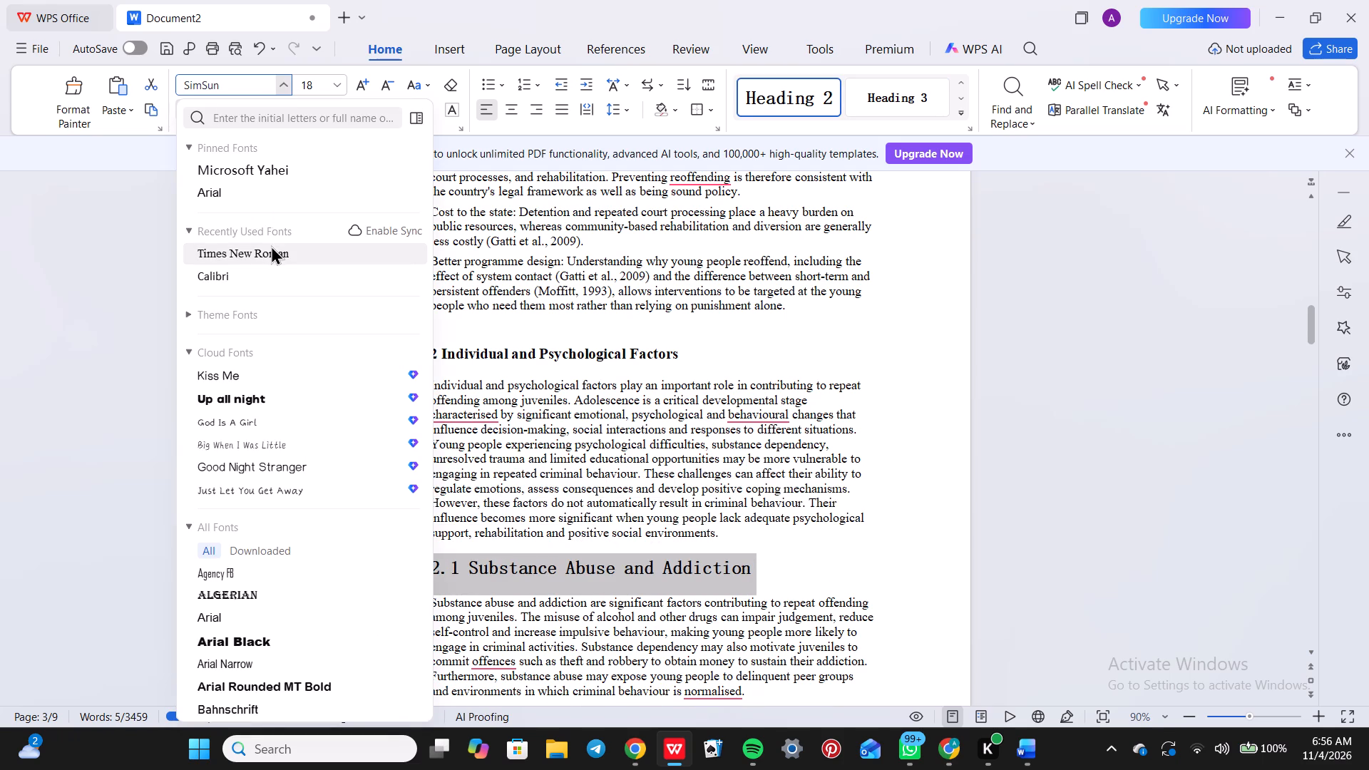
left_click(271, 245)
left_click(333, 84)
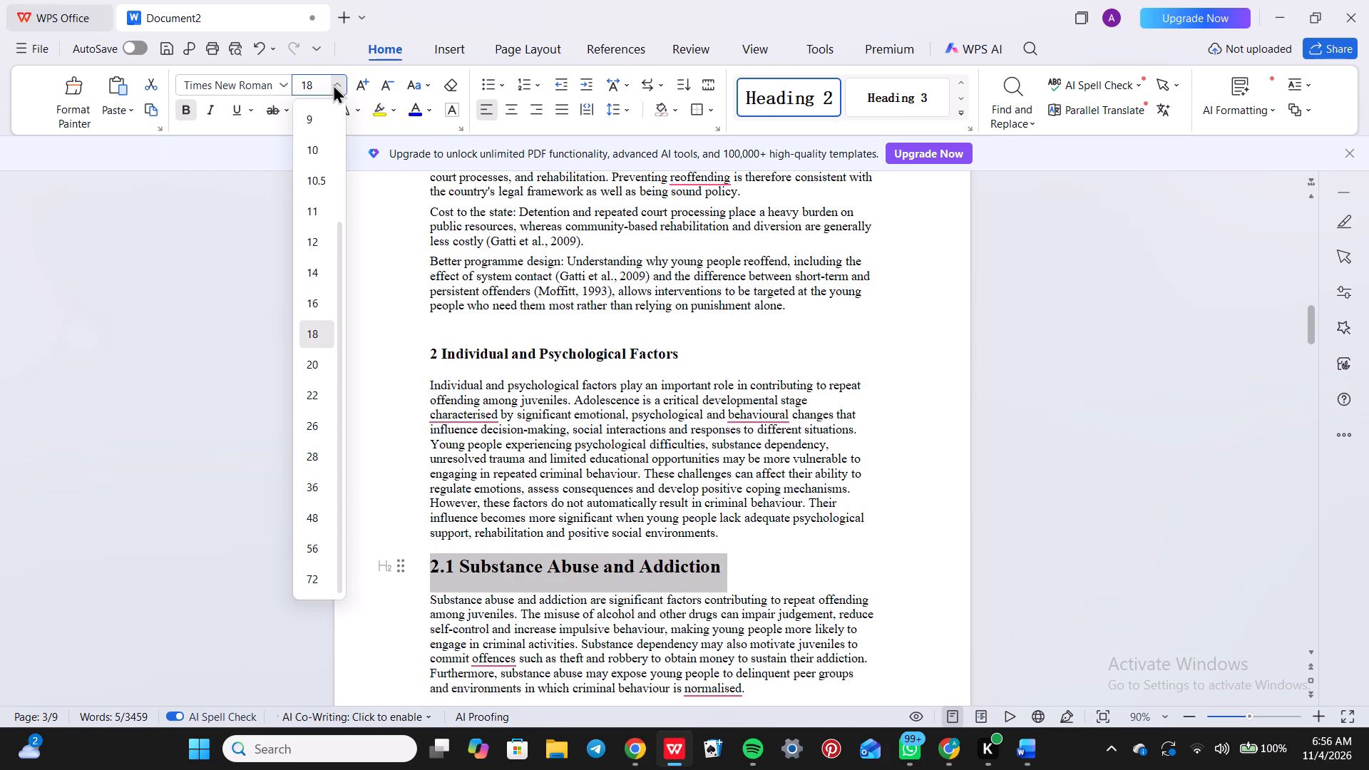
left_click(318, 245)
left_click(512, 600)
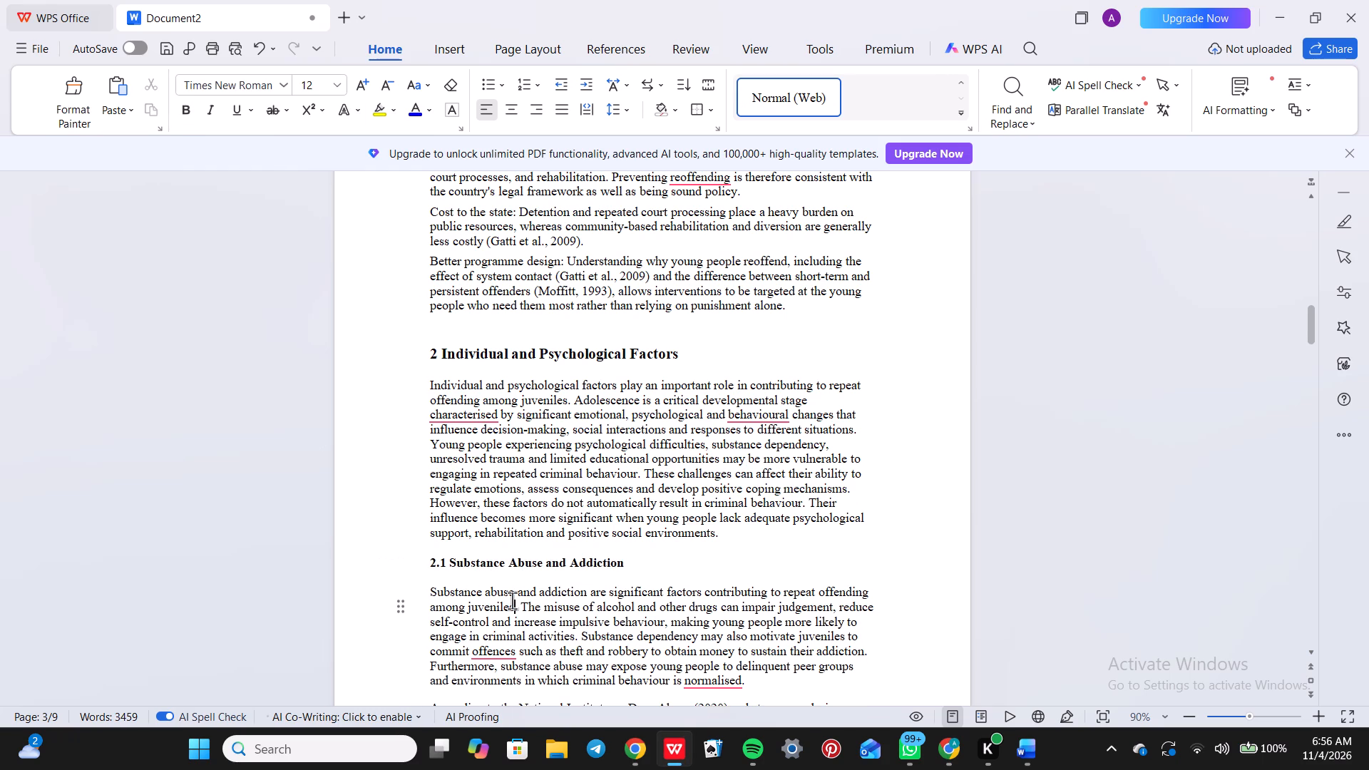
Renumber the "Mental Health Challenges and Emotional Instability" heading as "2. 2".
scroll(512, 600, "down", 2)
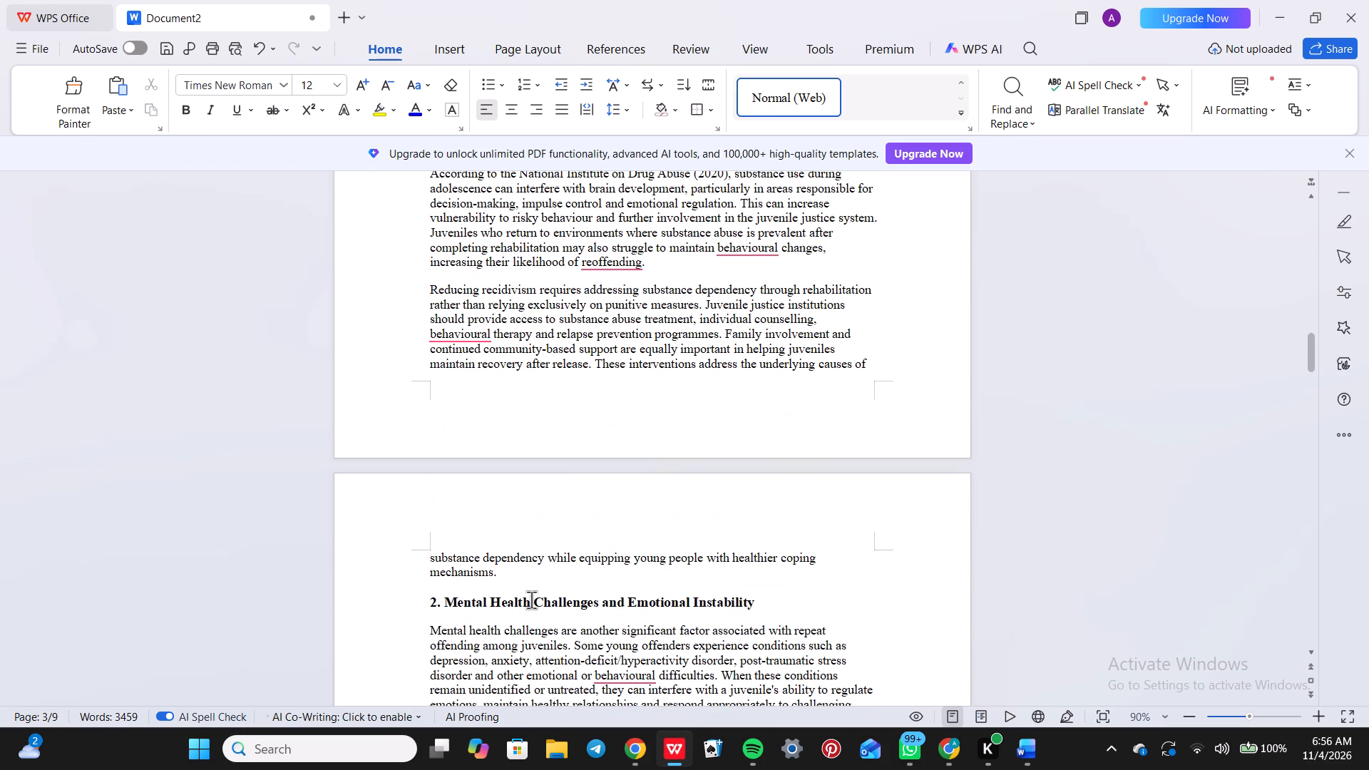
triple_click(531, 600)
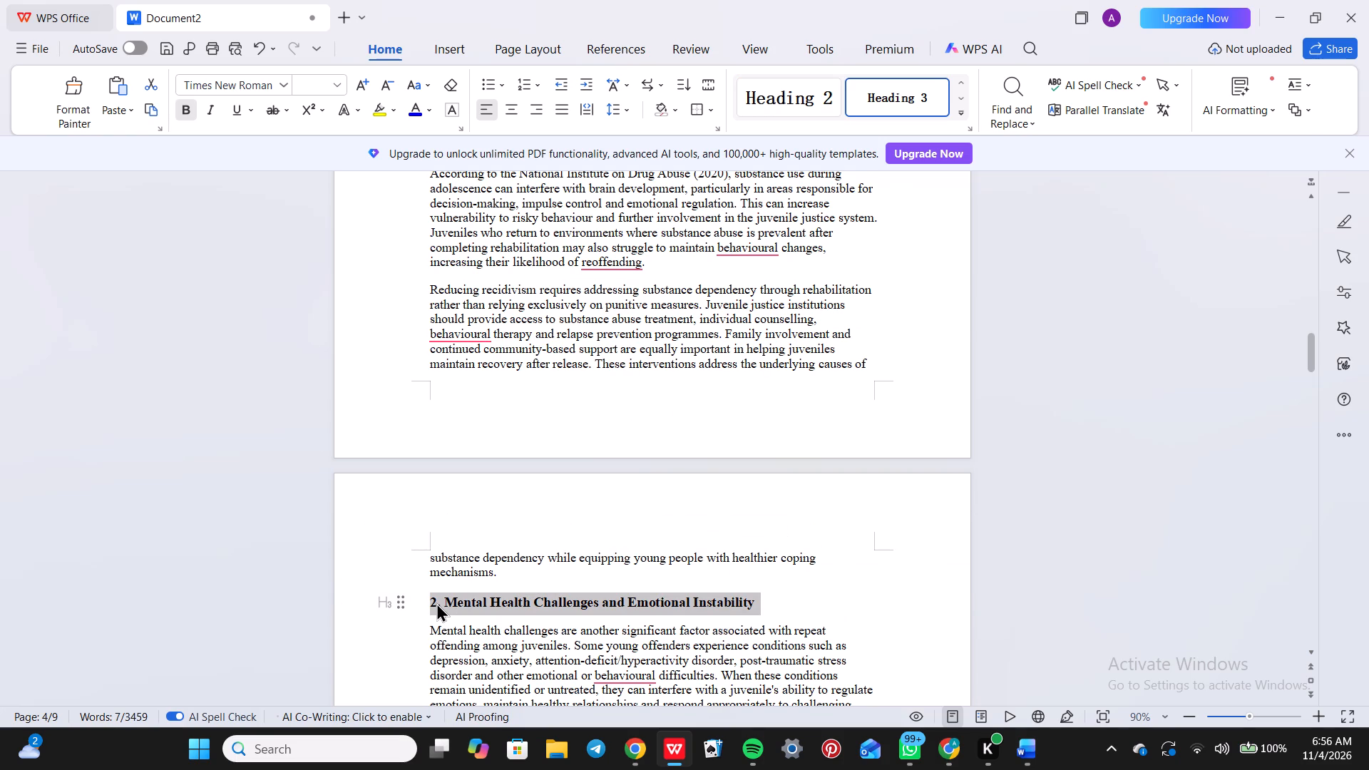
left_click(436, 601)
left_click(443, 601)
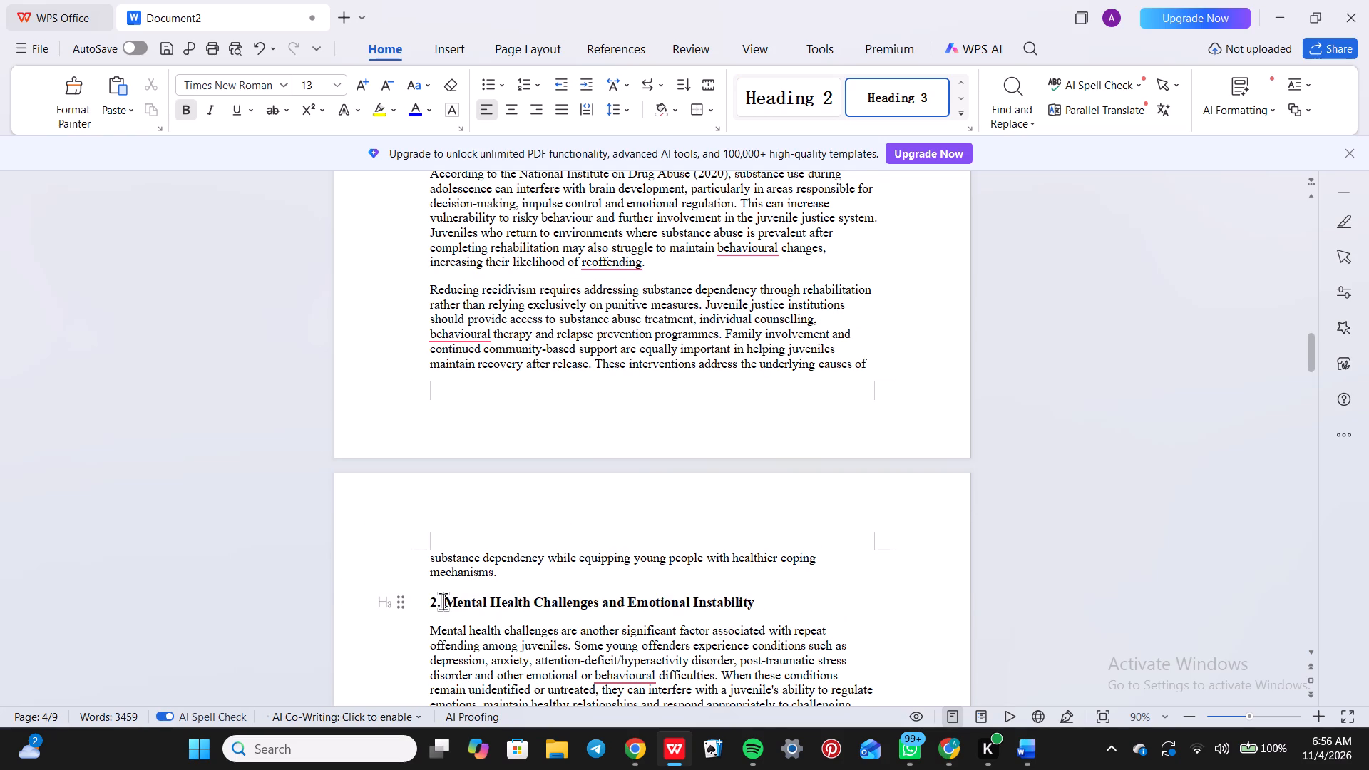
key("2")
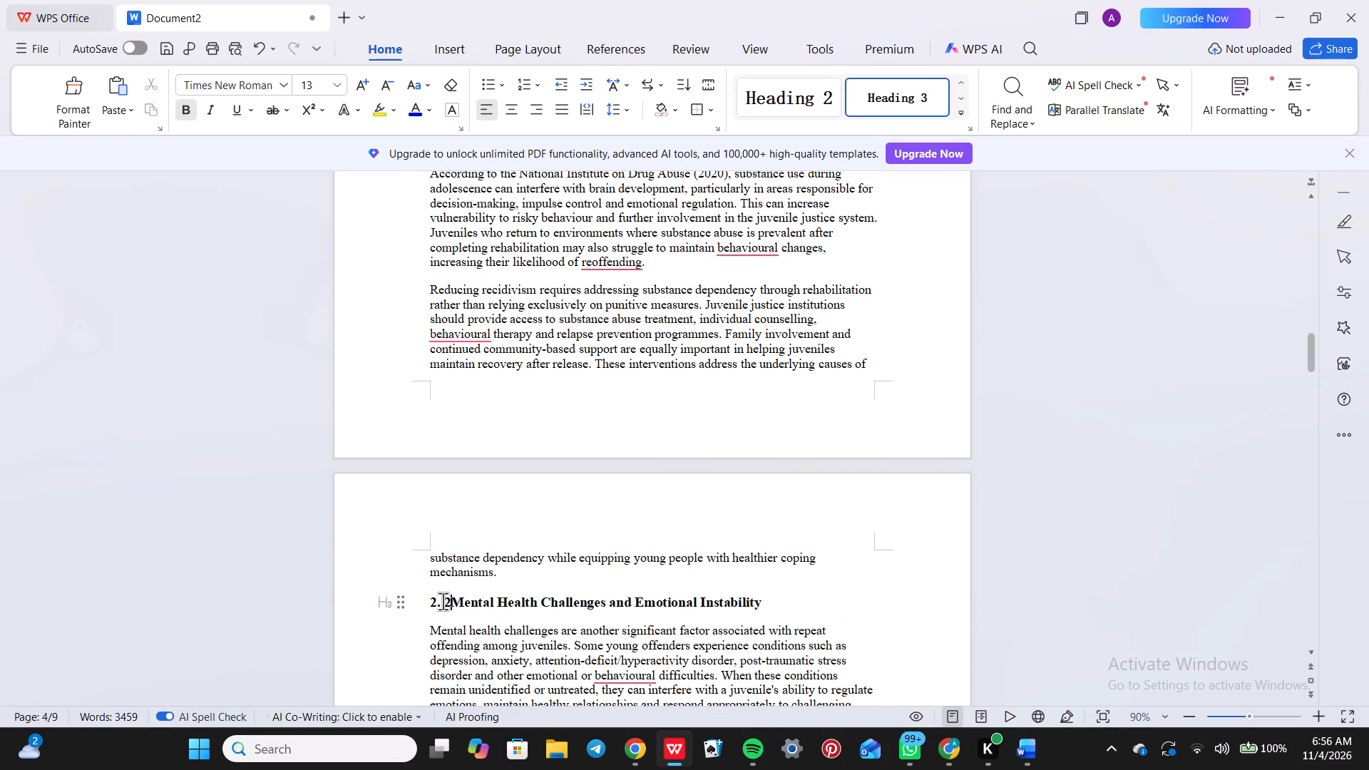
key("space")
Apply the Heading 2 style to the "Mental Health Challenges and Emotional Instability" heading and set it in Times New Roman, size 12.
triple_click(511, 599)
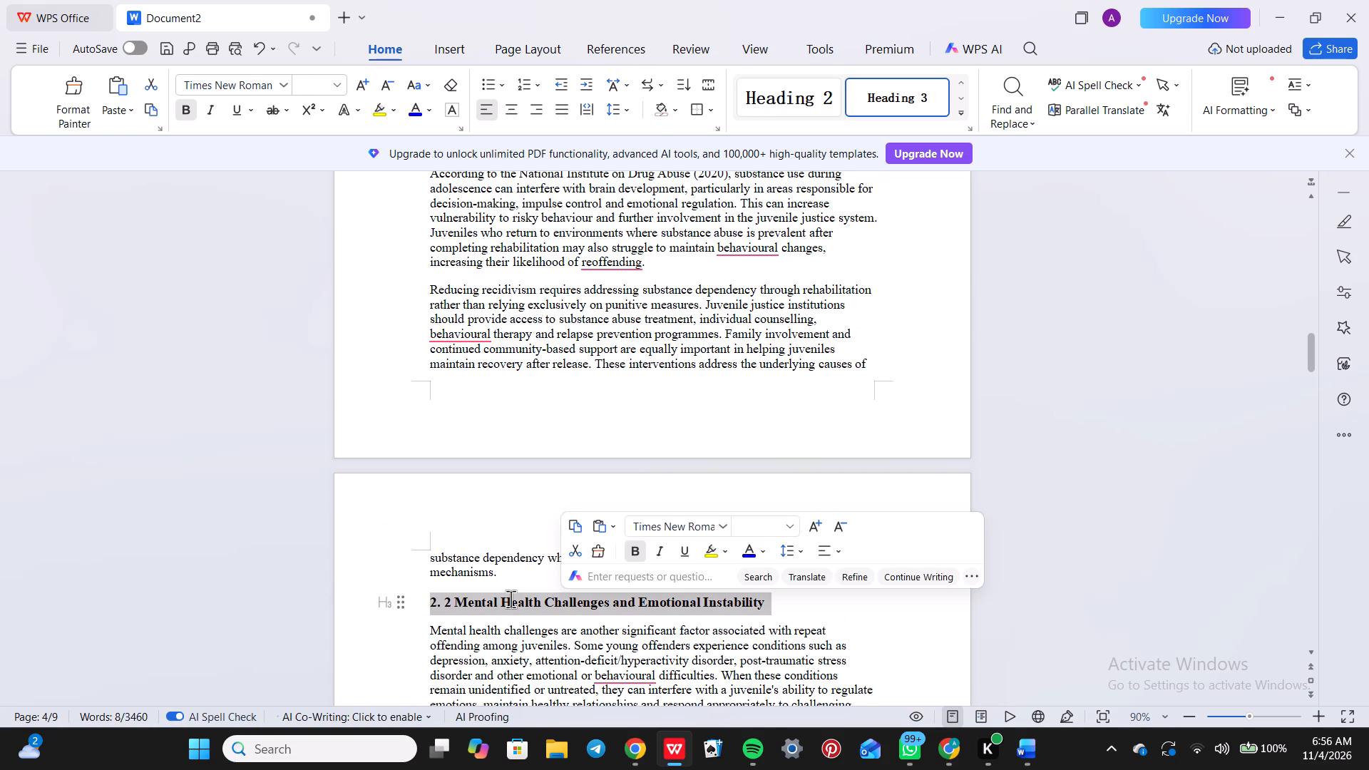
left_click(383, 603)
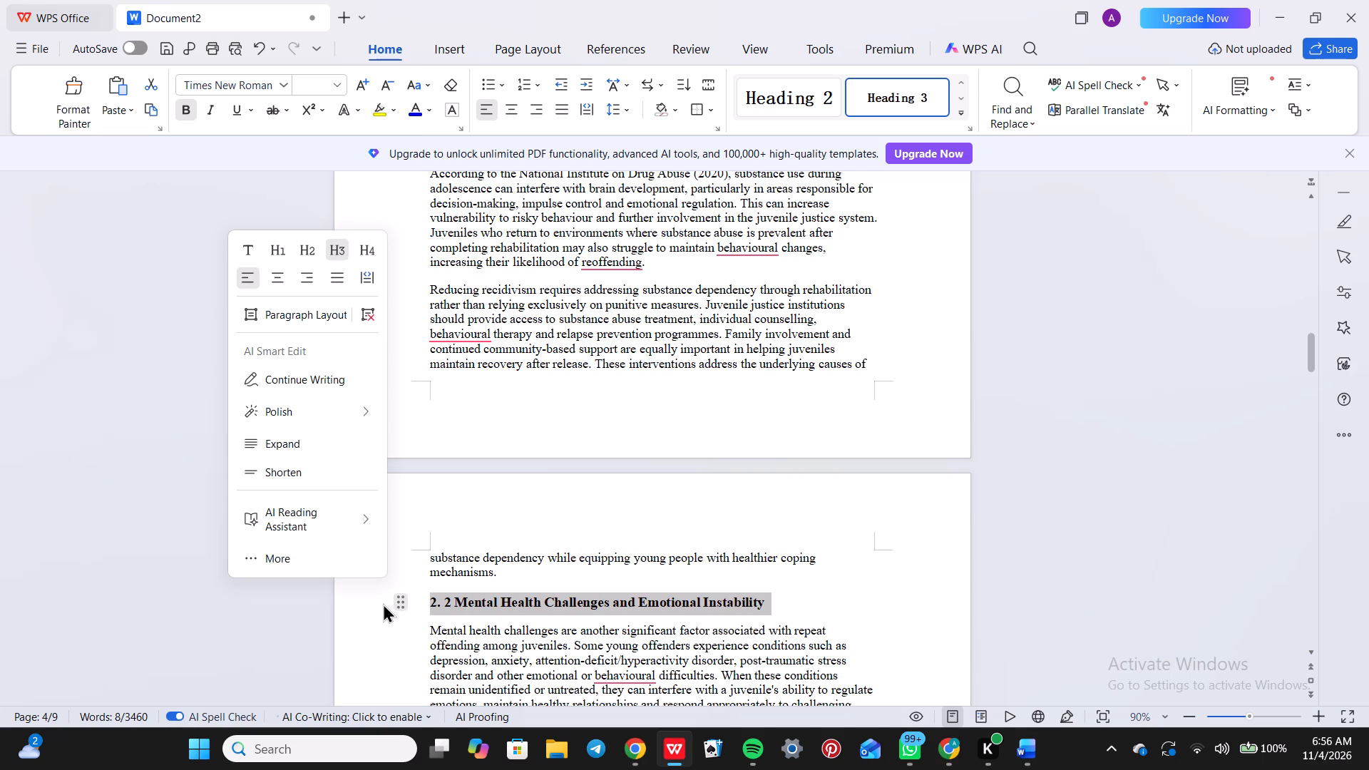
left_click(304, 247)
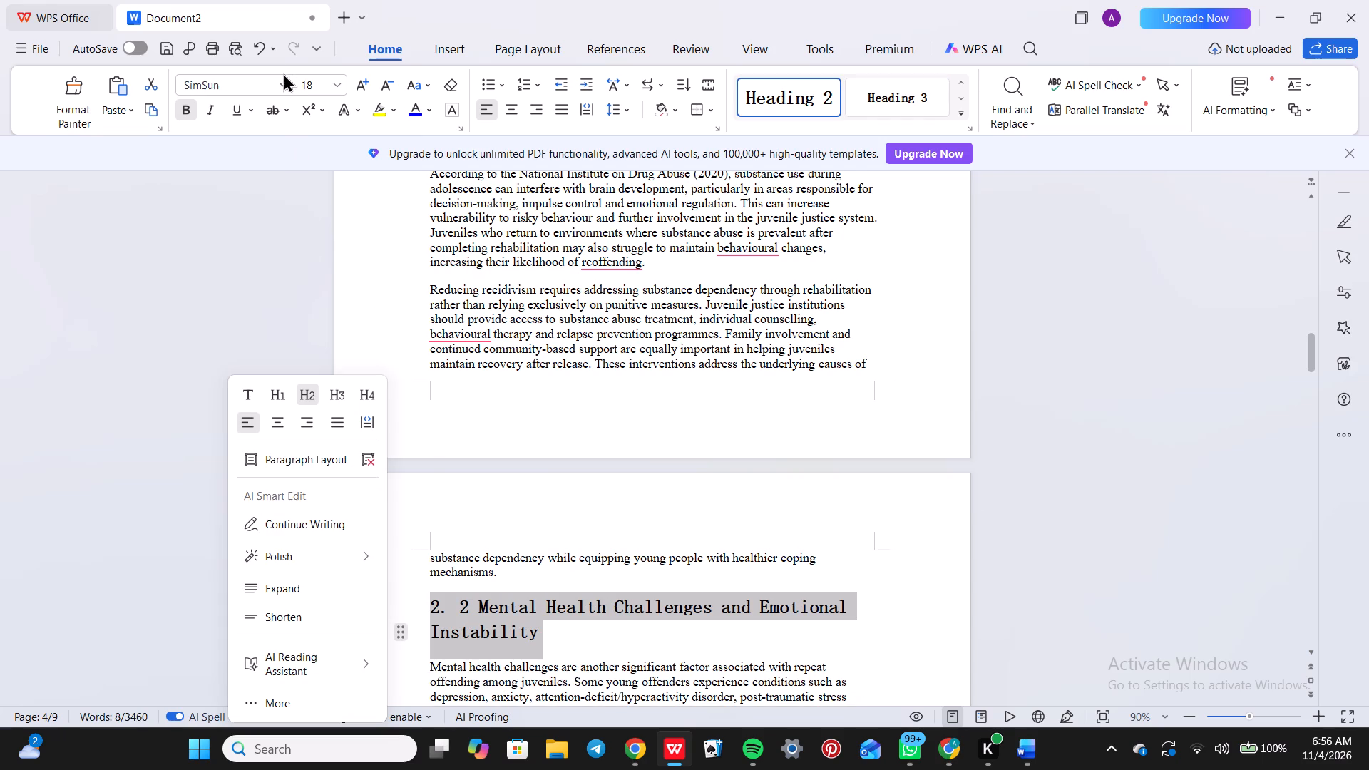
left_click(282, 78)
left_click(284, 248)
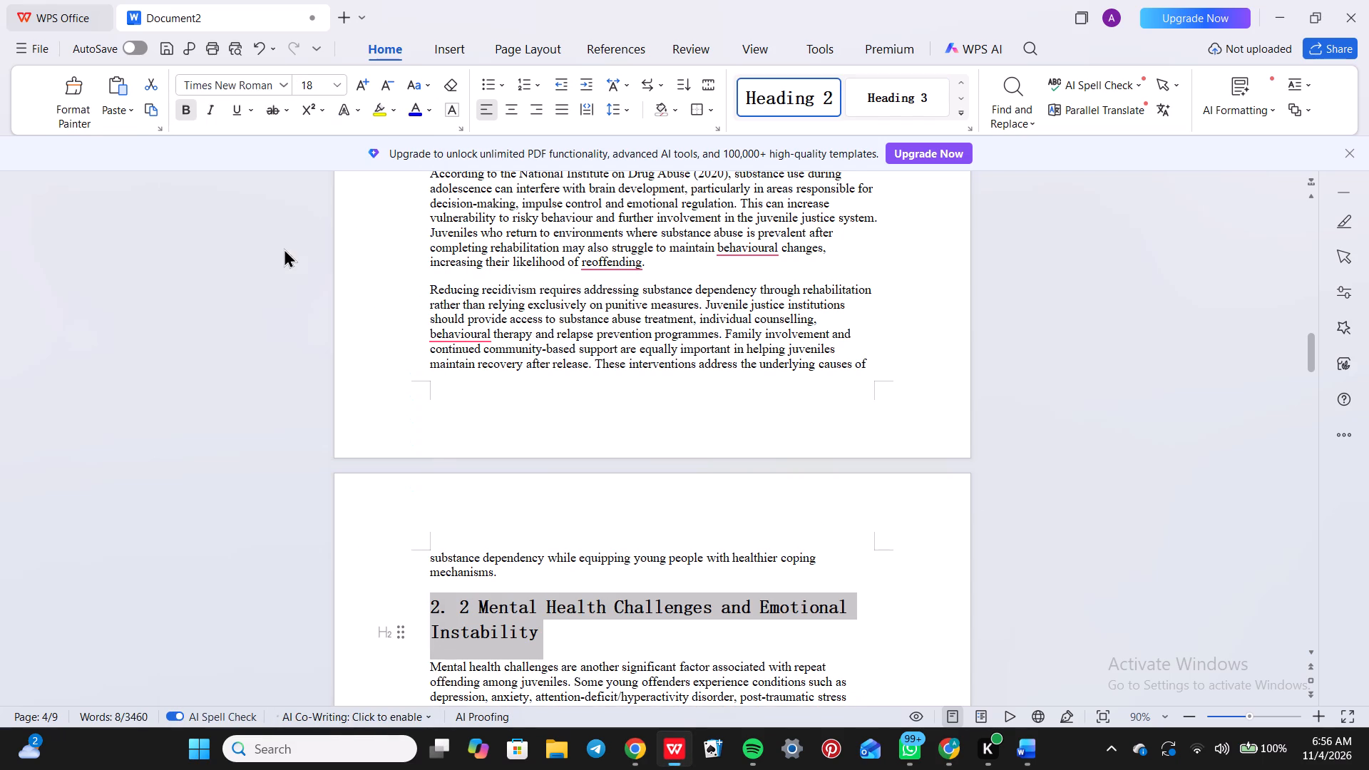
left_click(340, 81)
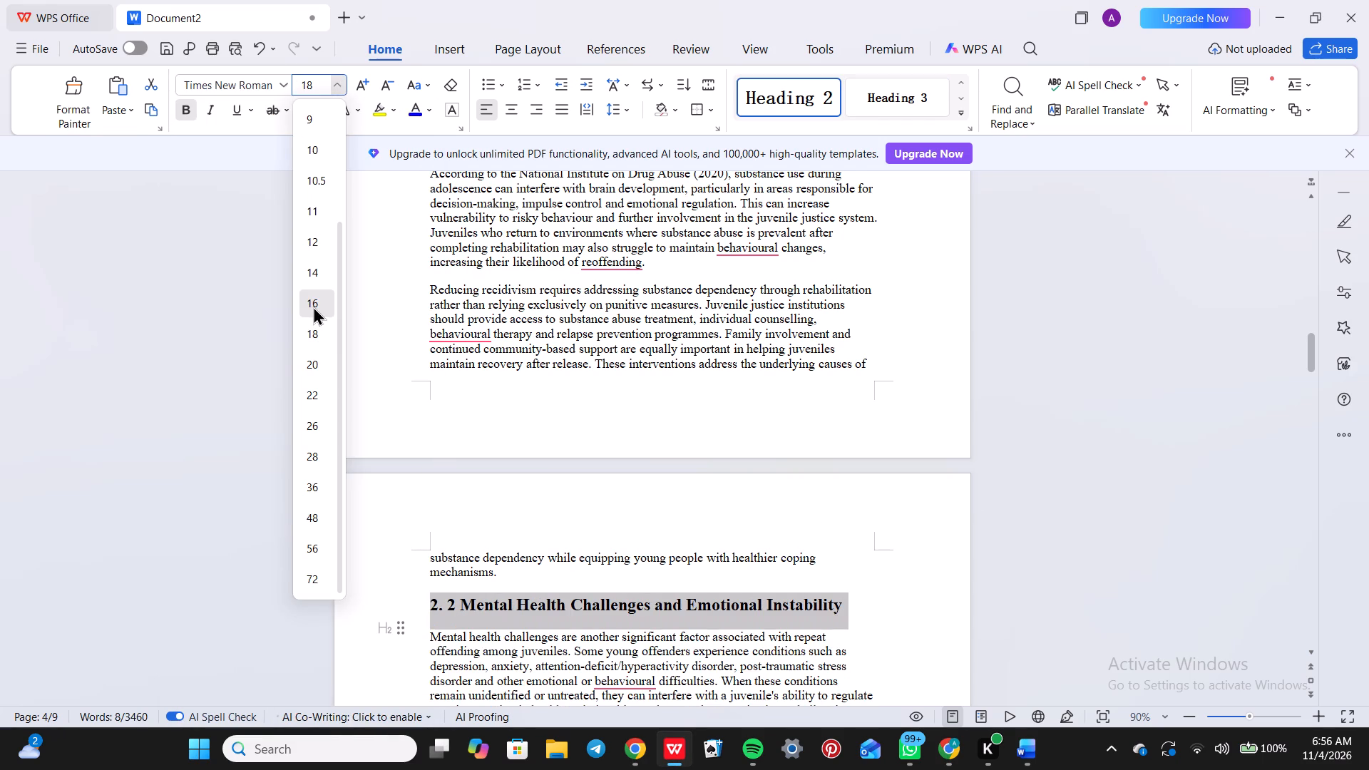
left_click(314, 248)
left_click(484, 650)
Renumber the "Impulsivity, Aggression and Poor Decision-Making" heading as 2.3.
scroll(484, 650, "down", 2)
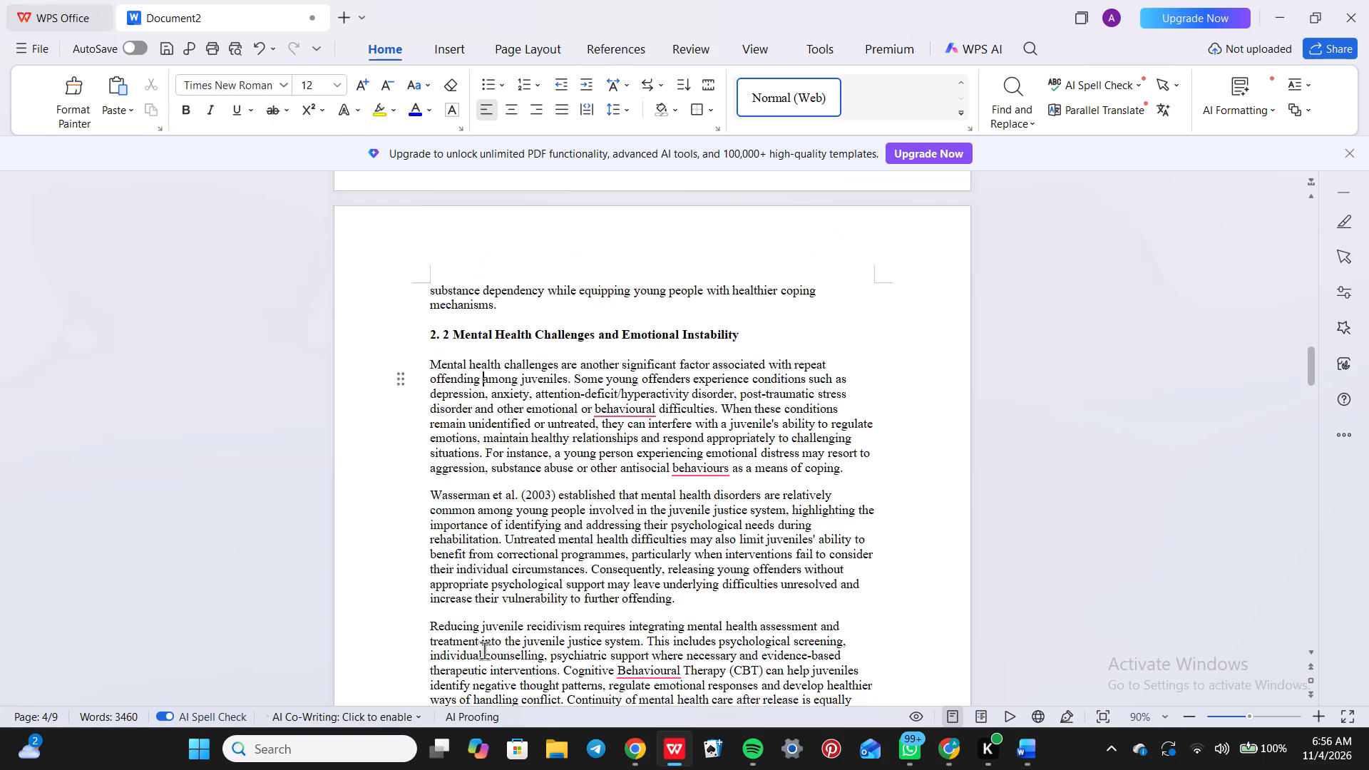
scroll(484, 650, "down", 1)
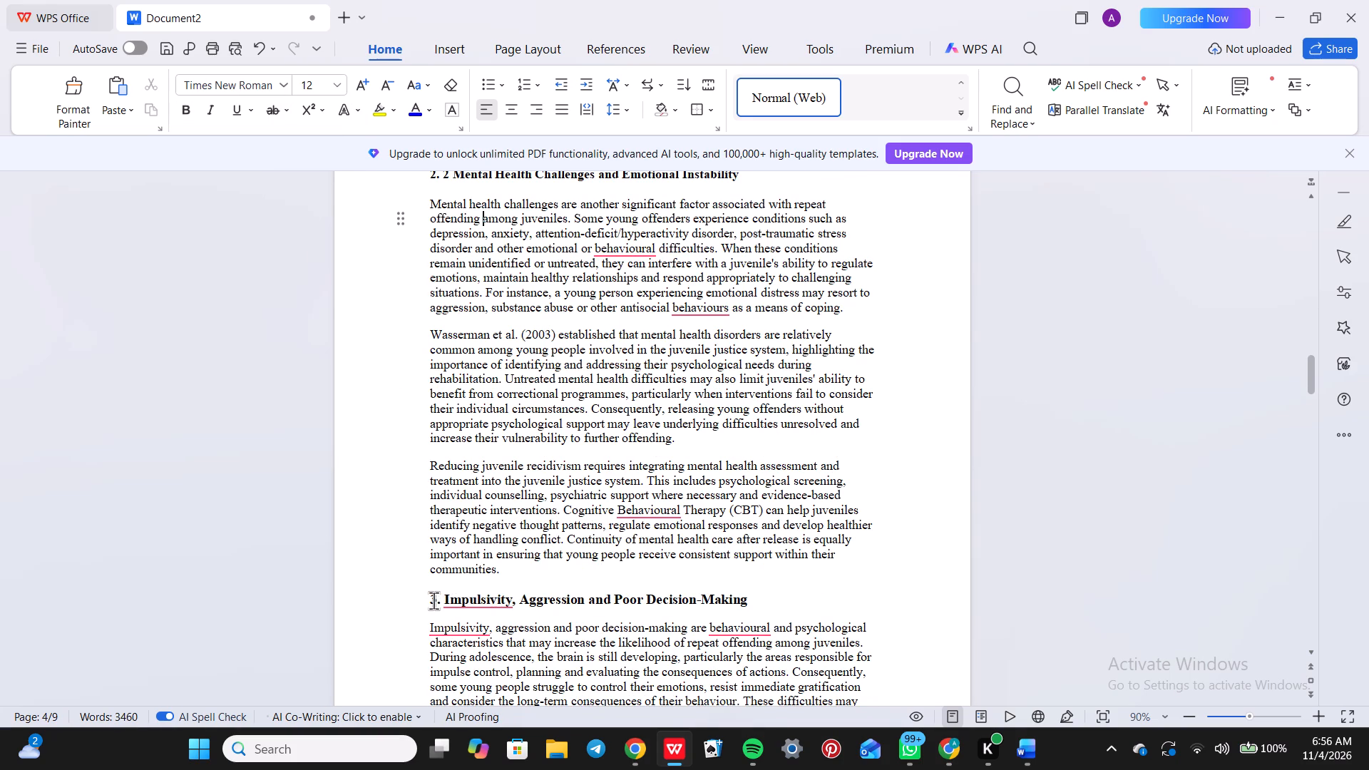
left_click(443, 600)
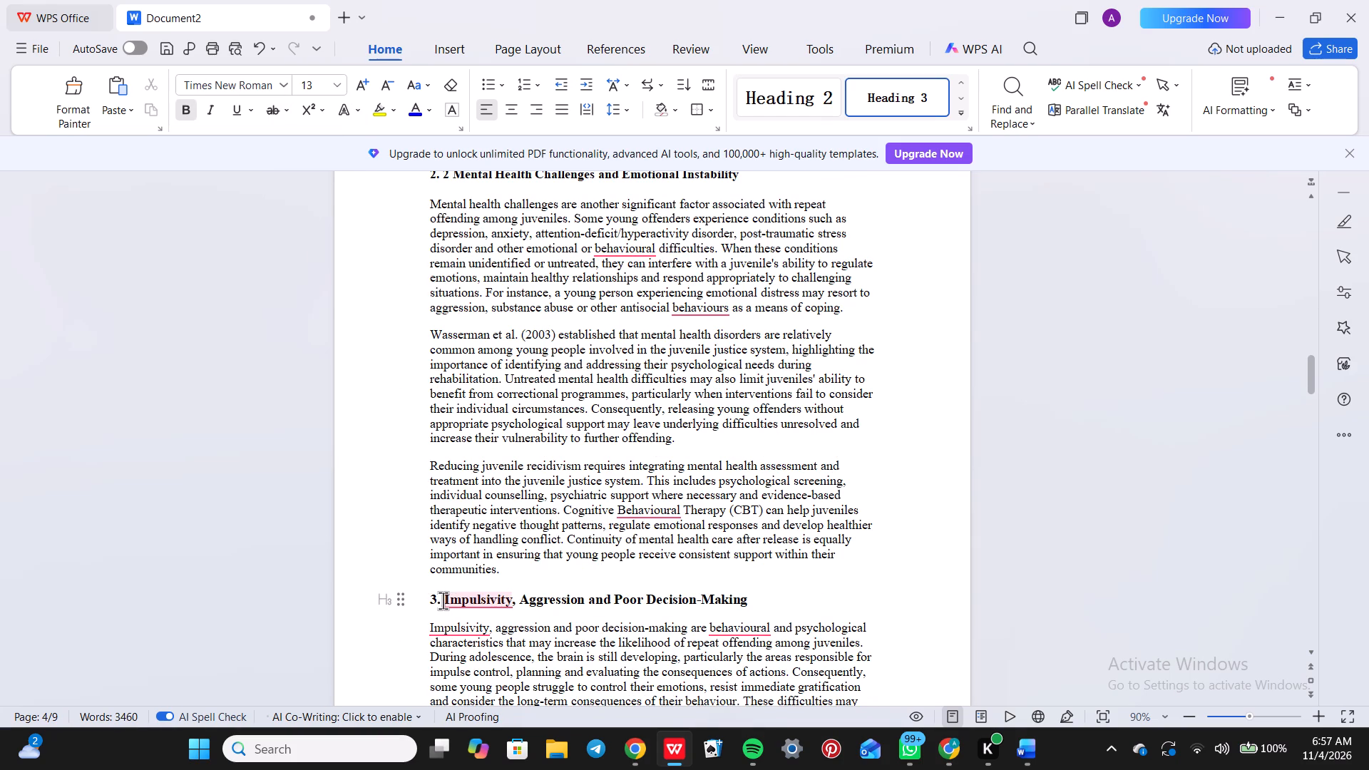
key("BackSpace")
key("BackSpace")
key("BackSpace")
type("2.3")
key("space")
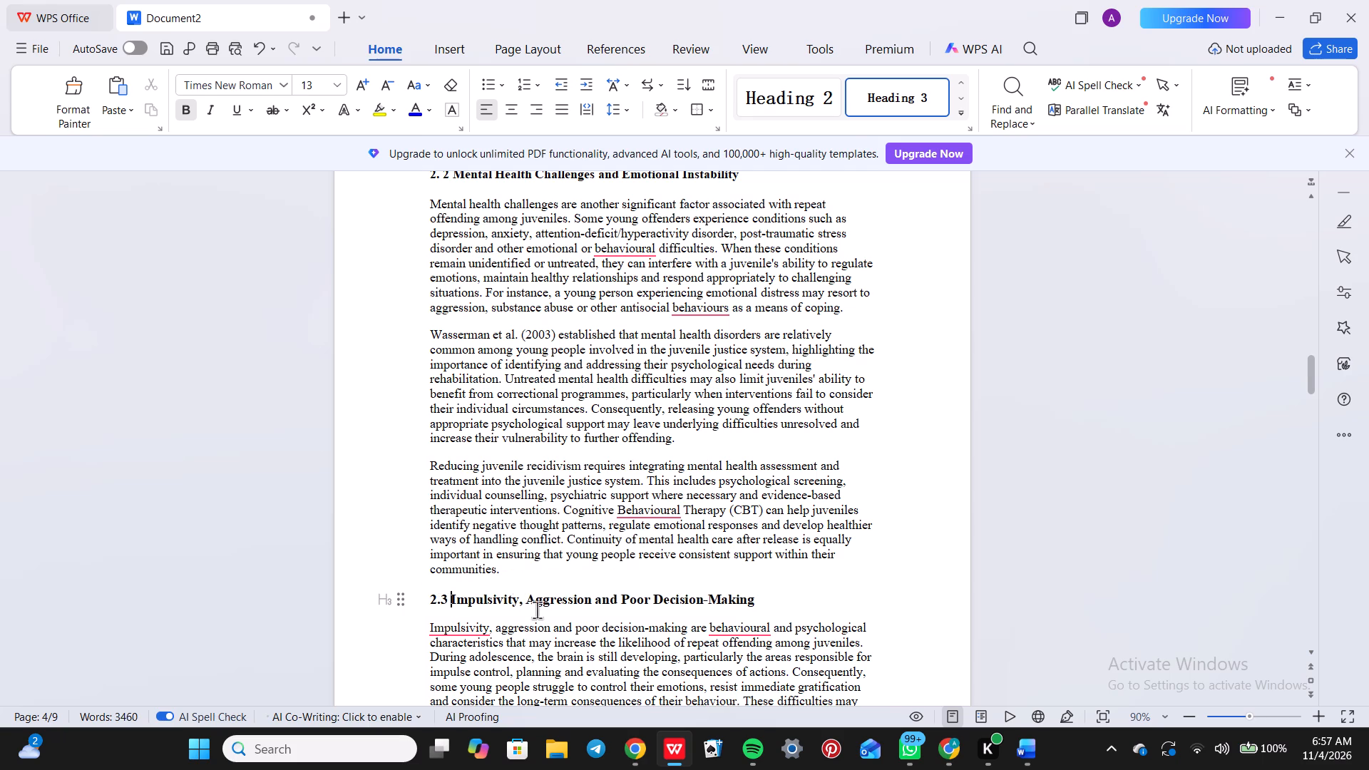
Apply the Heading 2 style to "2.3 Impulsivity, Aggression and Poor Decision-Making" and set it in Times New Roman, size 12.
triple_click(533, 597)
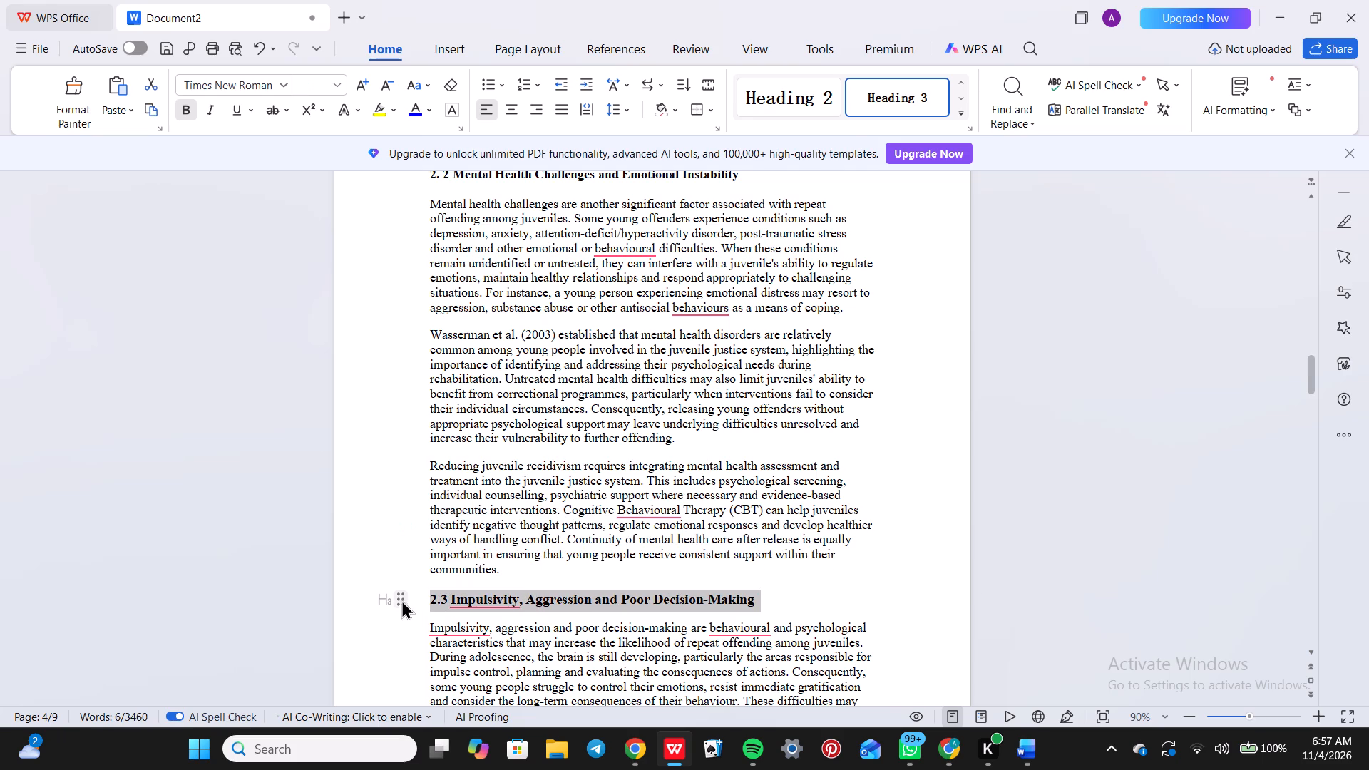
left_click(389, 600)
left_click(309, 245)
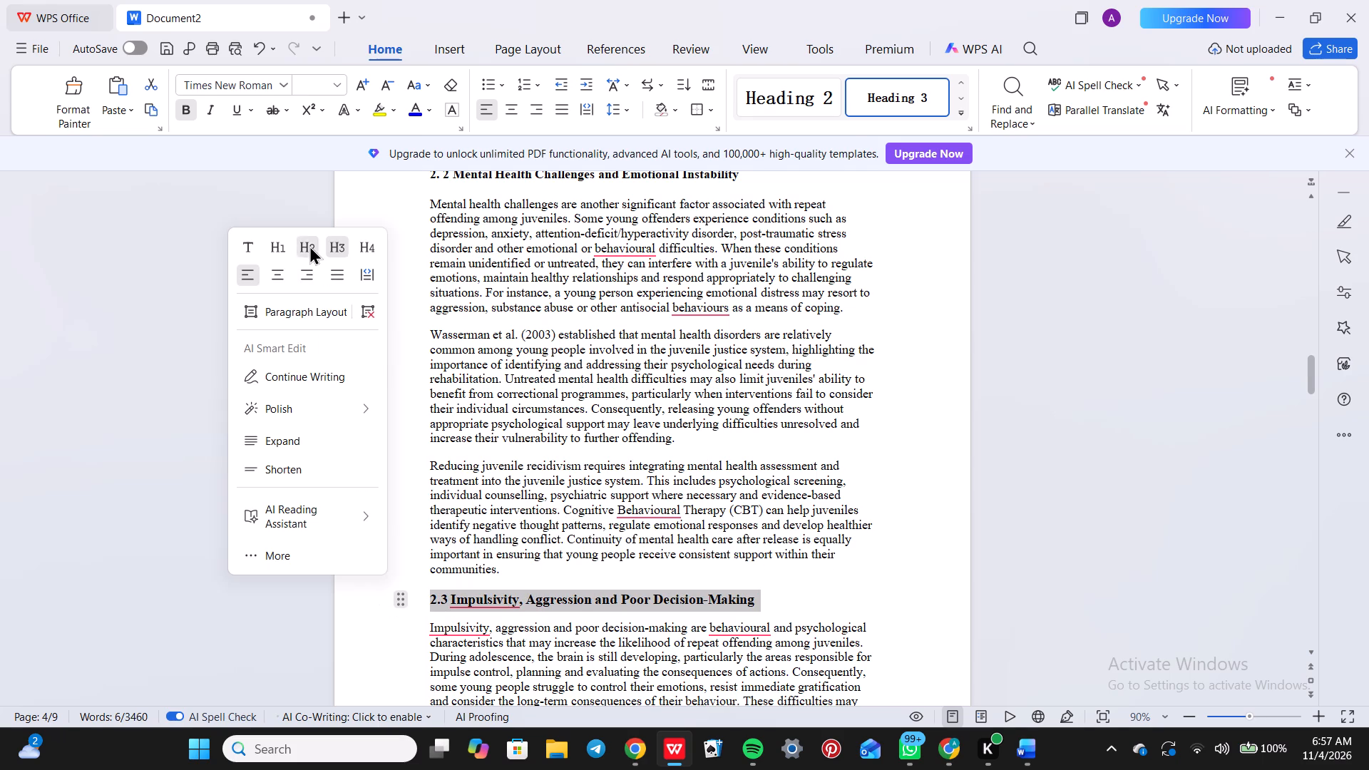
left_click(284, 82)
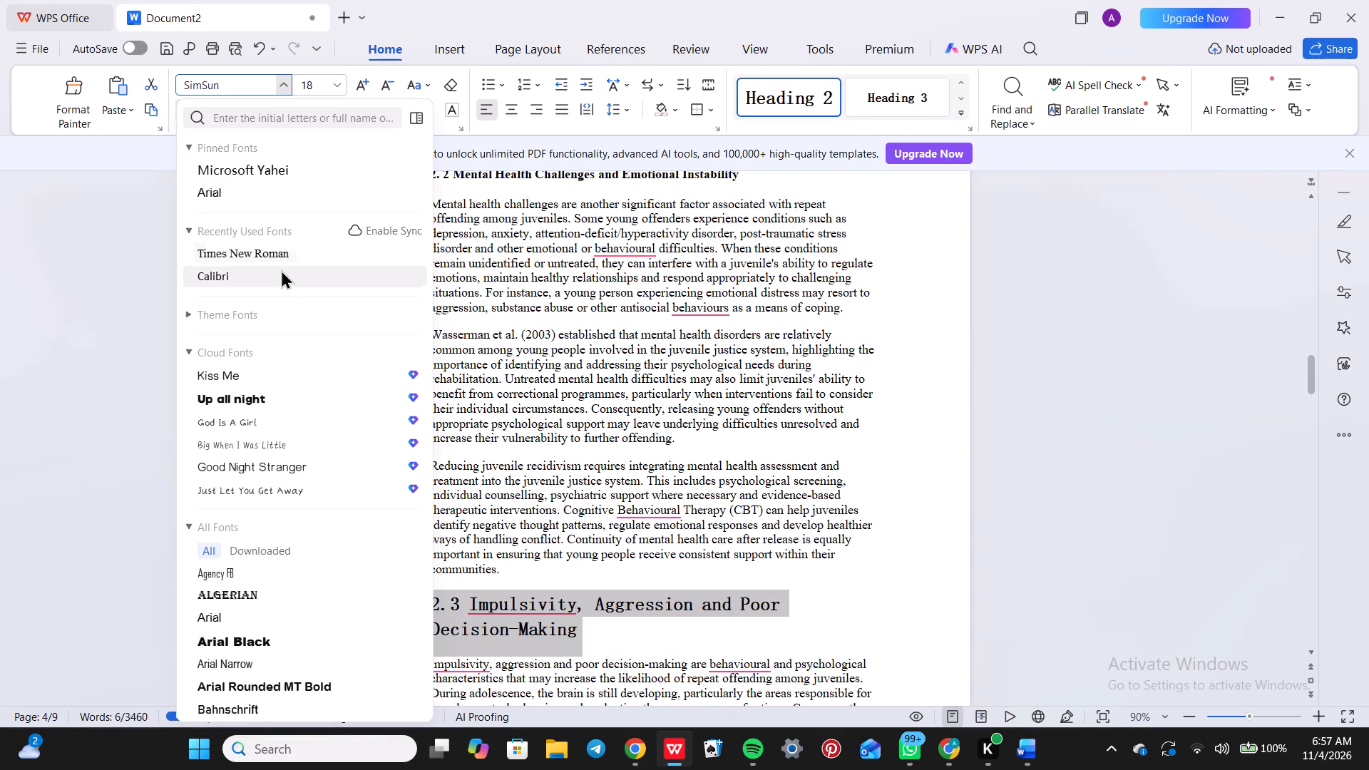
left_click(276, 257)
left_click(336, 77)
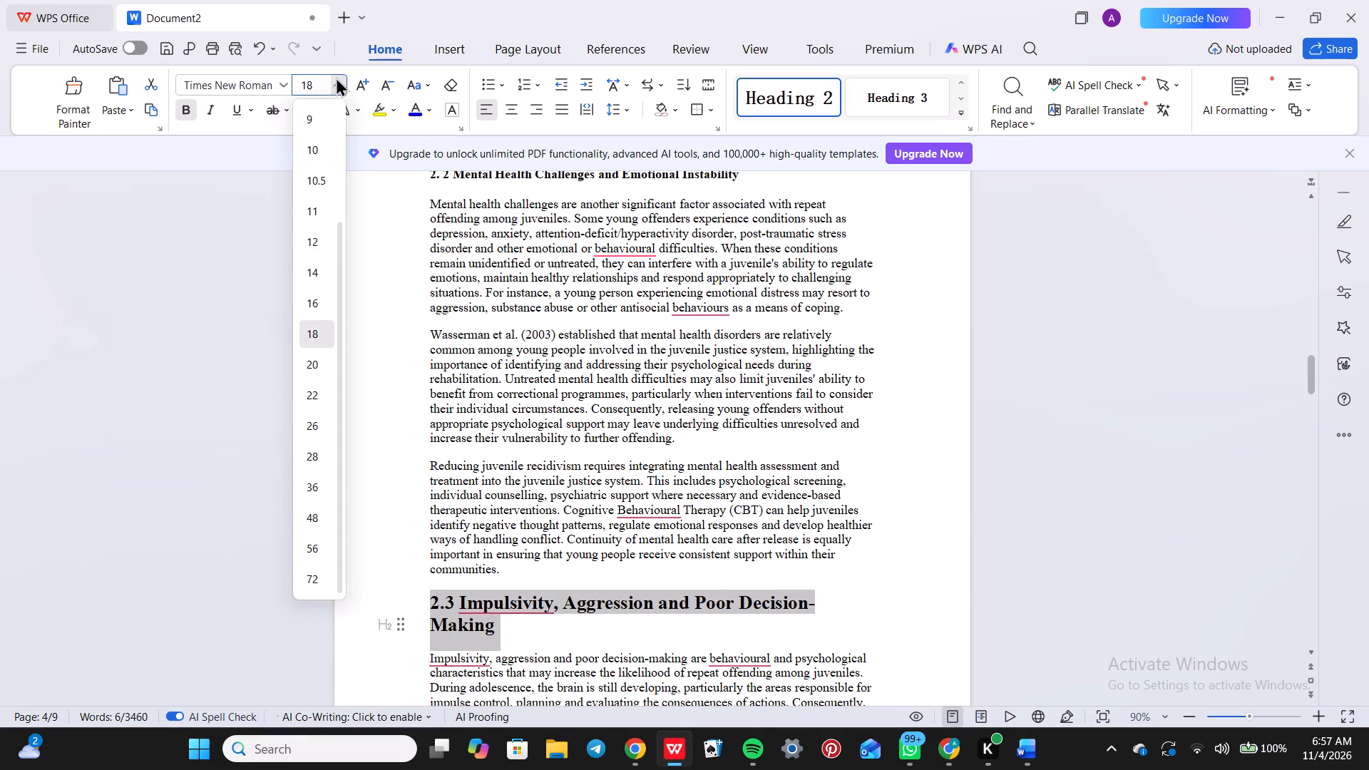
left_click(319, 242)
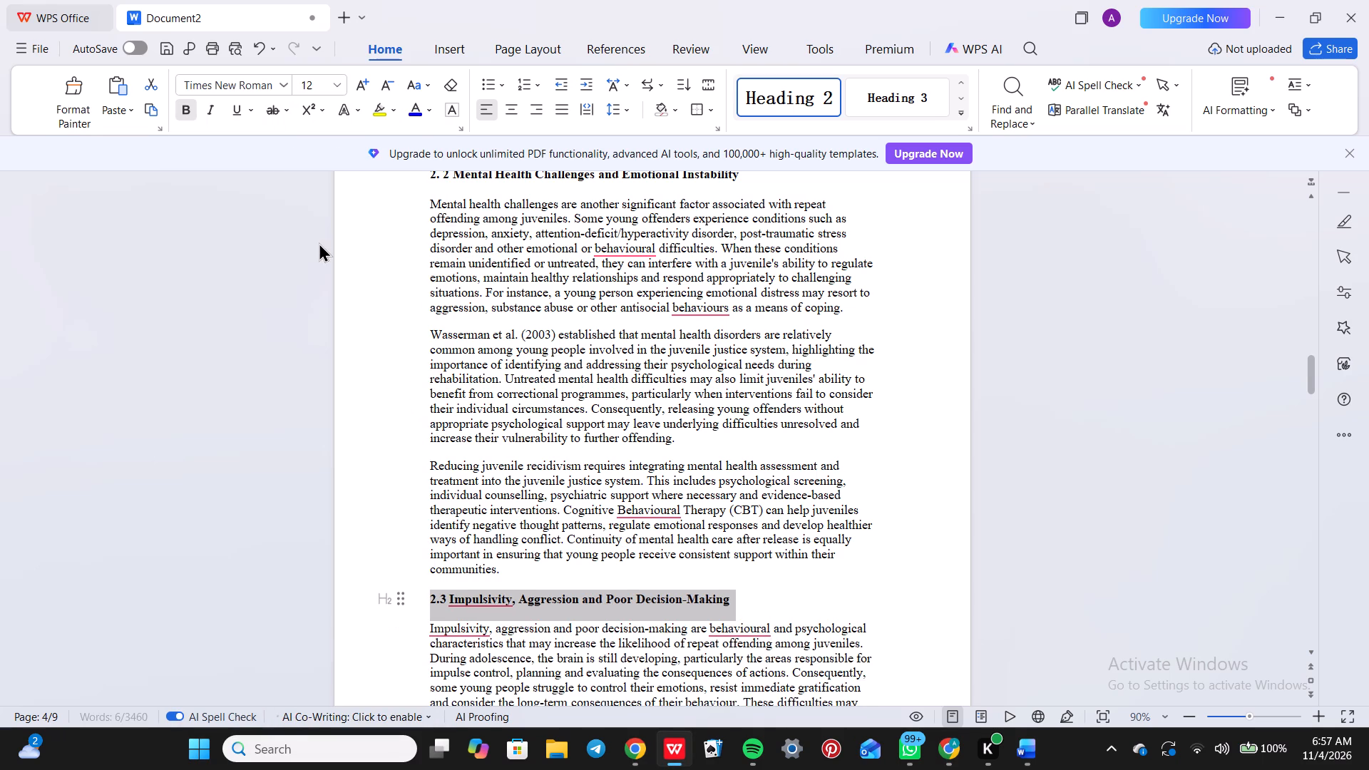
left_click(553, 662)
left_click_drag(553, 662, 558, 618)
left_click(624, 646)
scroll(624, 646, "down", 1)
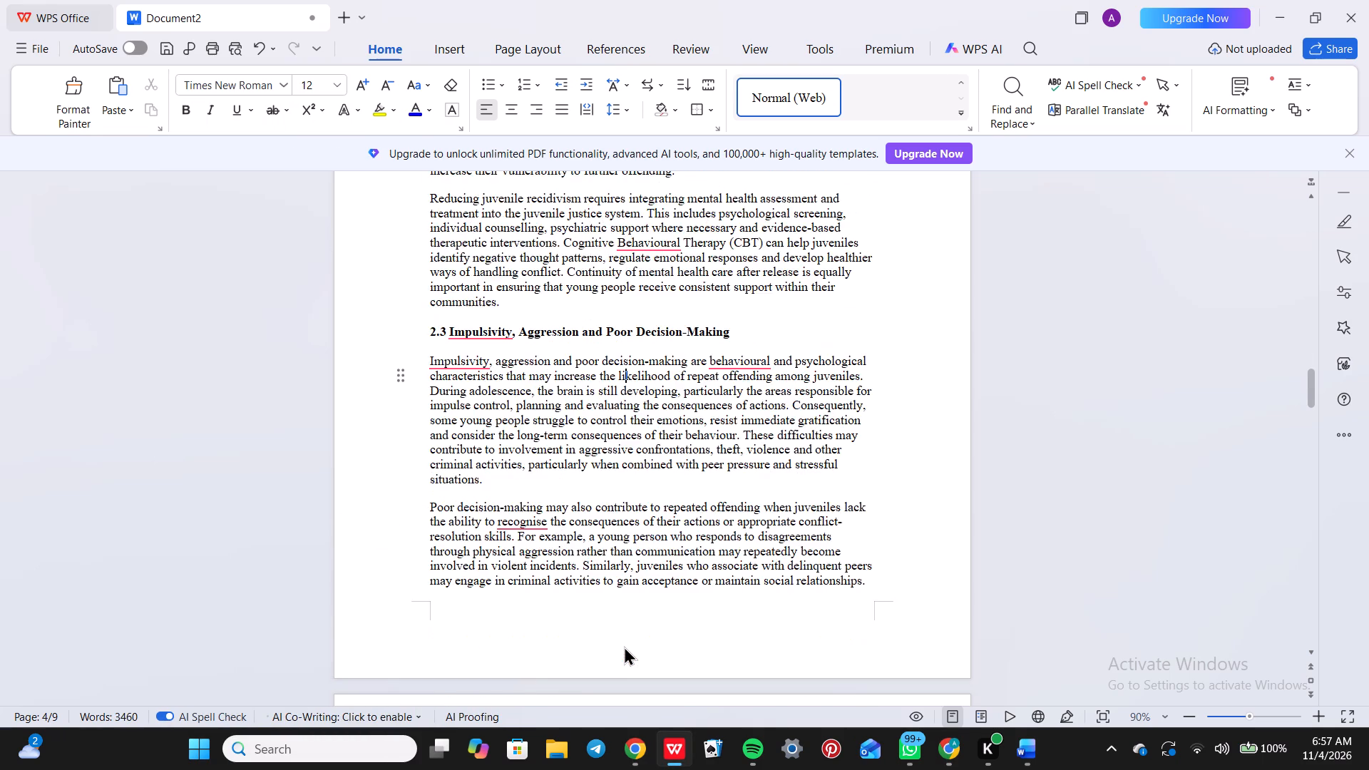
Renumber the "Trauma, Abuse and Adverse Childhood Experiences" heading as 2.4.
scroll(624, 646, "down", 2)
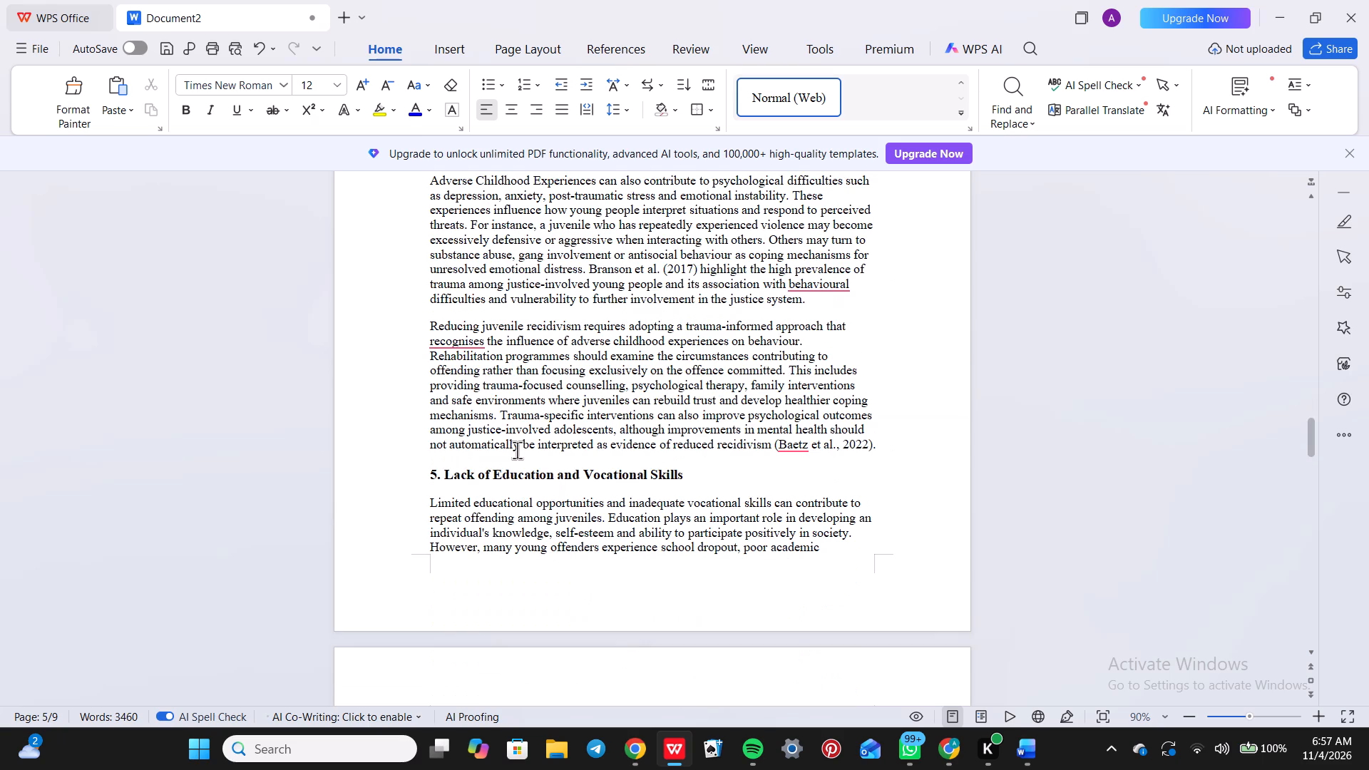
scroll(517, 450, "up", 1)
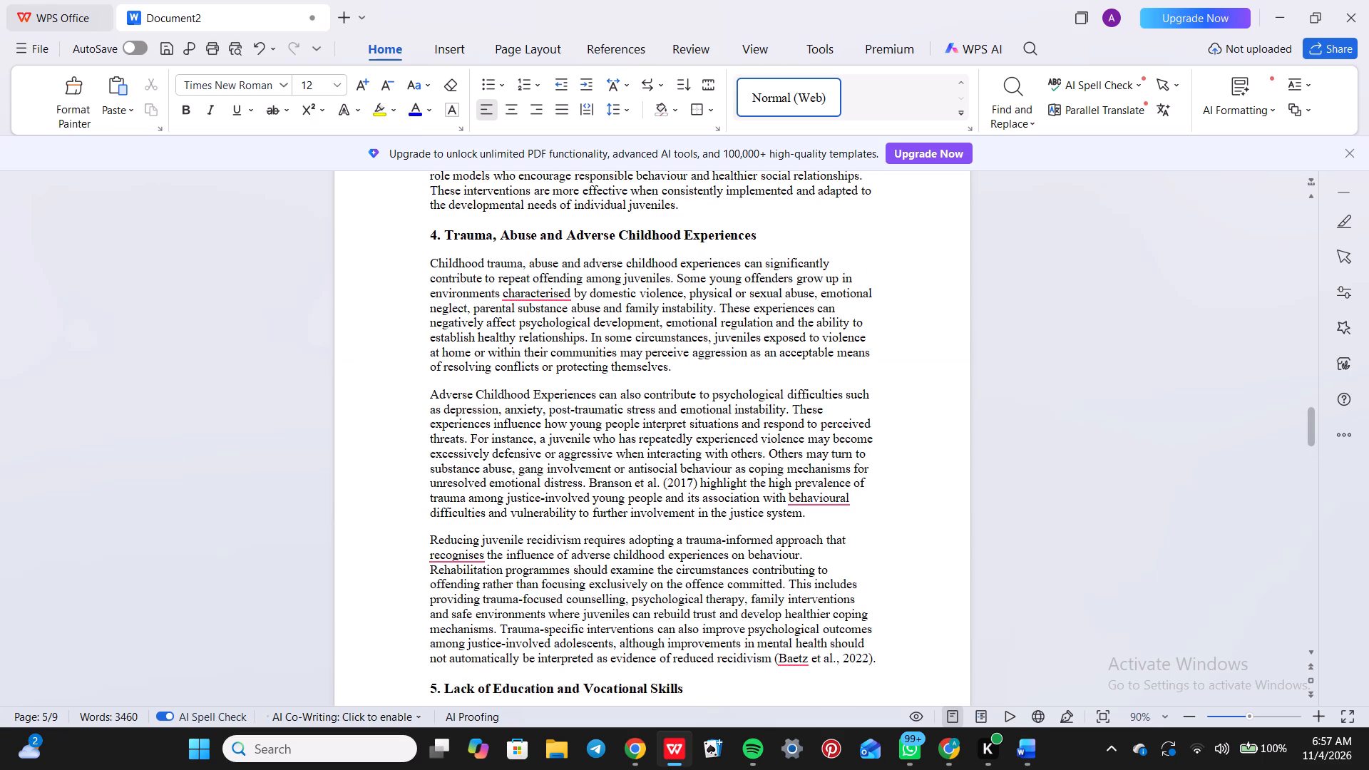
left_click(445, 230)
key("BackSpace")
key("BackSpace")
key("BackSpace")
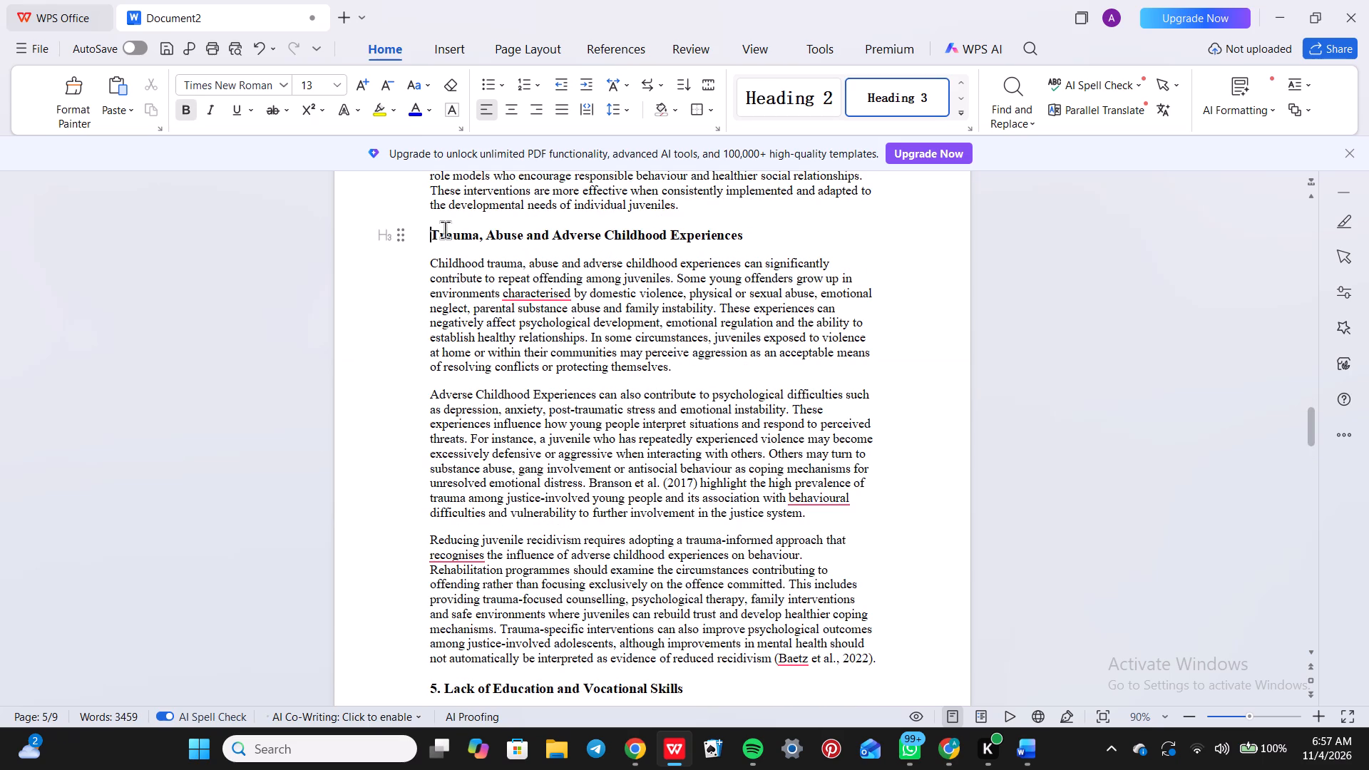
type("2.4")
key("space")
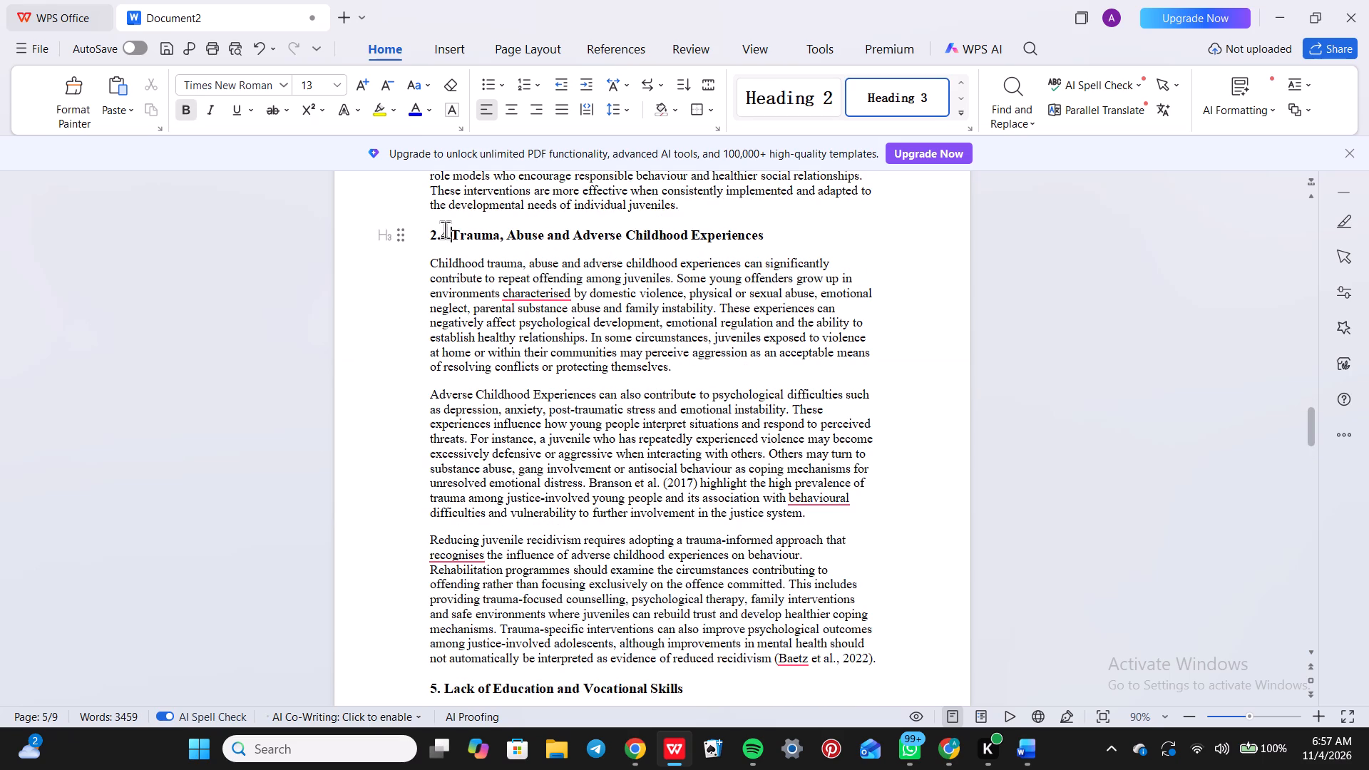
Apply the Heading 2 style to "2.4 Trauma, Abuse and Adverse Childhood Experiences" and set it in Times New Roman, size 12.
triple_click(524, 232)
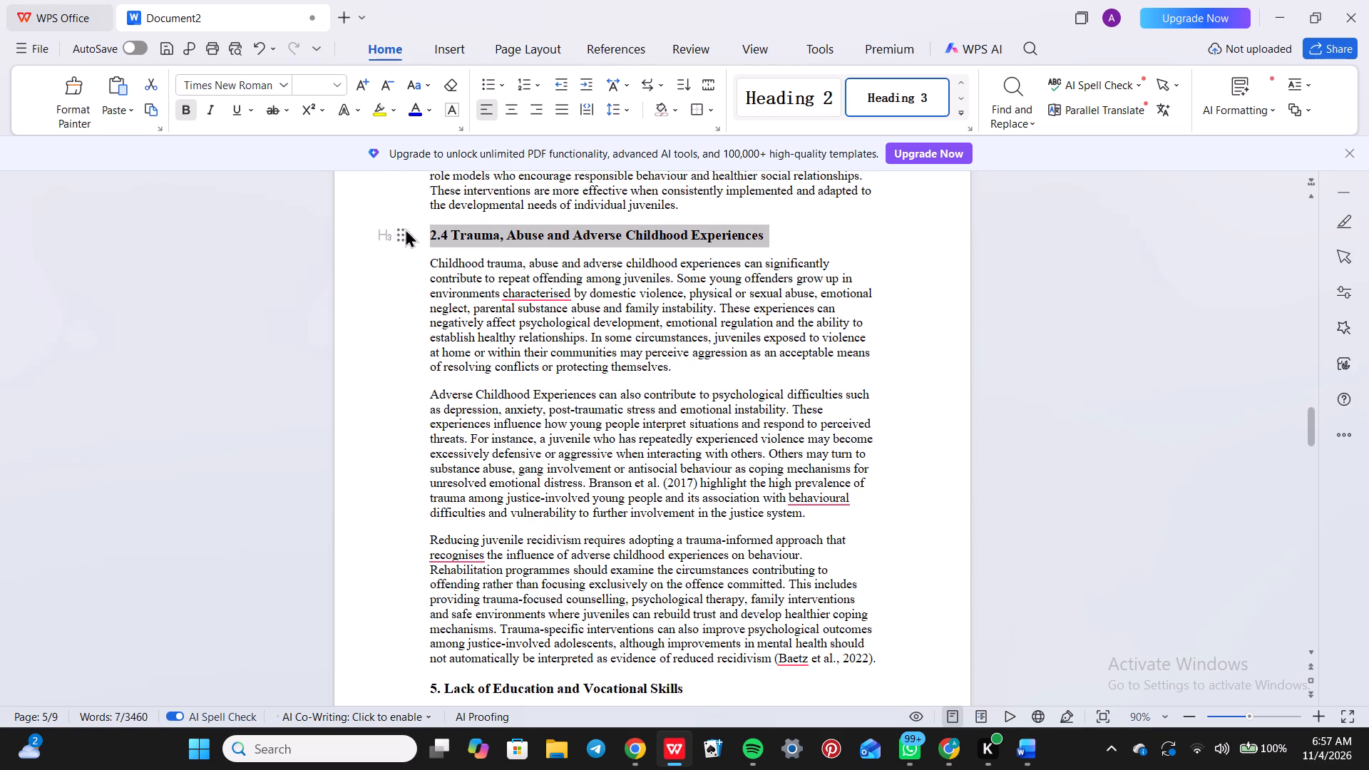
left_click(392, 230)
left_click(305, 248)
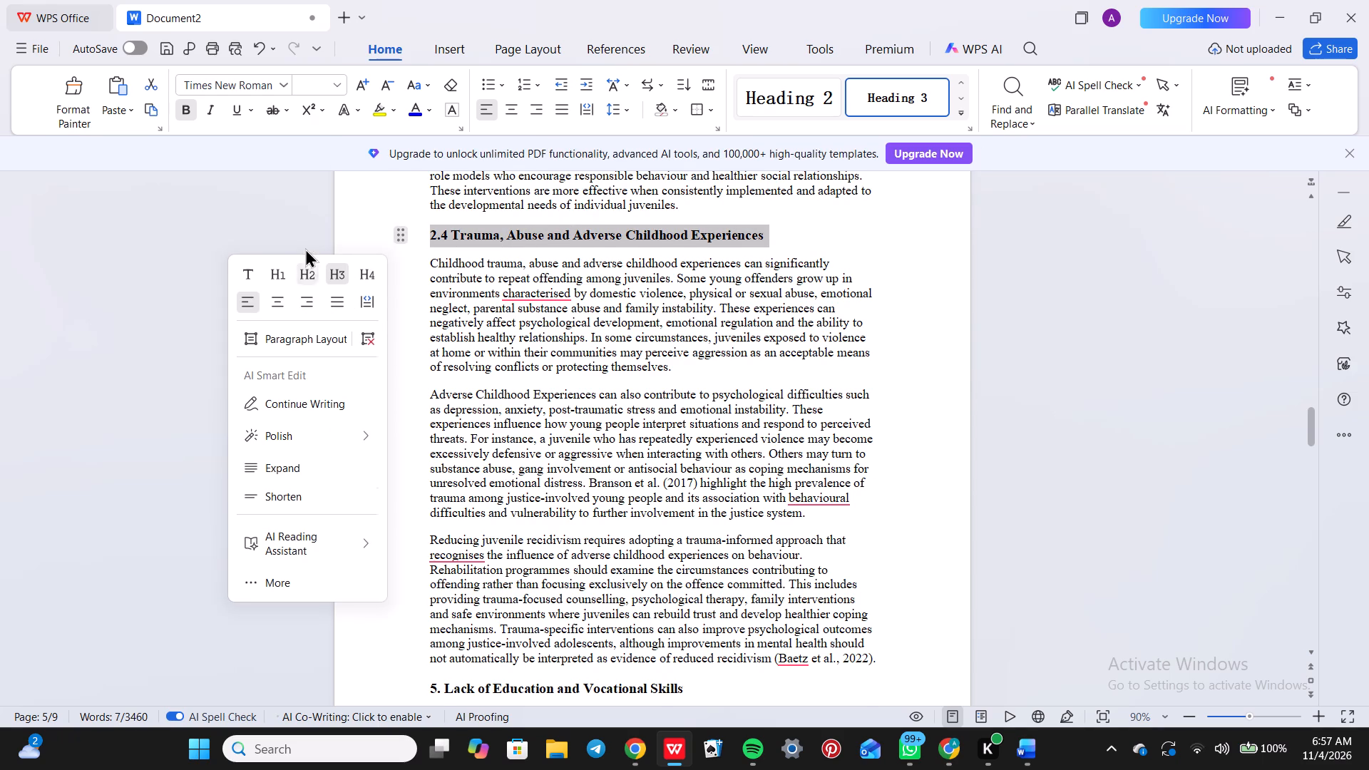
left_click(287, 82)
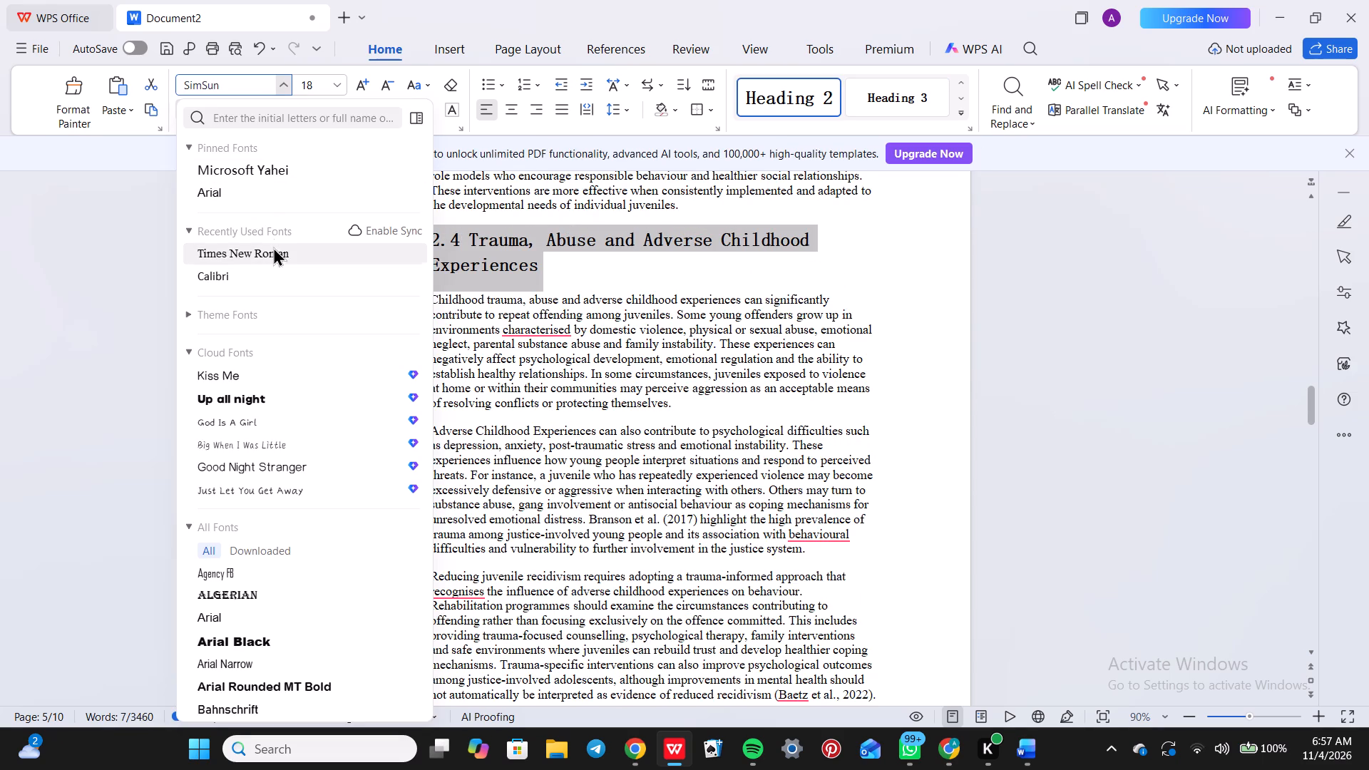
left_click(273, 252)
left_click(341, 76)
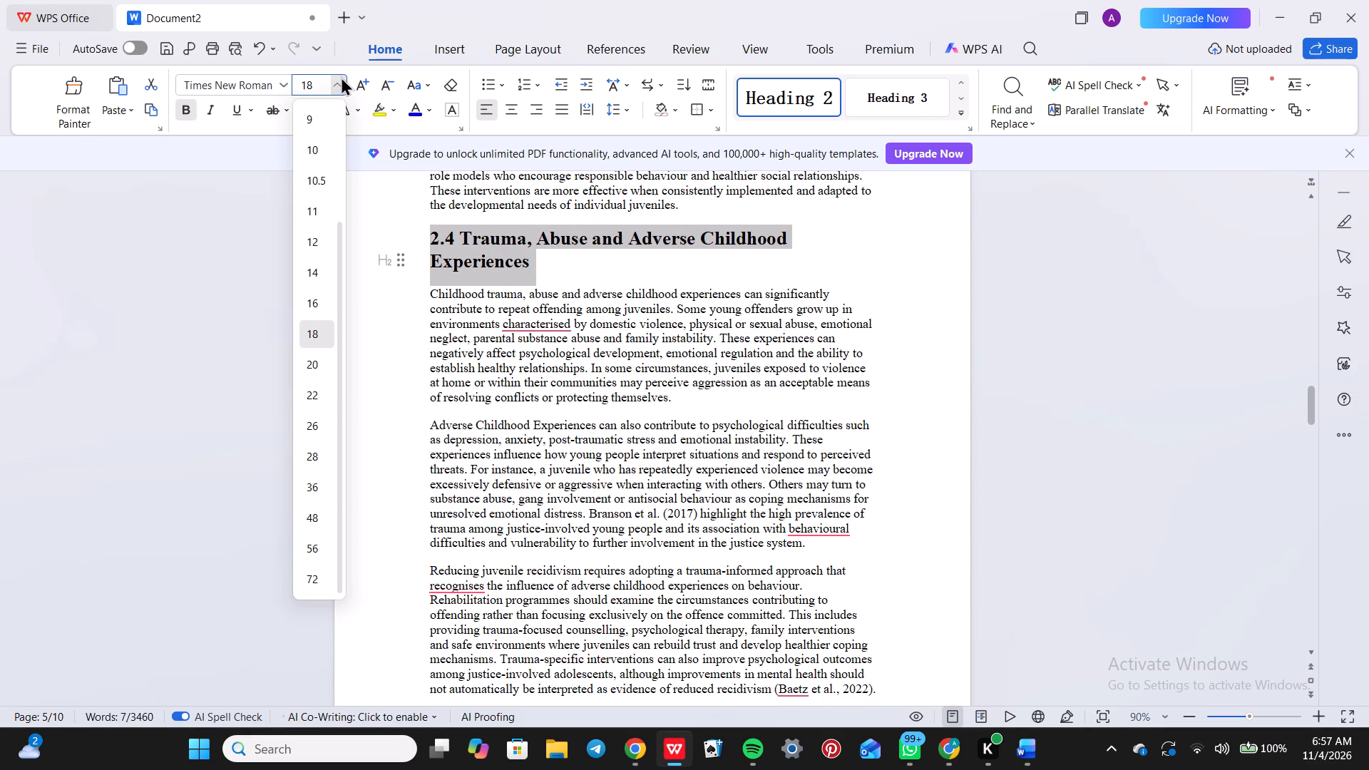
left_click(316, 236)
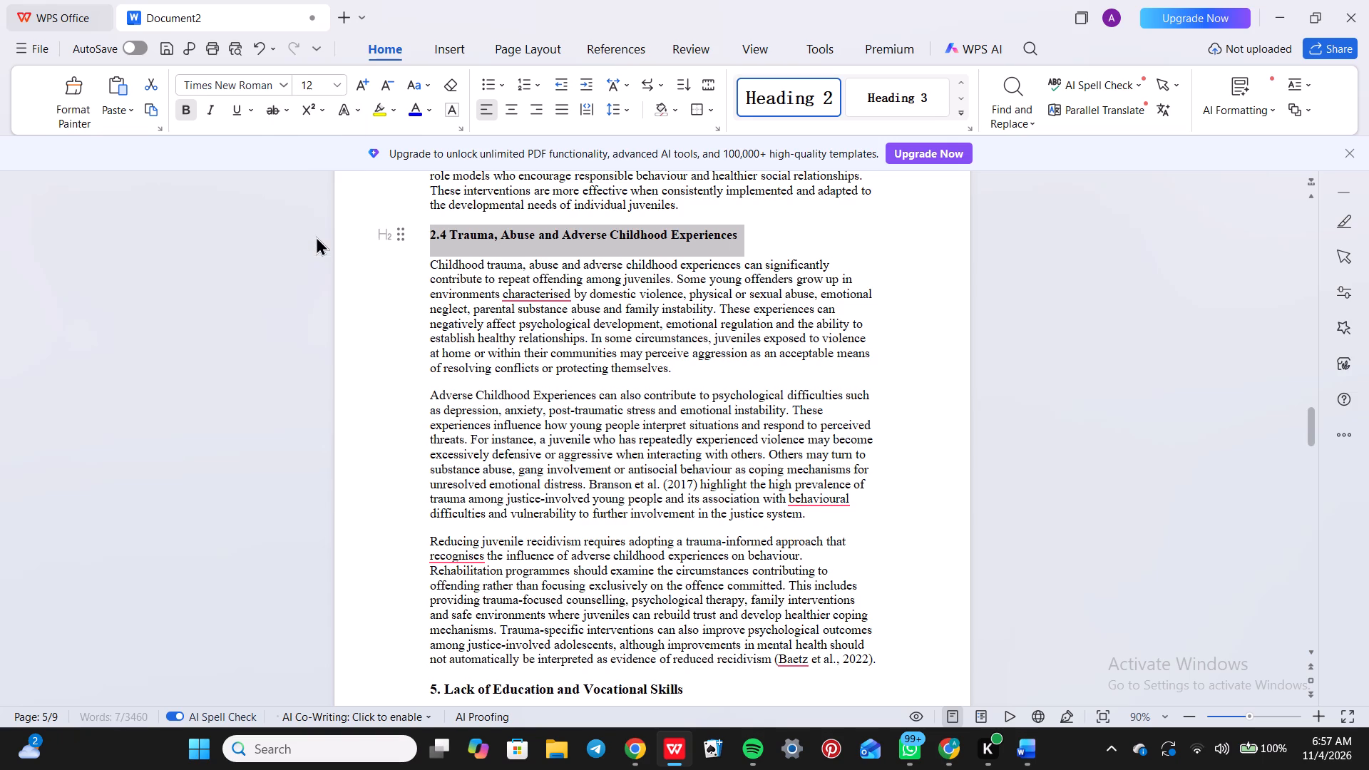
left_click(503, 425)
Renumber the "Lack of Education and Vocational Skills" heading as 2.5.
scroll(503, 425, "down", 1)
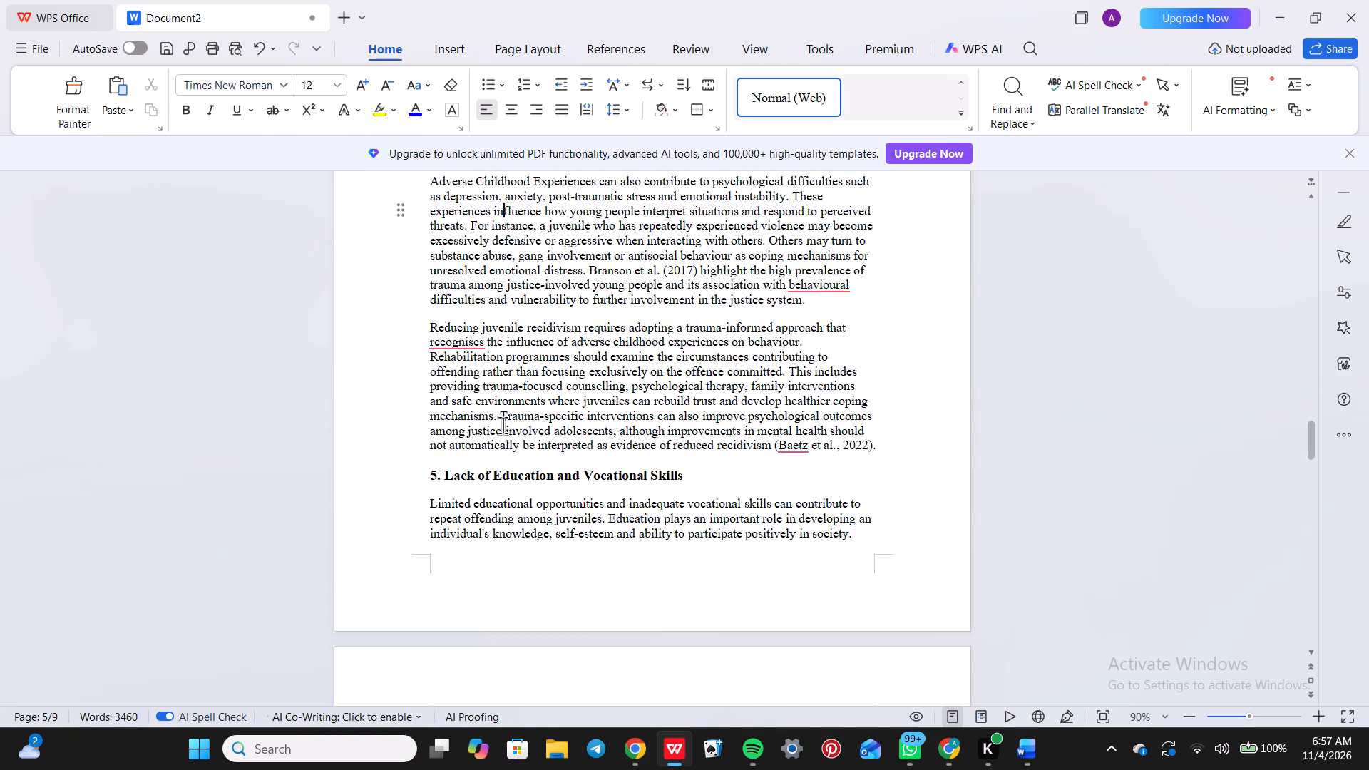
left_click(442, 422)
key("BackSpace")
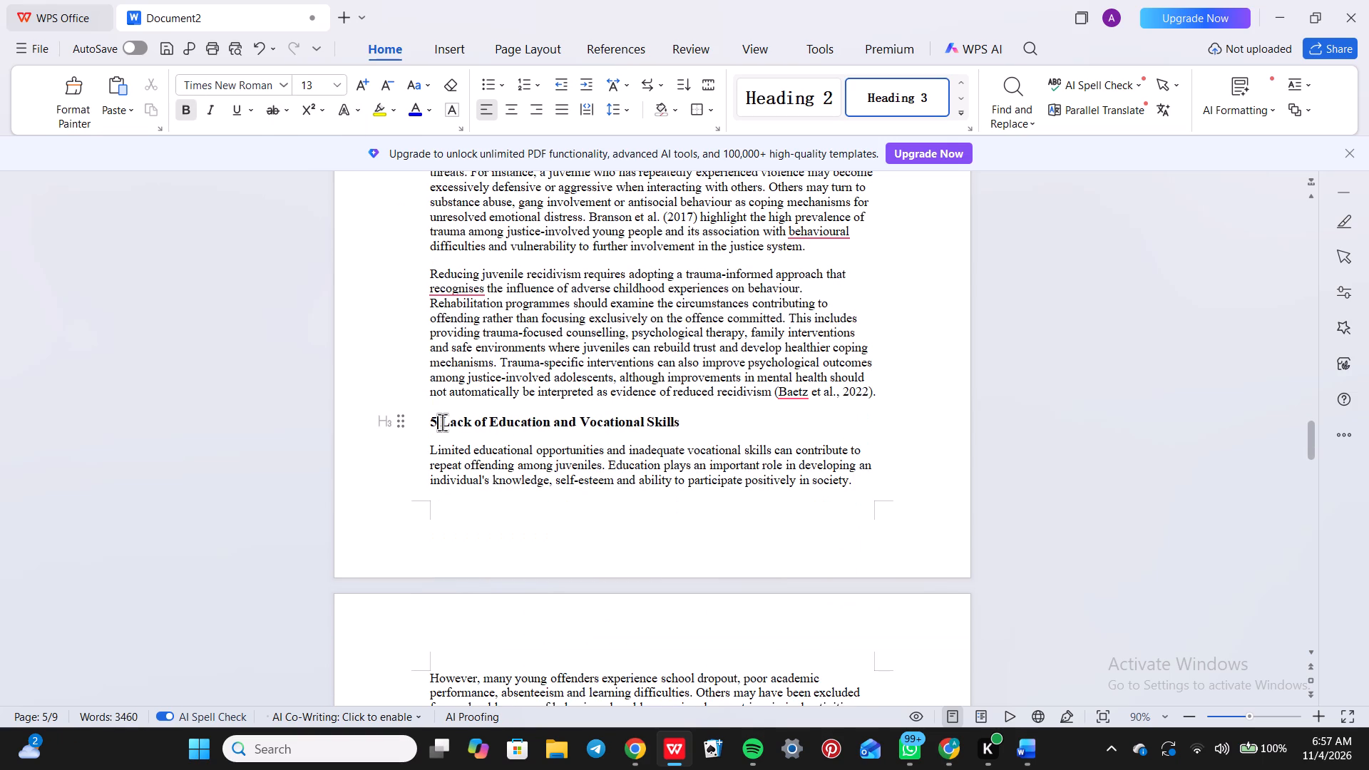
key("BackSpace")
type("2.")
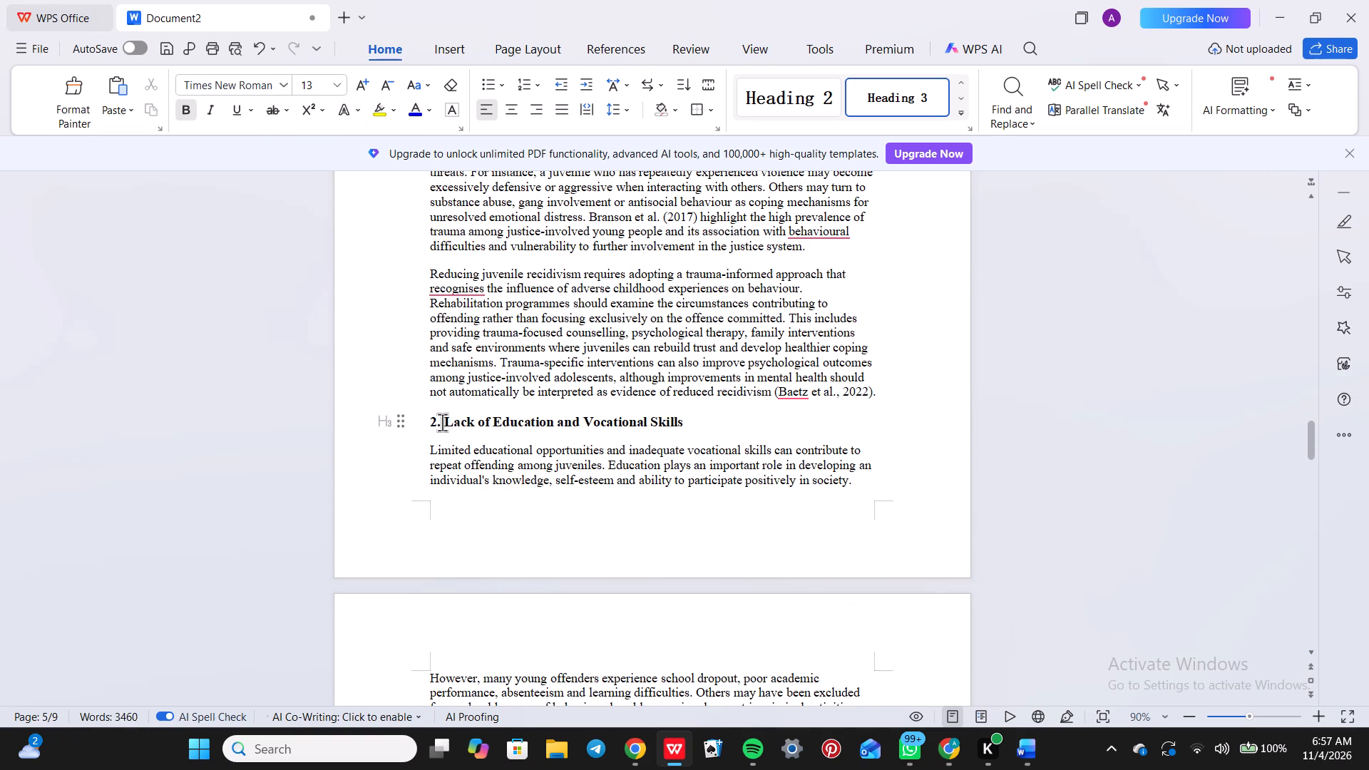
key("5")
key("space")
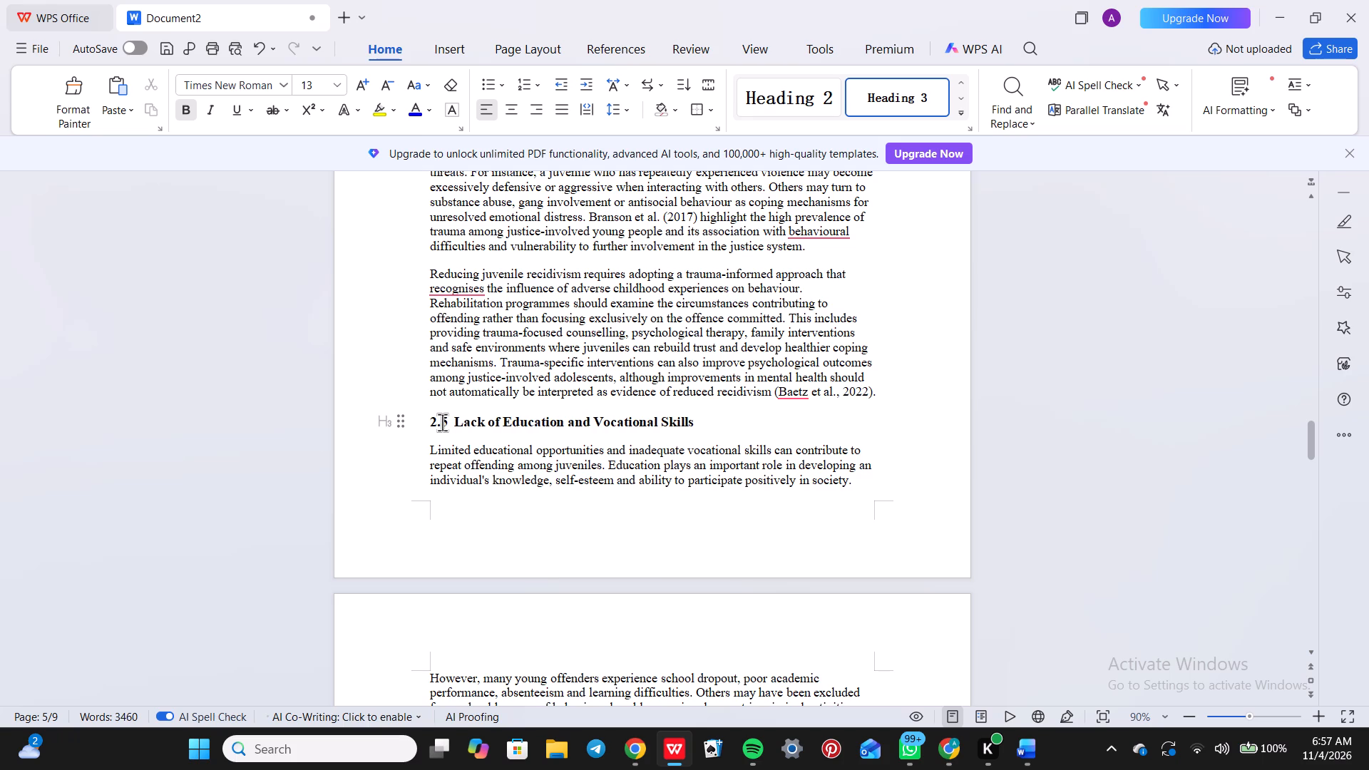
Apply the Heading 2 style to "2.5 Lack of Education and Vocational Skills" and set it in Times New Roman, size 12.
triple_click(477, 429)
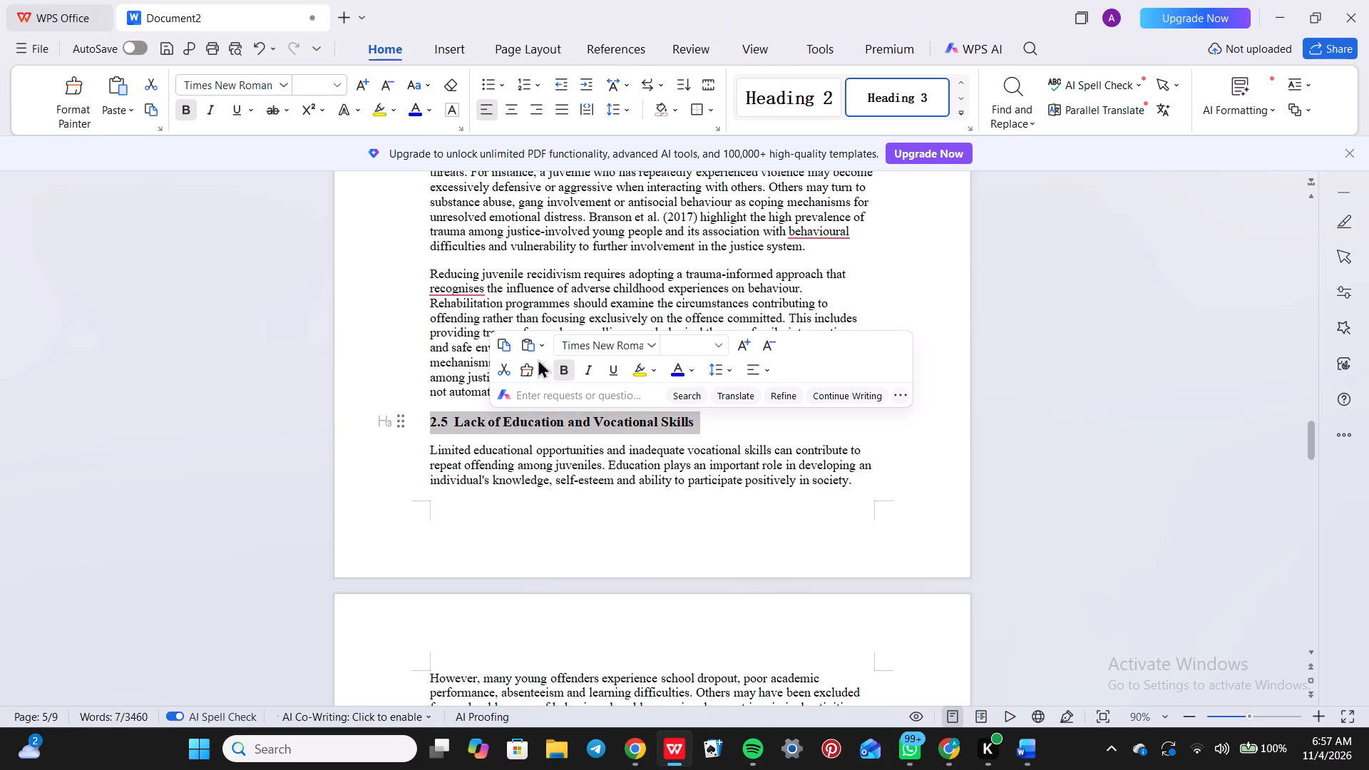
left_click(405, 420)
left_click(308, 61)
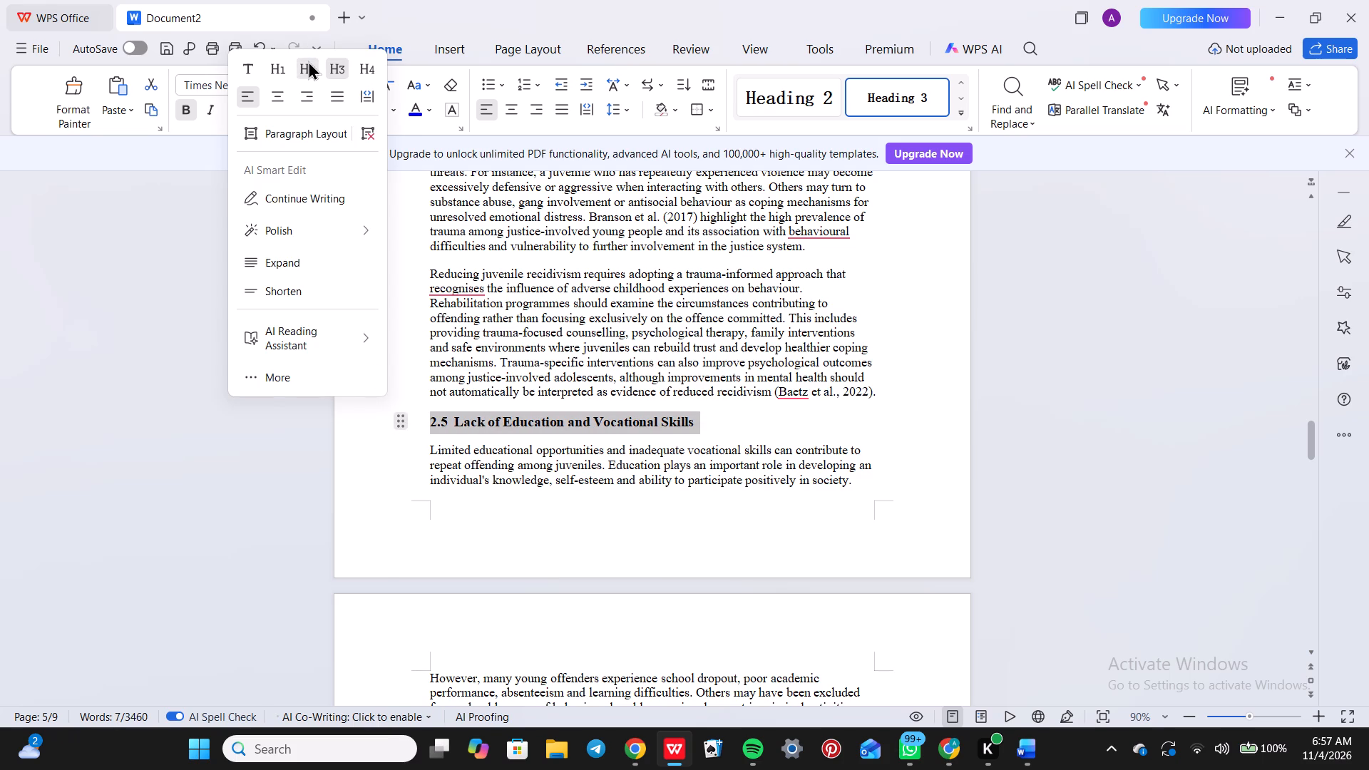
left_click(287, 86)
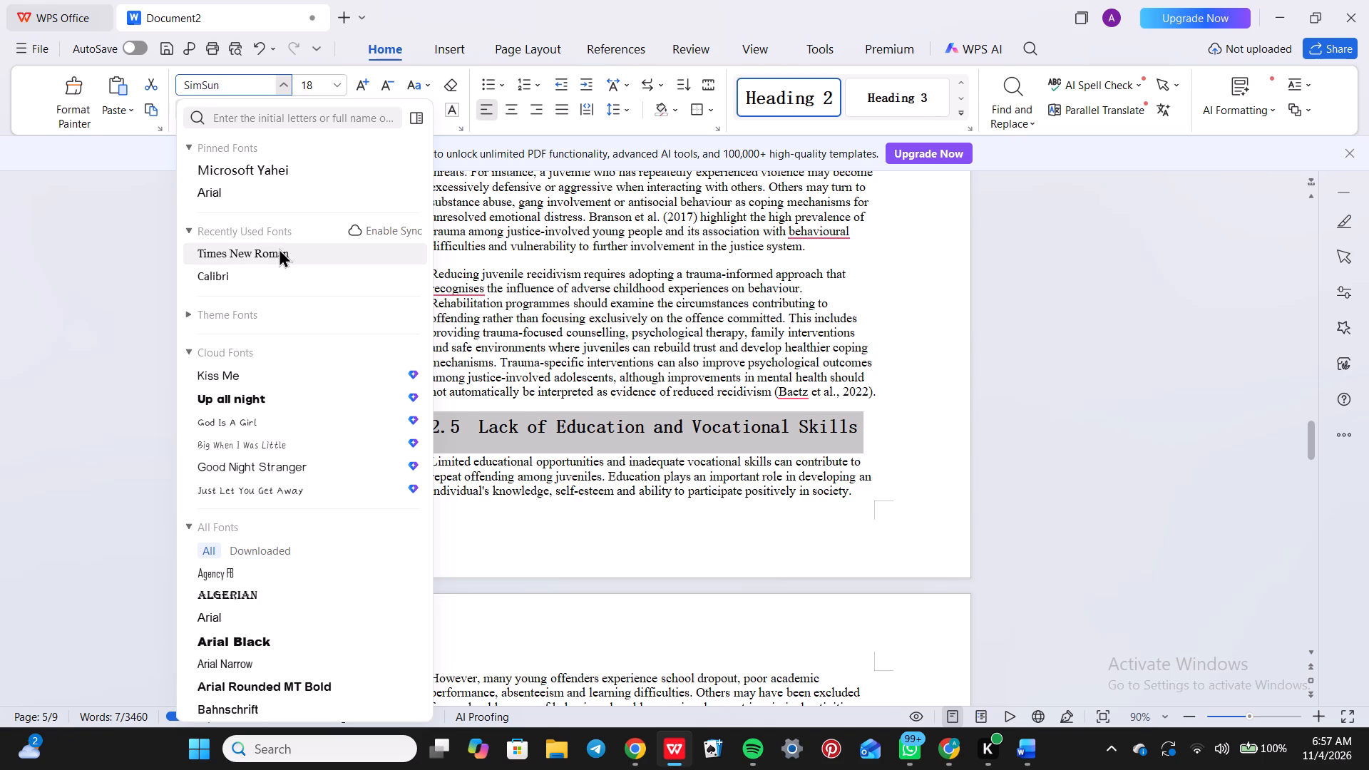
left_click(279, 248)
left_click(342, 83)
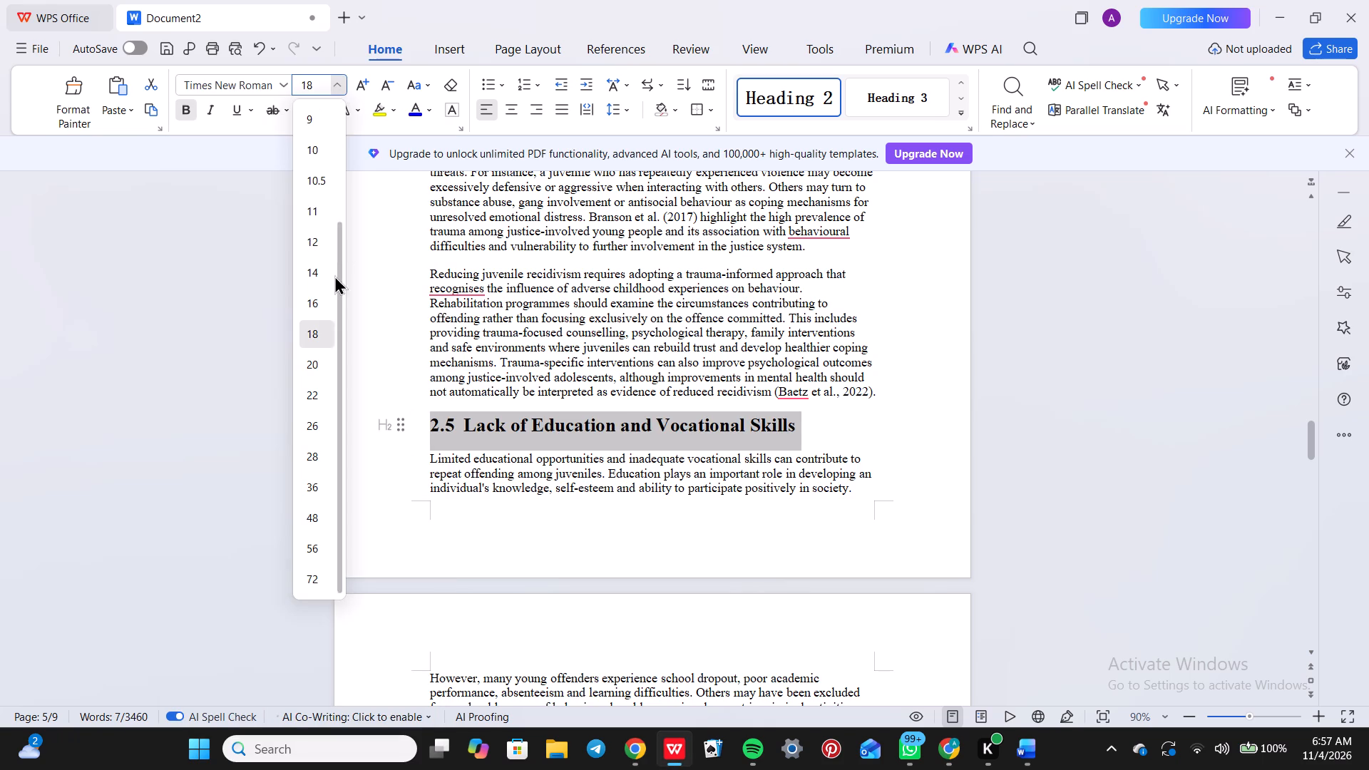
left_click(323, 242)
left_click(478, 525)
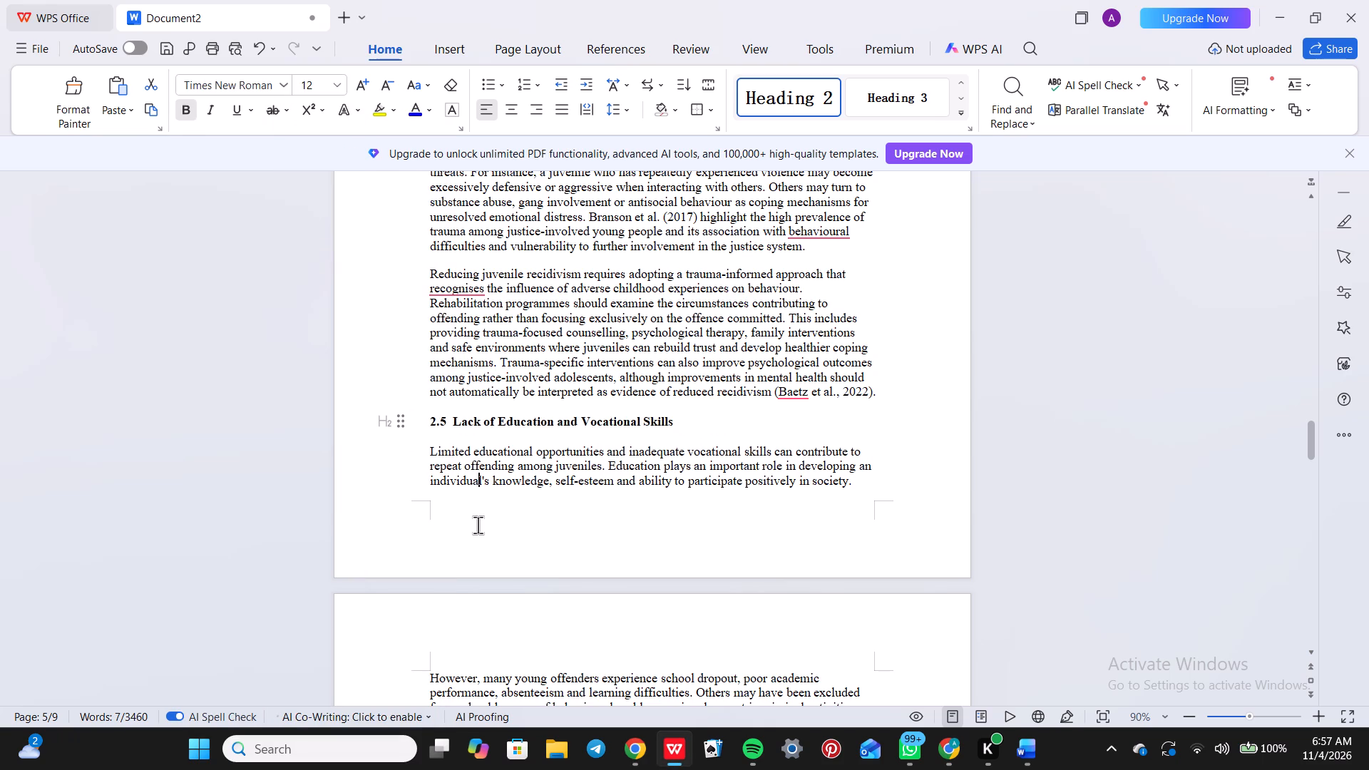
Delete the "PART THREE:" prefix from the "Family, Peer and Socio-economic factors" heading.
scroll(478, 525, "down", 2)
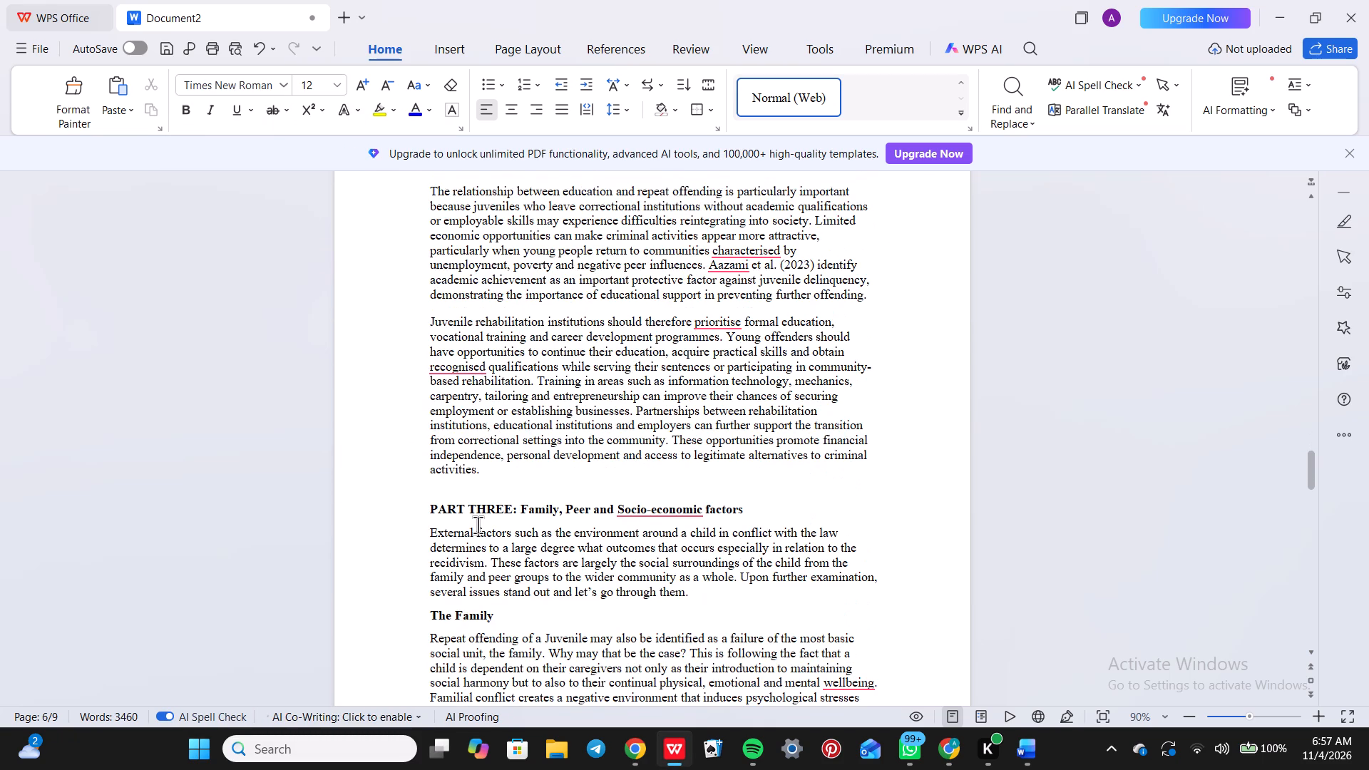
left_click(521, 506)
key("BackSpace")
key("BackSpace")
key("BackSpace")
key("BackSpace")
key("BackSpace")
key("BackSpace")
key("BackSpace")
key("BackSpace")
key("BackSpace")
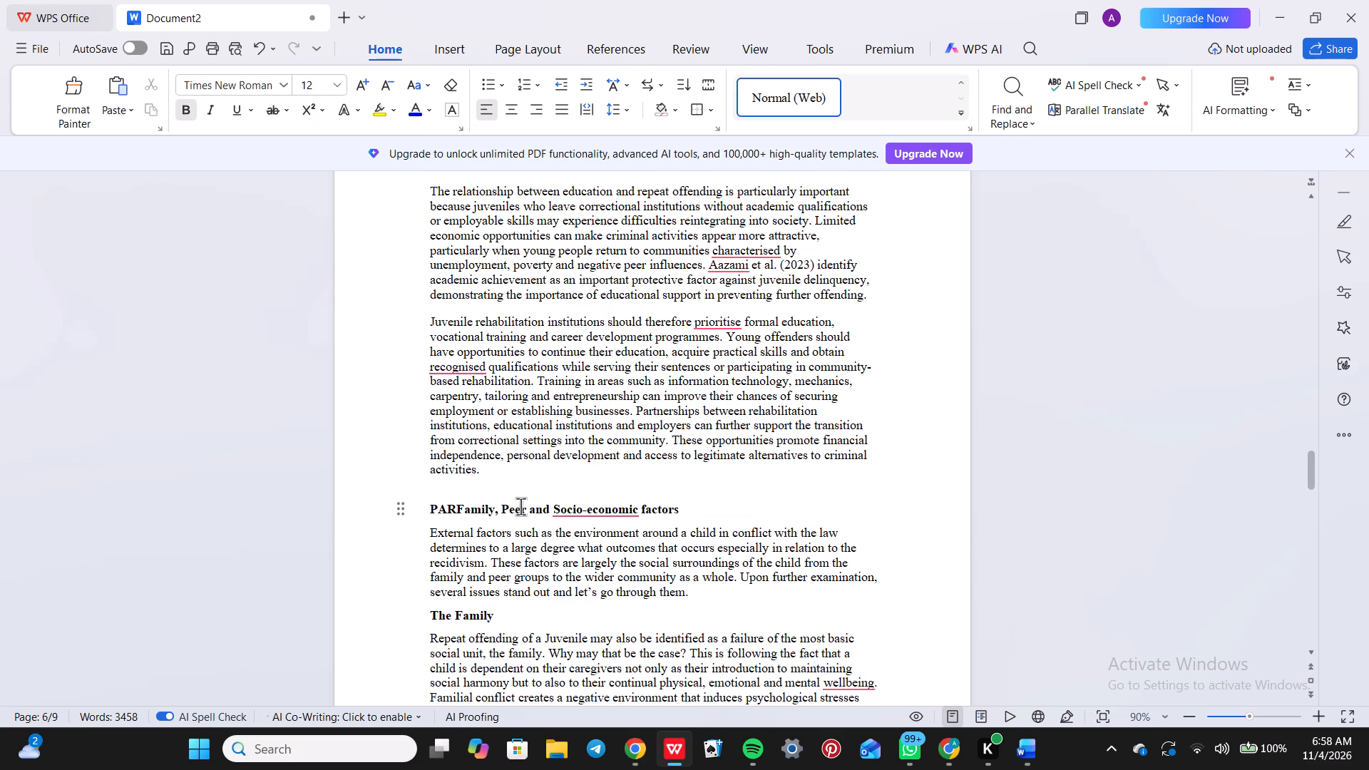
key("BackSpace")
key("BackSpace")
key("BackSpace")
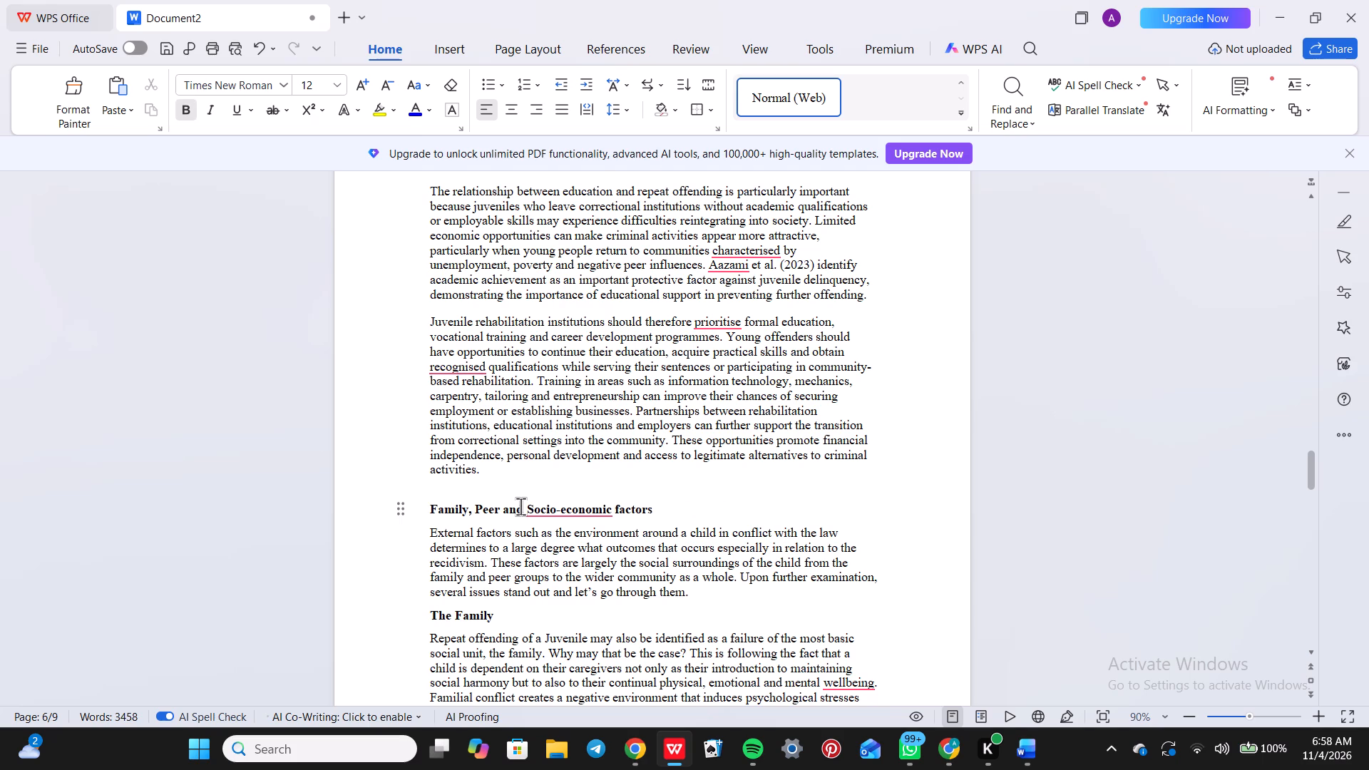
Change the "Family, Peer and Socio-economic factors" heading to uppercase.
triple_click(521, 506)
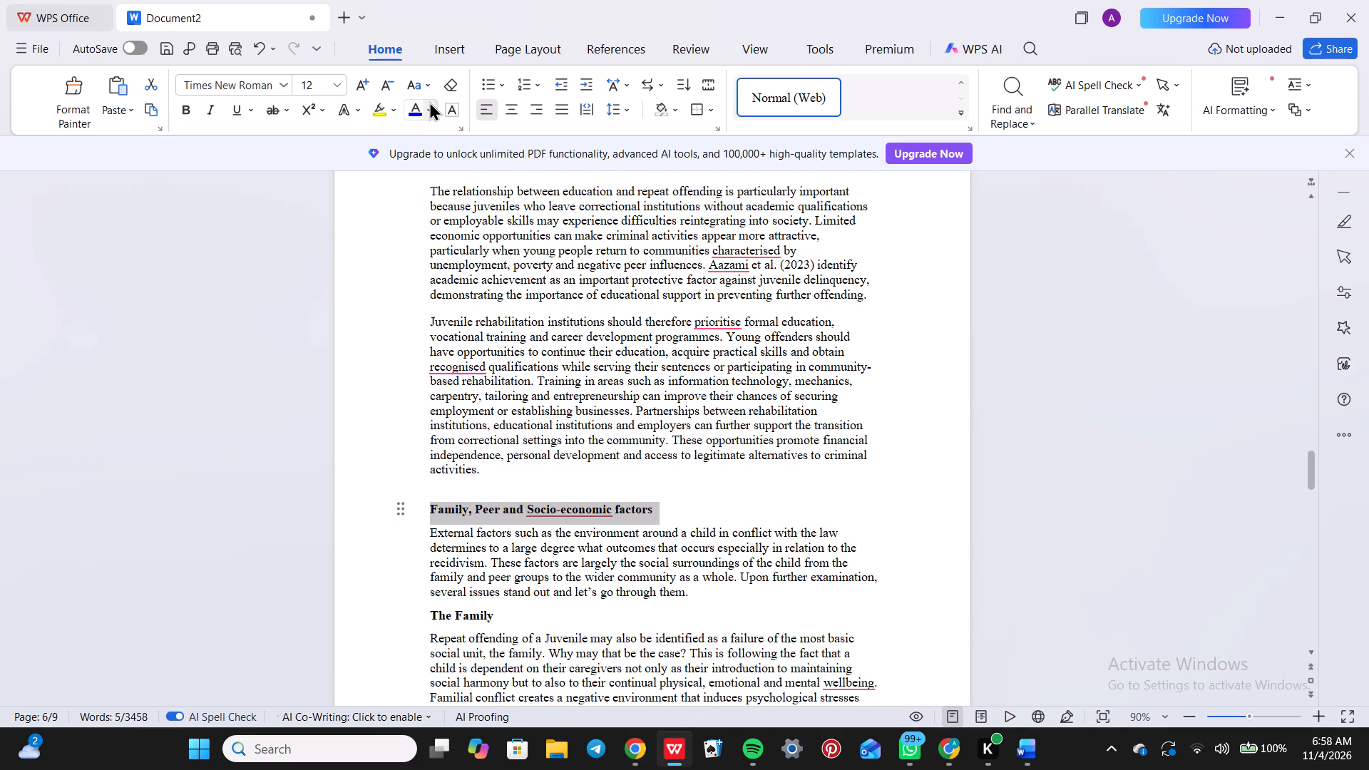
left_click(429, 81)
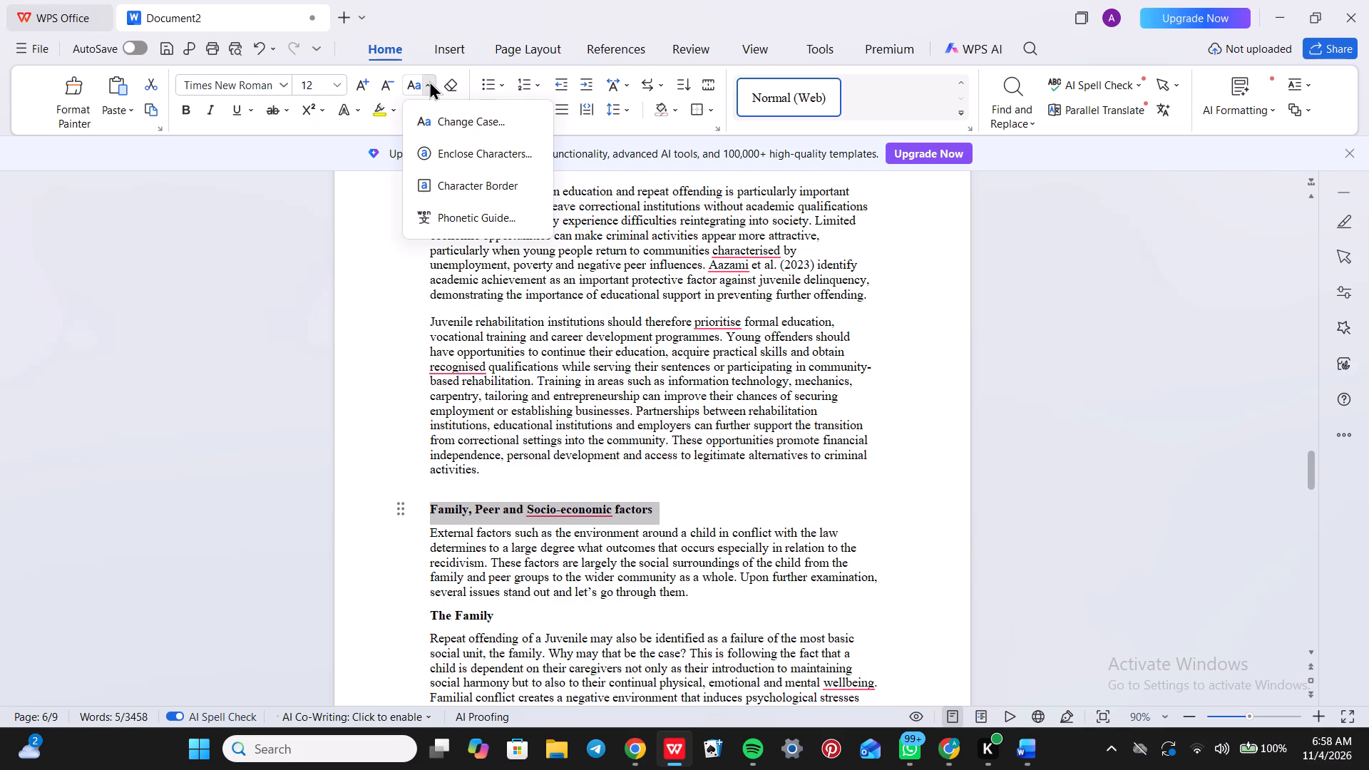
left_click(465, 133)
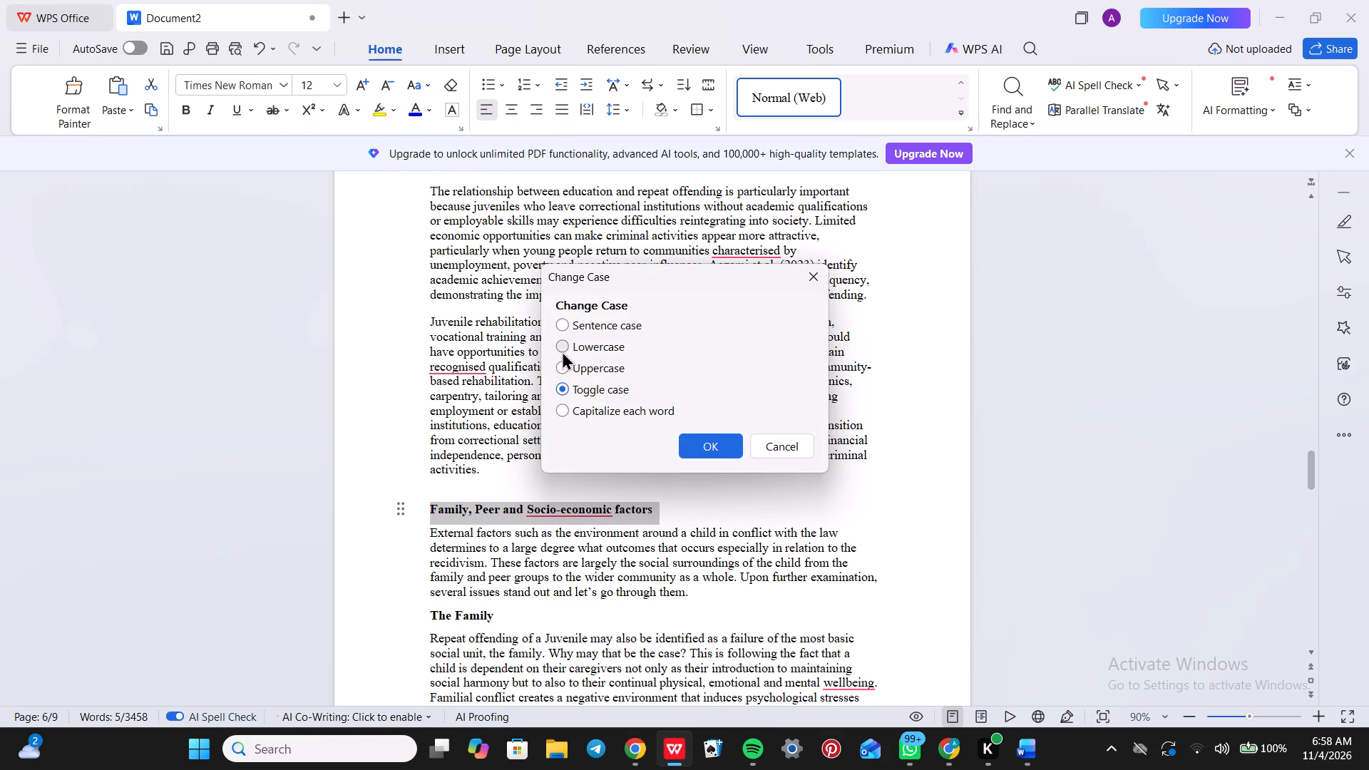
left_click(563, 366)
left_click(702, 451)
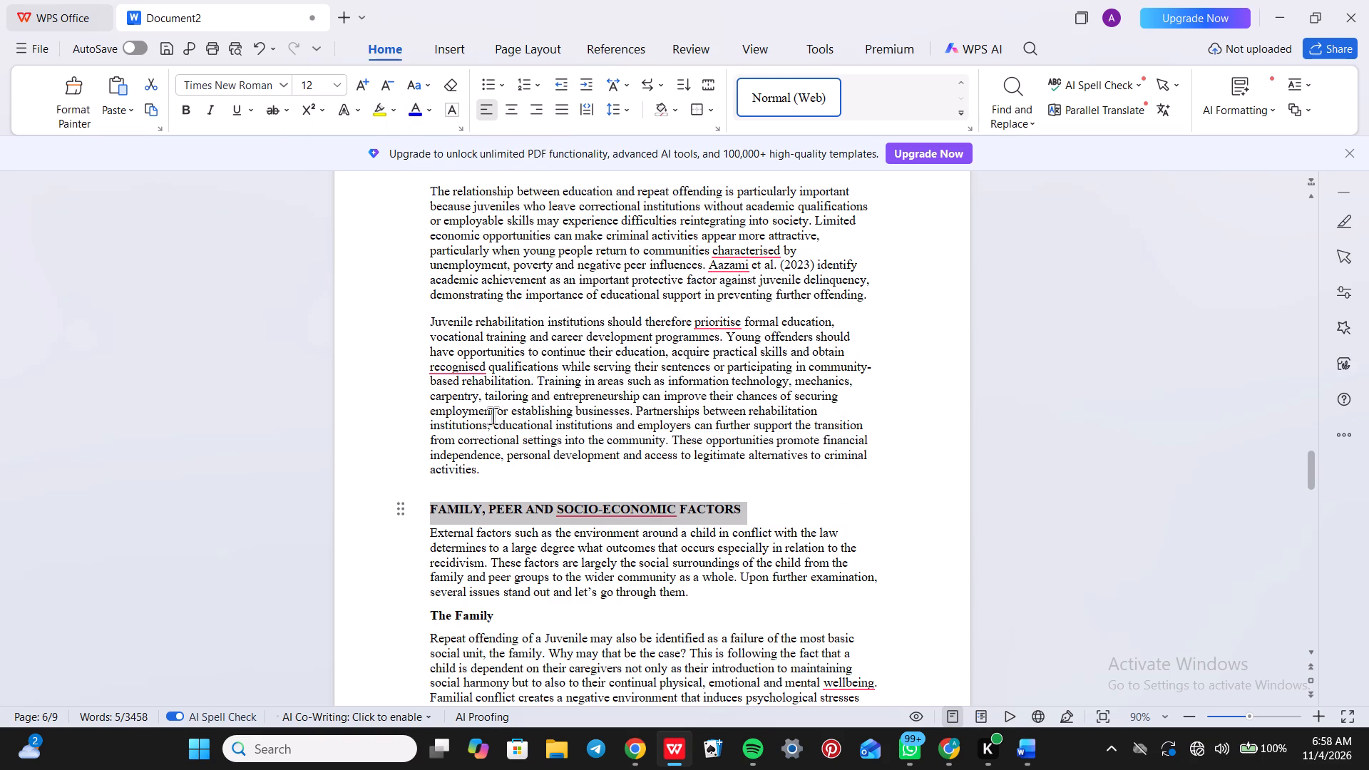
Number the "FAMILY, PEER AND SOCIO-ECONOMIC FACTORS" heading as a plain-text "3" followed by a space.
left_click(426, 508)
type("3.")
key("space")
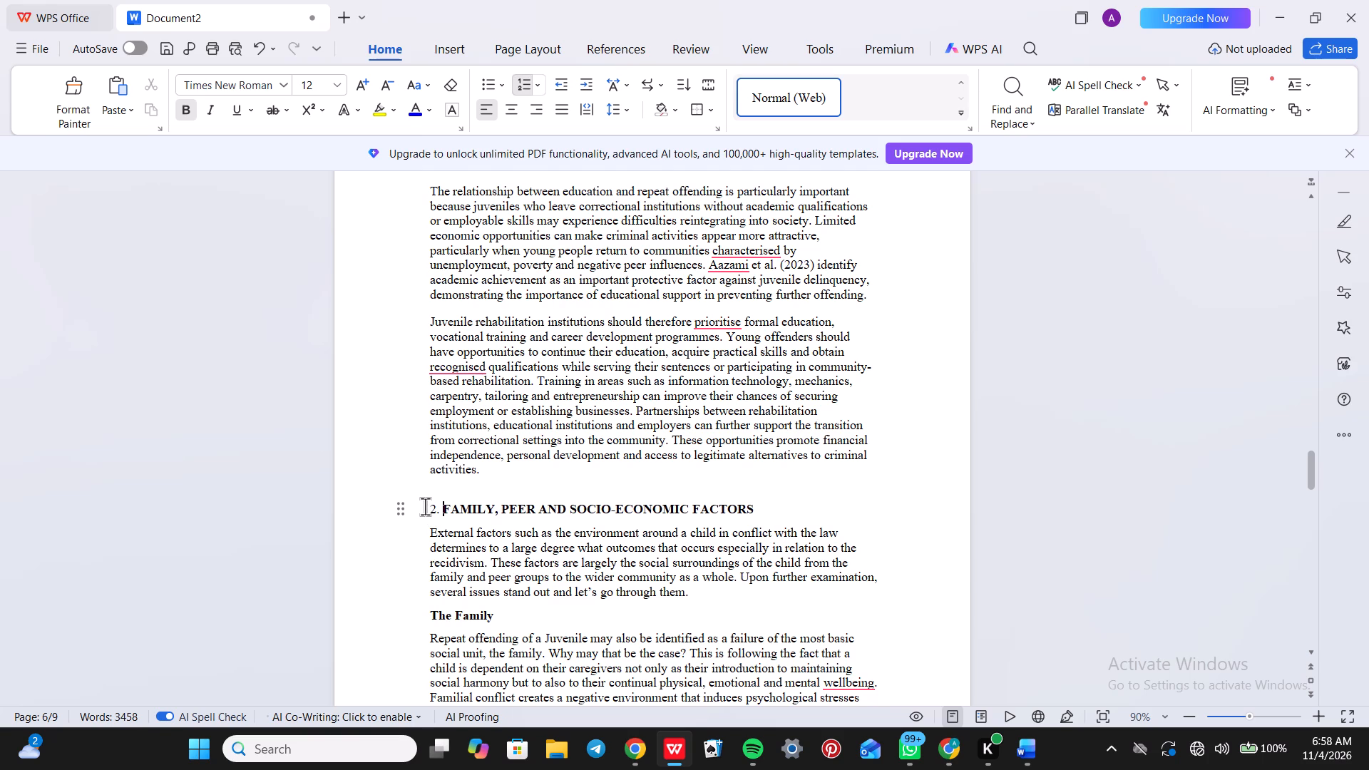
key("BackSpace")
type("3,")
key("BackSpace")
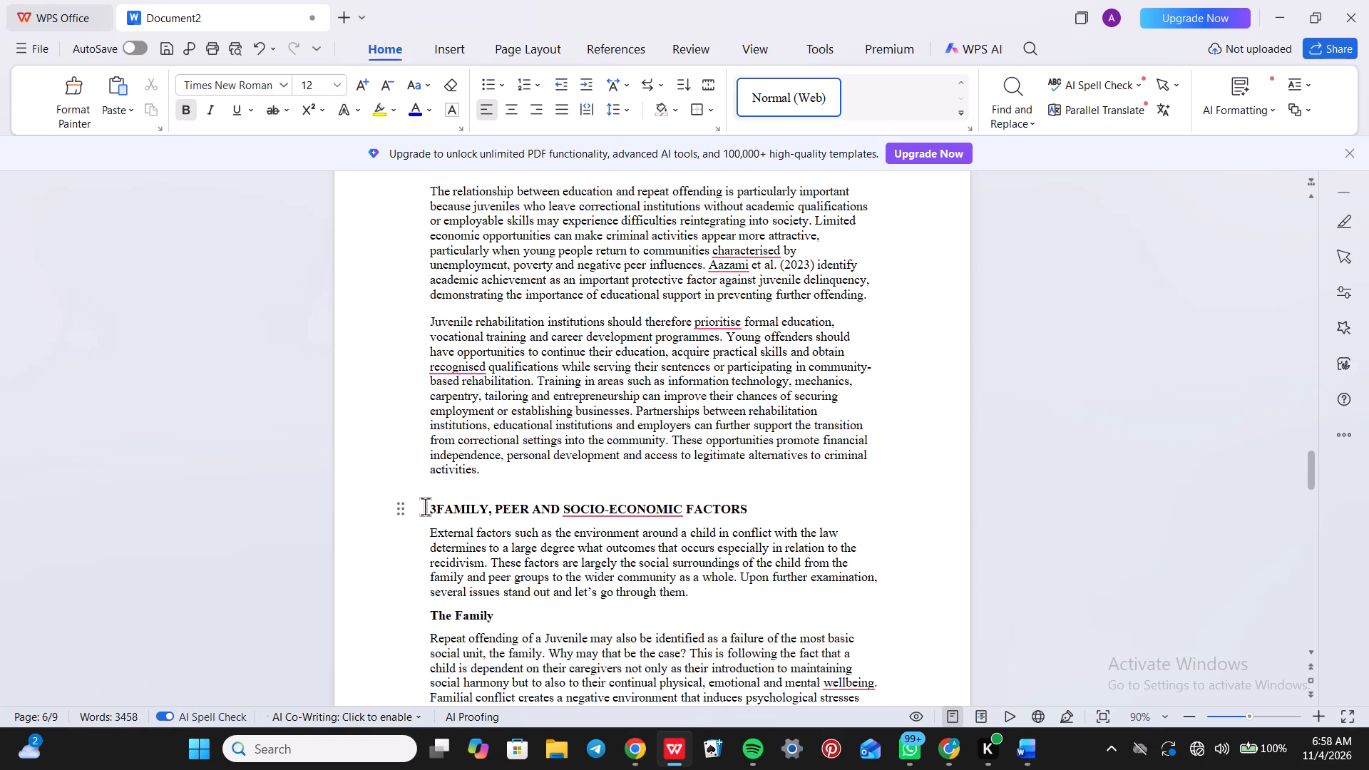
key("space")
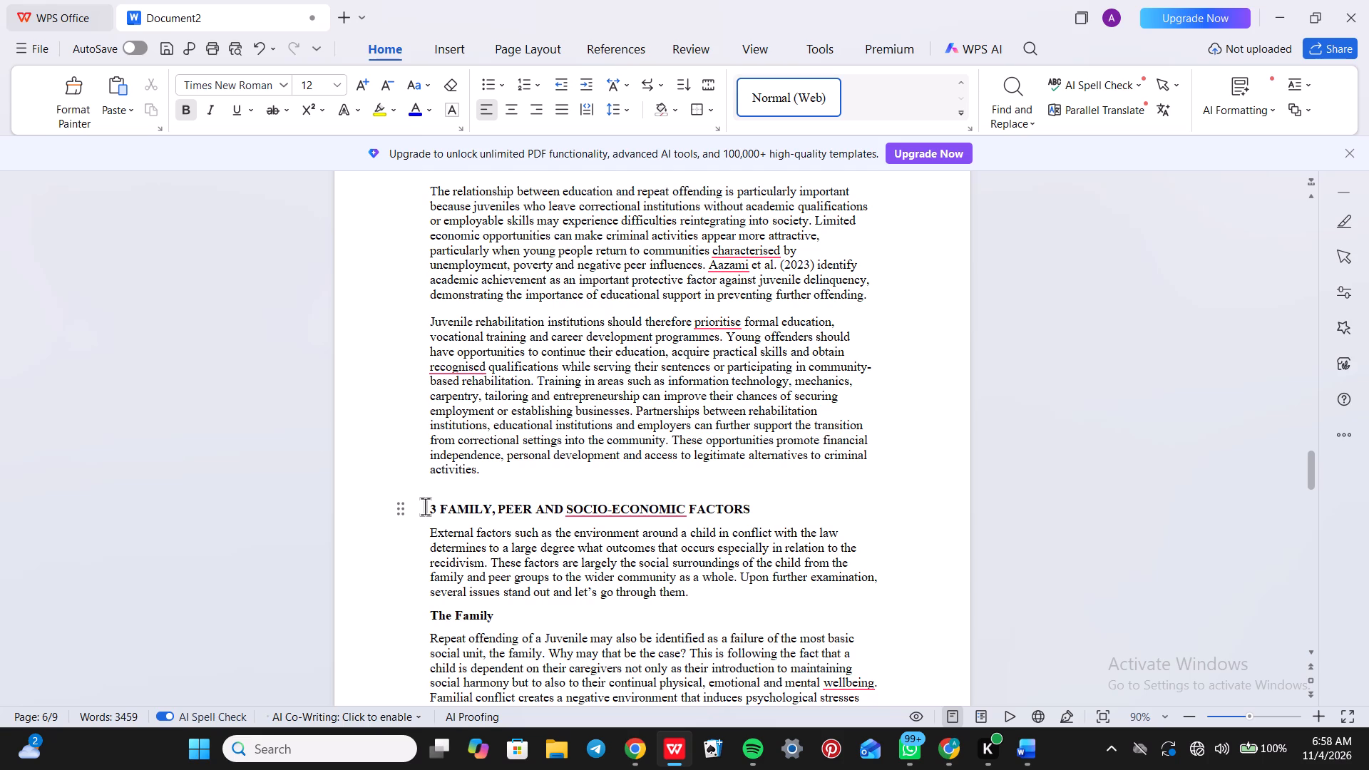
Apply the Heading 1 style to "3 FAMILY, PEER AND SOCIO-ECONOMIC FACTORS" and set it in Times New Roman, size 14.
triple_click(518, 506)
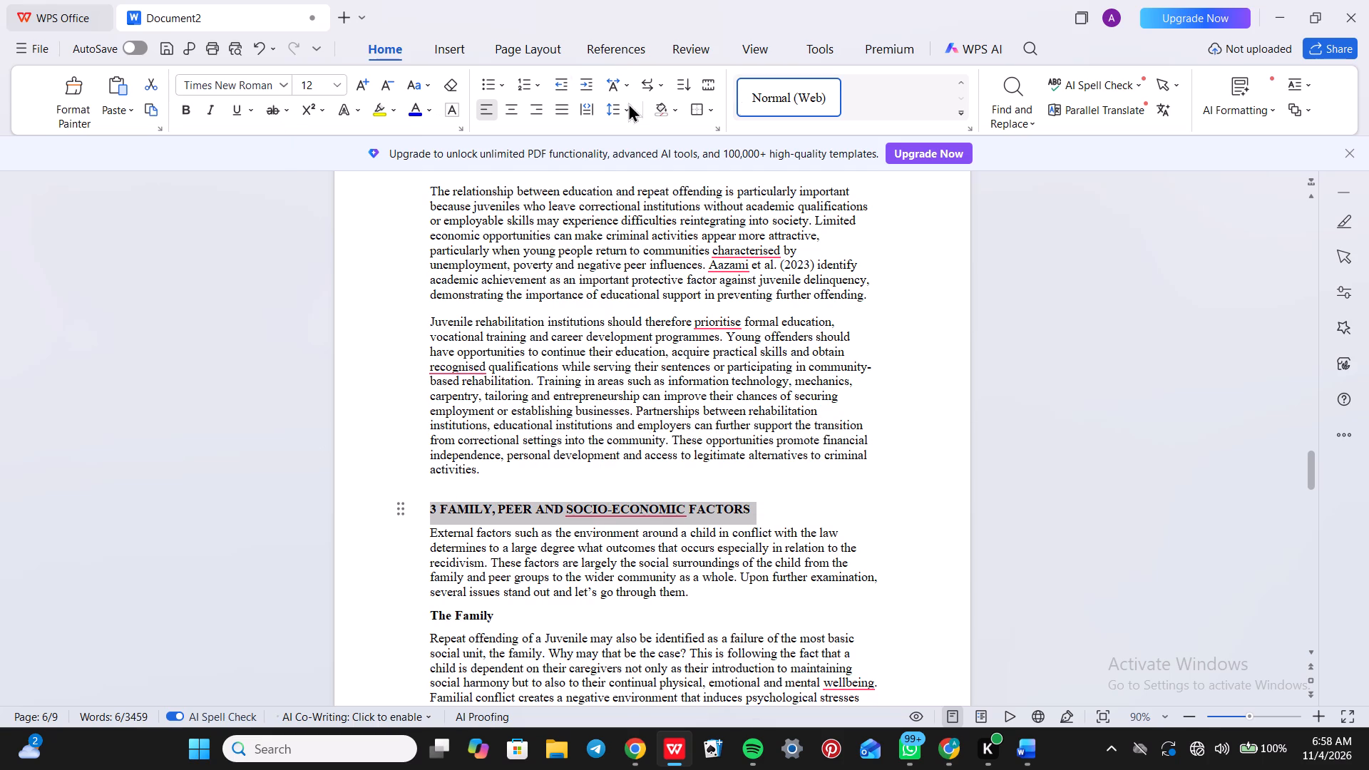
left_click(963, 111)
left_click(691, 183)
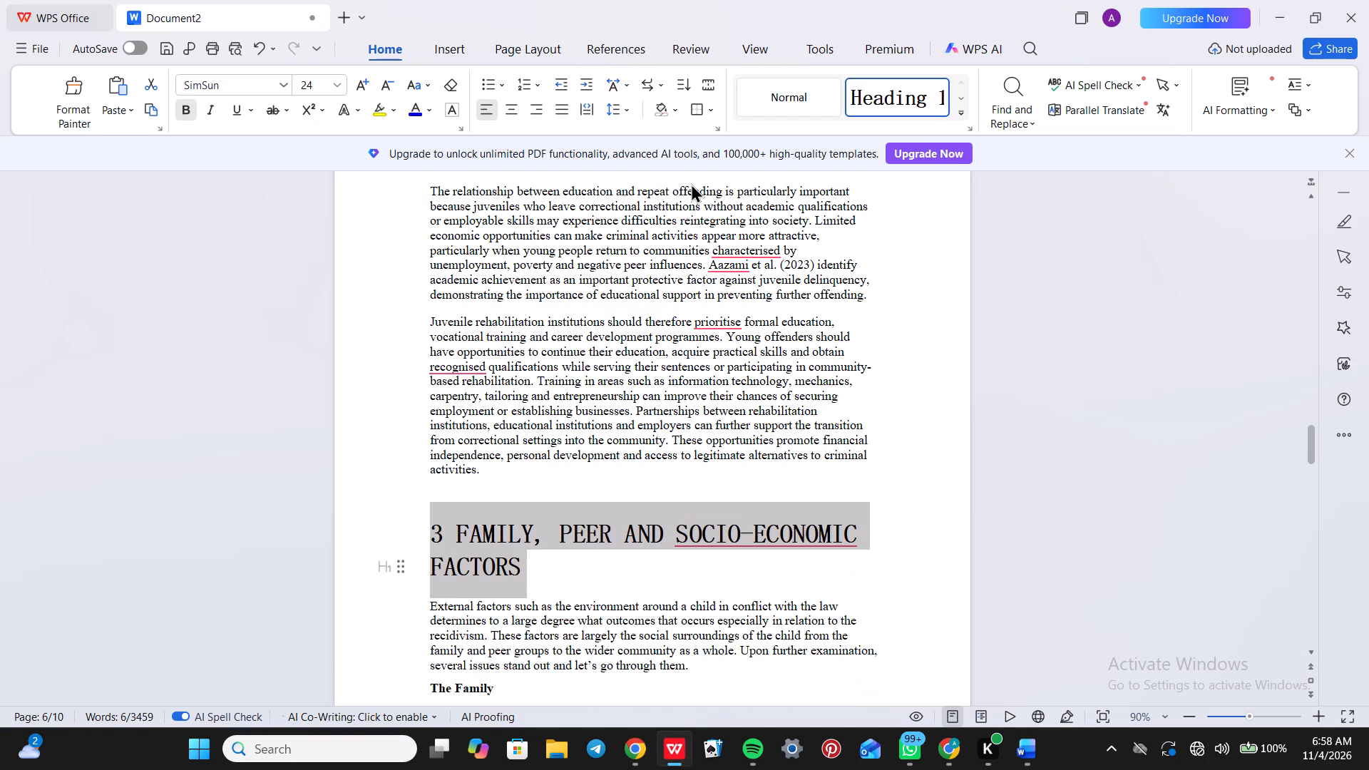
left_click(282, 80)
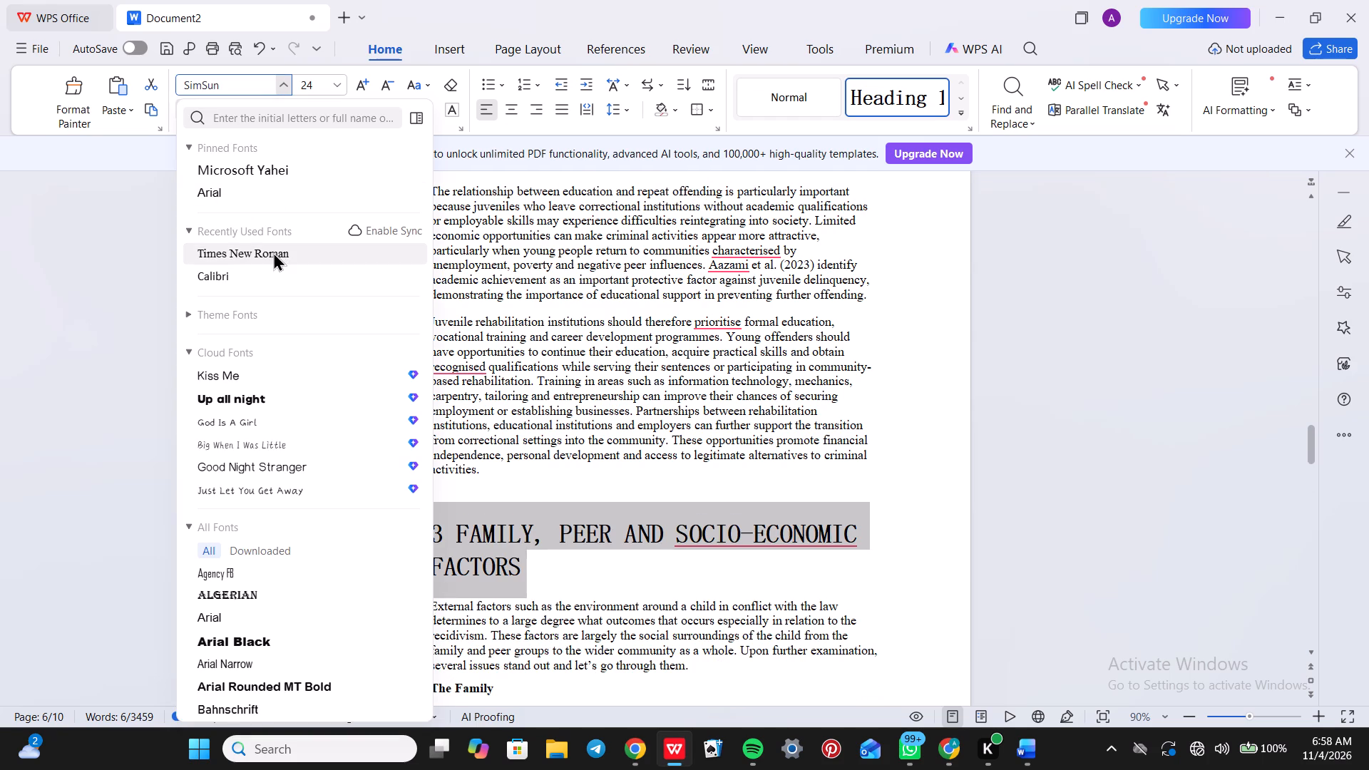
left_click(273, 252)
left_click(345, 75)
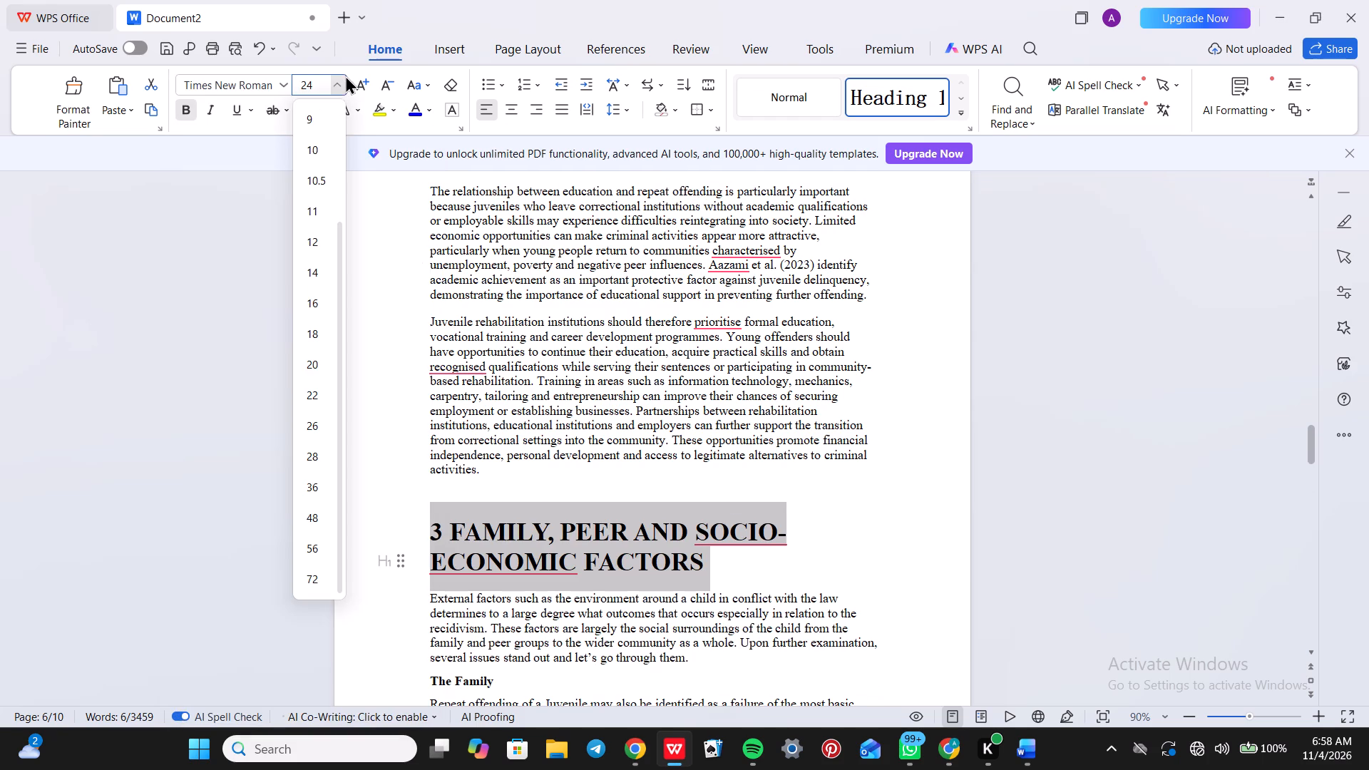
left_click(323, 269)
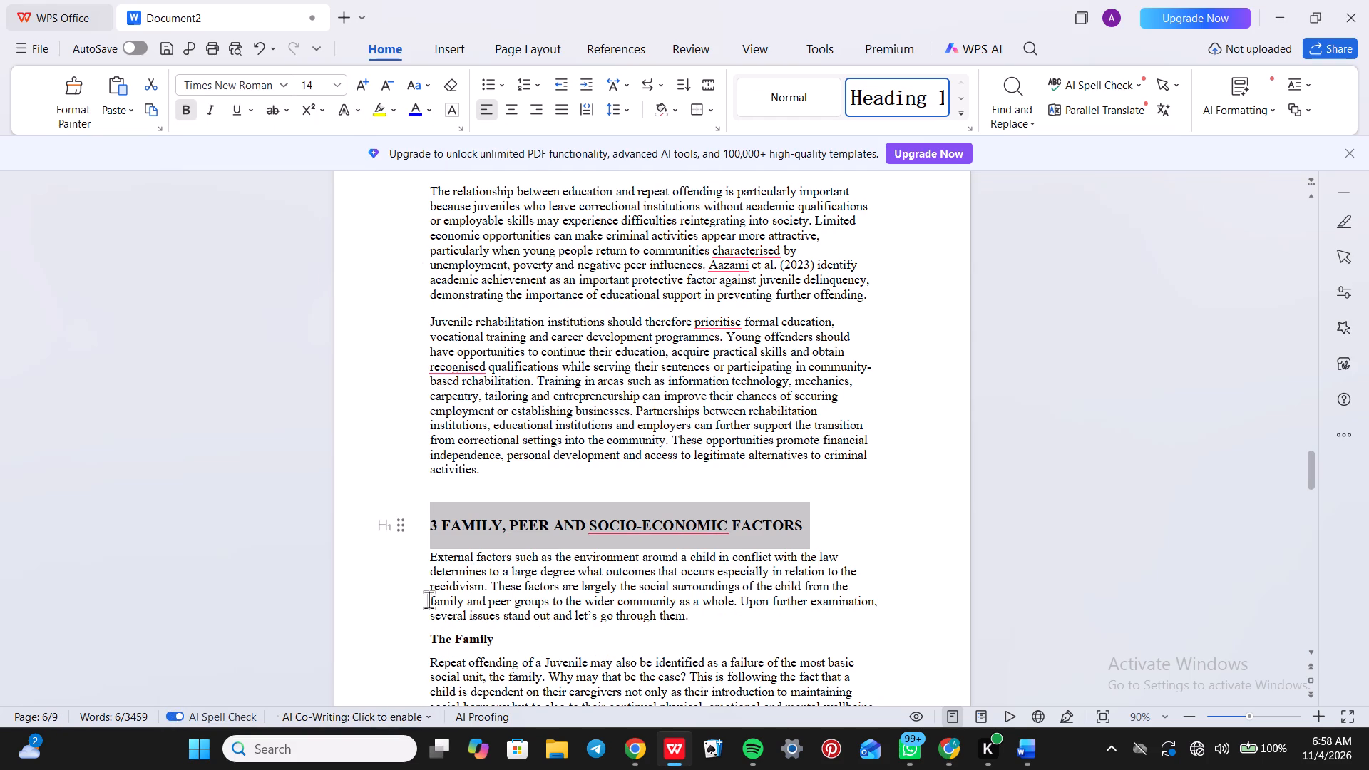
Add a period after the "3" in the "FAMILY, PEER AND SOCIO-ECONOMIC FACTORS" heading.
left_click(463, 595)
left_click(436, 520)
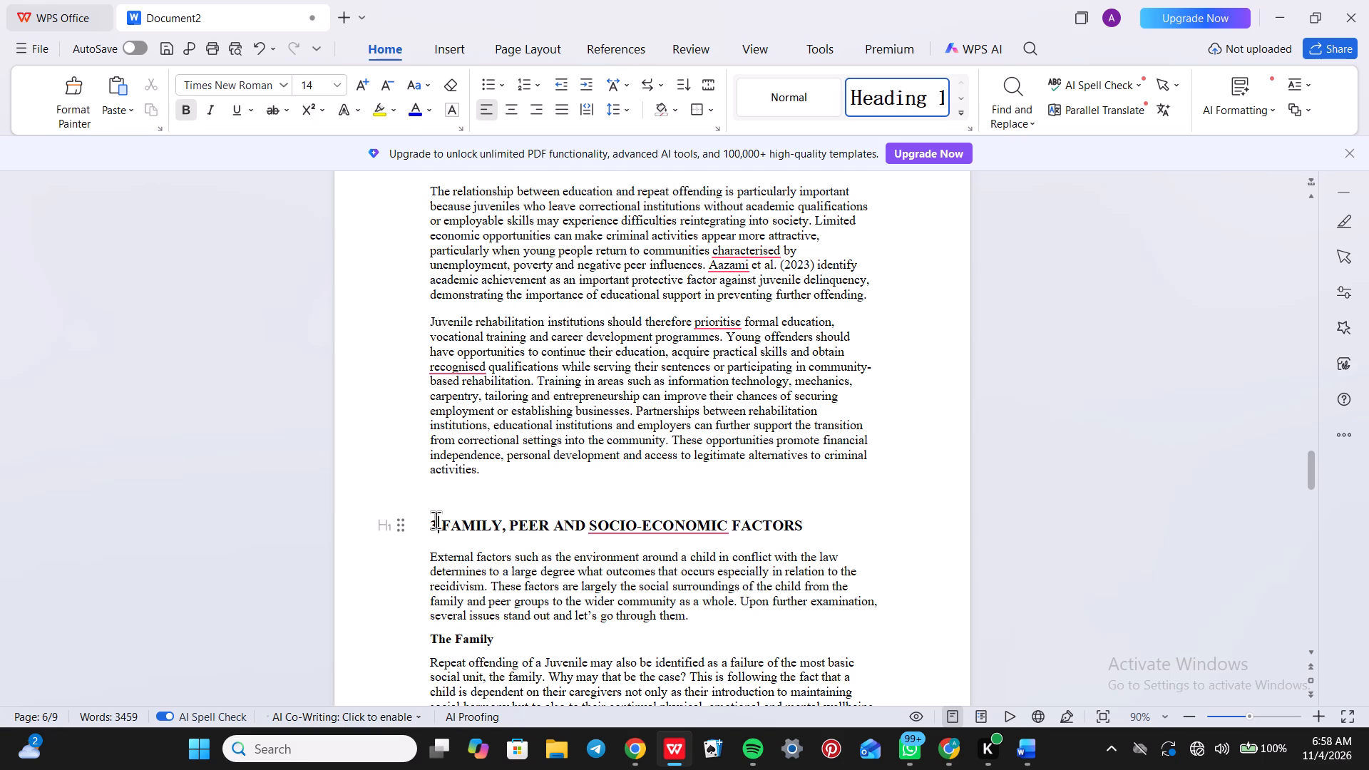
key("period")
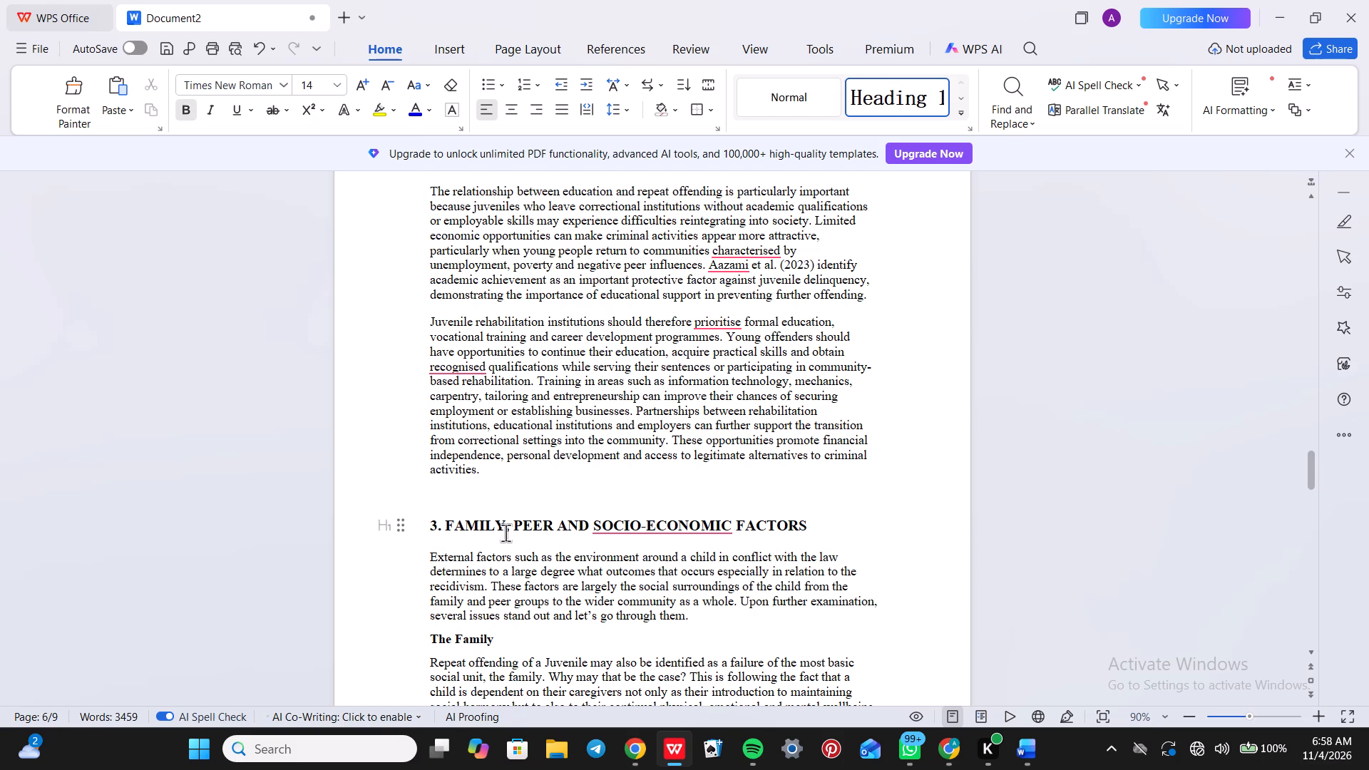
Number the "The Family" subheading as plain-text "3.1." followed by a space.
scroll(506, 533, "down", 1)
double_click(478, 525)
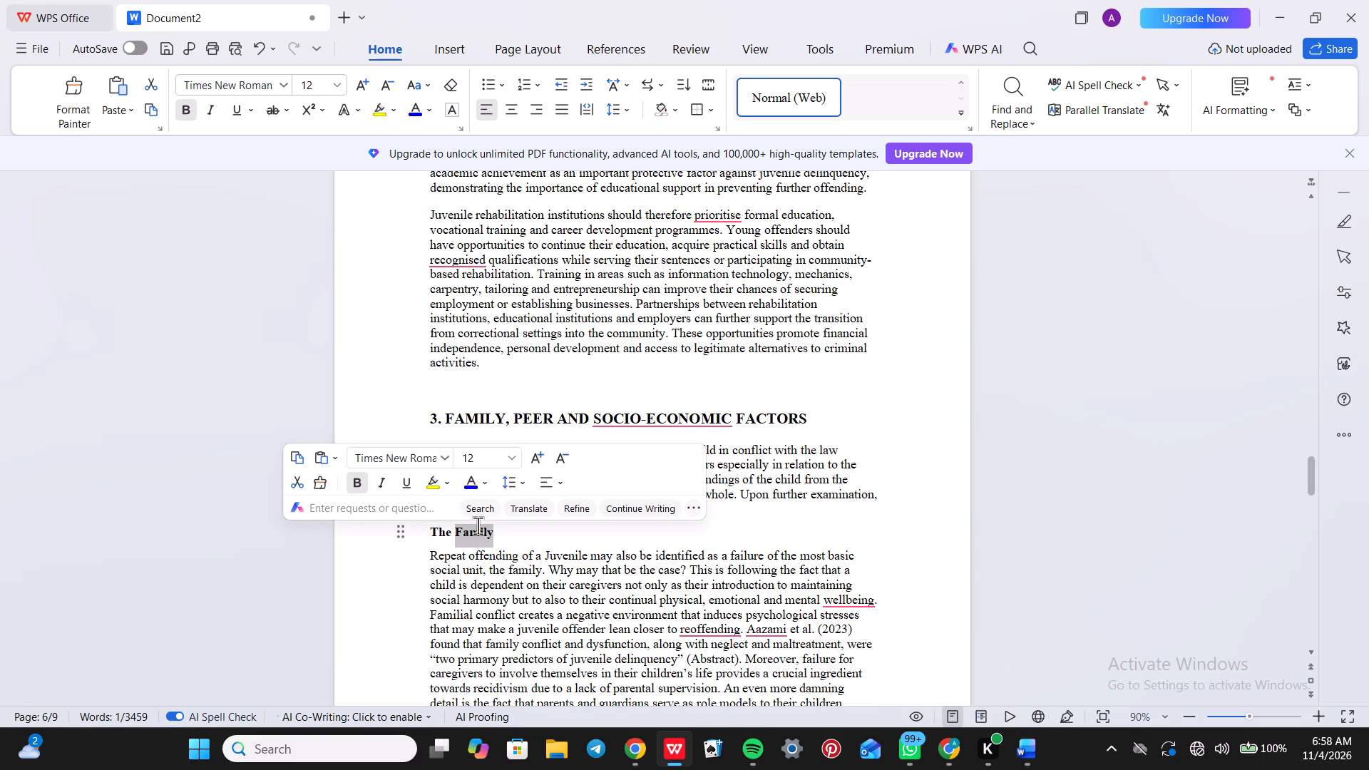
left_click(528, 532)
left_click(427, 533)
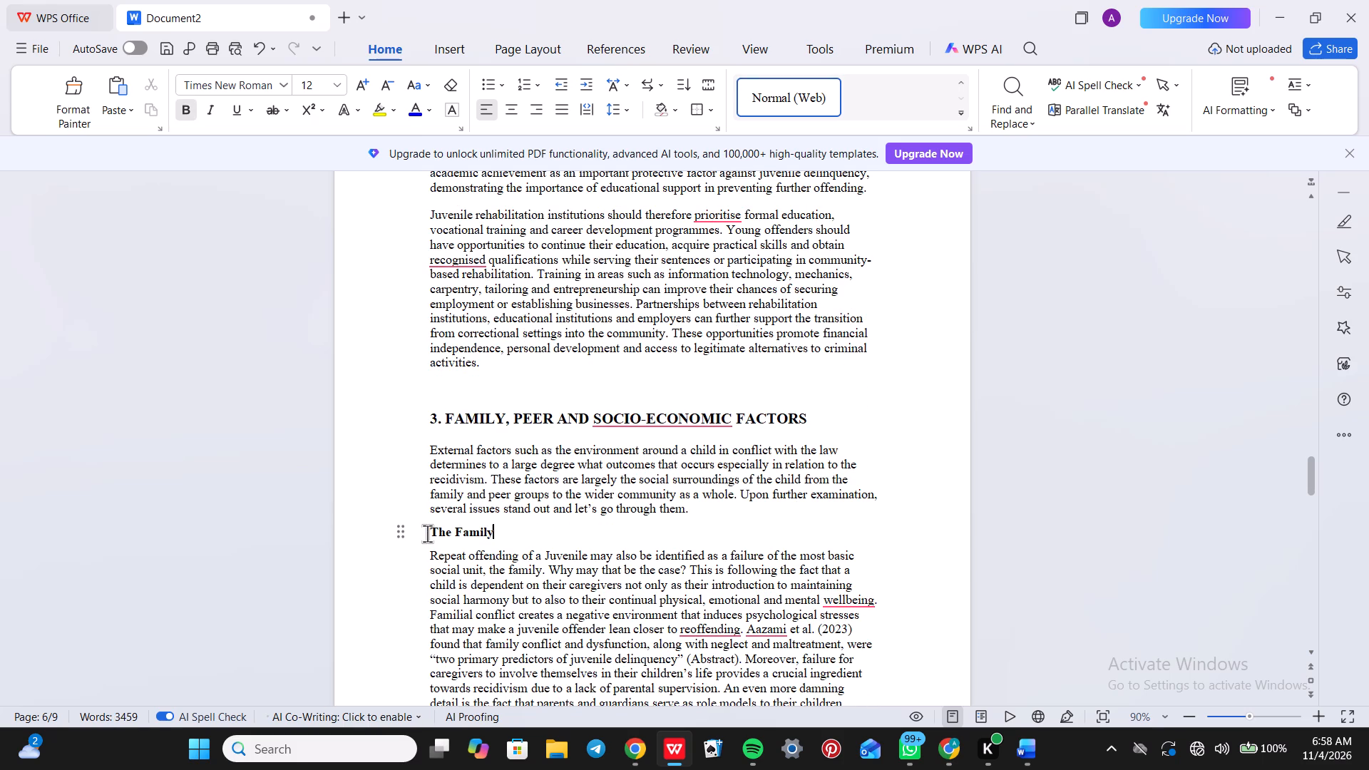
type("3.1")
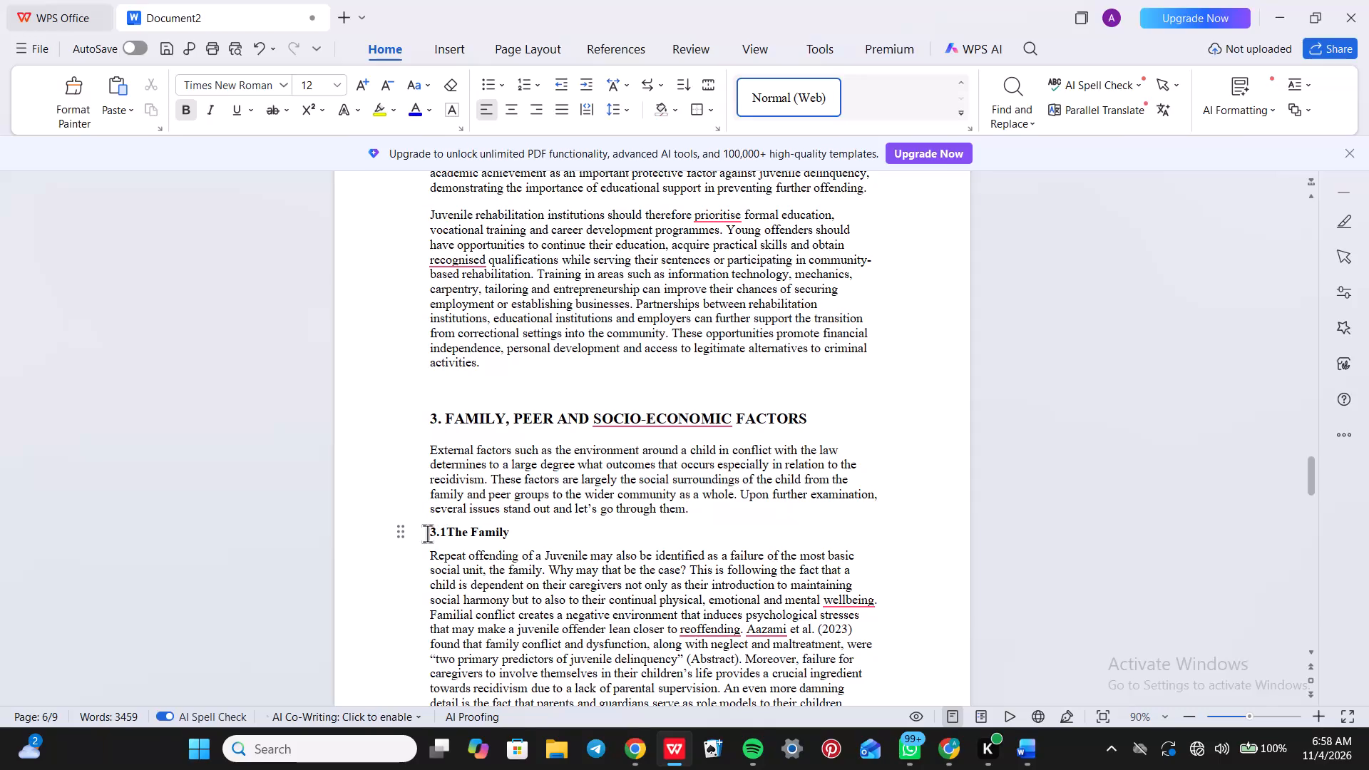
key("space")
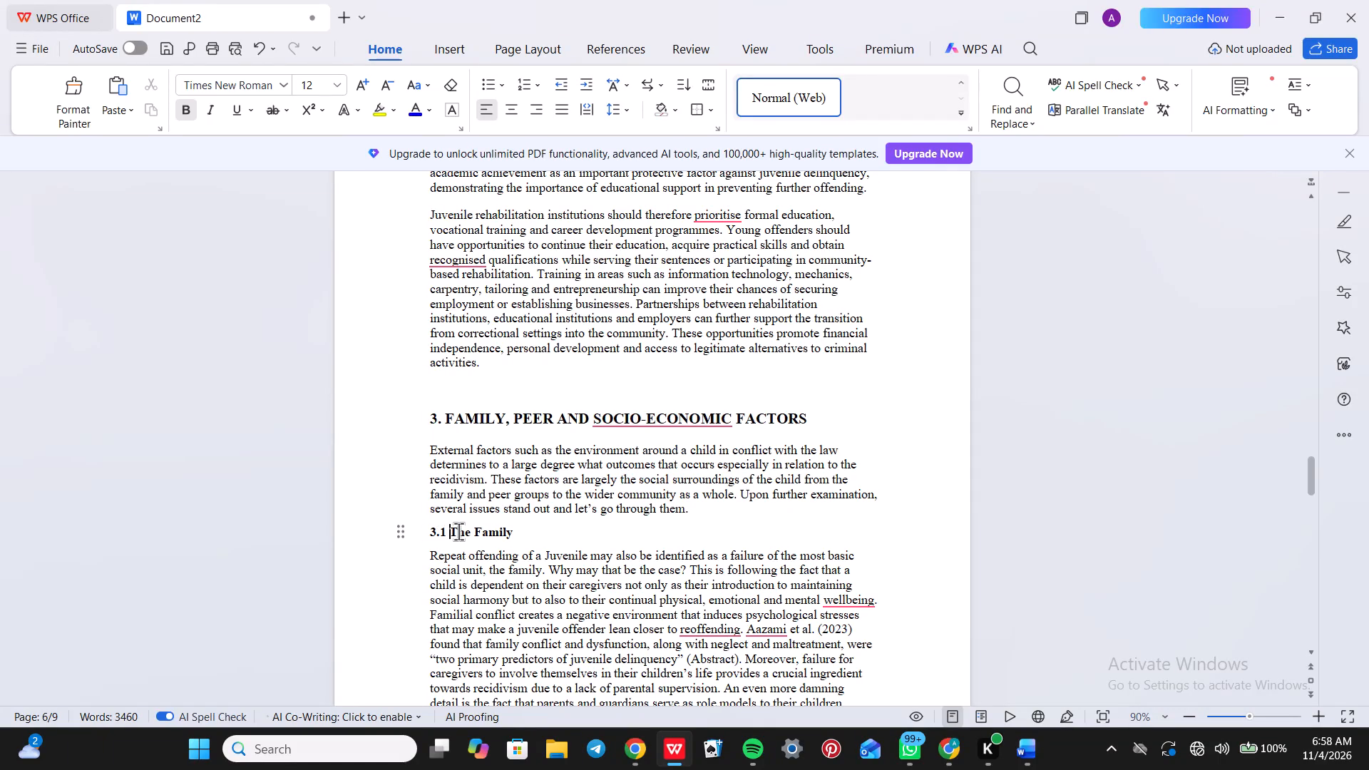
key("BackSpace")
type(".")
key("space")
Check the numbering format of the earlier section 2 subheadings and change the "The Family" number to "3.1" without the trailing period.
scroll(458, 531, "up", 3)
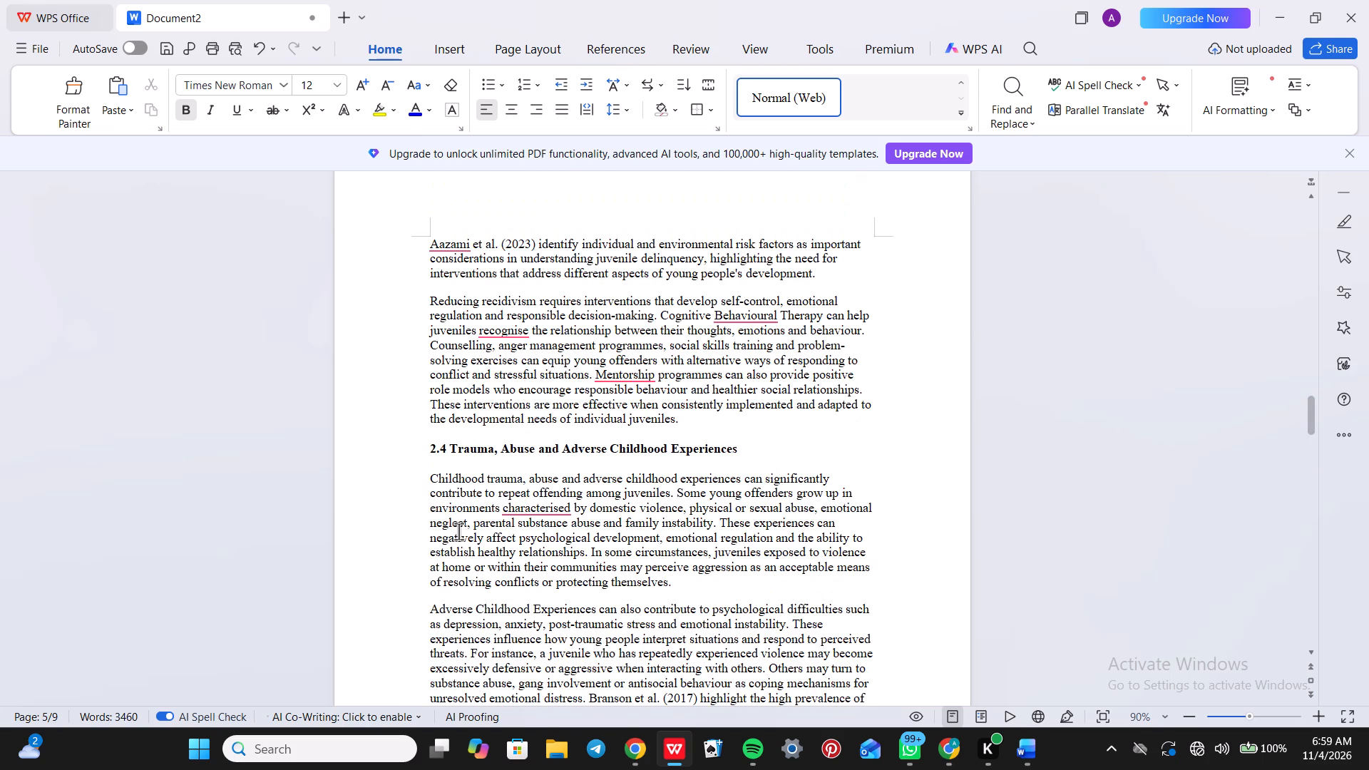
scroll(458, 531, "down", 5)
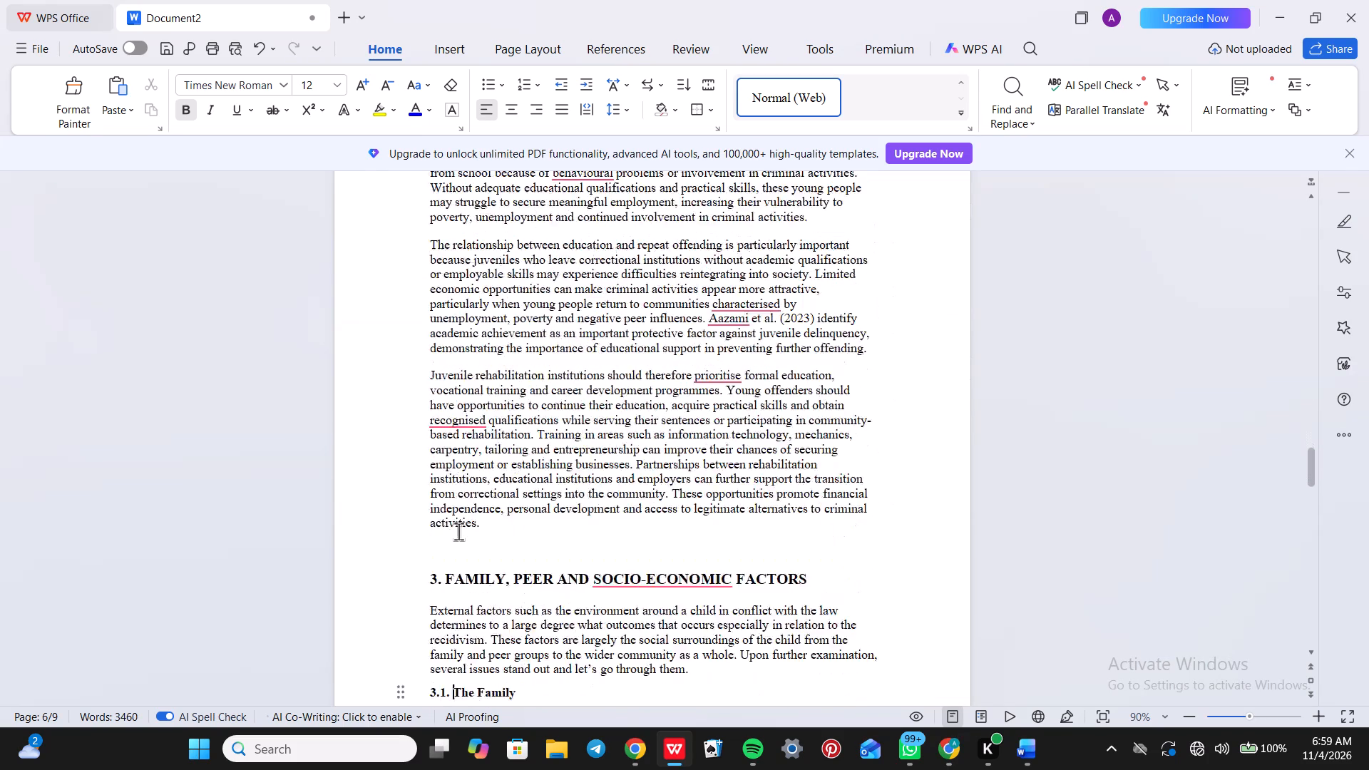
scroll(458, 531, "down", 1)
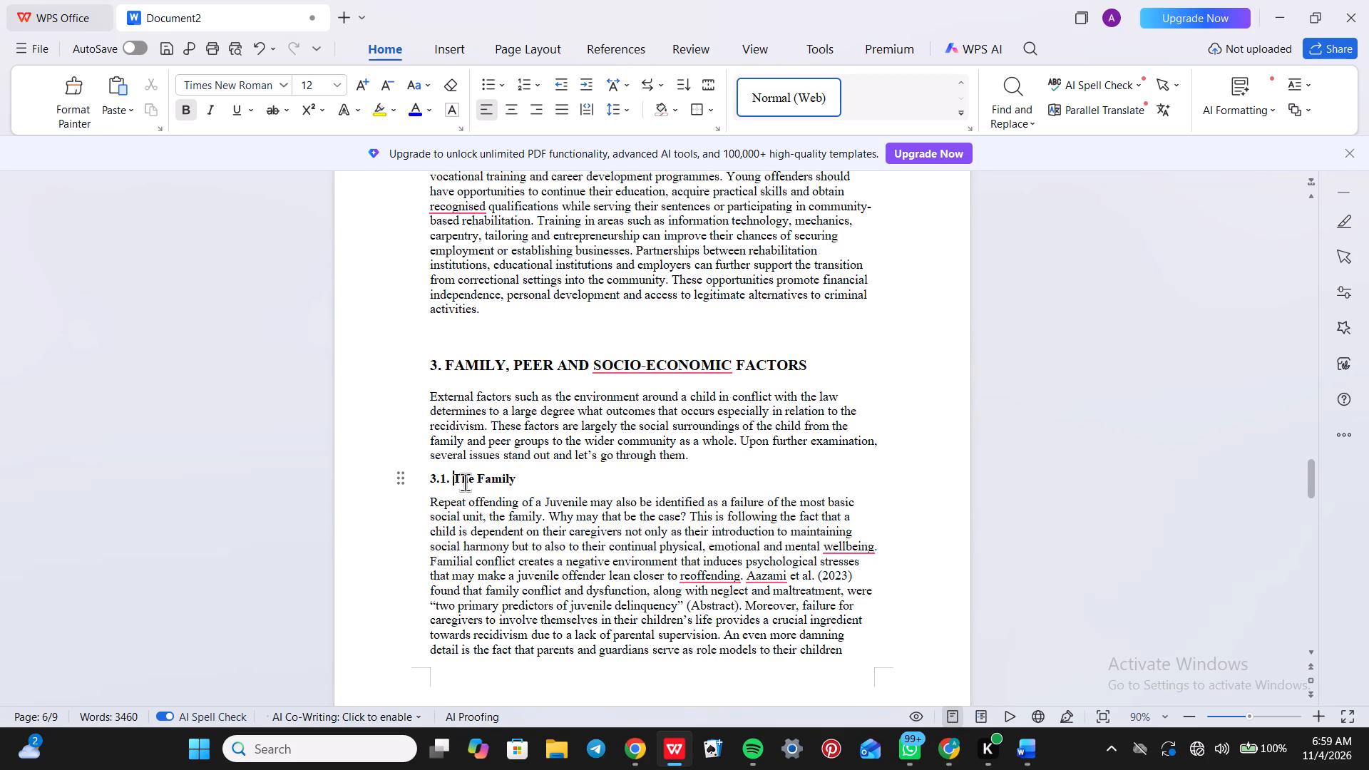
key("BackSpace")
key("BackSpace")
key("space")
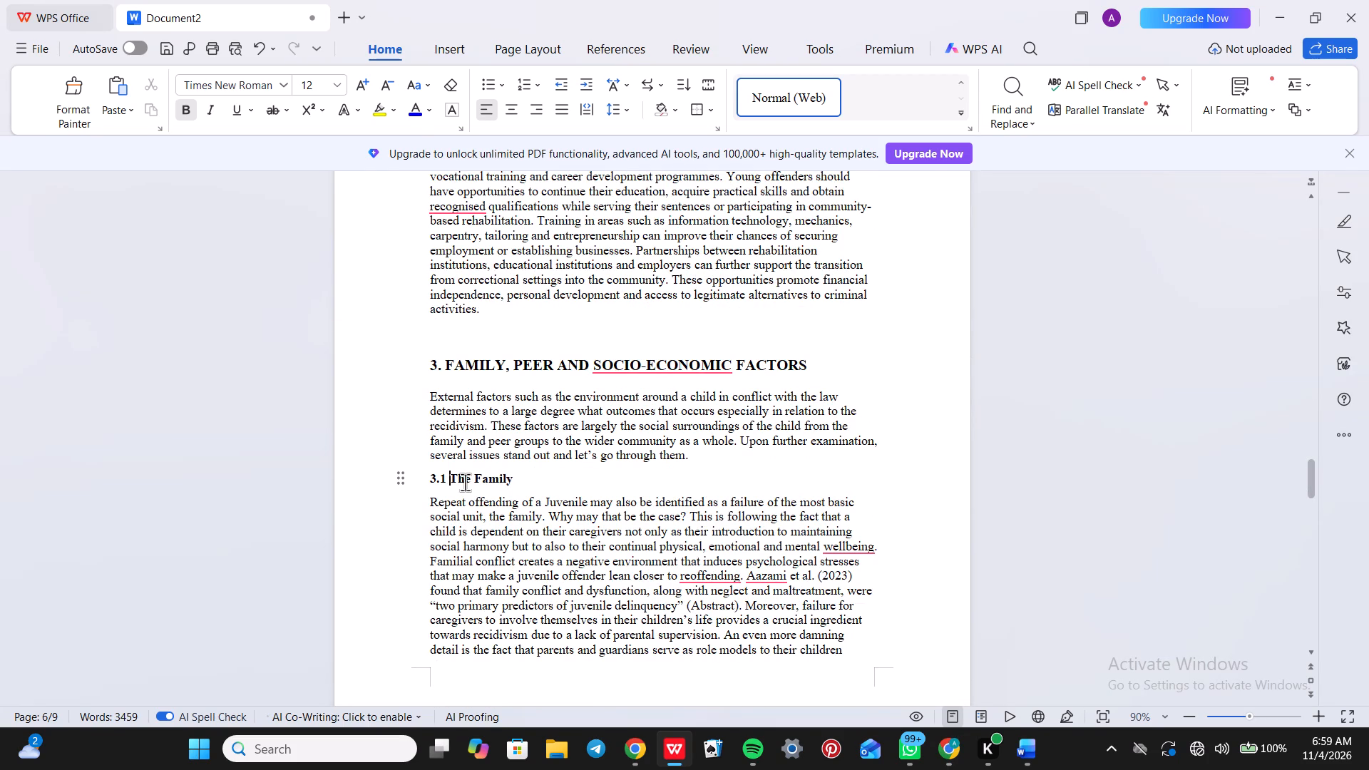
Select the whole "3.1 The Family" subheading.
double_click(465, 482)
triple_click(465, 482)
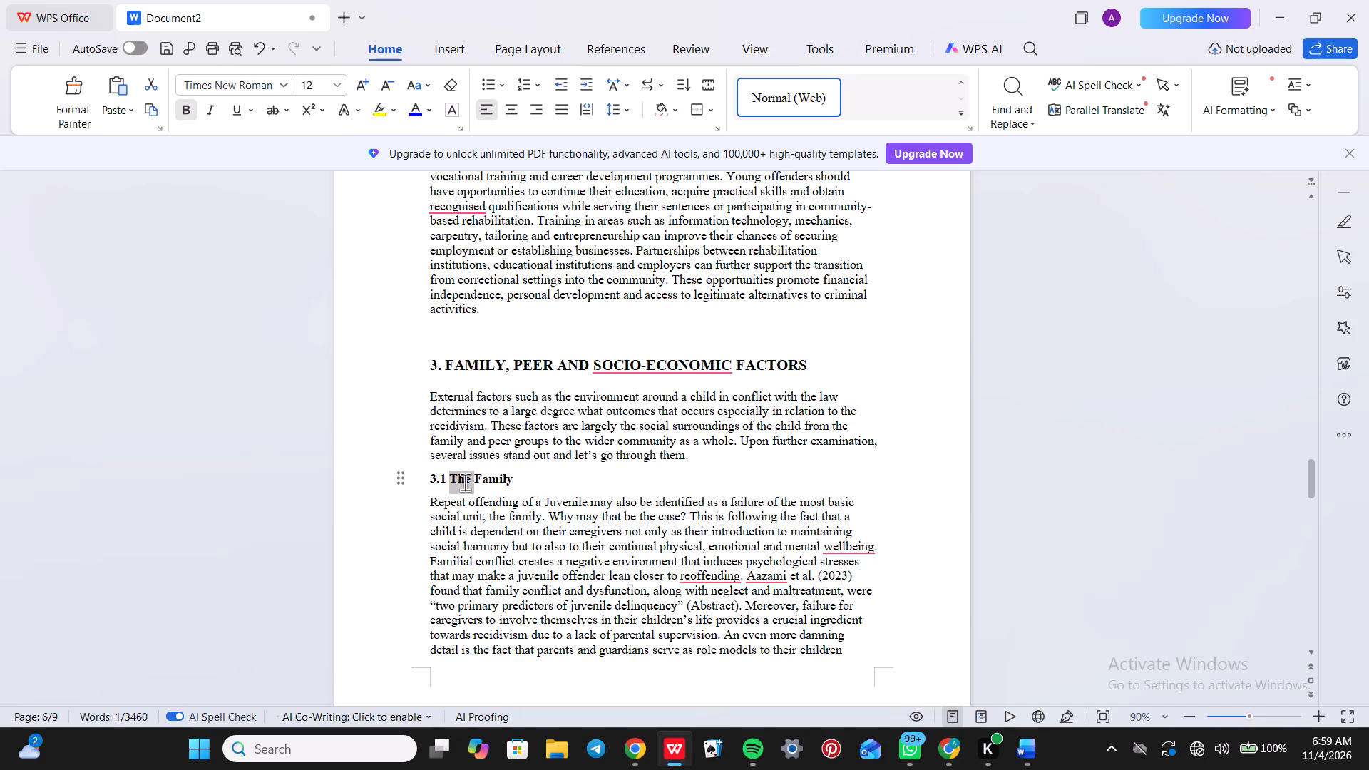
left_click(465, 482)
triple_click(465, 482)
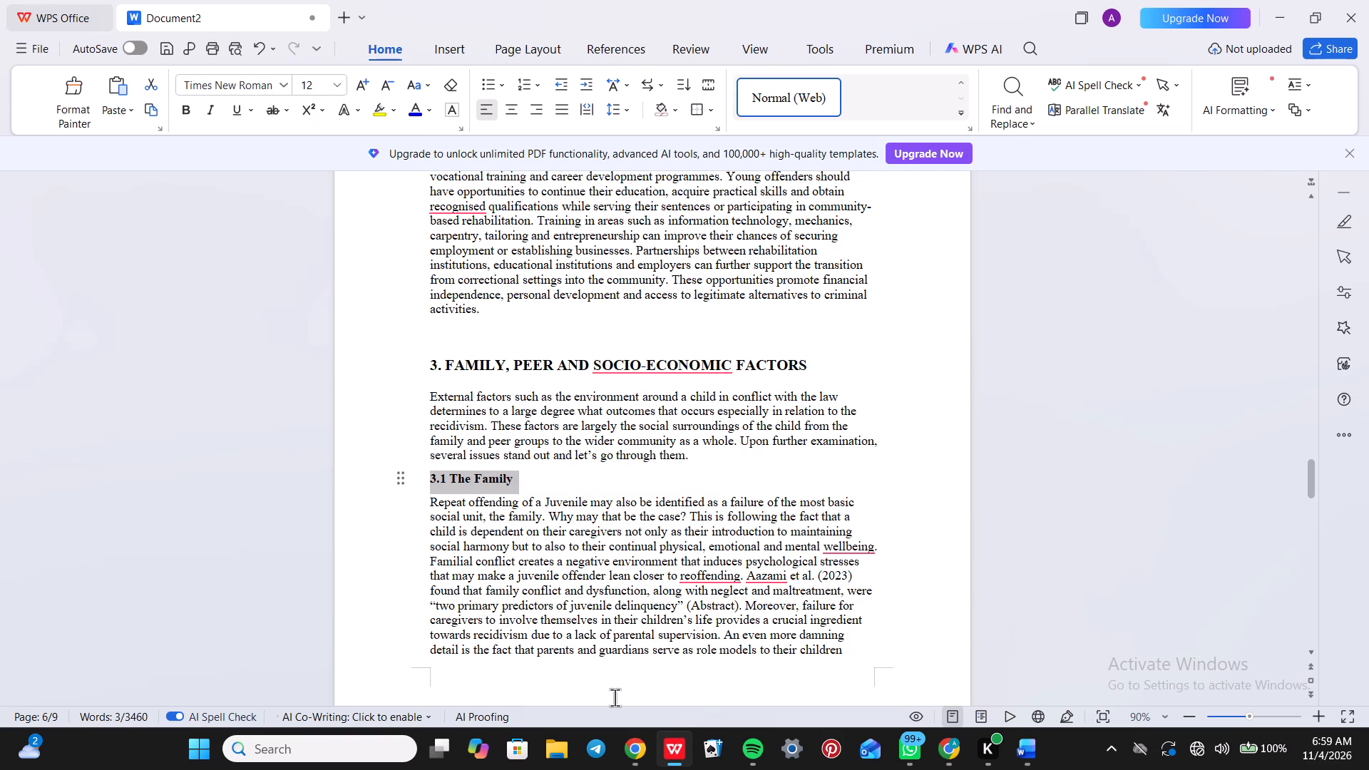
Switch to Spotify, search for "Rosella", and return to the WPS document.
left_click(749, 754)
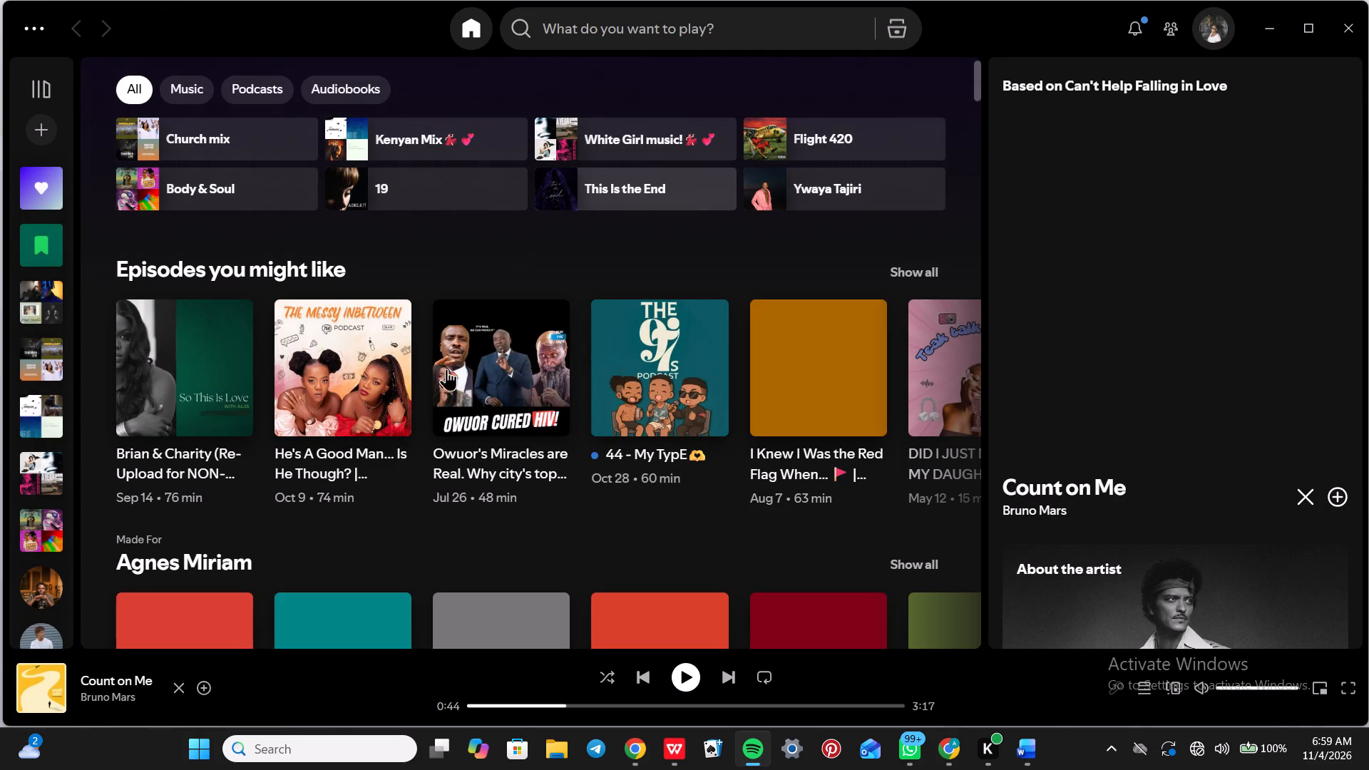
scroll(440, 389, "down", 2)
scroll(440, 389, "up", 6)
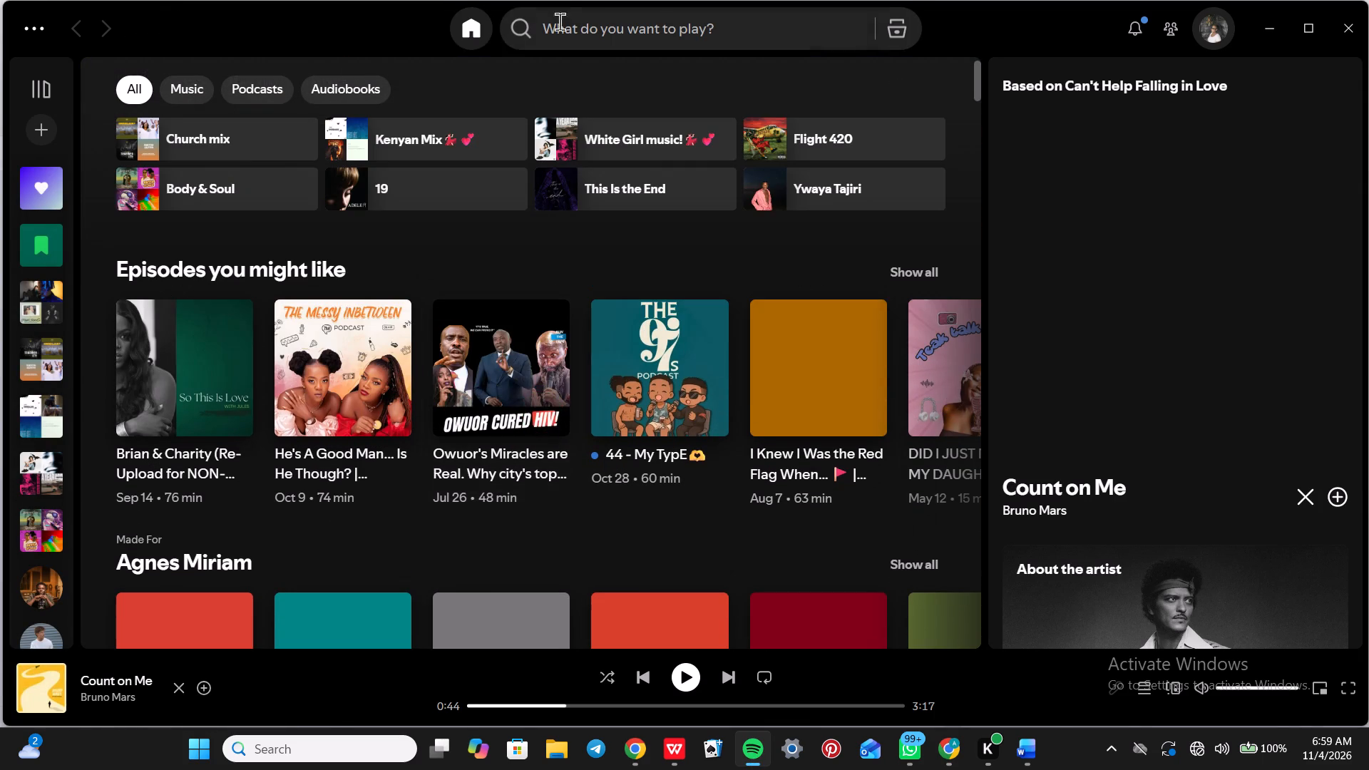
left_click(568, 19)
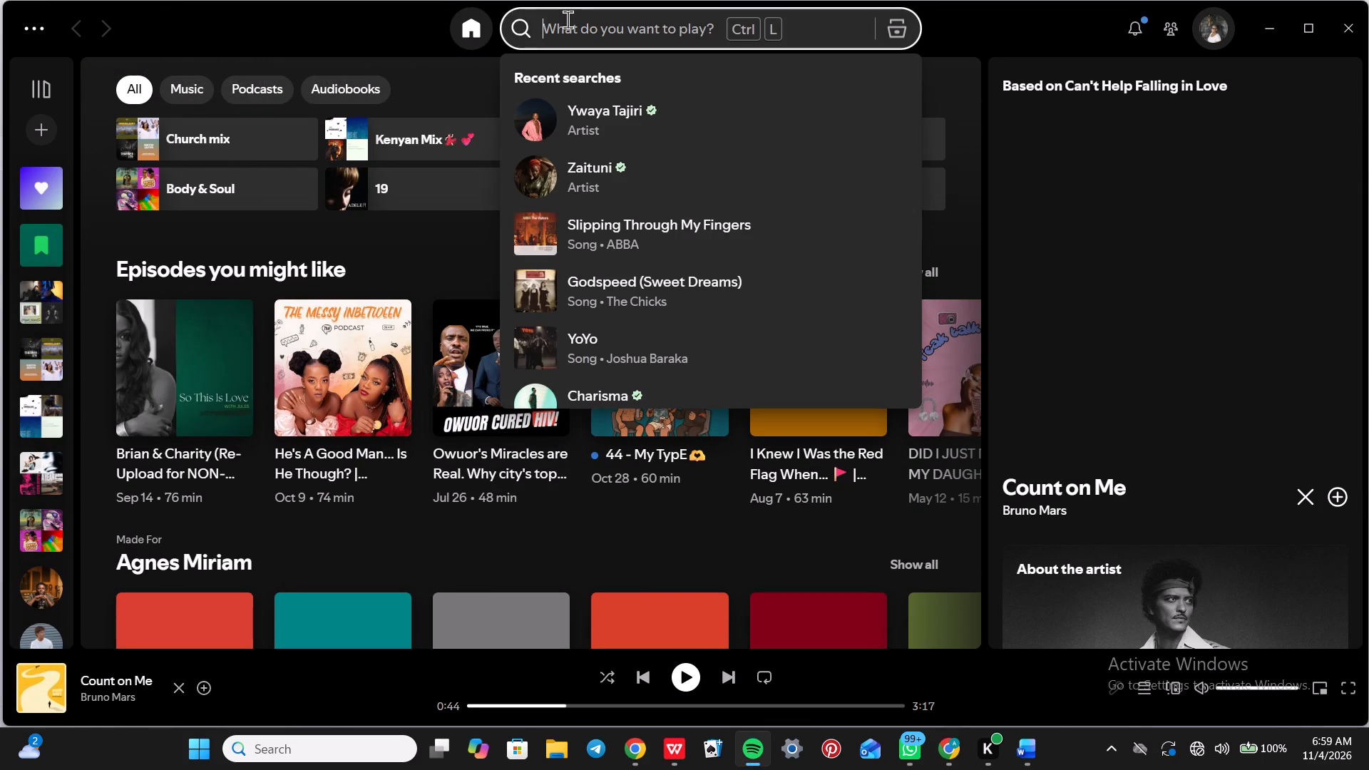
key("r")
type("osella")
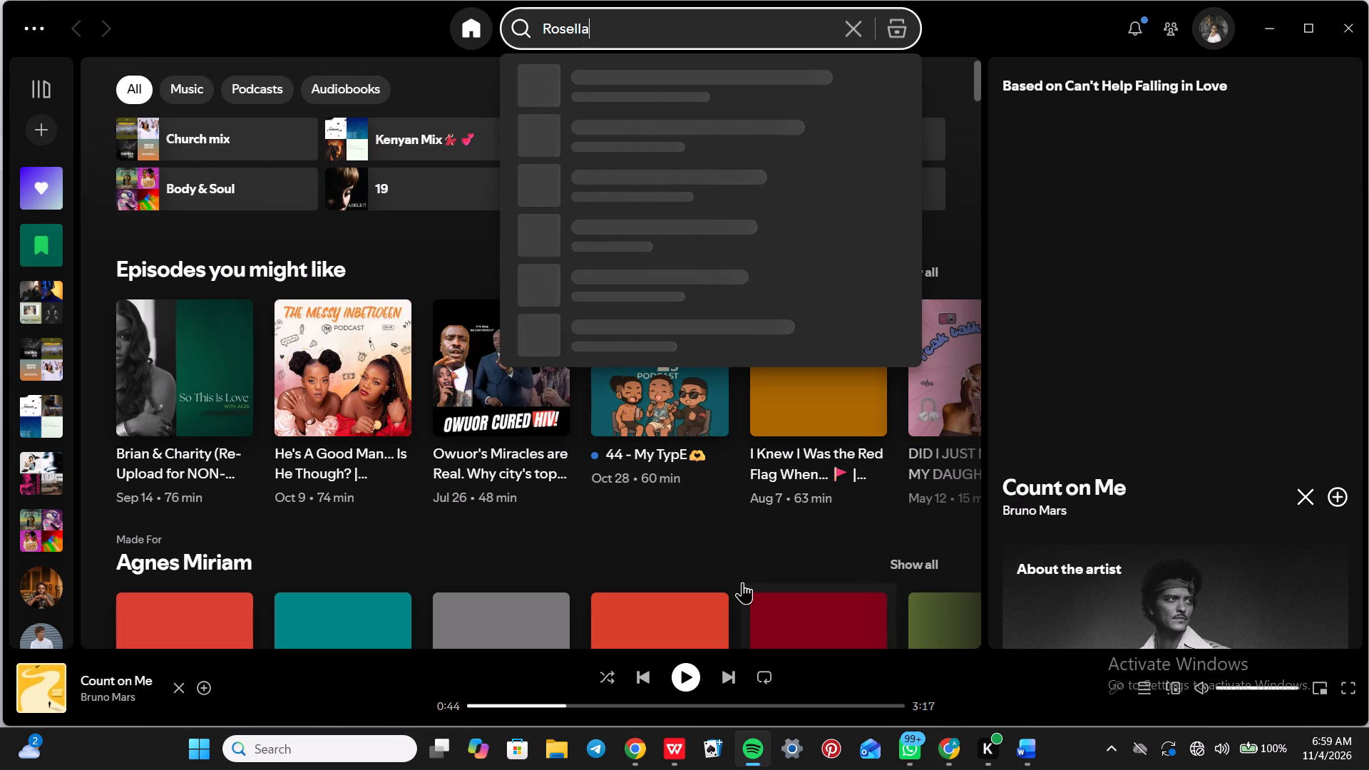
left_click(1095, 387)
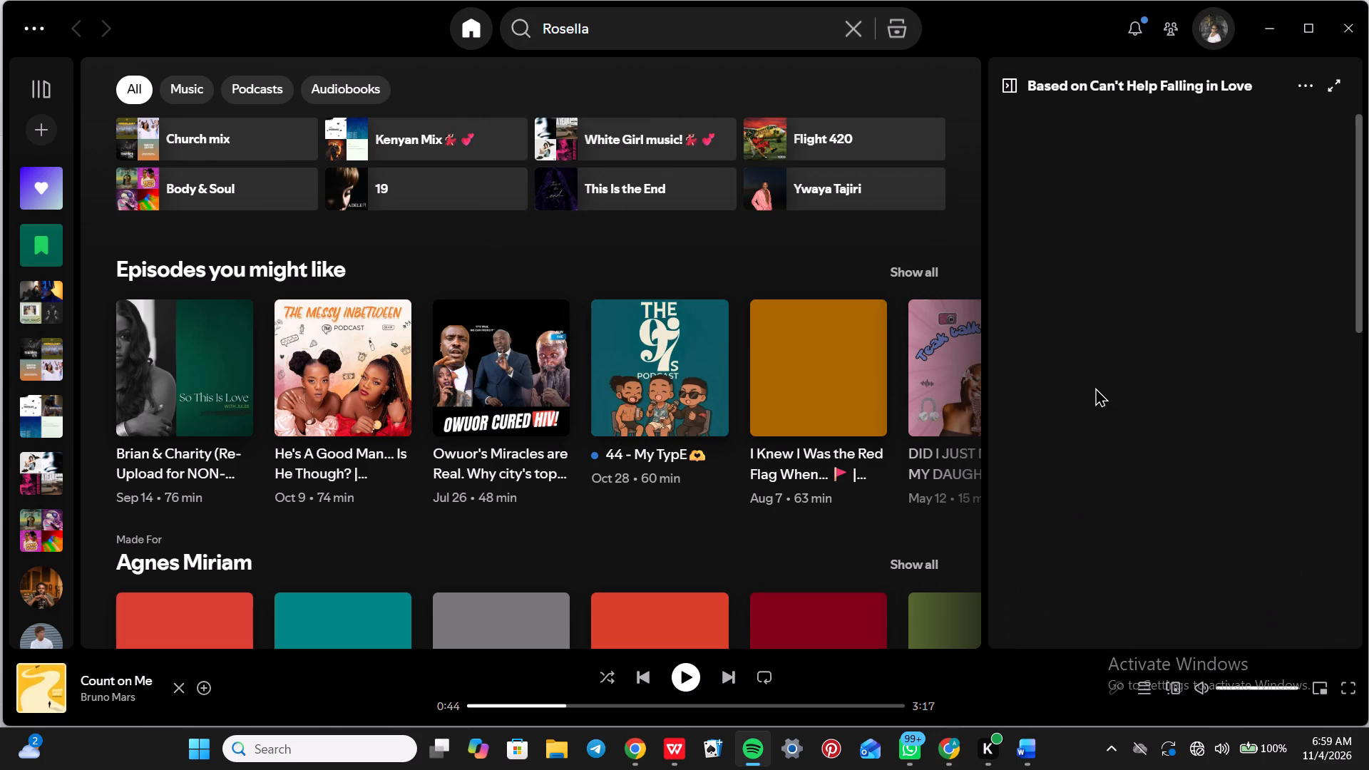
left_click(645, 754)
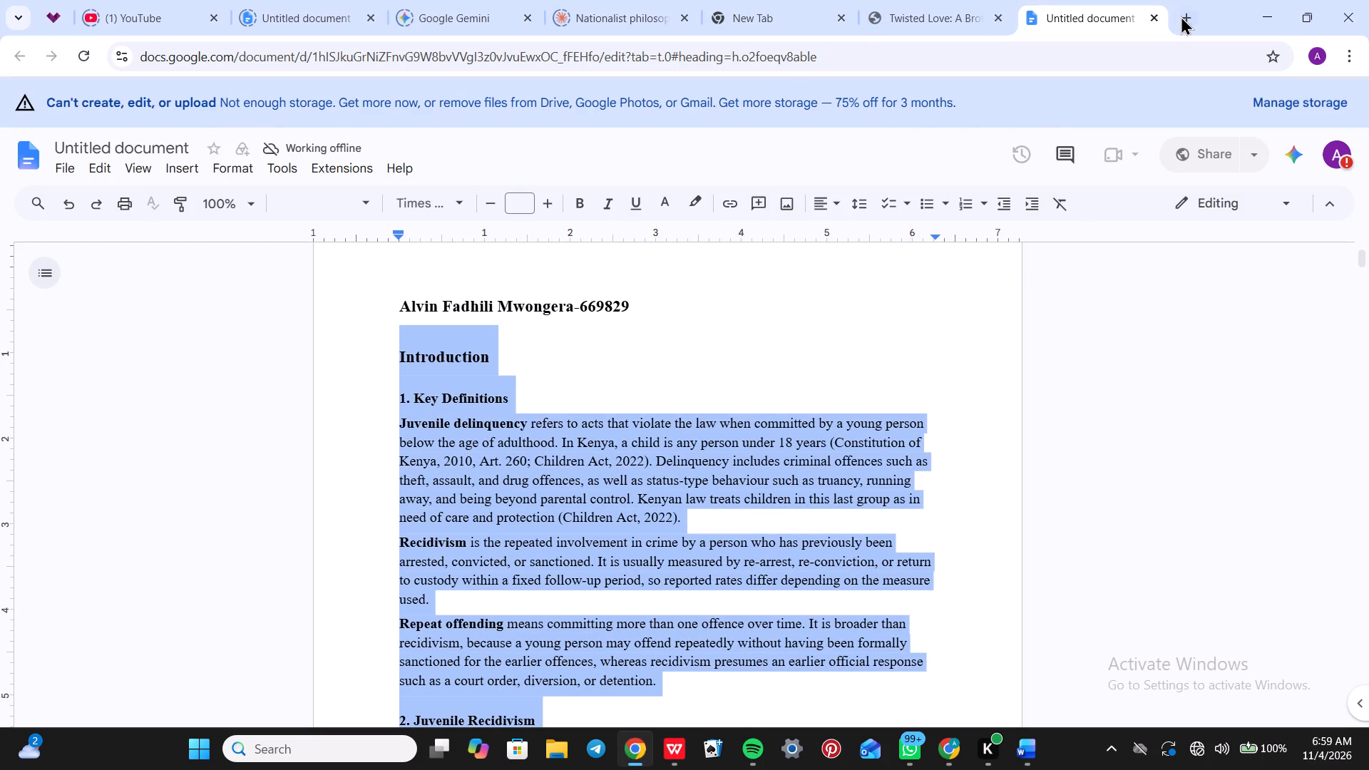
Open YouTube in a new Chrome tab.
left_click(1181, 16)
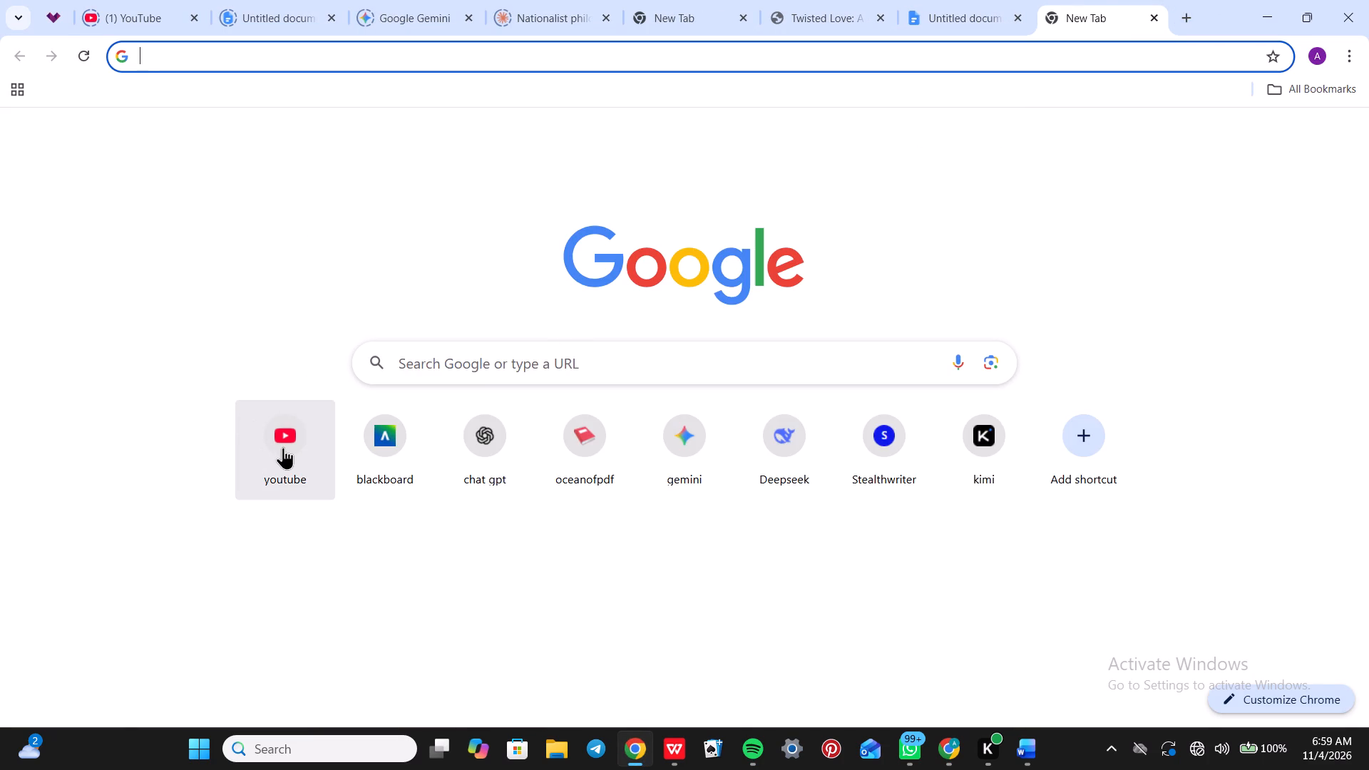
left_click(283, 447)
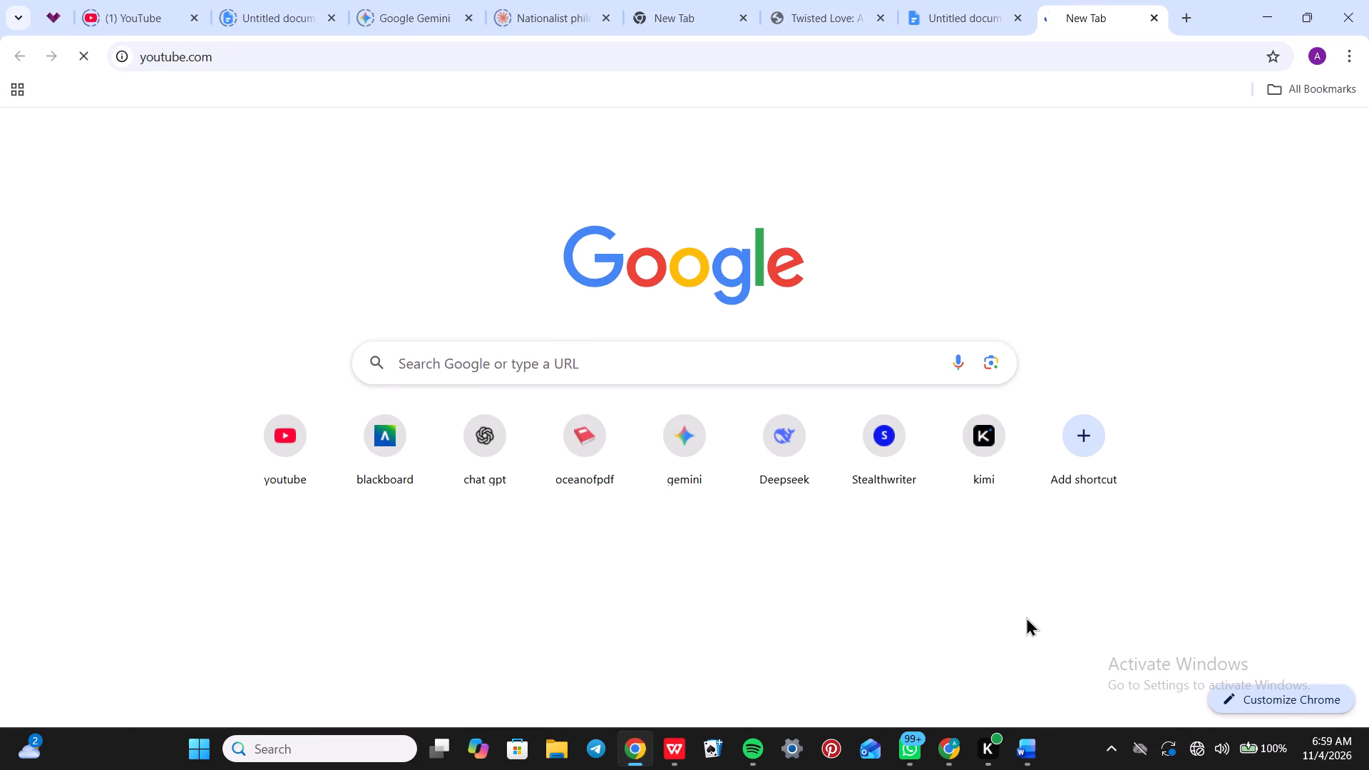
Switch the computer's Wi-Fi connection from the KONNECT network to STUDIO 1STFLR_2.
left_click(1199, 751)
left_click(1125, 412)
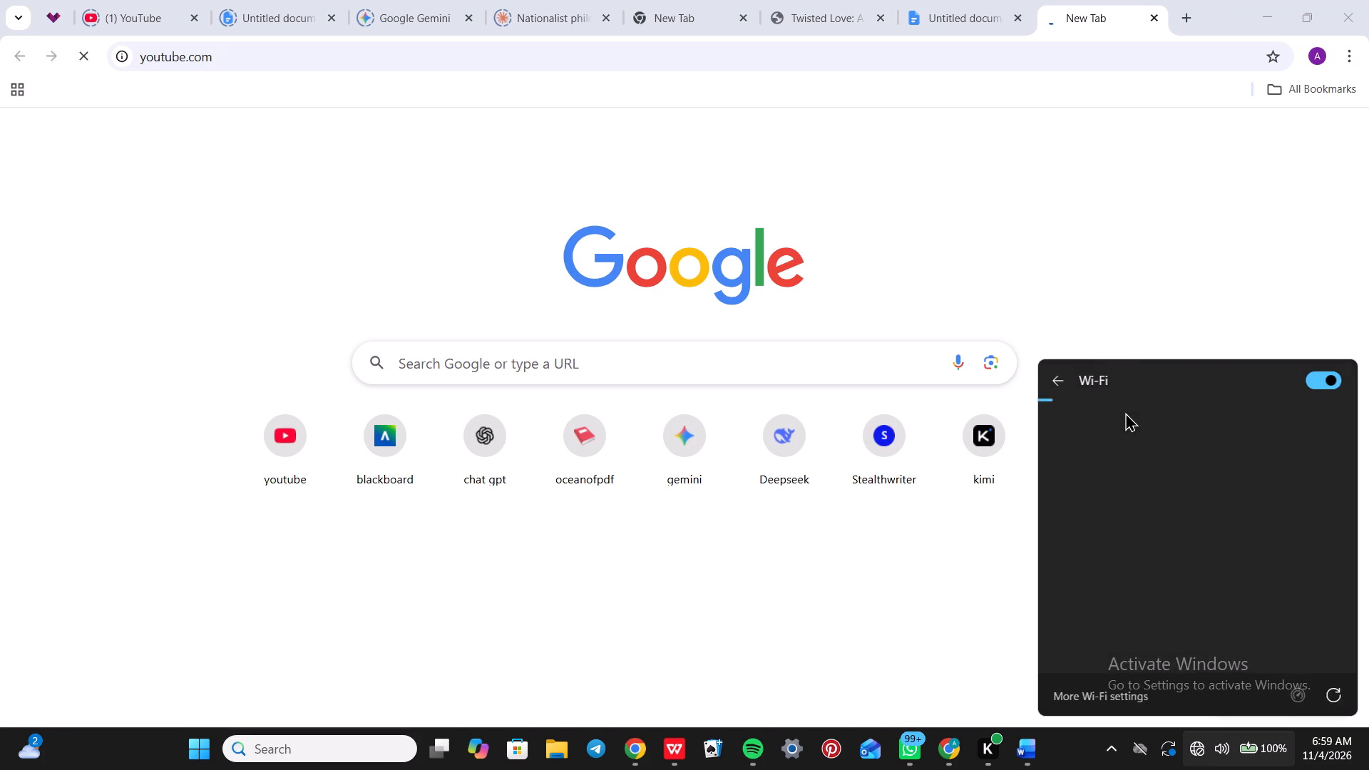
left_click(1280, 508)
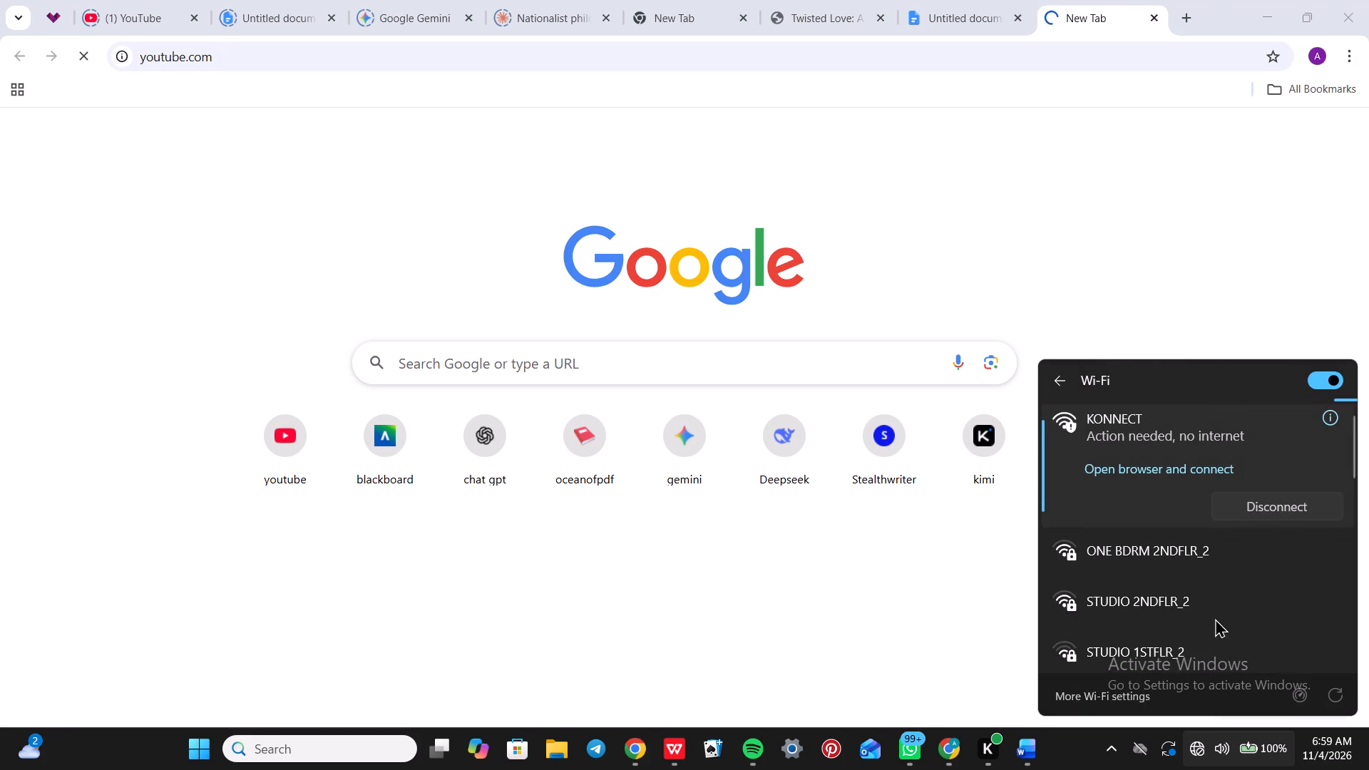
left_click(1204, 636)
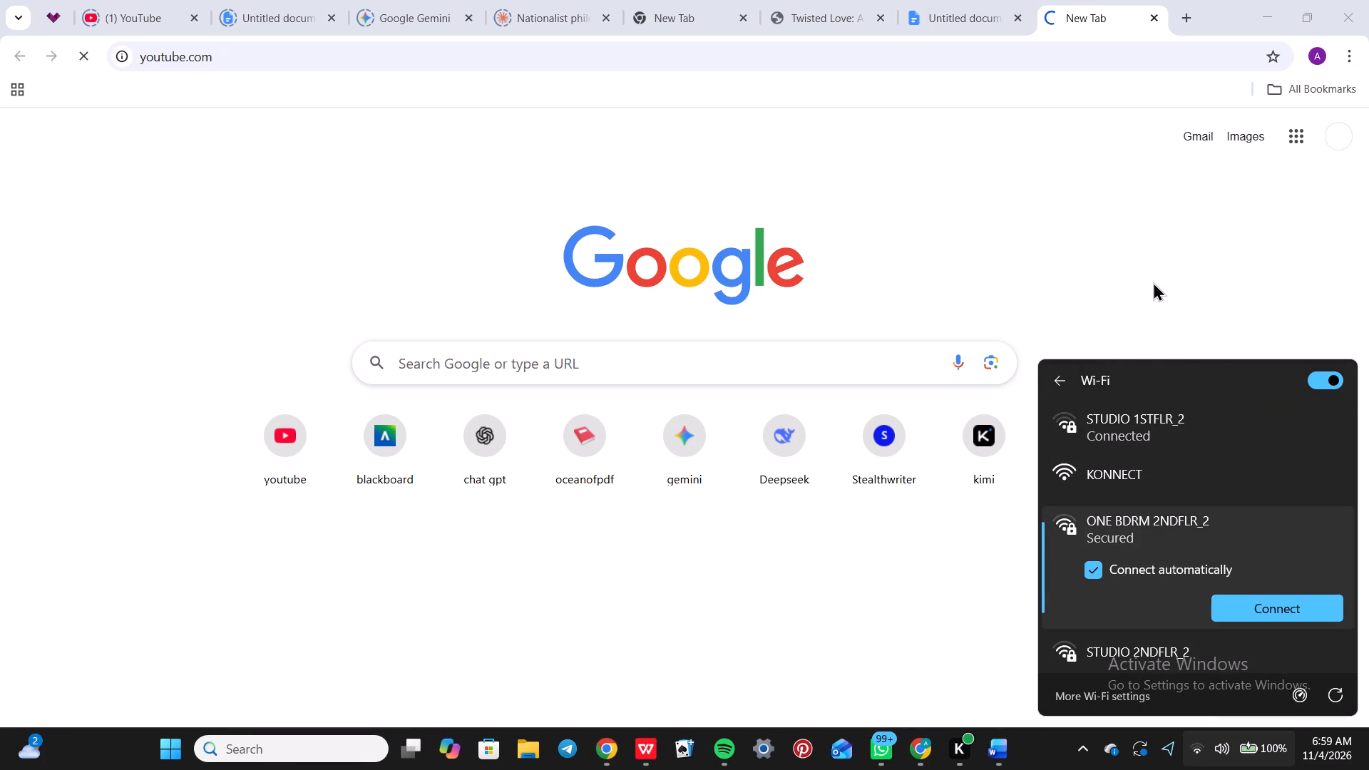
left_click(968, 211)
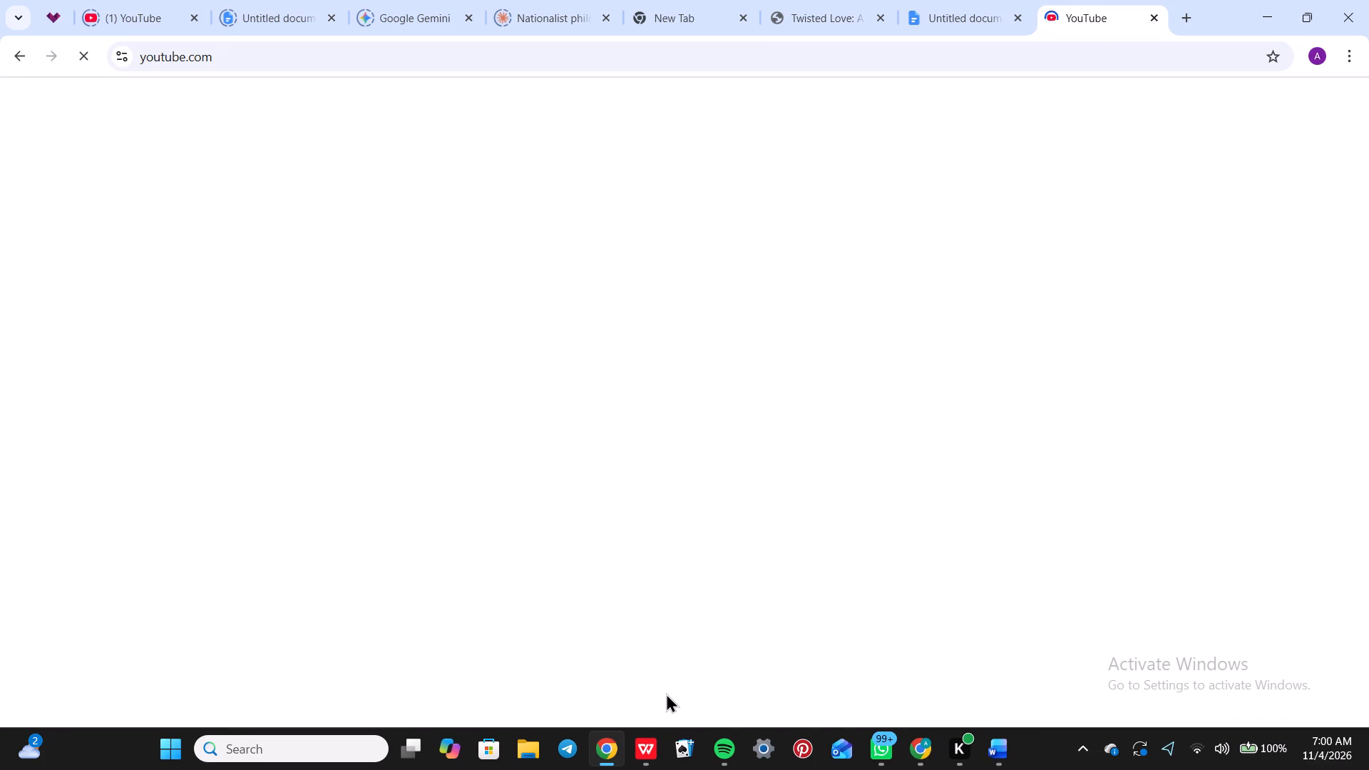
Switch to Spotify, play "Rosella (feat. Lady Jaydee)" by H_art the Band, and return to the WPS document.
left_click(739, 758)
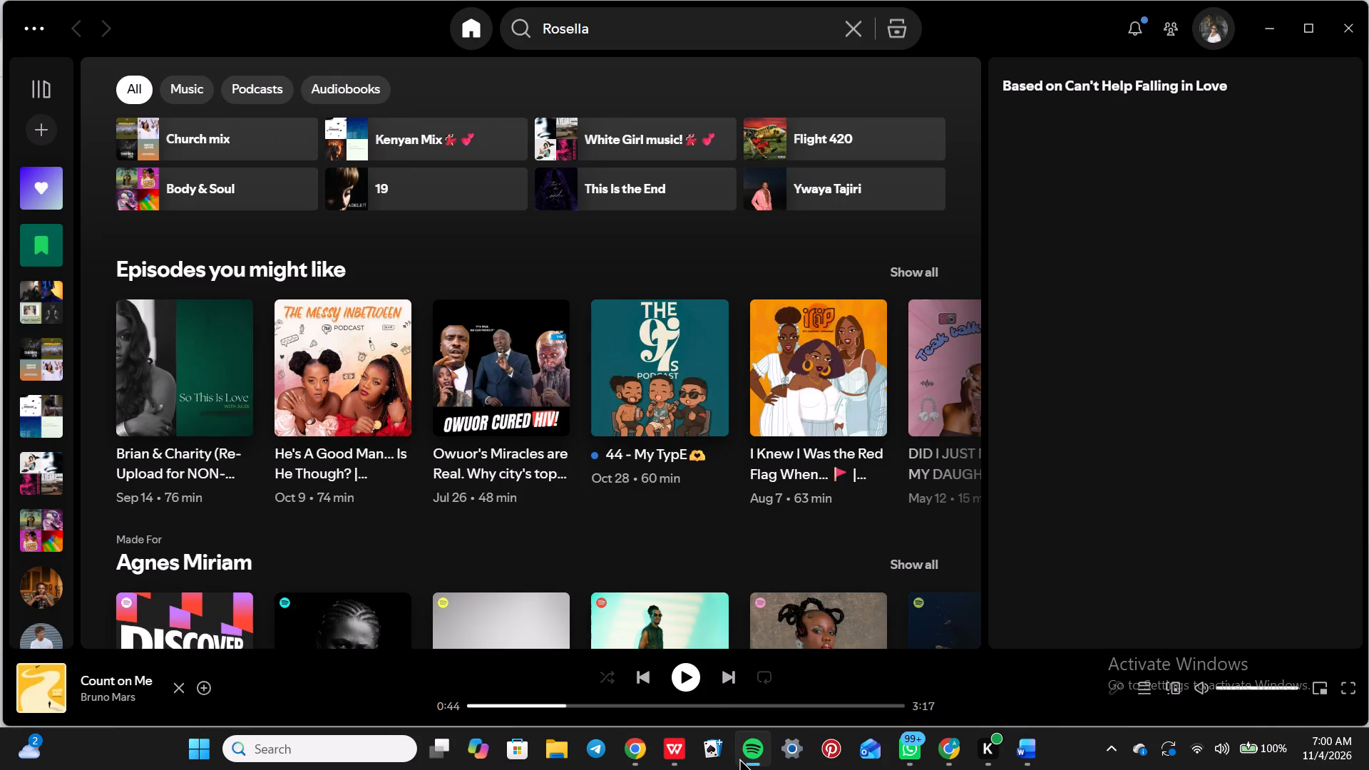
left_click(667, 21)
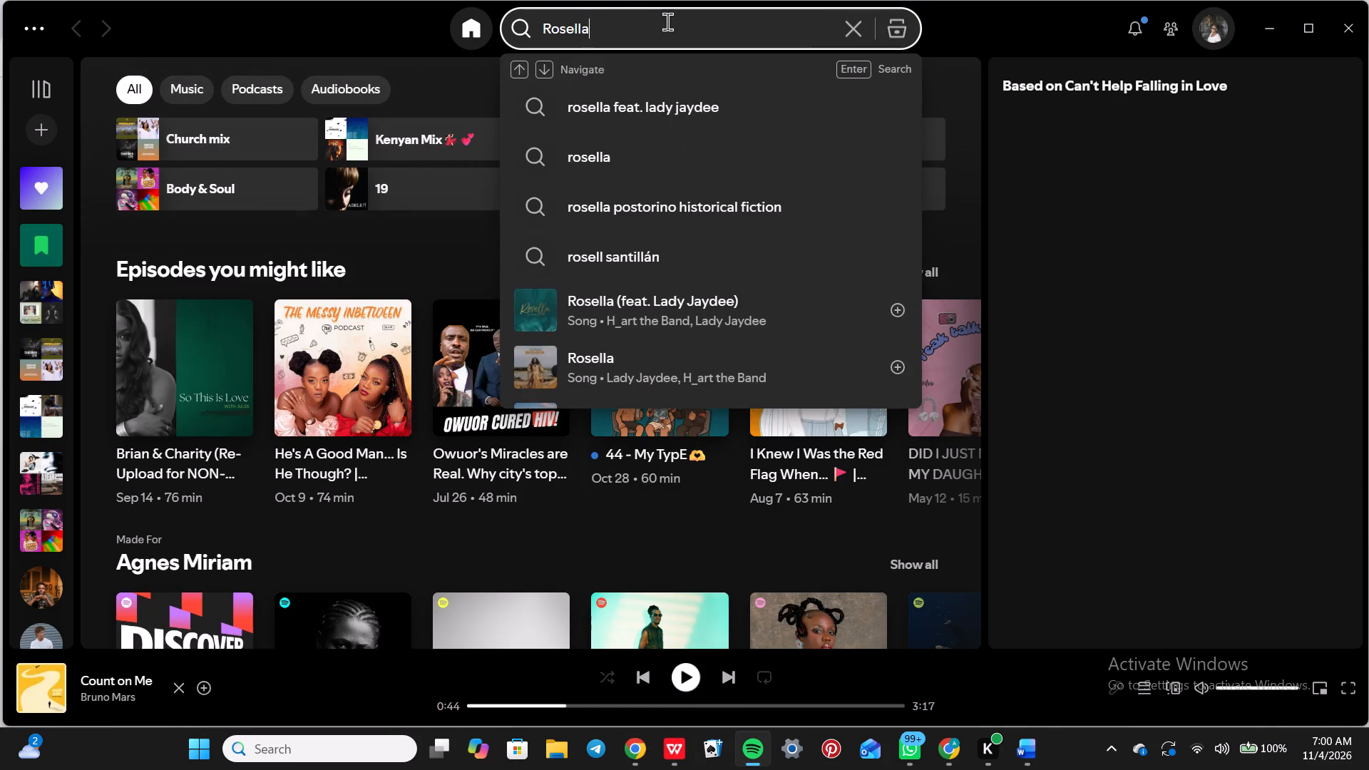
left_click(538, 312)
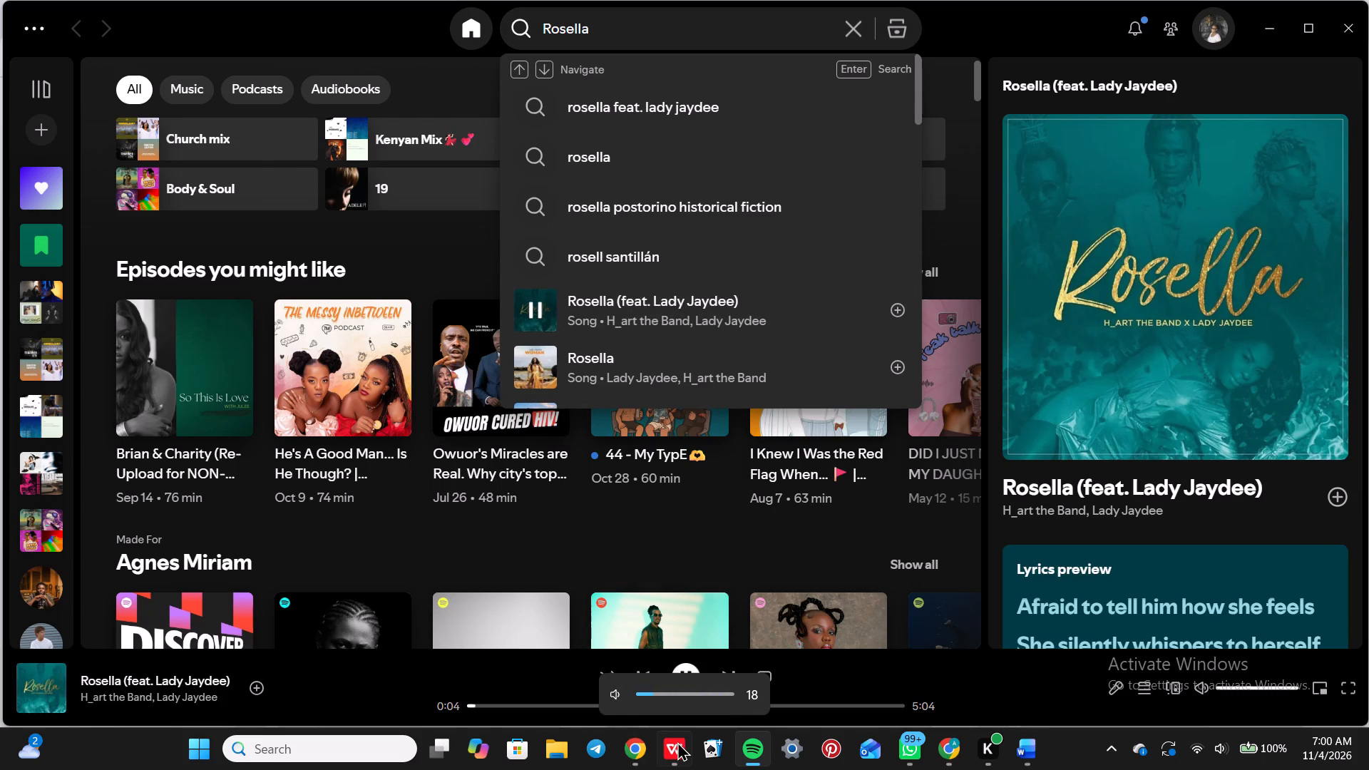
left_click(677, 741)
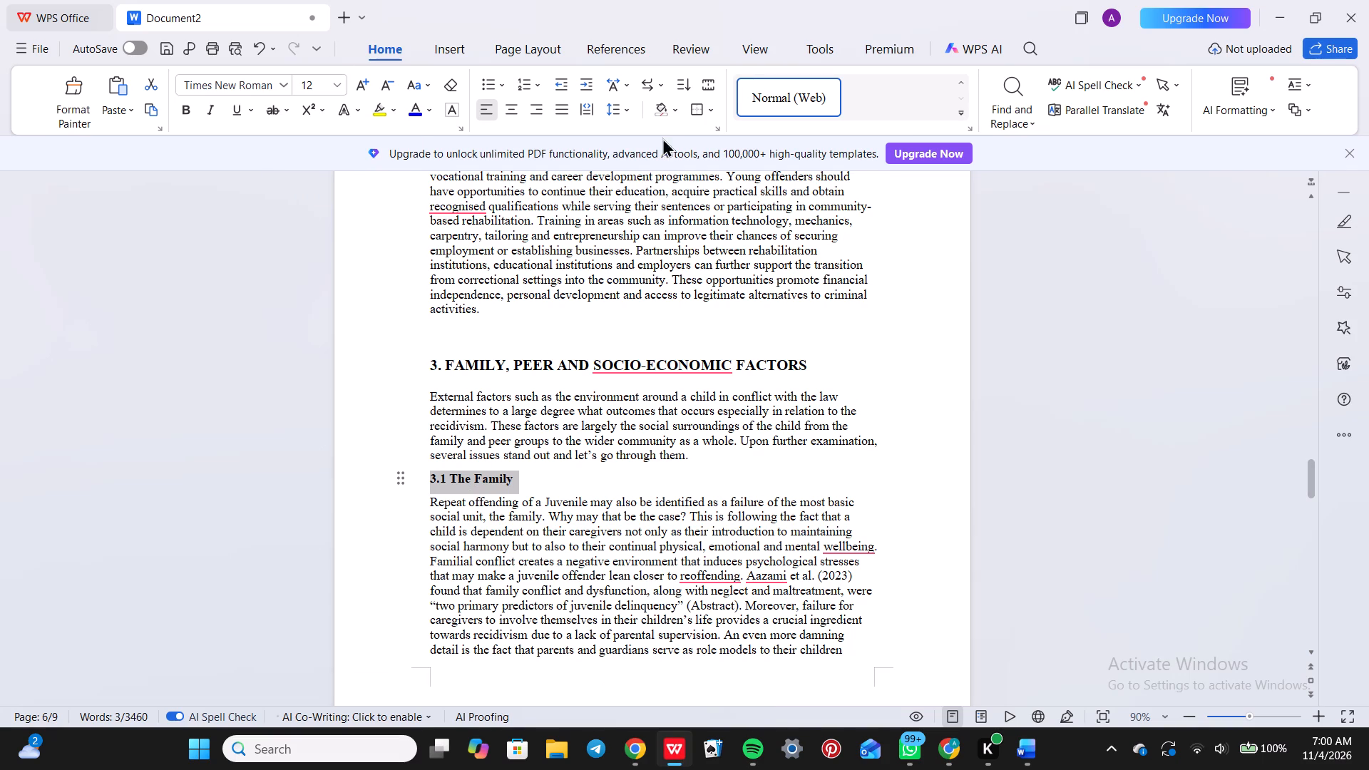
Apply the Heading 2 style to "3.1 The Family" and set it in Times New Roman, size 12.
left_click(407, 481)
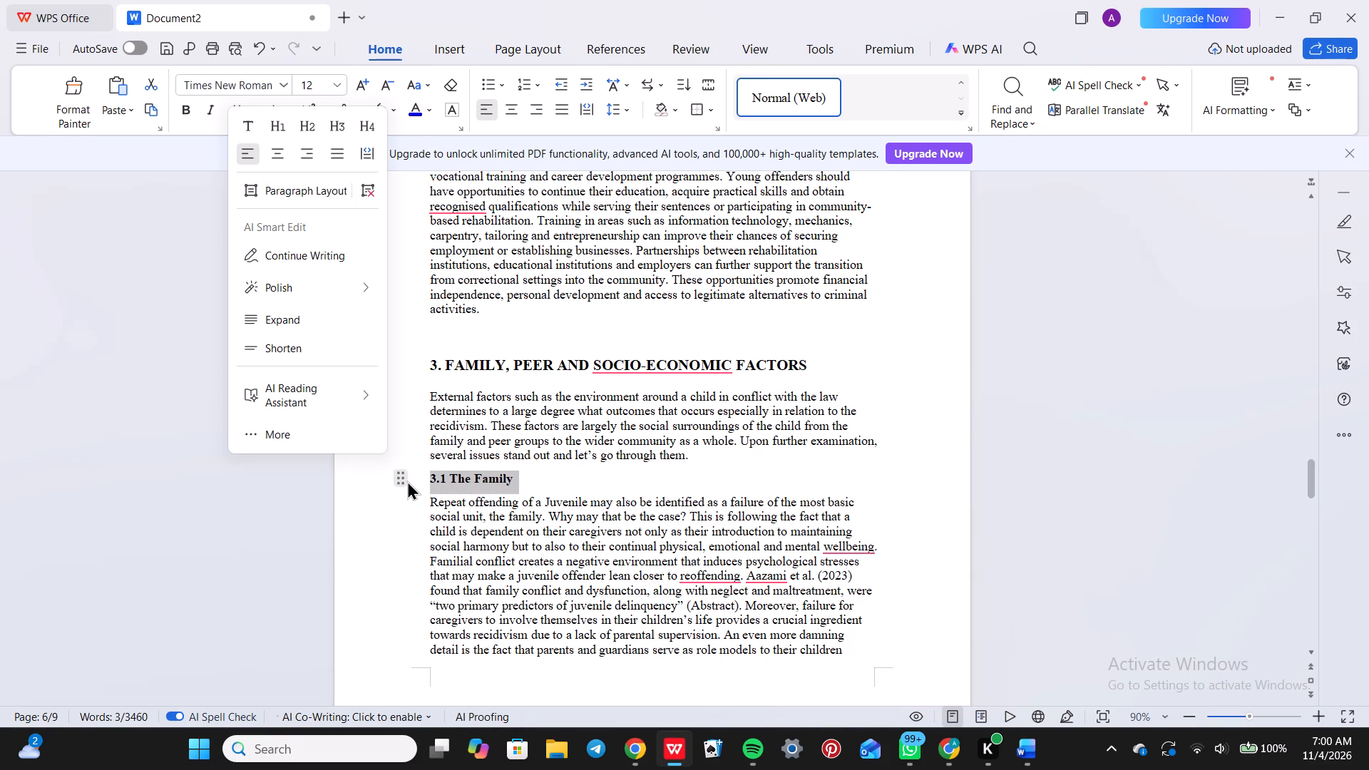
left_click(307, 124)
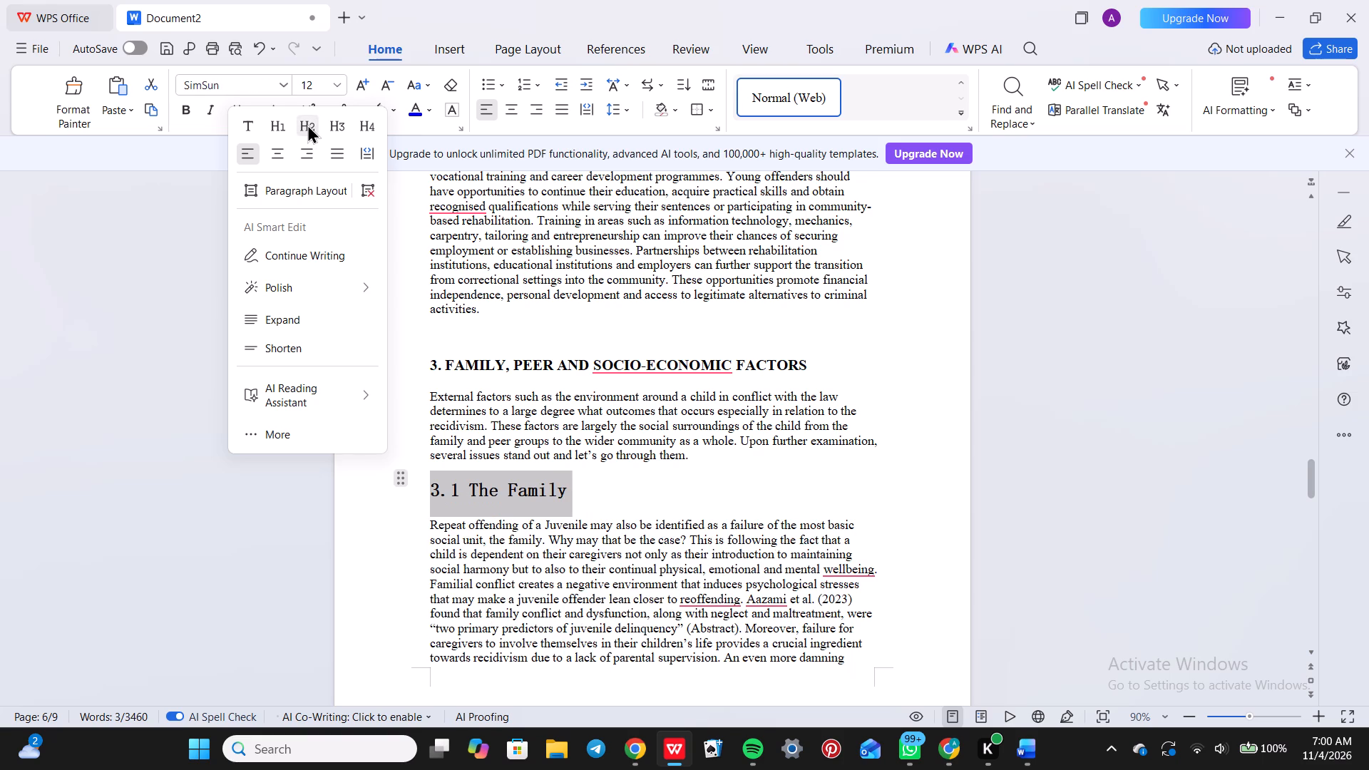
left_click(280, 85)
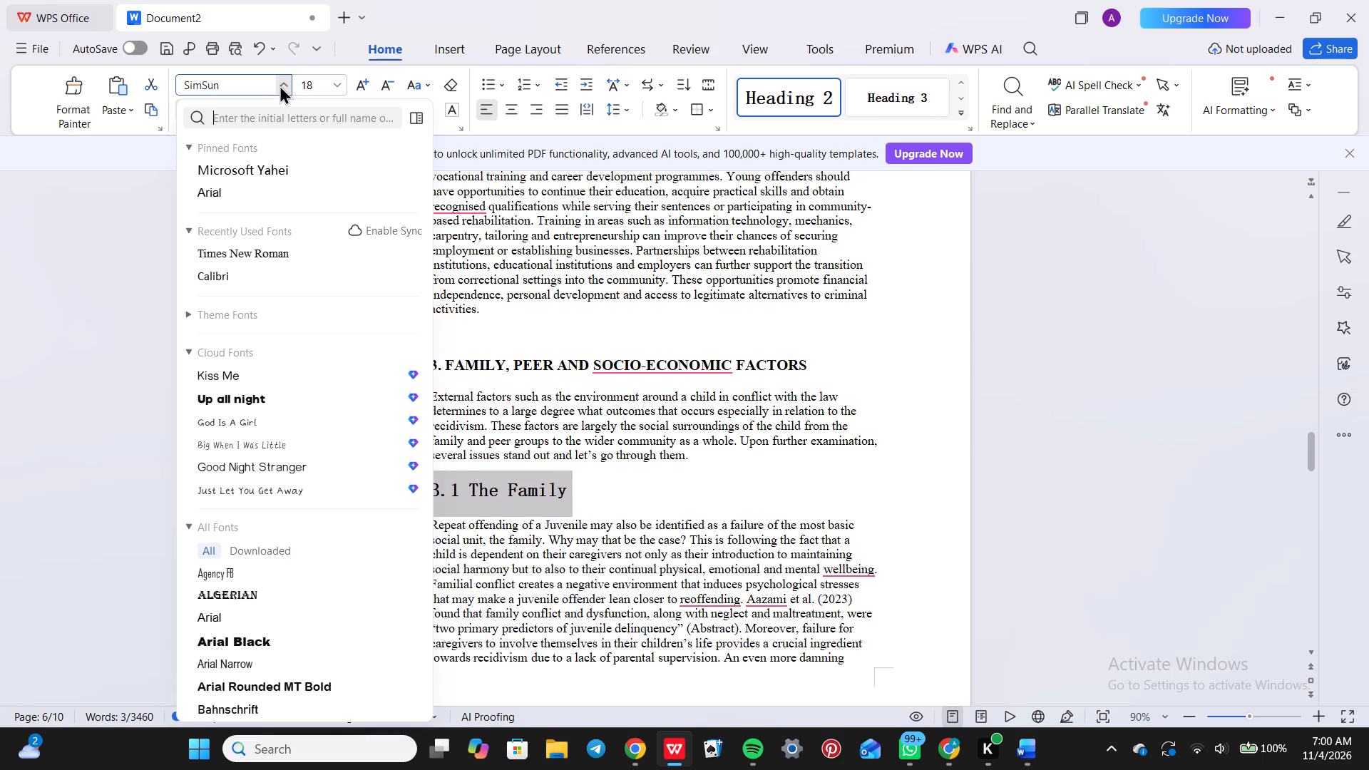
left_click(270, 247)
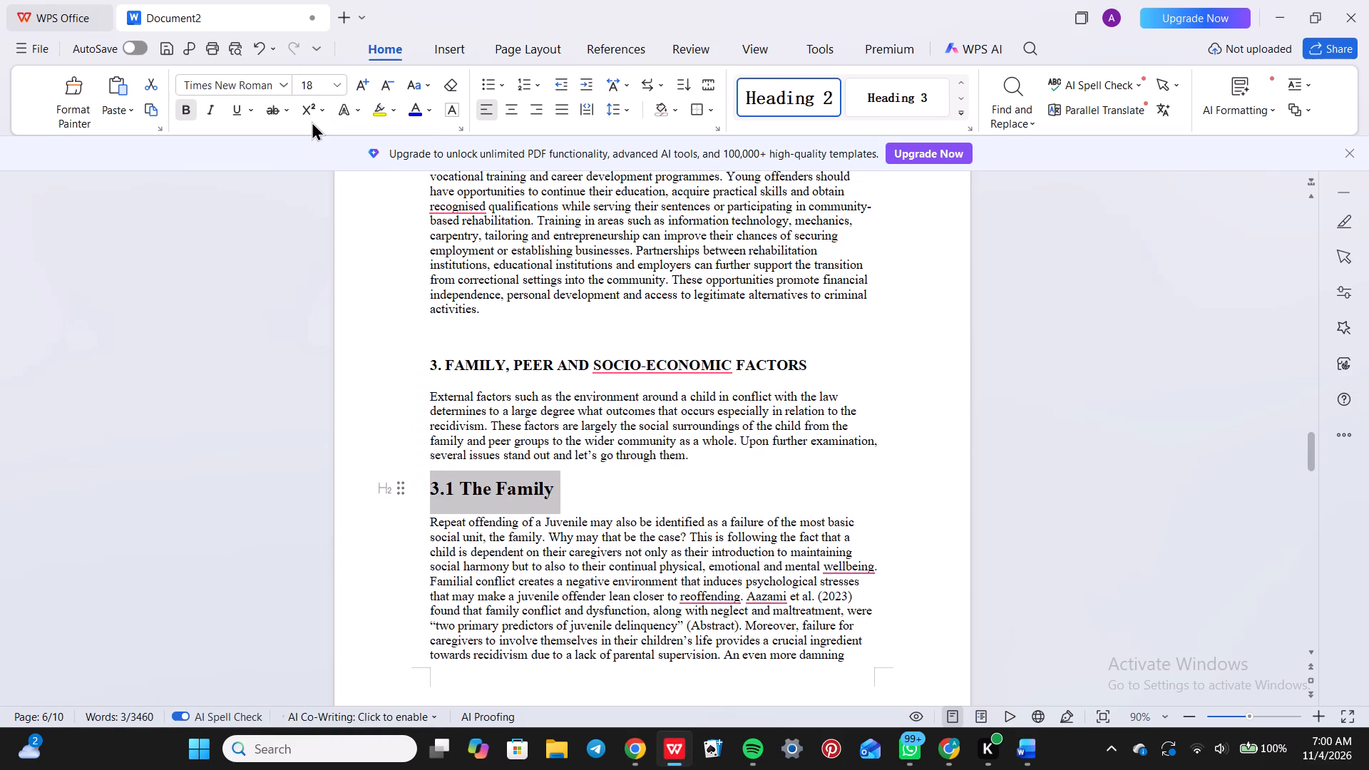
left_click(333, 84)
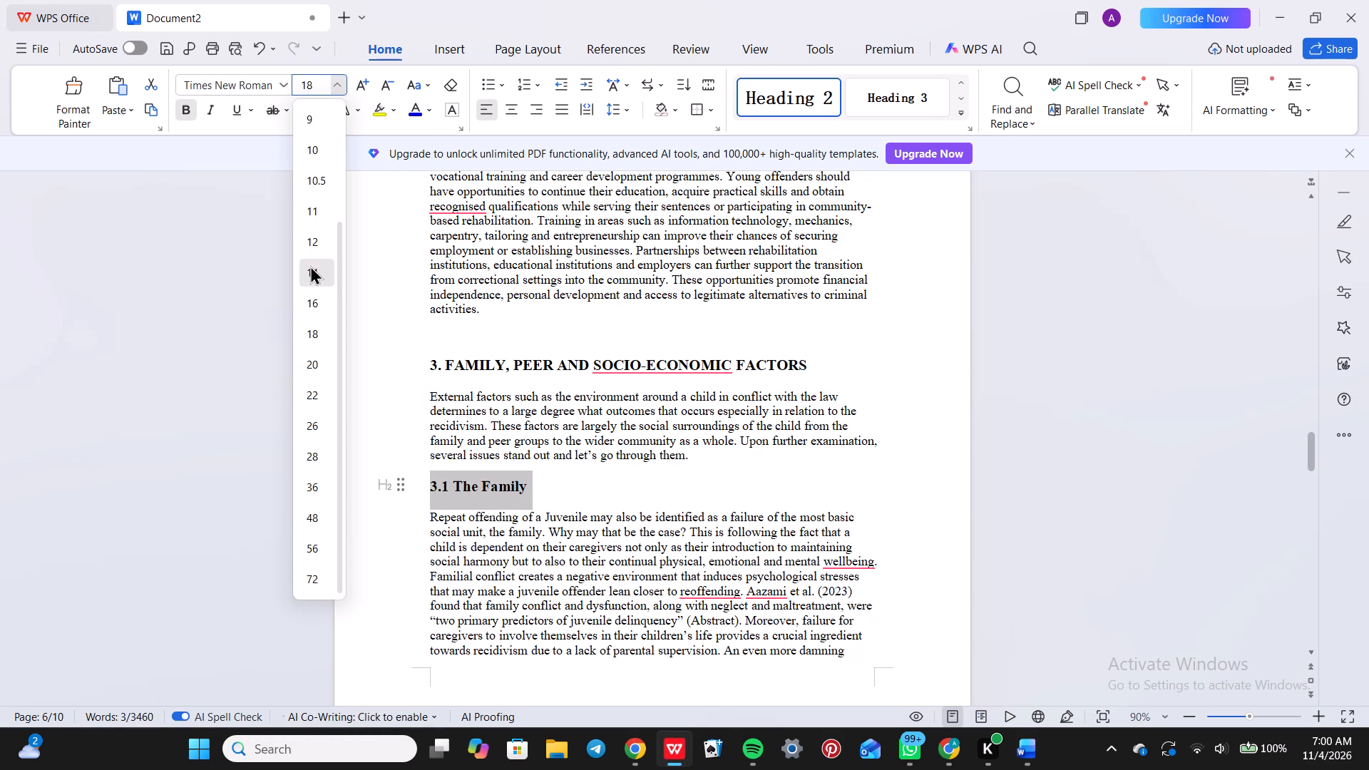
left_click(312, 246)
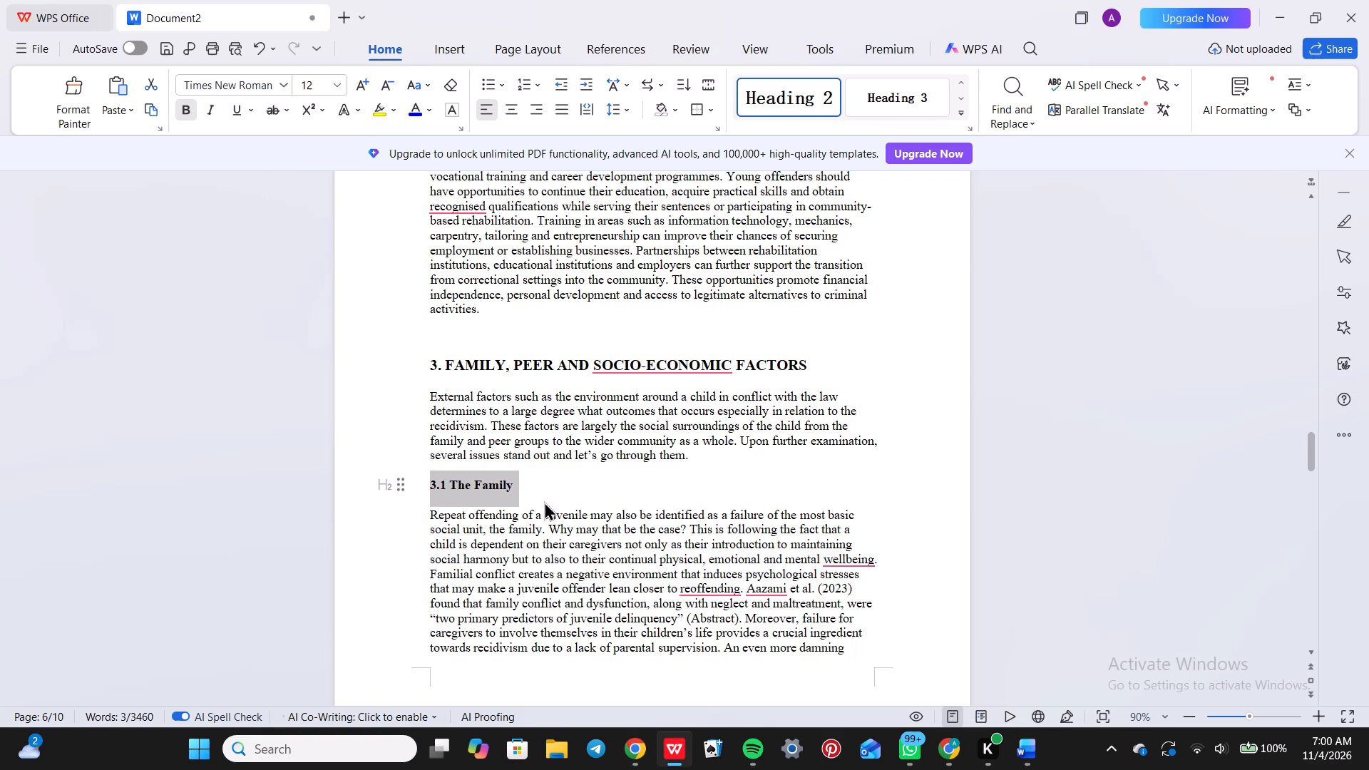
left_click(544, 501)
Number the "Peer groups" subheading as plain-text "3.2" followed by a space.
scroll(463, 529, "down", 1)
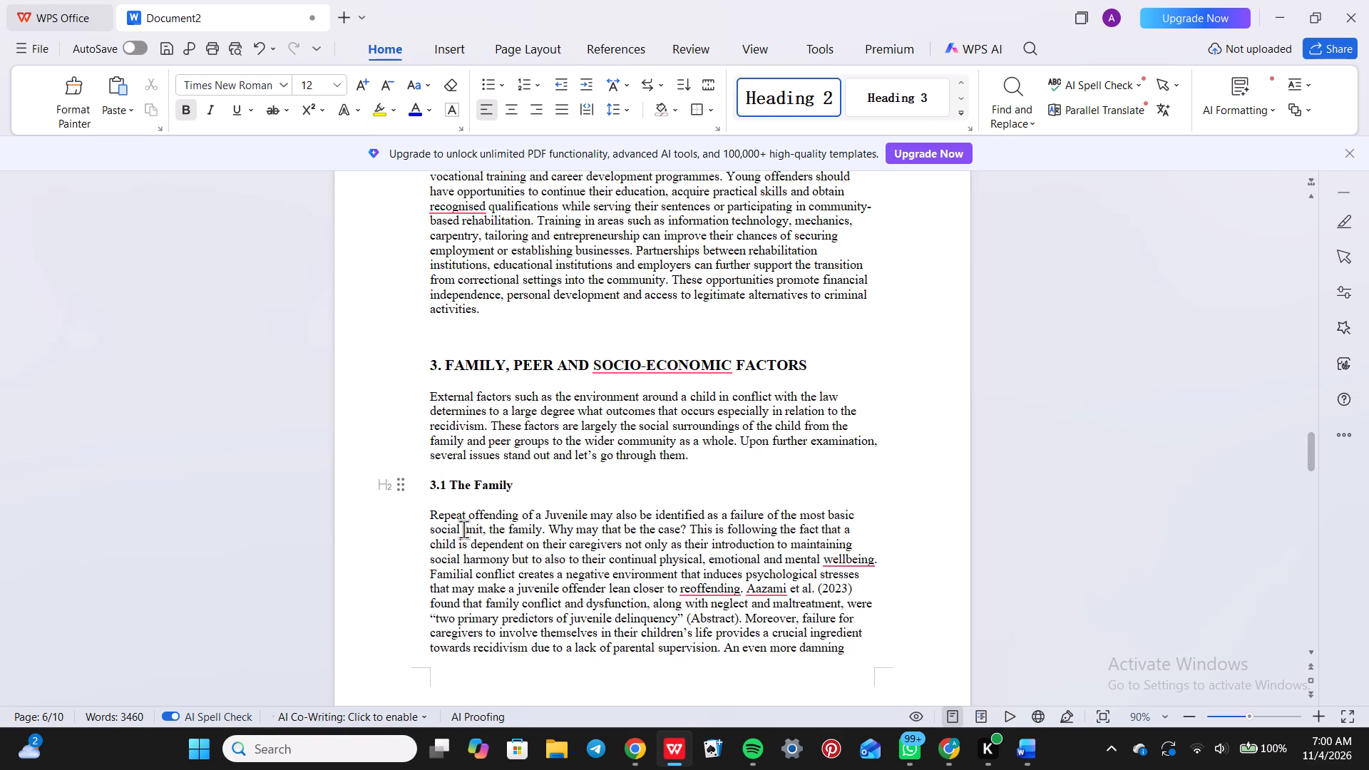
scroll(463, 529, "down", 2)
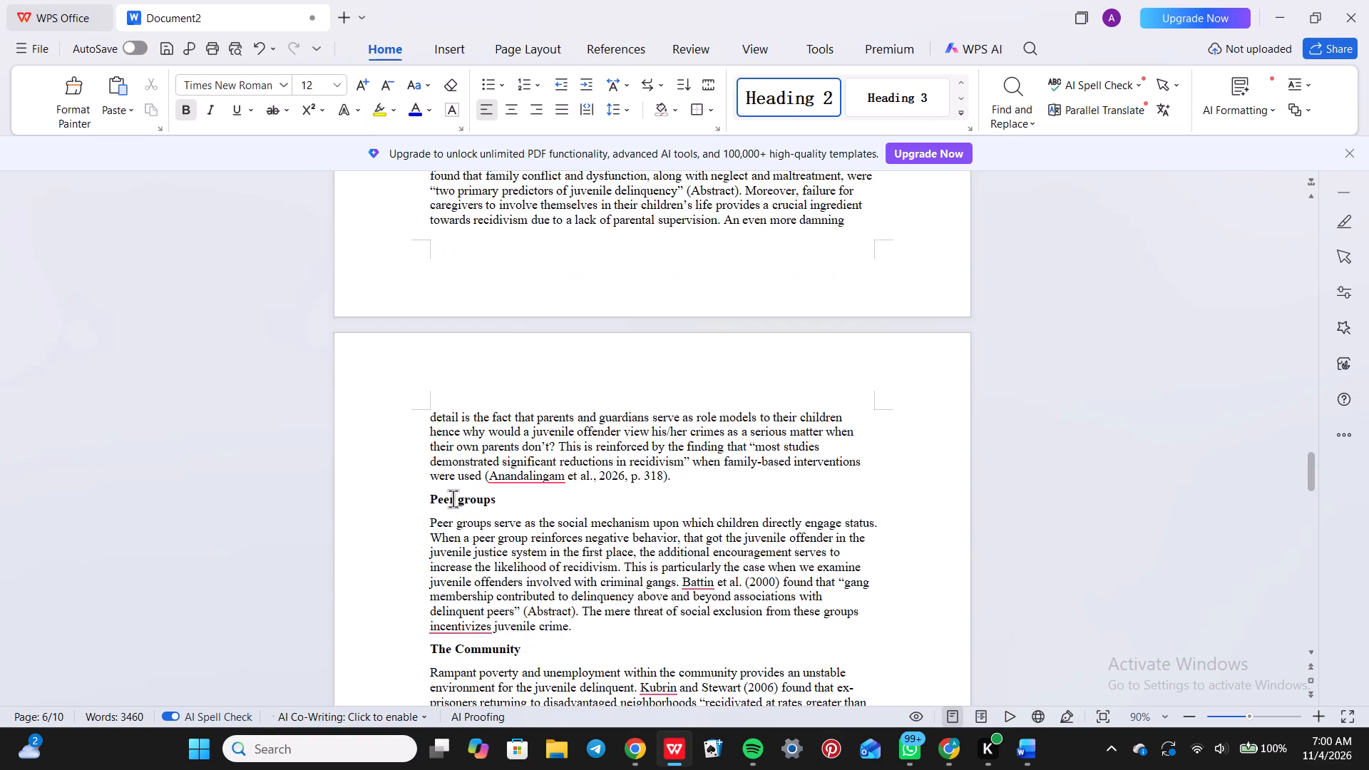
triple_click(453, 497)
left_click(479, 556)
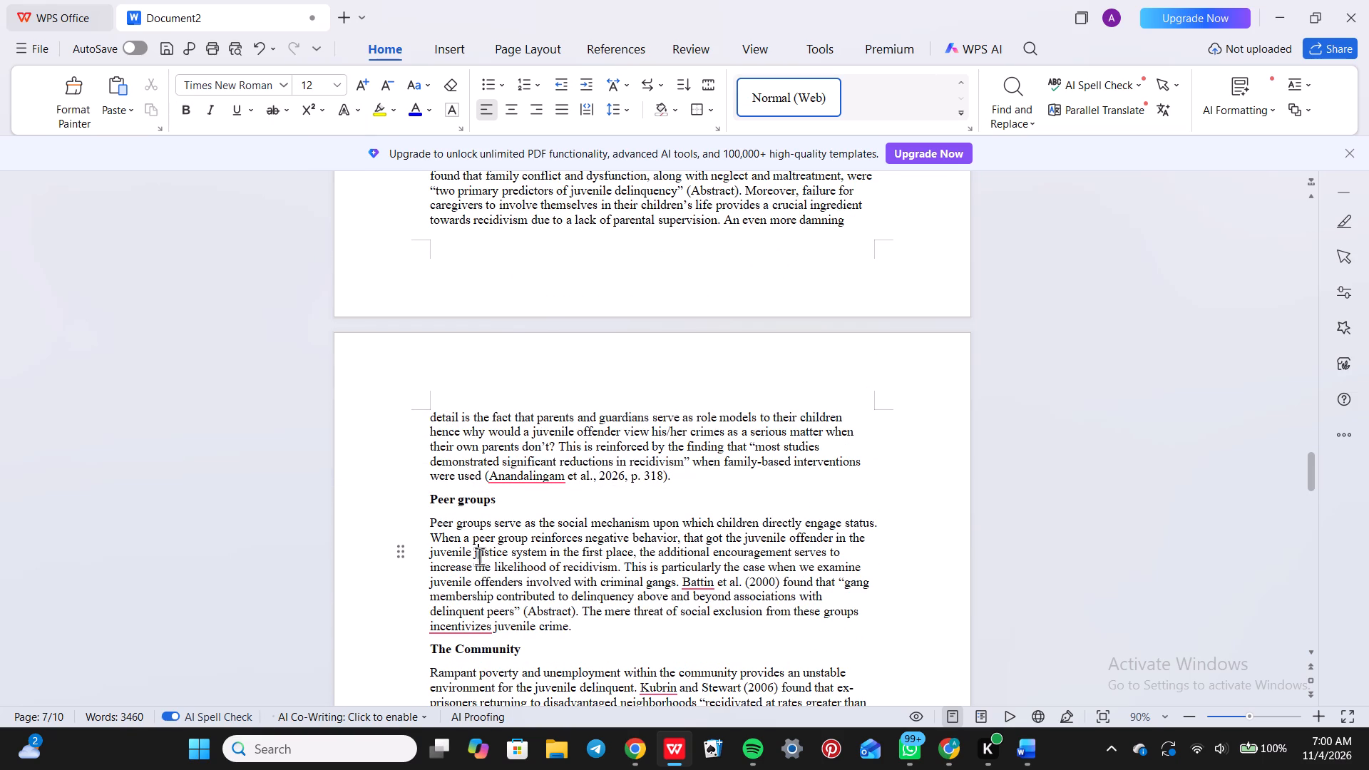
scroll(479, 556, "up", 1)
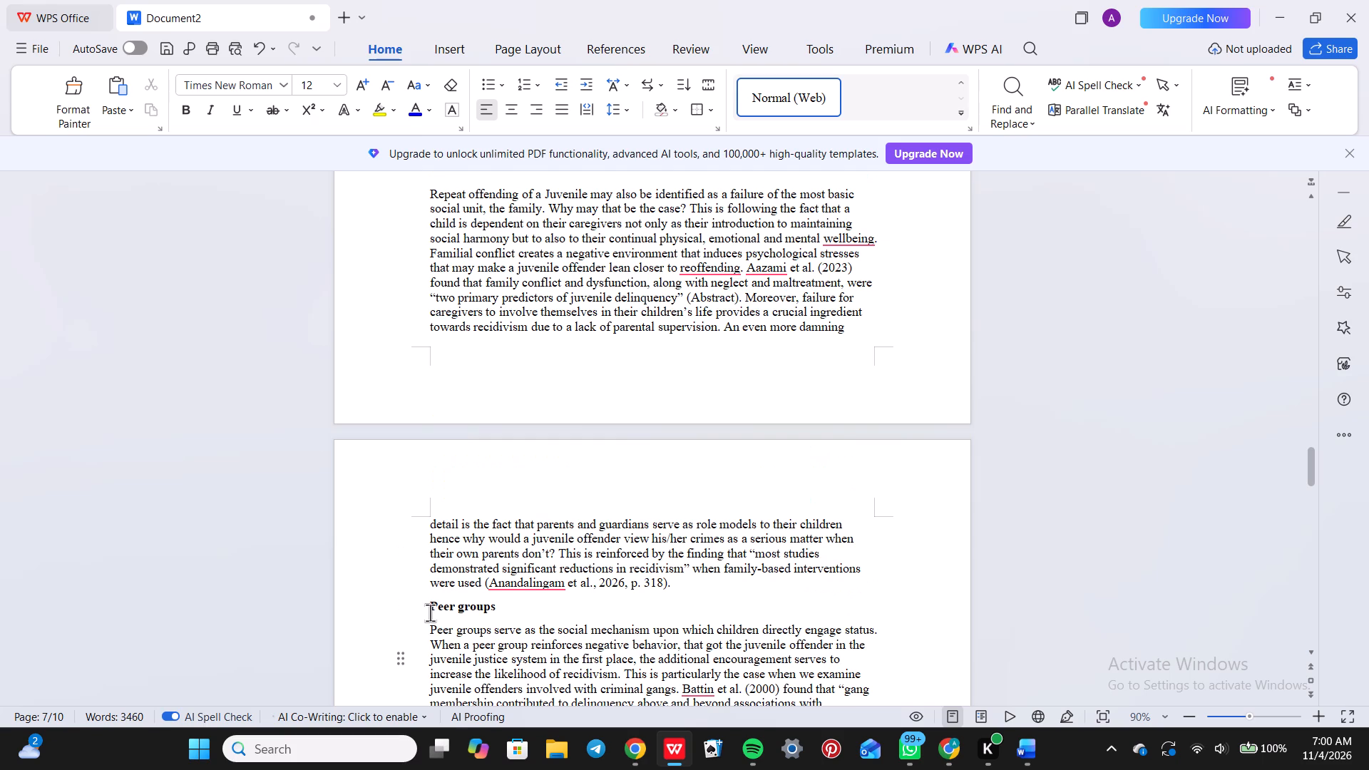
left_click(430, 612)
key("3")
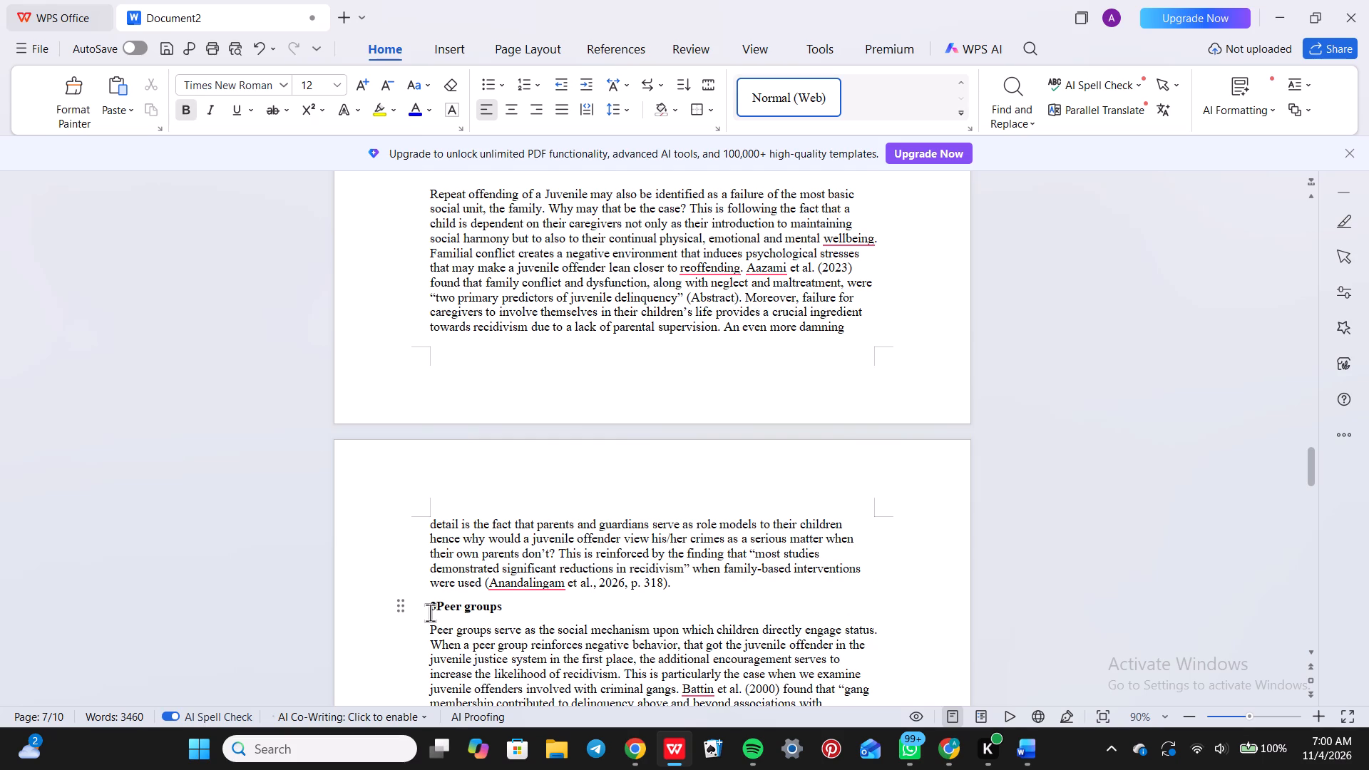
type(".2")
key("space")
Apply the Heading 2 style to "3.2 Peer groups" and set it in Times New Roman, size 12.
triple_click(471, 607)
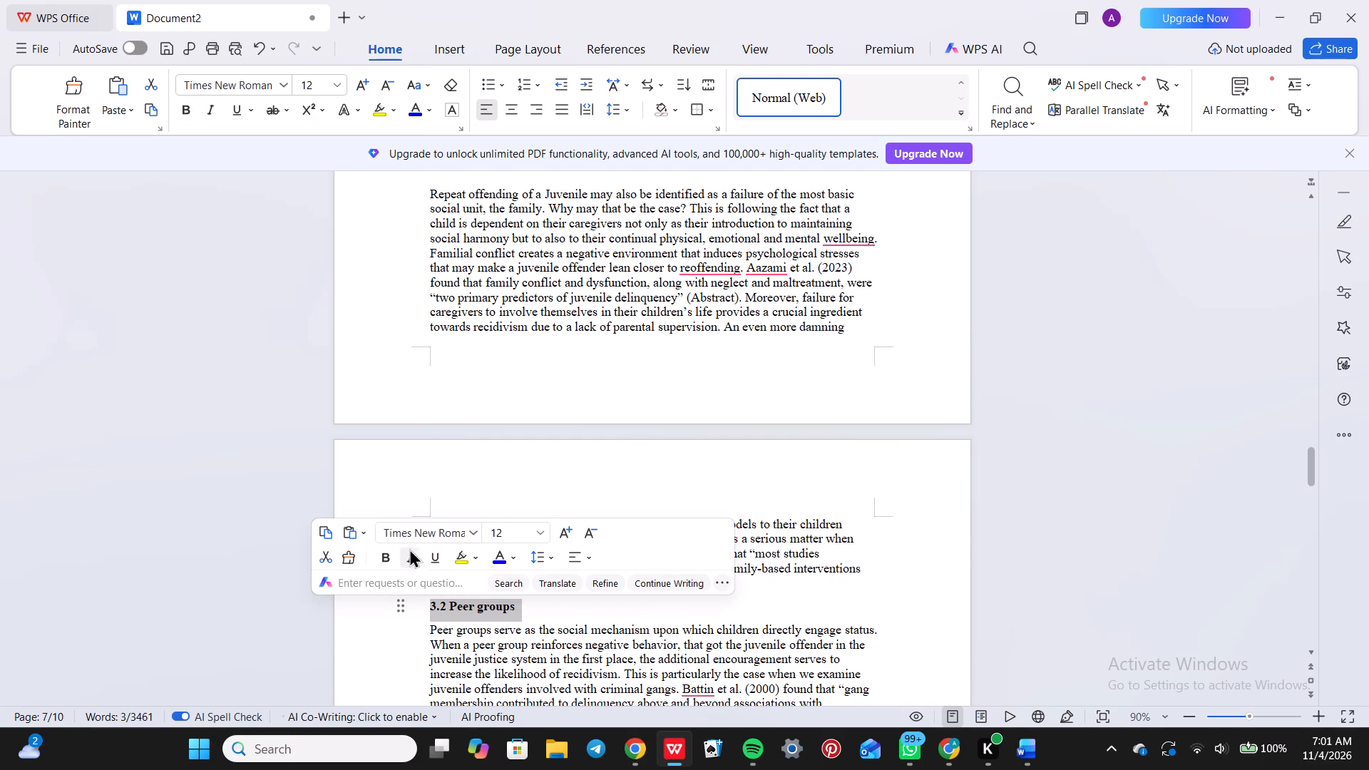
left_click(400, 605)
left_click(302, 252)
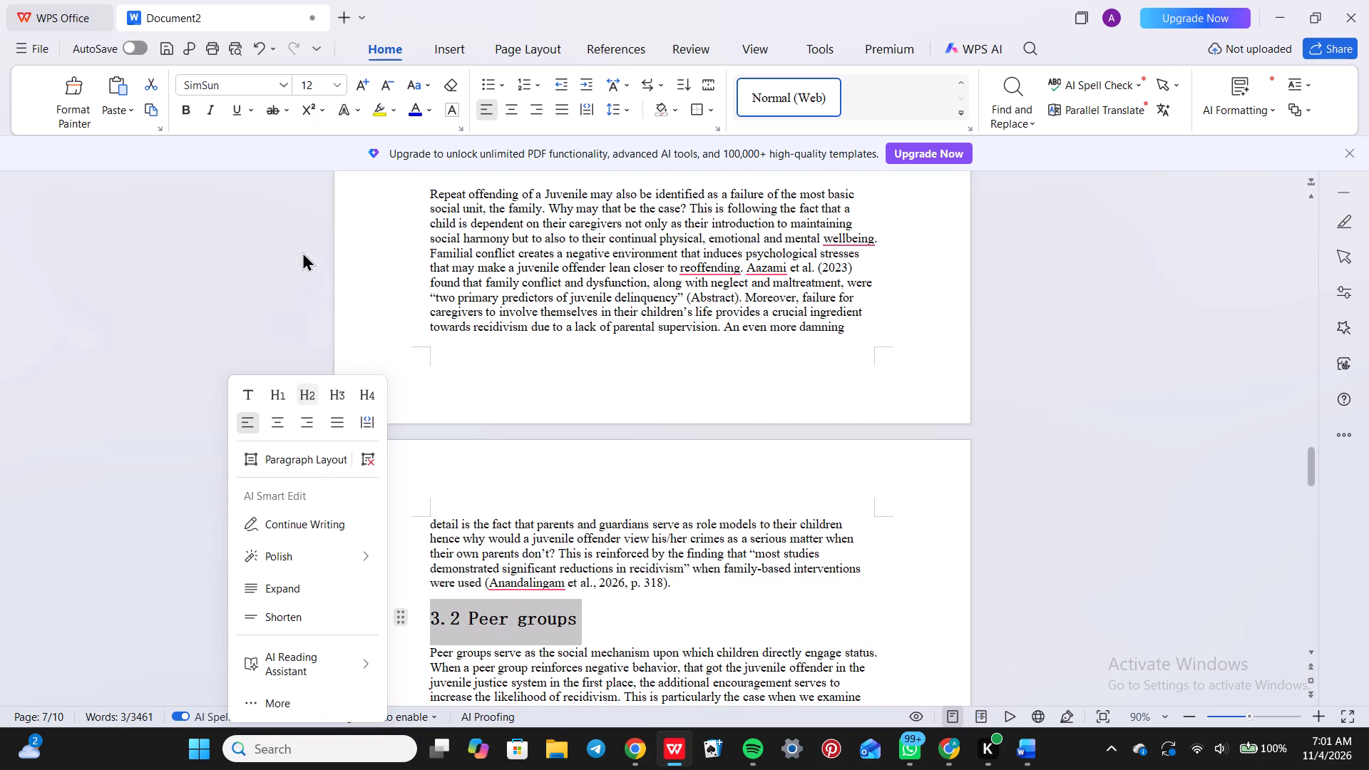
left_click(285, 84)
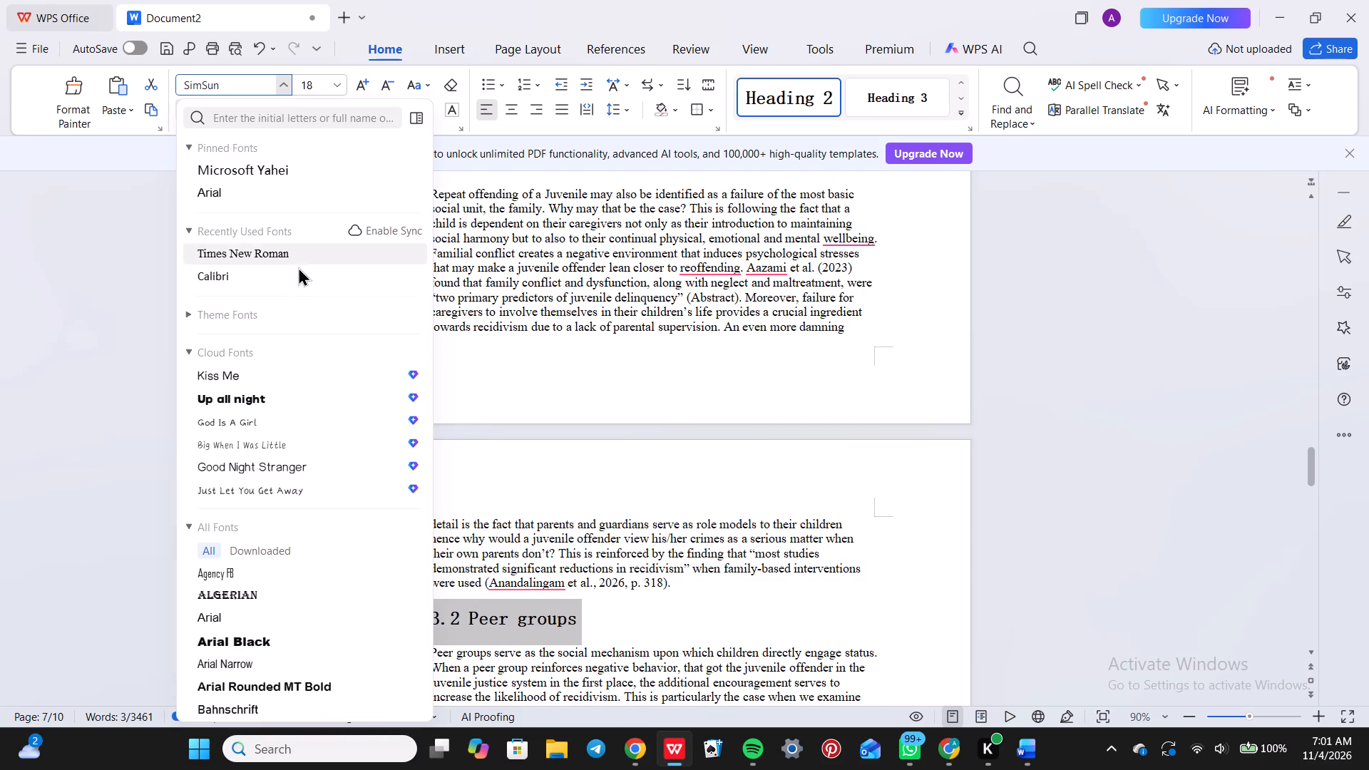
left_click(287, 255)
left_click(338, 77)
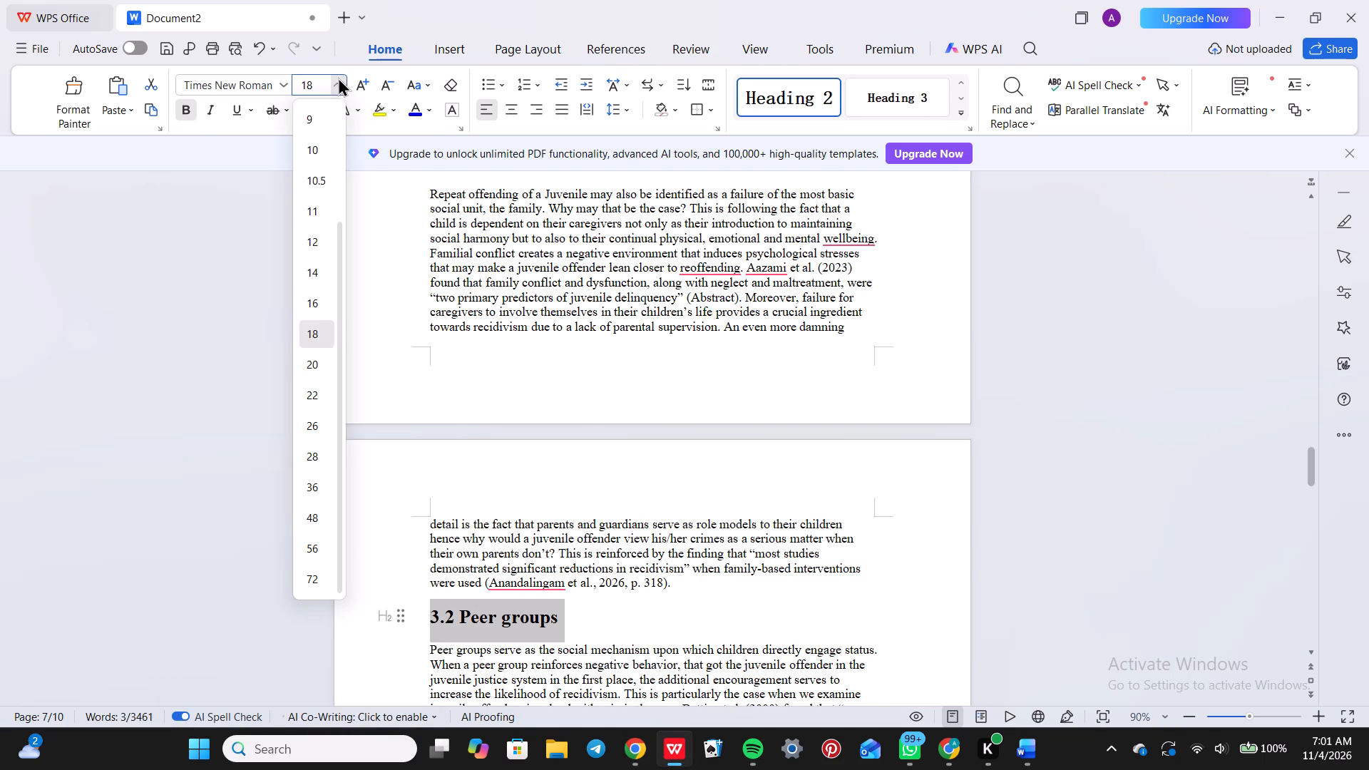
left_click(316, 235)
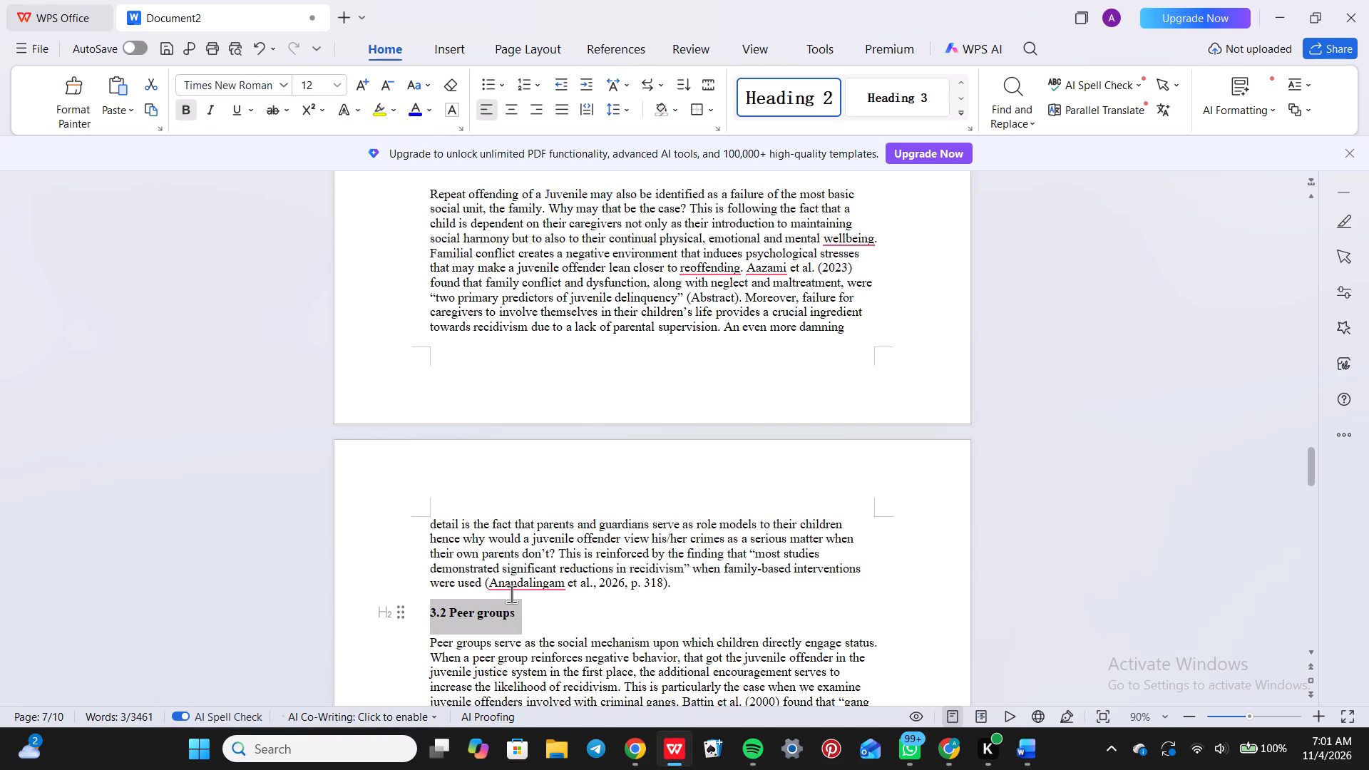
left_click(561, 649)
Number the "The Community" subheading as plain-text "3.3" followed by a space.
scroll(561, 649, "down", 2)
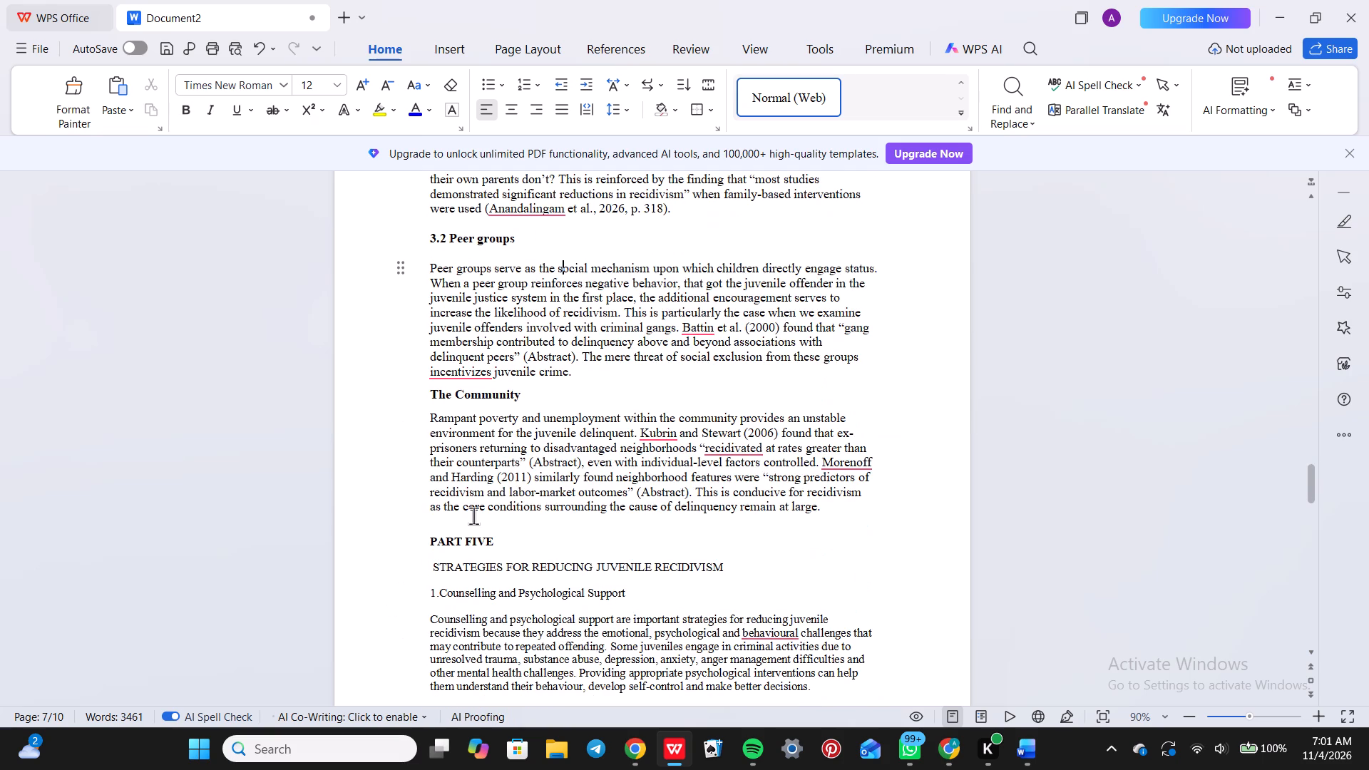
left_click(429, 396)
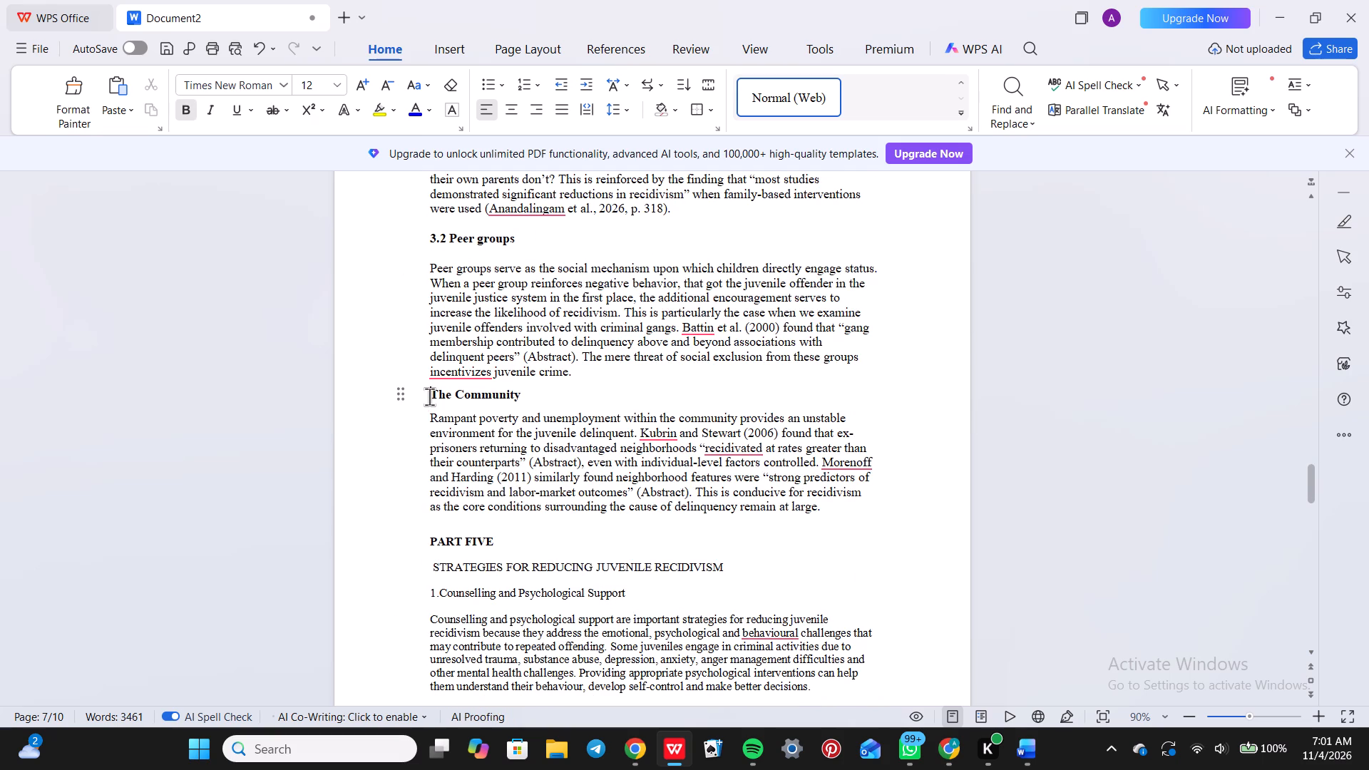
type("3.3")
key("space")
Apply the Heading 2 style to "3.3 The Community" and set it in Times New Roman, size 12.
triple_click(490, 394)
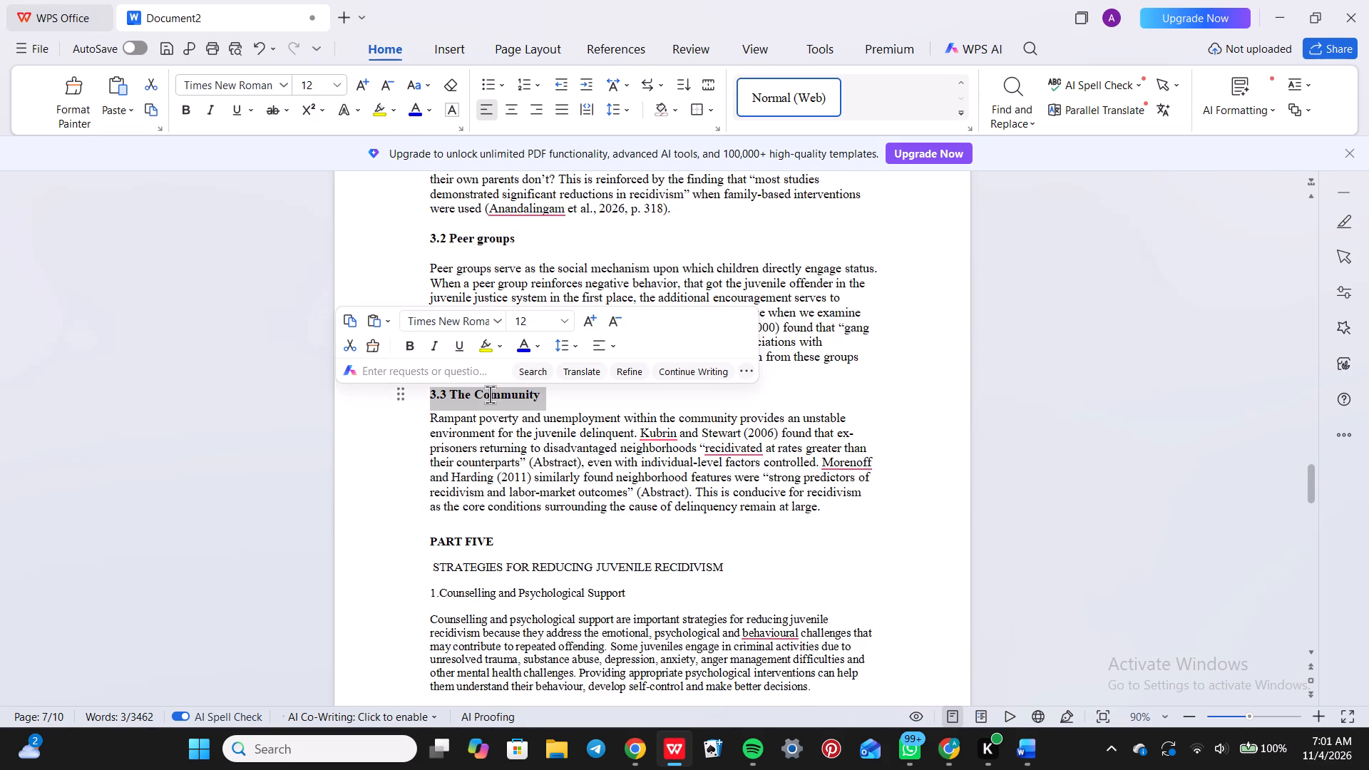
left_click(404, 399)
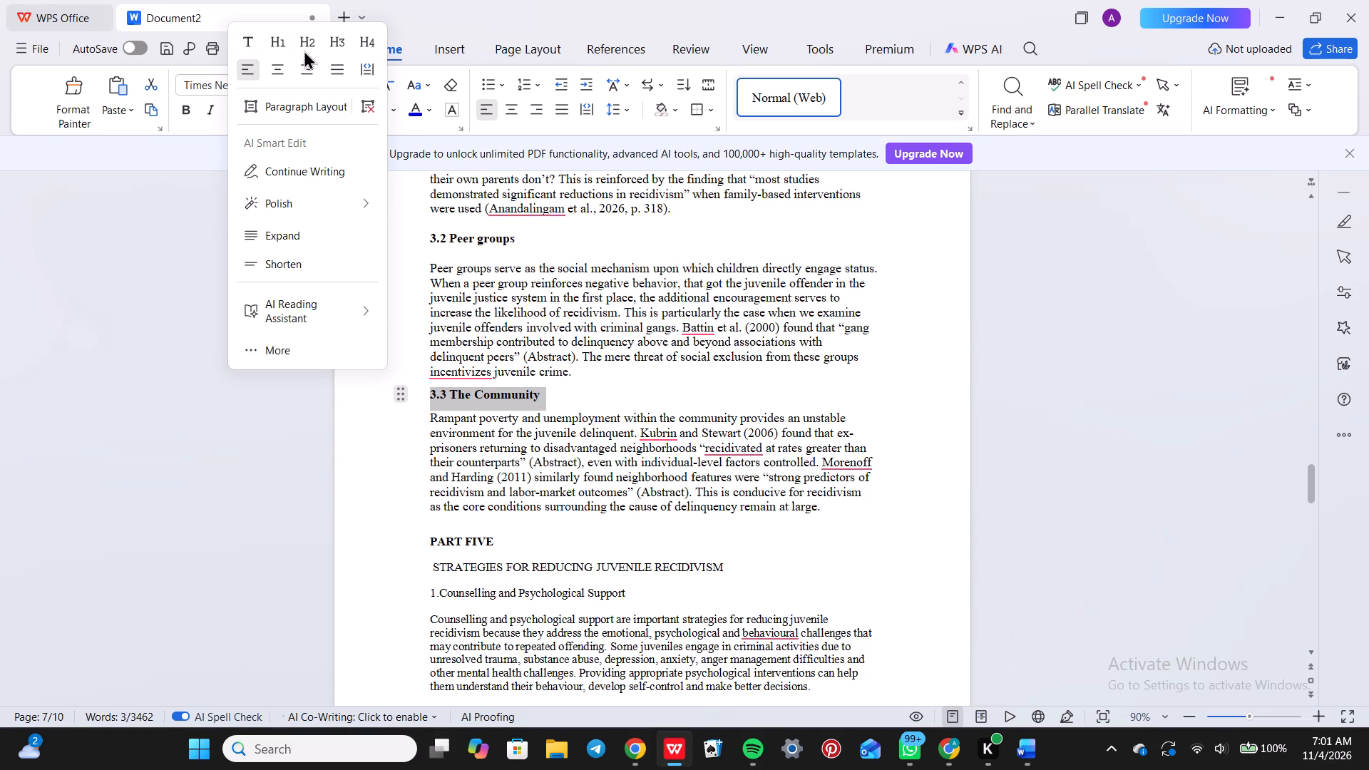
left_click(303, 47)
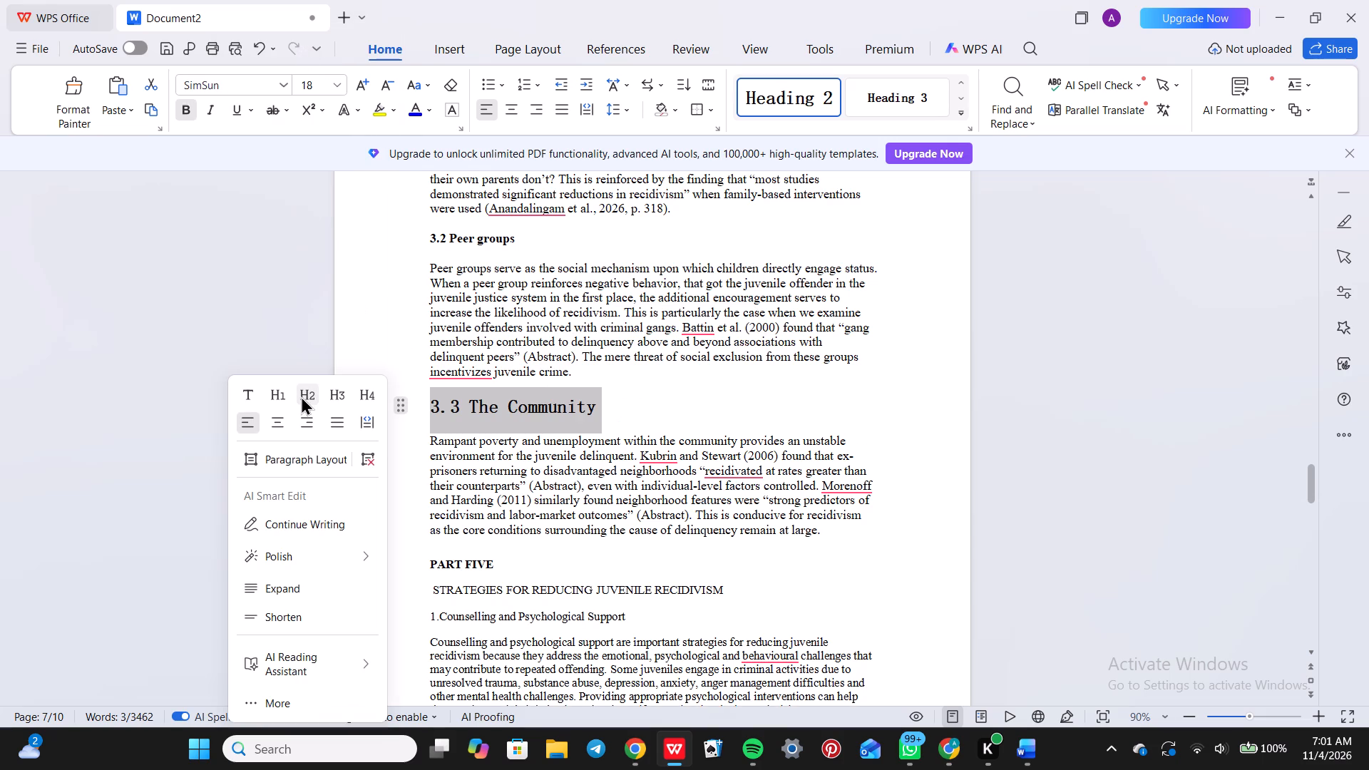
left_click(278, 86)
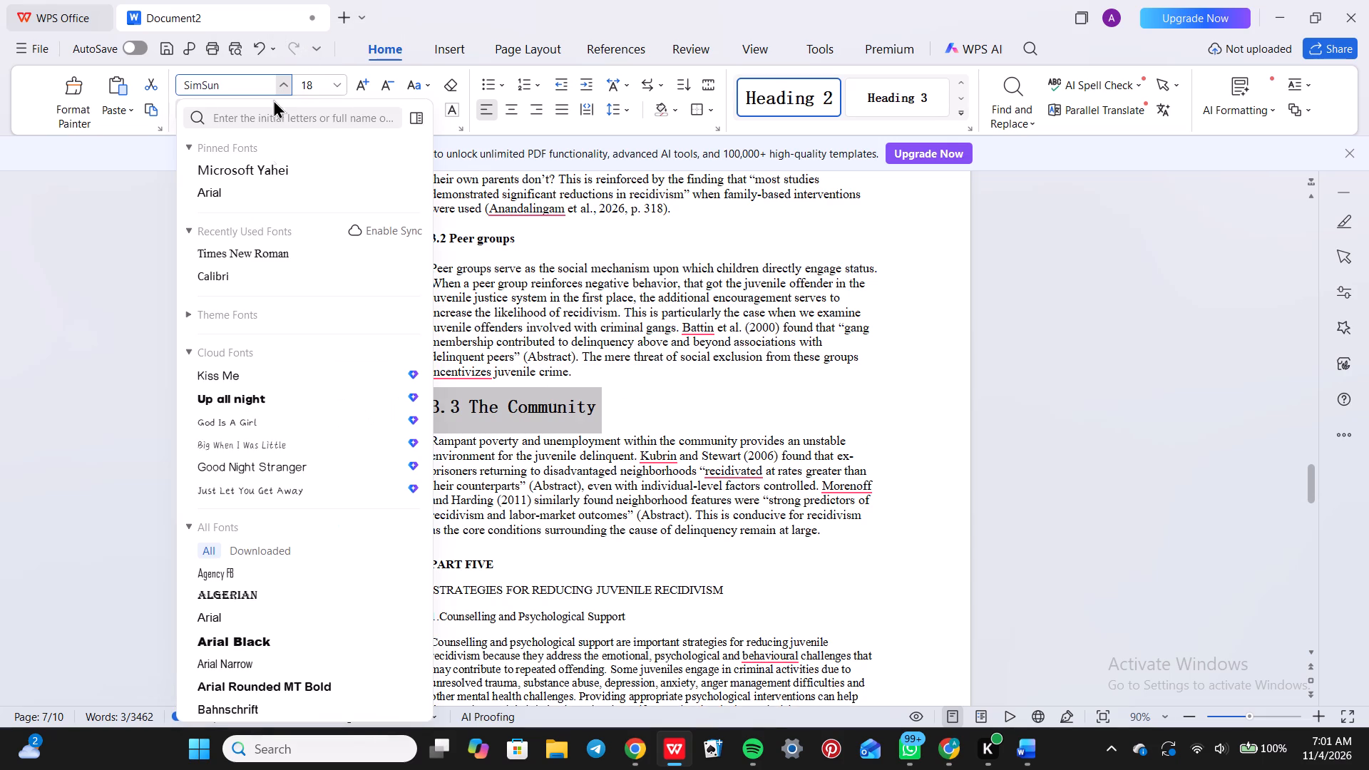
left_click(278, 254)
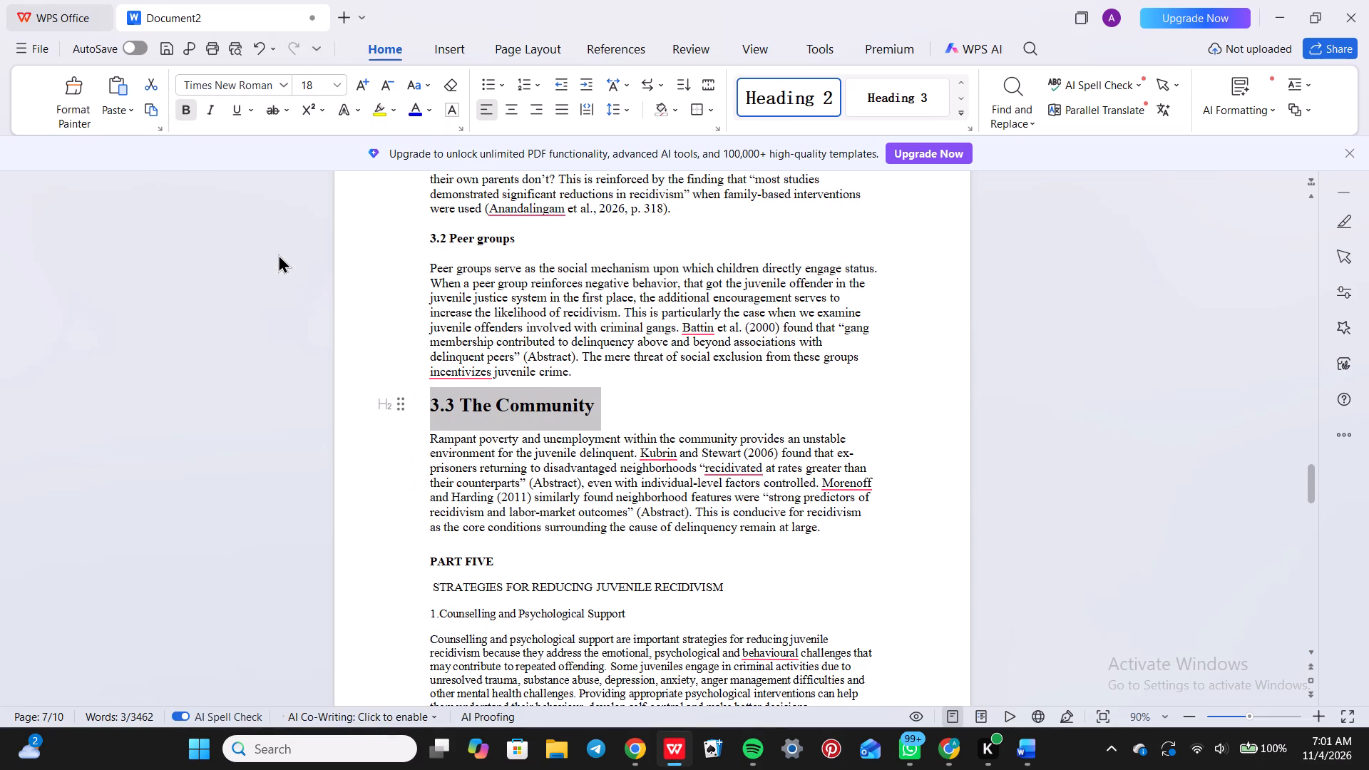
left_click(339, 82)
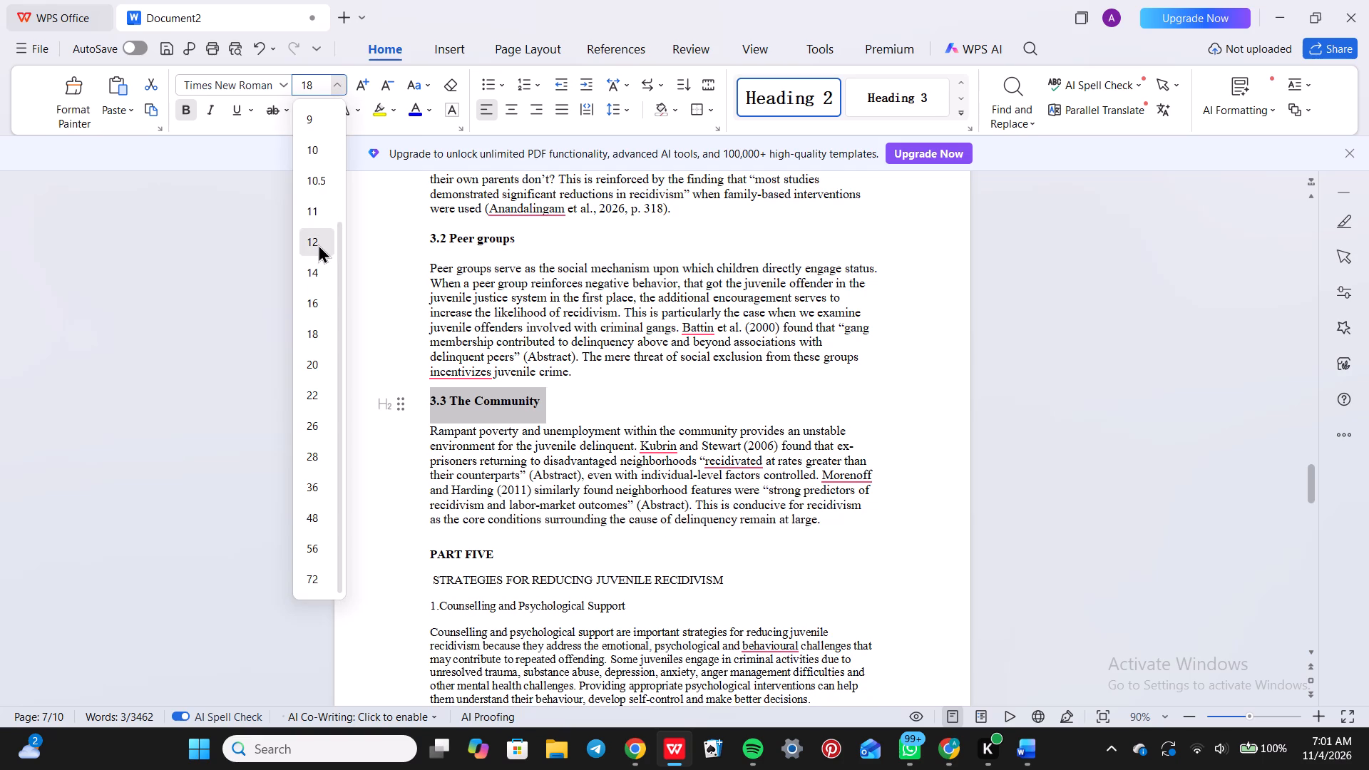
left_click(318, 244)
left_click(497, 432)
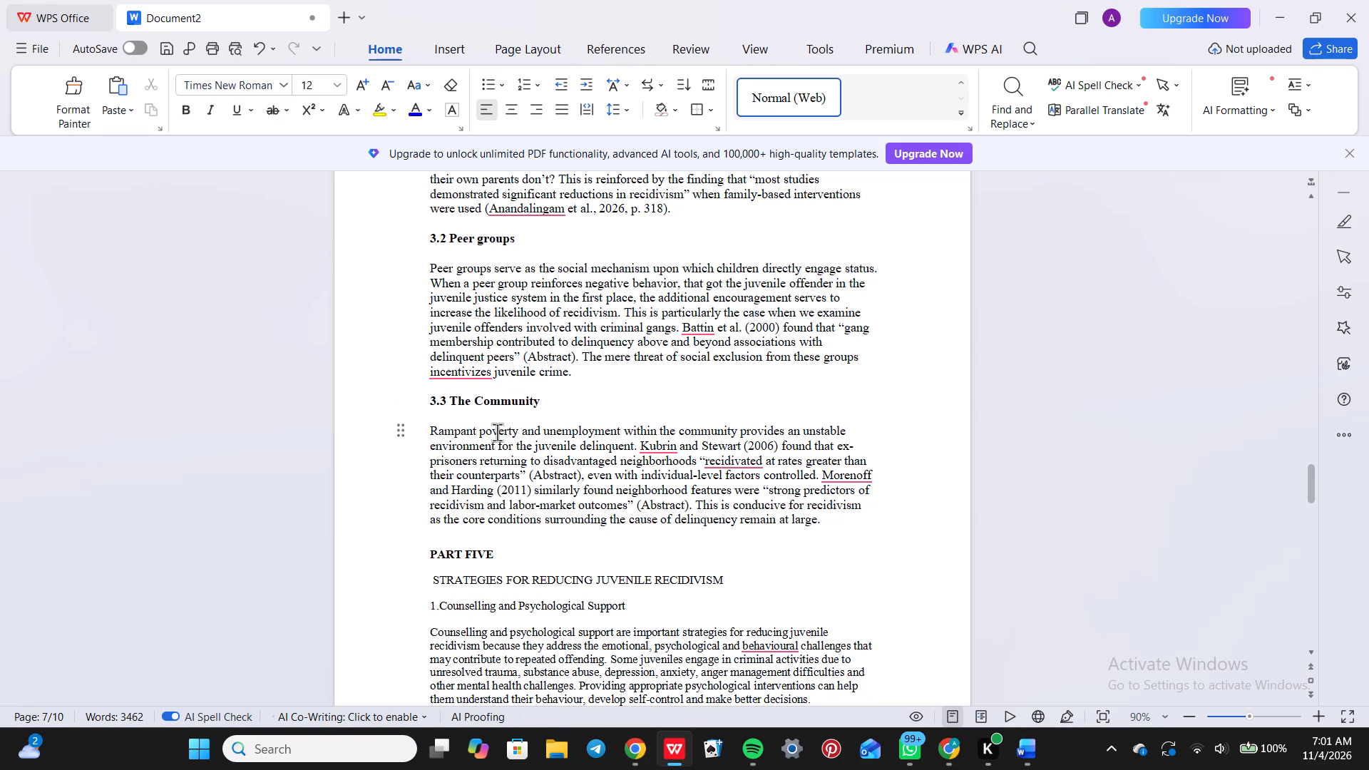
Delete the "PART FIVE" text above the "STRATEGIES FOR REDUCING JUVENILE RECIDIVISM" title.
scroll(510, 517, "down", 1)
triple_click(478, 393)
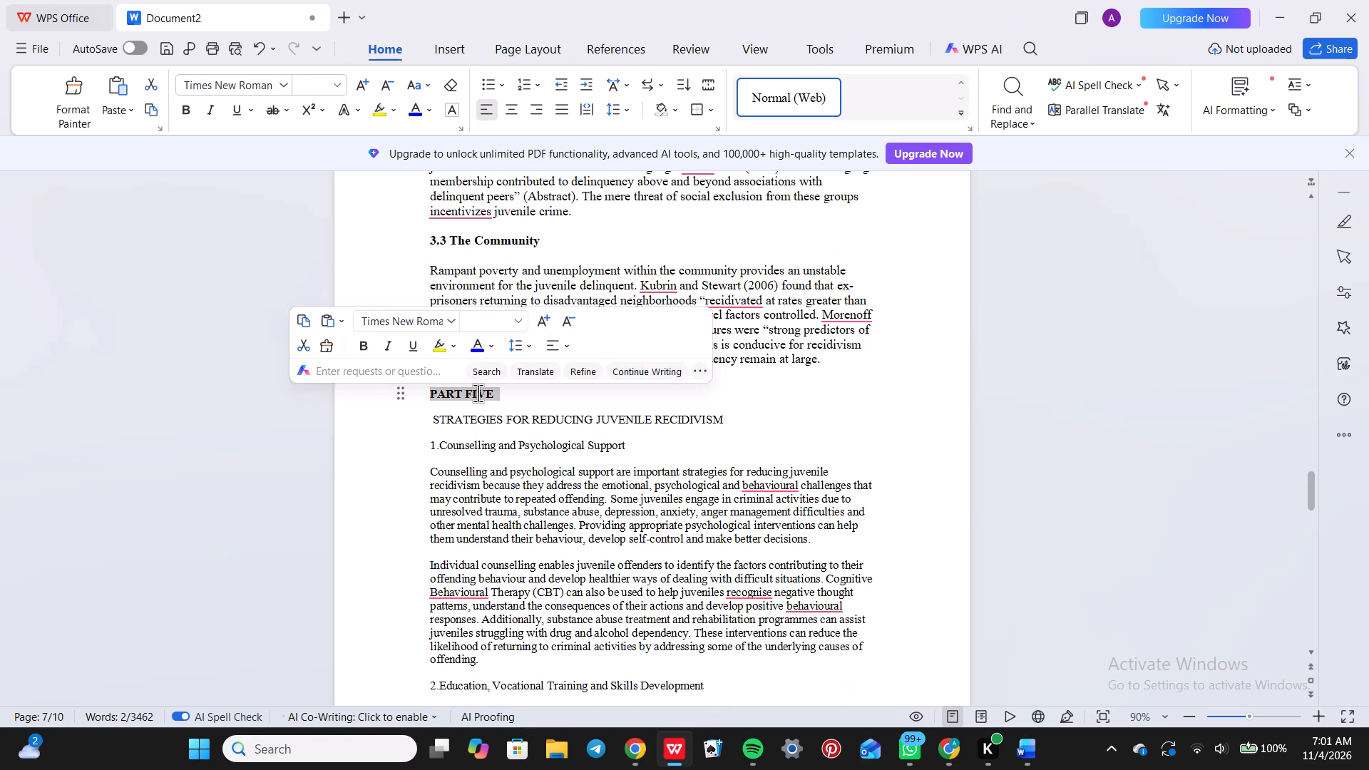
key("BackSpace")
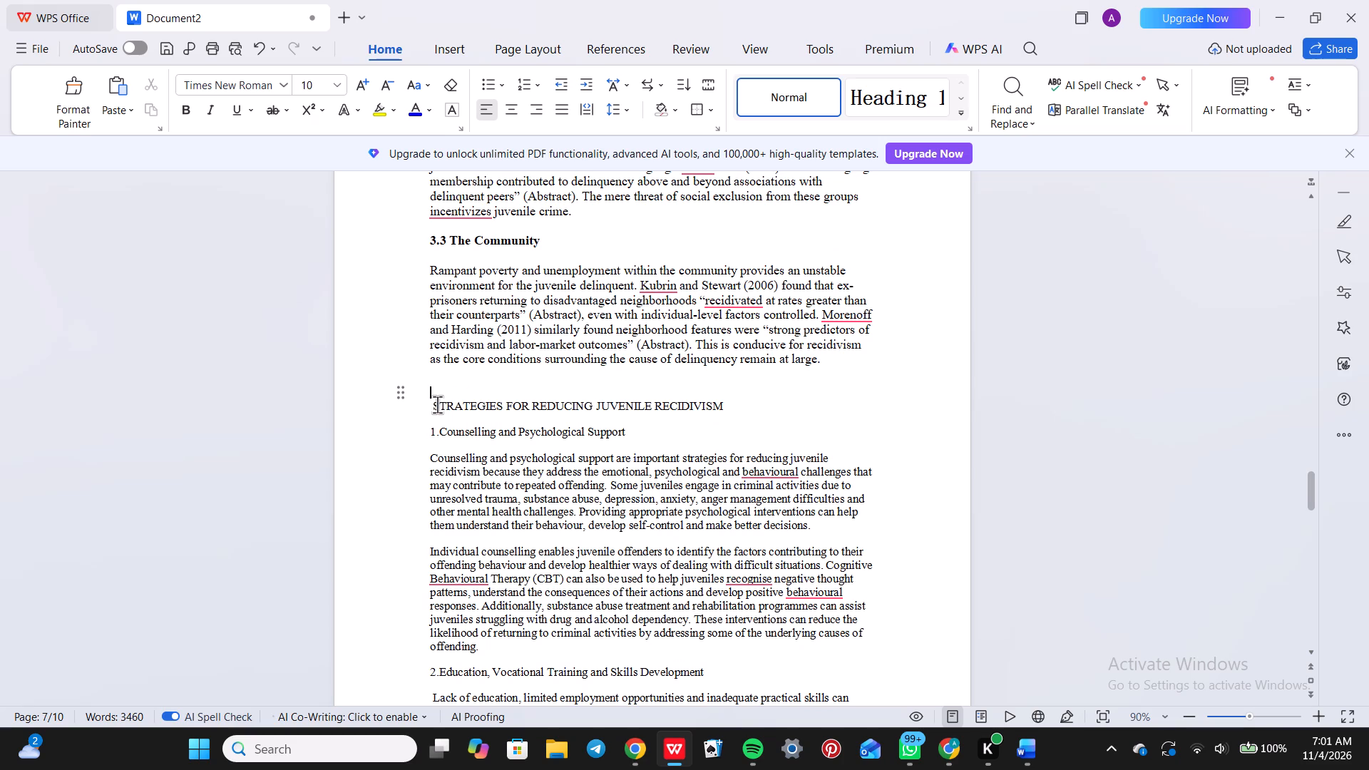
Number the "STRATEGIES FOR REDUCING JUVENILE RECIDIVISM" title as "5." followed by a space.
left_click(437, 404)
left_click(434, 404)
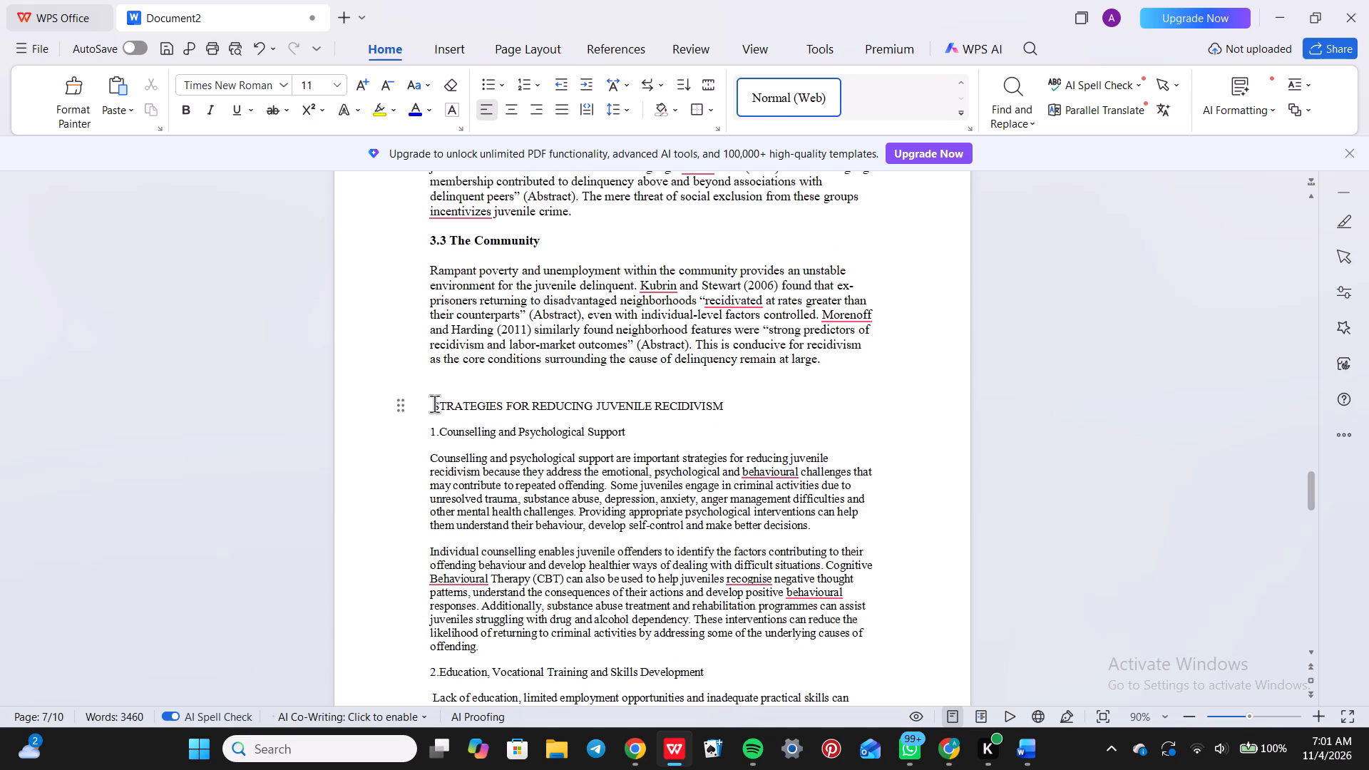
type("5.")
key("space")
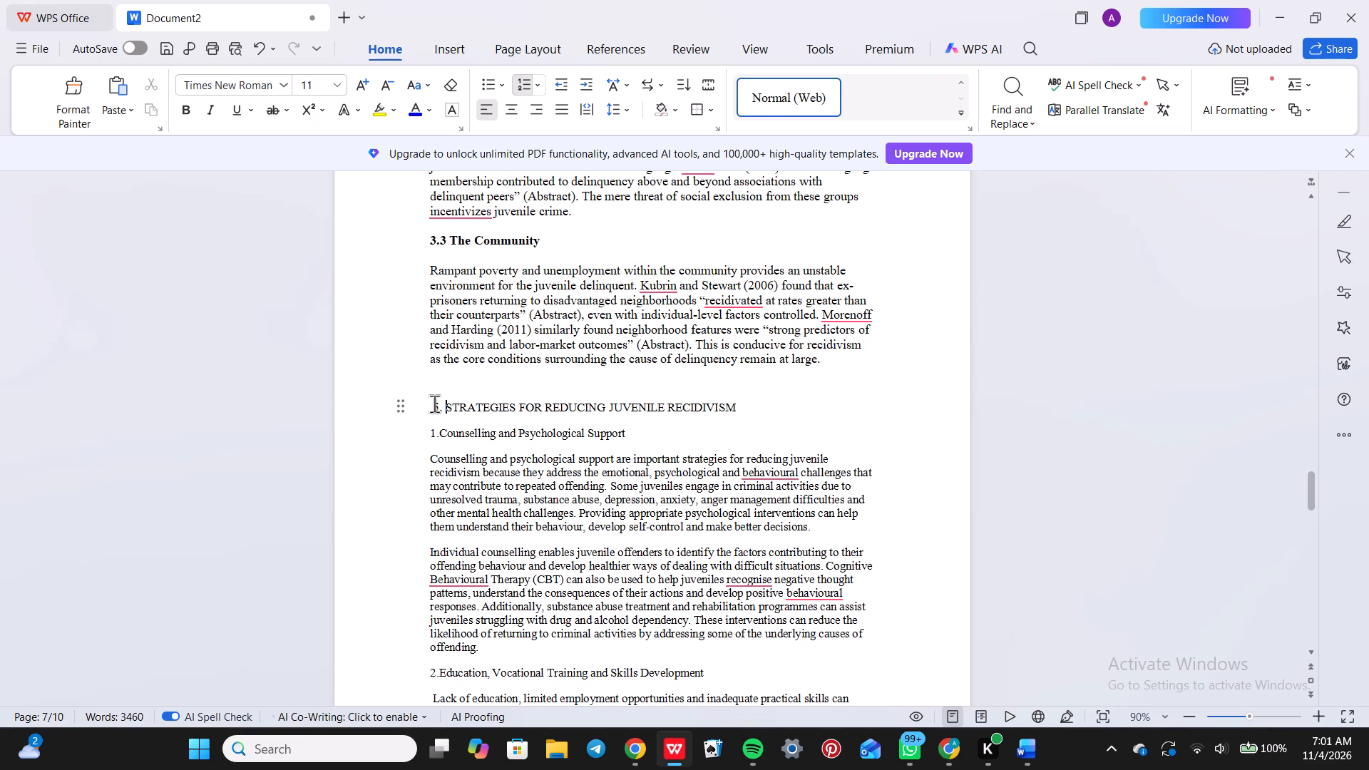
Apply the Heading 1 style to "STRATEGIES FOR REDUCING JUVENILE RECIDIVISM" and set it in Times New Roman, size 14.
triple_click(466, 403)
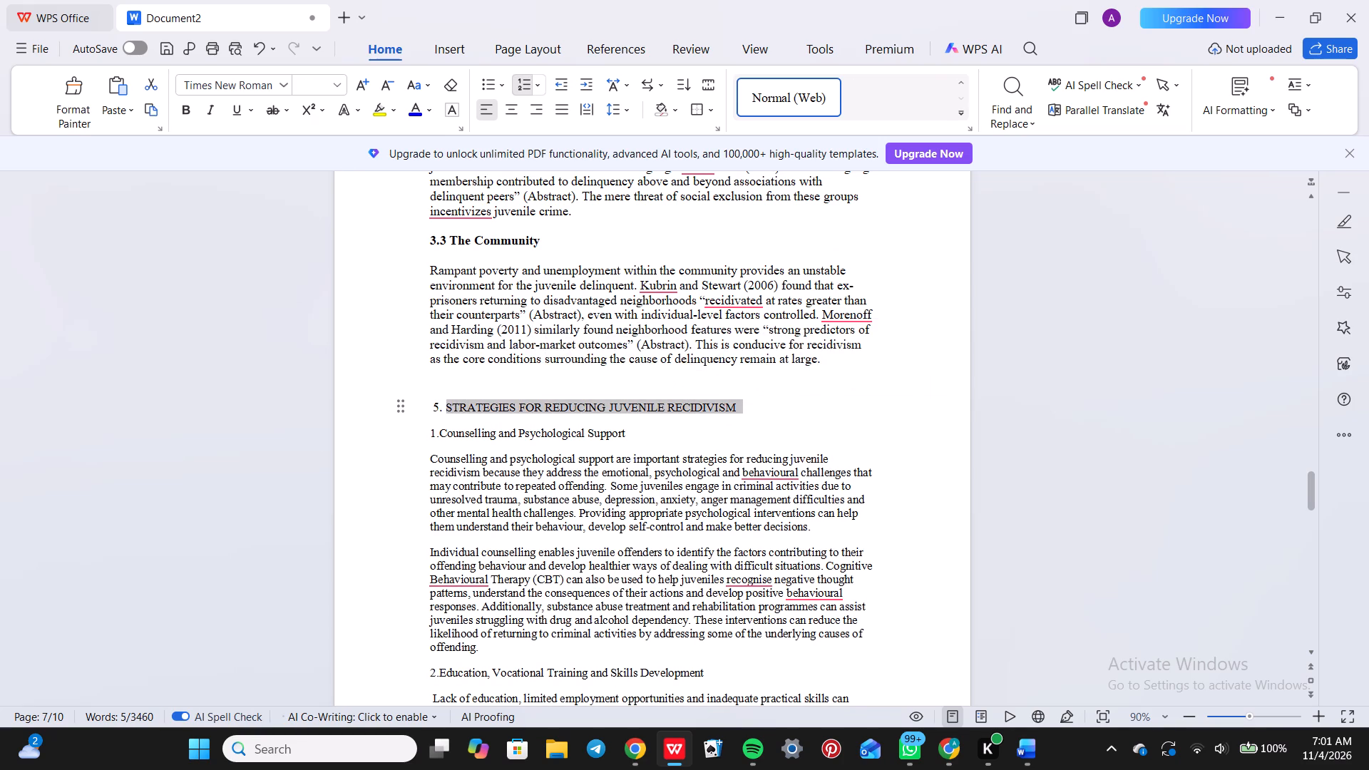
left_click(399, 400)
left_click(276, 50)
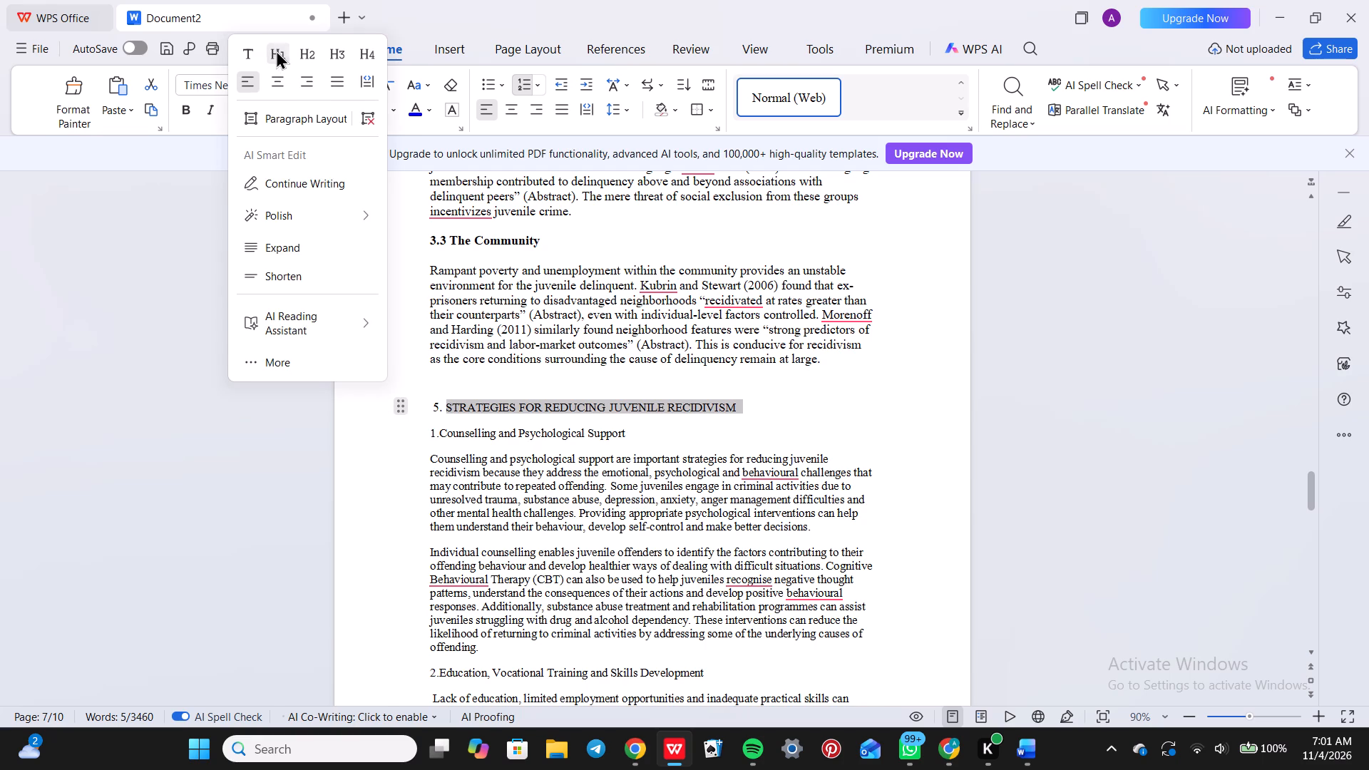
left_click(282, 83)
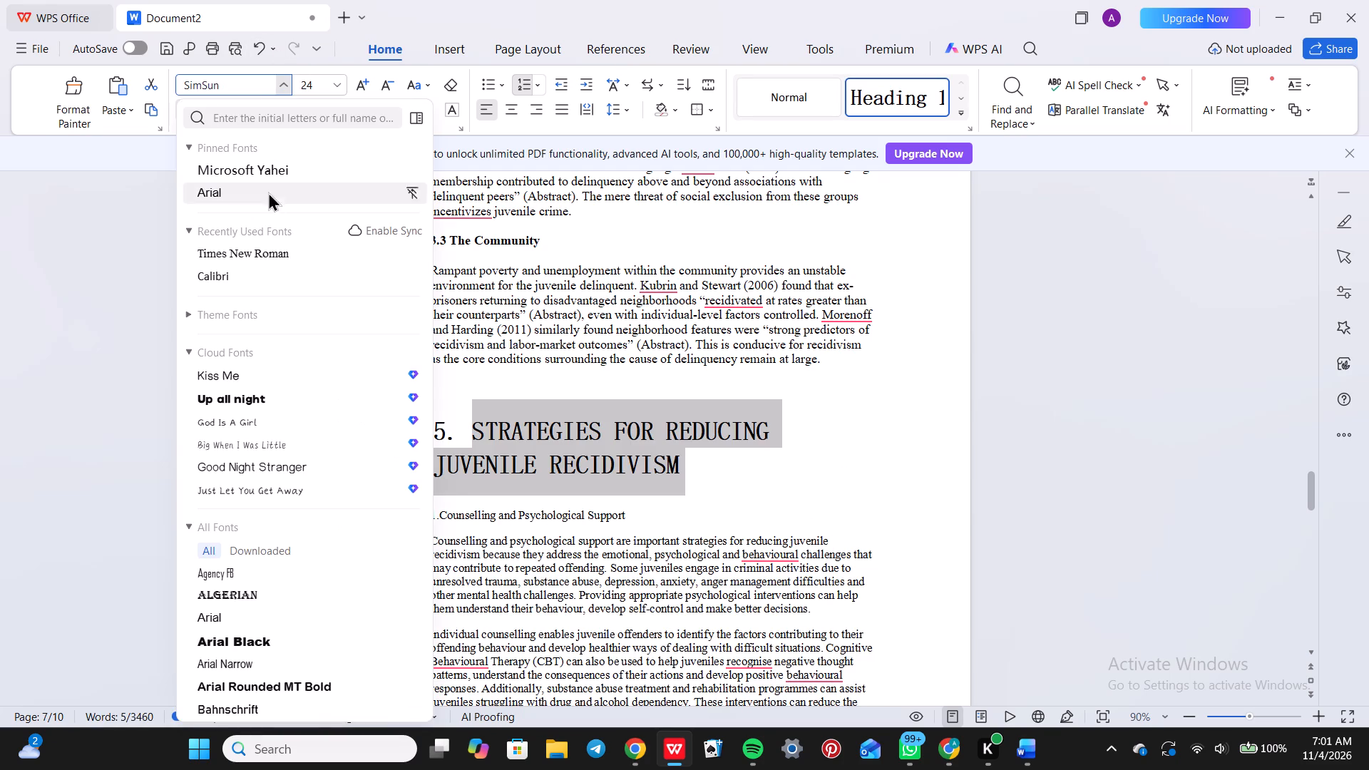
left_click(272, 249)
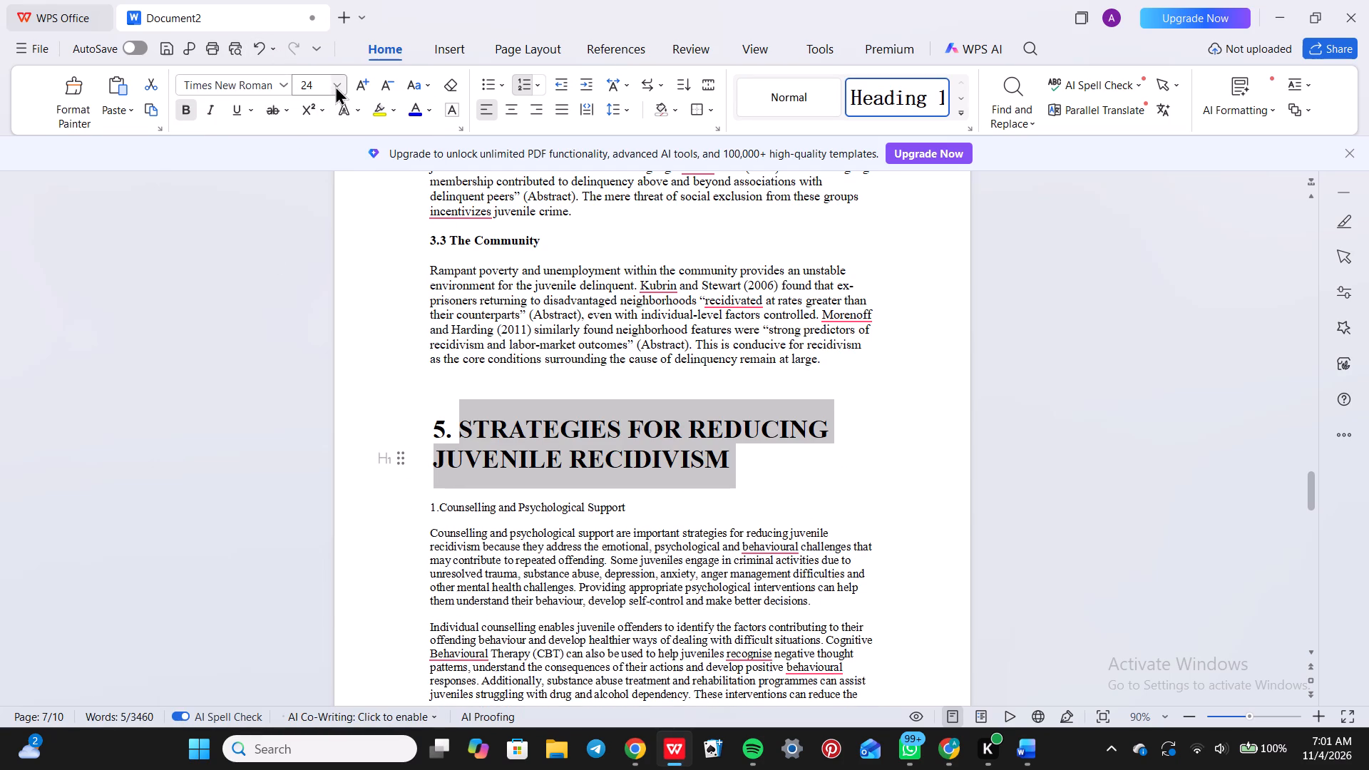
left_click(335, 86)
left_click(314, 265)
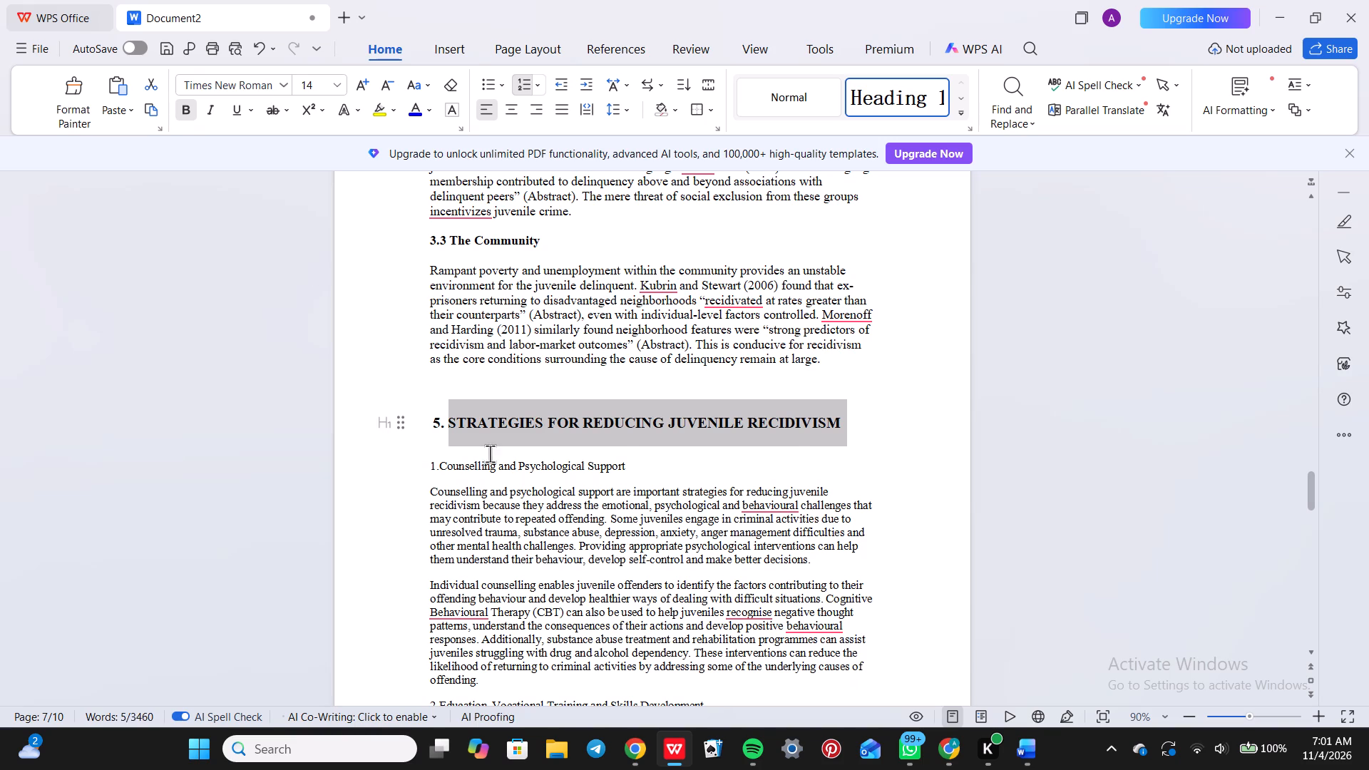
left_click(511, 478)
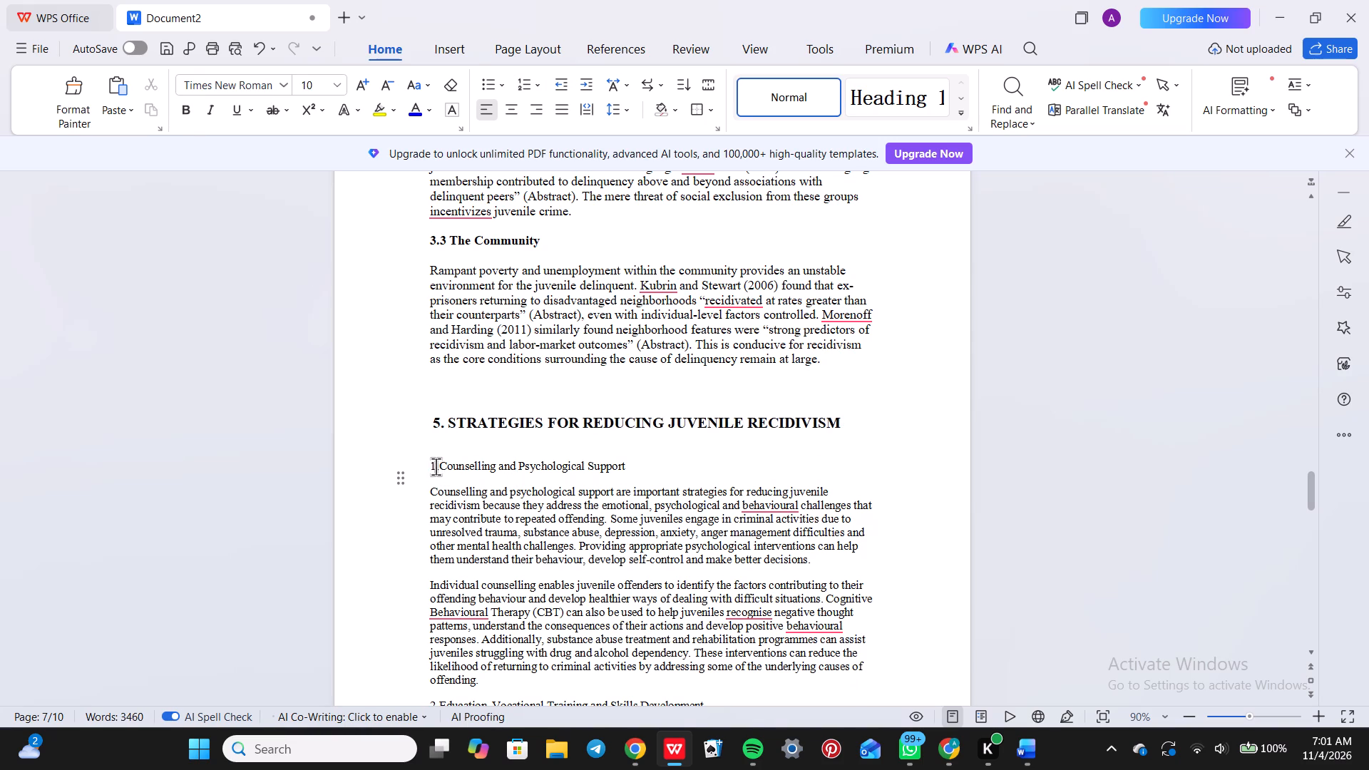
Replace the "1." before "Counselling and Psychological Support" with "5.1" followed by a space.
left_click(440, 467)
key("BackSpace")
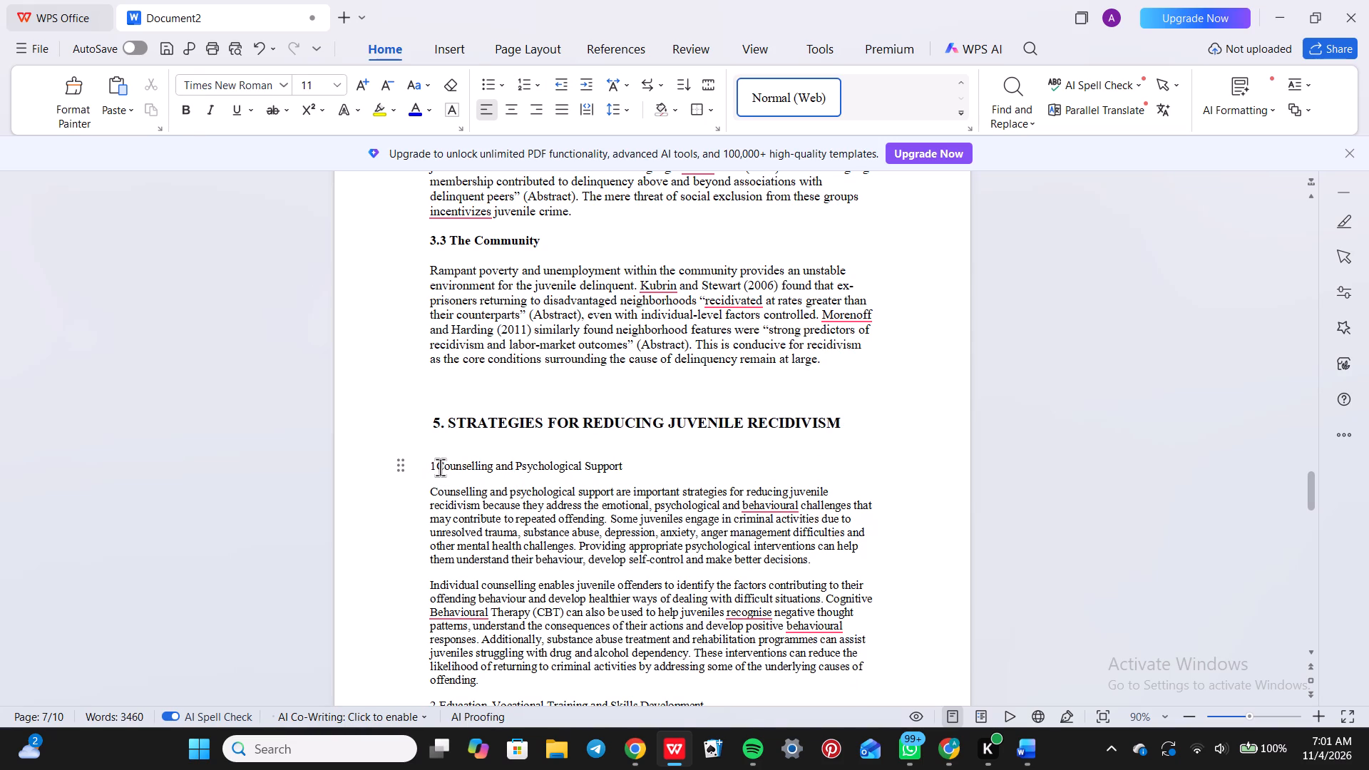
key("BackSpace")
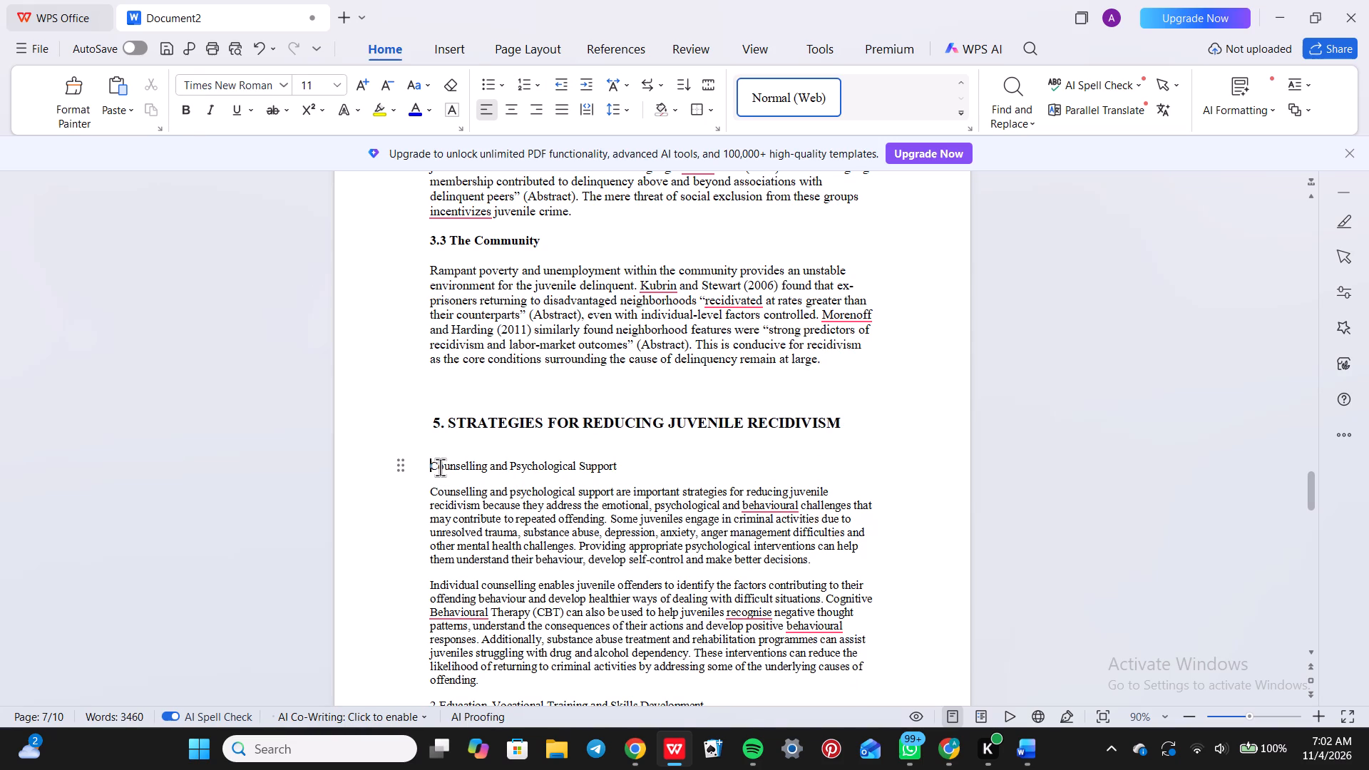
type("5.1")
key("space")
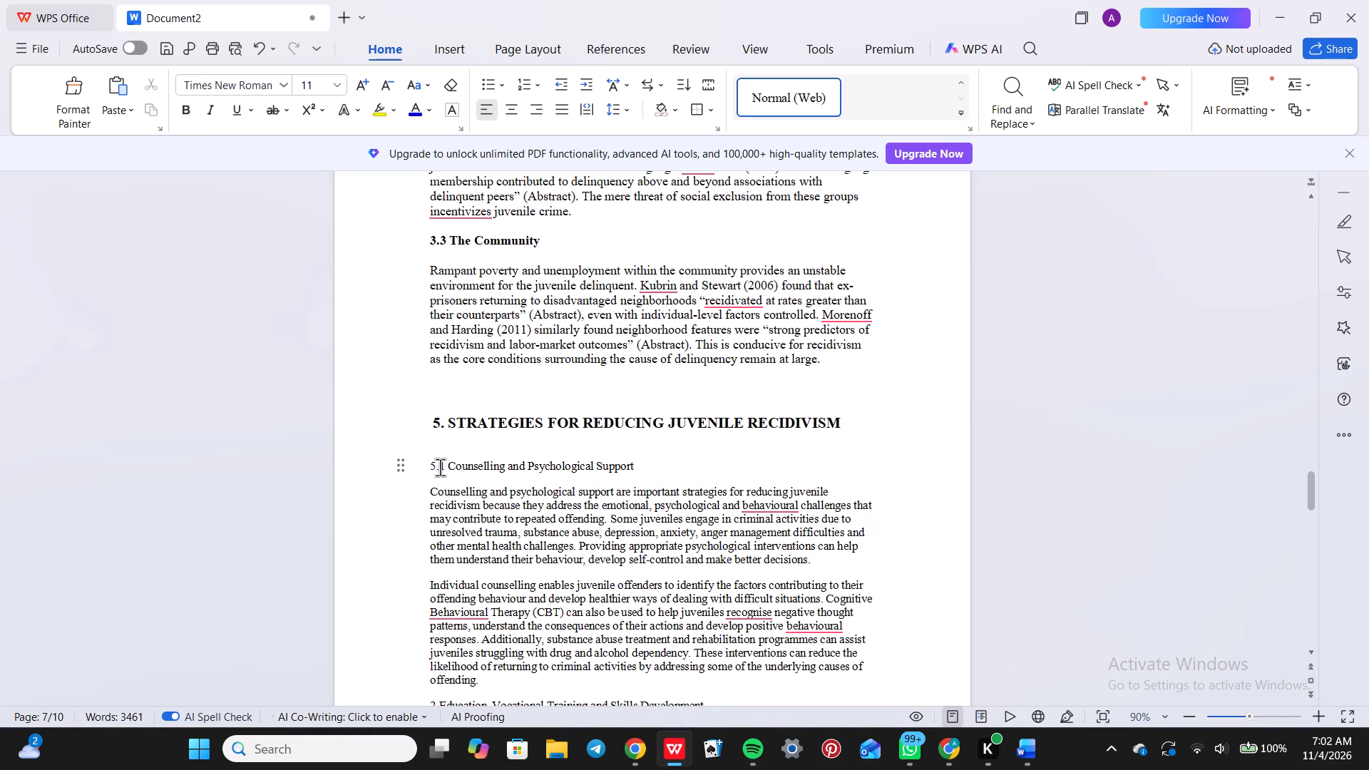
Apply the Heading 2 style to "5.1 Counselling and Psychological Support" and set it in Times New Roman, size 12.
triple_click(523, 465)
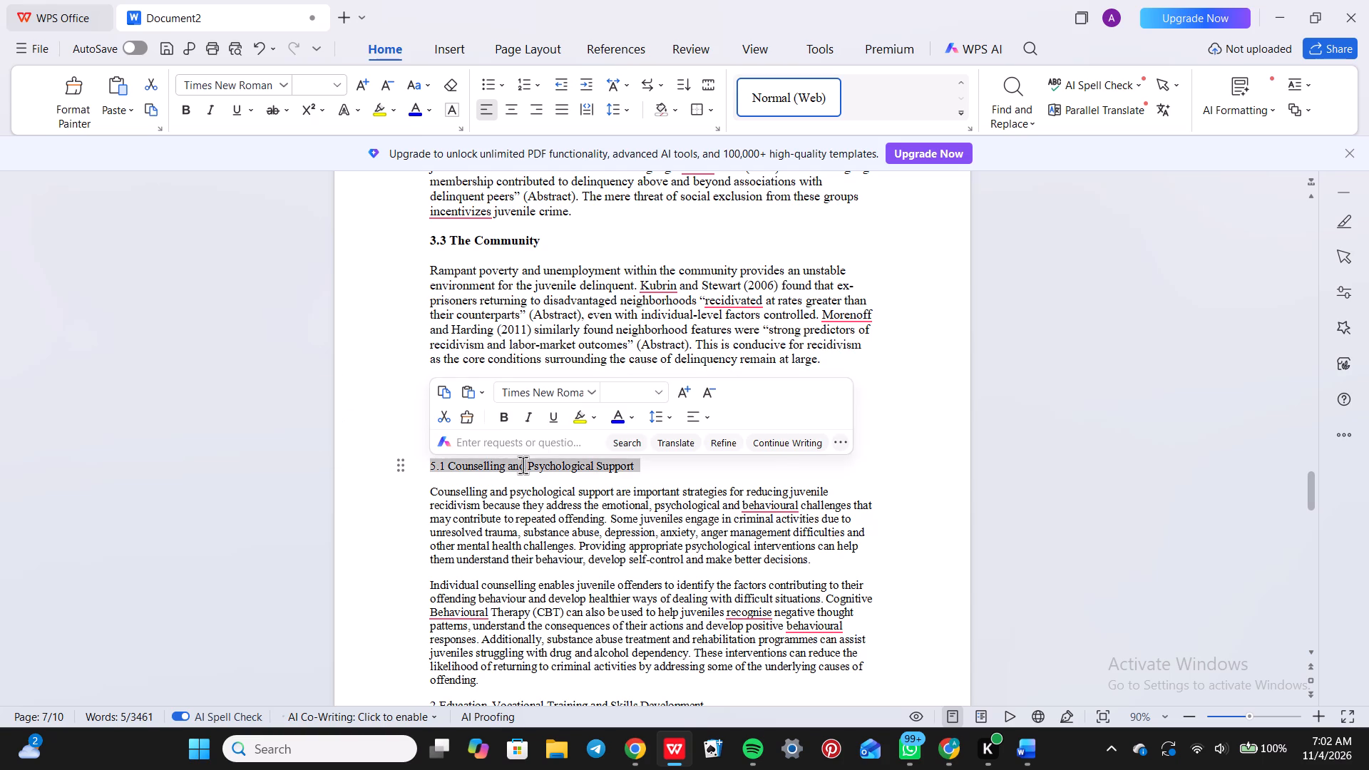
left_click(396, 462)
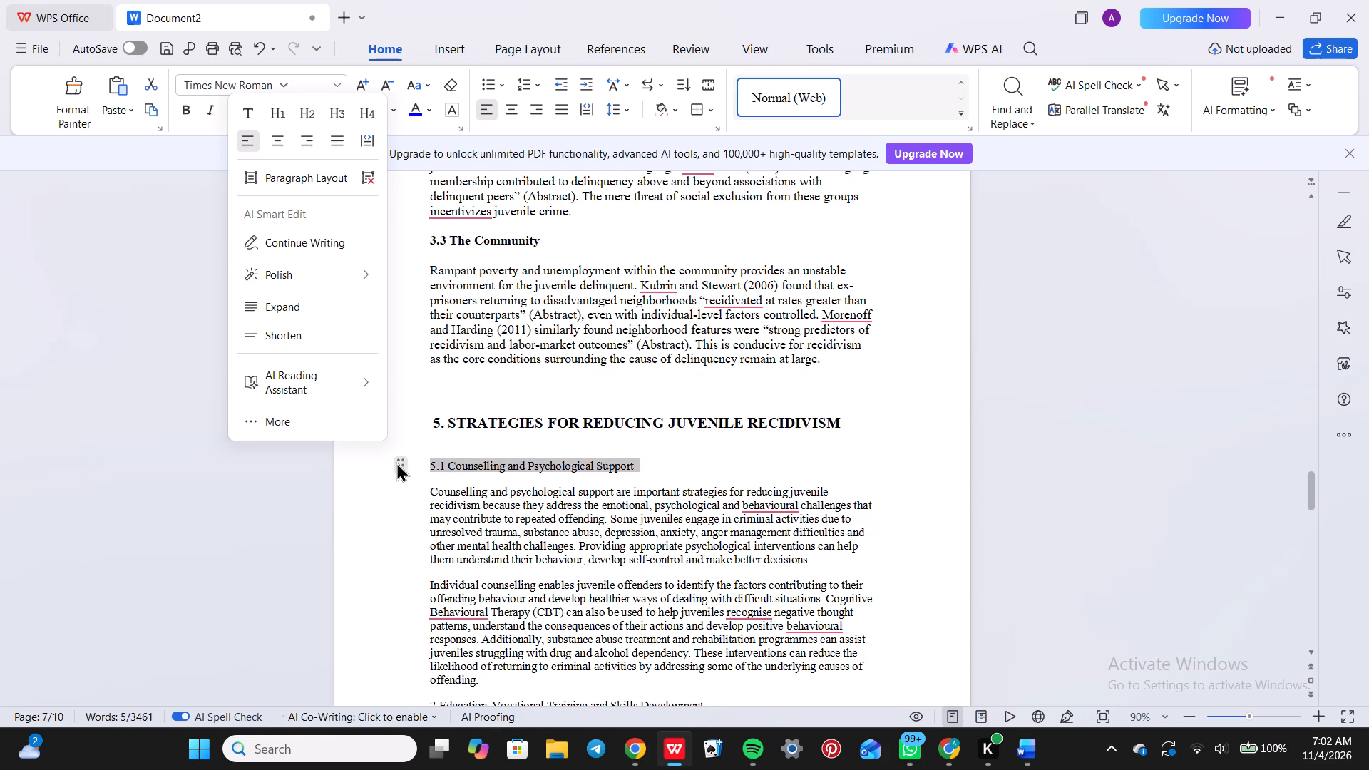
left_click(300, 120)
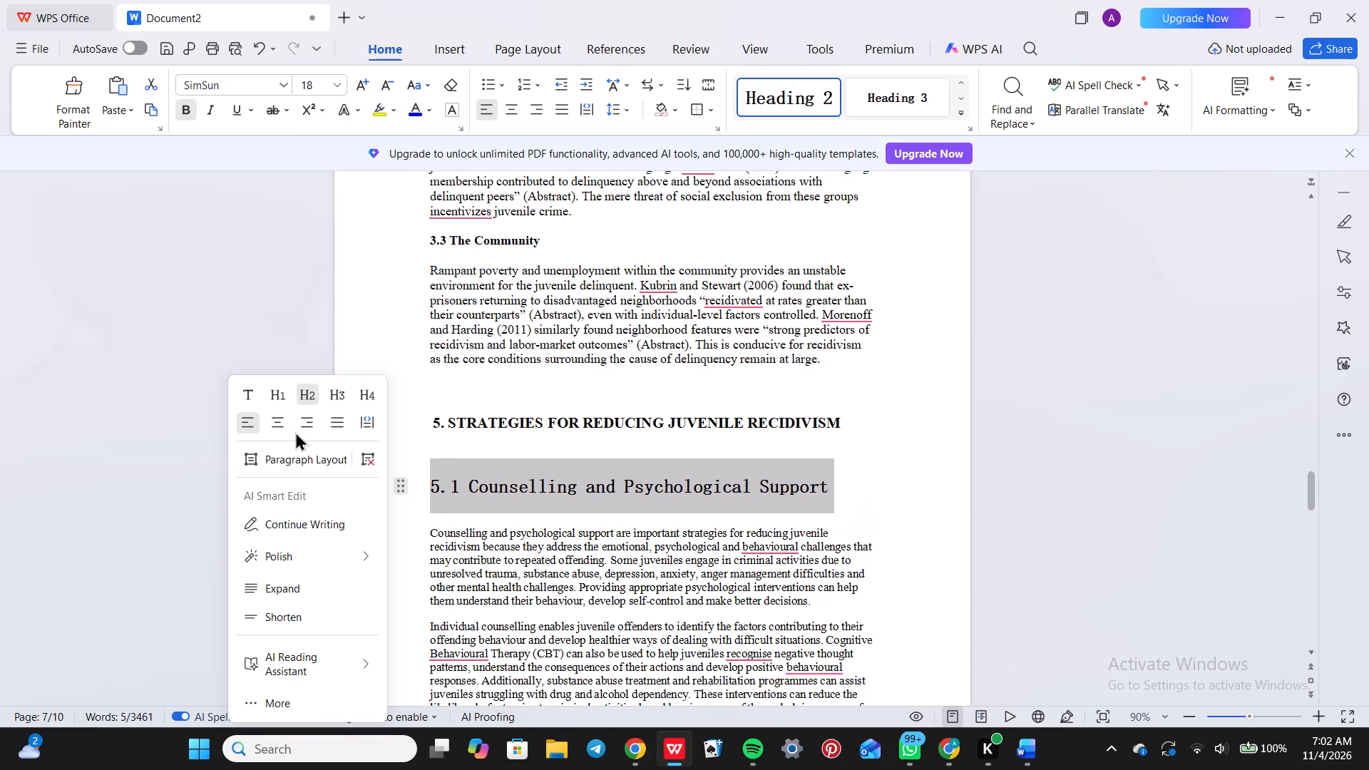
left_click(287, 80)
left_click(275, 258)
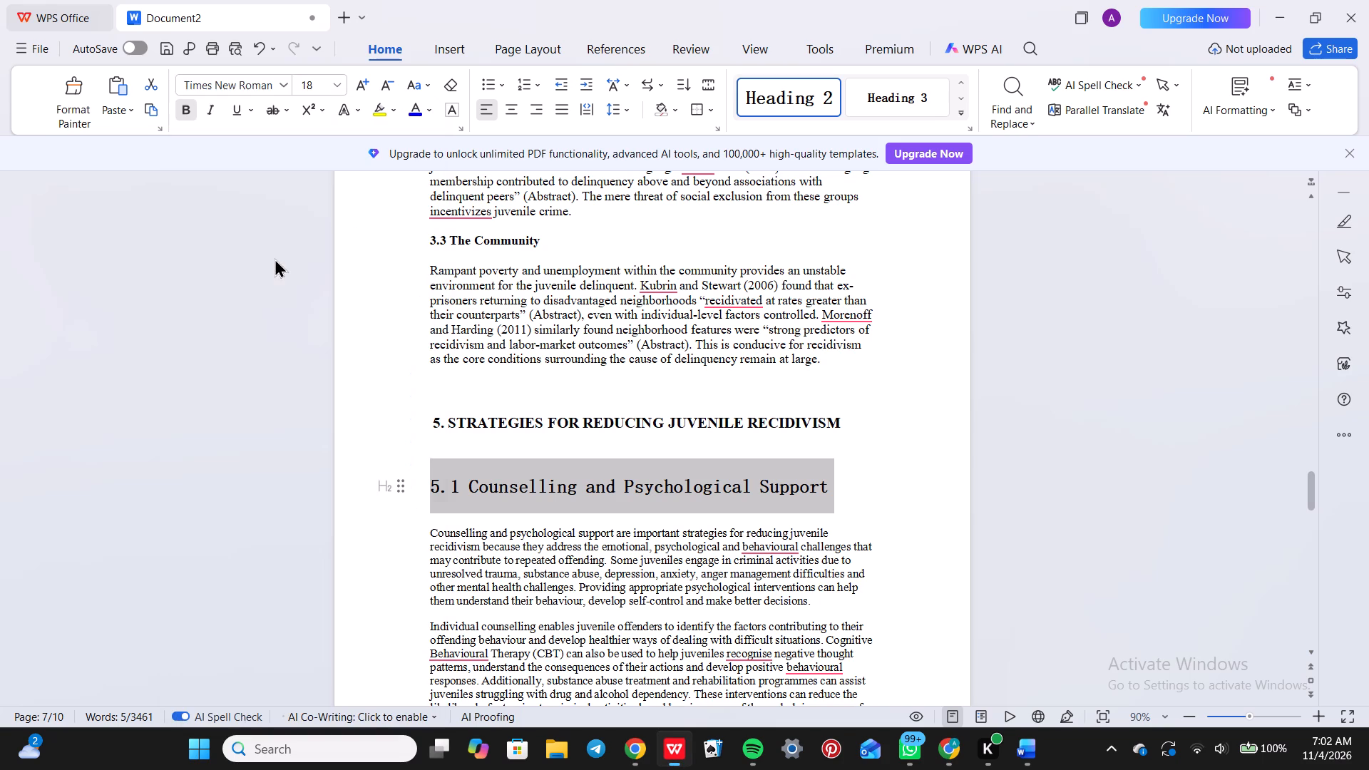
left_click(339, 81)
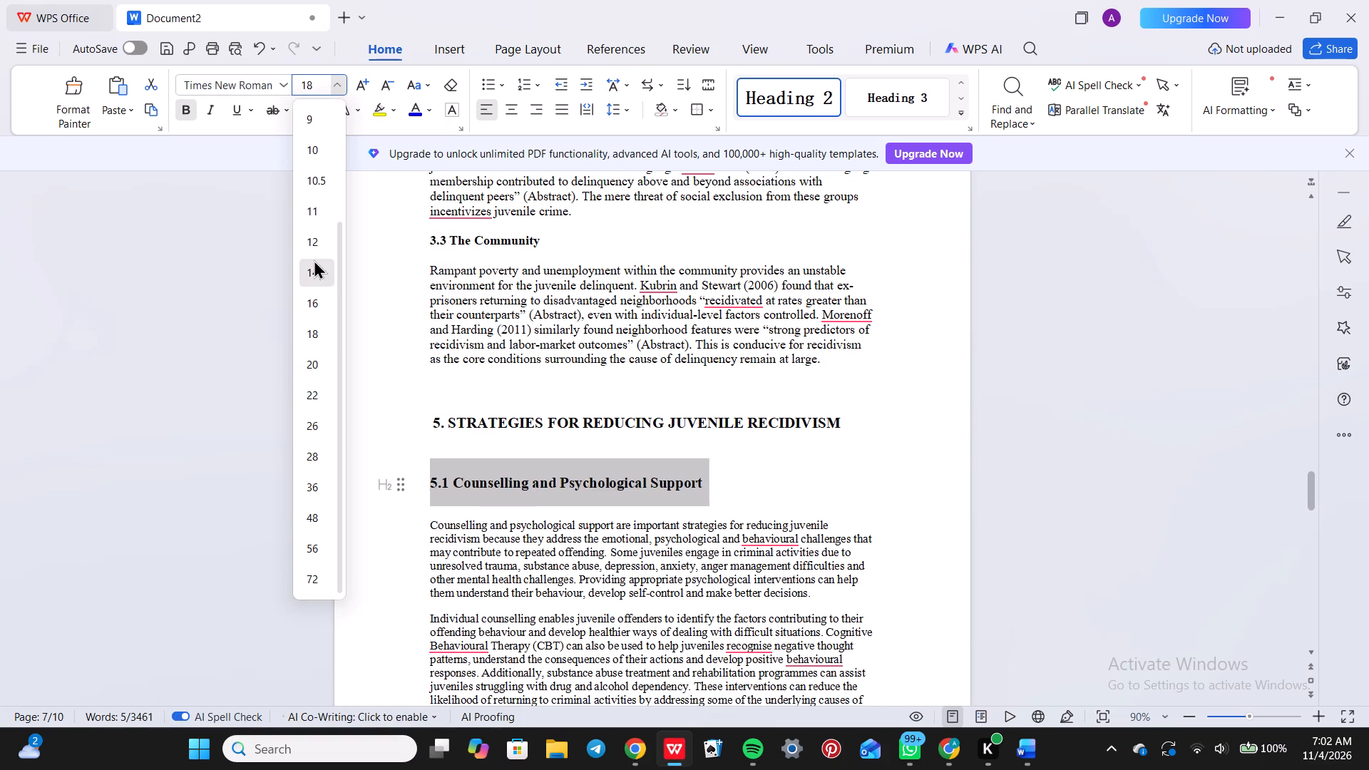
left_click(312, 238)
left_click(481, 515)
Replace the "2." before "Education, Vocational Training and Skills Development" with "5.2" followed by a space.
scroll(481, 515, "down", 2)
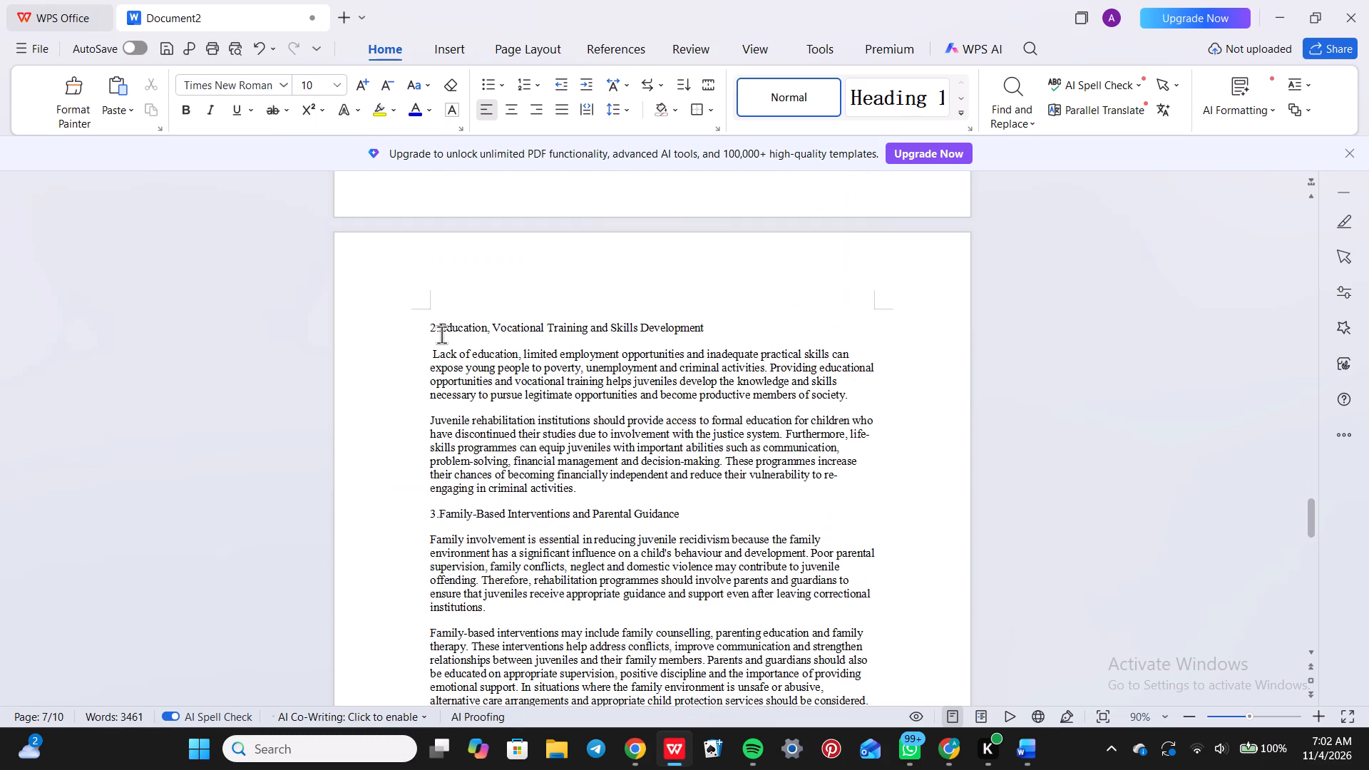
left_click(440, 332)
key("BackSpace")
key("BackSpace")
key("BackSpace")
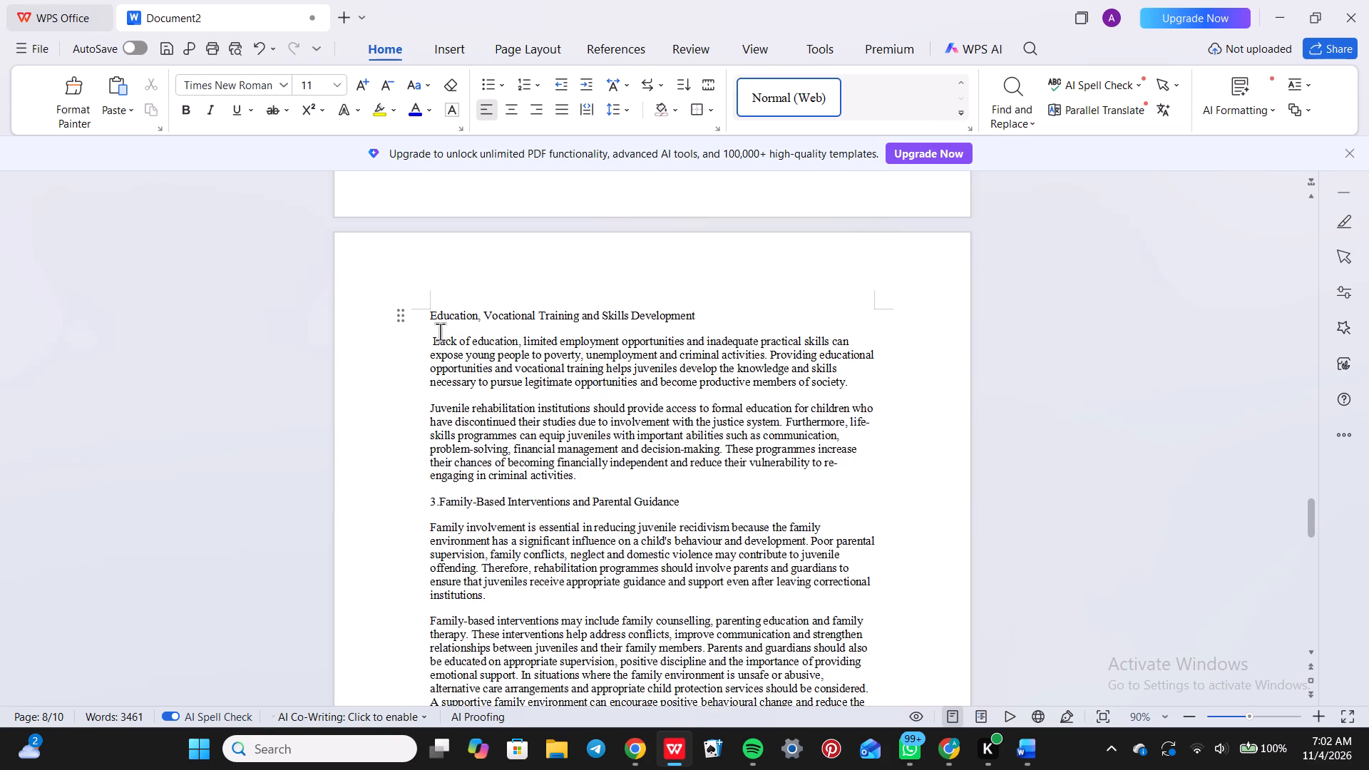
type("5.2")
key("space")
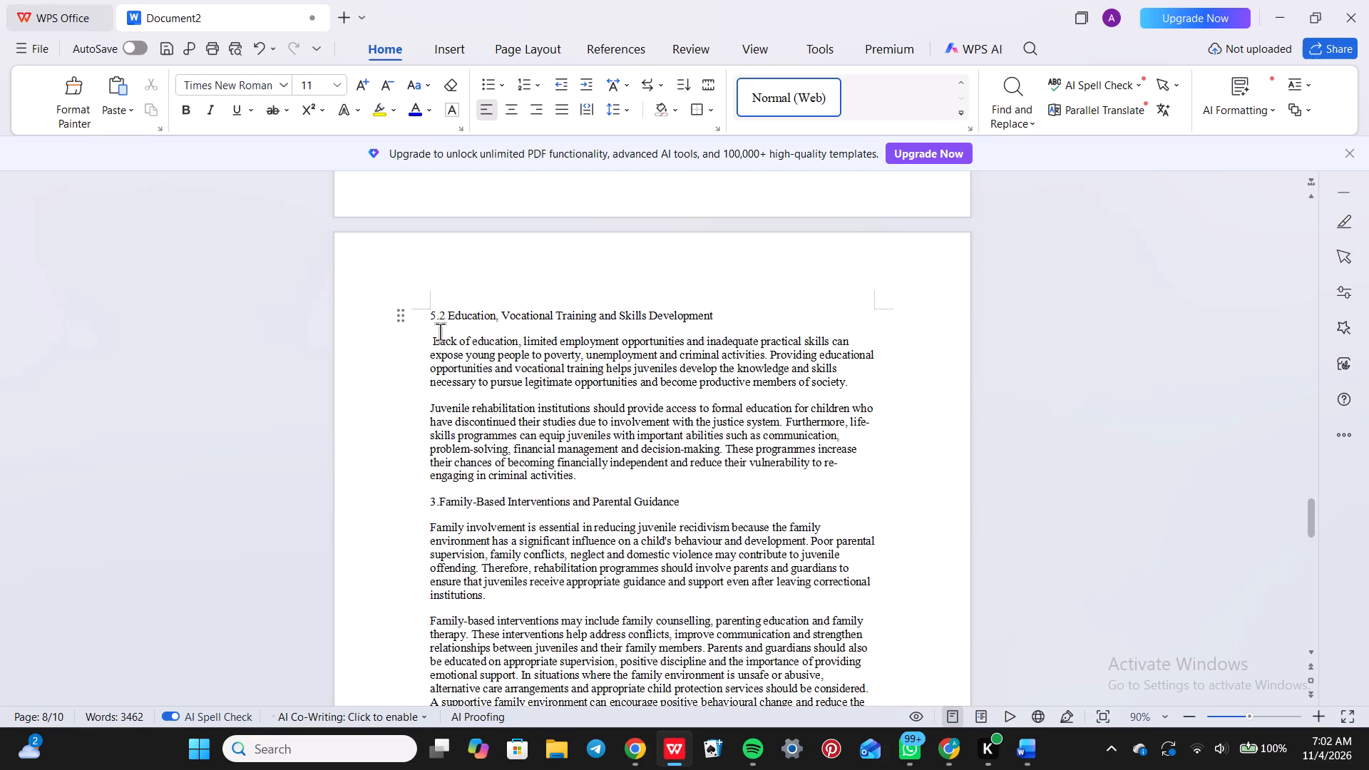
Apply the Heading 2 style to "5.2 Education, Vocational Training and Skills Development" and set it in Times New Roman, size 12.
triple_click(494, 322)
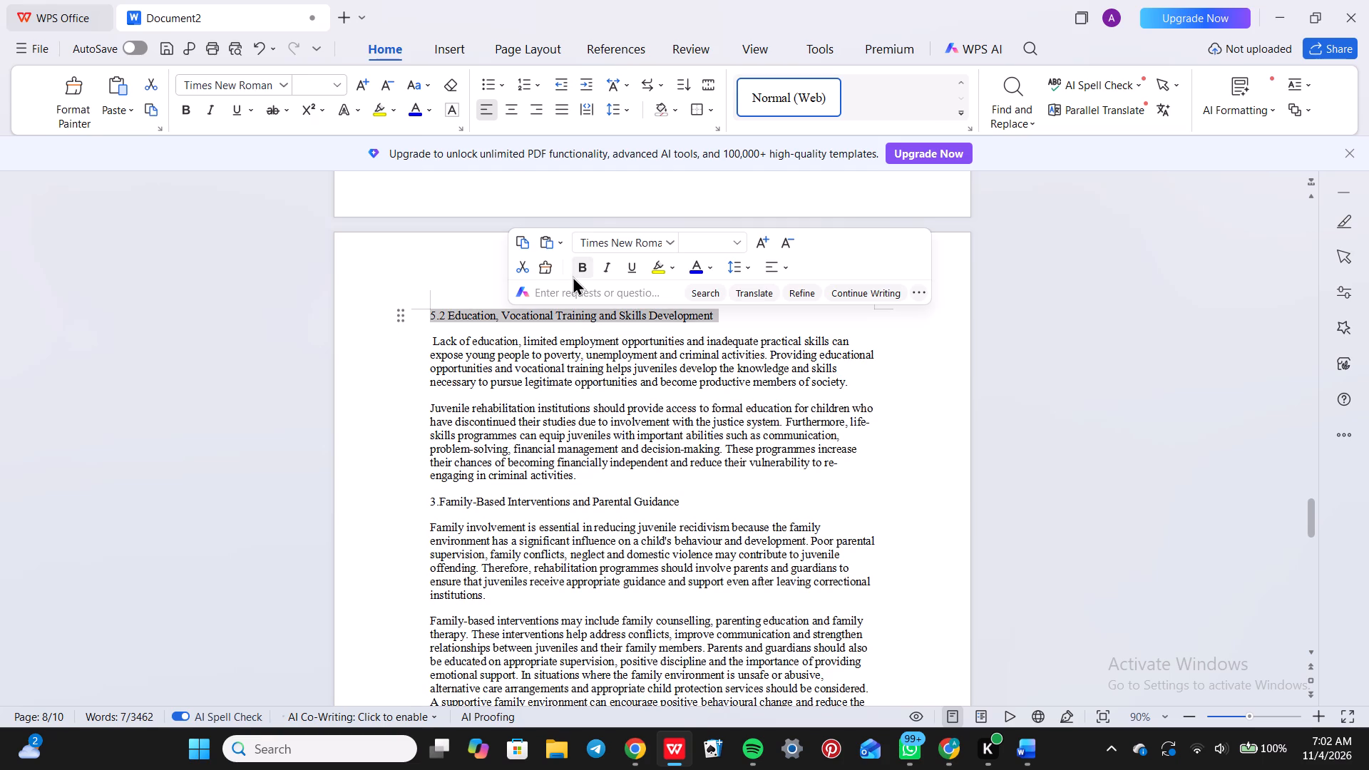
left_click(406, 312)
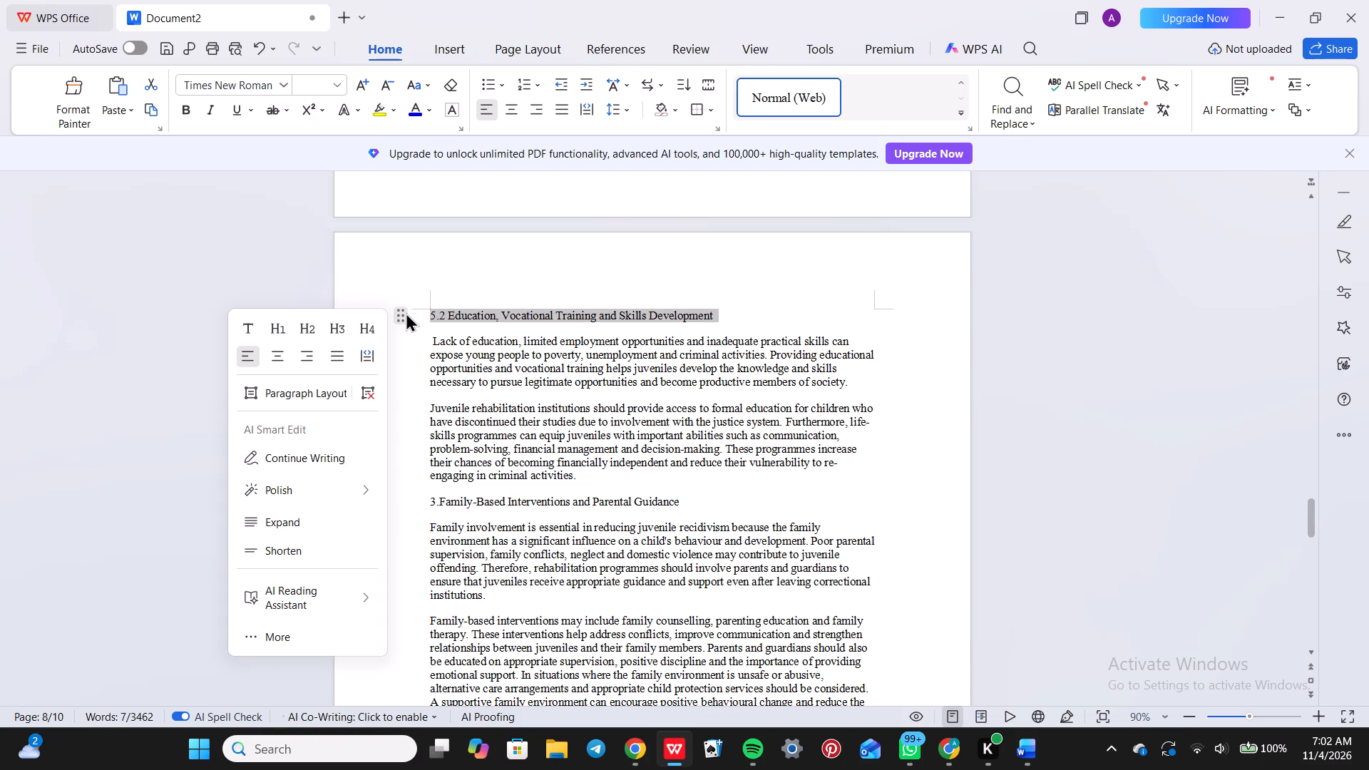
left_click(312, 333)
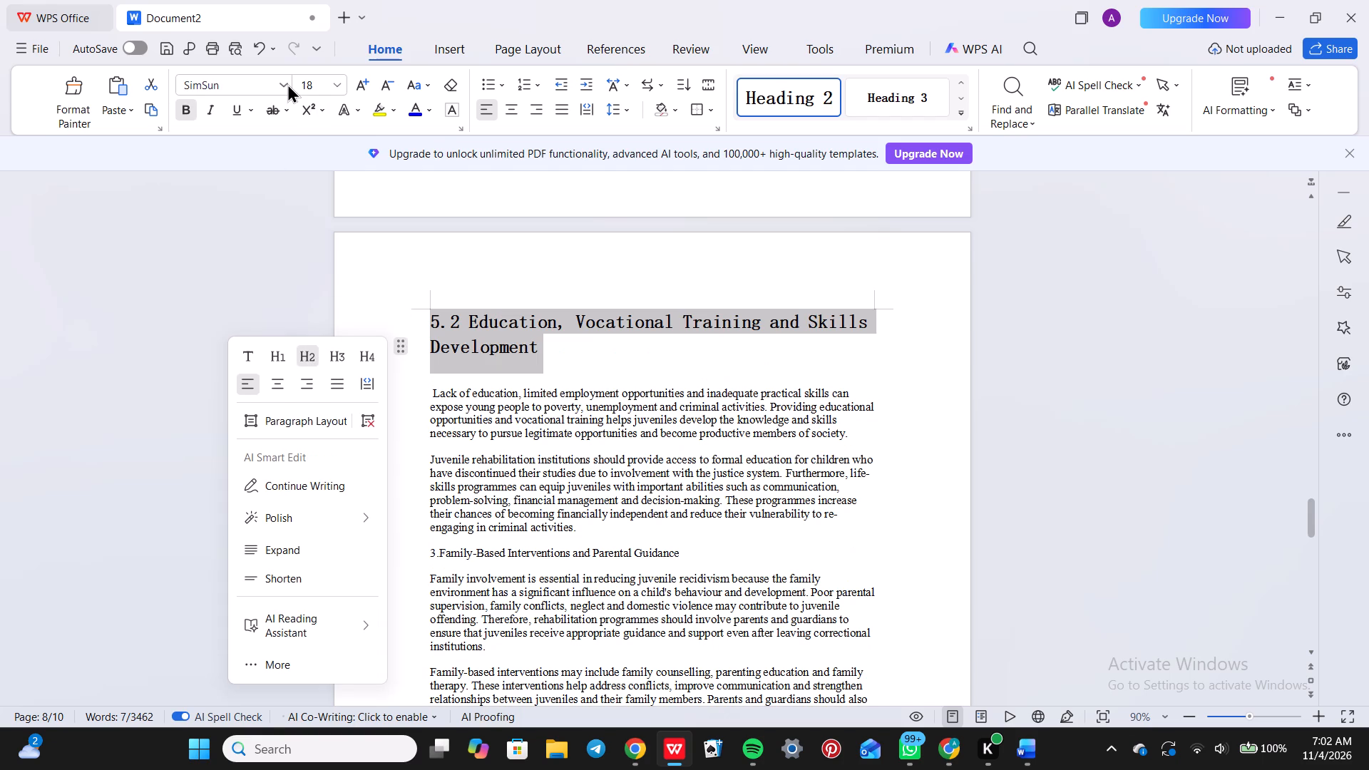
left_click(287, 83)
left_click(295, 256)
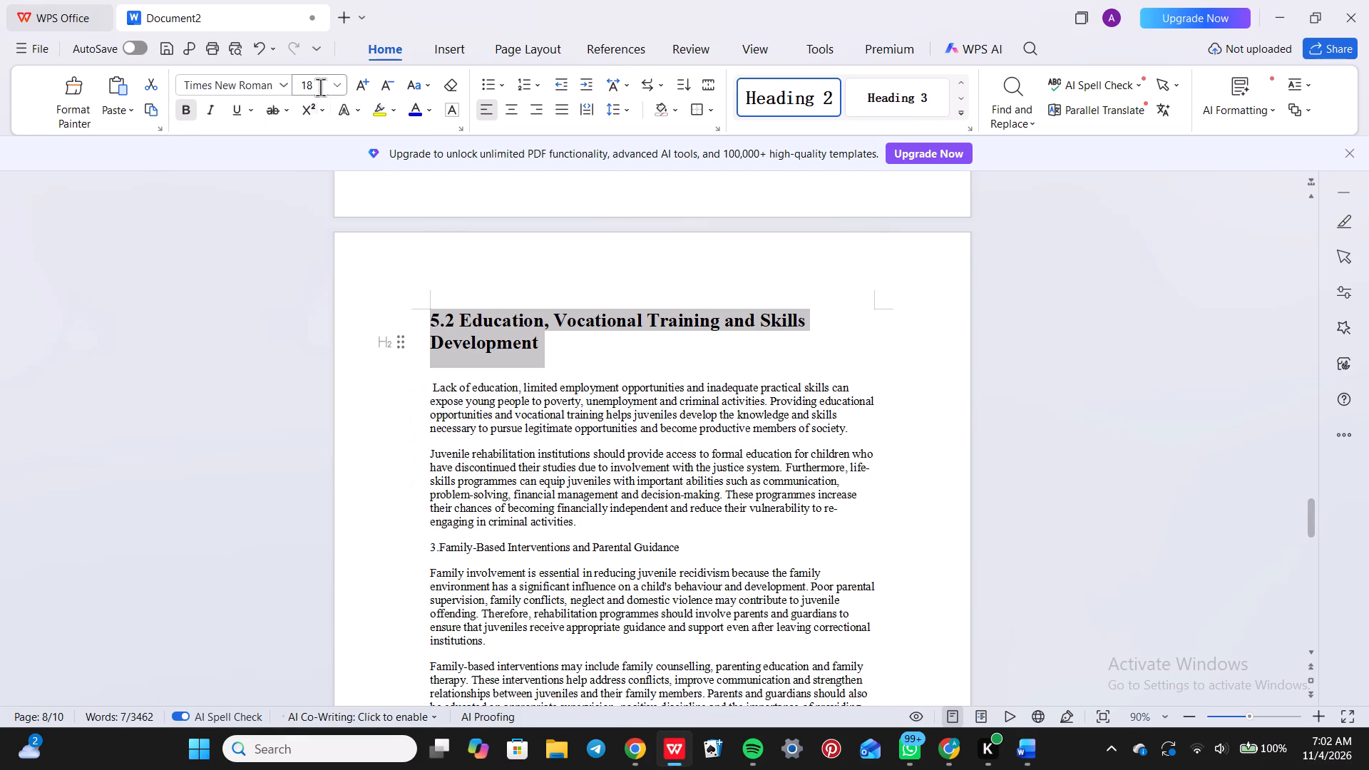
left_click(337, 83)
left_click(317, 232)
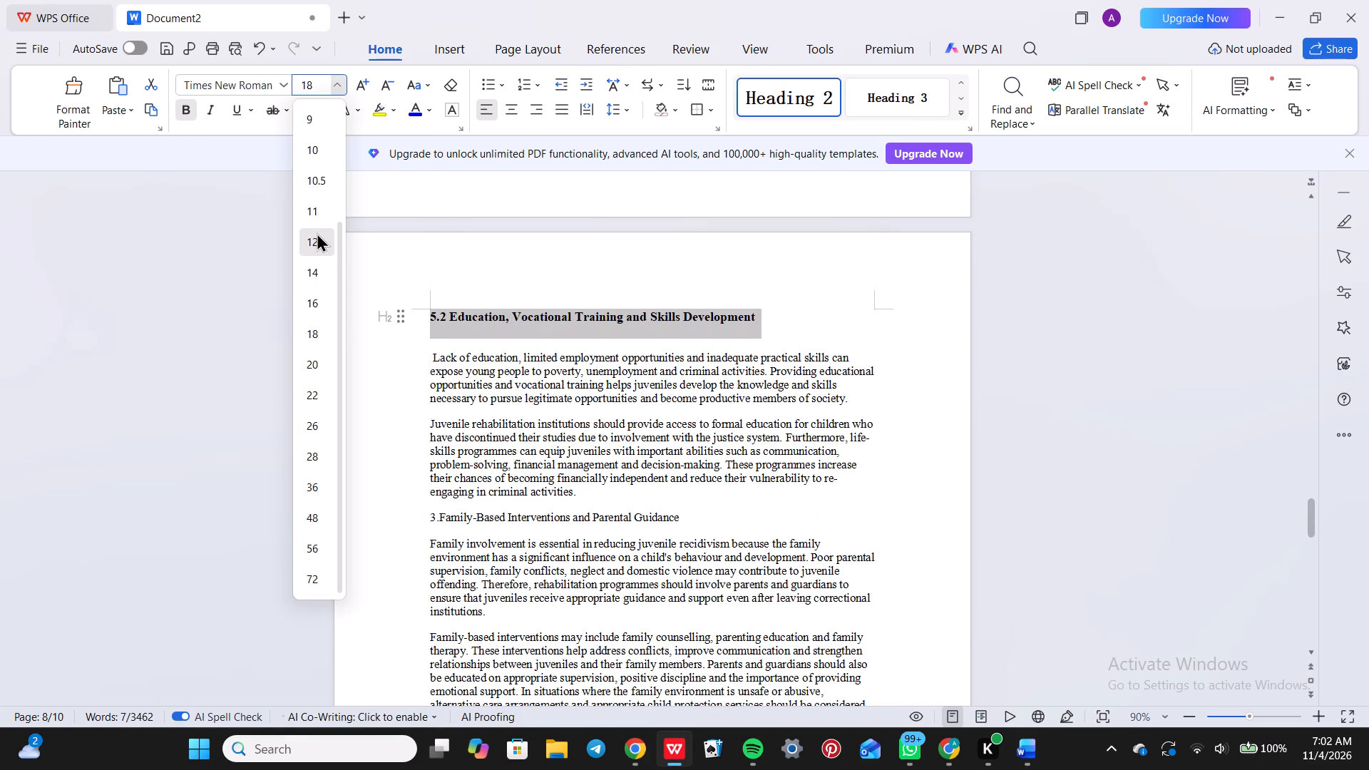
left_click(446, 481)
Replace the "3." before "Family-Based Interventions and Parental Guidance" with "5.3" followed by a space.
triple_click(470, 520)
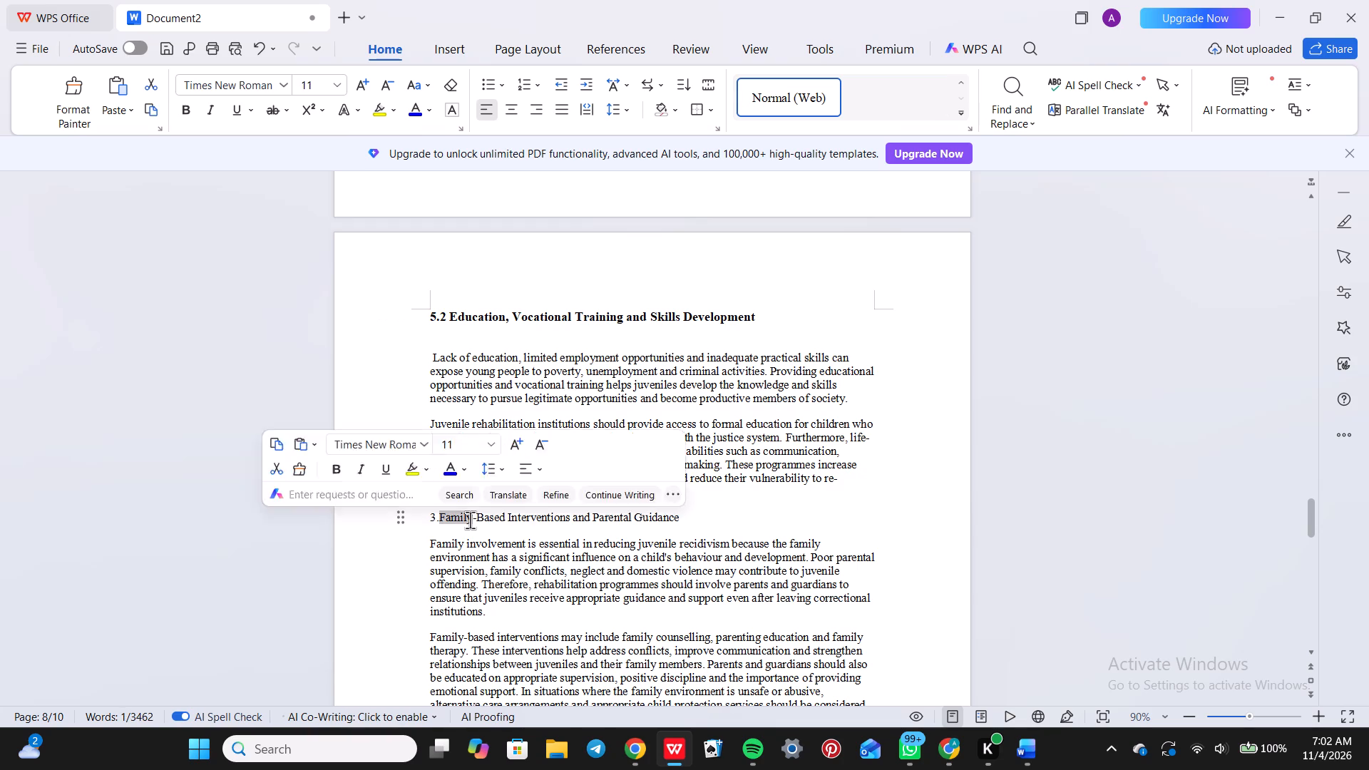
left_click(470, 520)
left_click(439, 518)
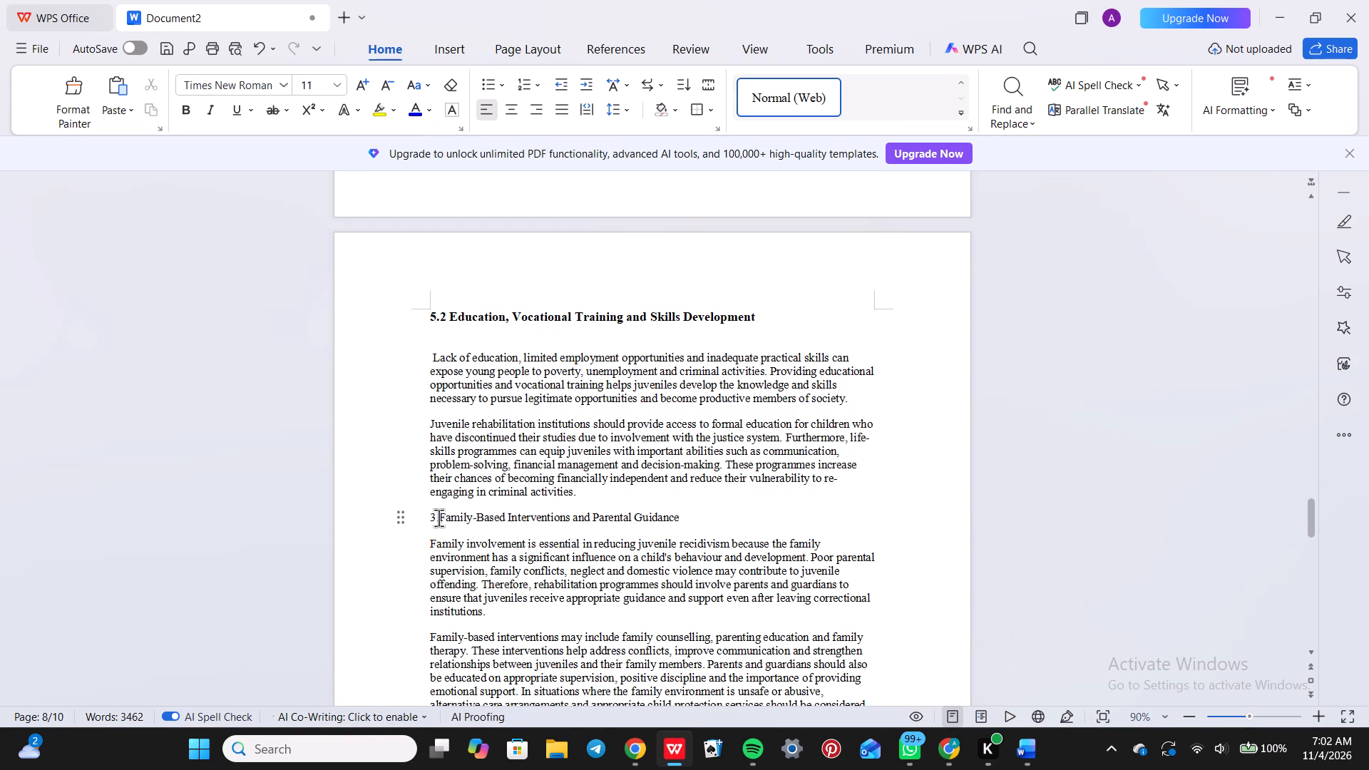
key("BackSpace")
key("BackSpace")
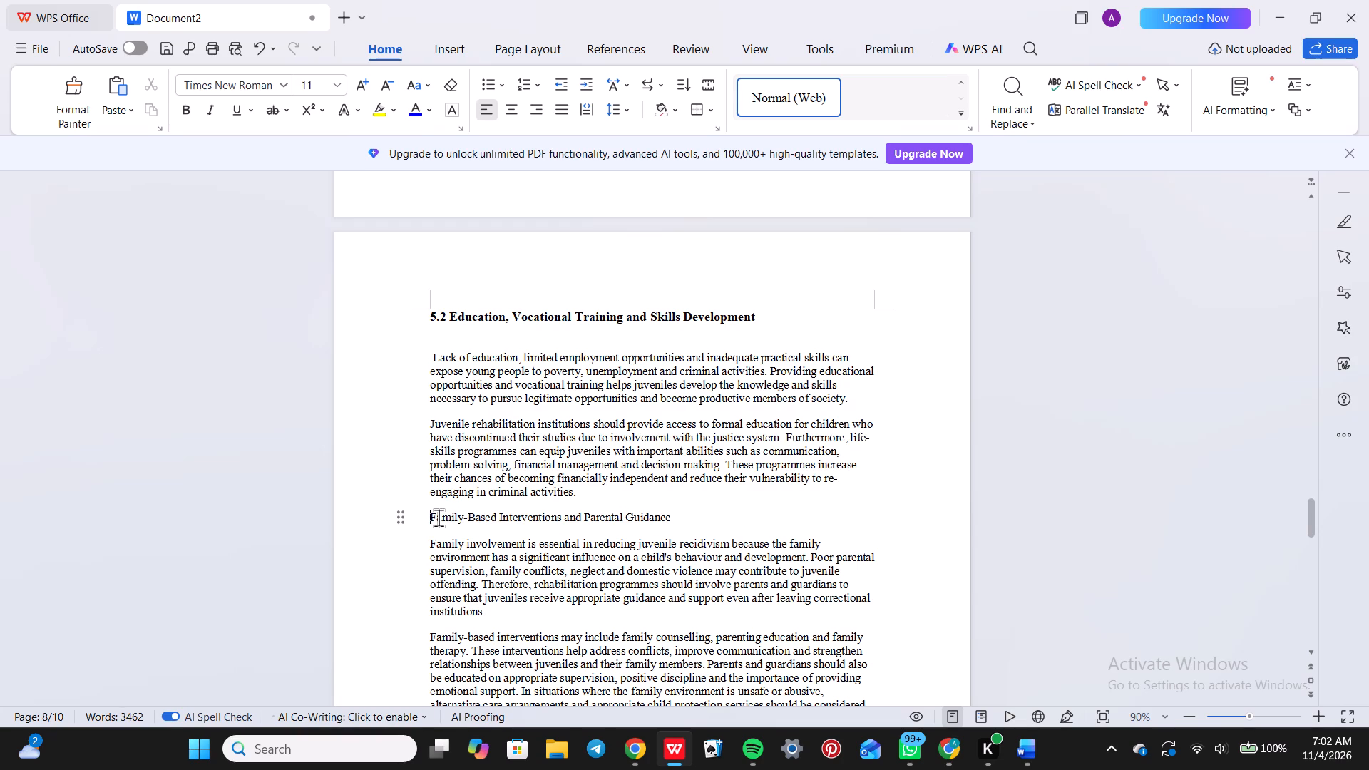
type("5.3")
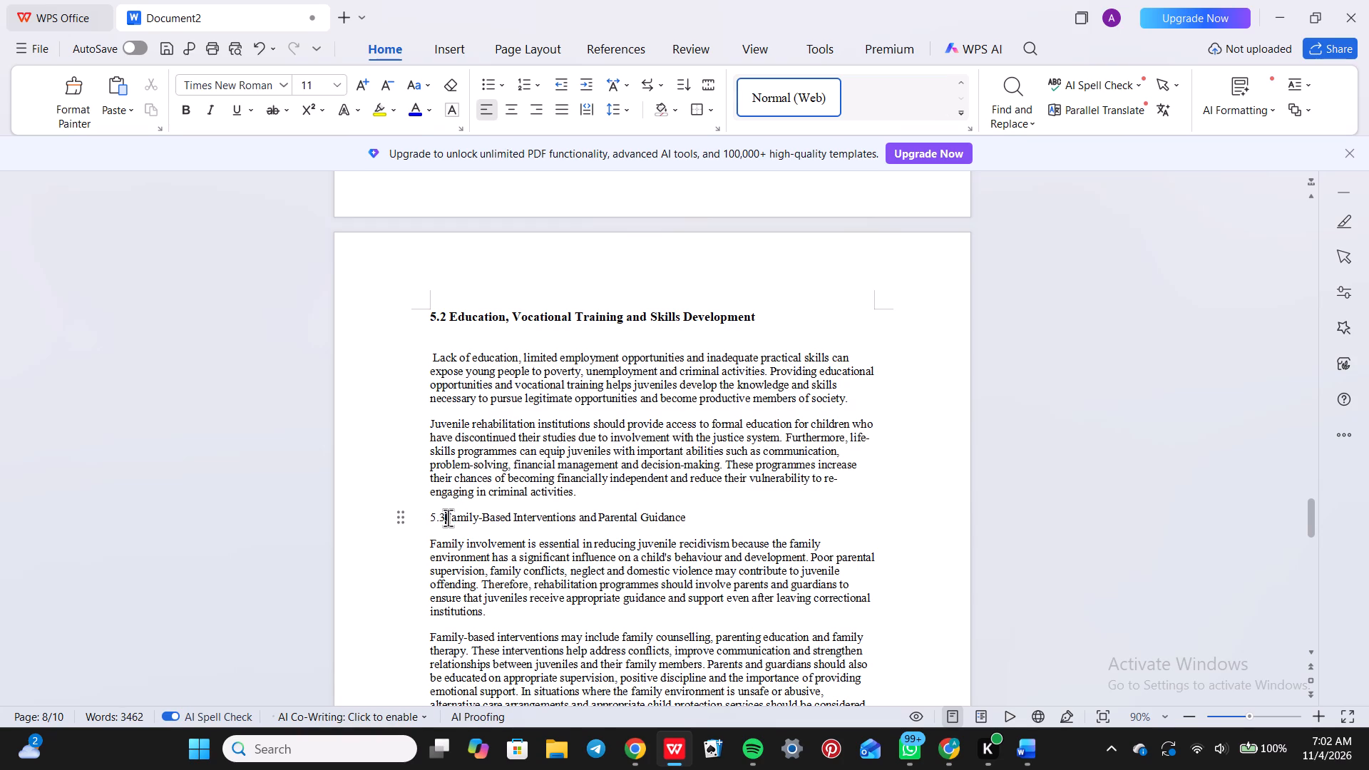
key("space")
Apply the Heading 2 style to "5.3 Family-Based Interventions and Parental Guidance" and set it in Times New Roman, size 12.
triple_click(451, 518)
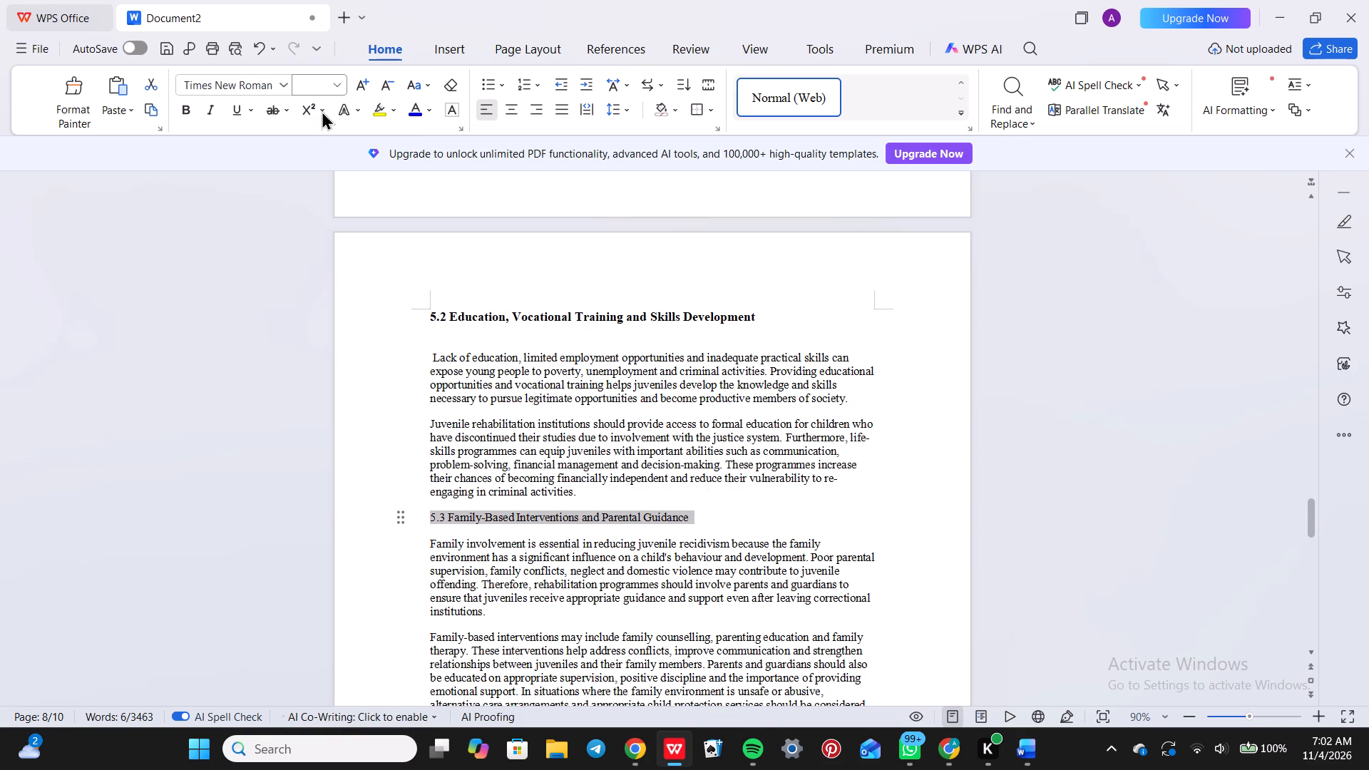
left_click(409, 513)
left_click(401, 516)
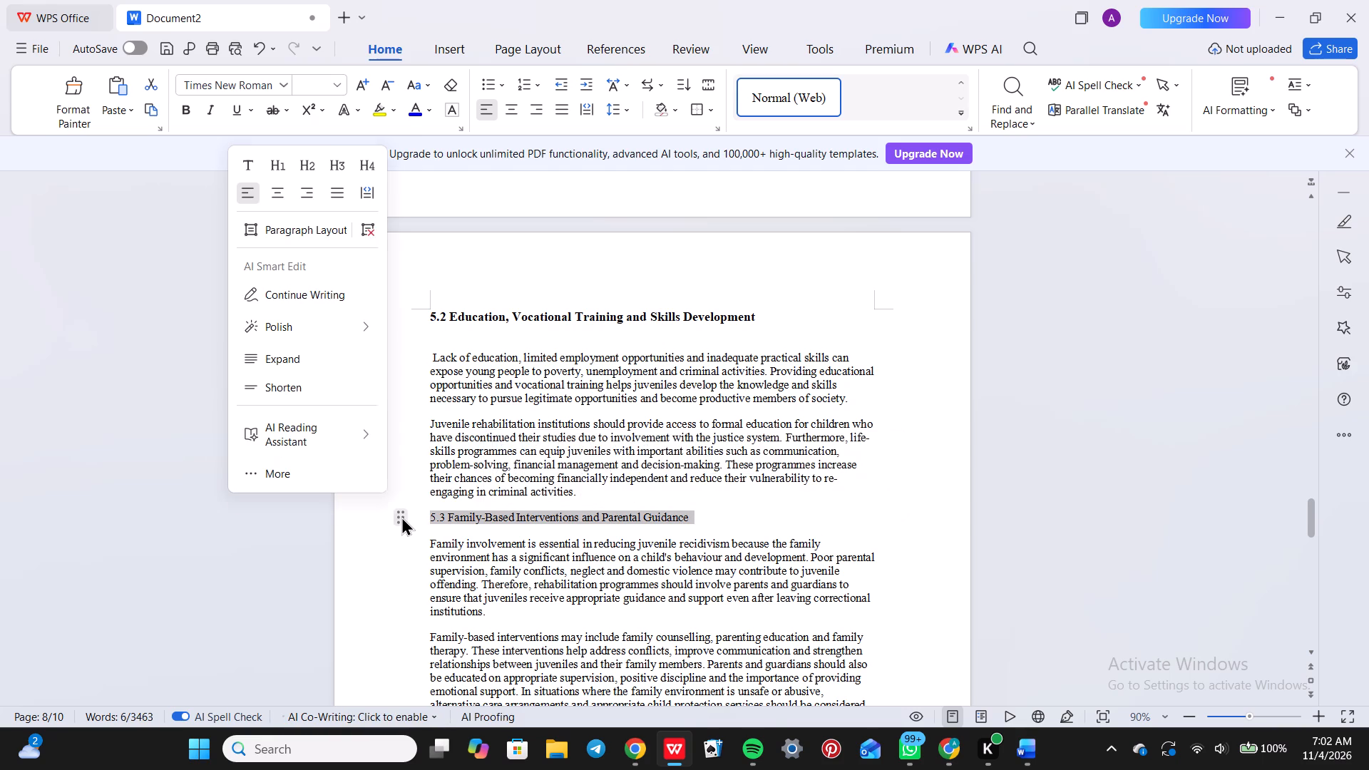
left_click(312, 165)
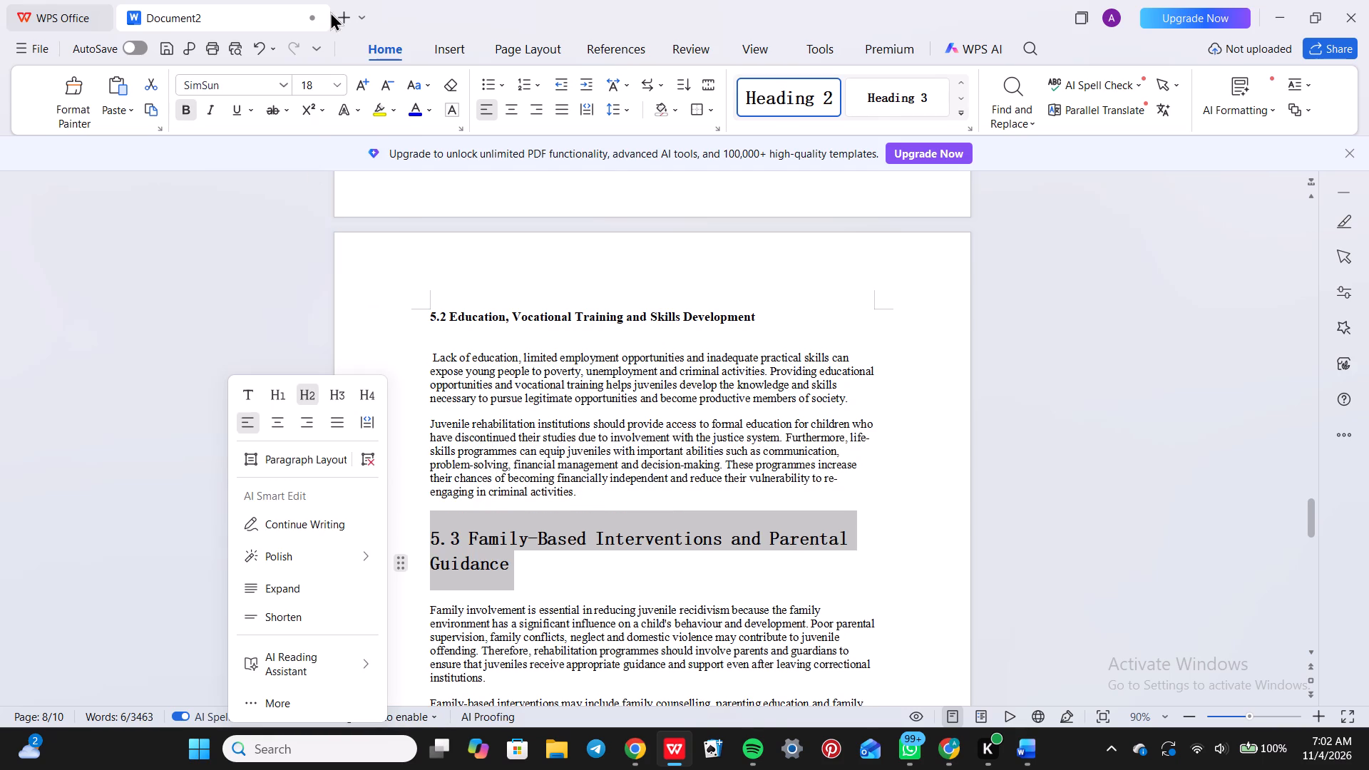
left_click(286, 80)
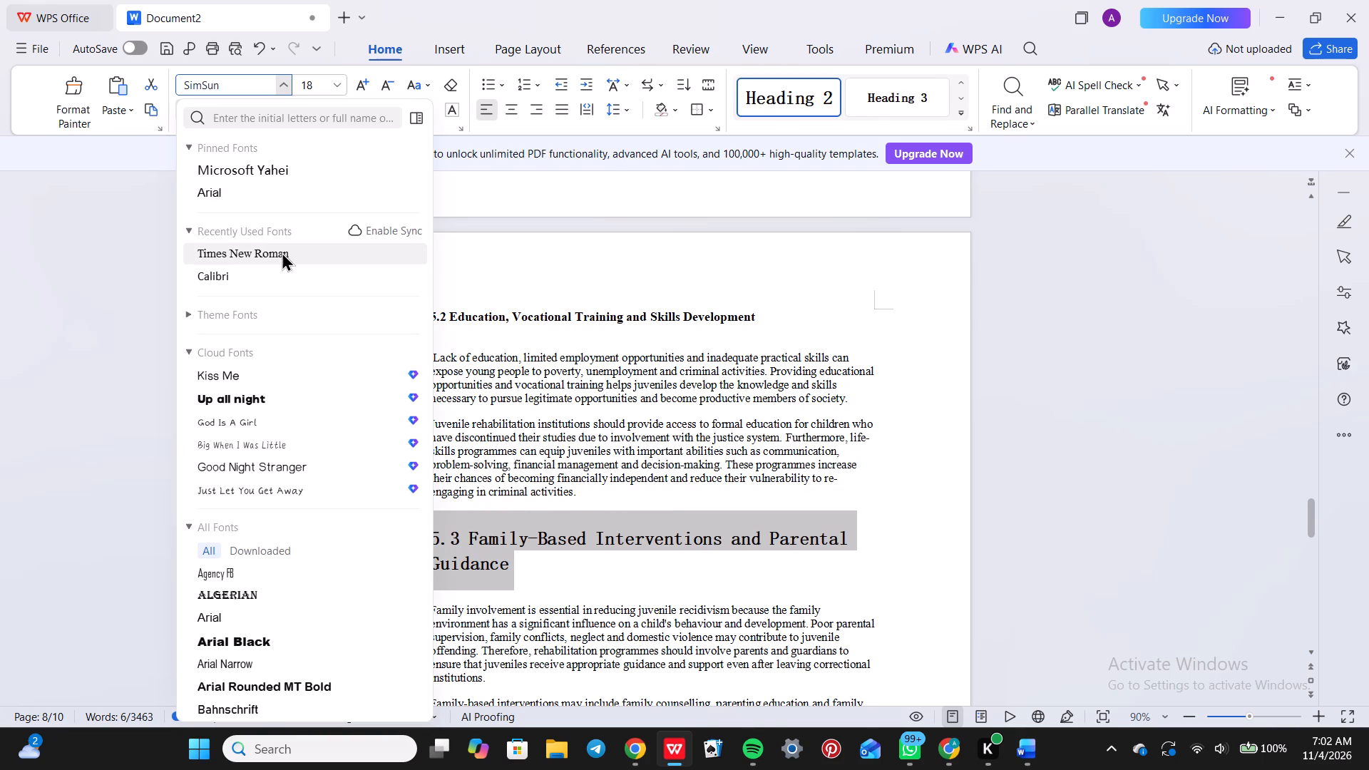
left_click(282, 252)
left_click(334, 83)
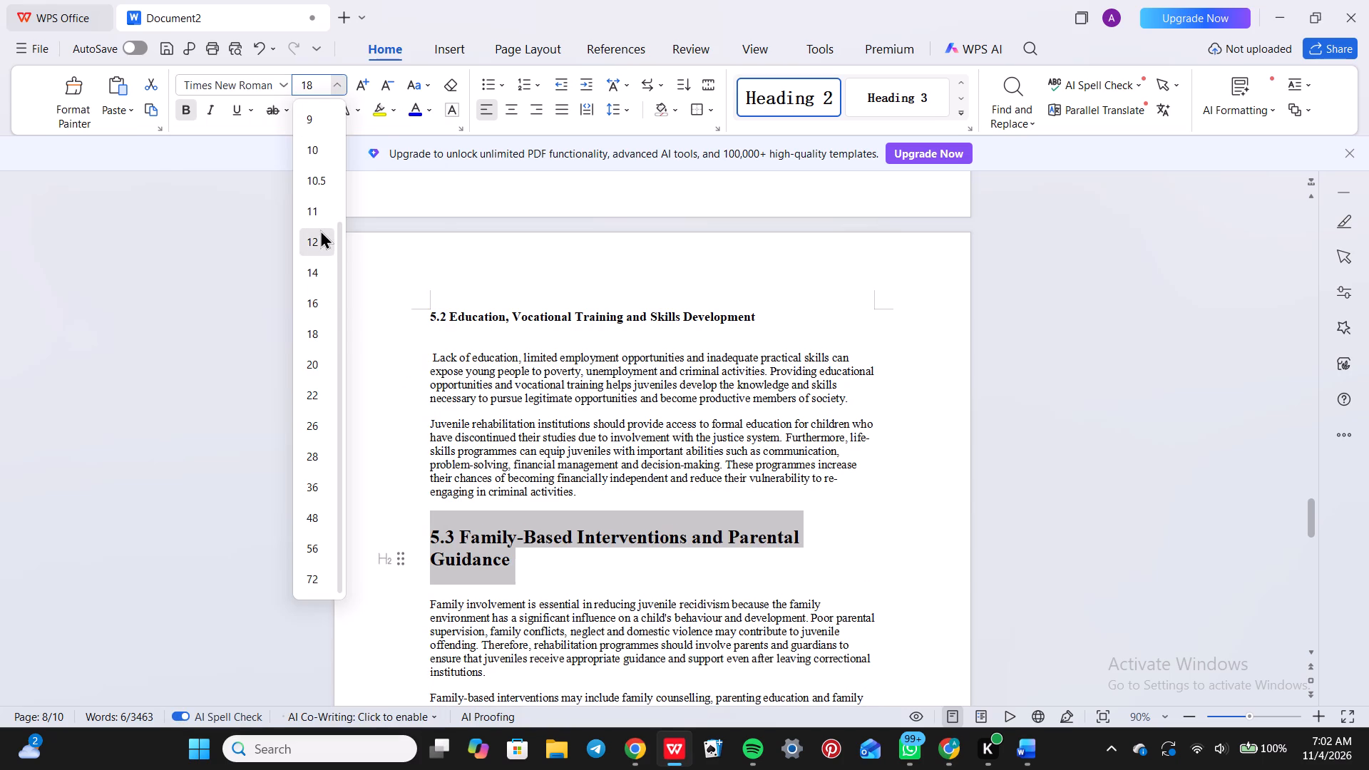
left_click(319, 233)
left_click(537, 557)
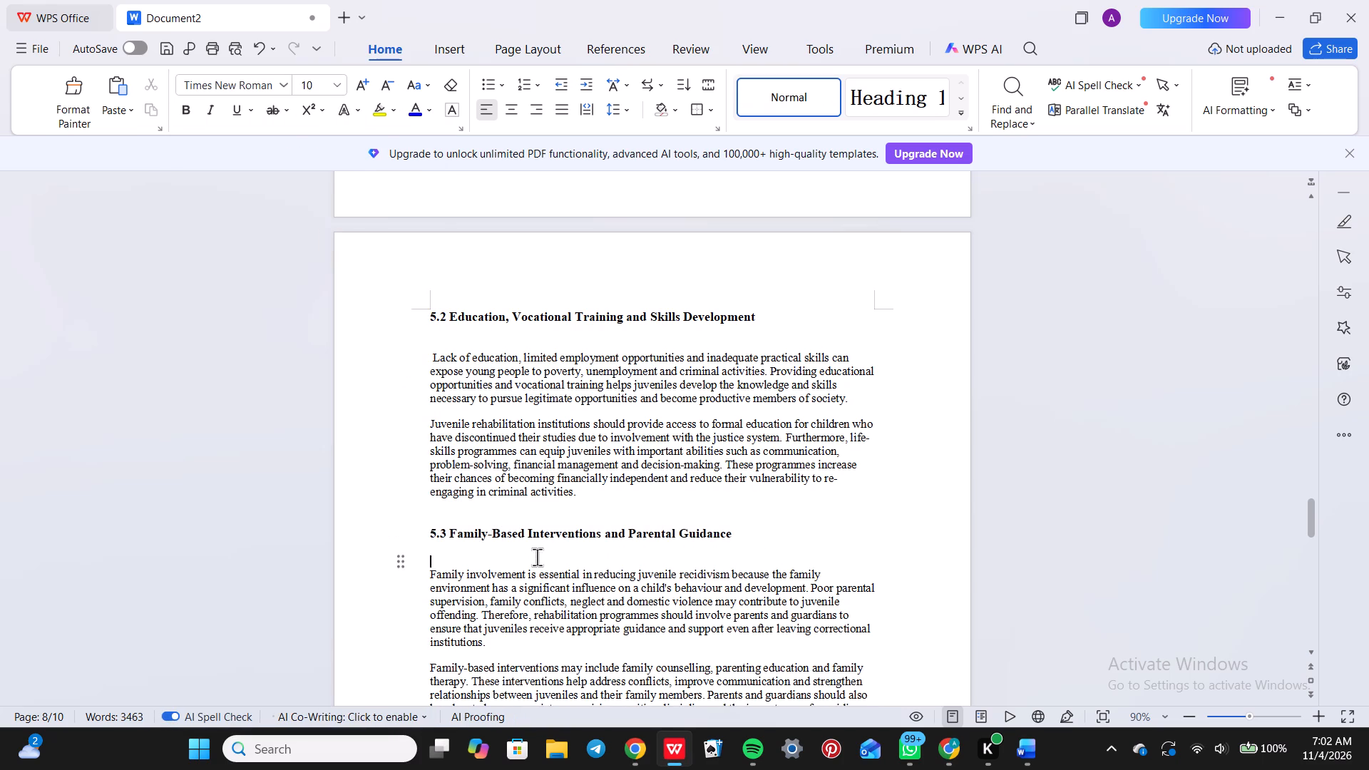
Replace the "4." before "Restorative Justice and Community-Based Rehabilitation" with "5.4" followed by a space.
scroll(537, 557, "down", 2)
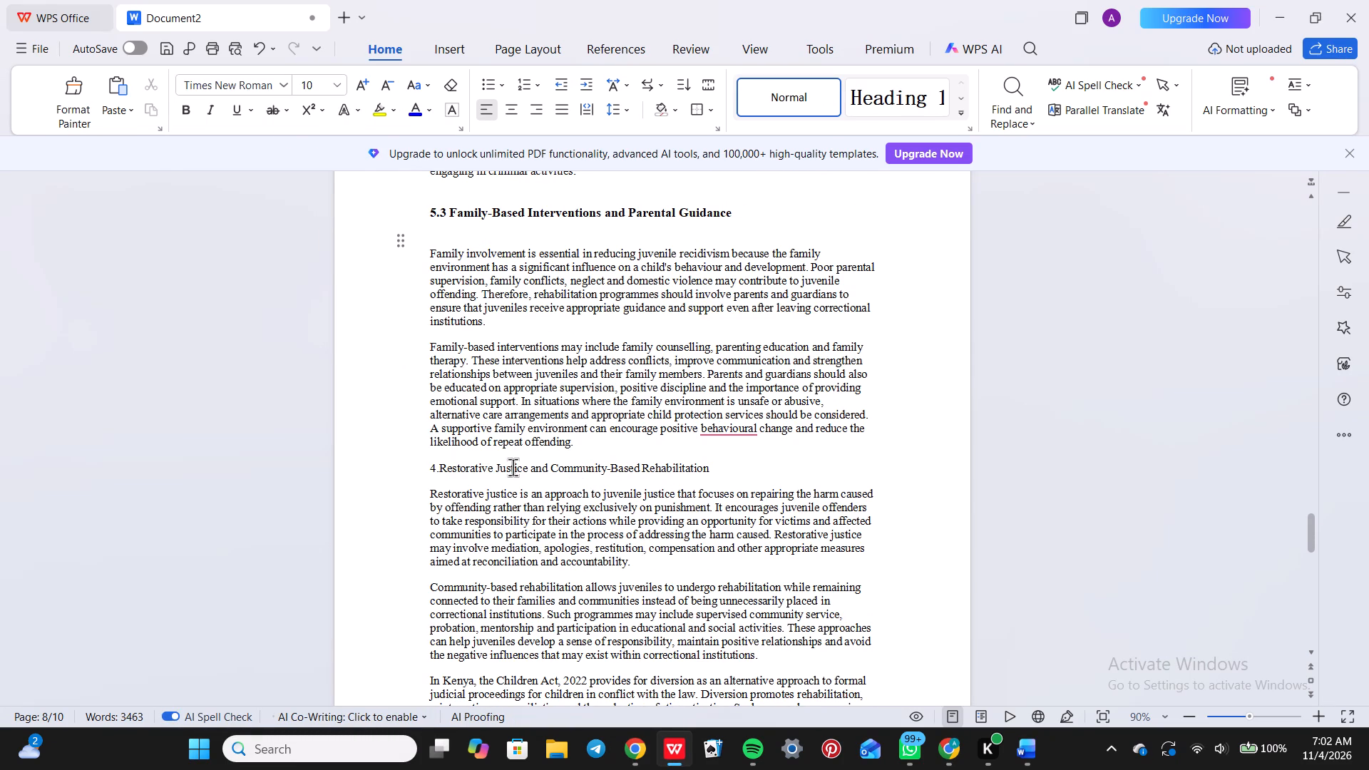
left_click(440, 470)
key("BackSpace")
key("BackSpace")
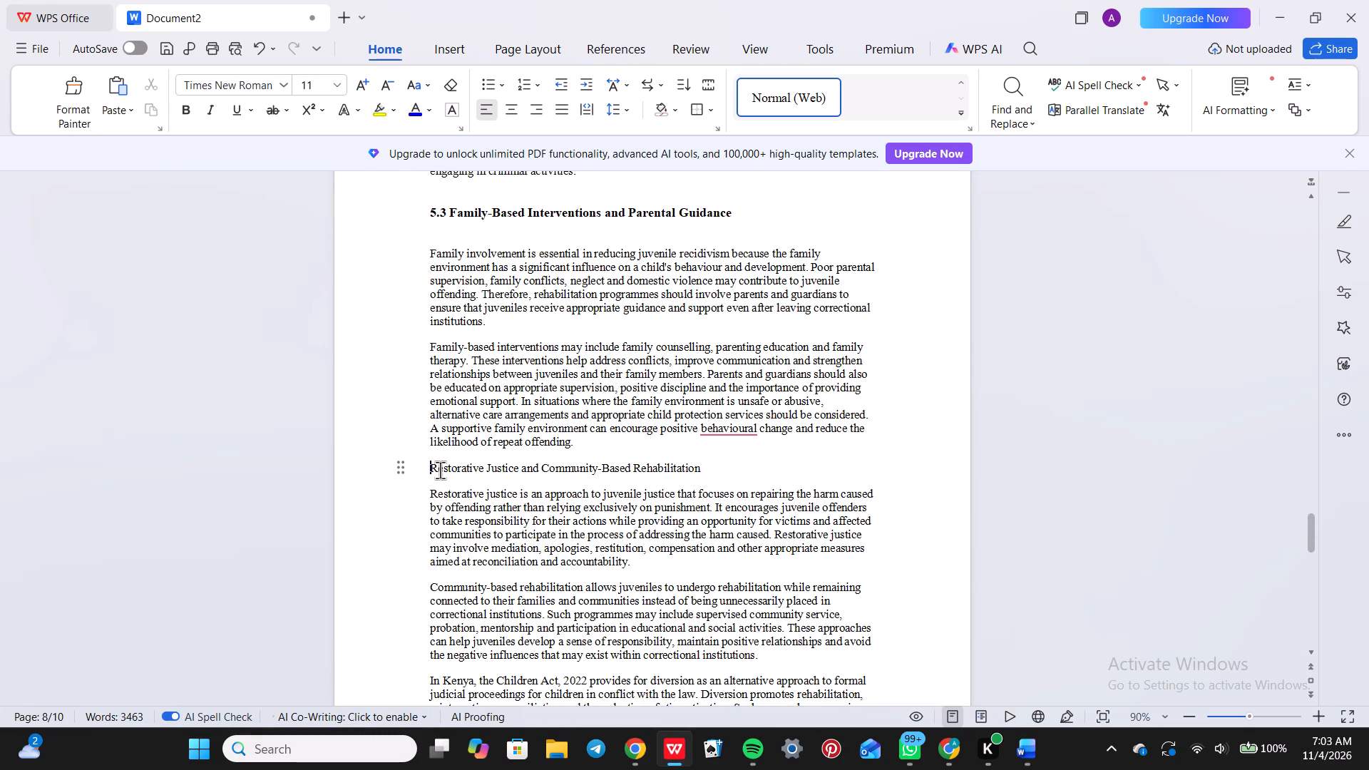
type("5.4")
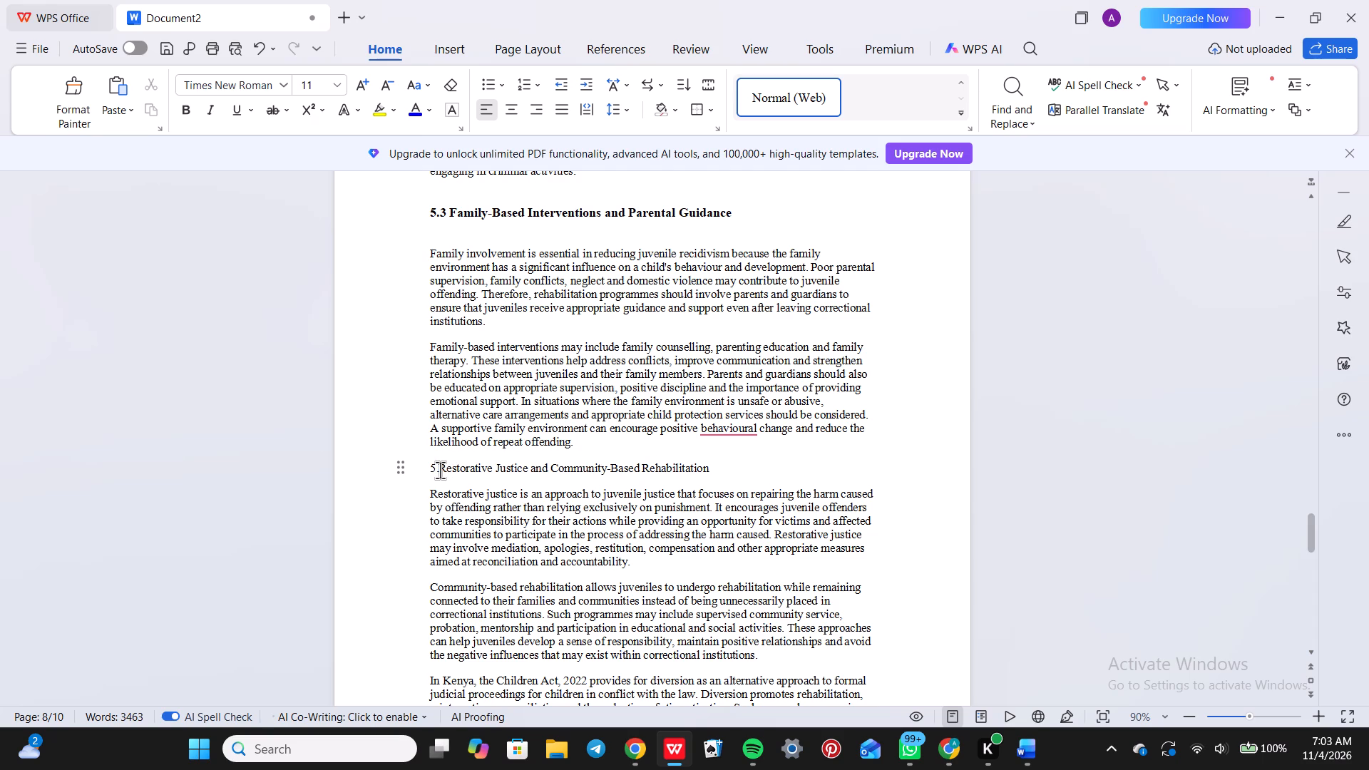
key("space")
Apply the Heading 2 style to "5.4 Restorative Justice and Community-Based Rehabilitation" and set it in Times New Roman, size 12.
triple_click(488, 470)
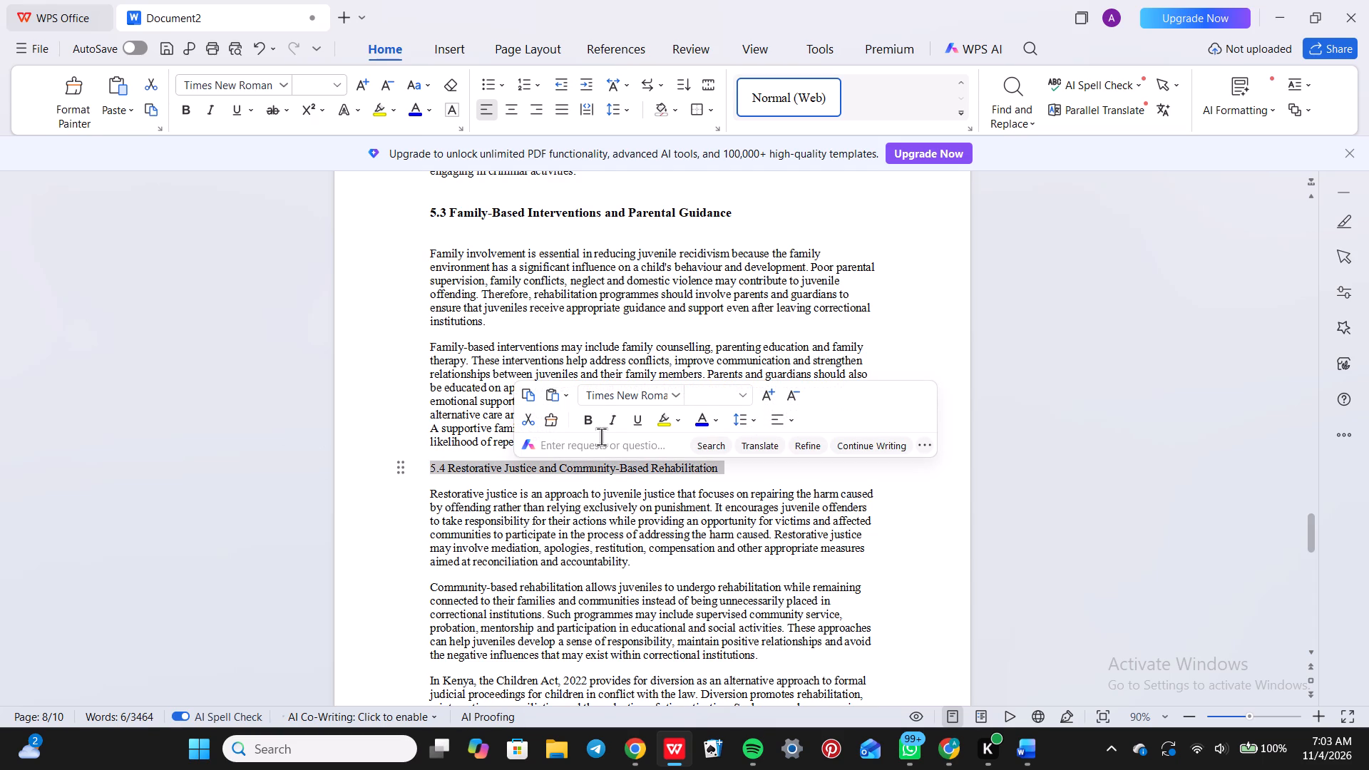
left_click(284, 84)
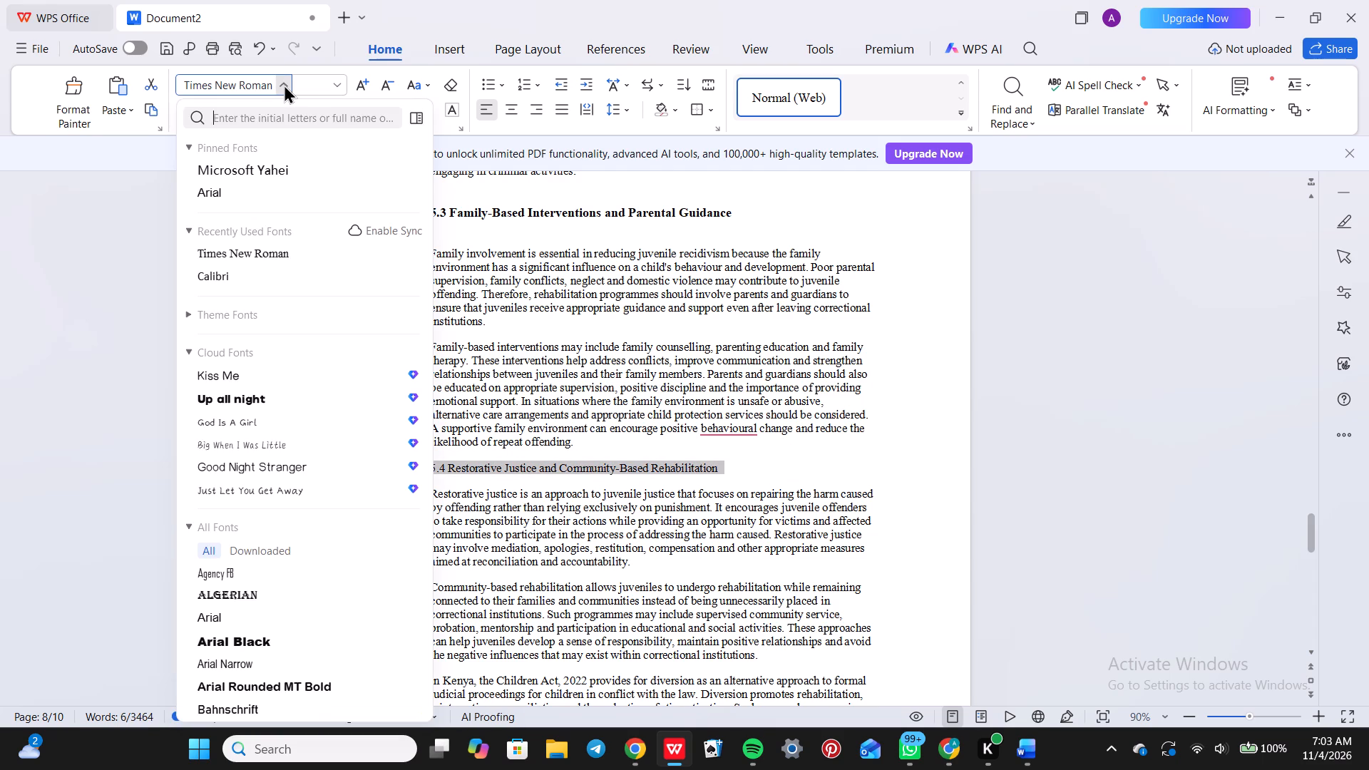
left_click(963, 109)
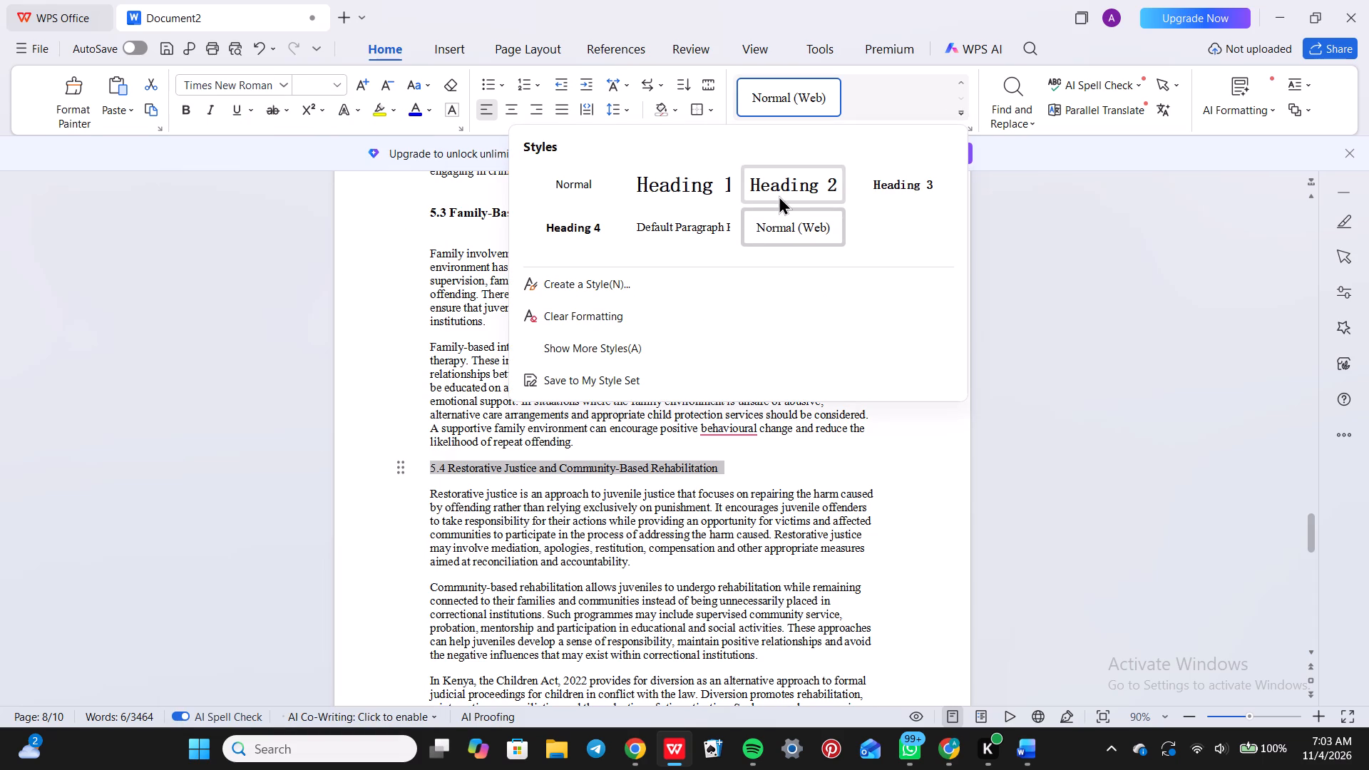
left_click(779, 195)
left_click(279, 79)
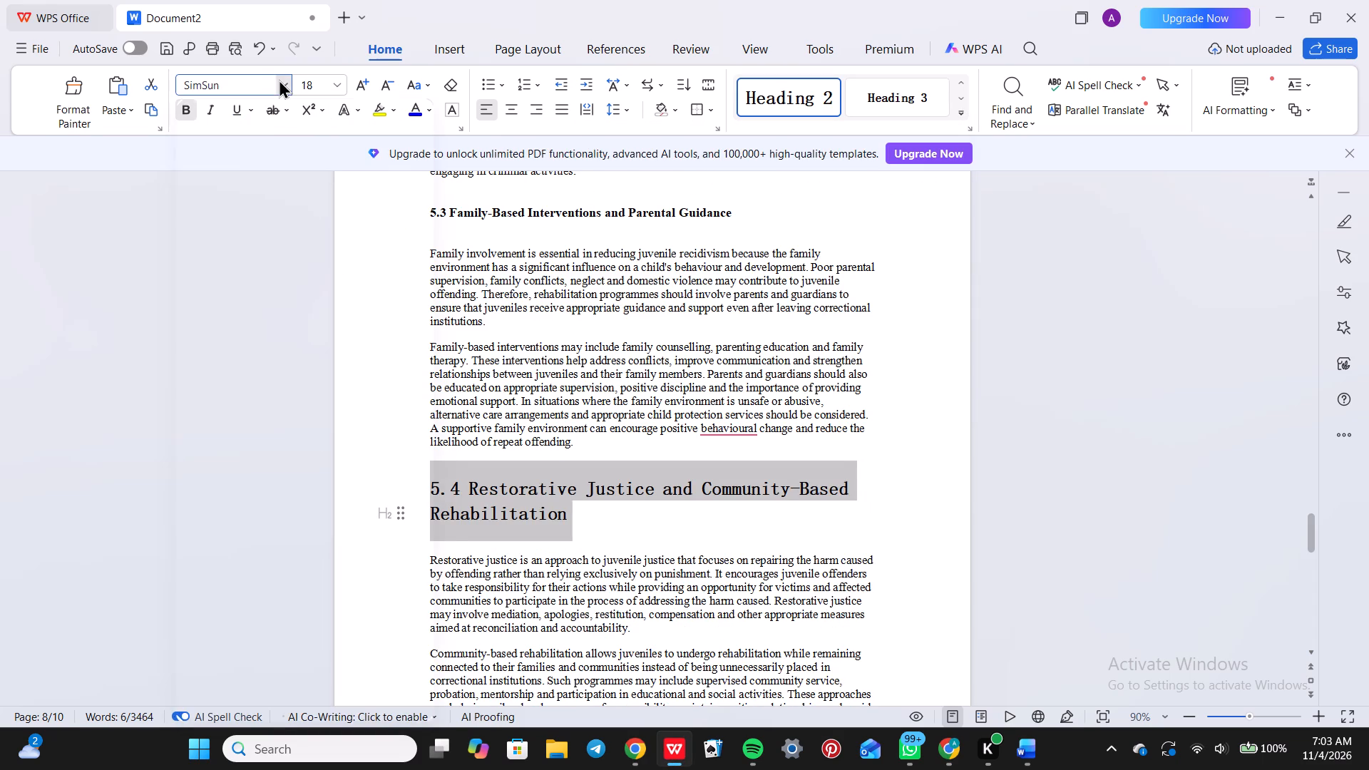
left_click(267, 247)
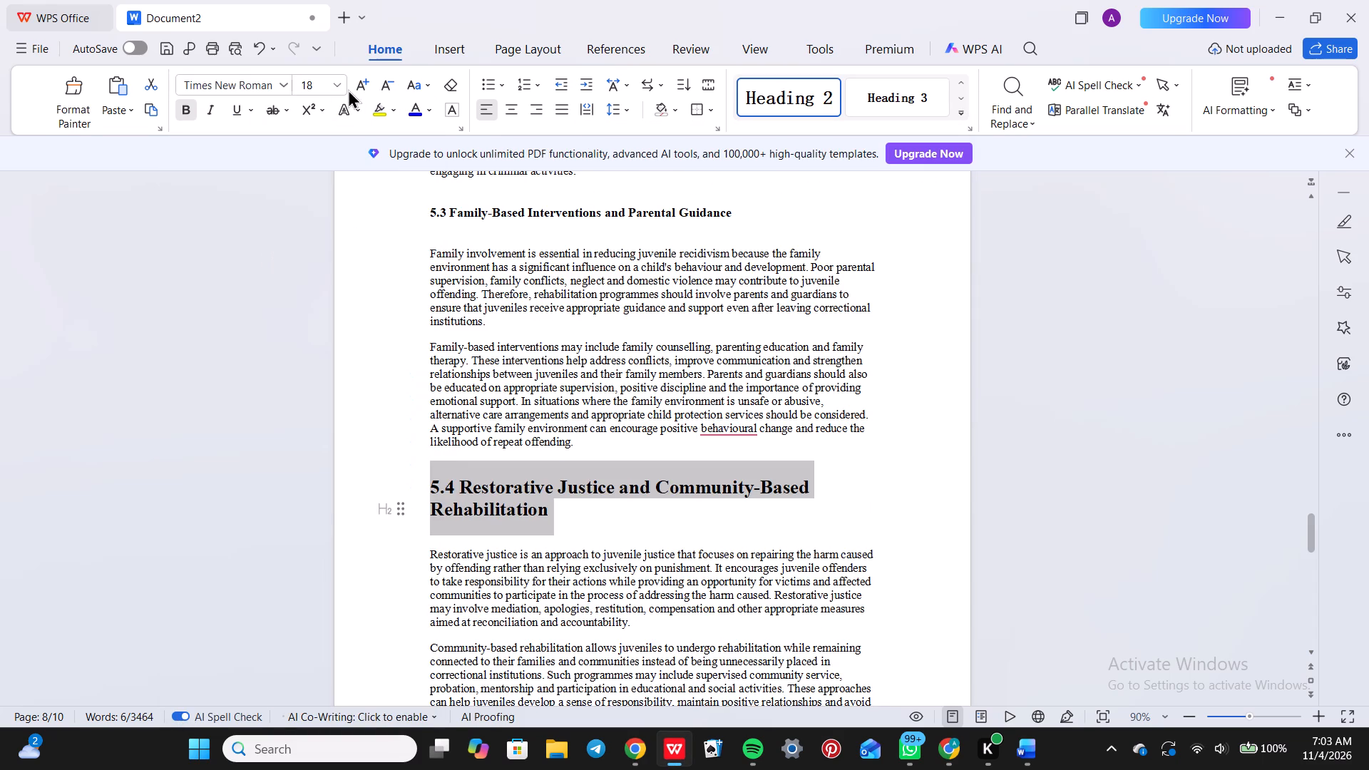
left_click(339, 80)
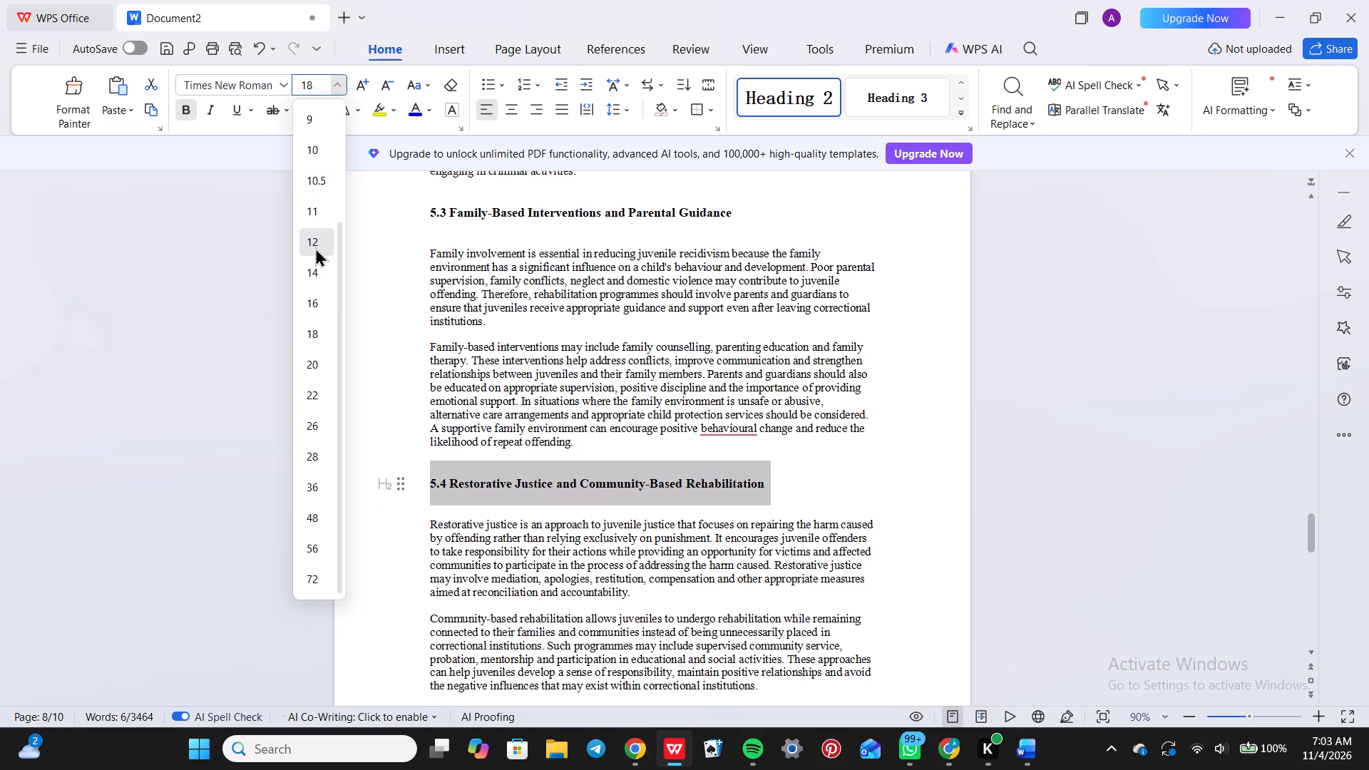
left_click(315, 247)
left_click(481, 540)
Extend the "5." before "Aftercare, Mentorship and Reintegration Programmes" to "5.5" followed by a space.
scroll(481, 540, "down", 1)
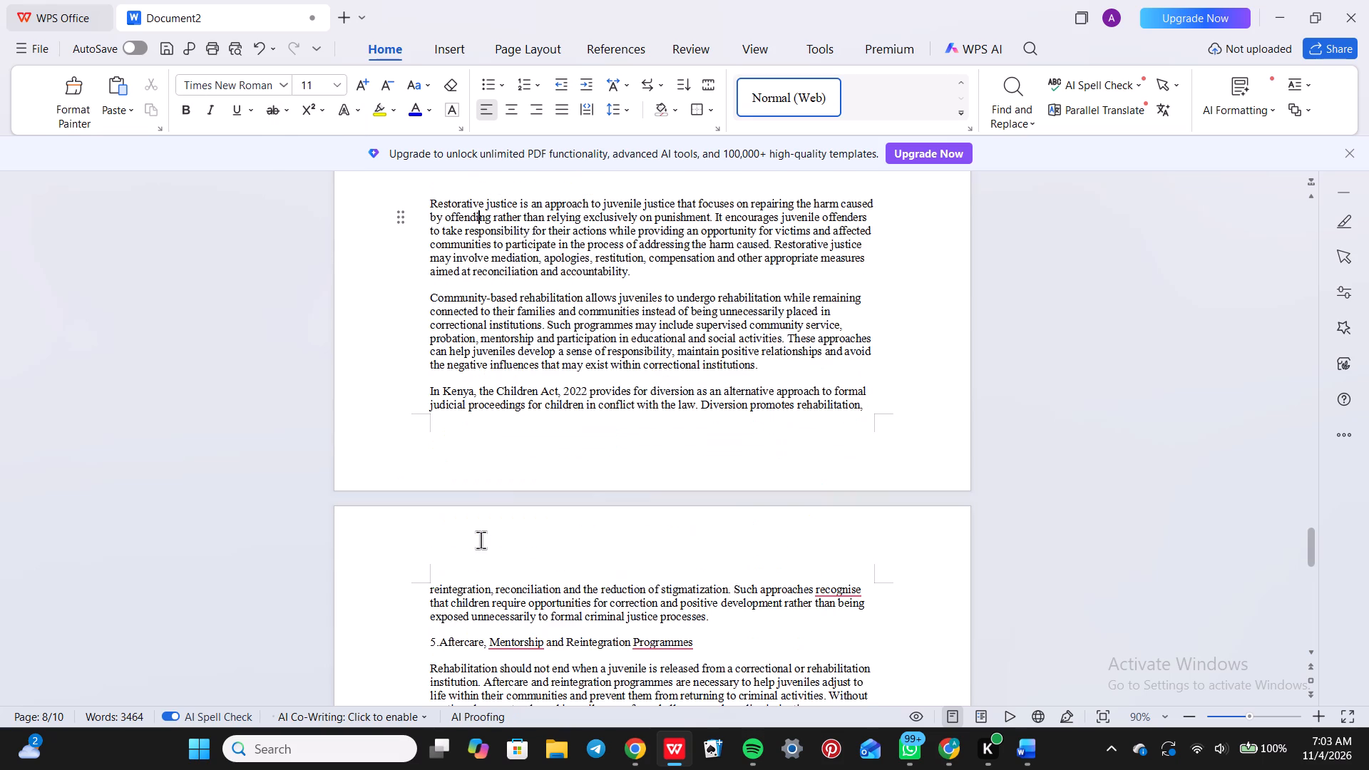
scroll(481, 540, "down", 1)
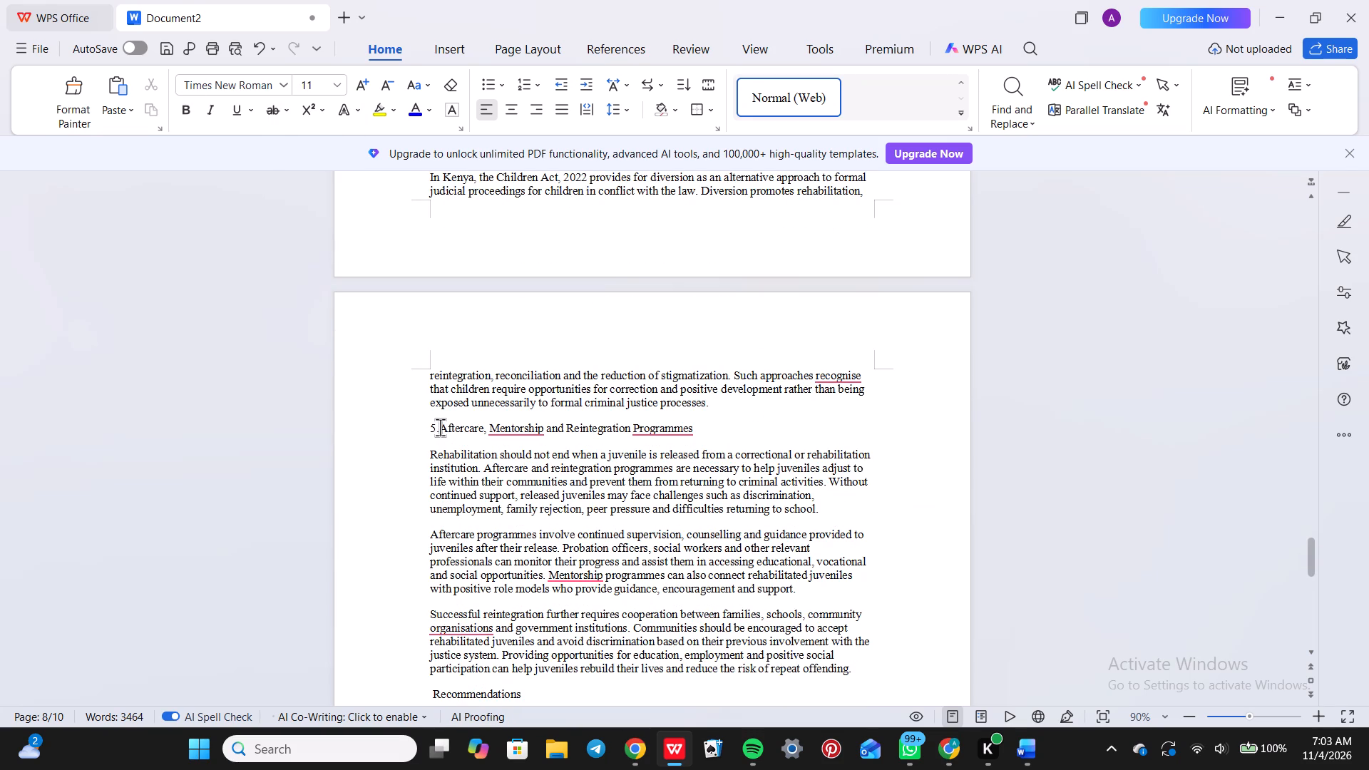
left_click(440, 427)
type("5")
key("space")
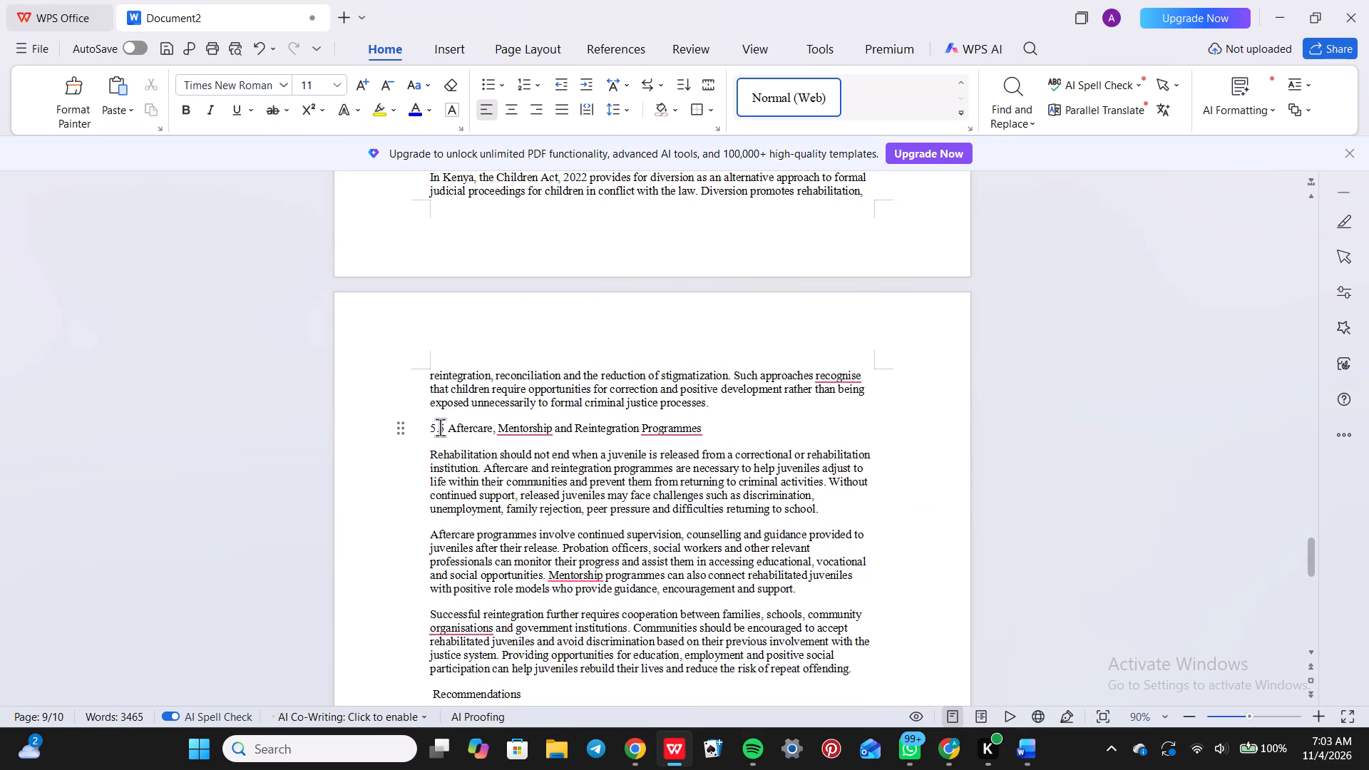
Apply the Heading 2 style to "5.5 Aftercare, Mentorship and Reintegration Programmes" and set it in Times New Roman, size 12.
triple_click(471, 425)
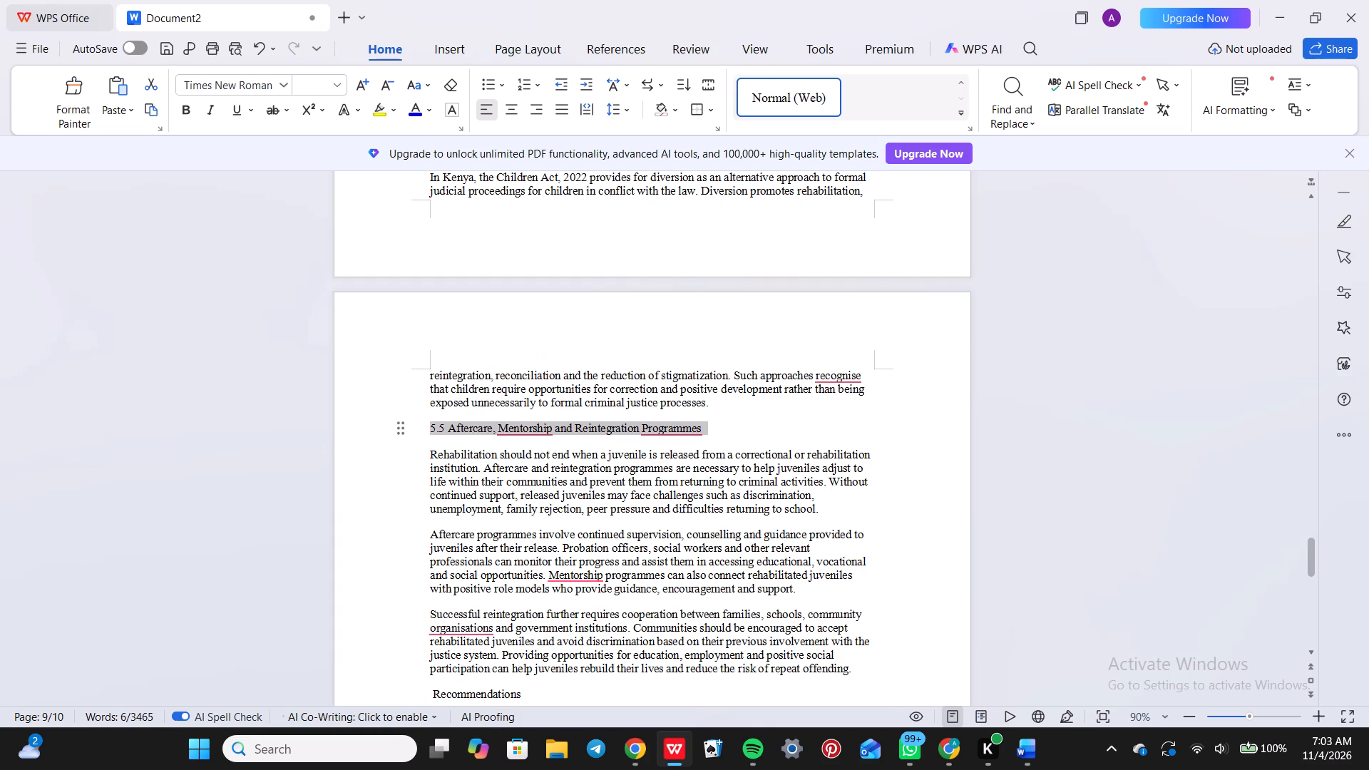
left_click(403, 427)
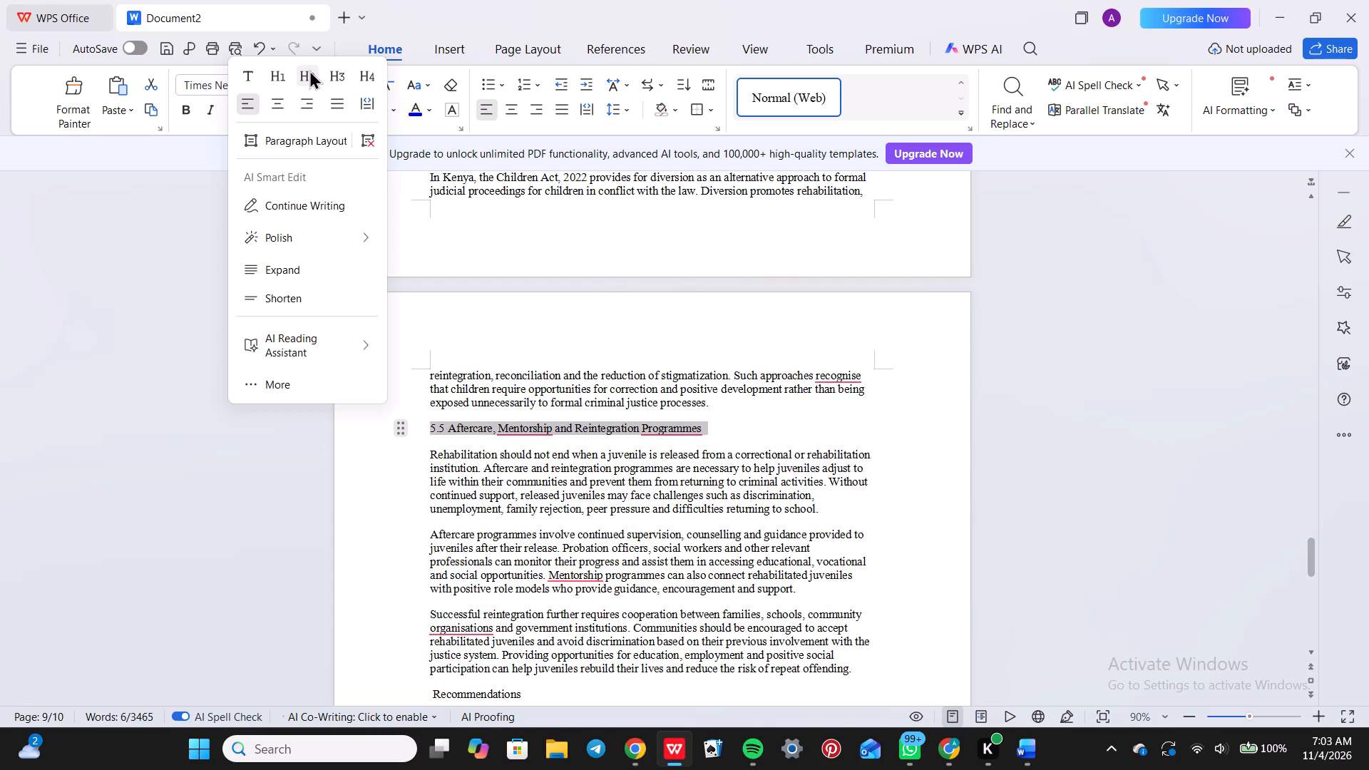
left_click(309, 70)
left_click(289, 86)
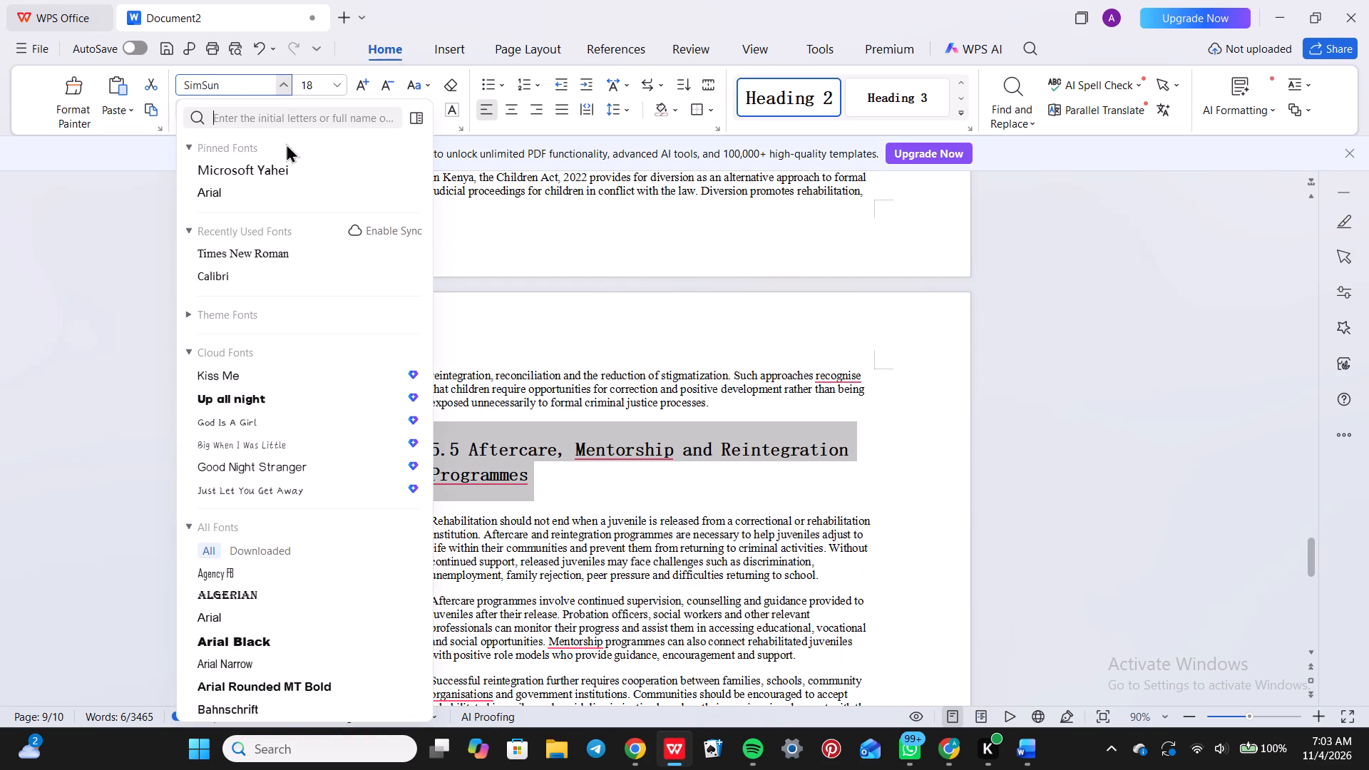
left_click_drag(297, 267, 294, 256)
left_click(294, 256)
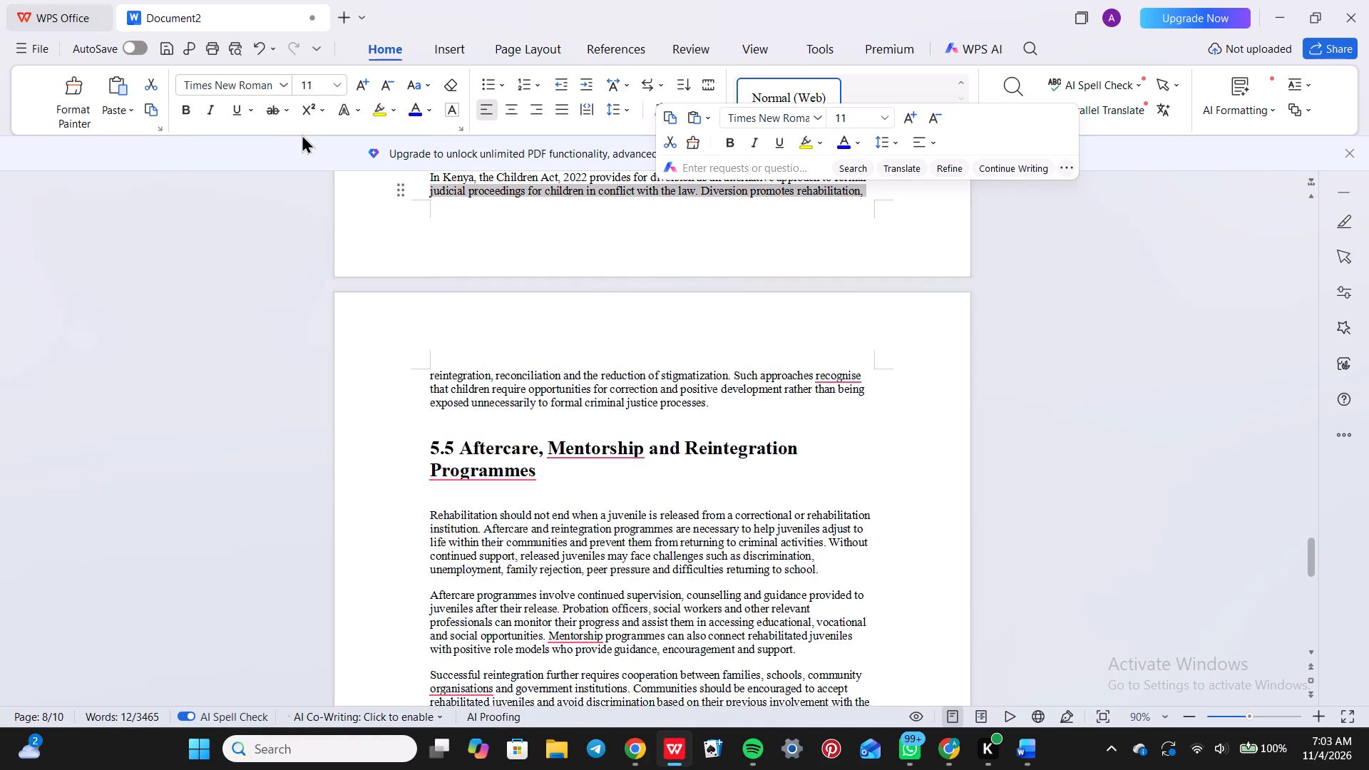
triple_click(595, 455)
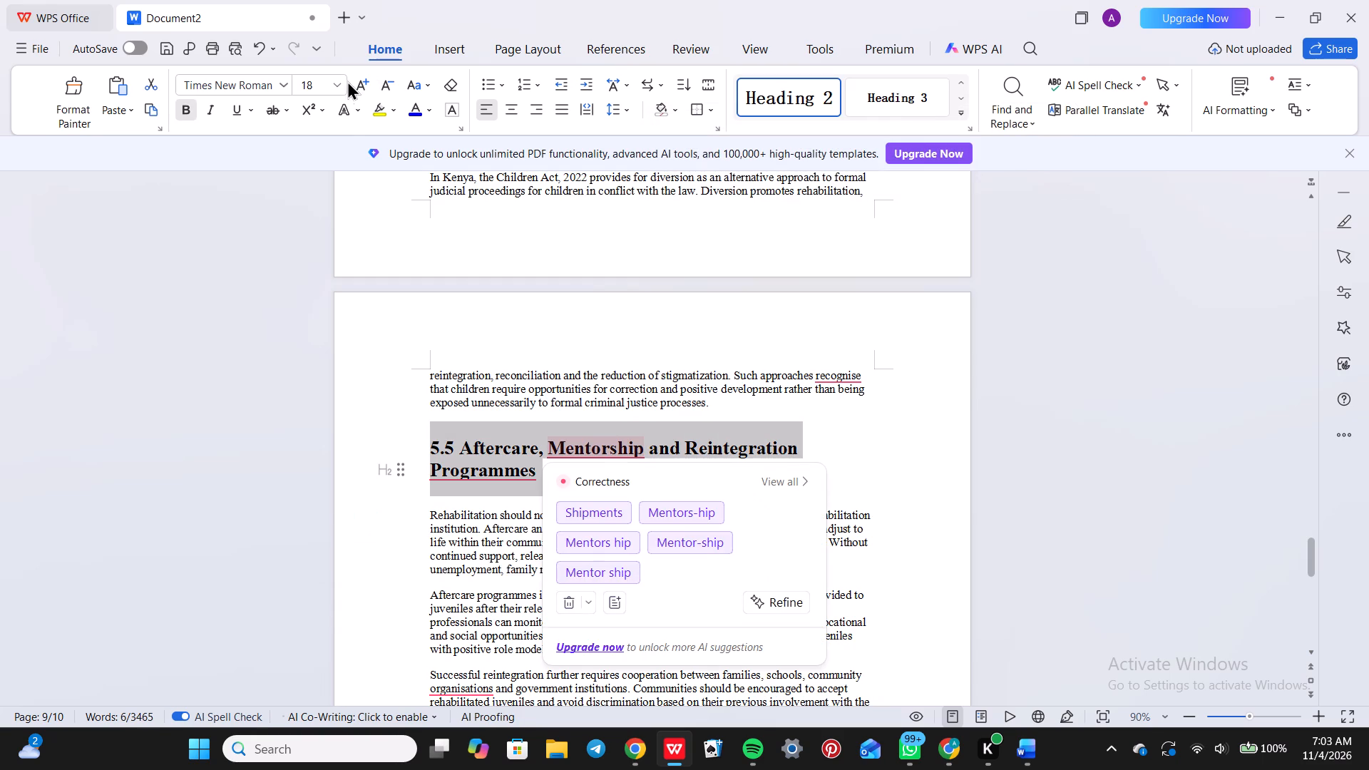
left_click(342, 90)
left_click(316, 247)
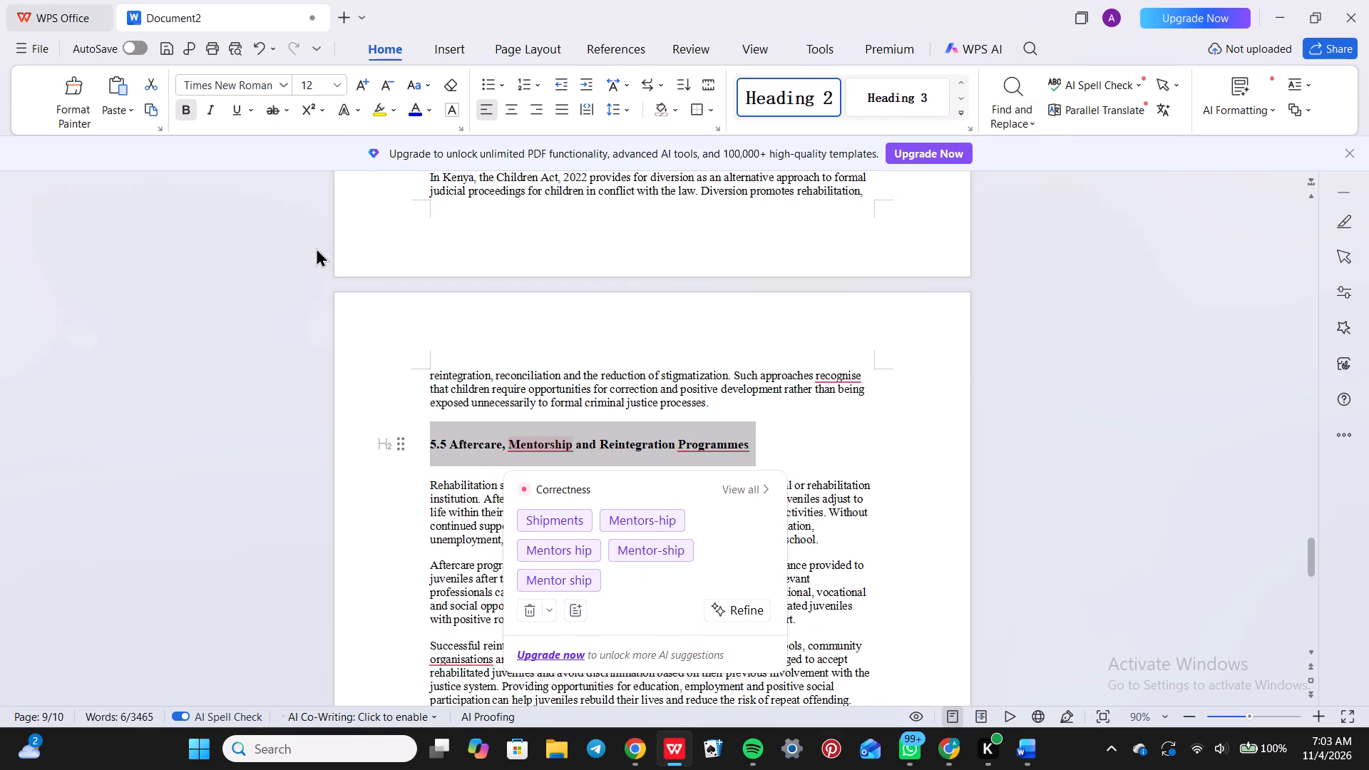
left_click(441, 575)
left_click(531, 446)
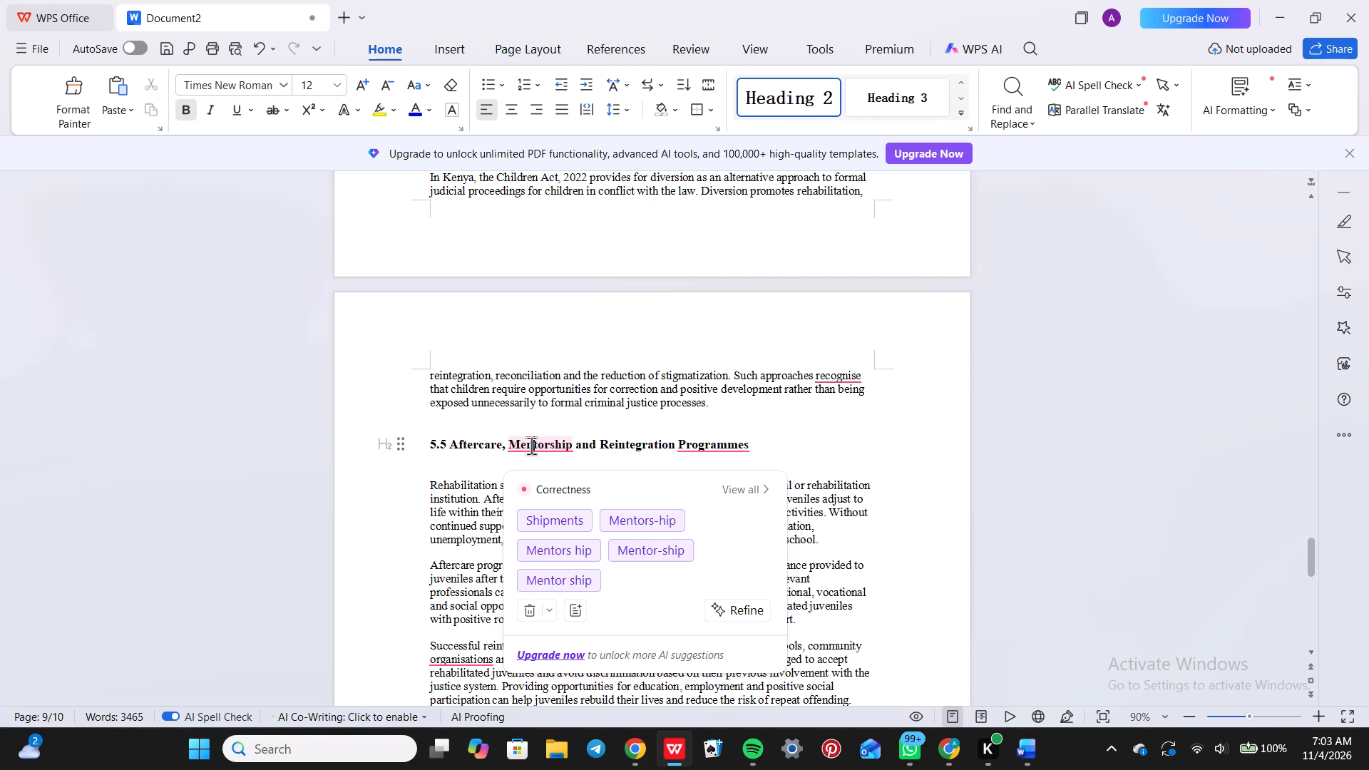
left_click(463, 574)
Apply the Heading 2 style to "Recommendations" and set it in Times New Roman, size 14.
scroll(463, 574, "down", 3)
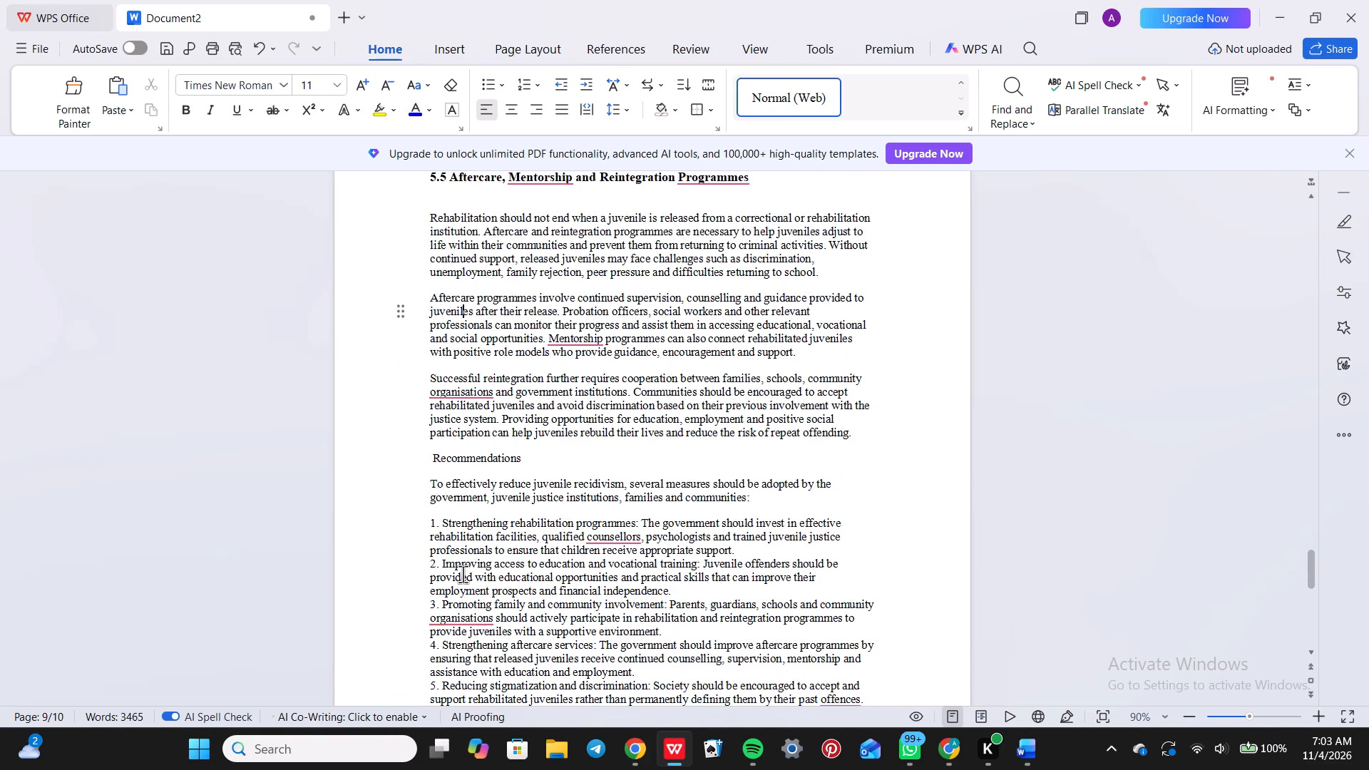
scroll(463, 574, "down", 1)
triple_click(461, 451)
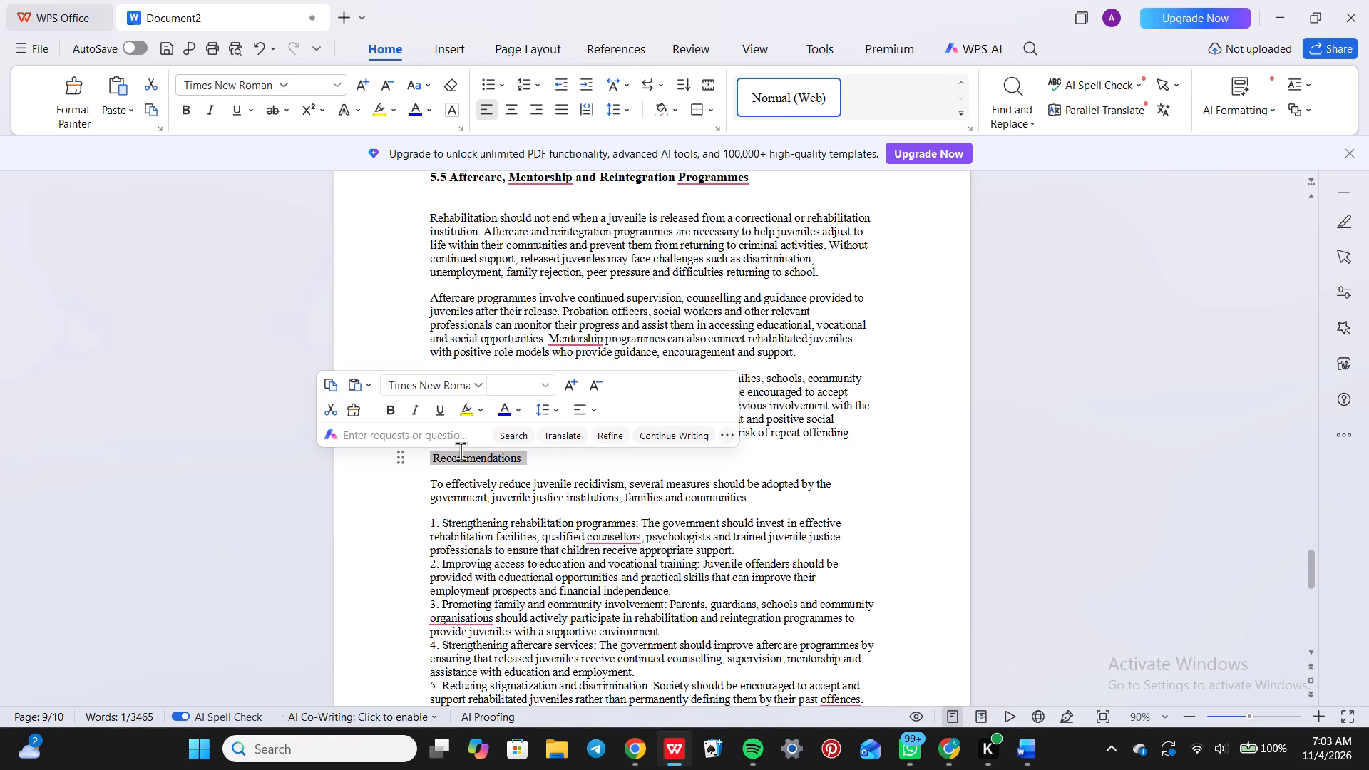
left_click(461, 451)
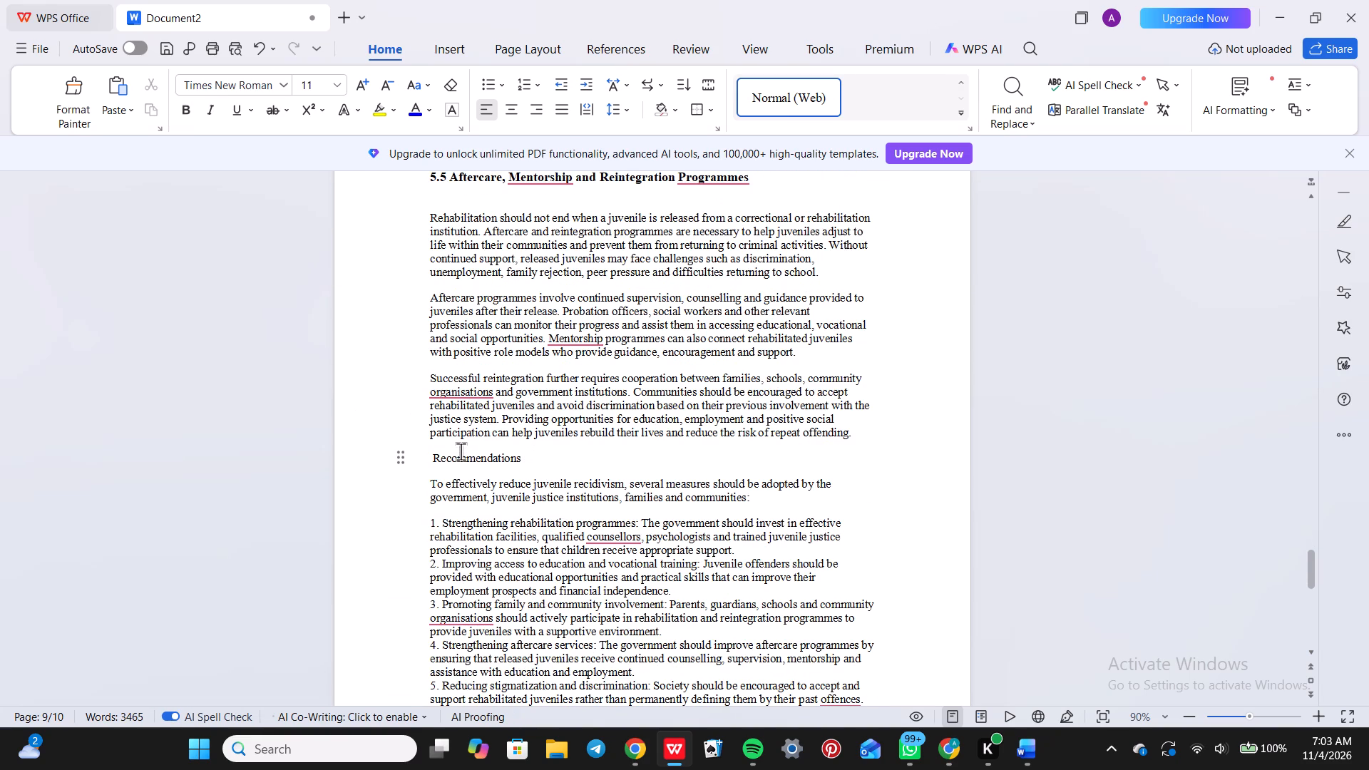
triple_click(461, 451)
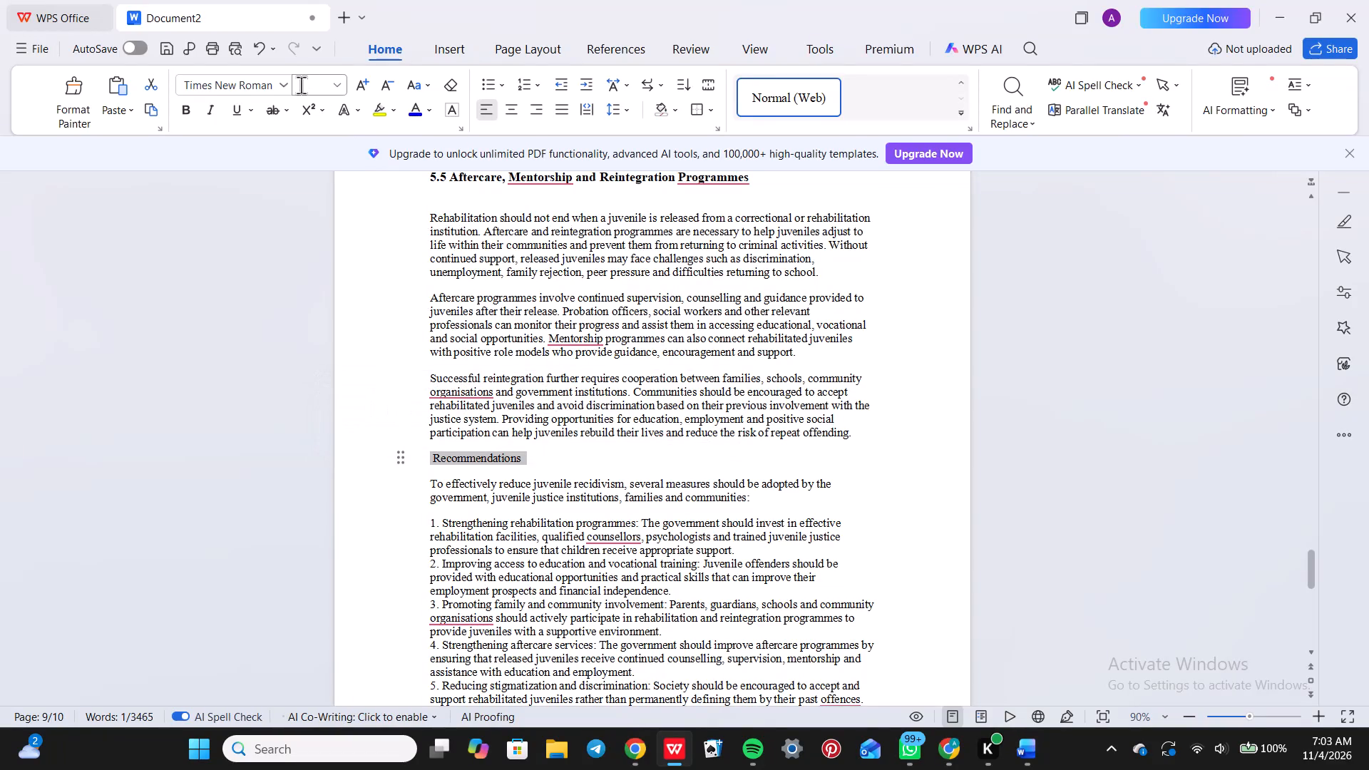
left_click(397, 460)
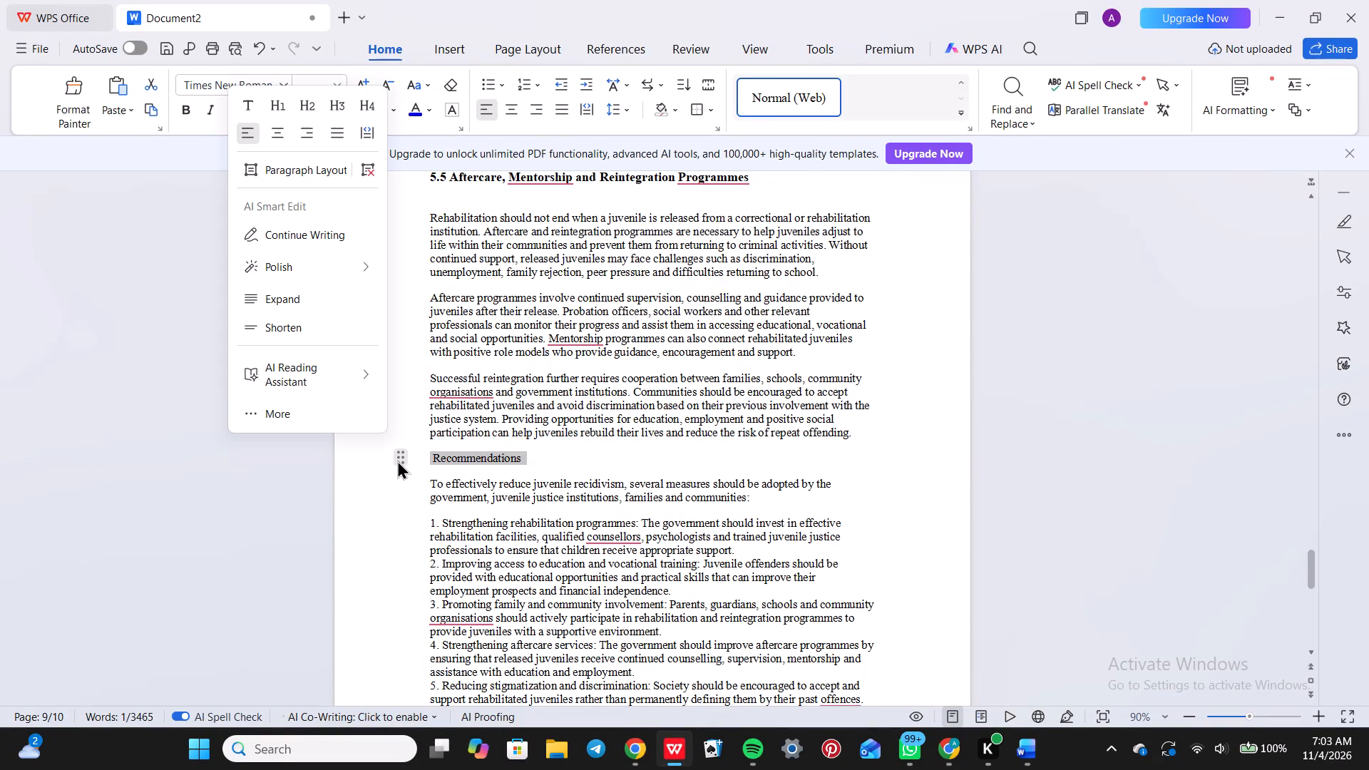
left_click(314, 103)
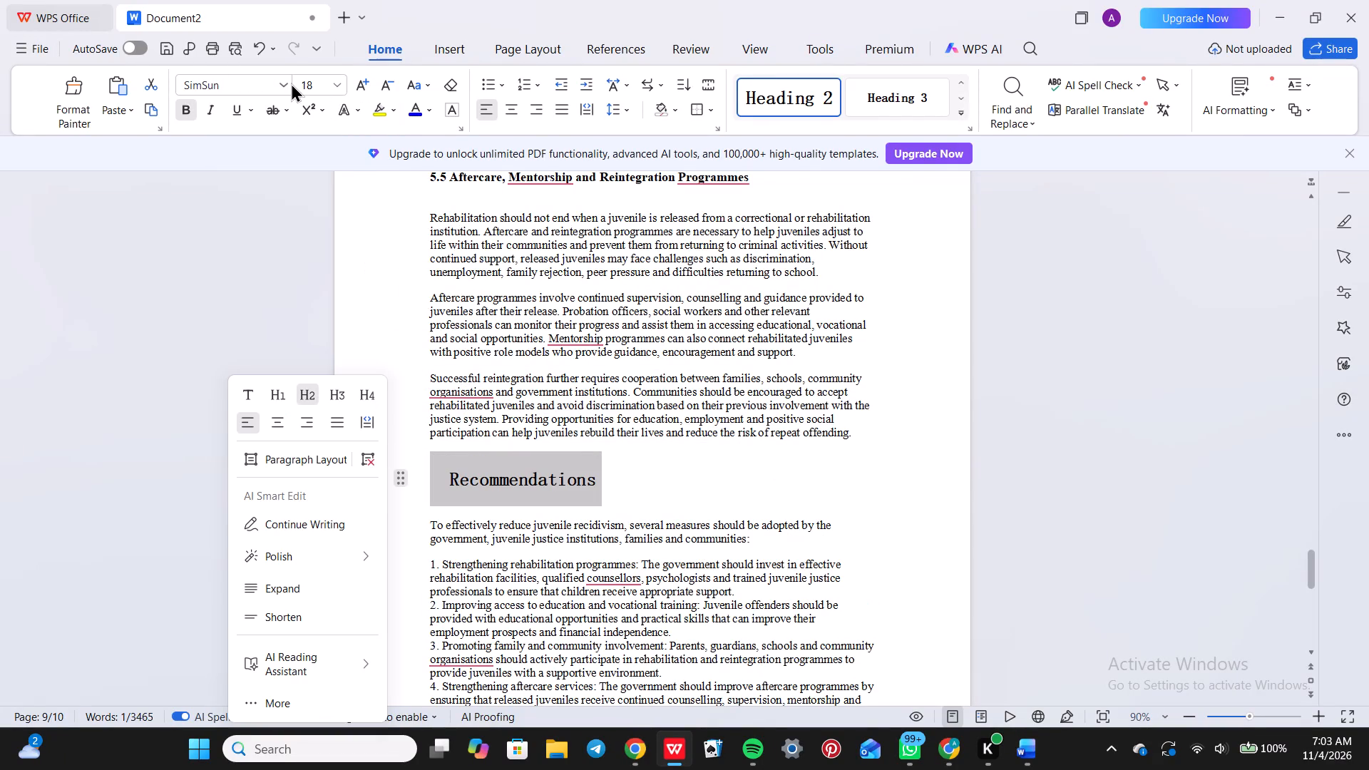
left_click(287, 81)
left_click(290, 250)
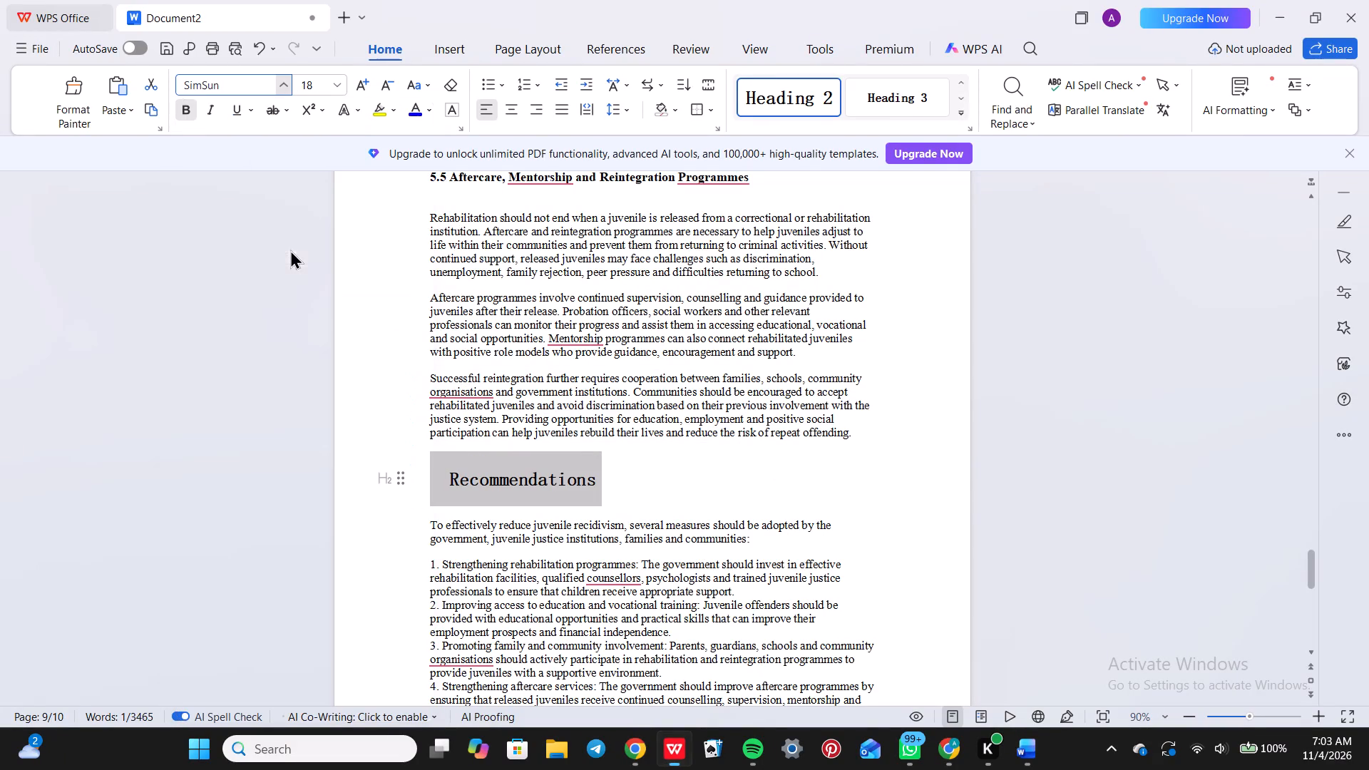
left_click(334, 81)
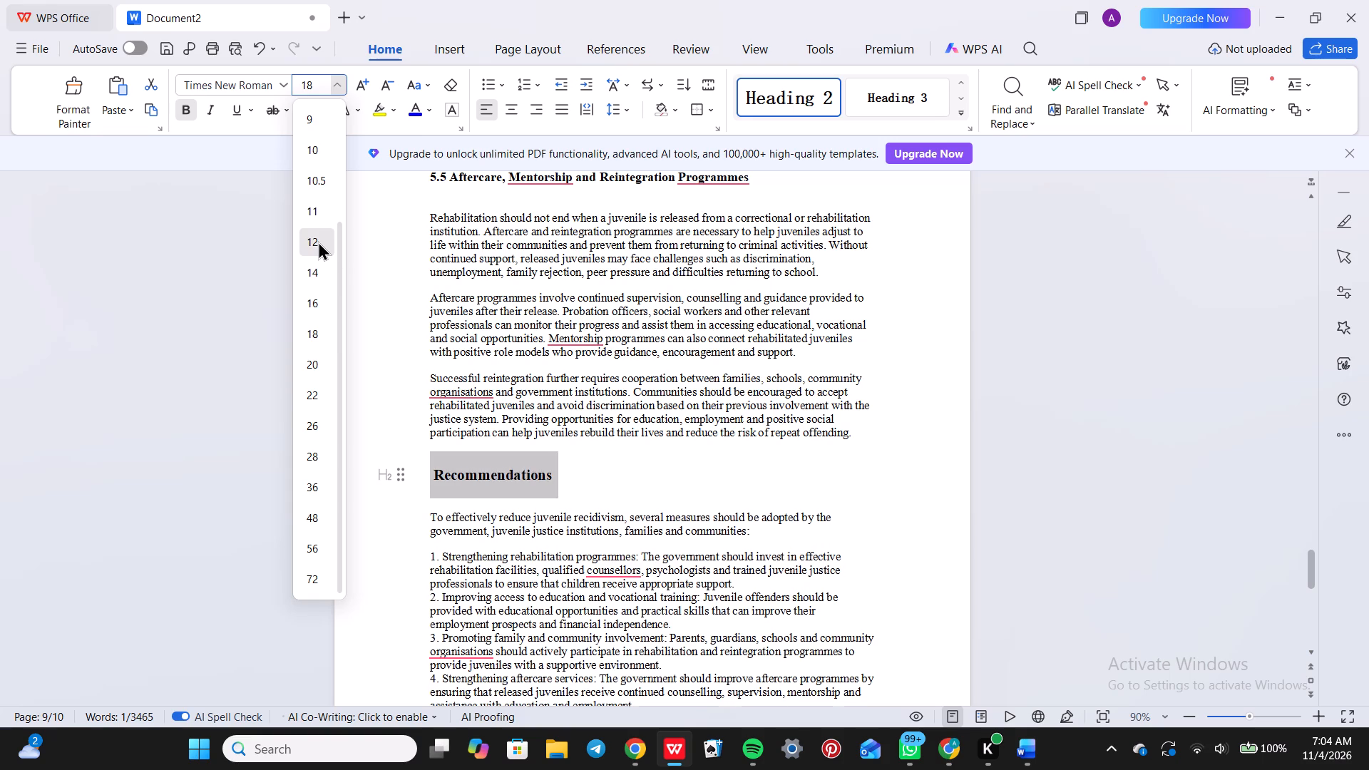
left_click(318, 241)
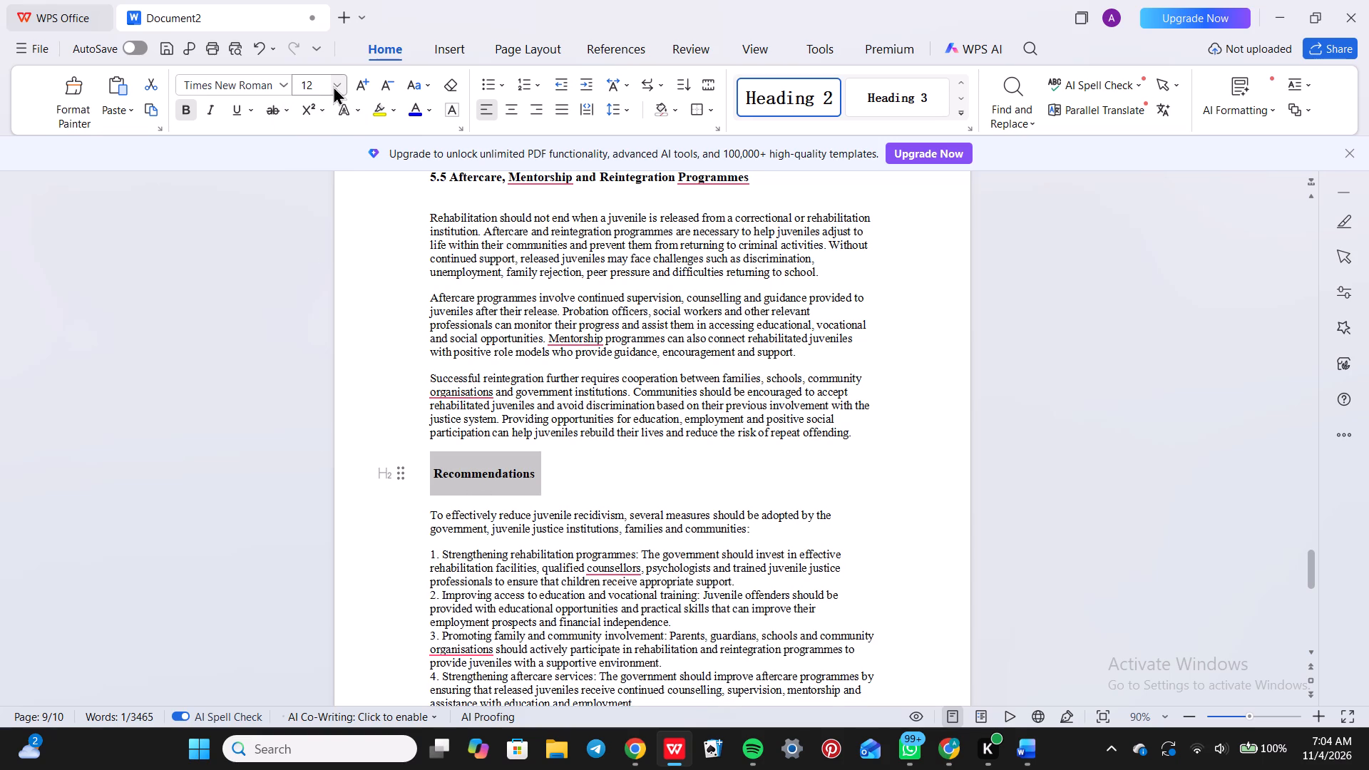
left_click(333, 82)
left_click(313, 265)
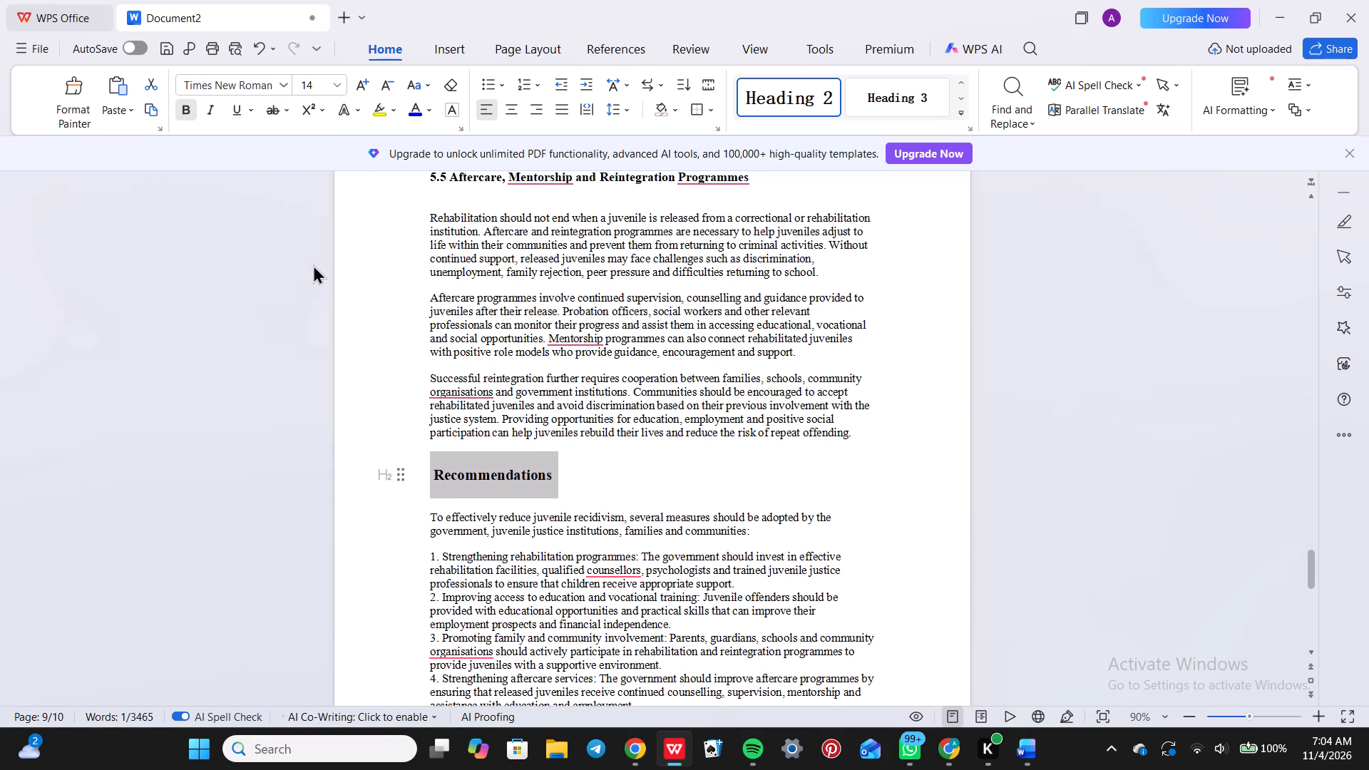
left_click(516, 558)
Apply the Heading 2 style to "Conclusion" and set it in Times New Roman, size 14.
scroll(516, 558, "down", 3)
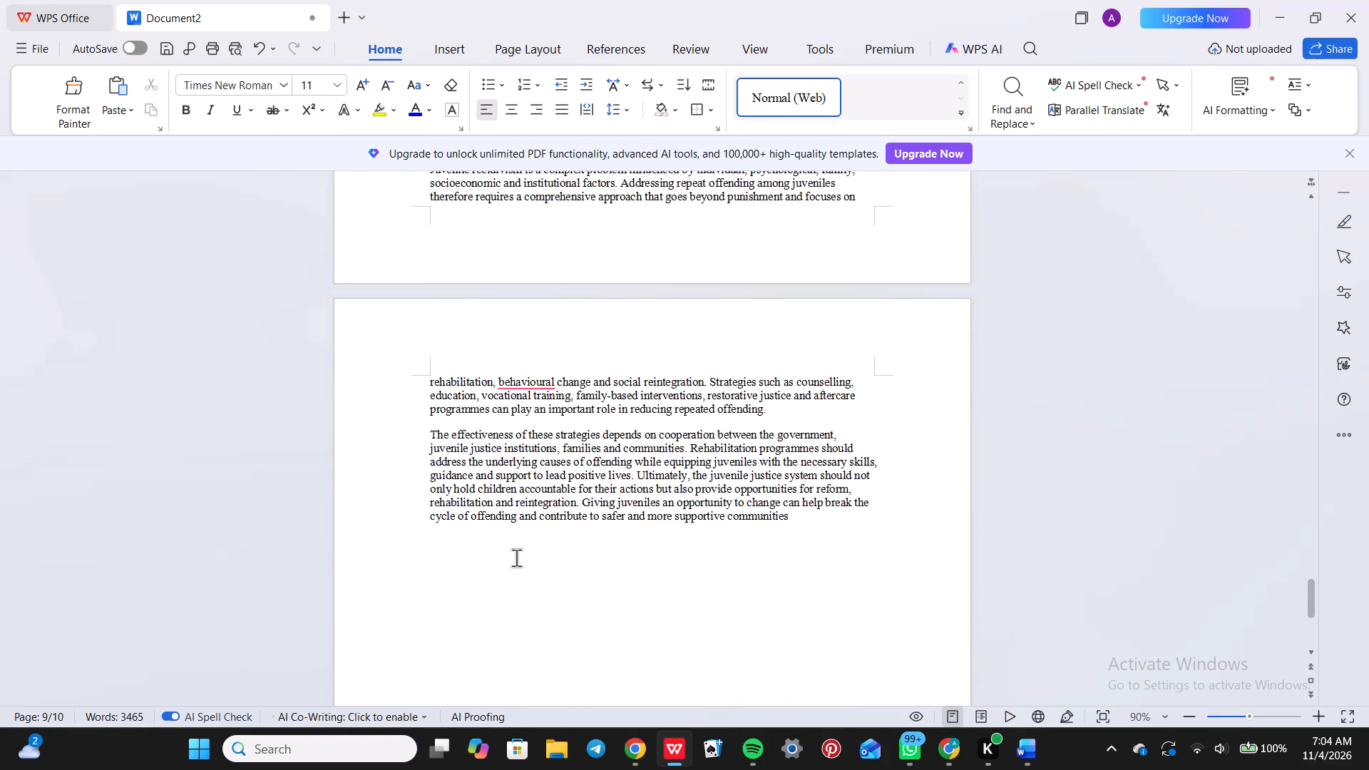
scroll(516, 558, "up", 2)
triple_click(458, 561)
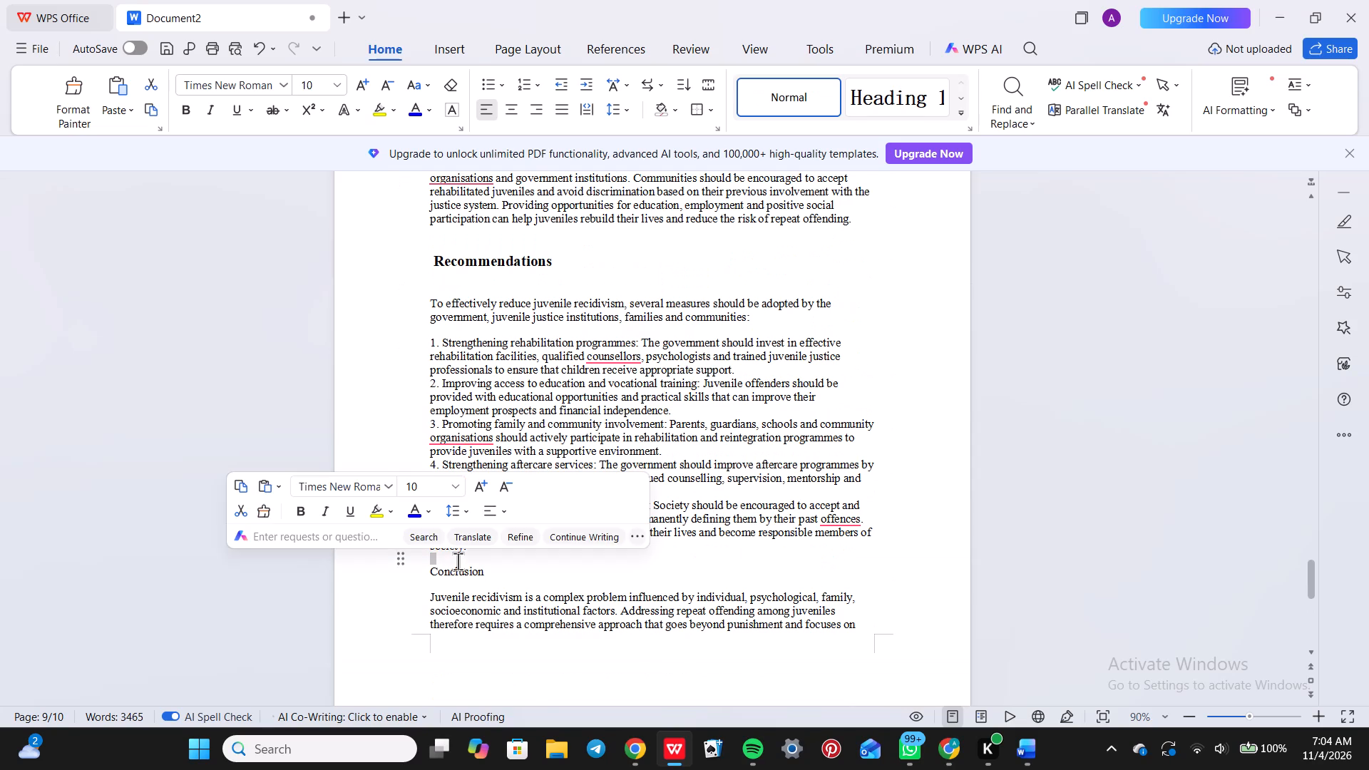
triple_click(461, 575)
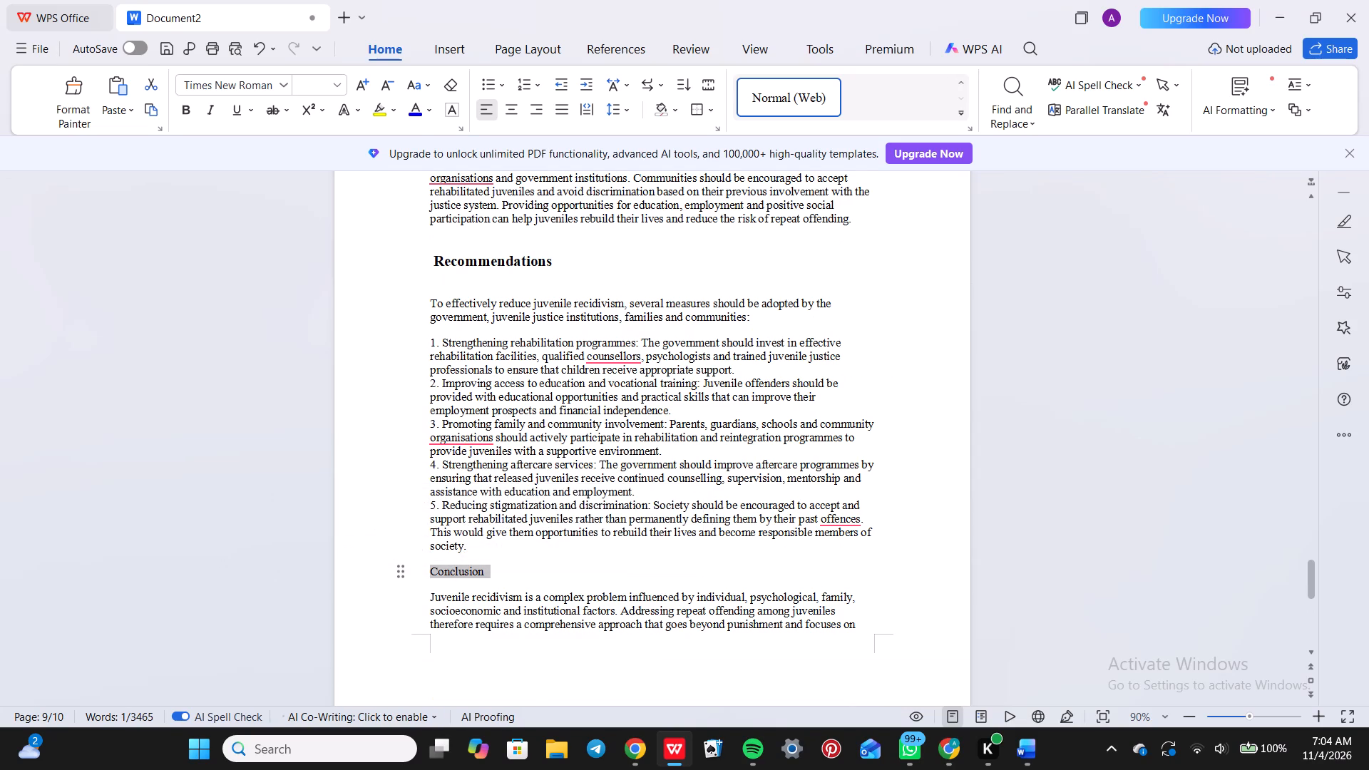
left_click(406, 580)
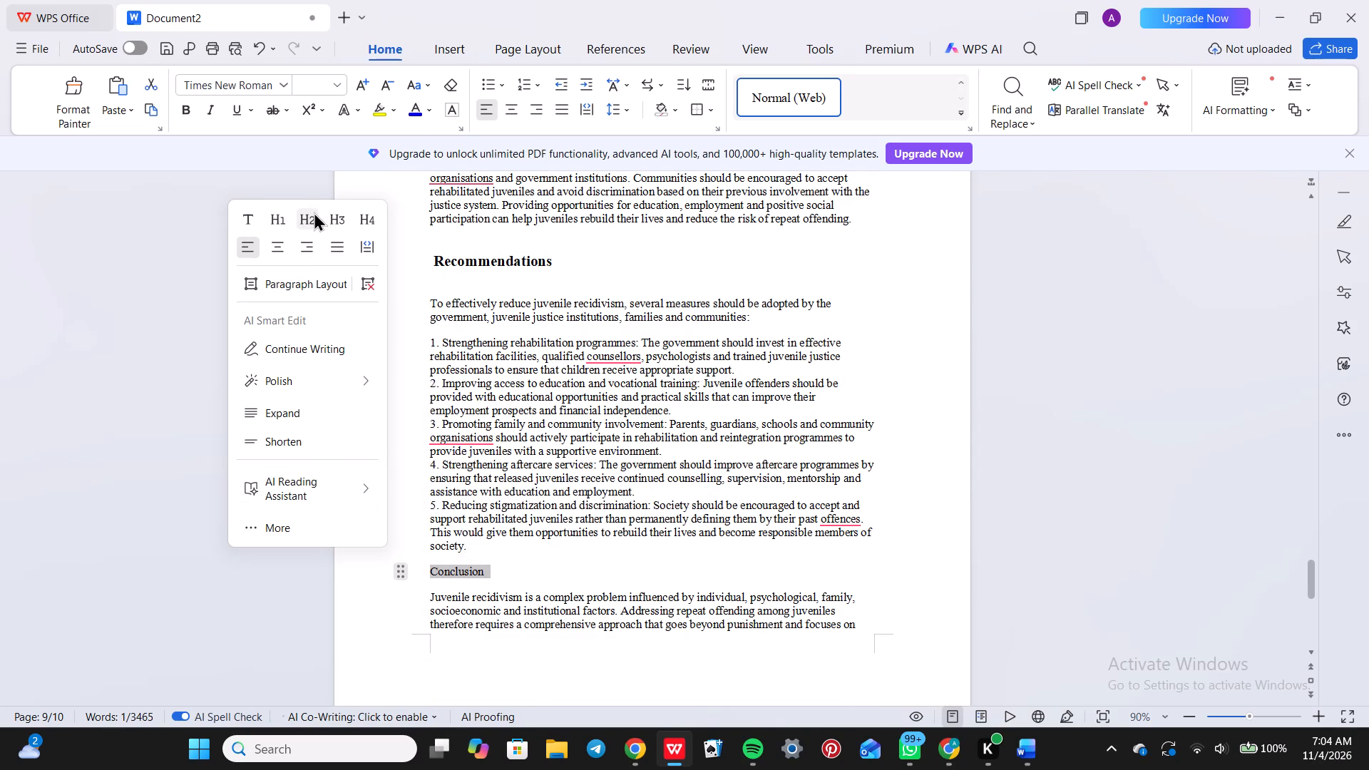
left_click(314, 212)
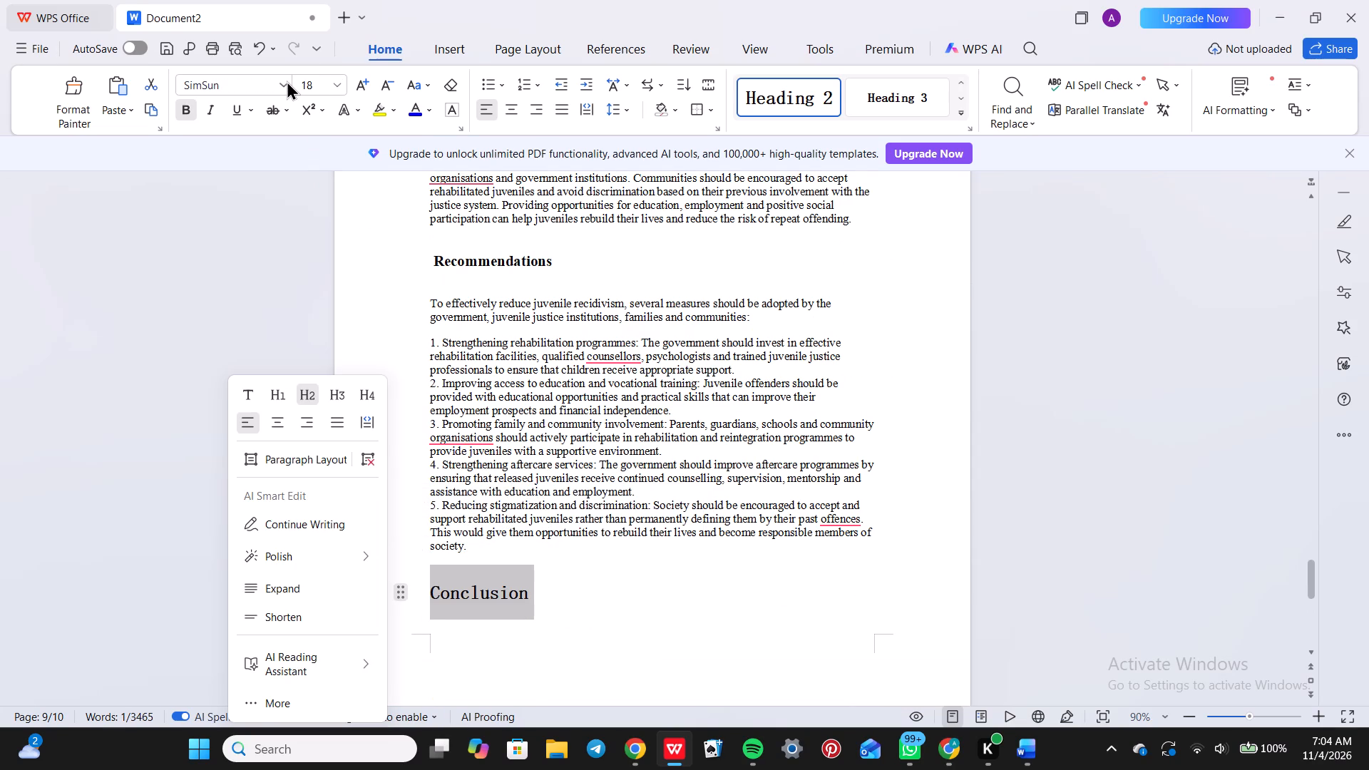
left_click(287, 81)
left_click(286, 255)
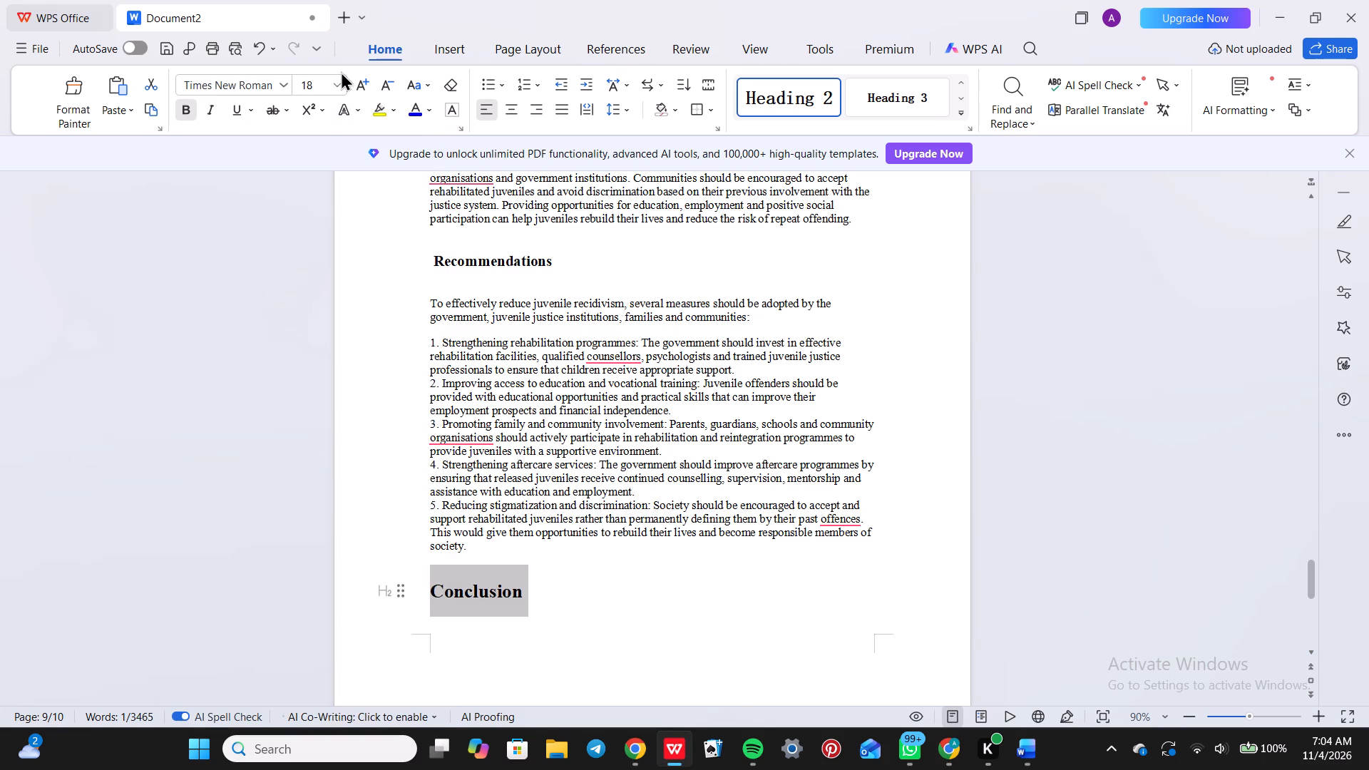
left_click(339, 86)
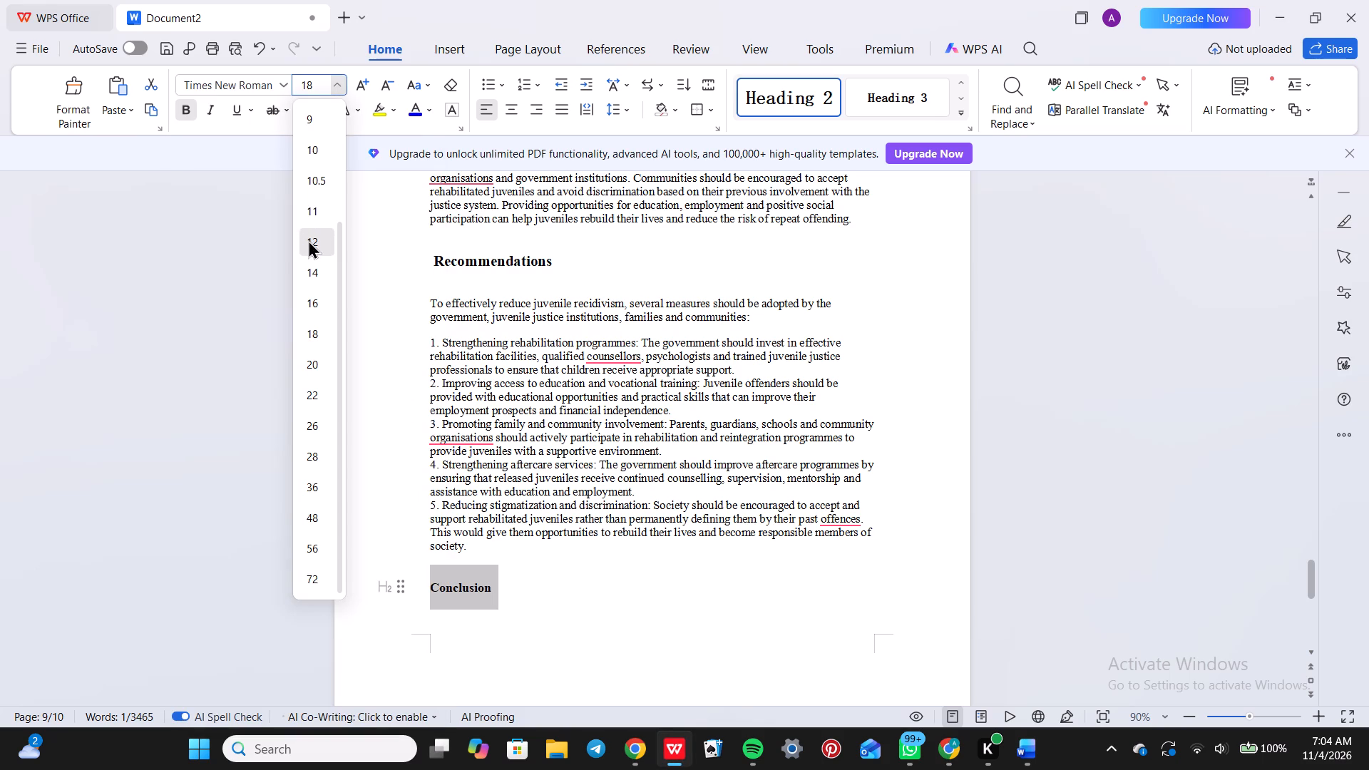
left_click(321, 264)
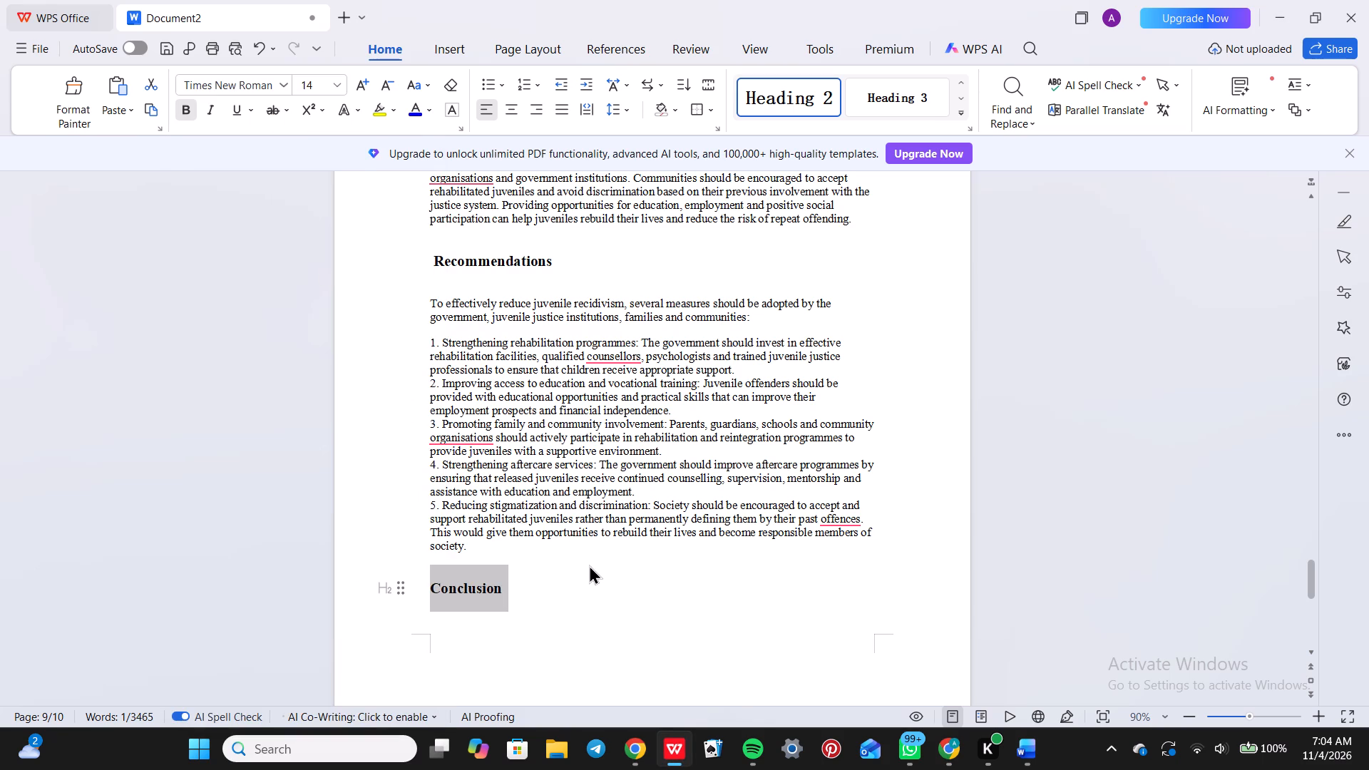
left_click(593, 582)
Insert three line breaks after the last paragraph of "3.3 The Community", ahead of the section 5 heading.
scroll(593, 582, "down", 3)
right_click(593, 582)
scroll(593, 582, "right", 2)
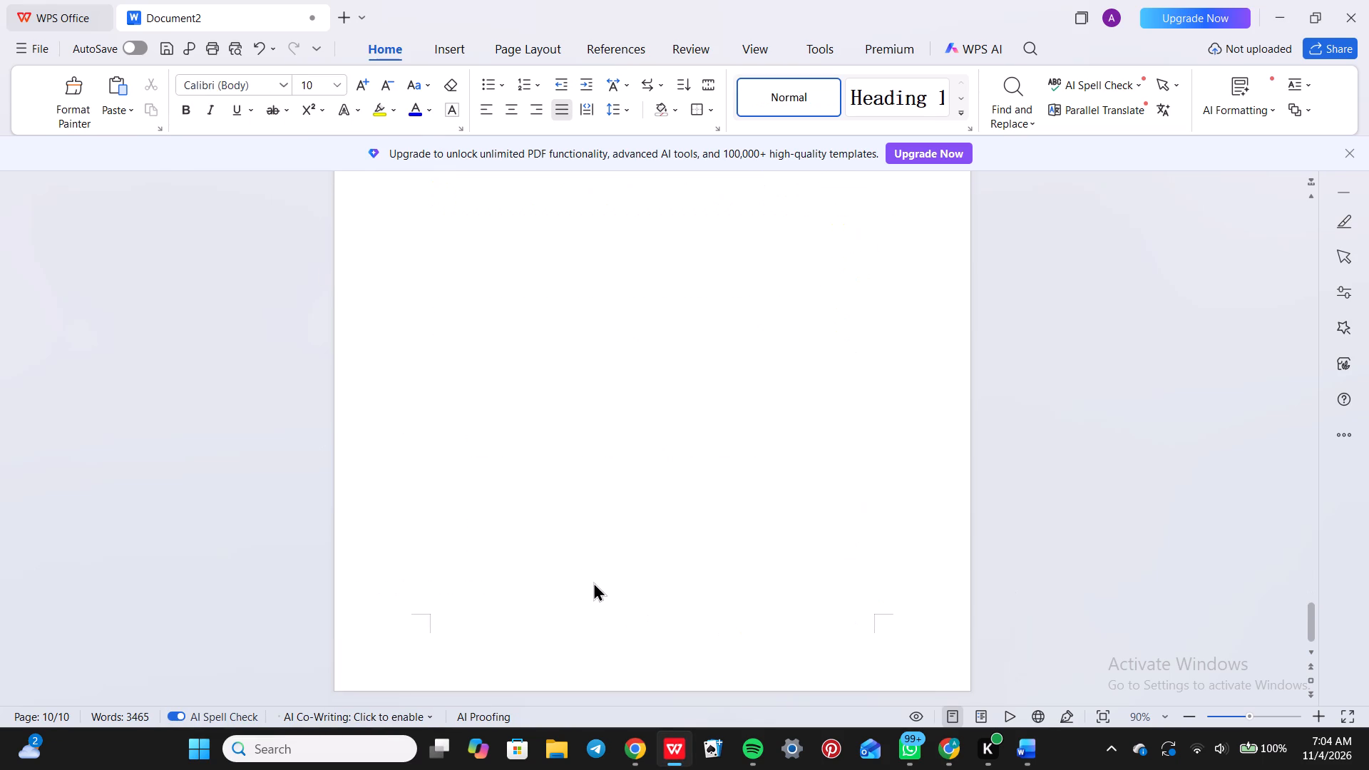
scroll(593, 582, "right", 1)
scroll(593, 582, "down", 2)
scroll(593, 582, "up", 9)
scroll(593, 582, "down", 1)
scroll(581, 426, "down", 1)
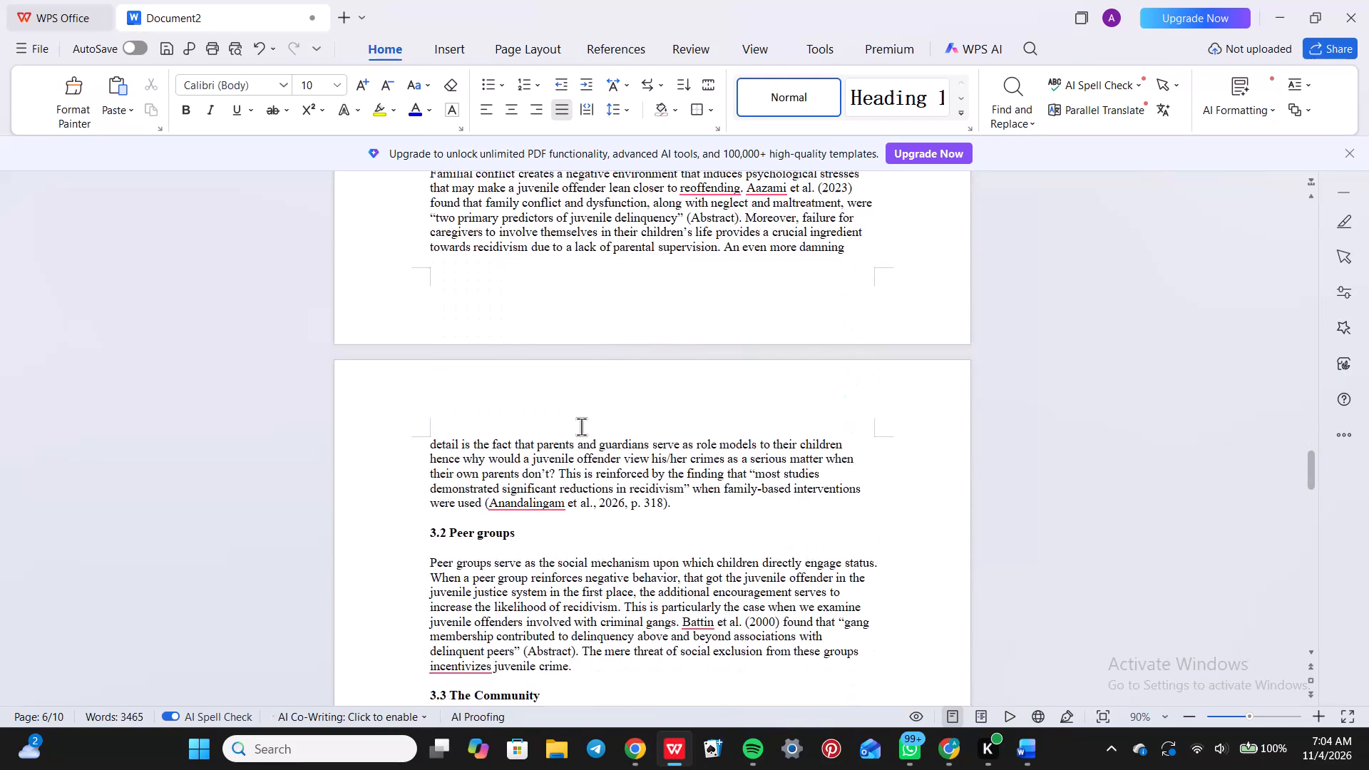
scroll(581, 426, "down", 2)
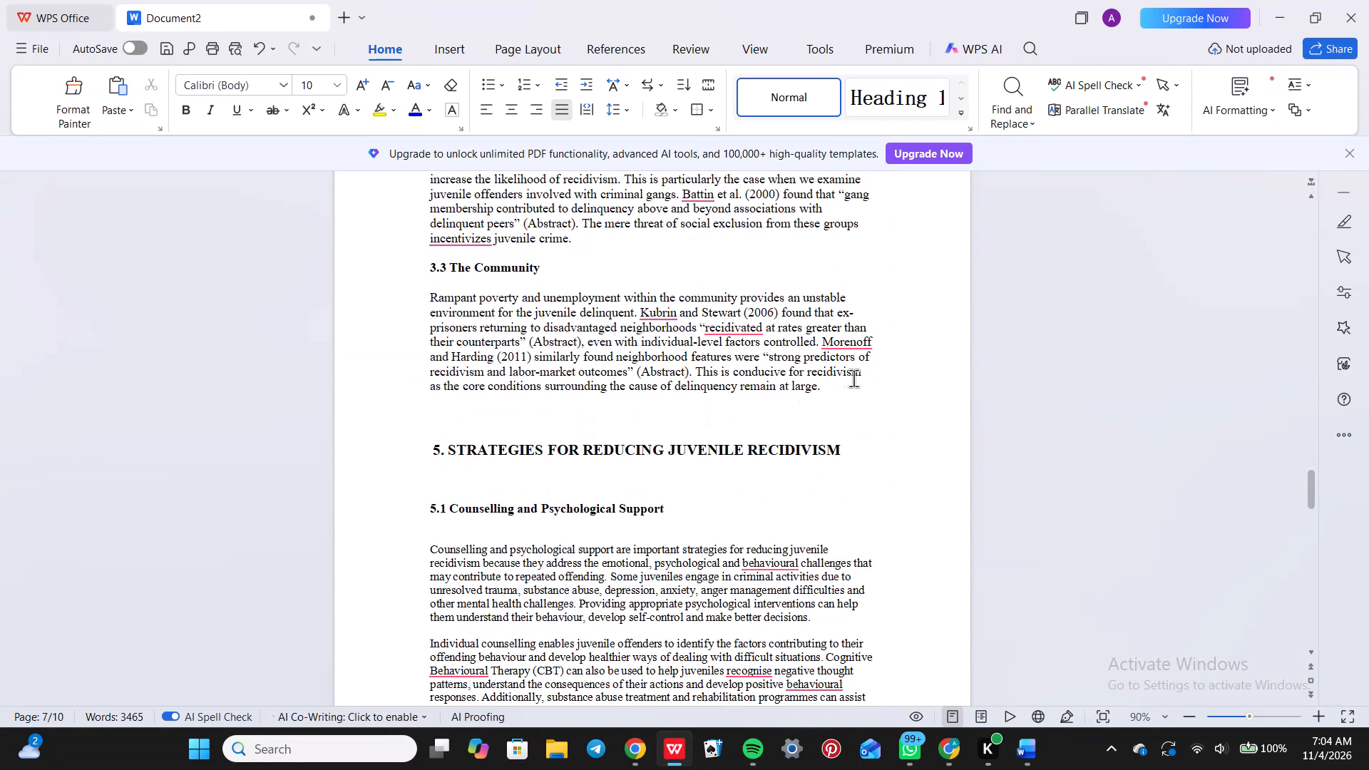
left_click(827, 394)
key("Return")
key("Return")
key("Return")
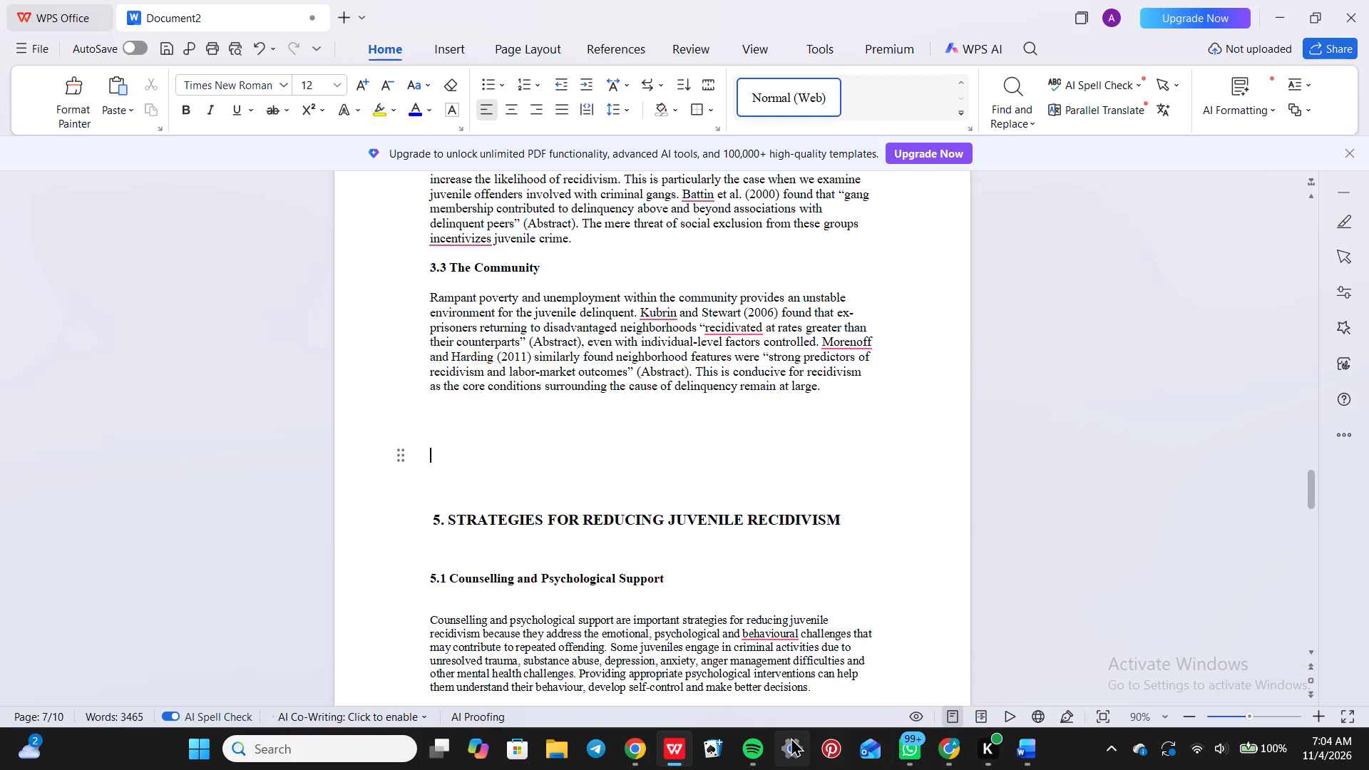
Switch to the Part 4 document in Word and read through its sections from the Introduction to the Conclusion.
left_click(1017, 739)
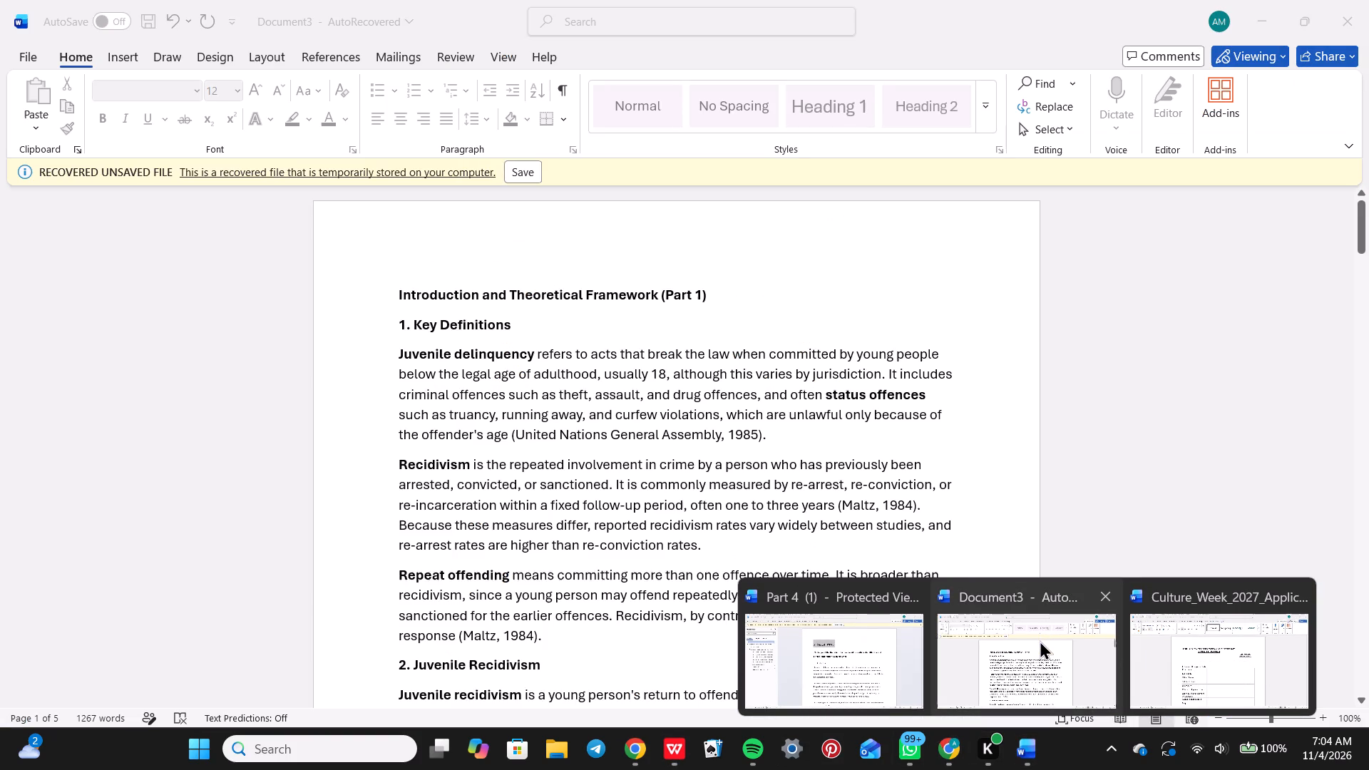
left_click(829, 672)
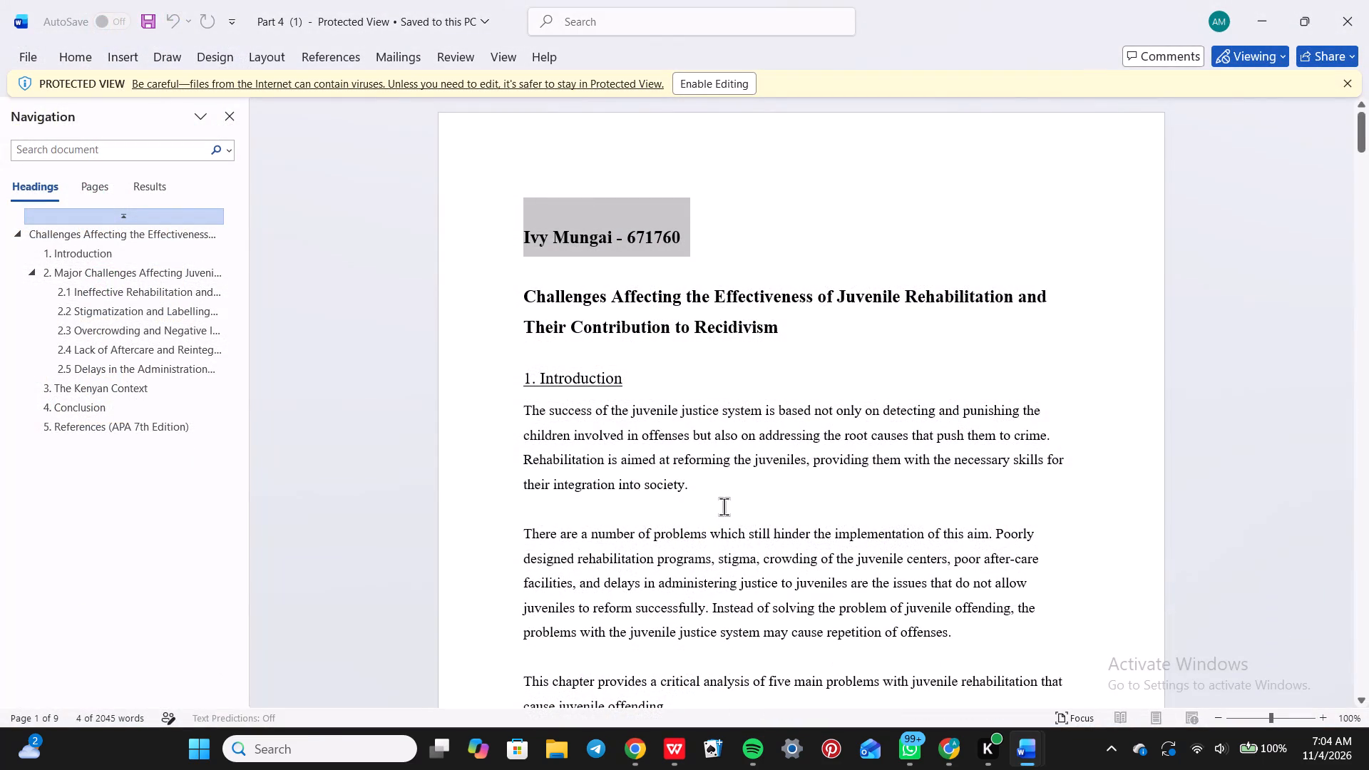
scroll(724, 506, "down", 2)
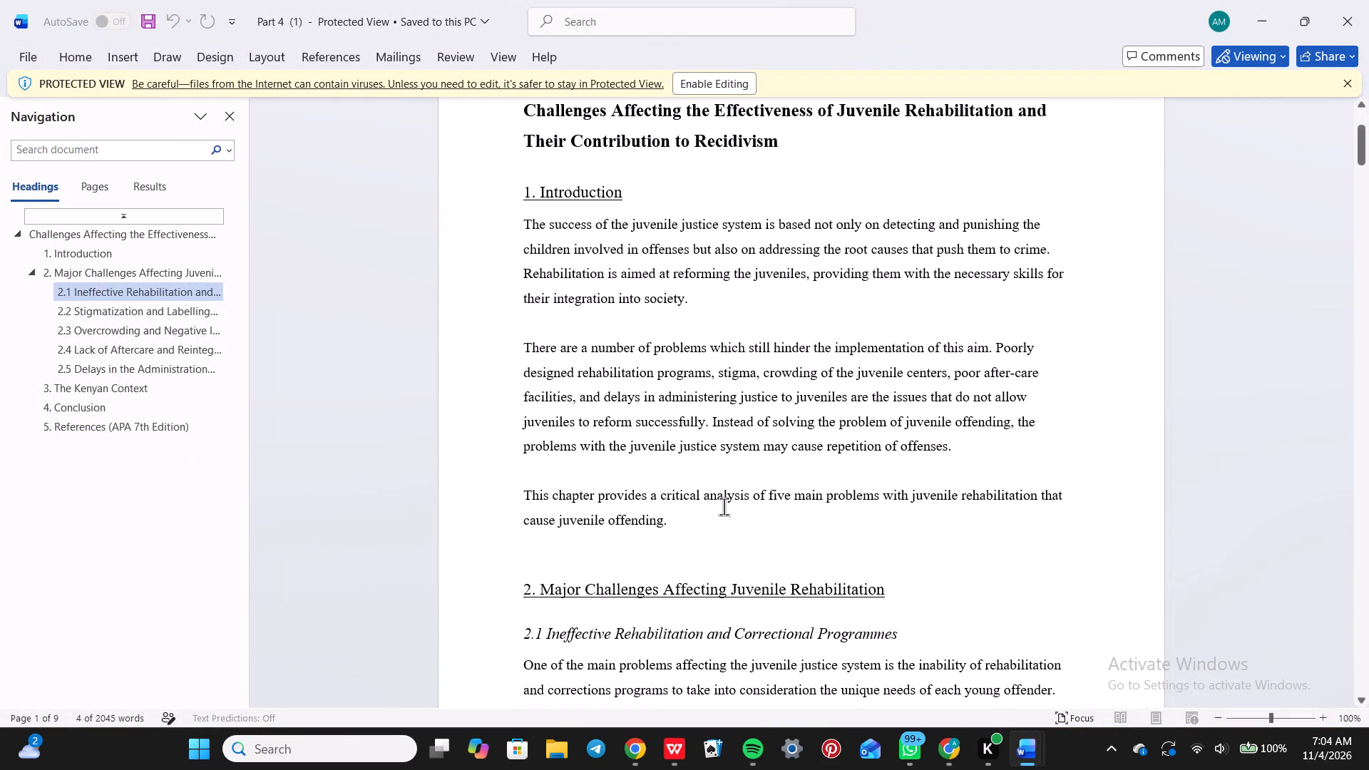
scroll(724, 506, "down", 3)
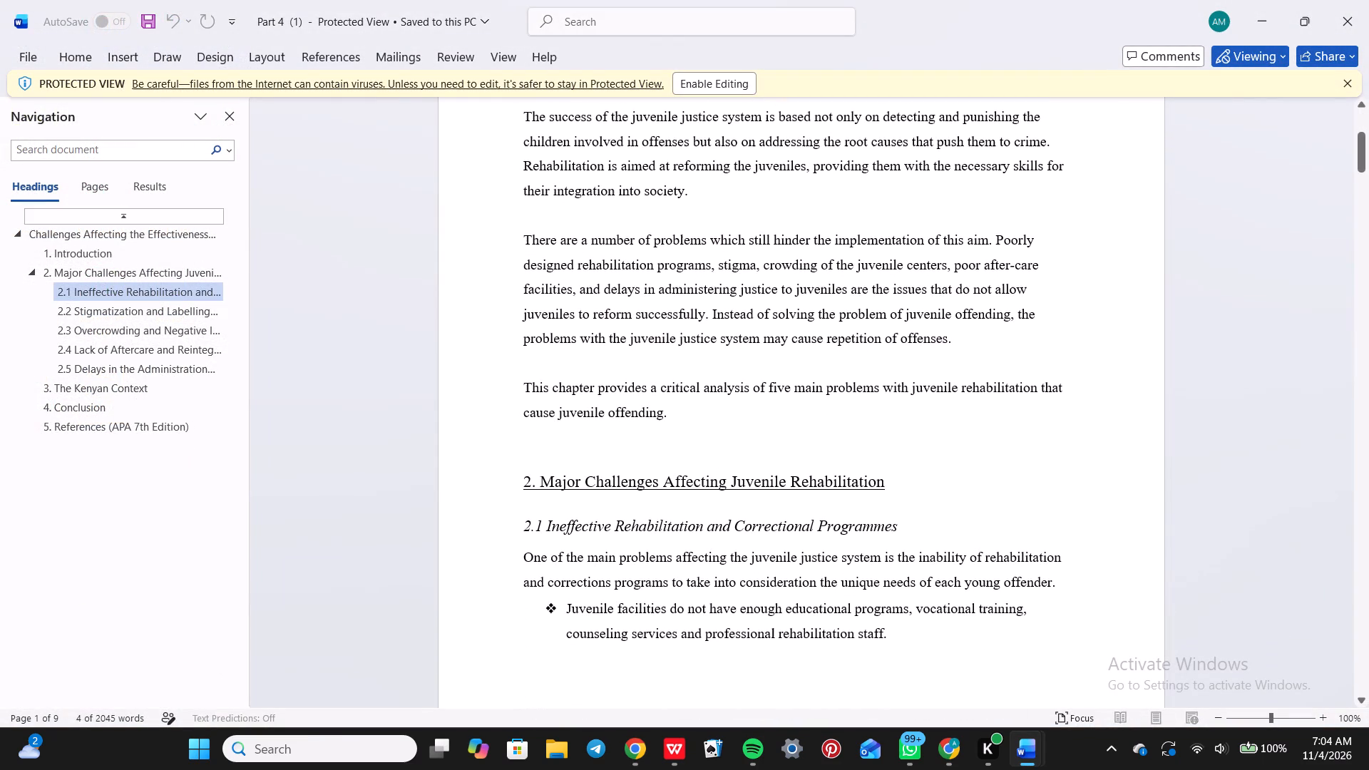
scroll(724, 506, "down", 1)
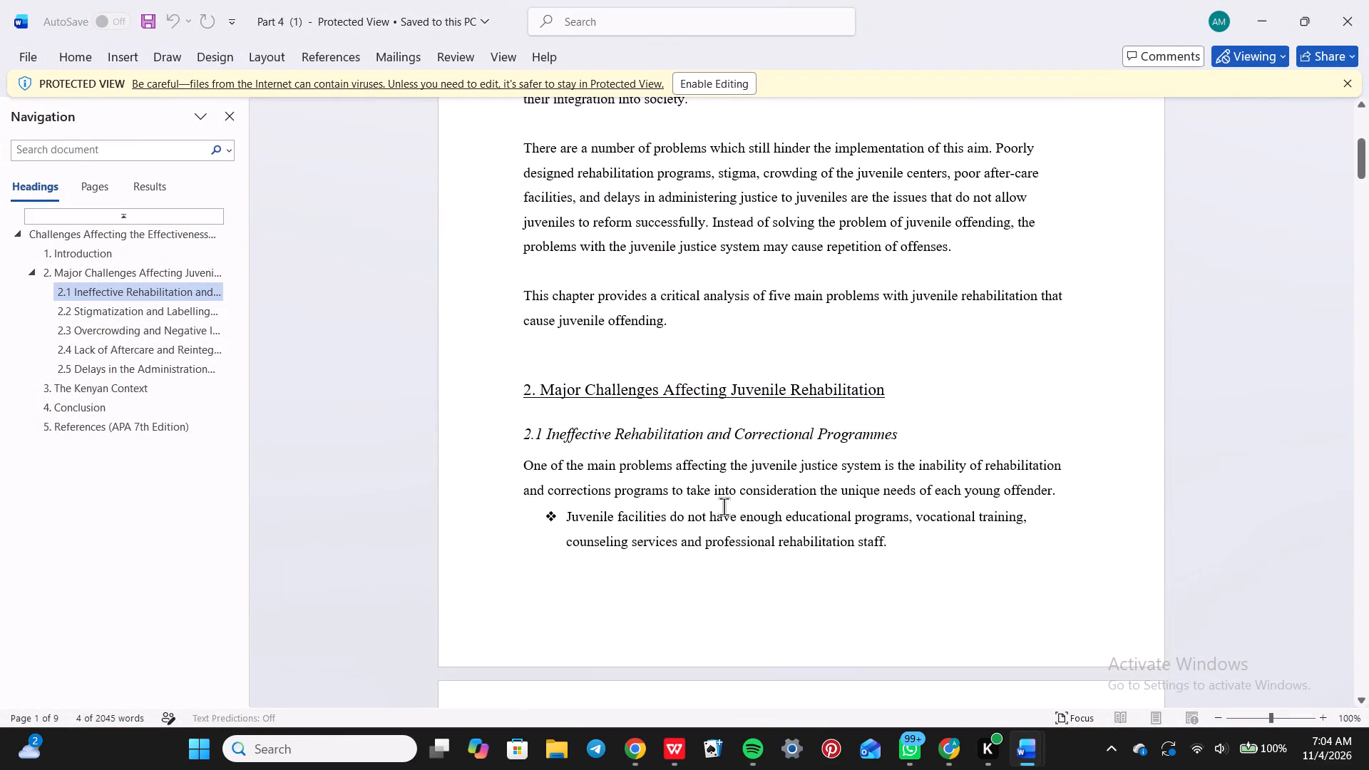
scroll(724, 506, "down", 5)
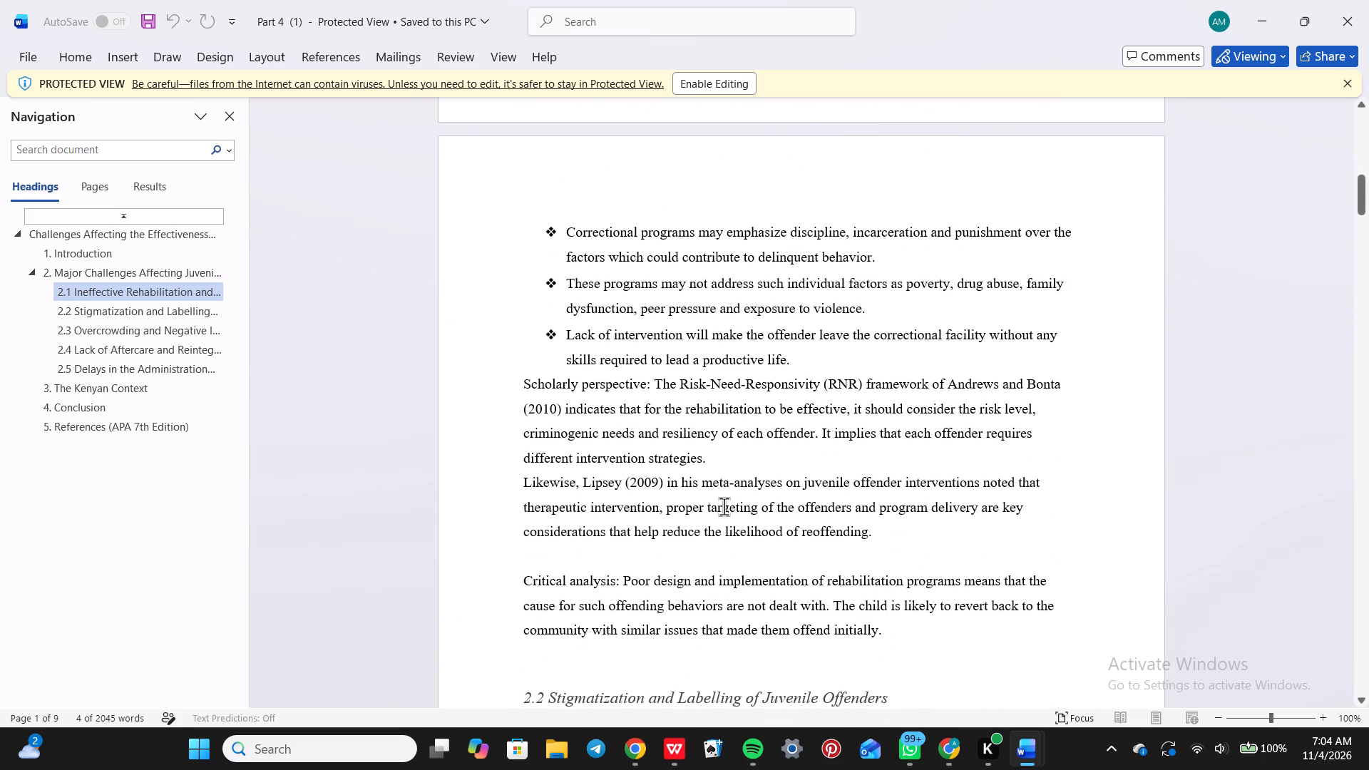
scroll(724, 506, "down", 3)
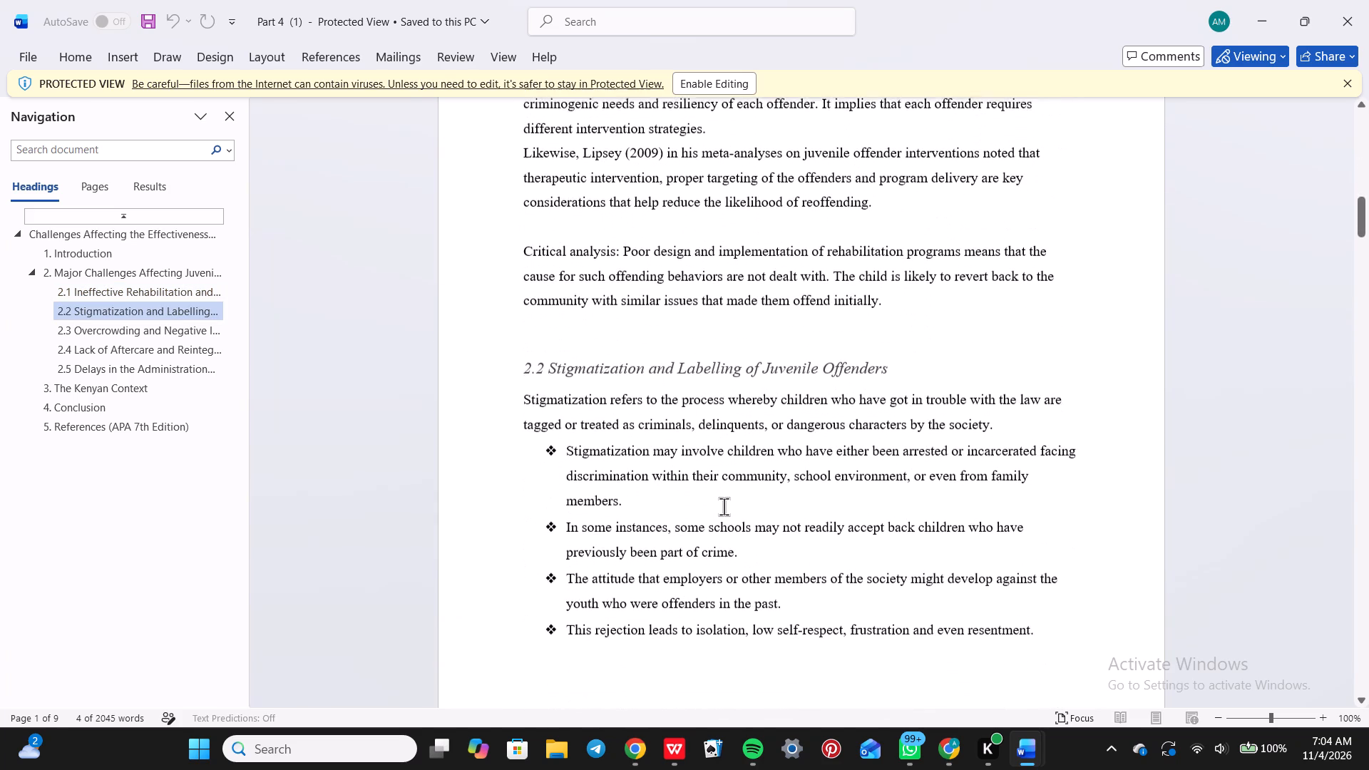
scroll(724, 506, "down", 1)
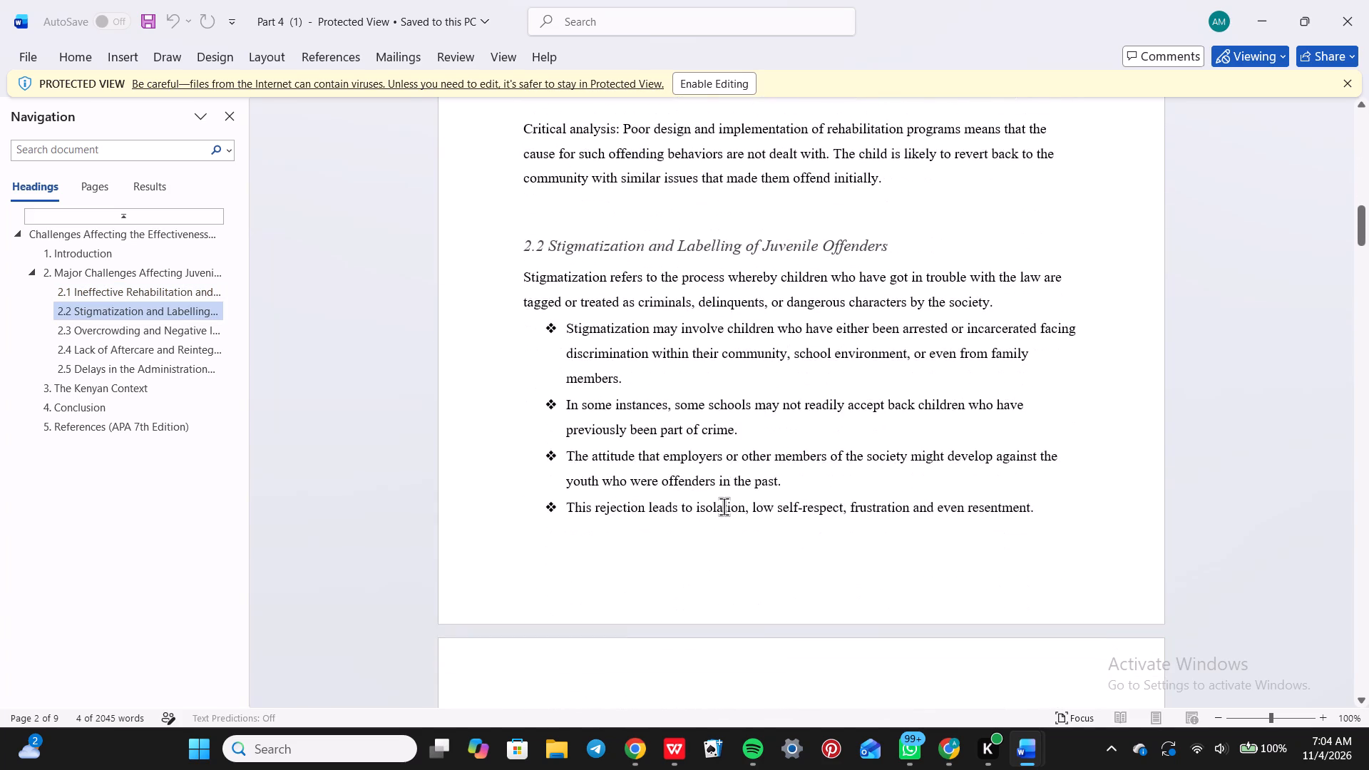
scroll(724, 506, "down", 2)
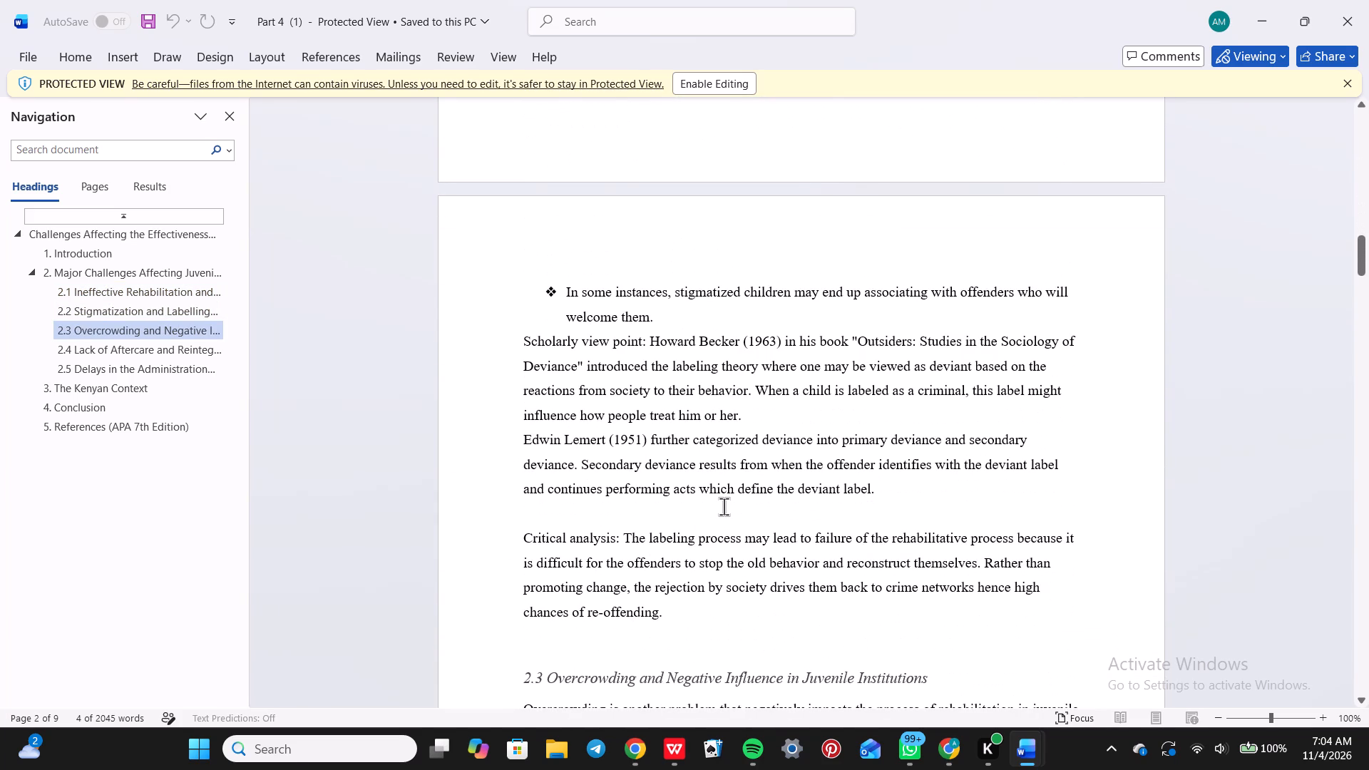
scroll(724, 506, "down", 2)
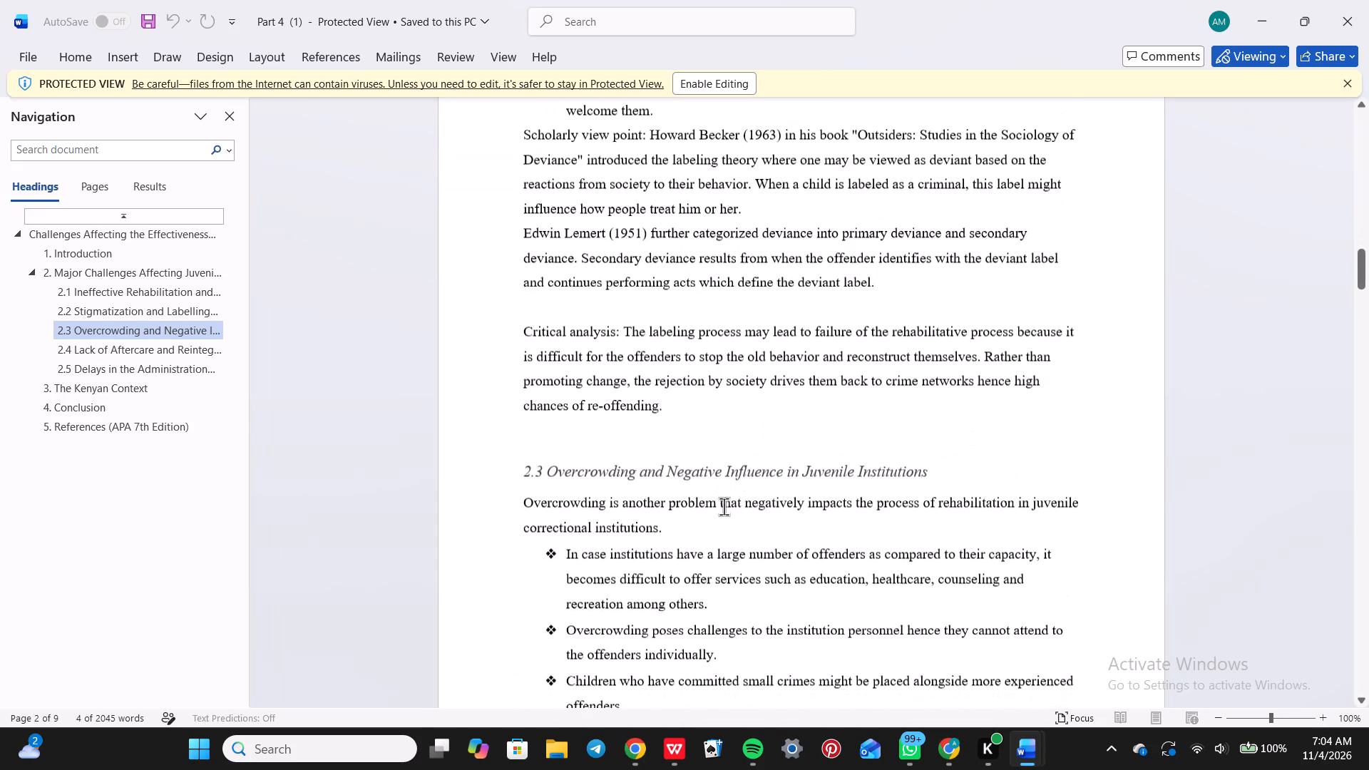
scroll(724, 506, "down", 3)
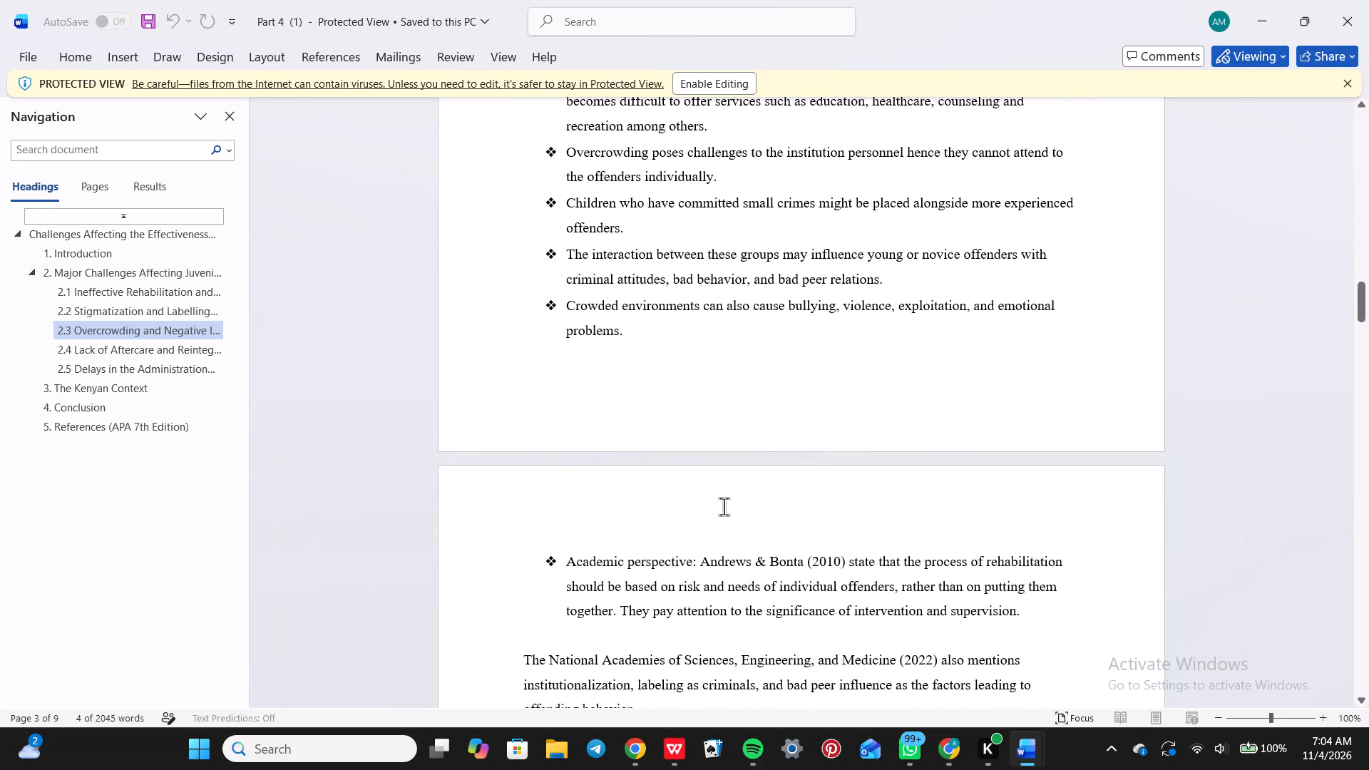
scroll(724, 506, "down", 6)
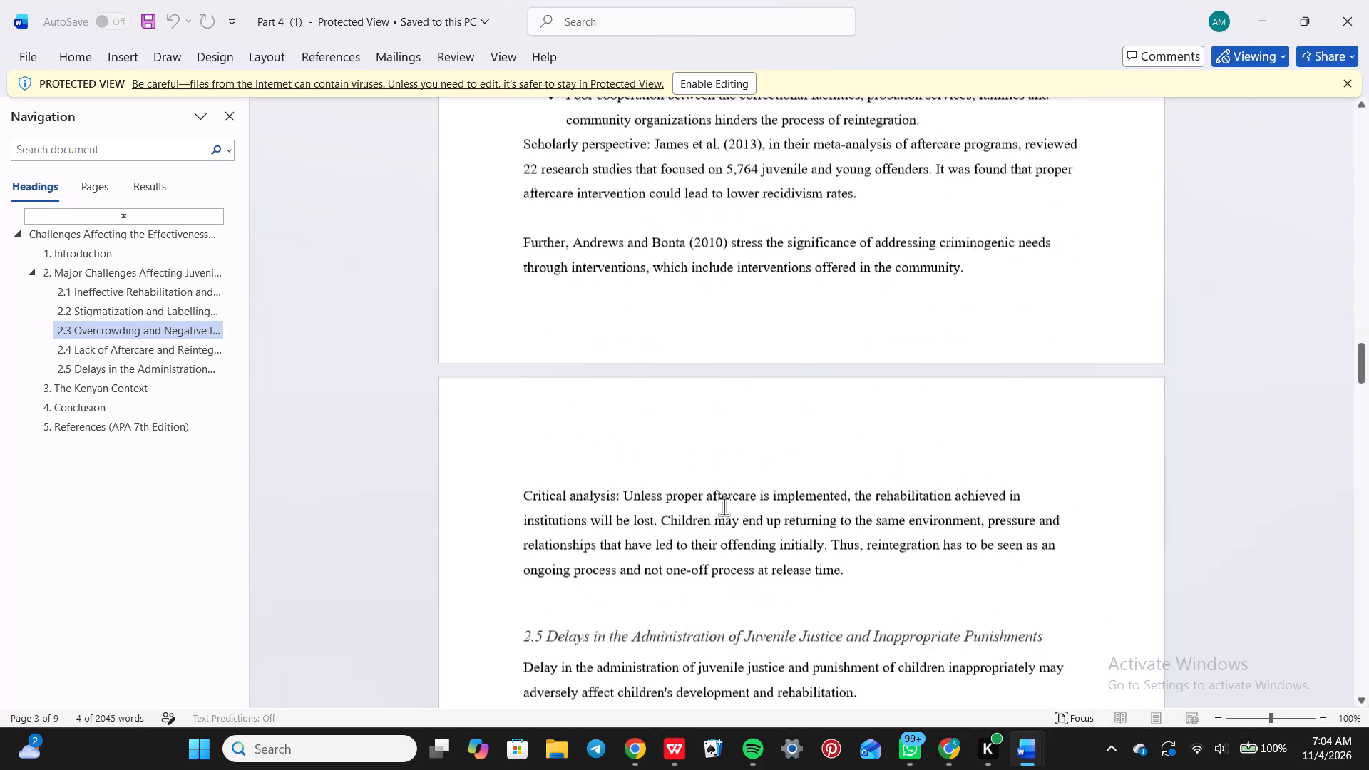
scroll(724, 506, "down", 4)
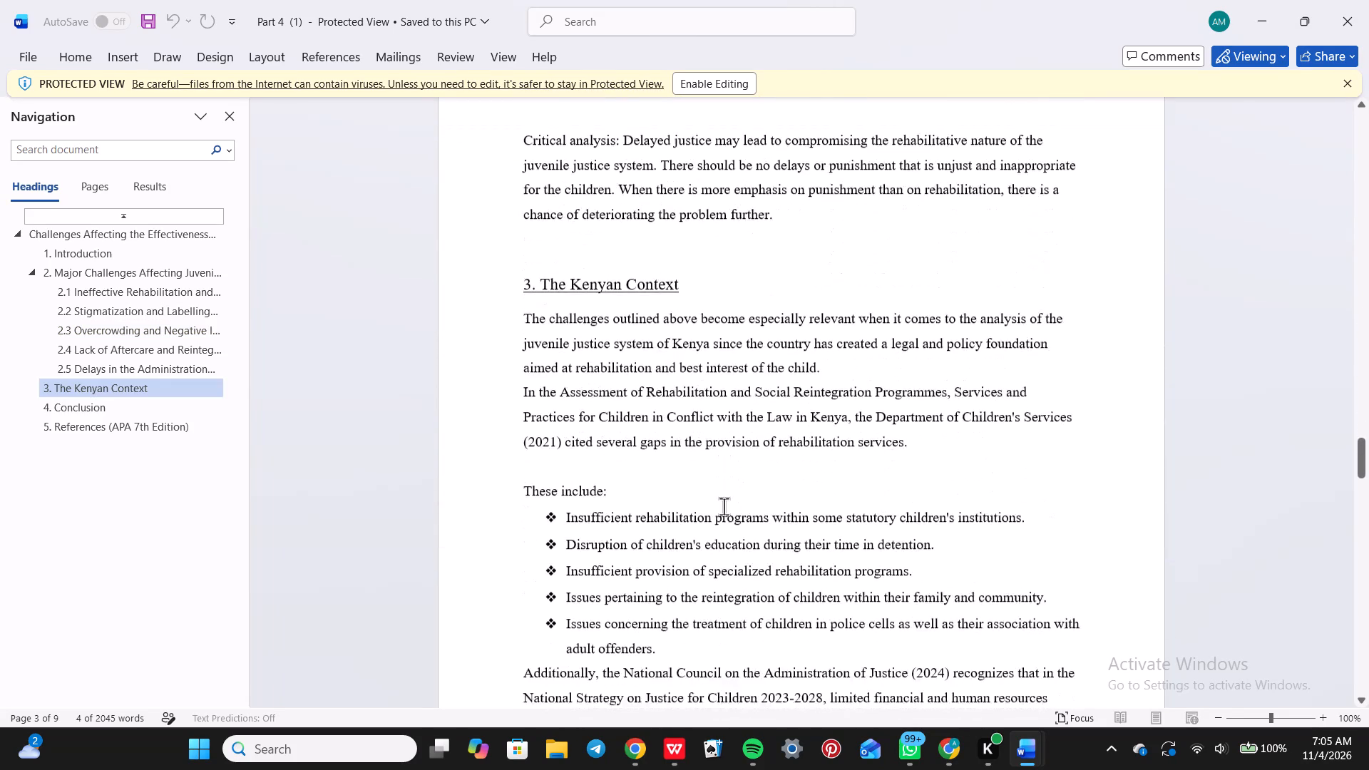
scroll(724, 506, "down", 4)
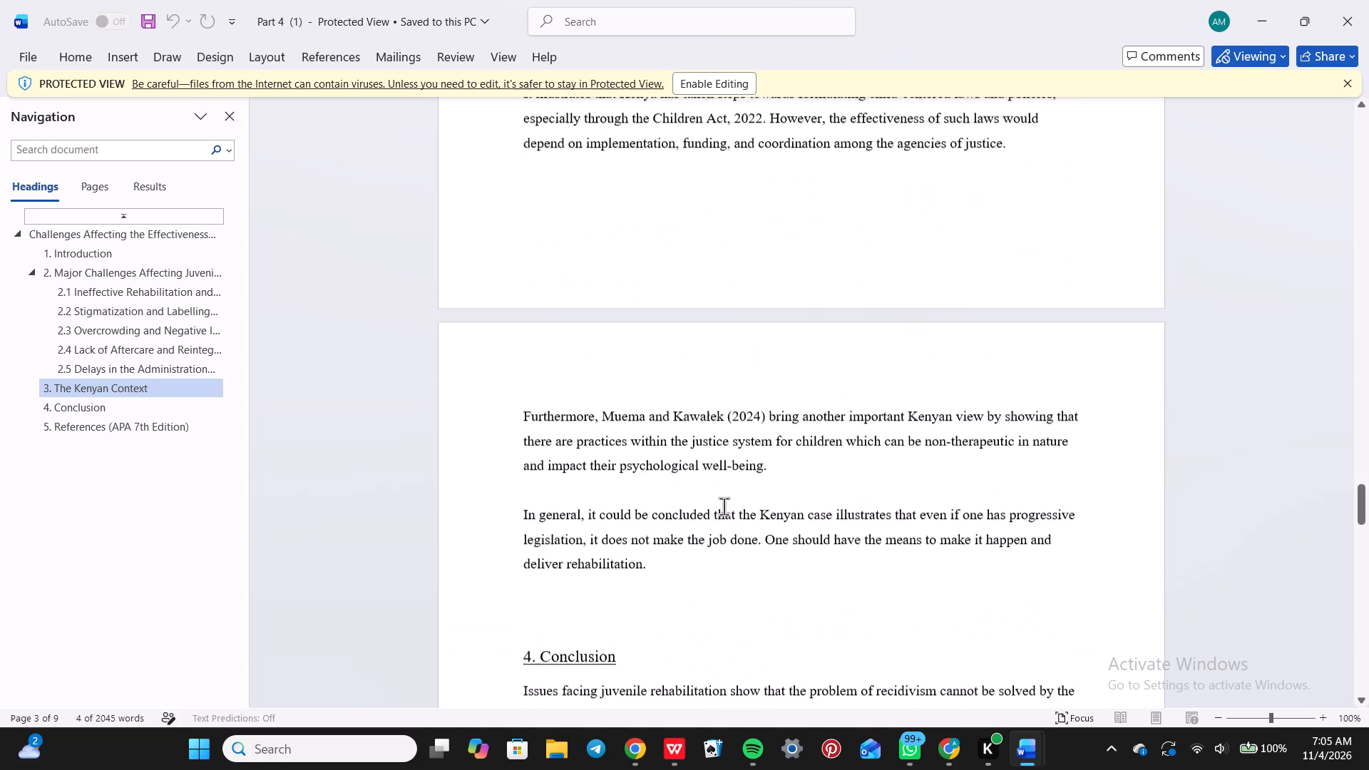
scroll(724, 506, "down", 2)
scroll(724, 506, "up", 10)
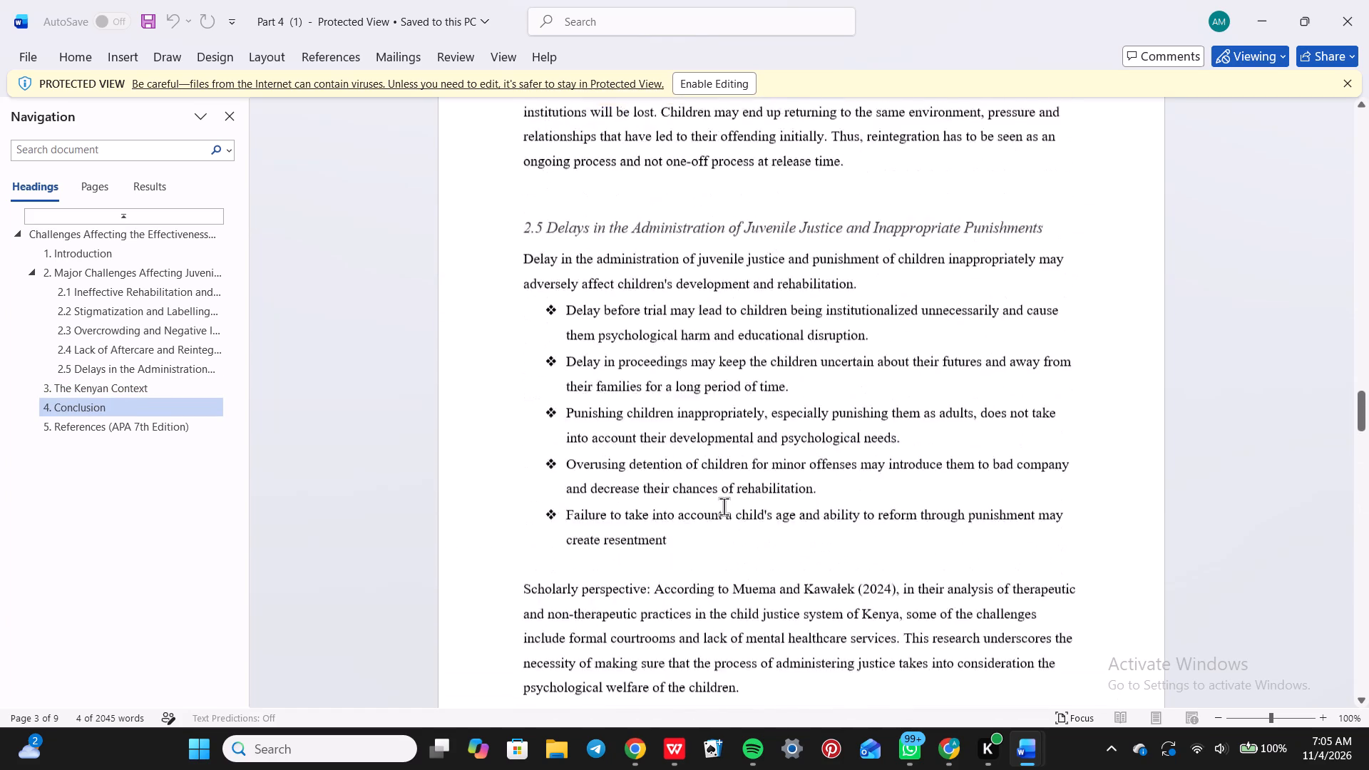
scroll(724, 506, "up", 9)
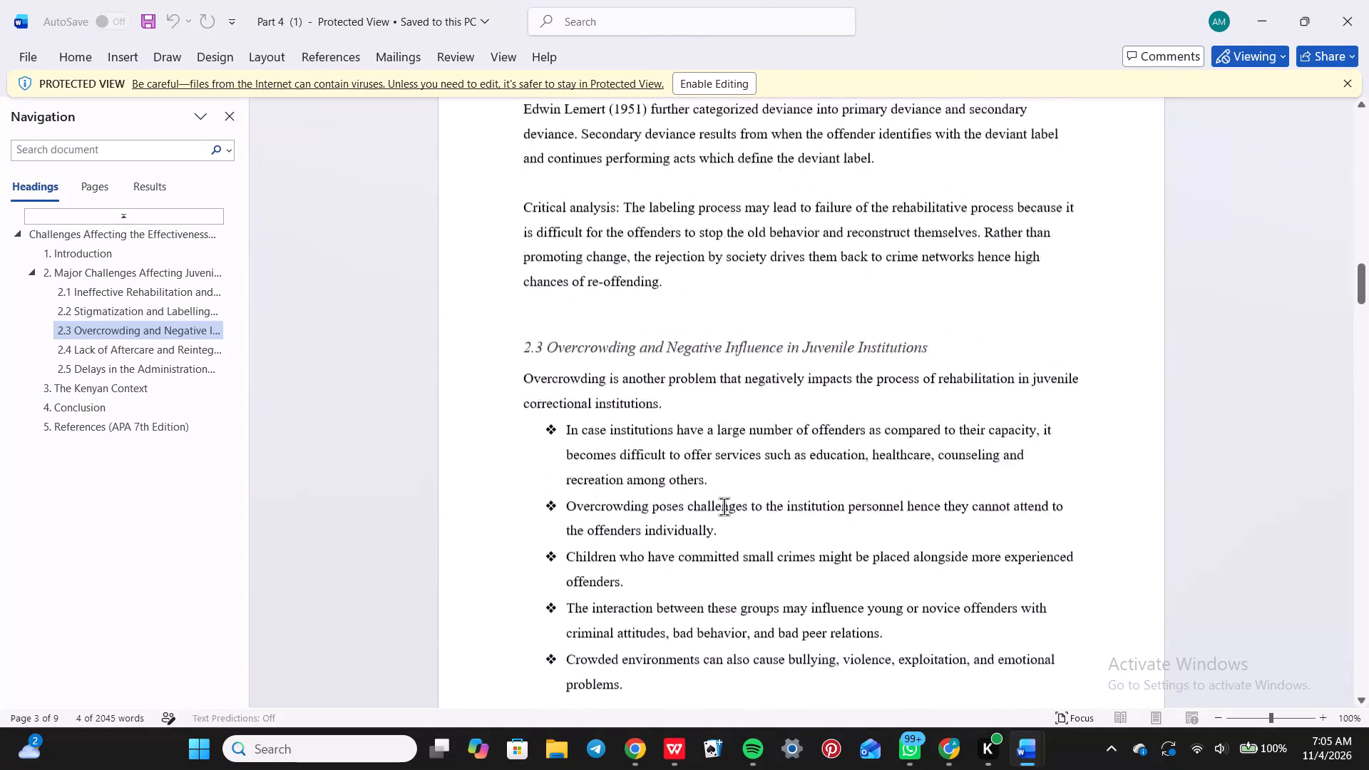
scroll(724, 506, "up", 5)
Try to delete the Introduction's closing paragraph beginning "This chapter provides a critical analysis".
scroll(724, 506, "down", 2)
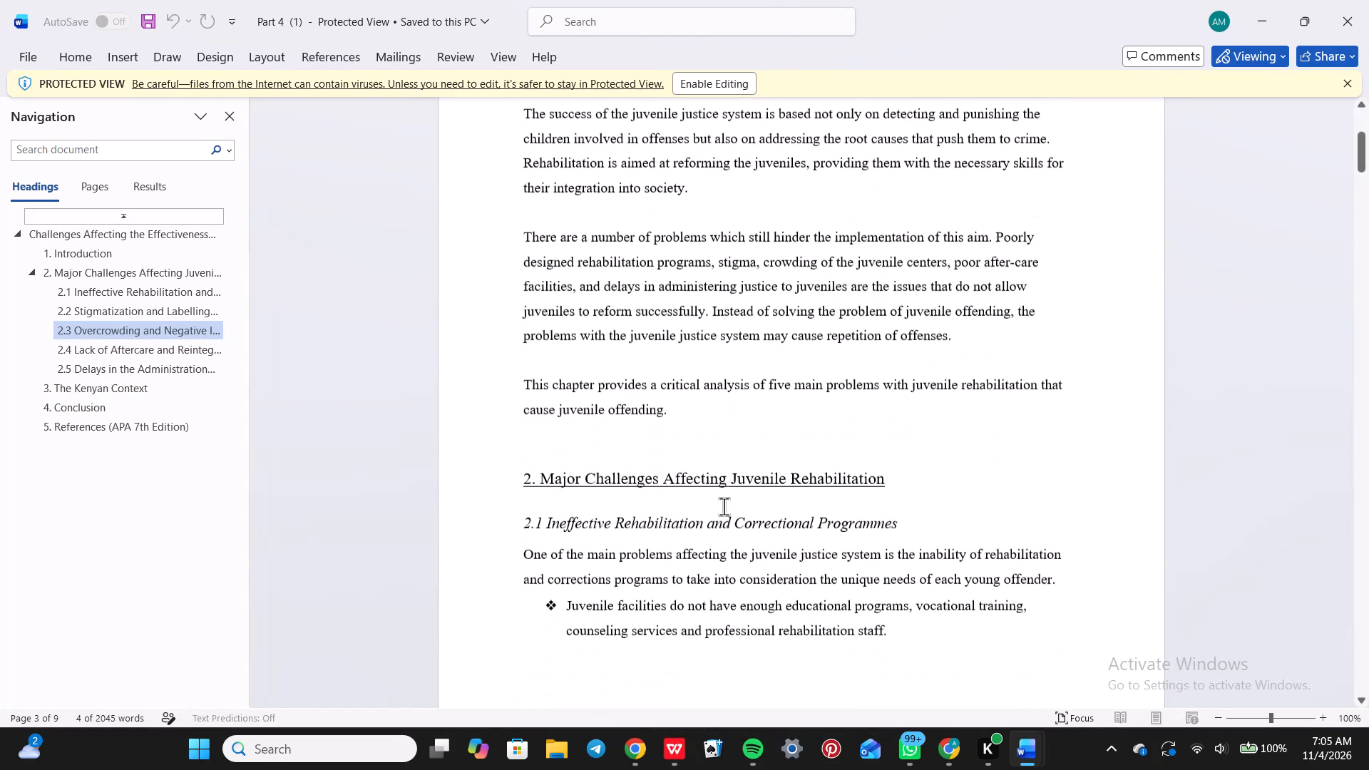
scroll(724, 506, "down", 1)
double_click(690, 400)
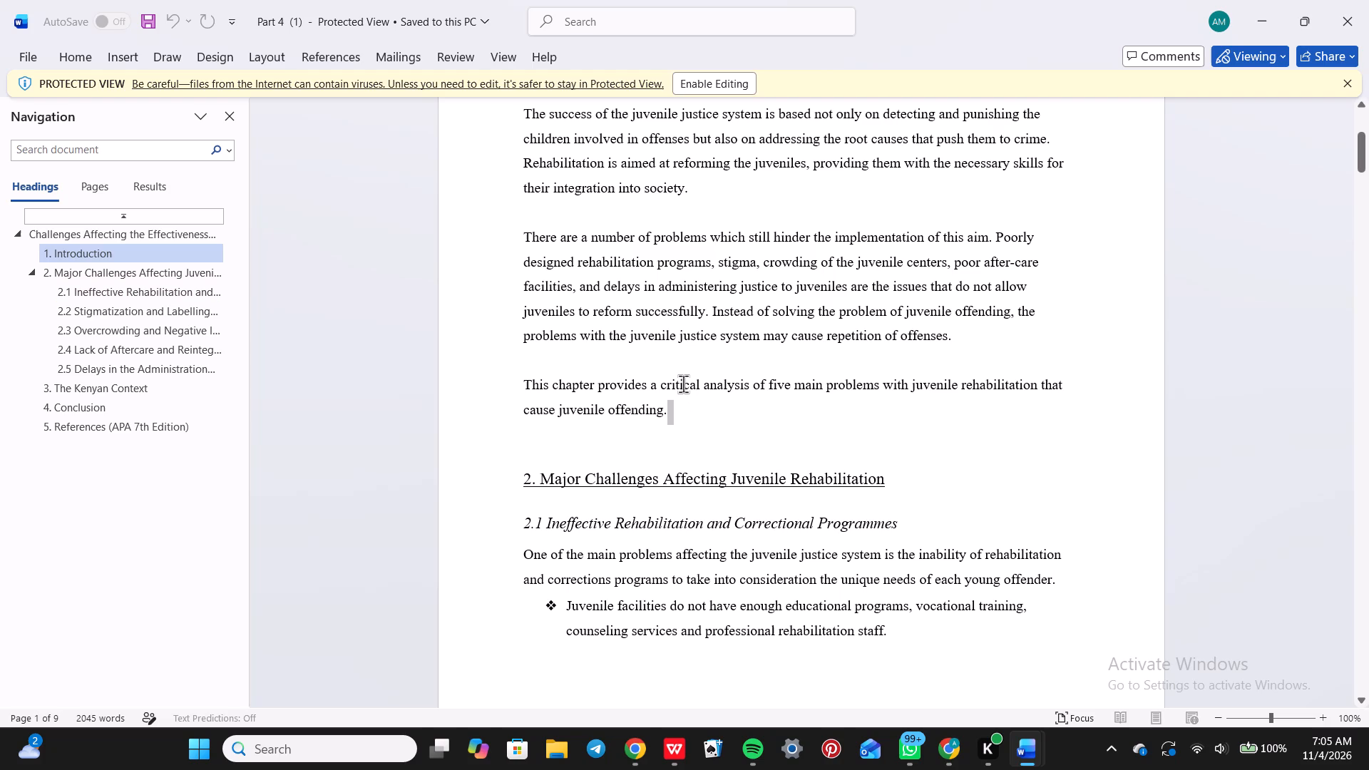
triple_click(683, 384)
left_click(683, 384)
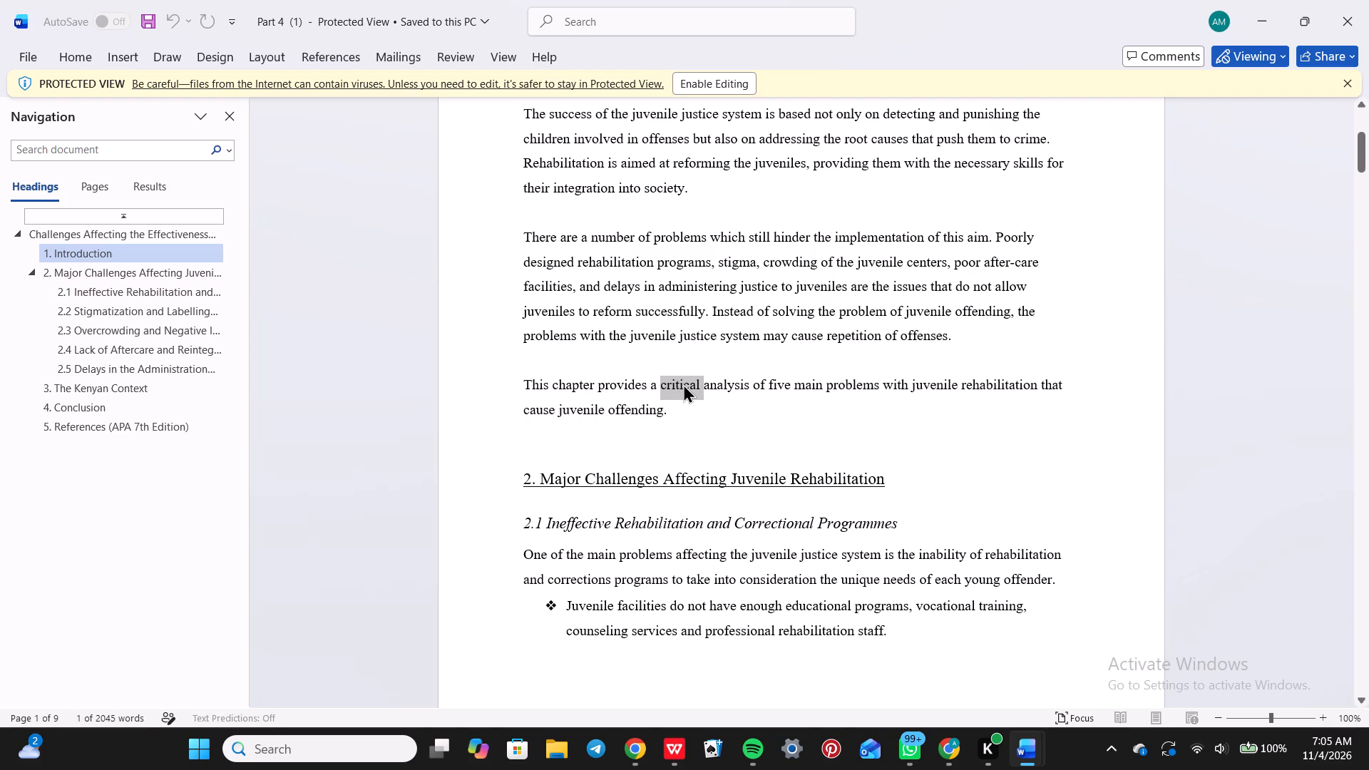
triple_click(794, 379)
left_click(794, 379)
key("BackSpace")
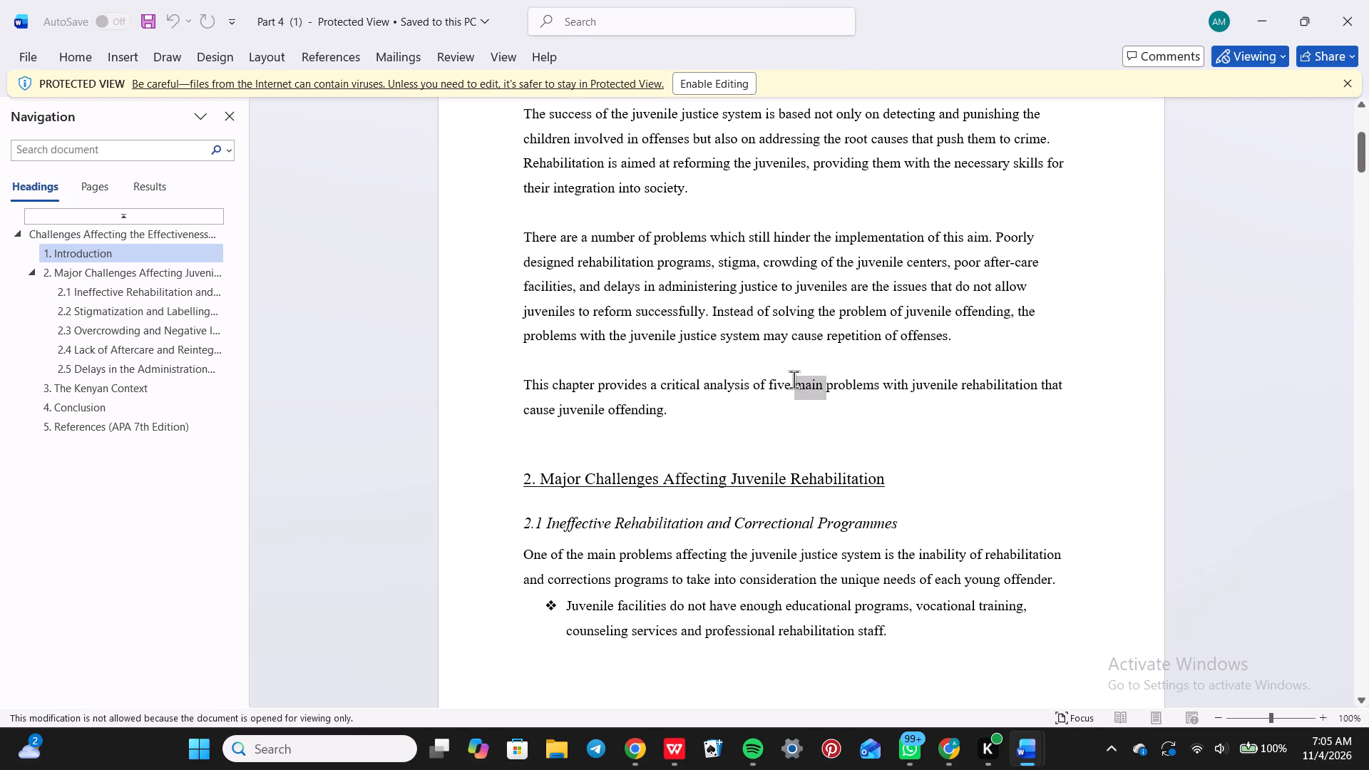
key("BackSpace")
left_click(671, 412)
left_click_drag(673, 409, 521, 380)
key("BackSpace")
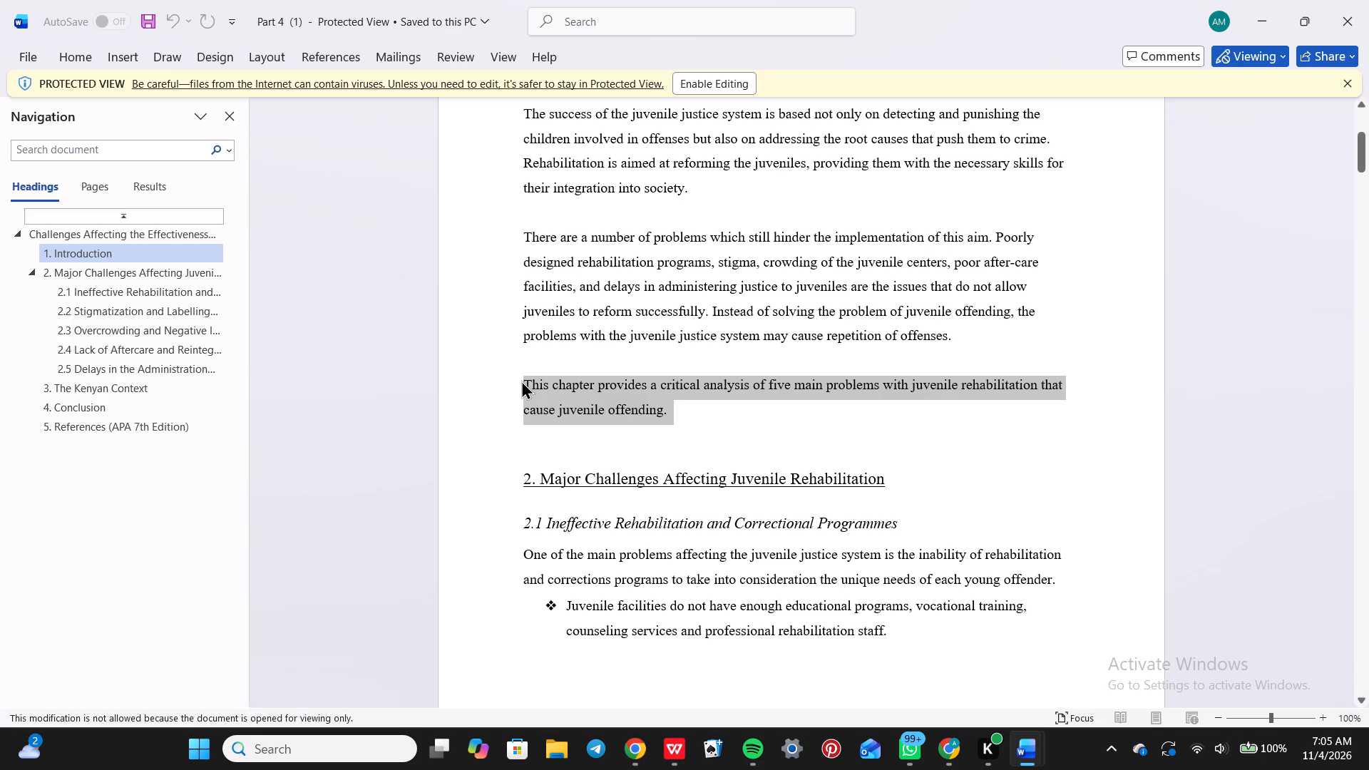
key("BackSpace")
Enable editing of the protected Part 4 document.
left_click(1281, 51)
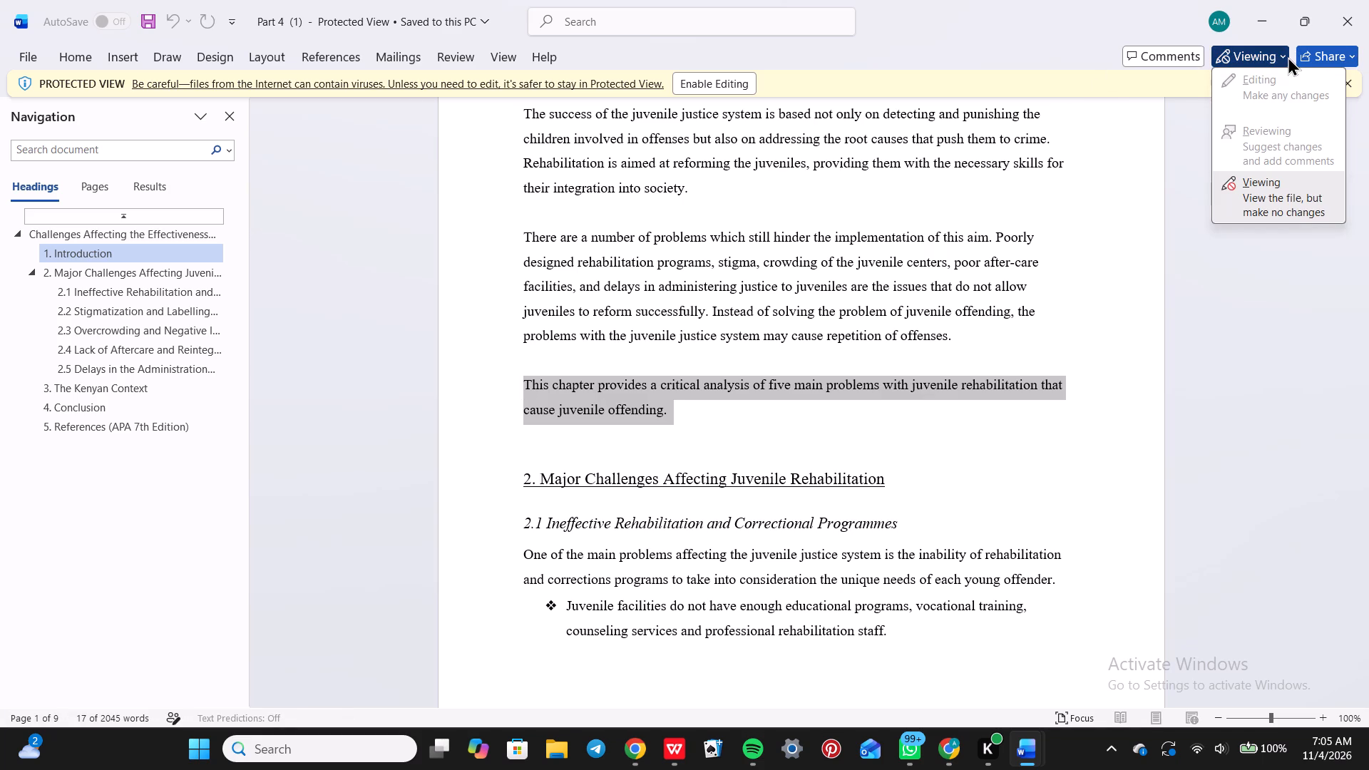
left_click(749, 81)
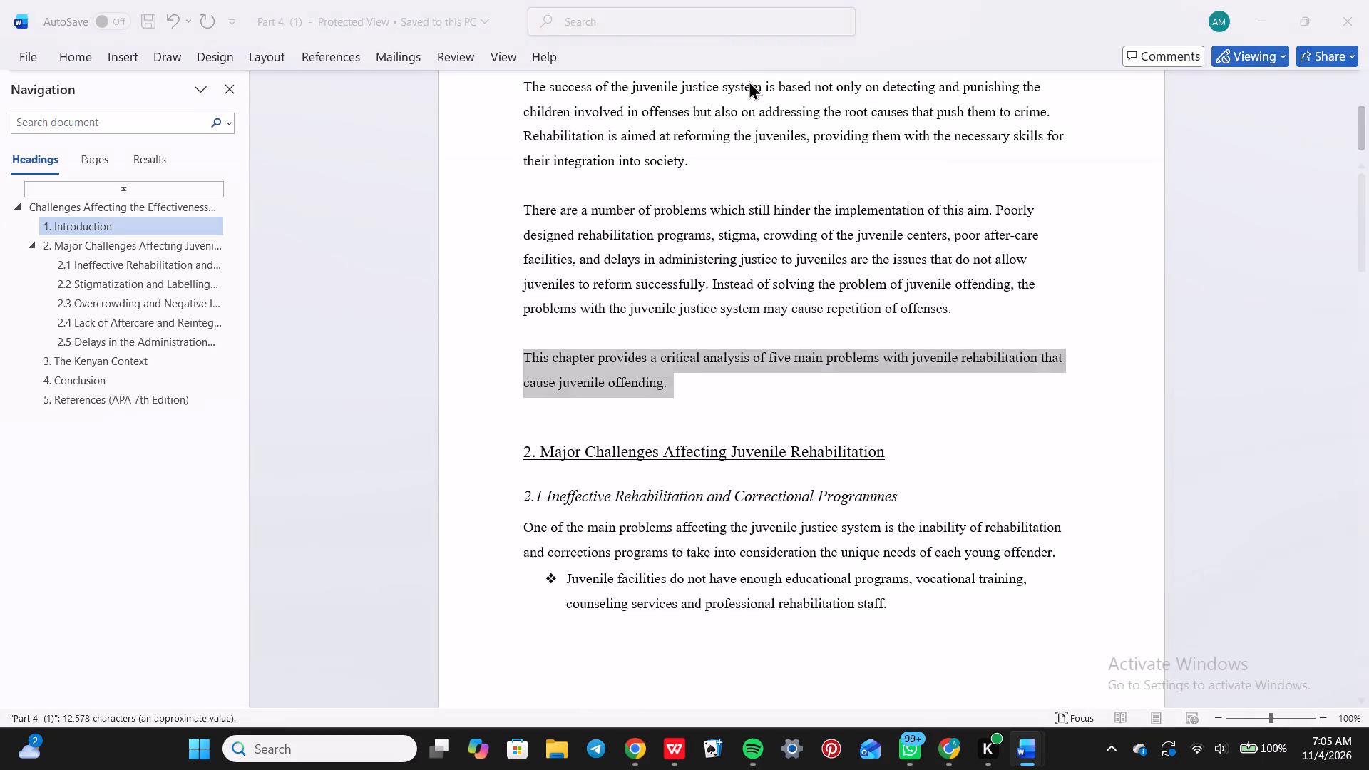
Delete the Introduction's closing paragraph beginning "This chapter provides a critical analysis" and the blank lines around it.
scroll(656, 489, "down", 2)
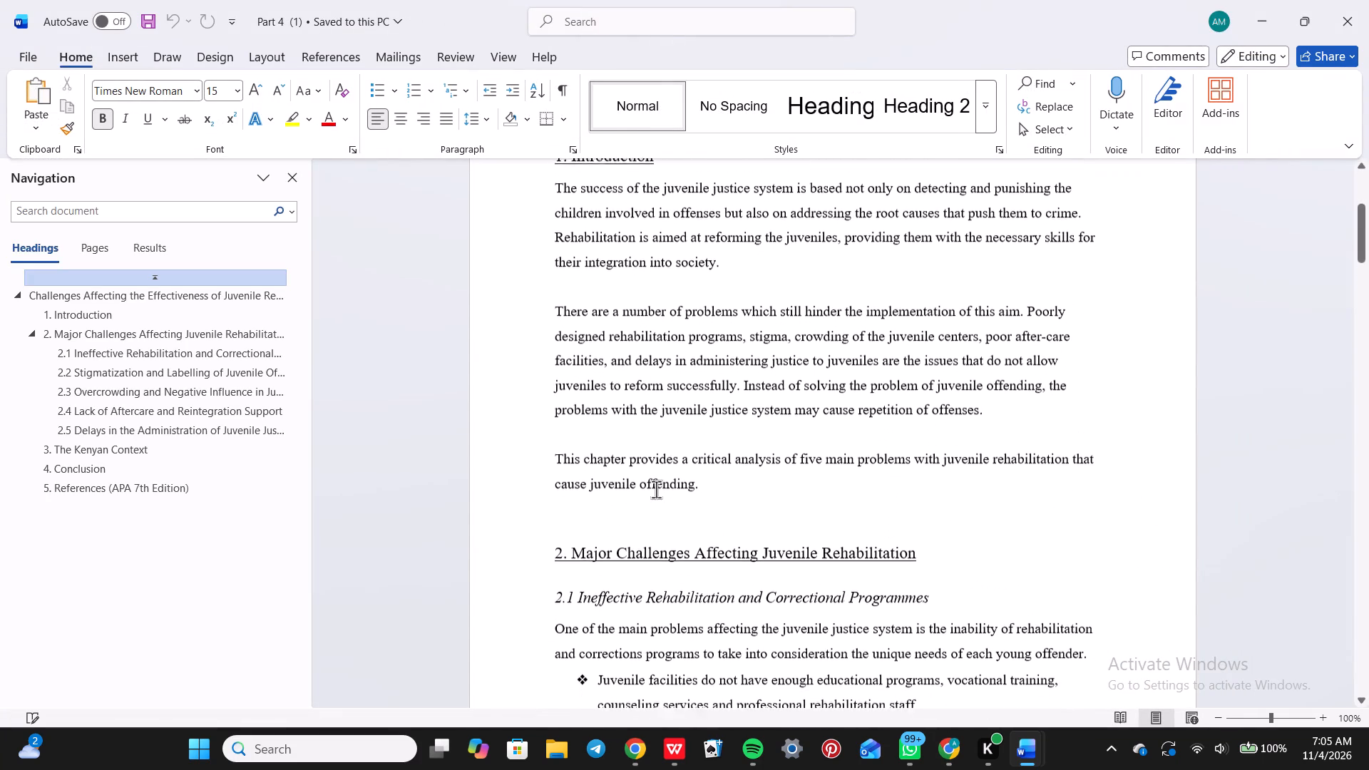
left_click(706, 483)
left_click_drag(707, 483, 558, 456)
key("BackSpace")
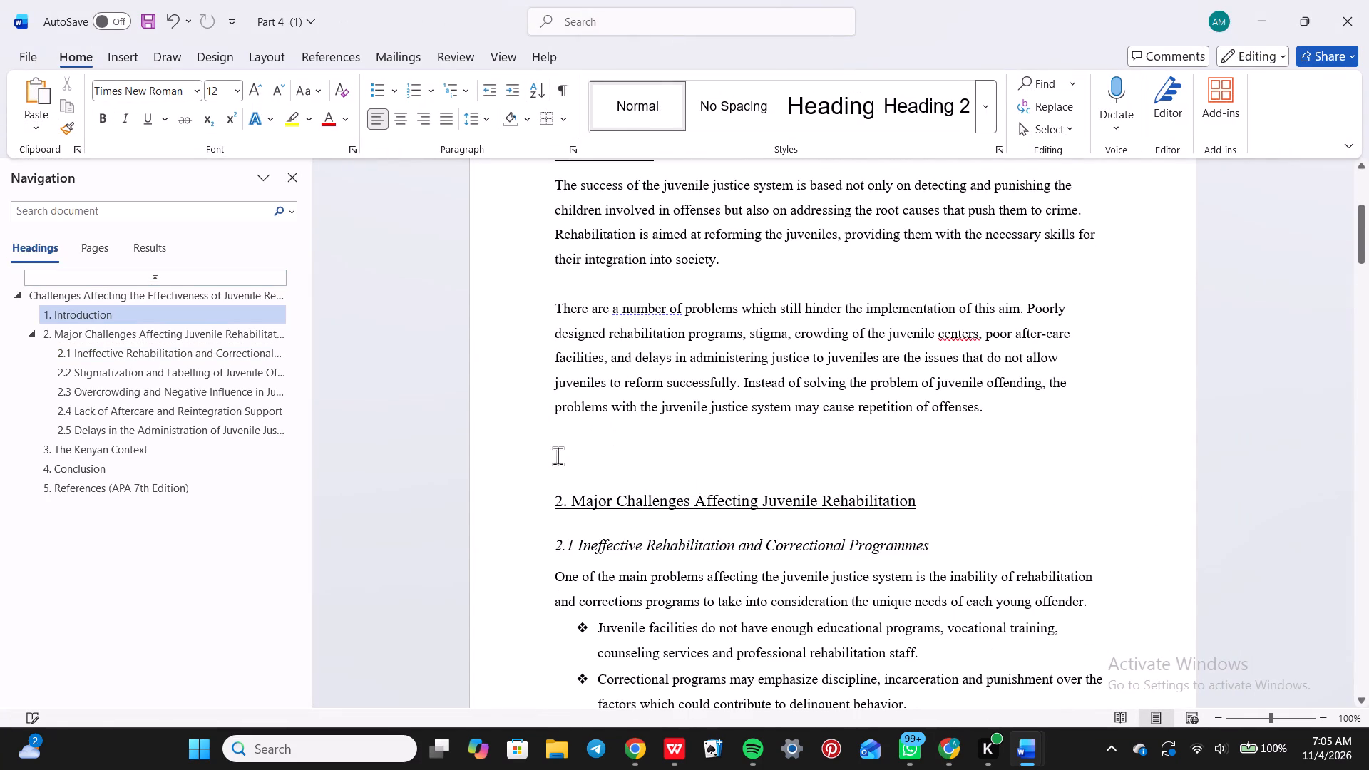
key("BackSpace")
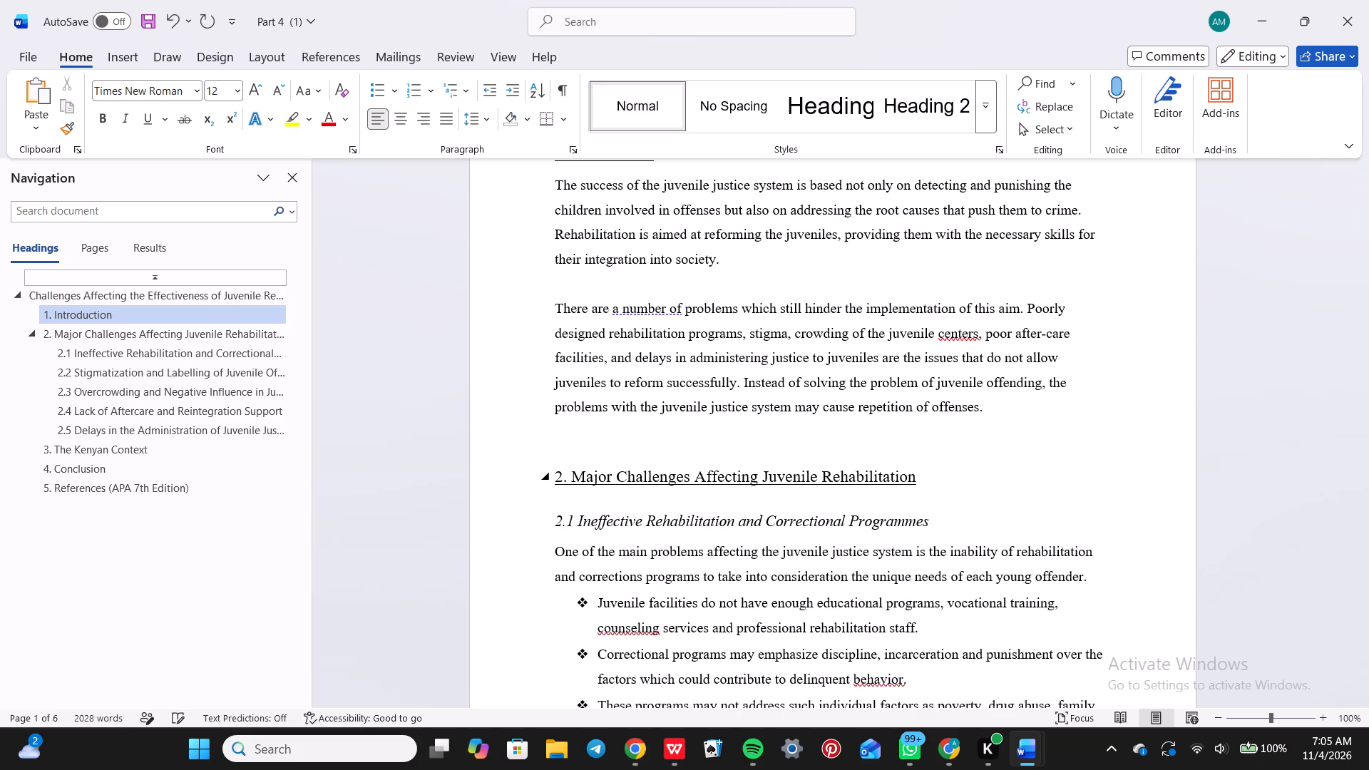
key("BackSpace")
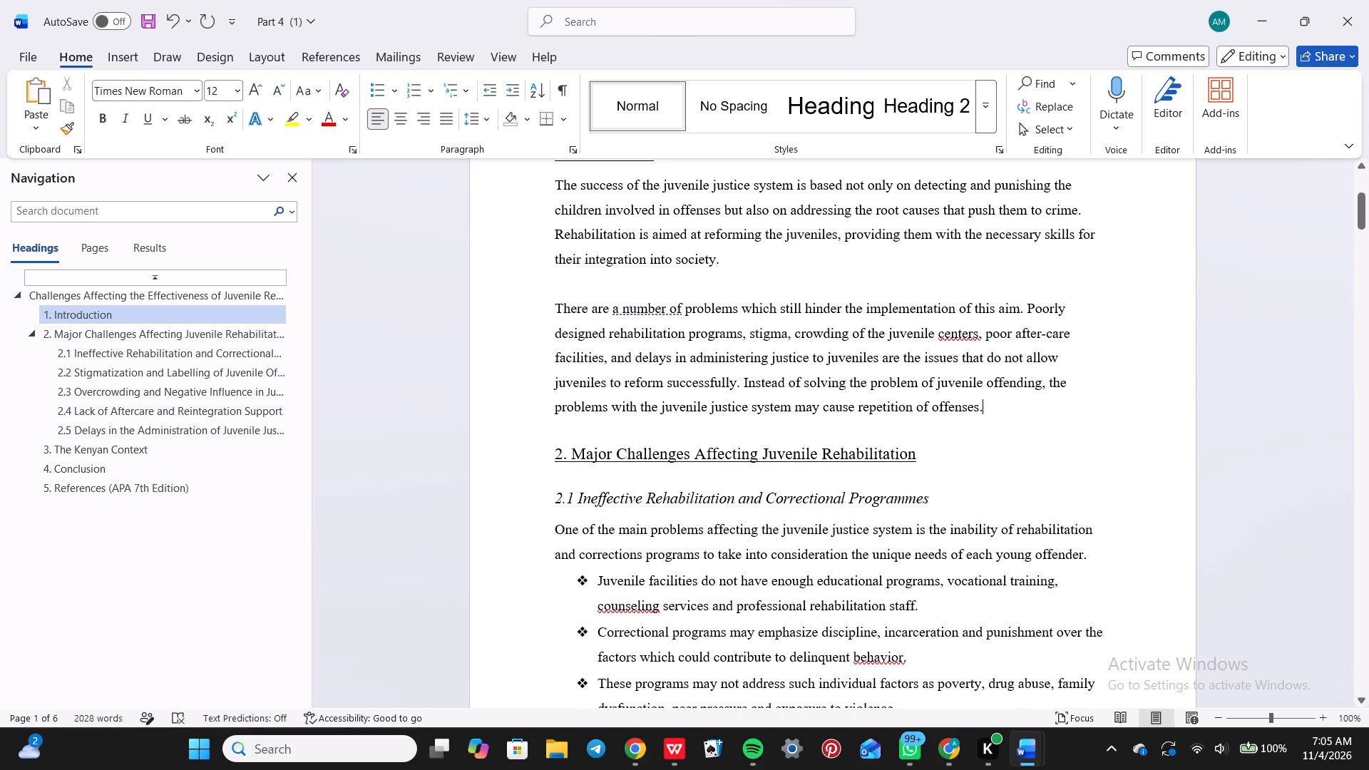
Delete the heading "2. Major Challenges Affecting Juvenile Rehabilitation".
triple_click(685, 446)
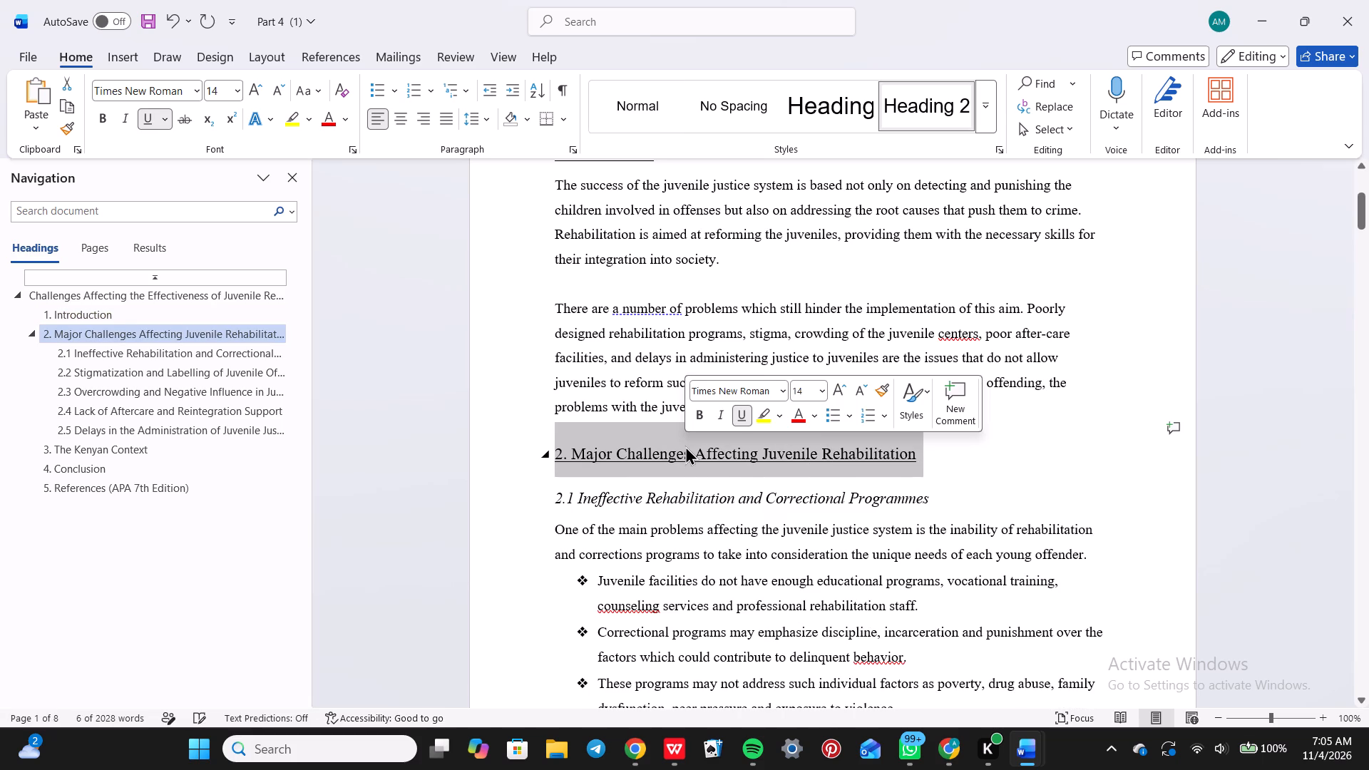
key("BackSpace")
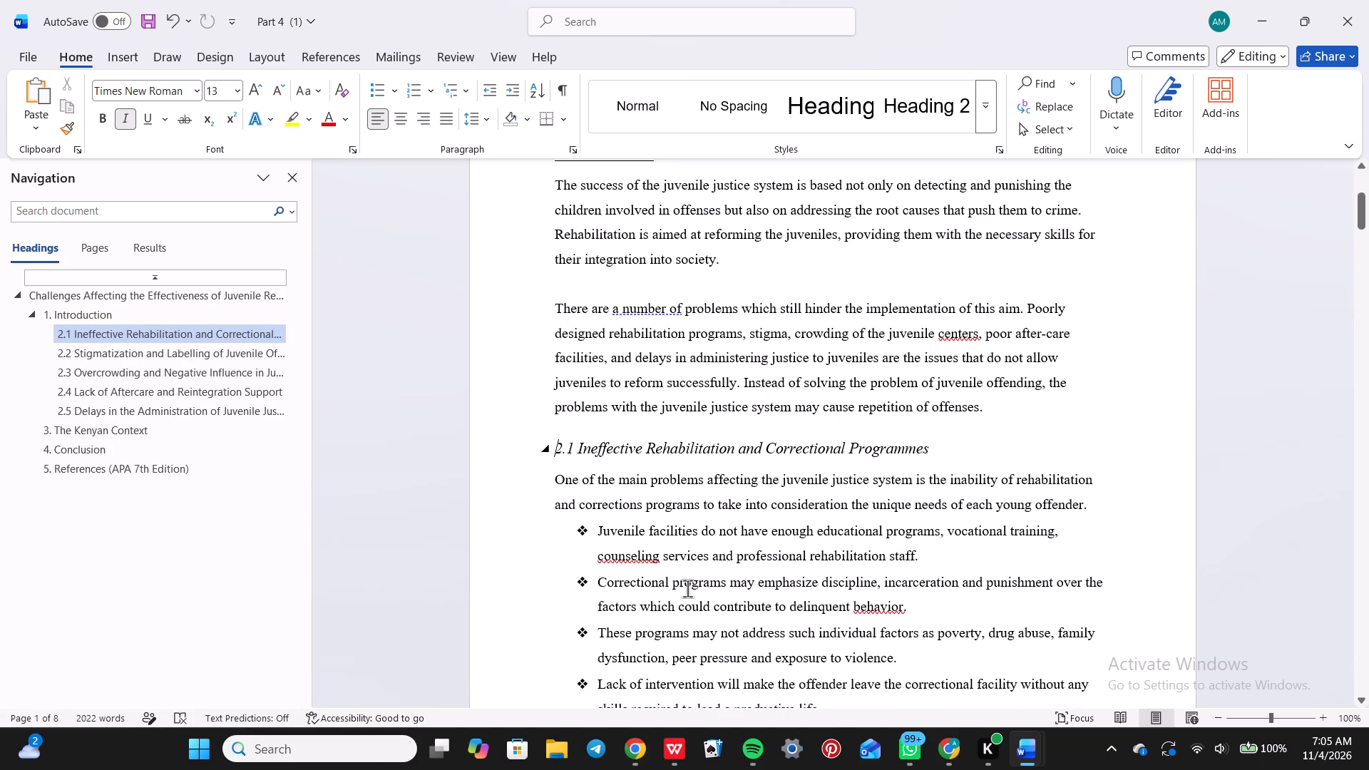
Delete the last two bullets of section 2.1, from "These programs may not address" to "lead a productive life".
scroll(687, 588, "down", 2)
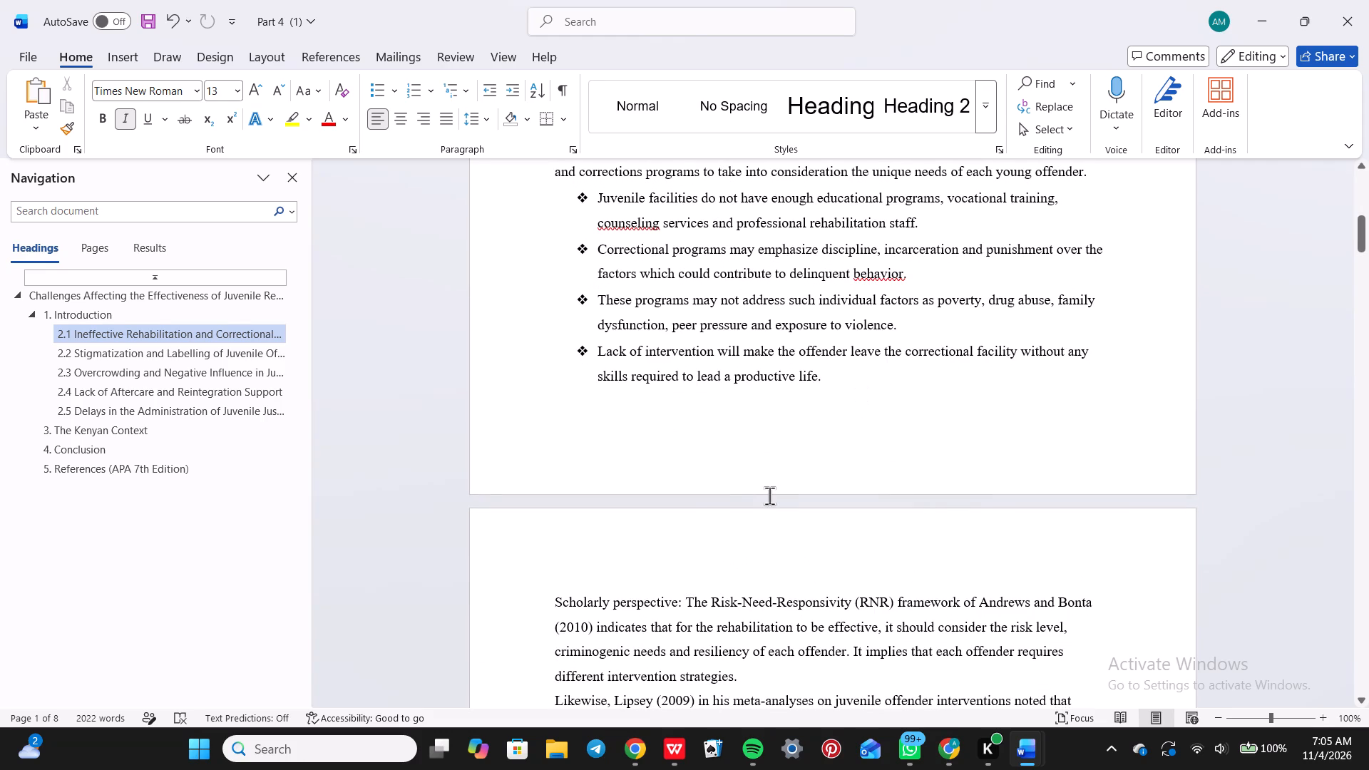
left_click(836, 381)
left_click_drag(836, 381, 602, 304)
key("BackSpace")
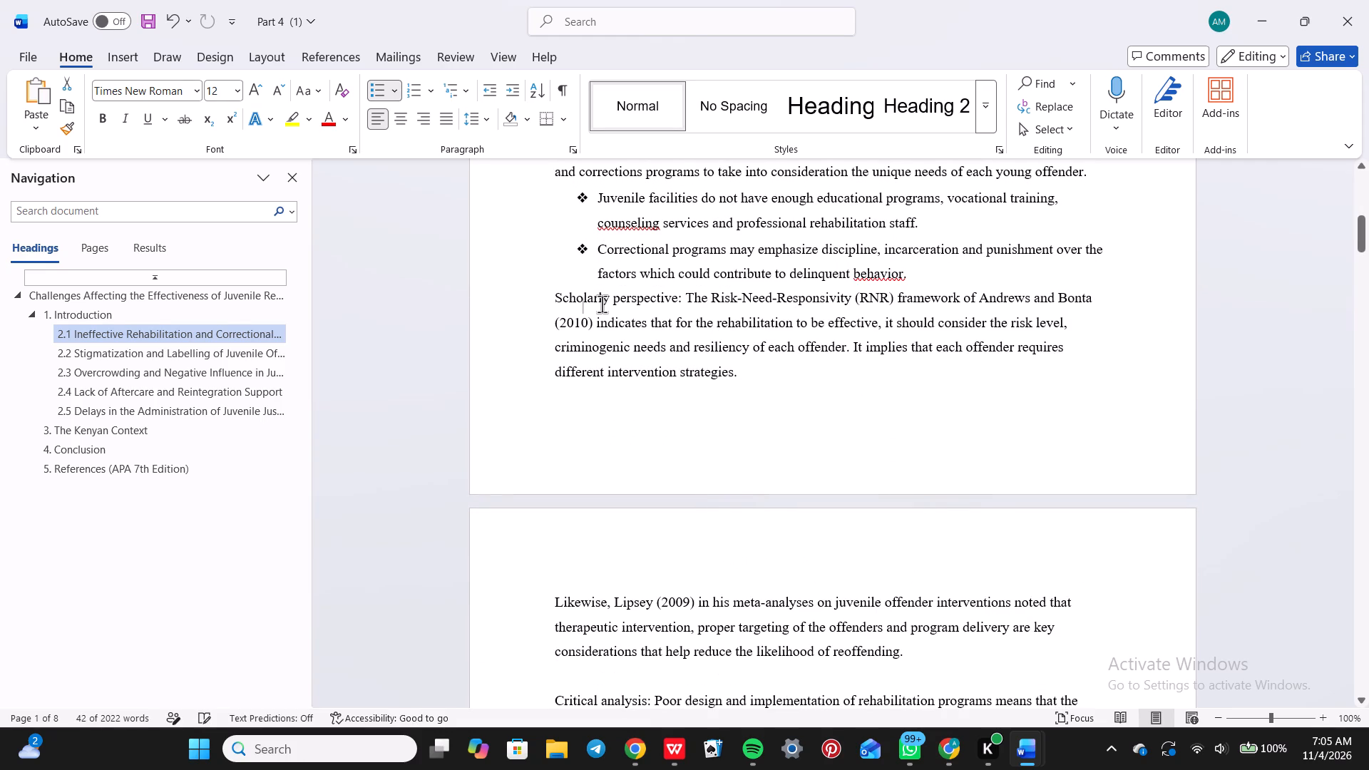
Delete the "Critical analysis: Poor design and implementation" paragraph at the end of section 2.1, with the blank line before it.
scroll(602, 304, "down", 3)
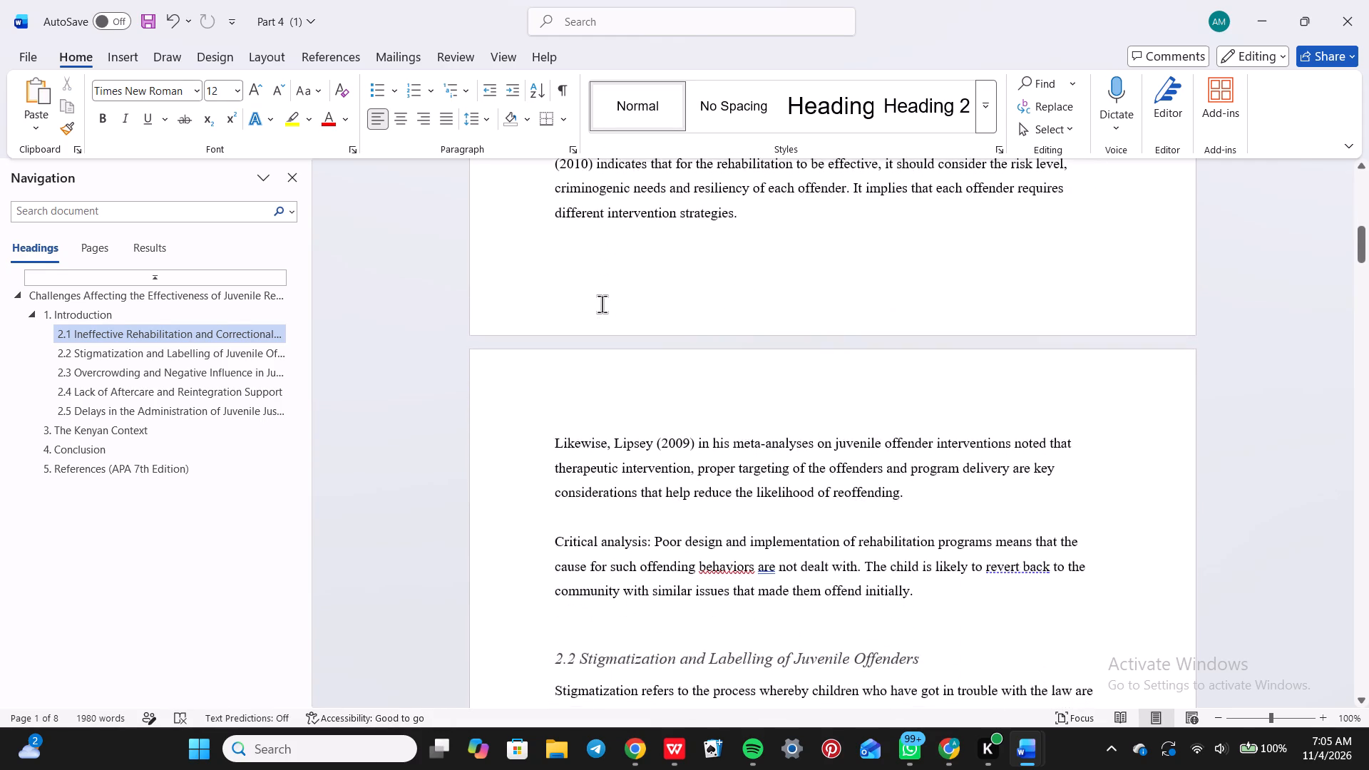
left_click(921, 586)
left_click_drag(921, 586, 550, 515)
key("BackSpace")
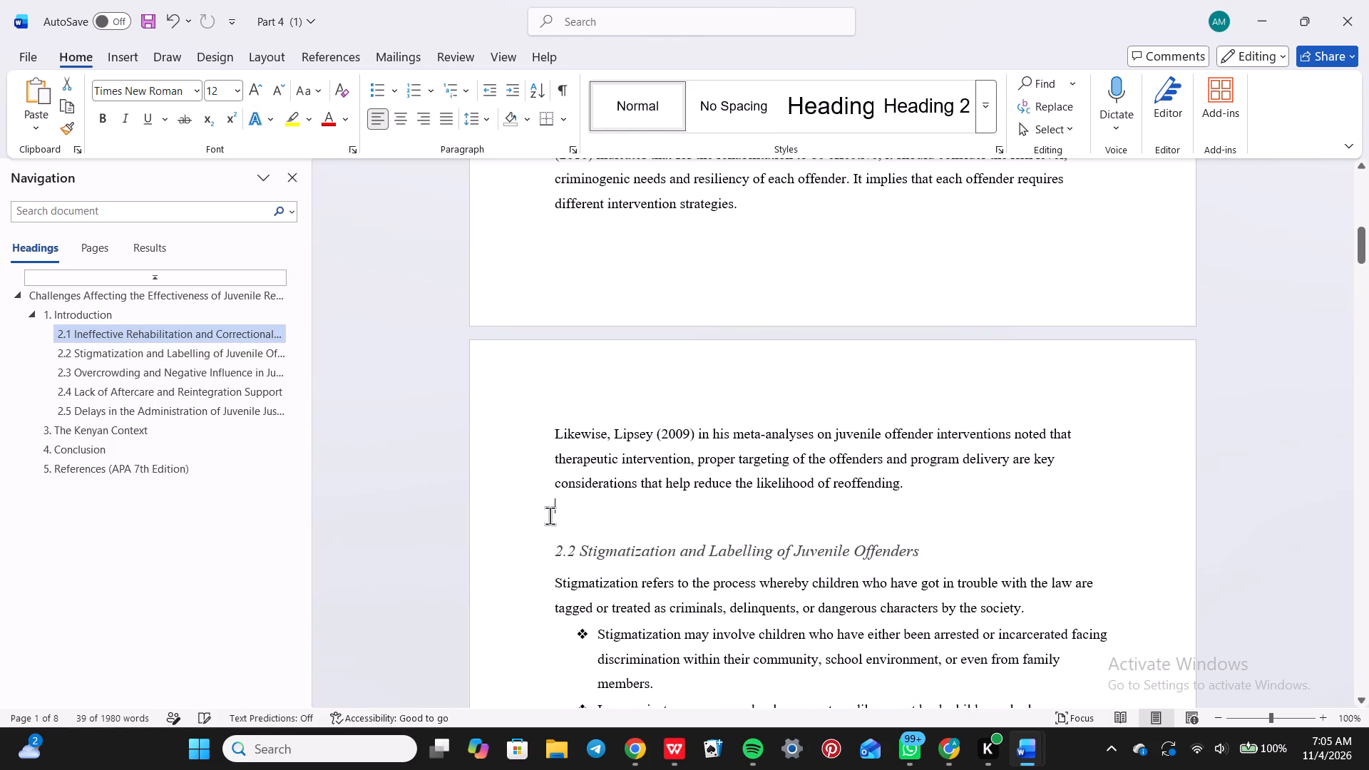
Delete the last two bullets of section 2.2, from "This rejection leads to isolation" to "welcome them".
scroll(550, 515, "down", 3)
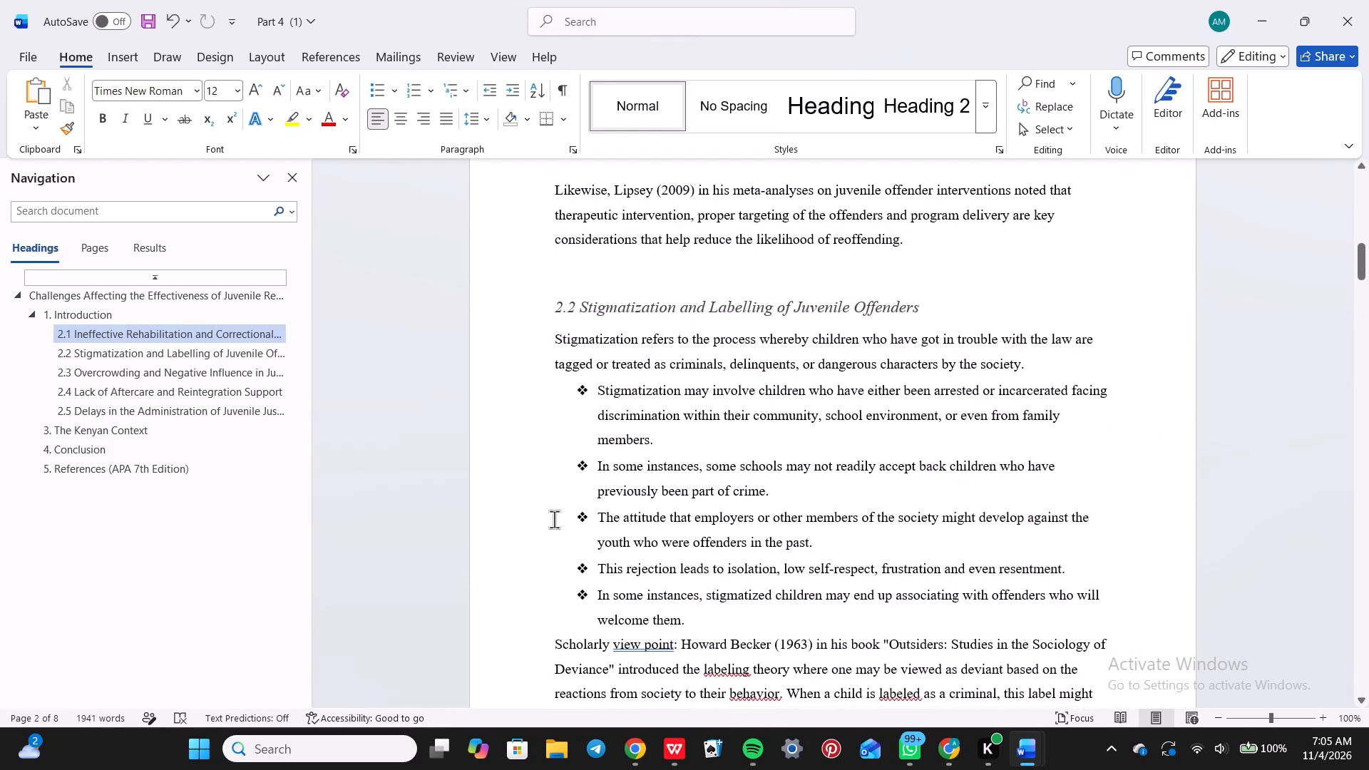
left_click(1111, 600)
left_click_drag(1111, 600, 578, 568)
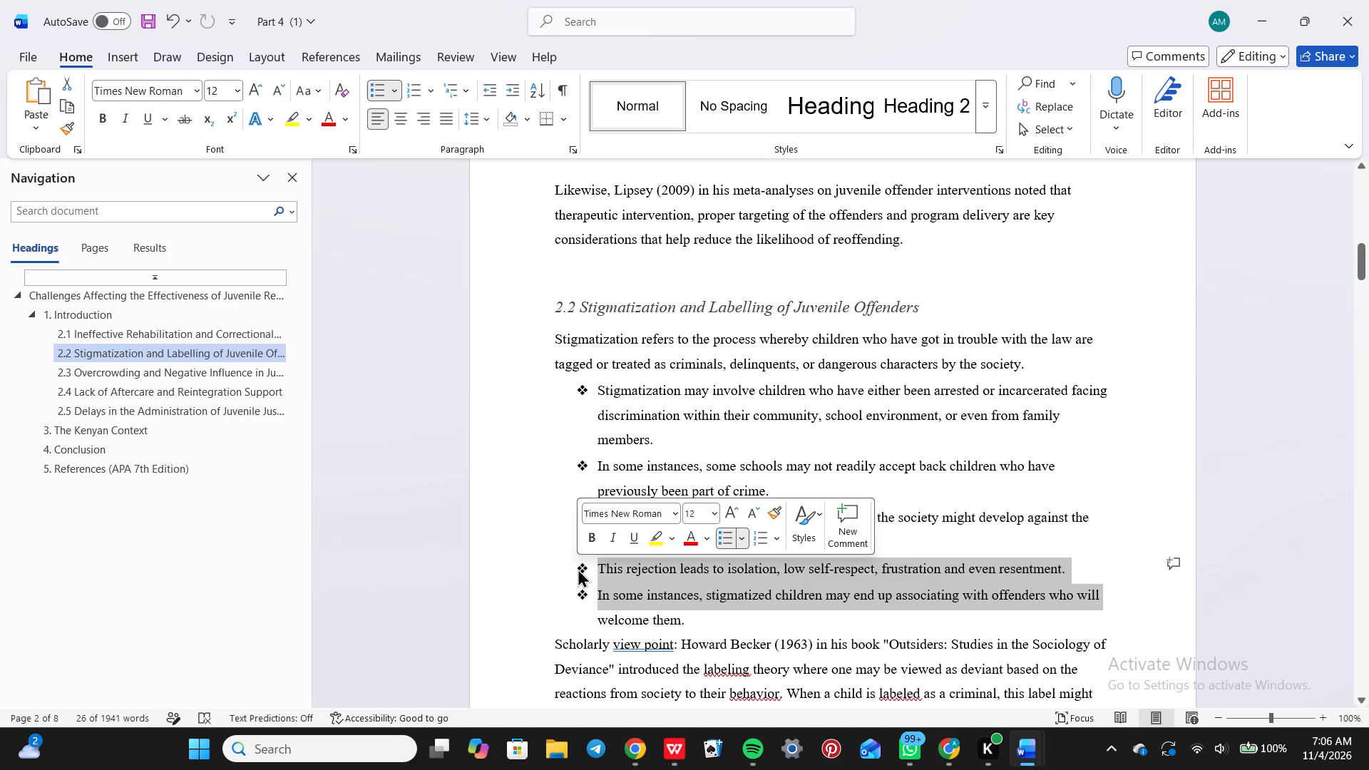
key("BackSpace")
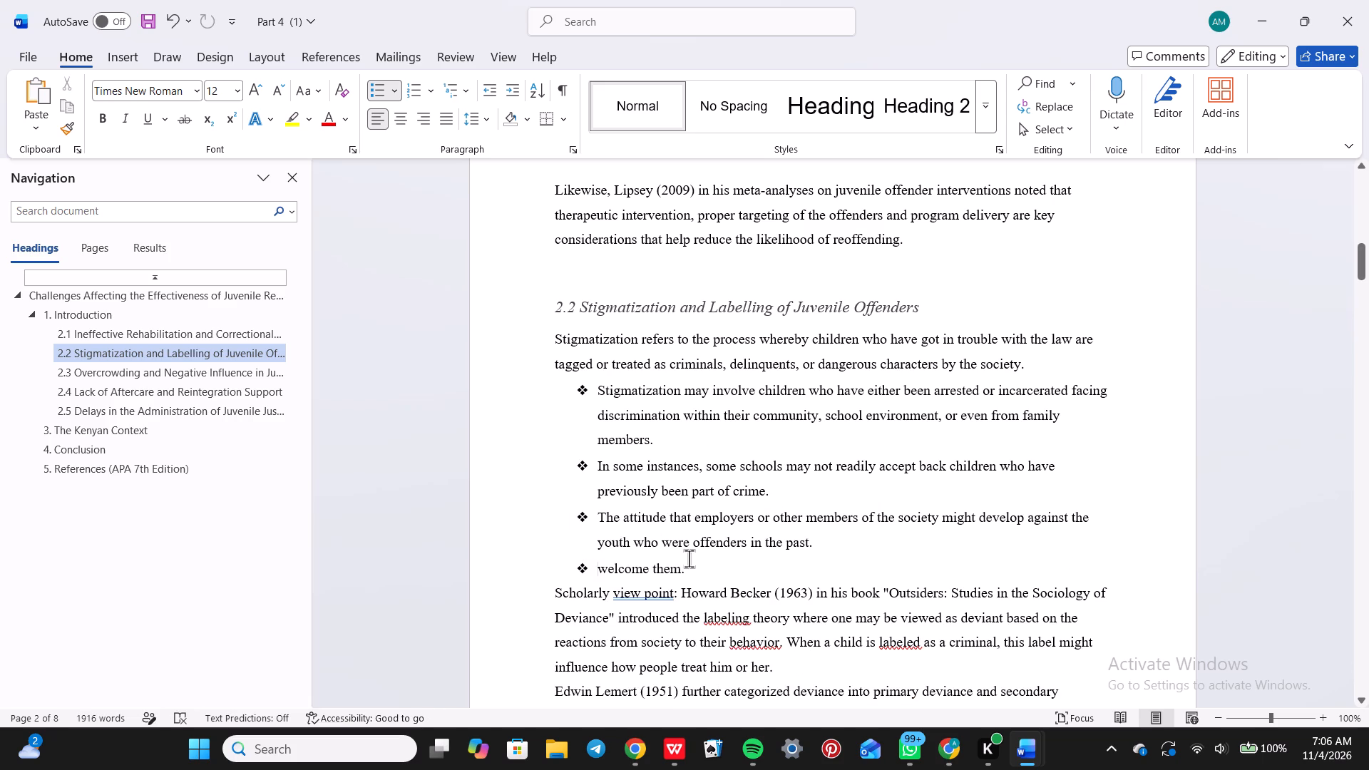
left_click(699, 568)
left_click_drag(700, 568, 582, 575)
key("BackSpace")
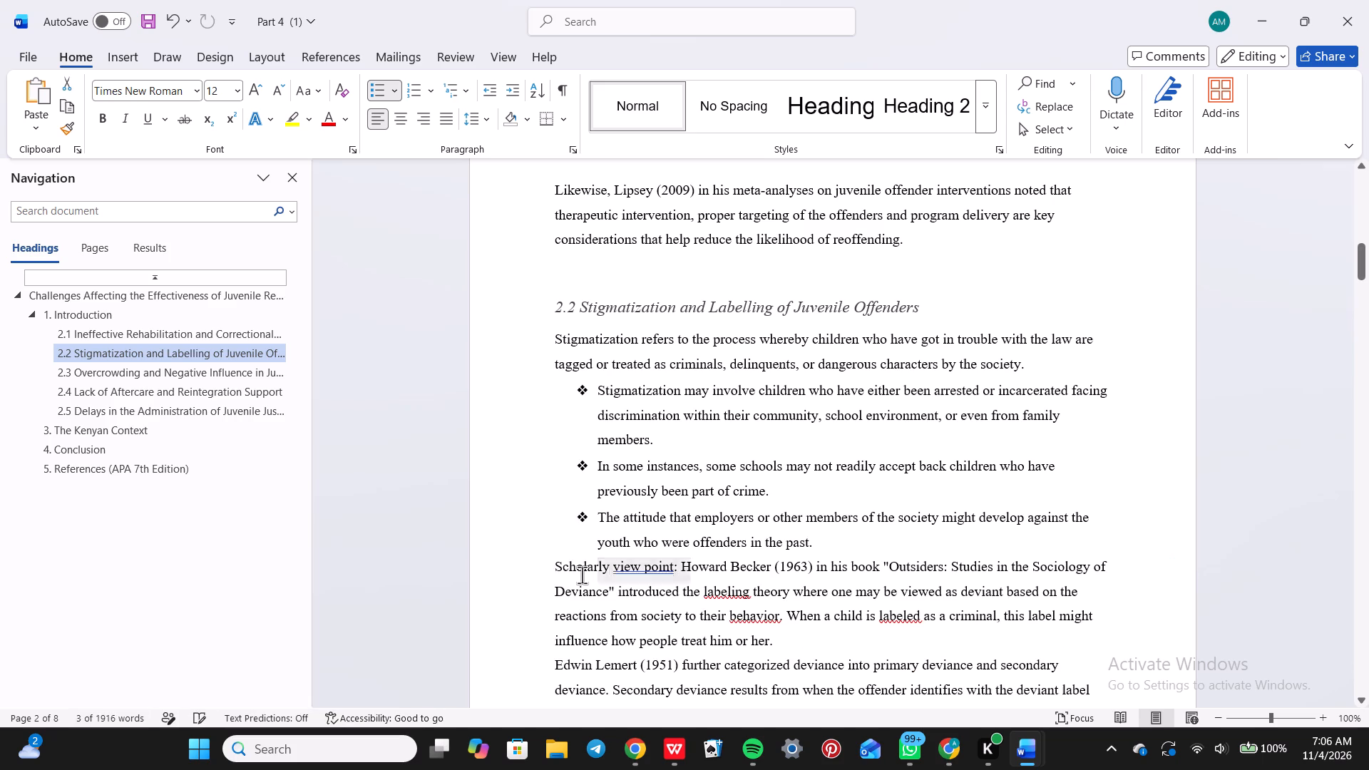
Delete the "Critical analysis: The labeling process" paragraph at the end of section 2.2, with the blank lines around it.
scroll(582, 575, "down", 1)
scroll(582, 575, "up", 1)
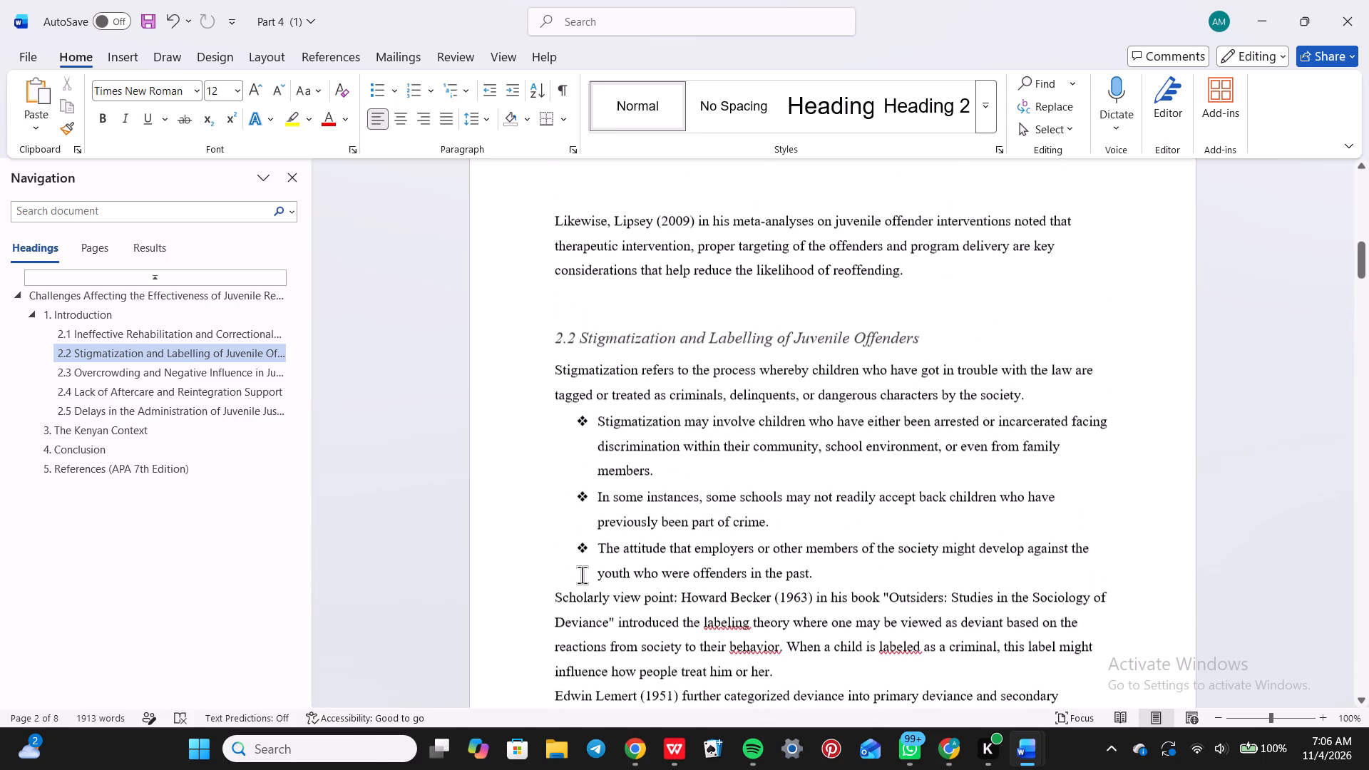
scroll(582, 575, "up", 4)
scroll(582, 575, "down", 1)
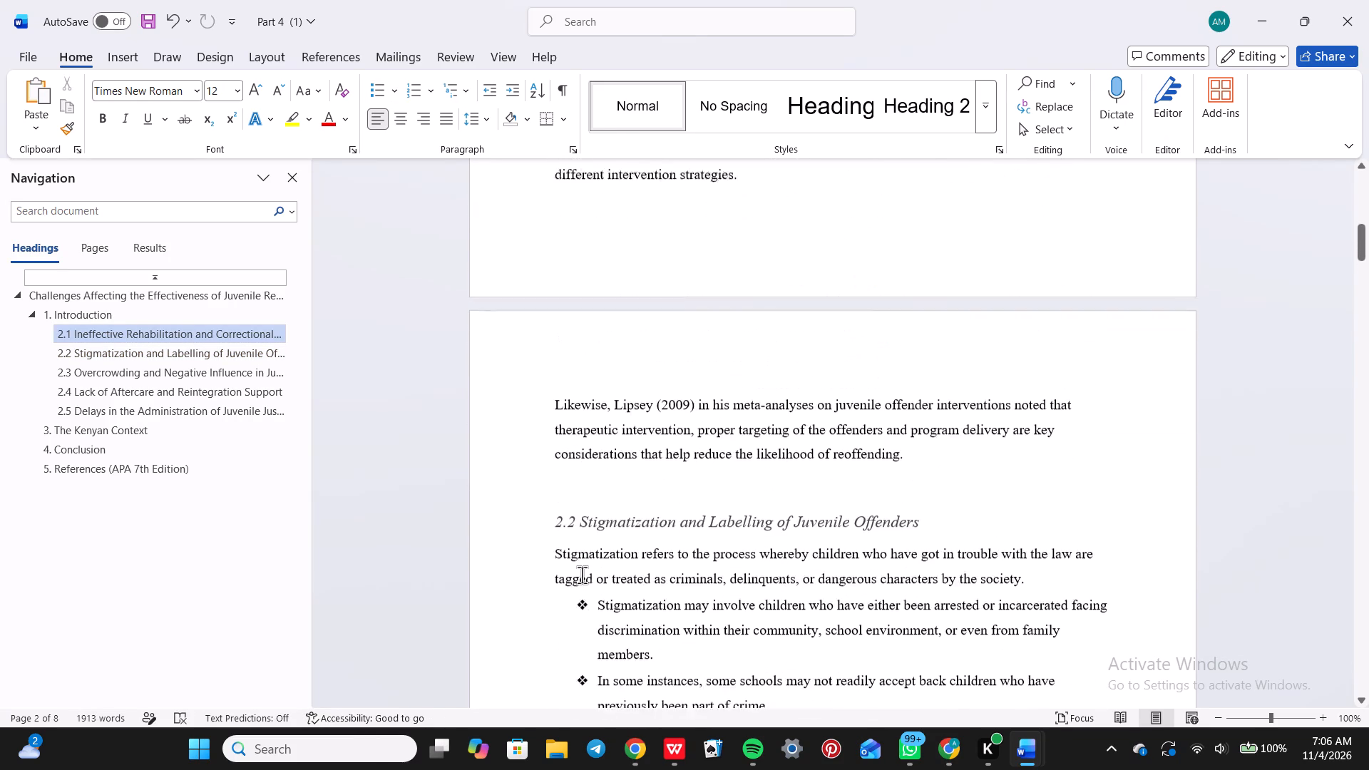
scroll(582, 575, "down", 5)
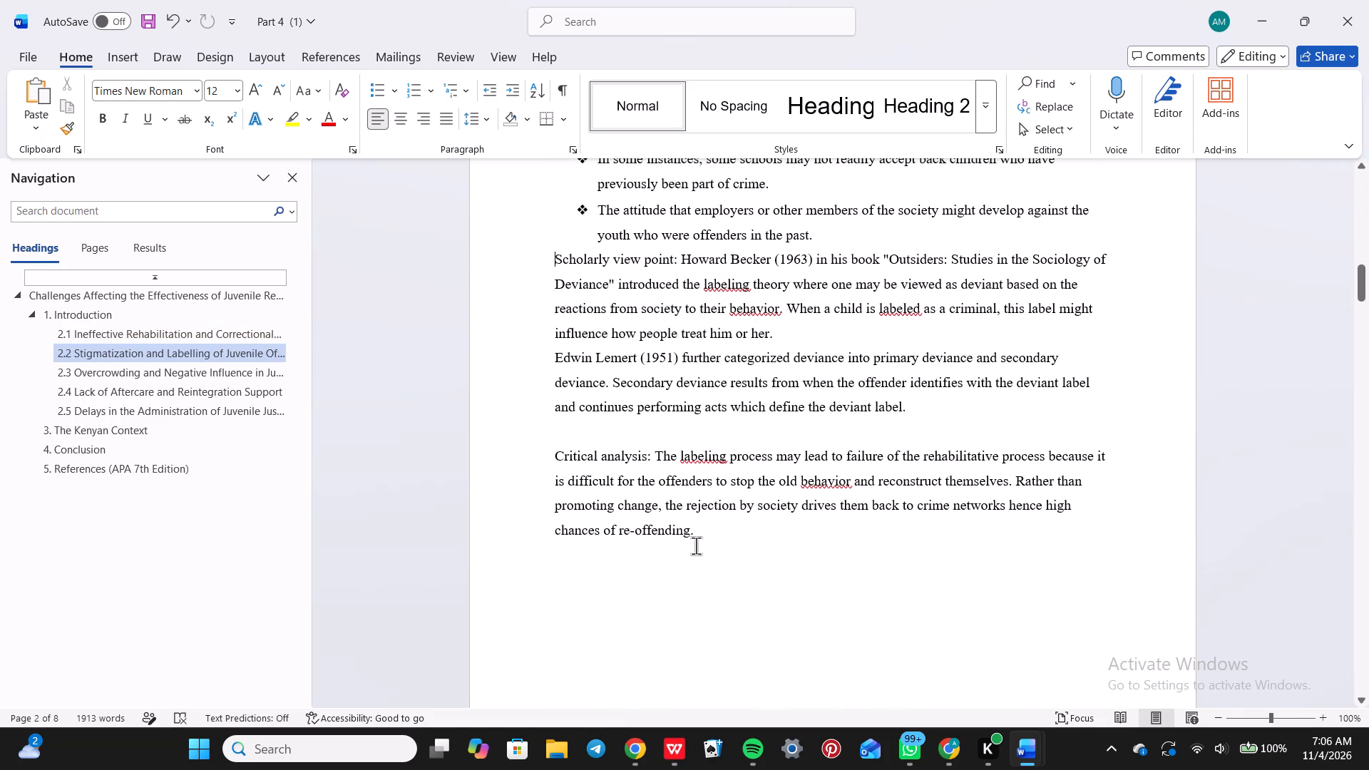
left_click(714, 531)
left_click_drag(714, 531, 552, 466)
key("BackSpace")
key("BackSpace")
key("BackSpace")
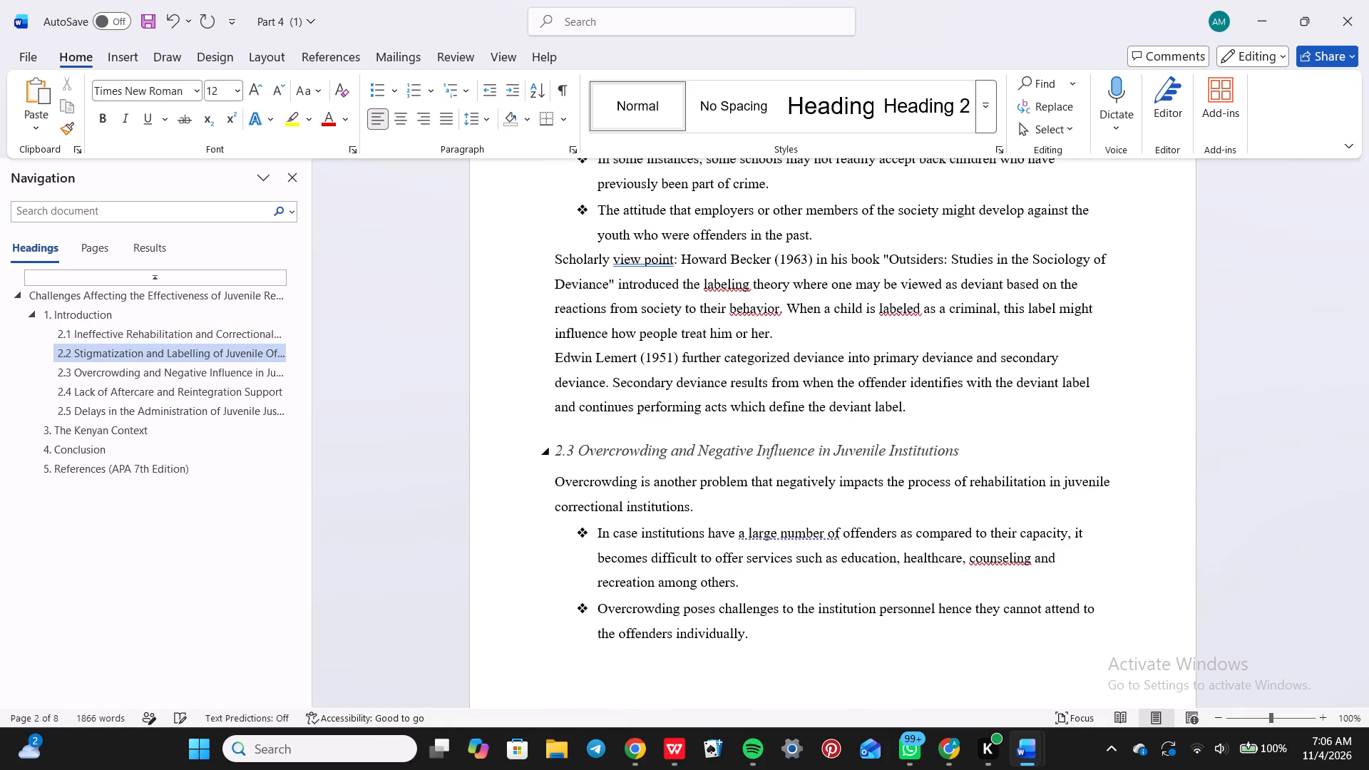
Delete the "Critical analysis: Juvenile detention is aimed at reforming children" paragraph ending section 2.3, with the blank lines around it.
scroll(552, 466, "down", 4)
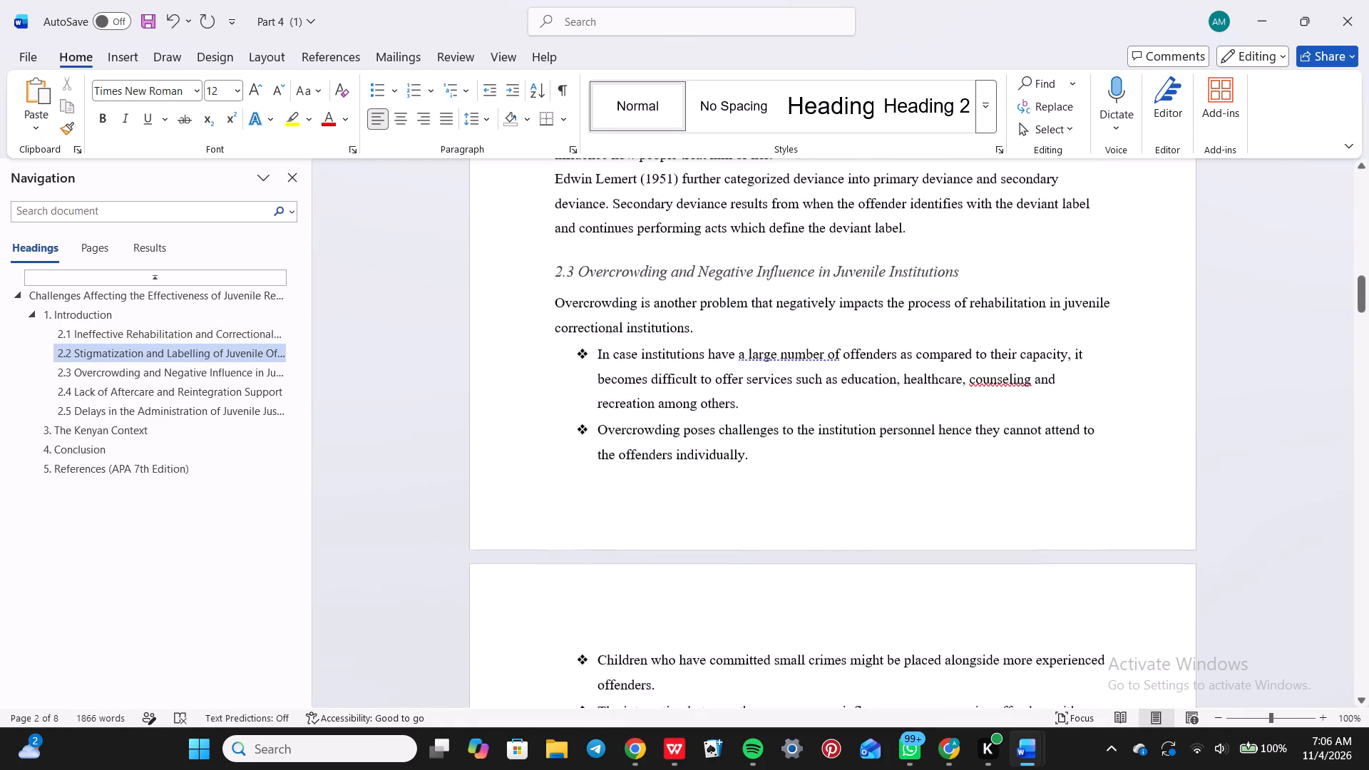
scroll(552, 466, "down", 4)
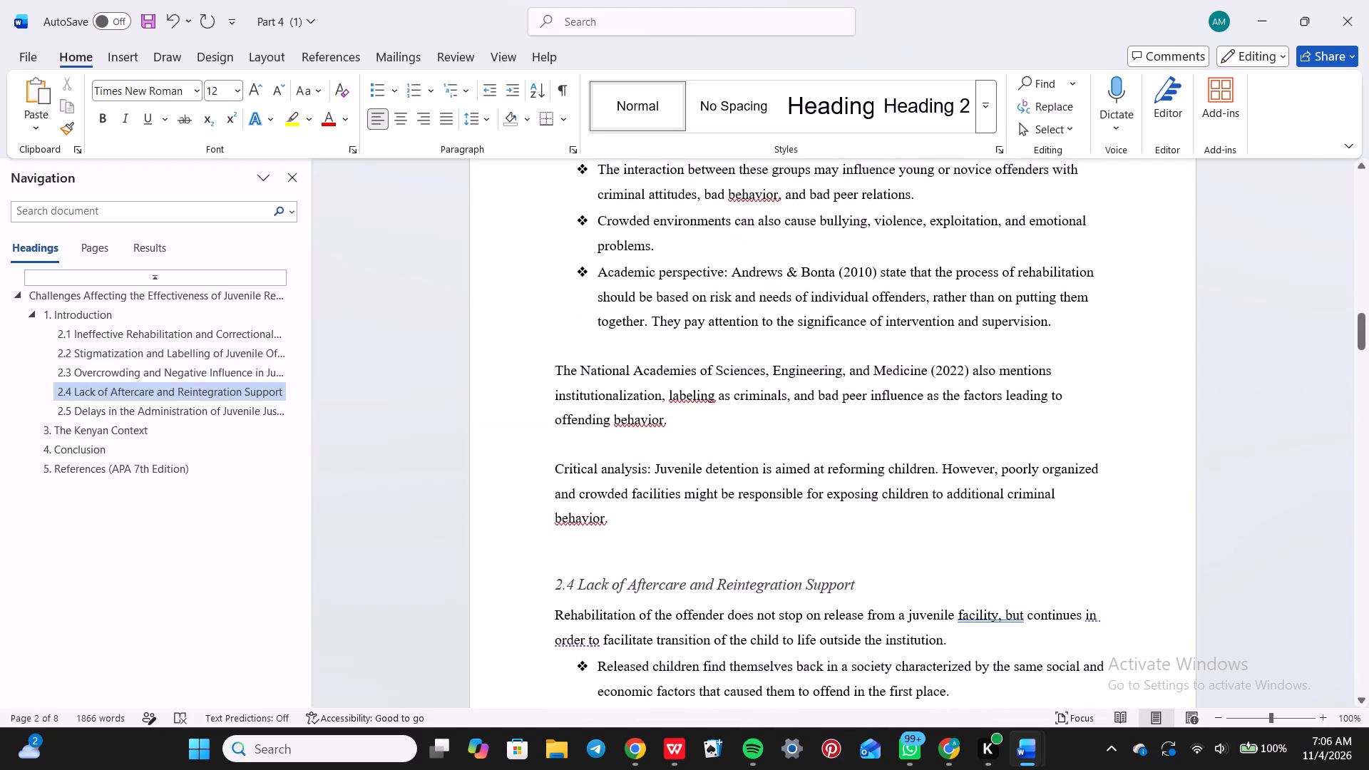
left_click(650, 530)
left_click_drag(650, 530, 556, 450)
key("BackSpace")
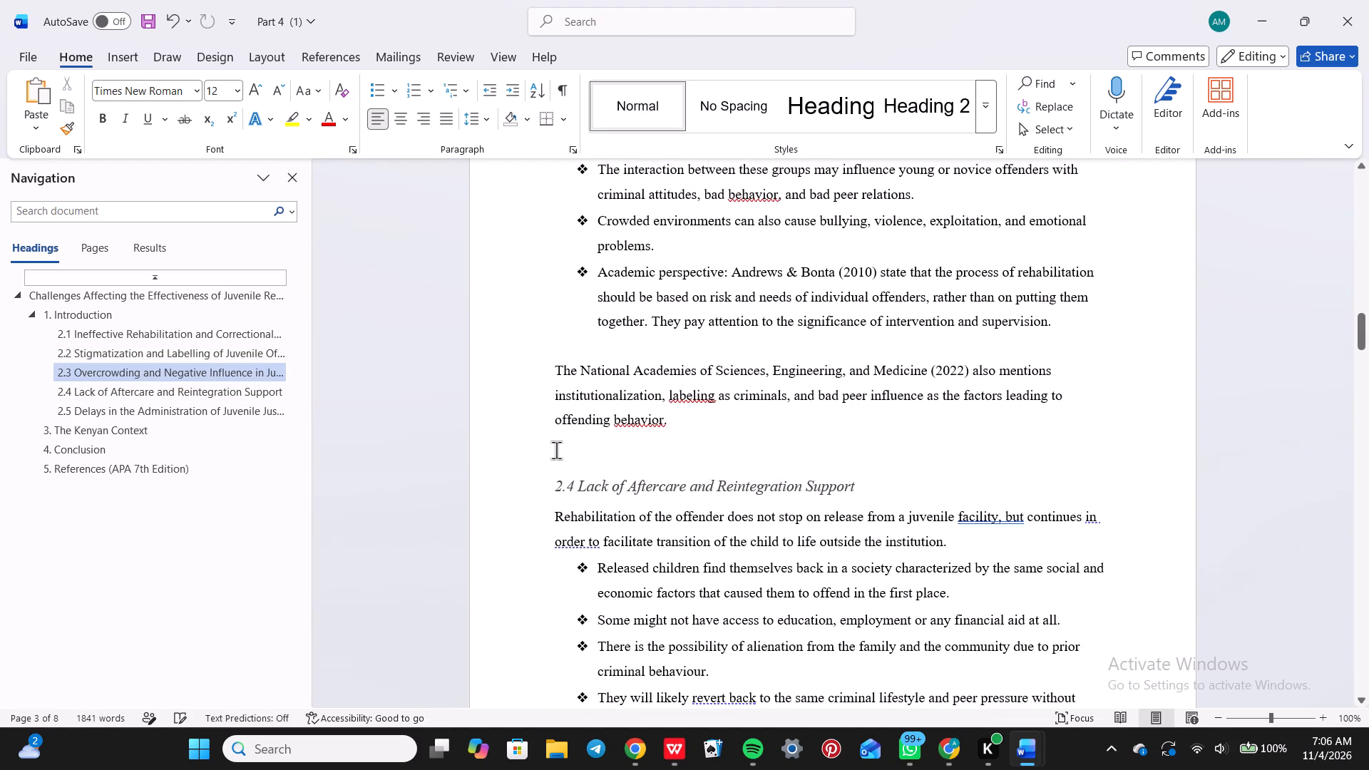
key("BackSpace")
Delete the last two bullets of section 2.4, from "They will likely revert back" to "hinders the process of reintegration".
scroll(556, 450, "down", 1)
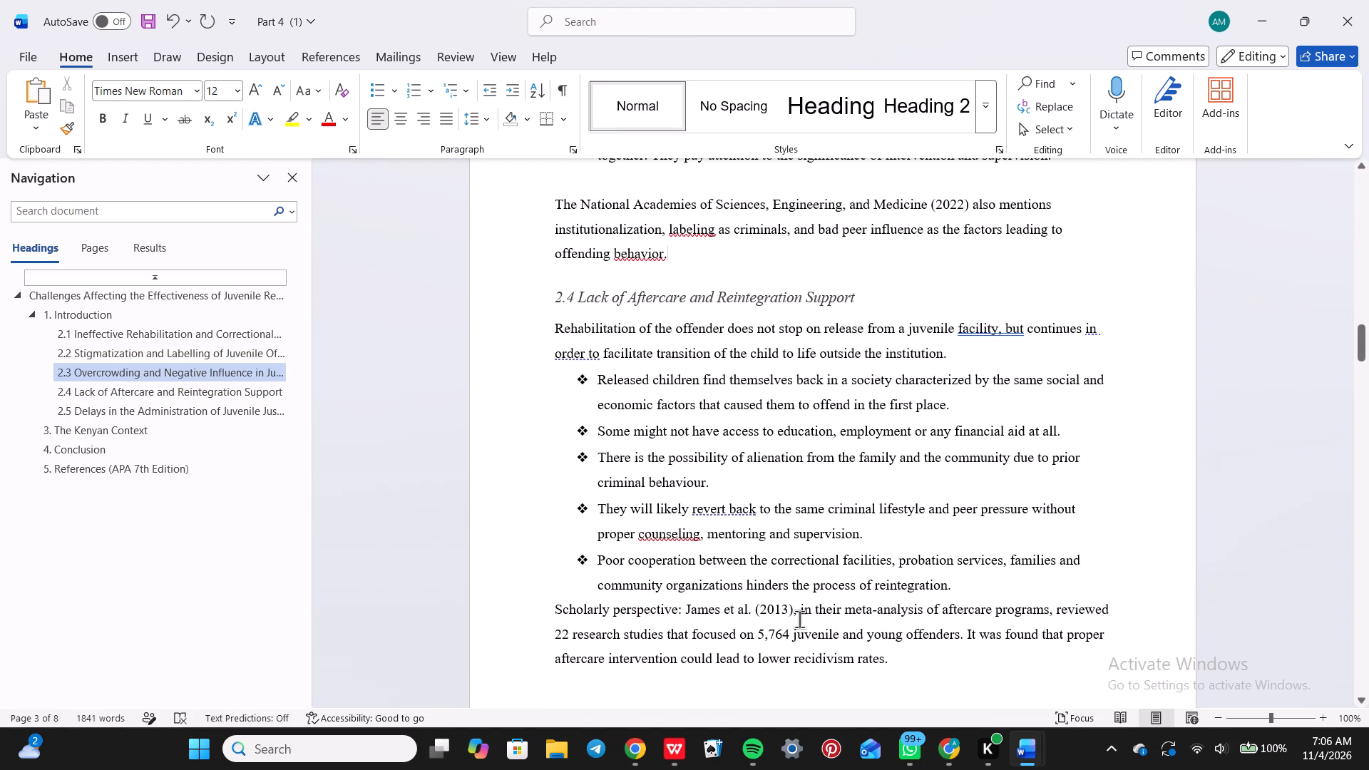
left_click(970, 583)
left_click_drag(970, 583, 725, 522)
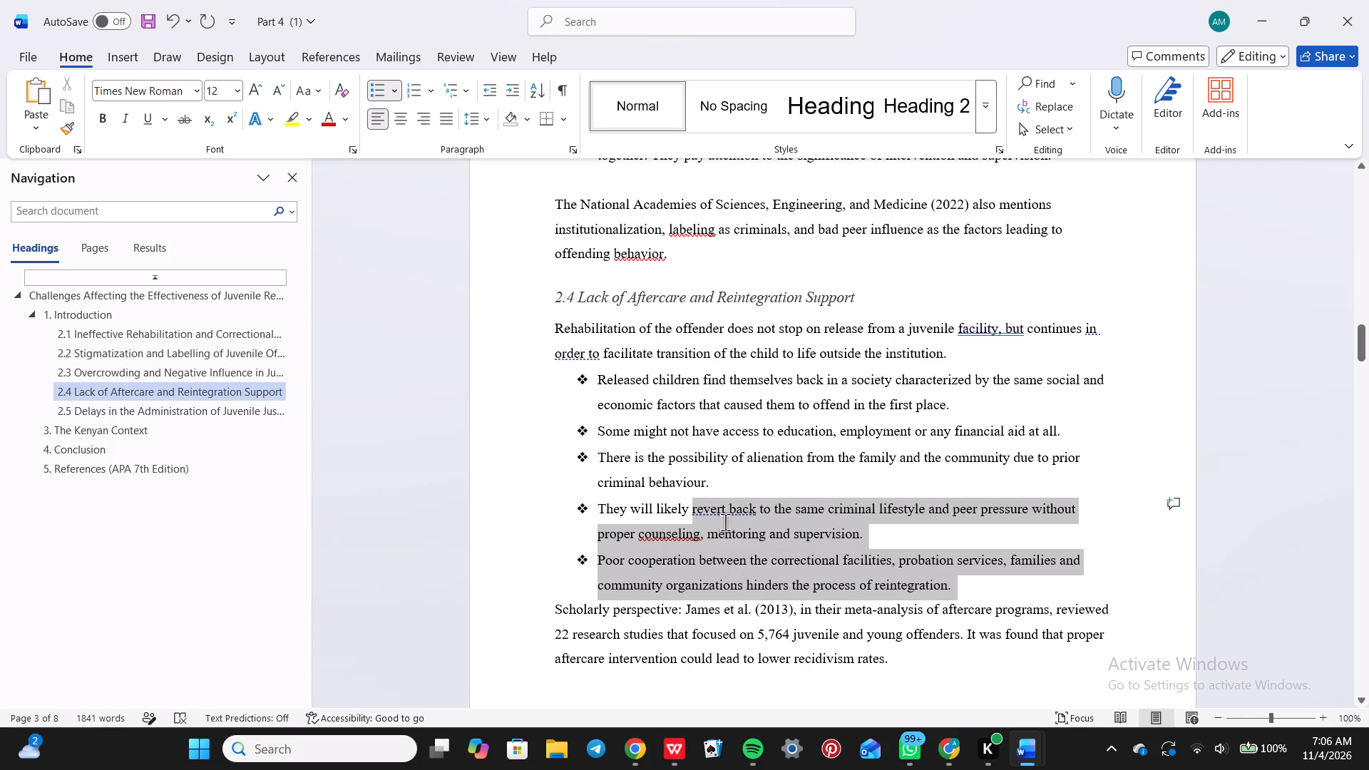
left_click_drag(725, 522, 615, 511)
key("BackSpace")
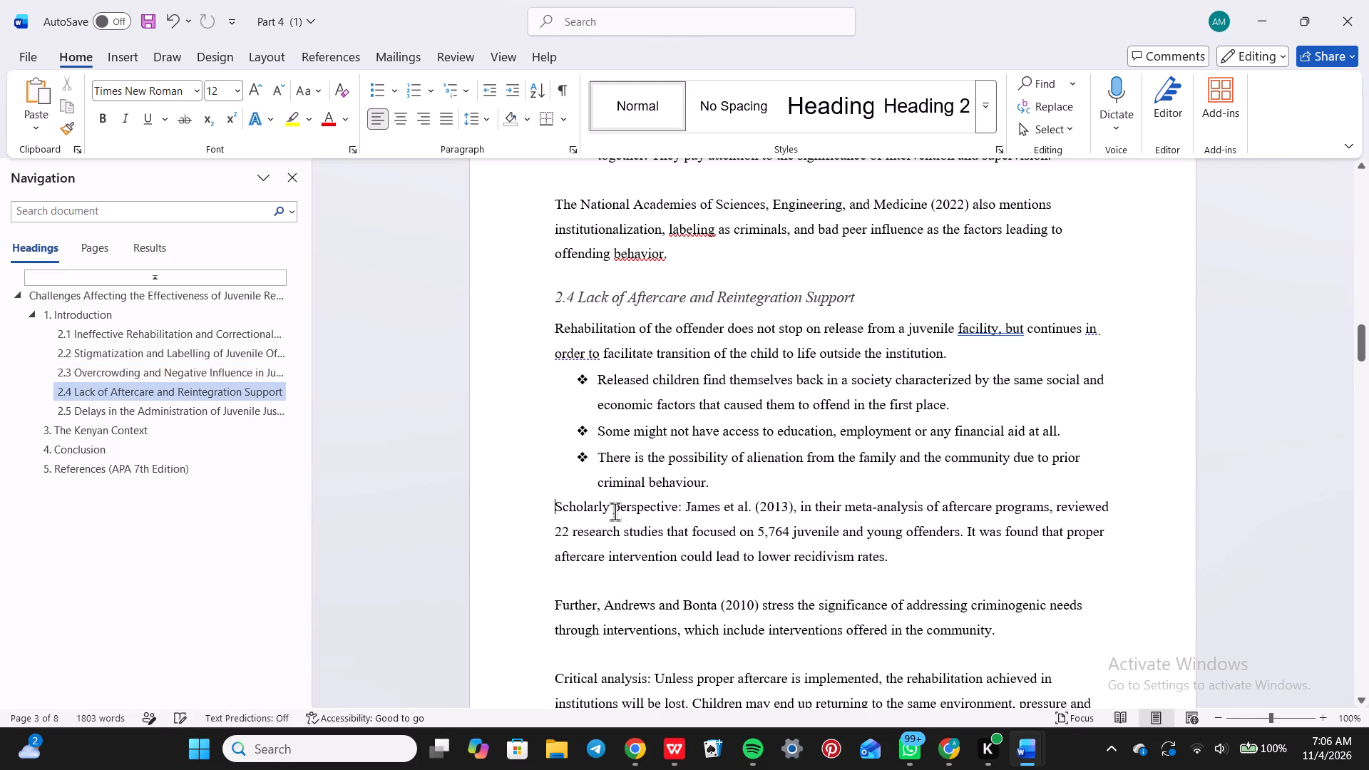
Delete the "Critical analysis: Unless proper aftercare is implemented" paragraph at the end of section 2.4.
scroll(672, 579, "down", 3)
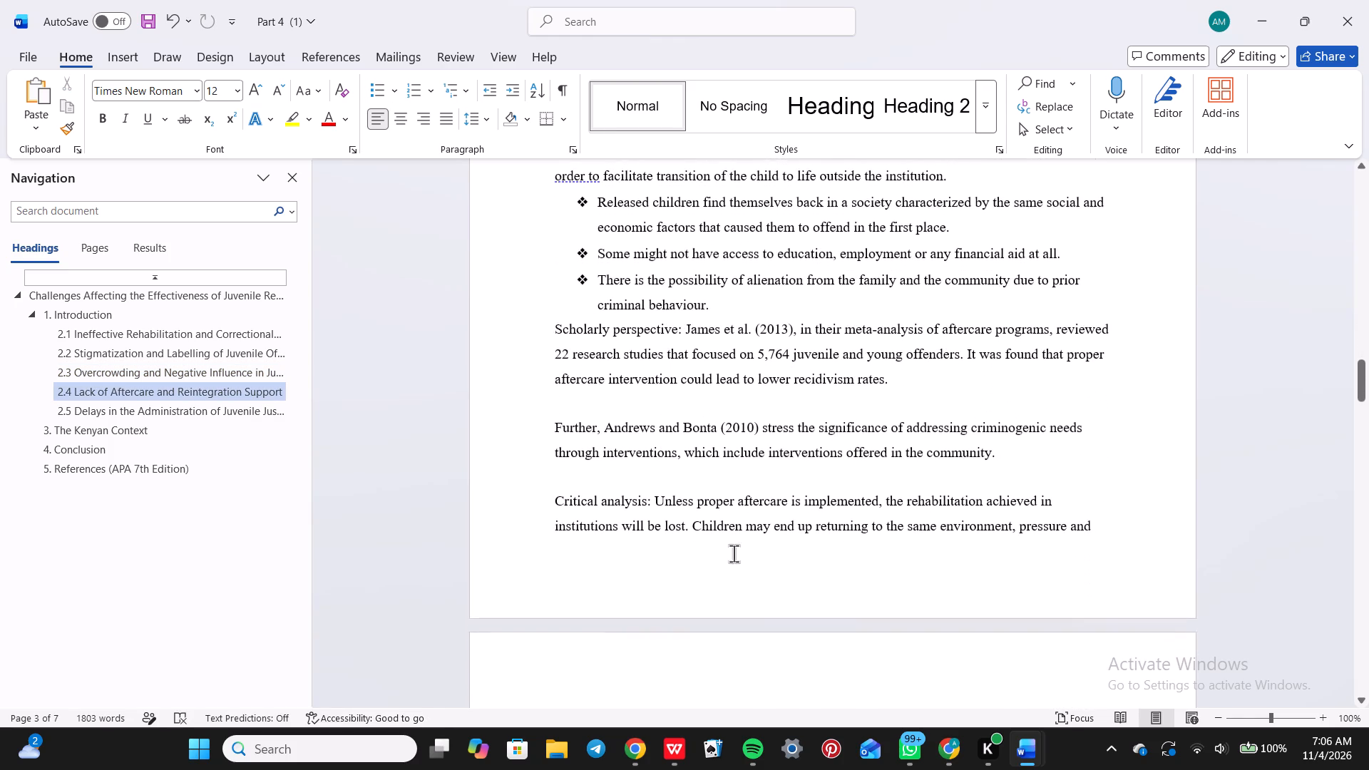
scroll(983, 530, "down", 1)
left_click(891, 647)
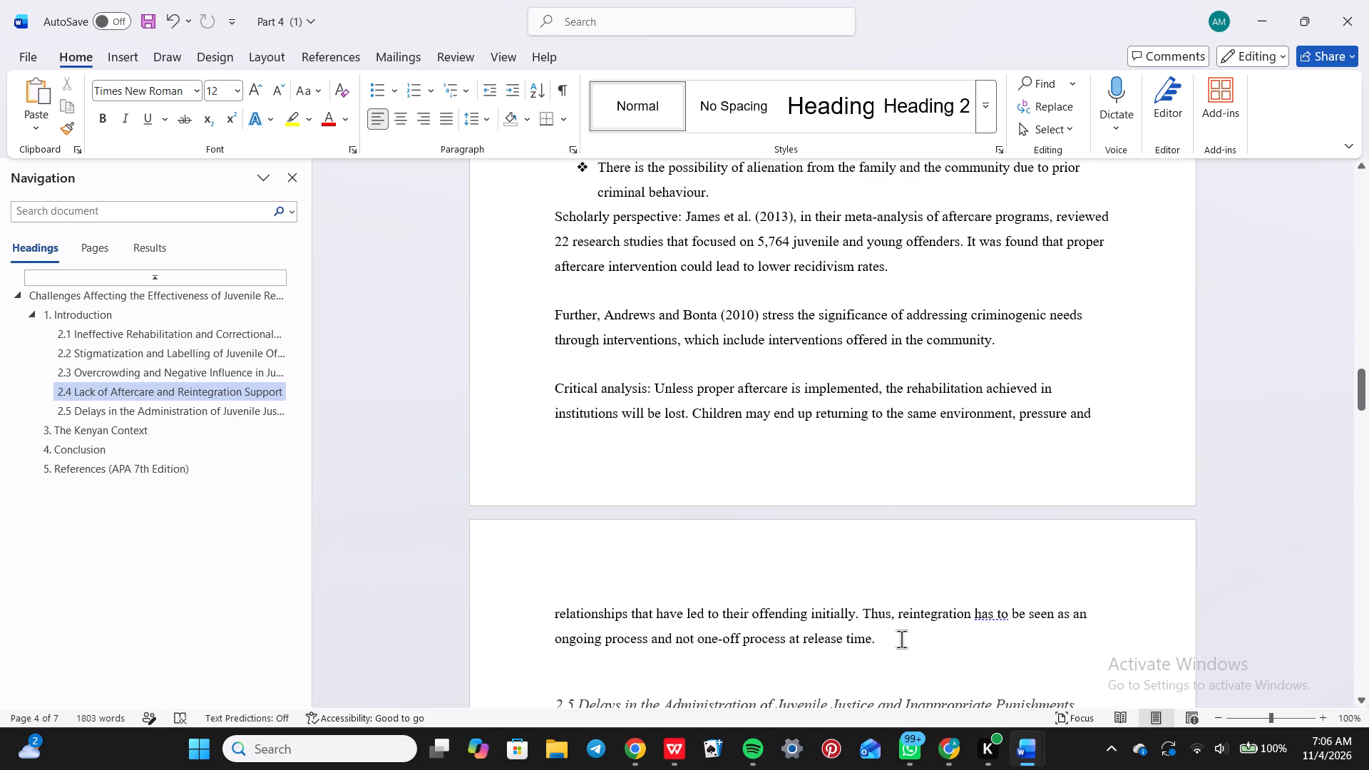
left_click(888, 640)
left_click_drag(888, 640, 541, 403)
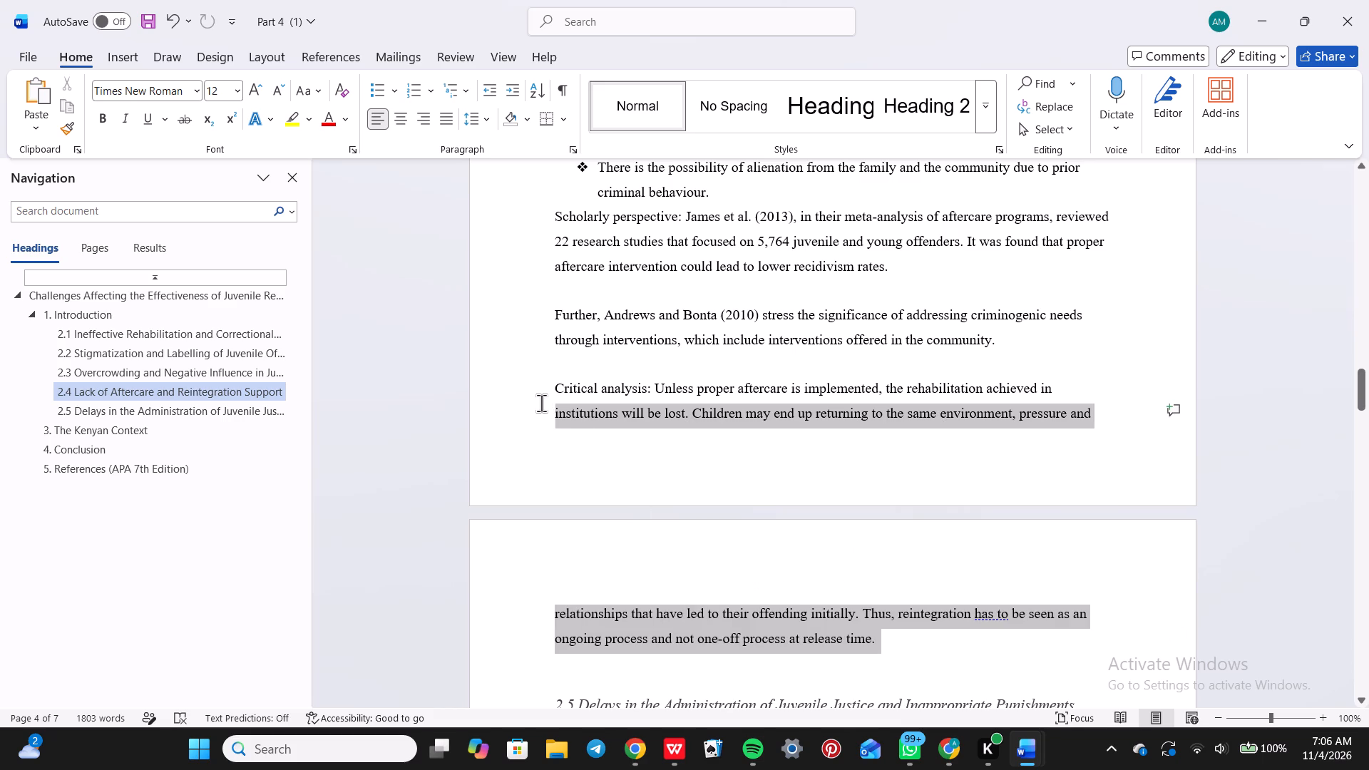
left_click_drag(541, 403, 541, 402)
key("BackSpace")
Delete the last two bullets of section 2.5, from "Overusing detention of children" to "may create resentment".
scroll(541, 402, "down", 1)
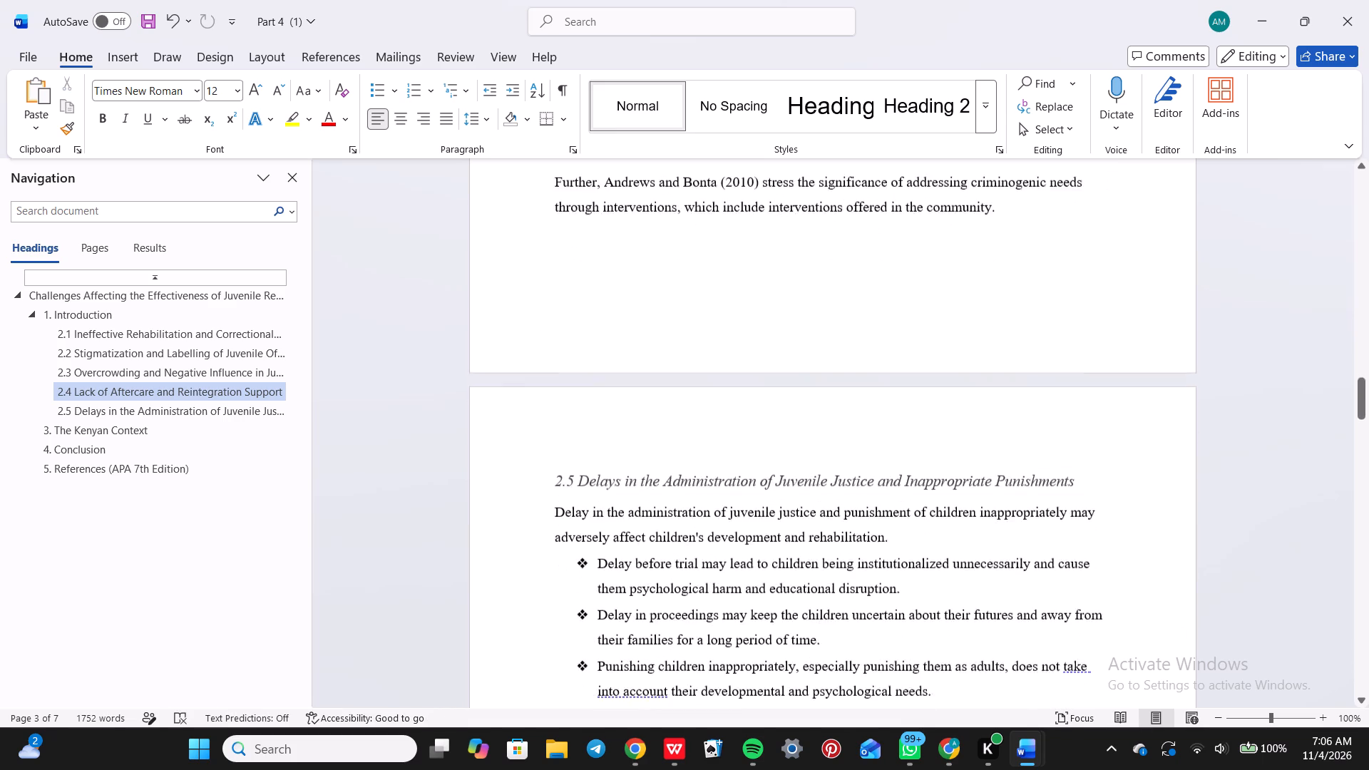
scroll(541, 402, "down", 2)
left_click(724, 497)
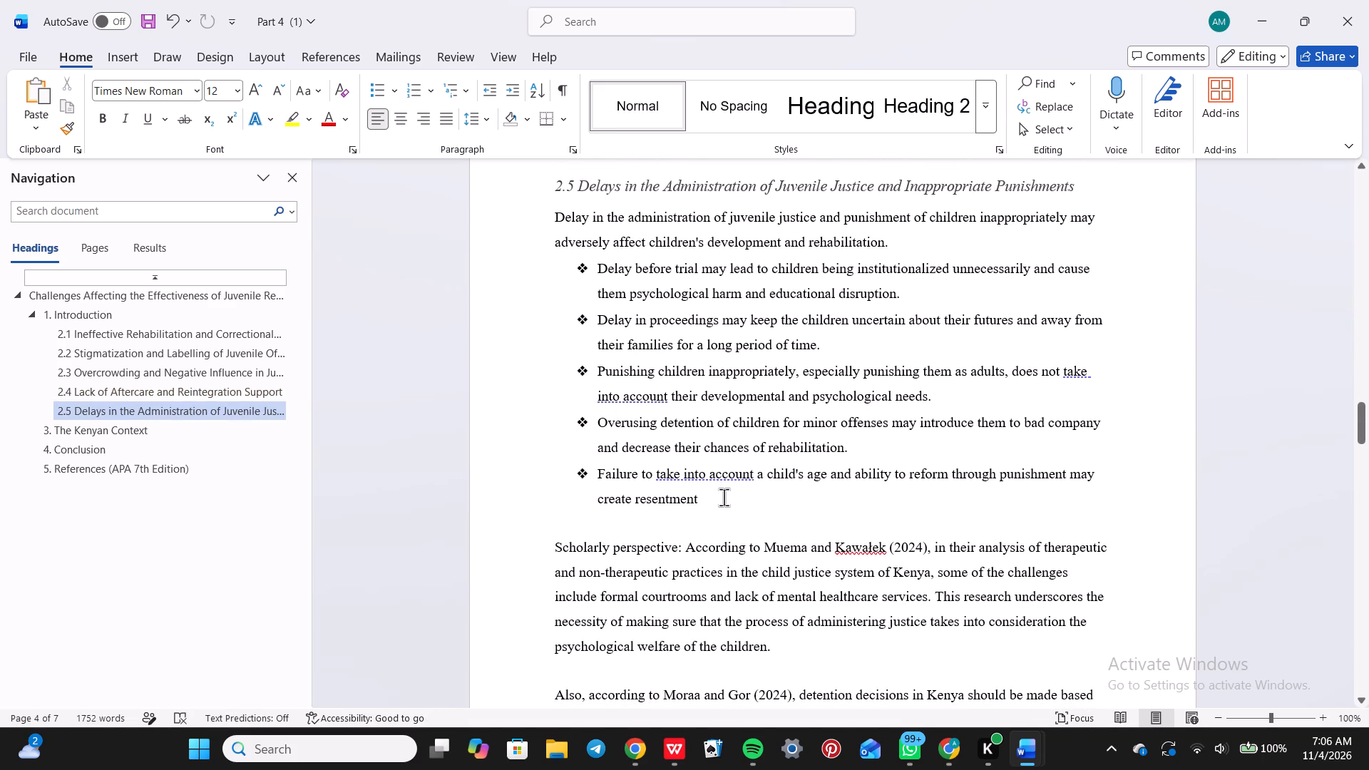
left_click_drag(724, 497, 612, 418)
left_click(612, 418)
key("BackSpace")
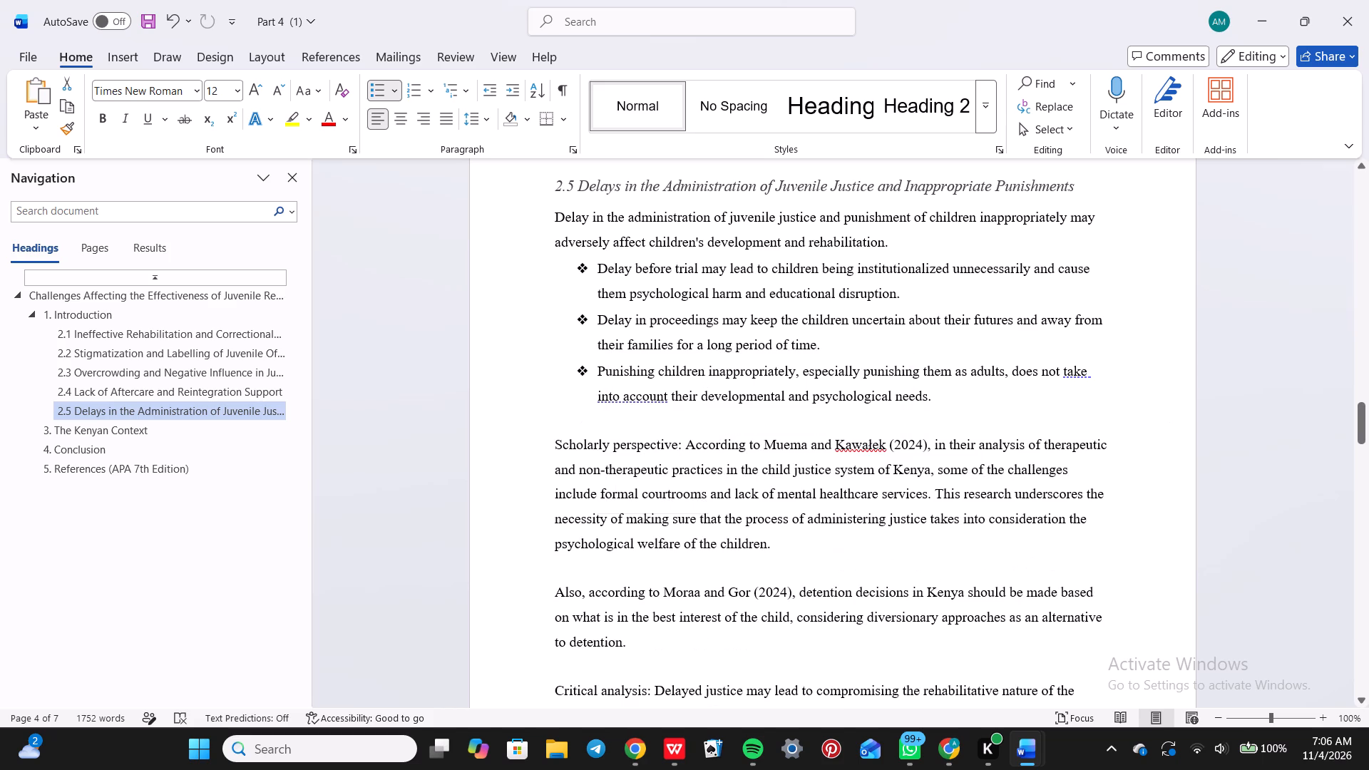
Delete the "Critical analysis: Delayed justice" paragraph at the end of section 2.5, with the blank lines around it.
scroll(657, 523, "down", 3)
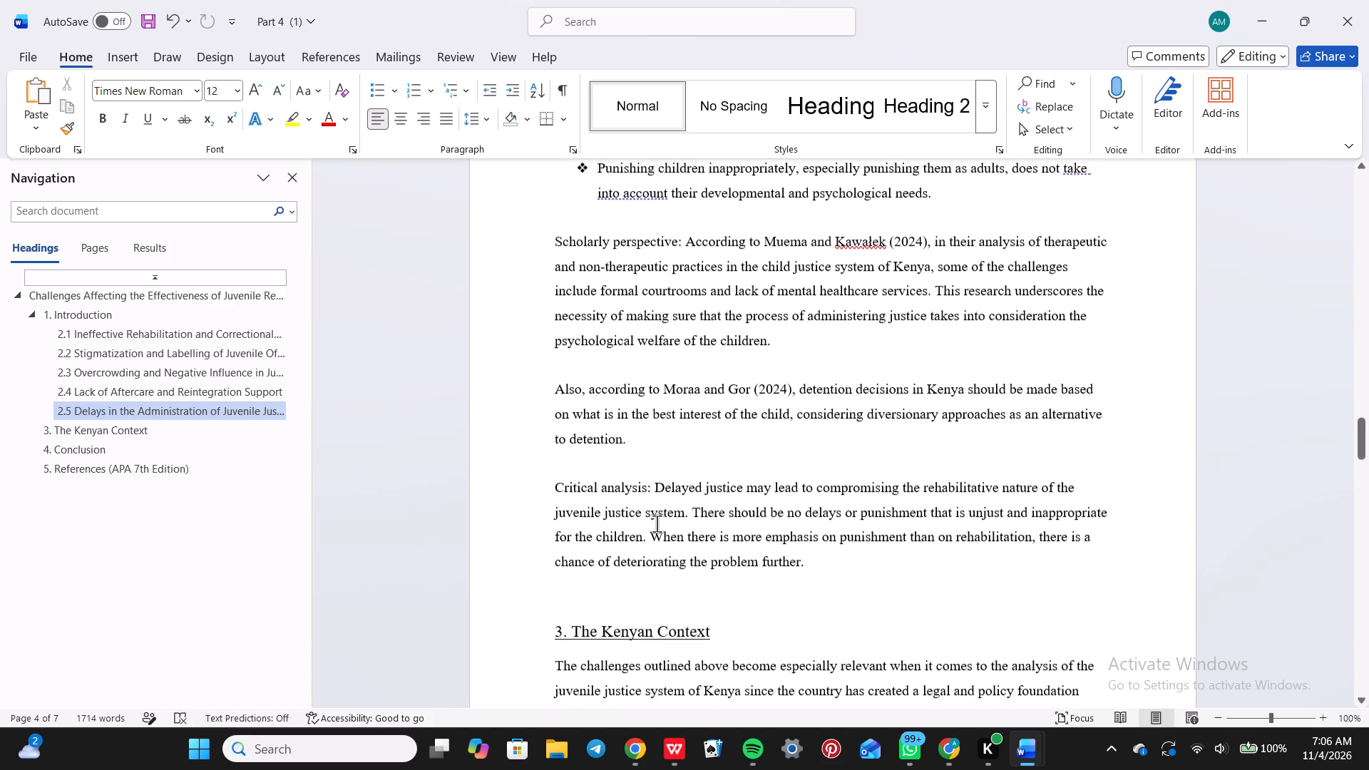
left_click(809, 568)
left_click_drag(809, 568, 556, 492)
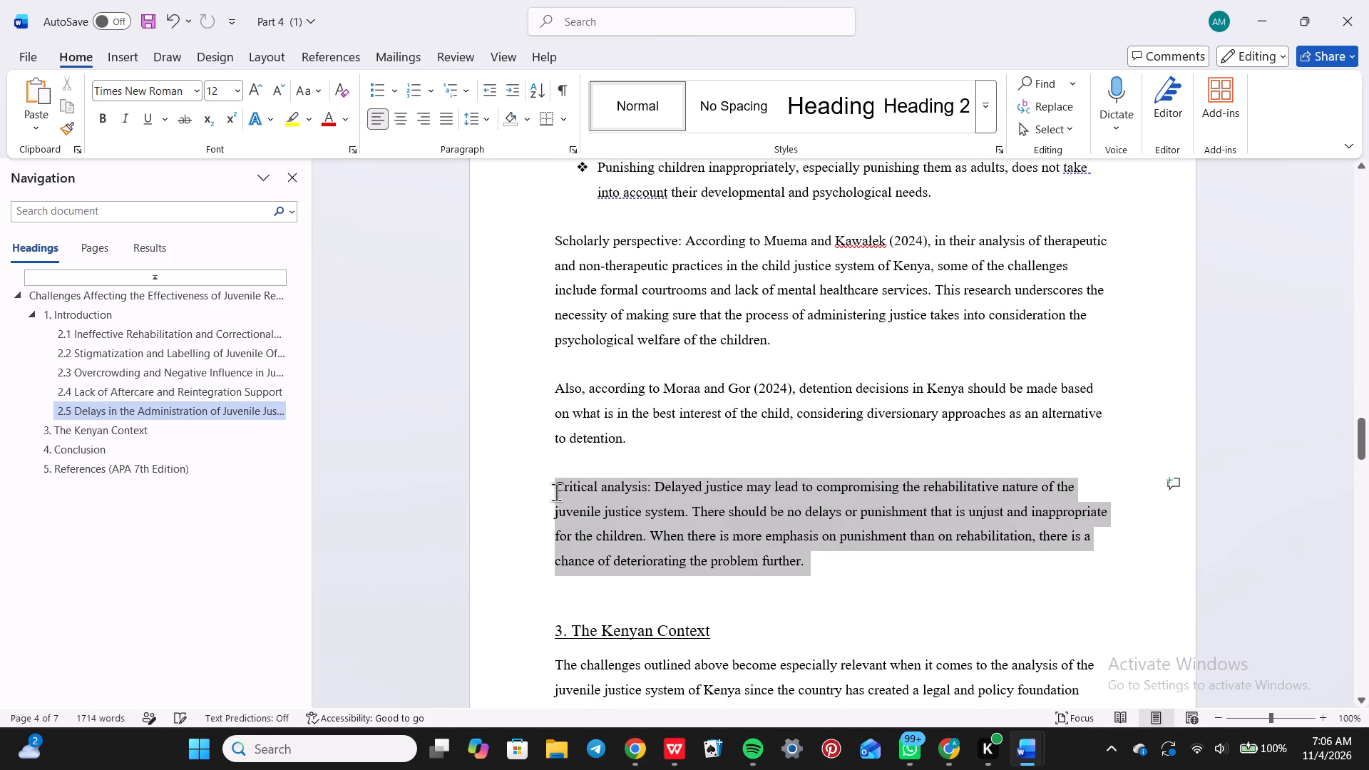
left_click_drag(556, 492, 555, 490)
key("BackSpace")
key("BackSpace")
key("BackSpace")
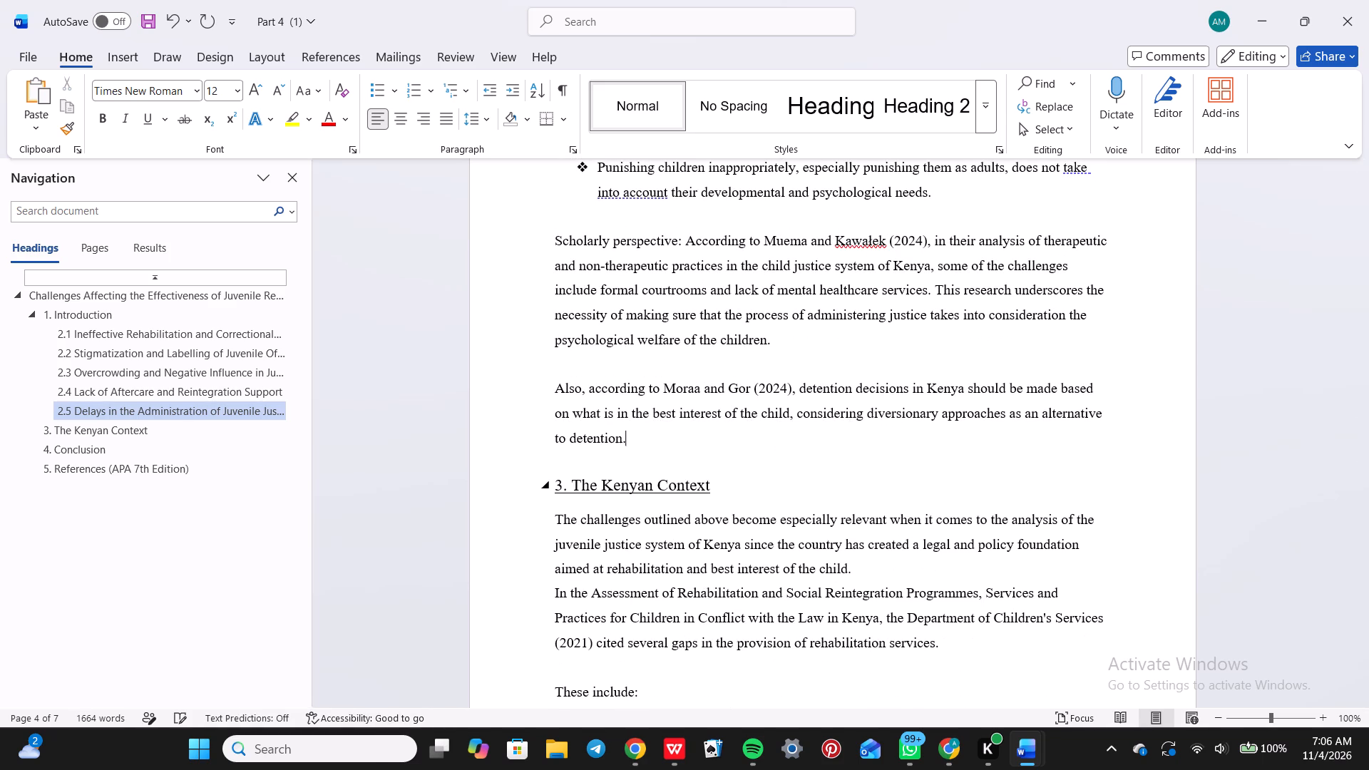
Delete the last two bullets in section 3, The Kenyan Context, from "Issues pertaining to the reintegration" to "adult offenders".
scroll(555, 490, "down", 4)
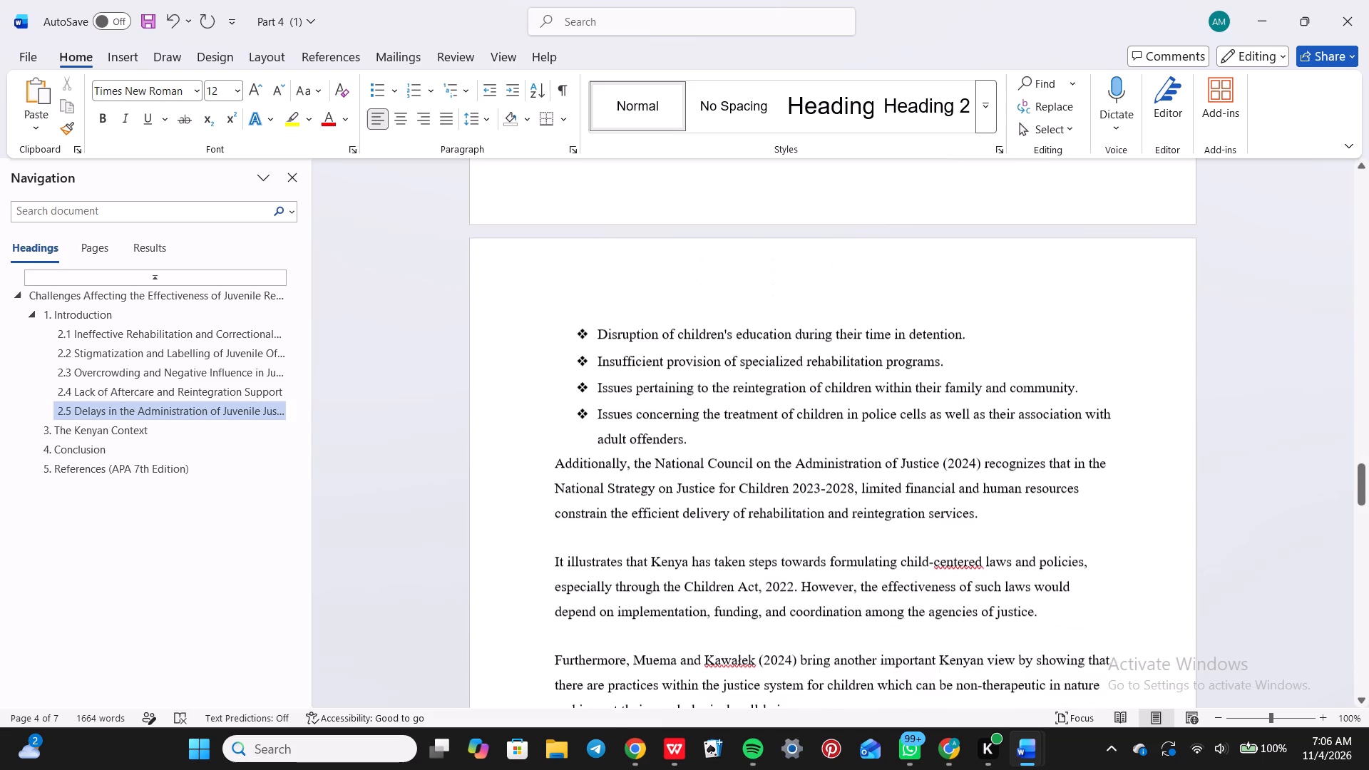
left_click(694, 391)
left_click_drag(694, 391, 603, 344)
key("BackSpace")
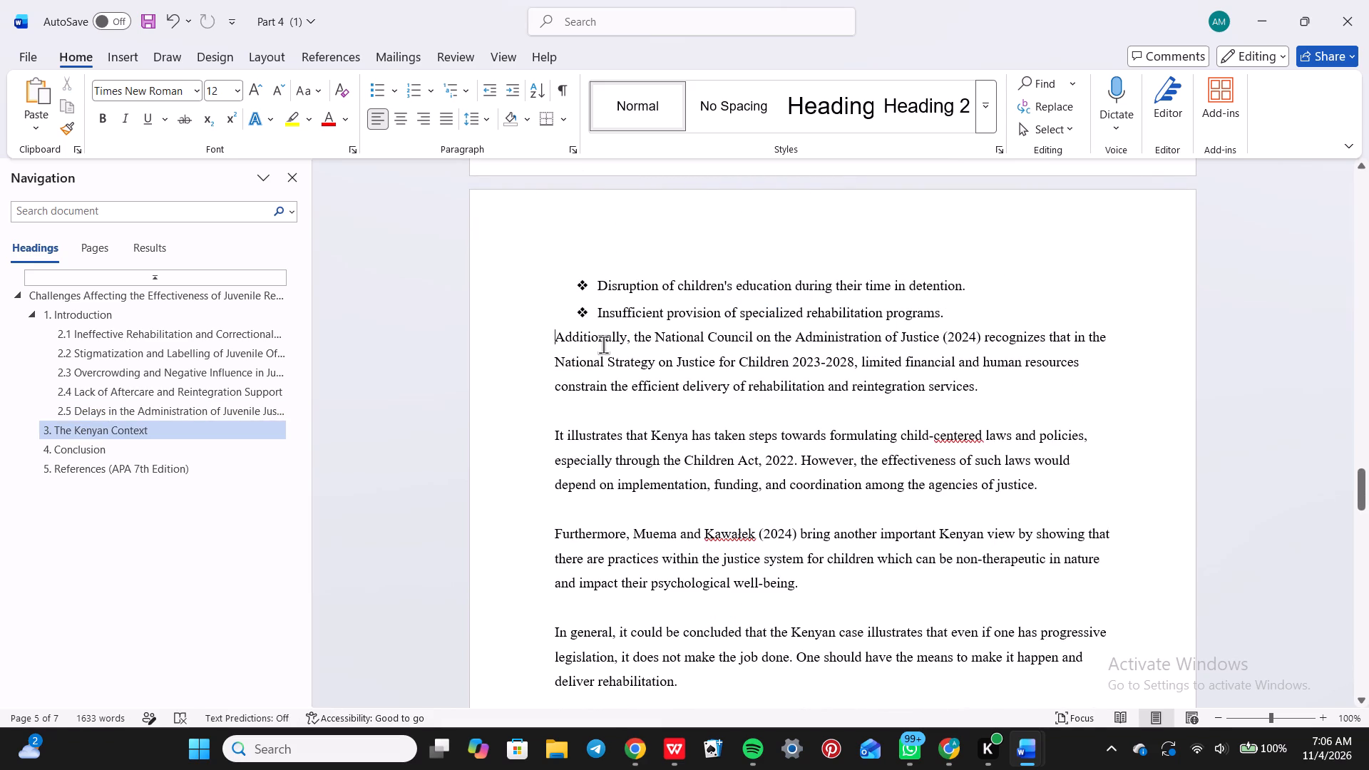
Delete the Conclusion's final paragraph beginning "Thus, the juvenile justice facilities need to adopt", just before the References heading.
scroll(675, 453, "down", 1)
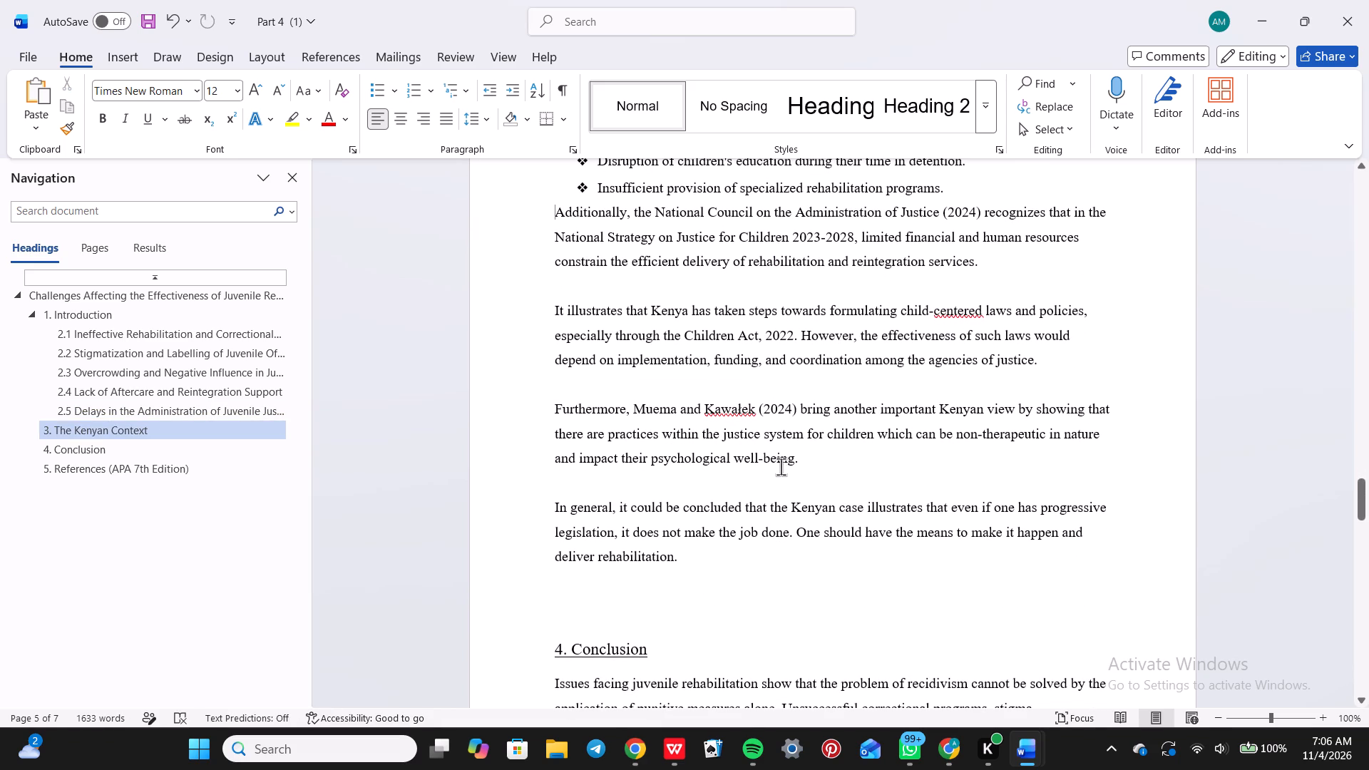
scroll(713, 565, "down", 2)
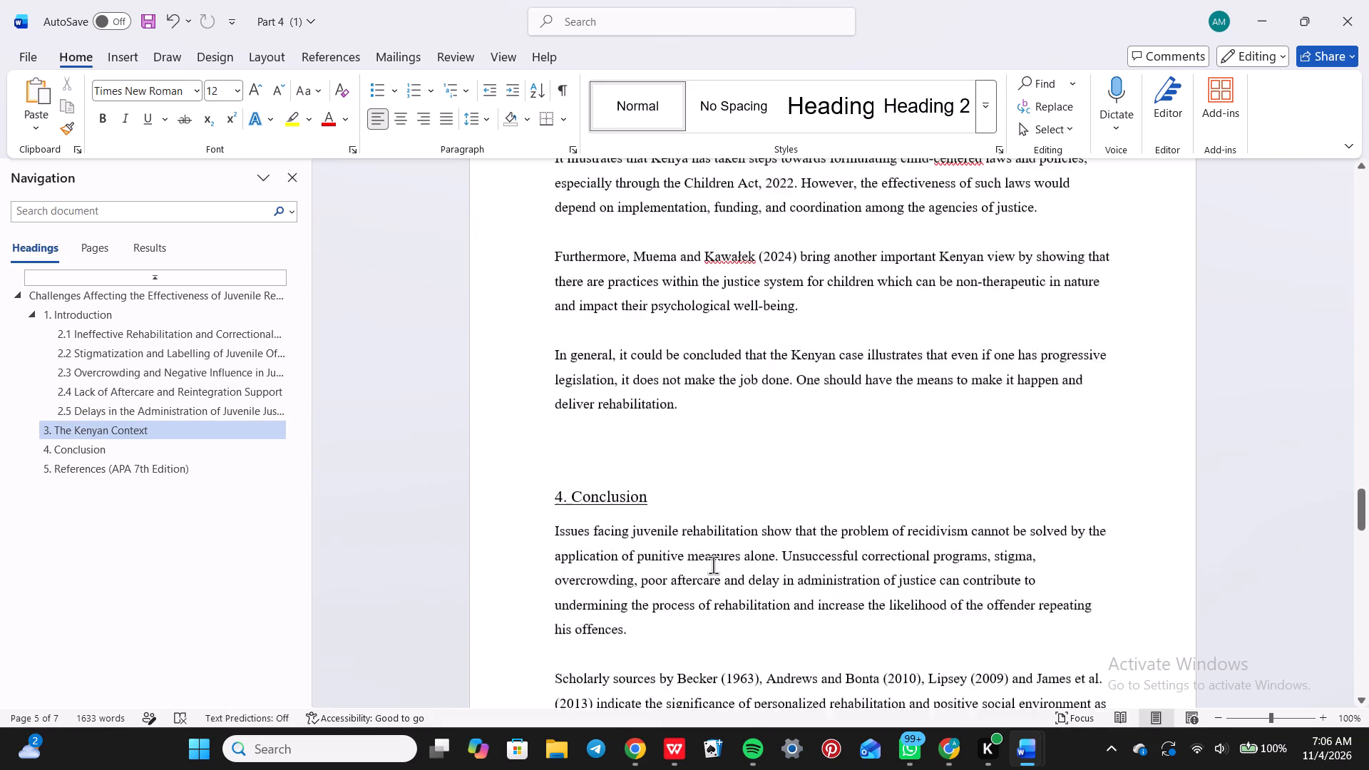
scroll(713, 565, "down", 6)
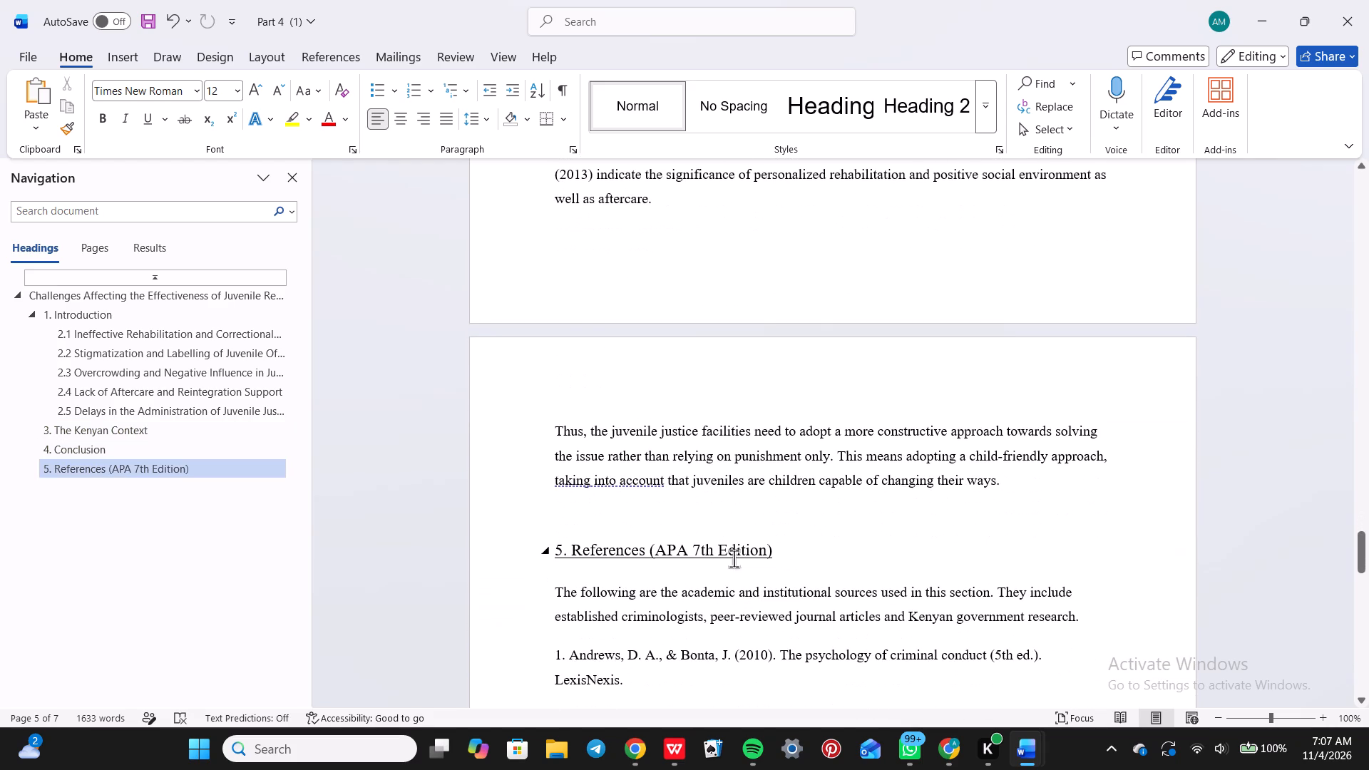
left_click(1017, 487)
left_click_drag(1017, 487, 756, 227)
left_click(749, 268)
scroll(749, 268, "up", 1)
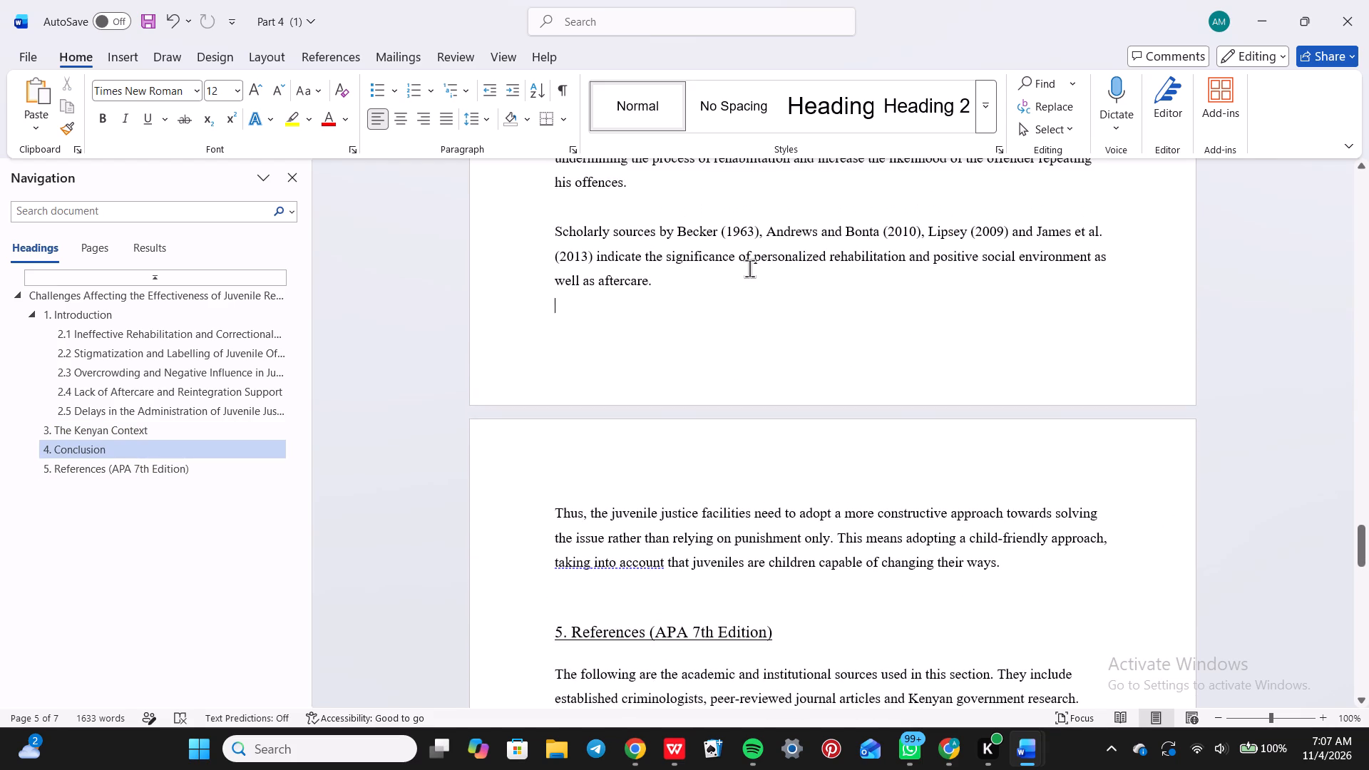
scroll(749, 268, "up", 2)
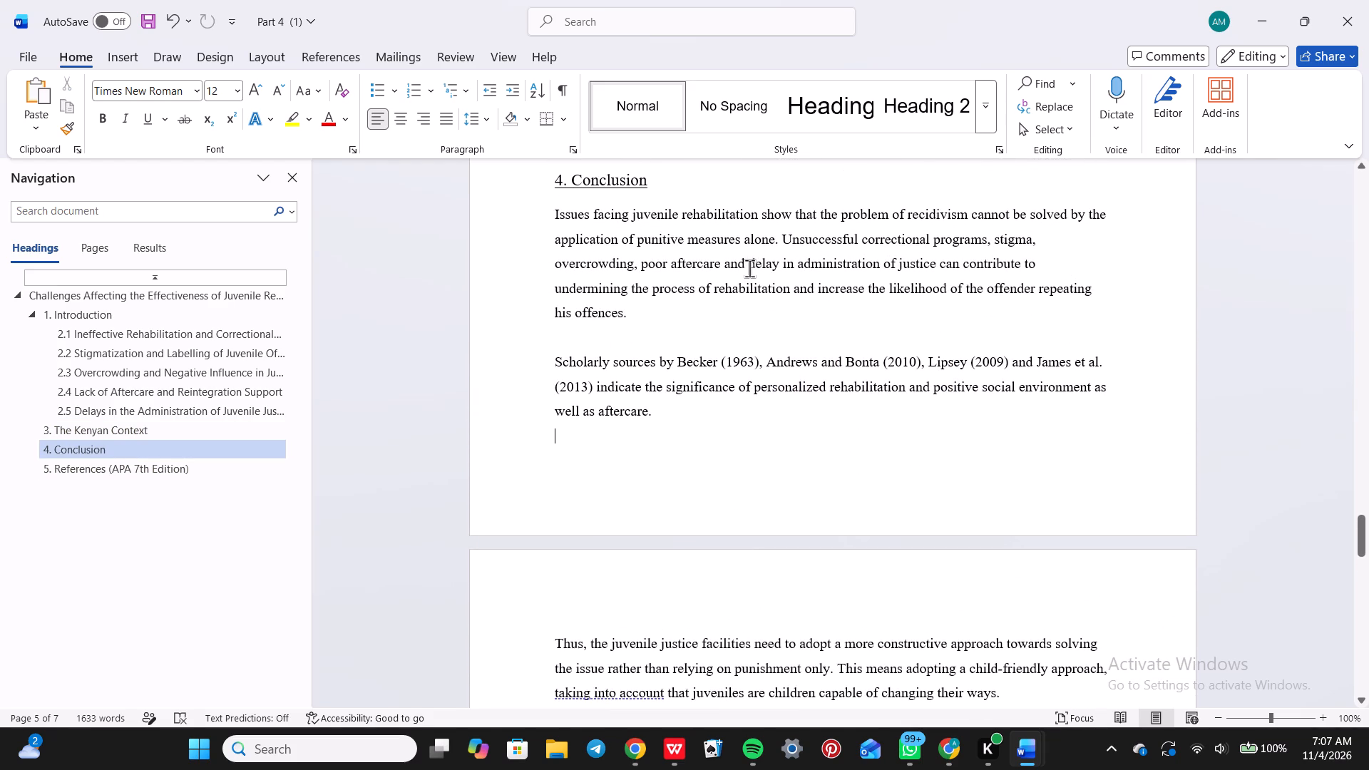
scroll(749, 268, "down", 2)
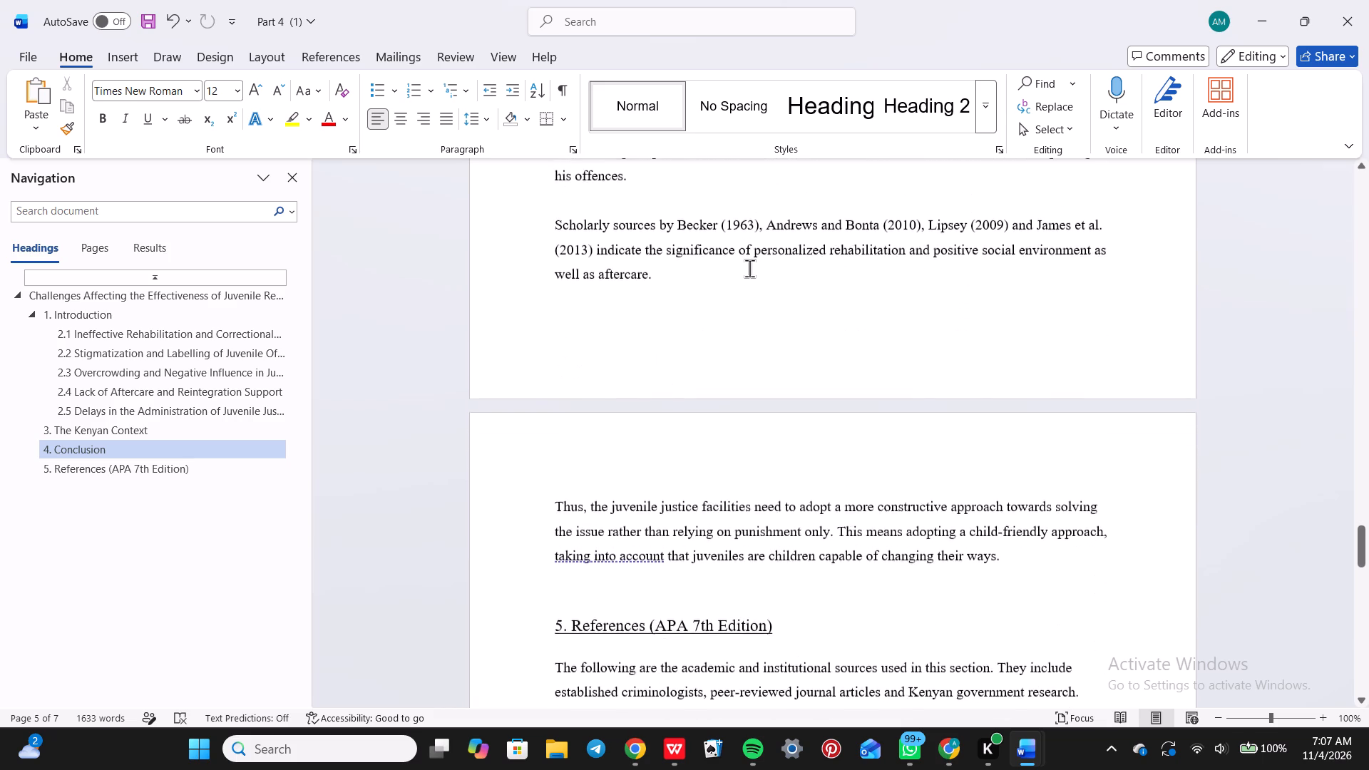
left_click(1015, 555)
left_click_drag(1015, 555, 580, 294)
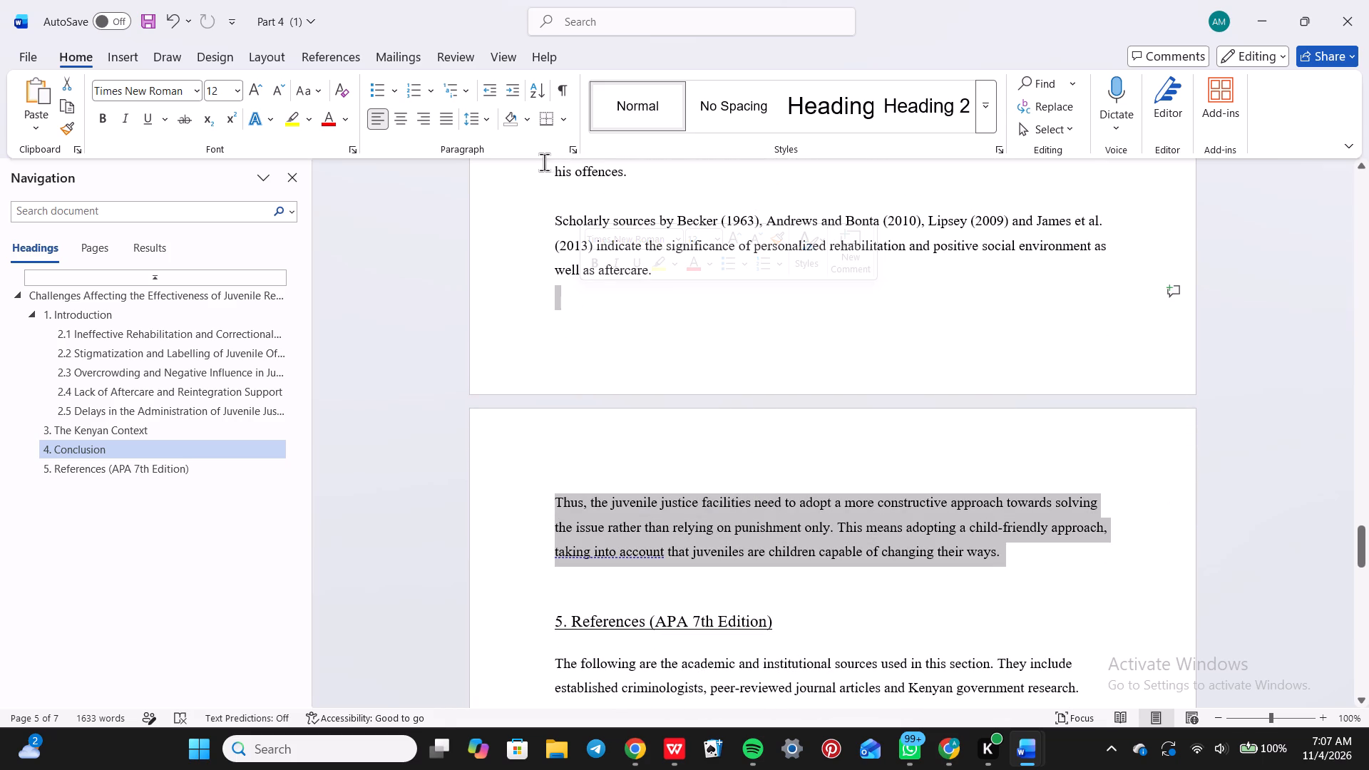
key("BackSpace")
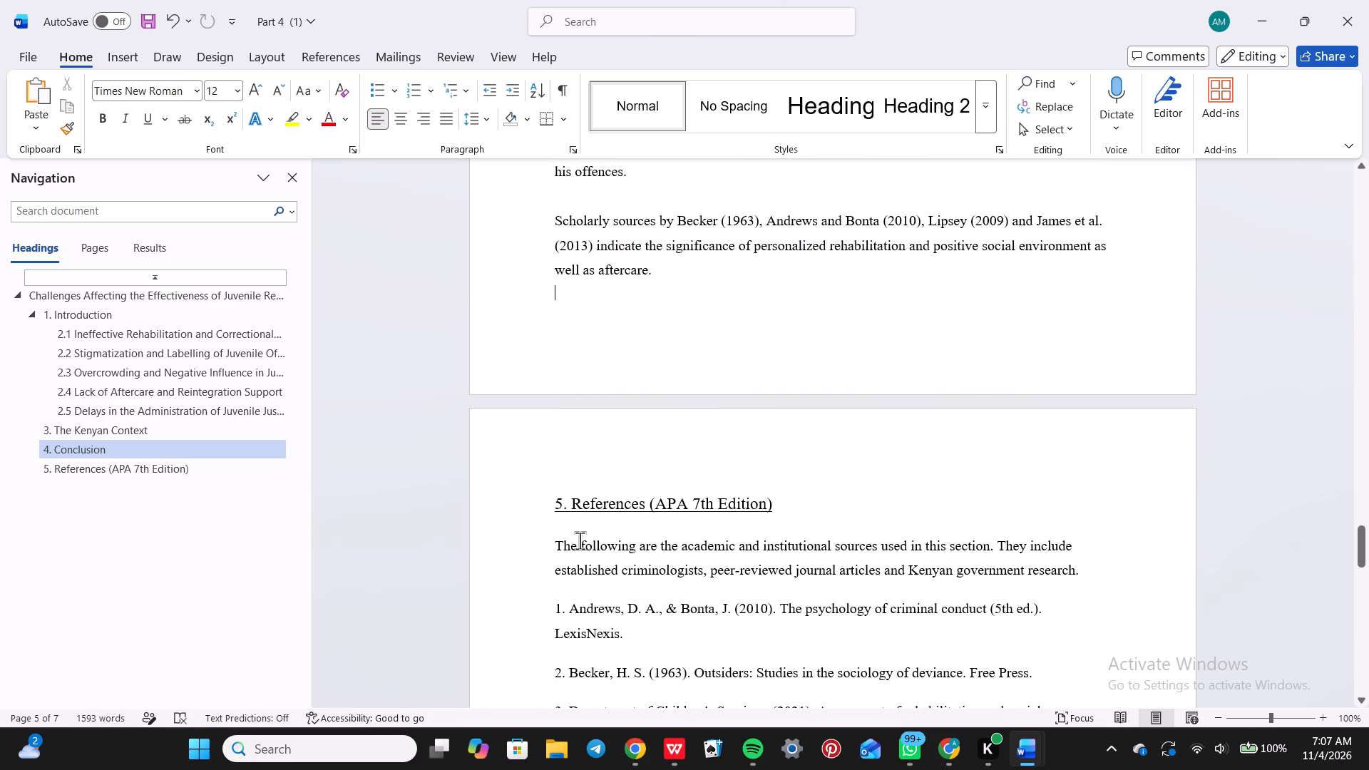
Switch to Spotify, show the play queue and skip to the next song, ending back in the Part 4 Word document.
left_click(758, 735)
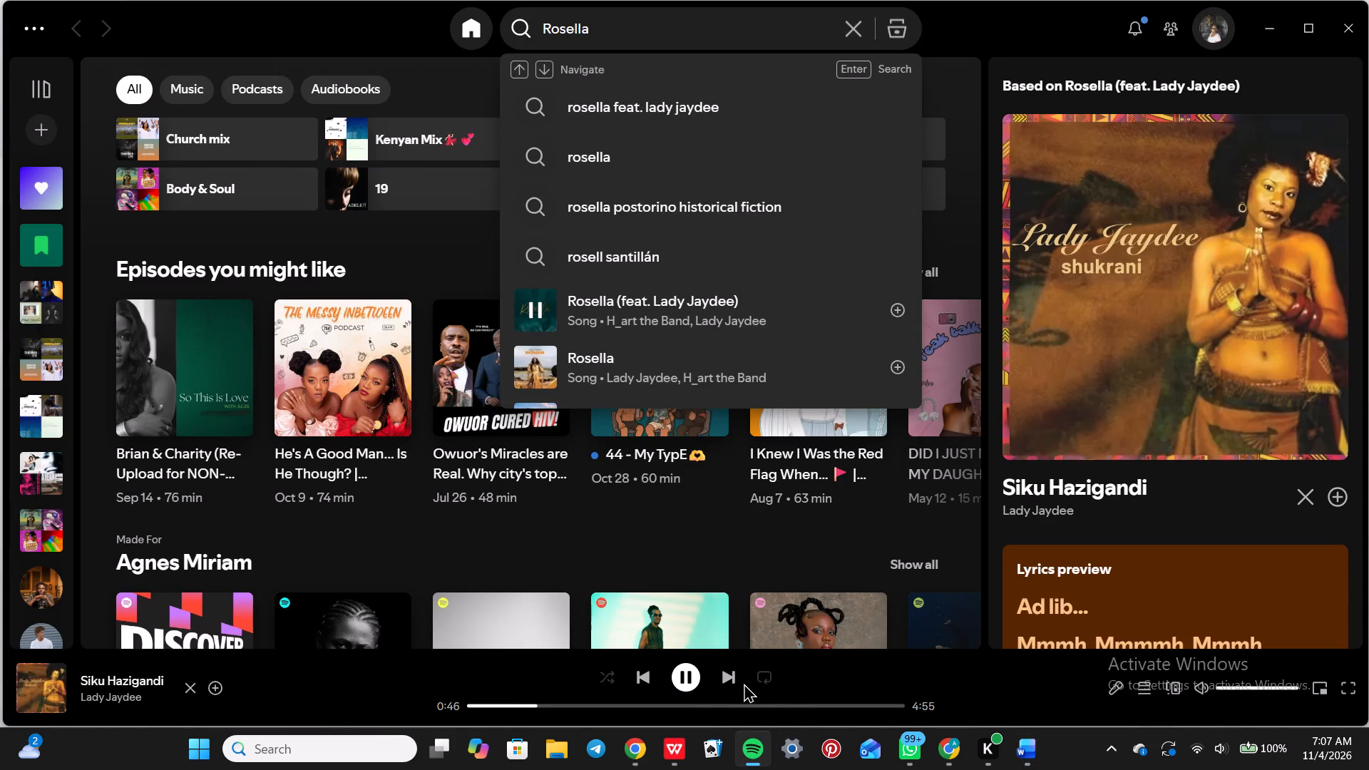
left_click(1134, 694)
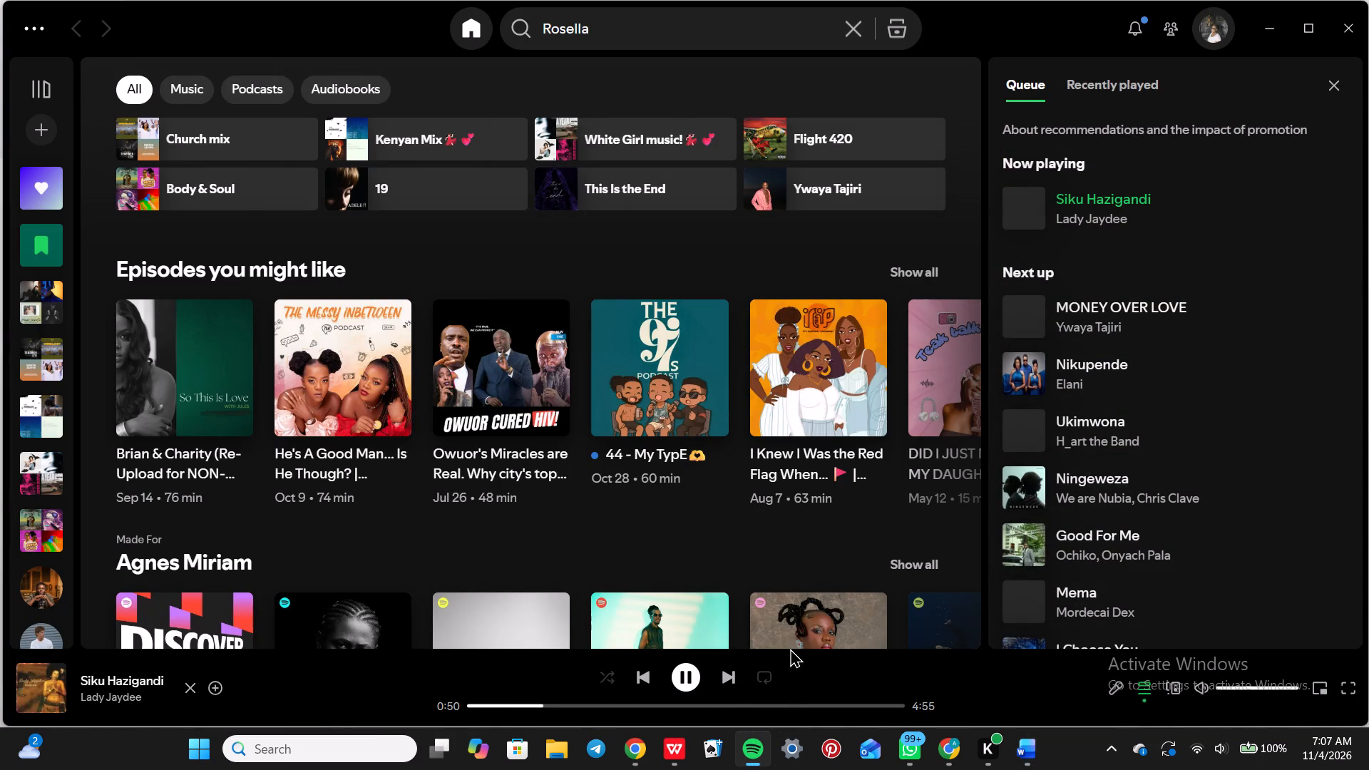
left_click(730, 672)
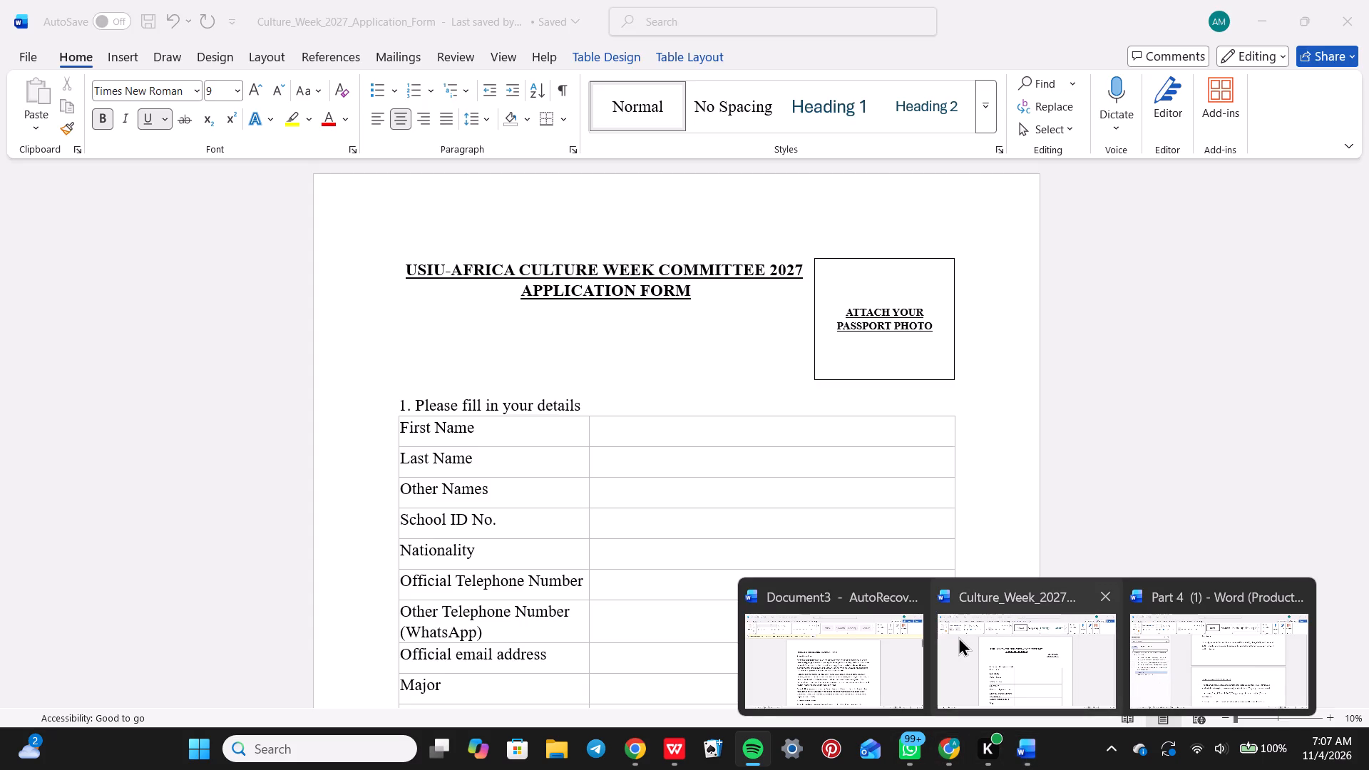
left_click(881, 675)
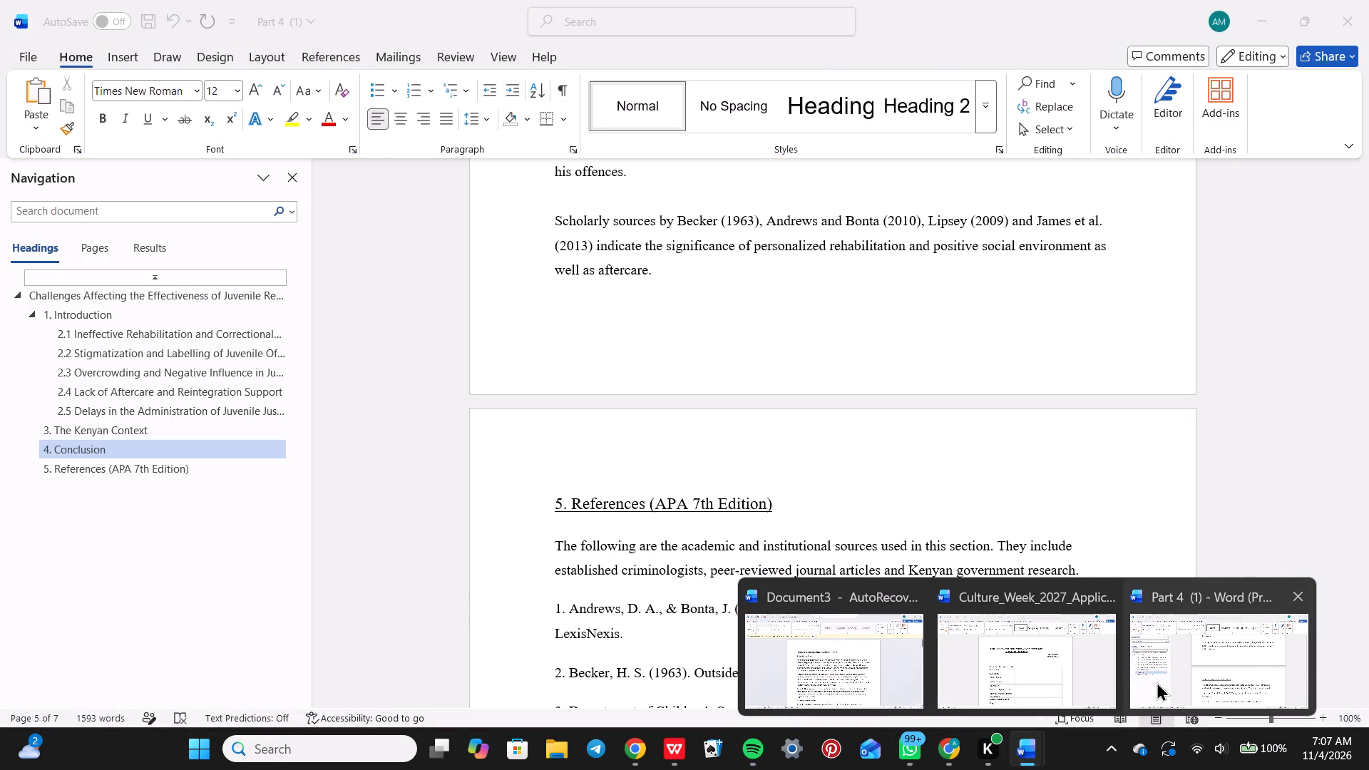
left_click(1157, 682)
Delete reference 8, the Muema and Kawałek (2024) entry on therapeutic and non-therapeutic practices, from the reference list.
scroll(1000, 560, "down", 4)
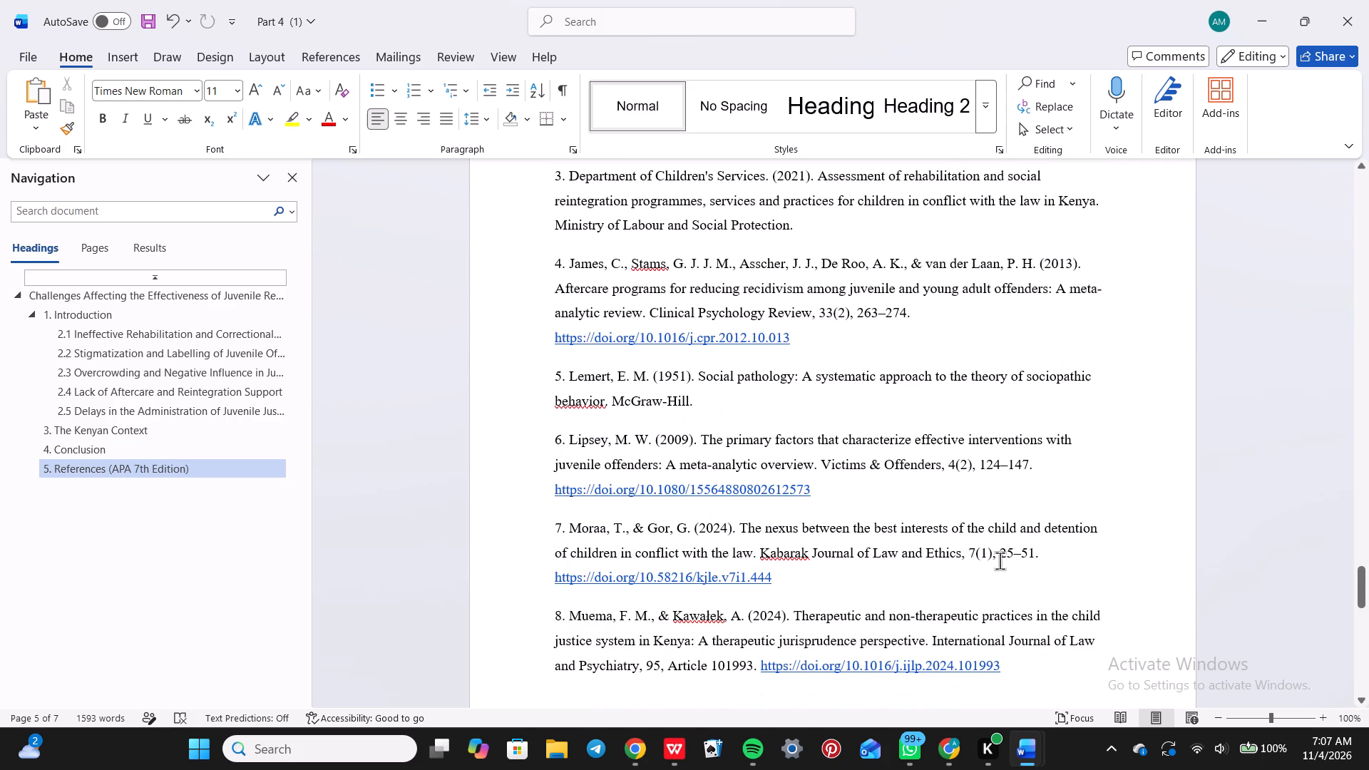
scroll(1000, 560, "down", 3)
scroll(1000, 560, "up", 1)
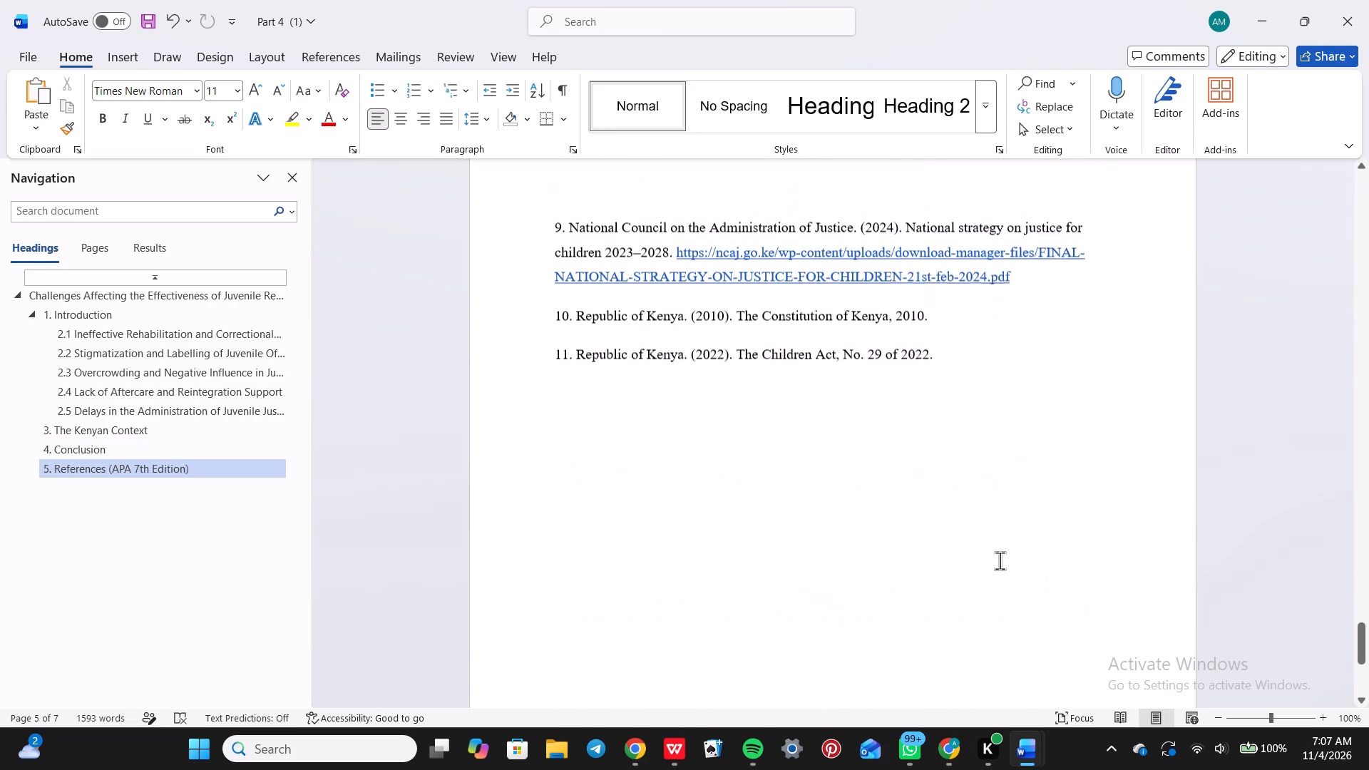
scroll(1000, 560, "up", 2)
left_click(960, 437)
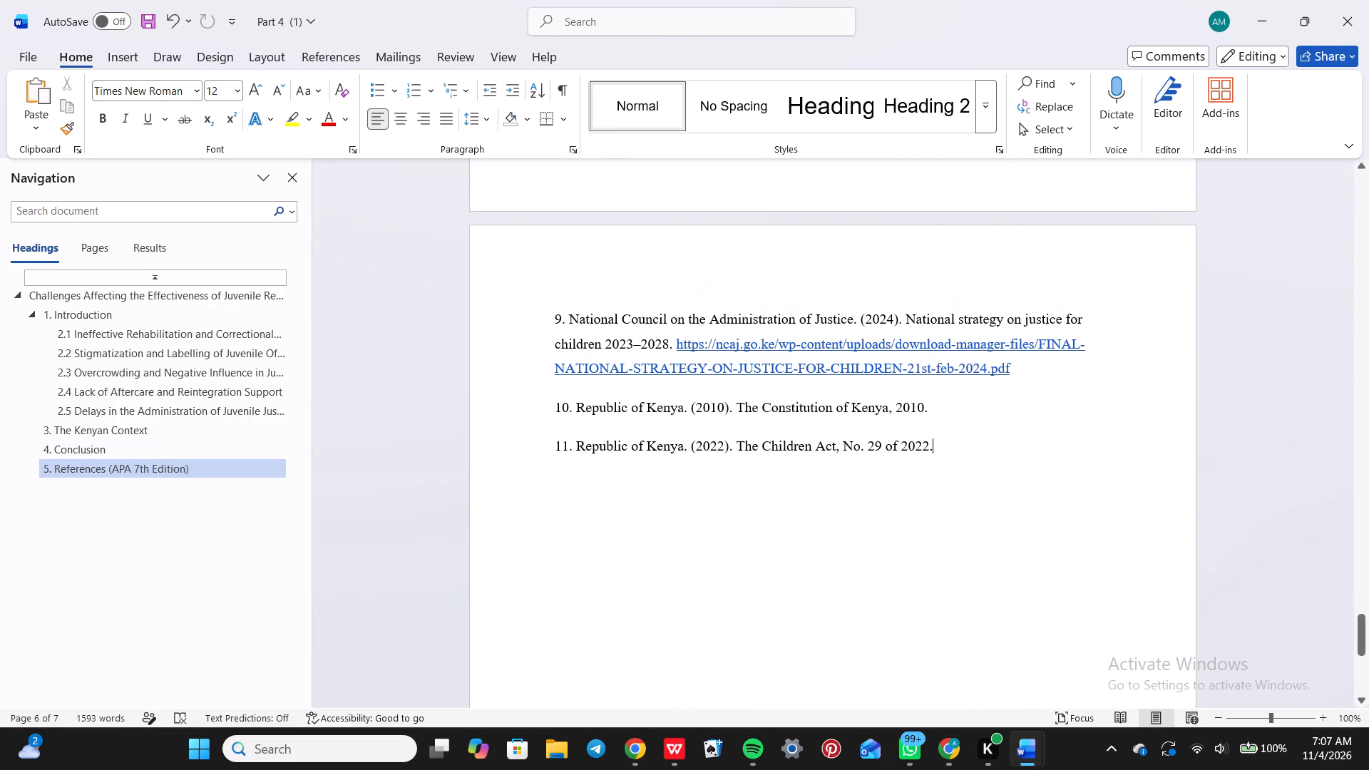
scroll(960, 437, "up", 3)
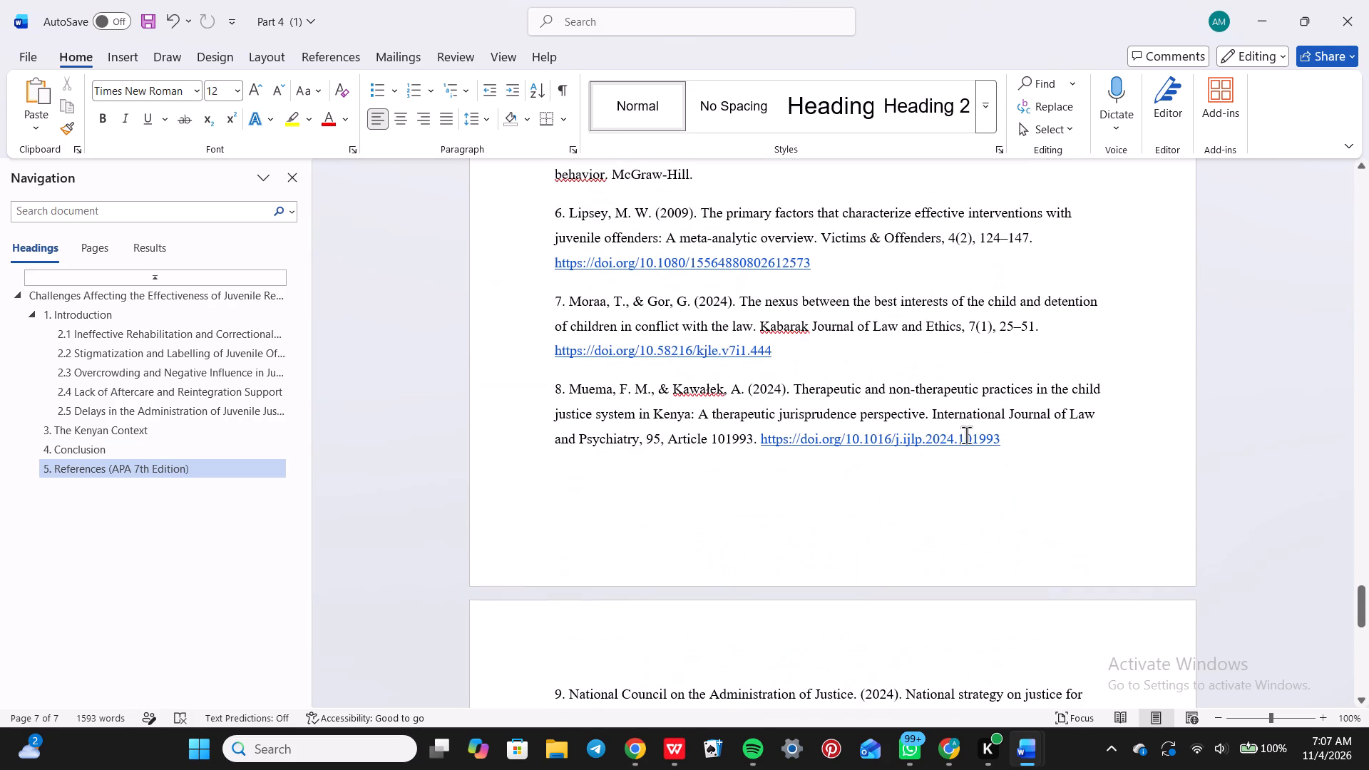
left_click(1011, 437)
left_click_drag(1011, 437, 617, 403)
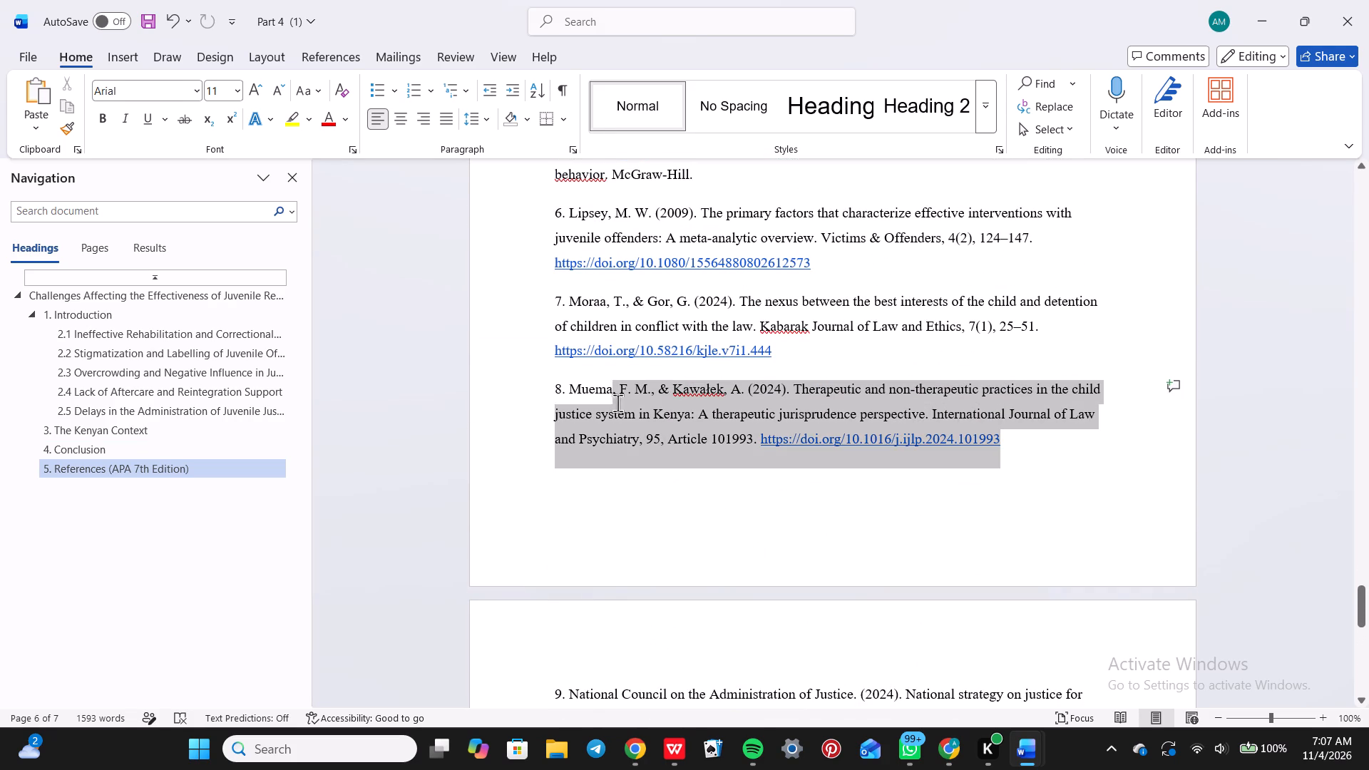
left_click_drag(617, 403, 556, 391)
key("BackSpace")
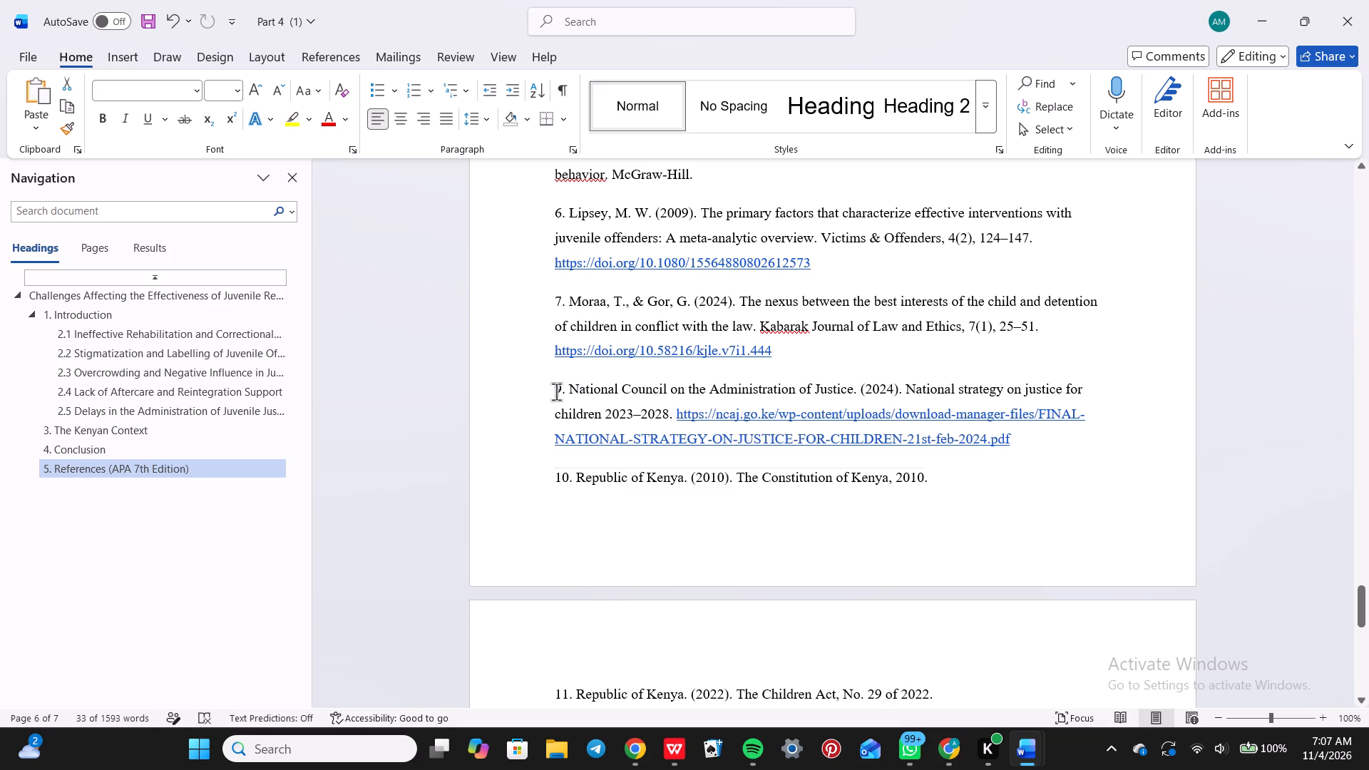
Delete the entire section 4, Conclusion, including its heading and both remaining paragraphs, just before the References section.
scroll(556, 391, "up", 3)
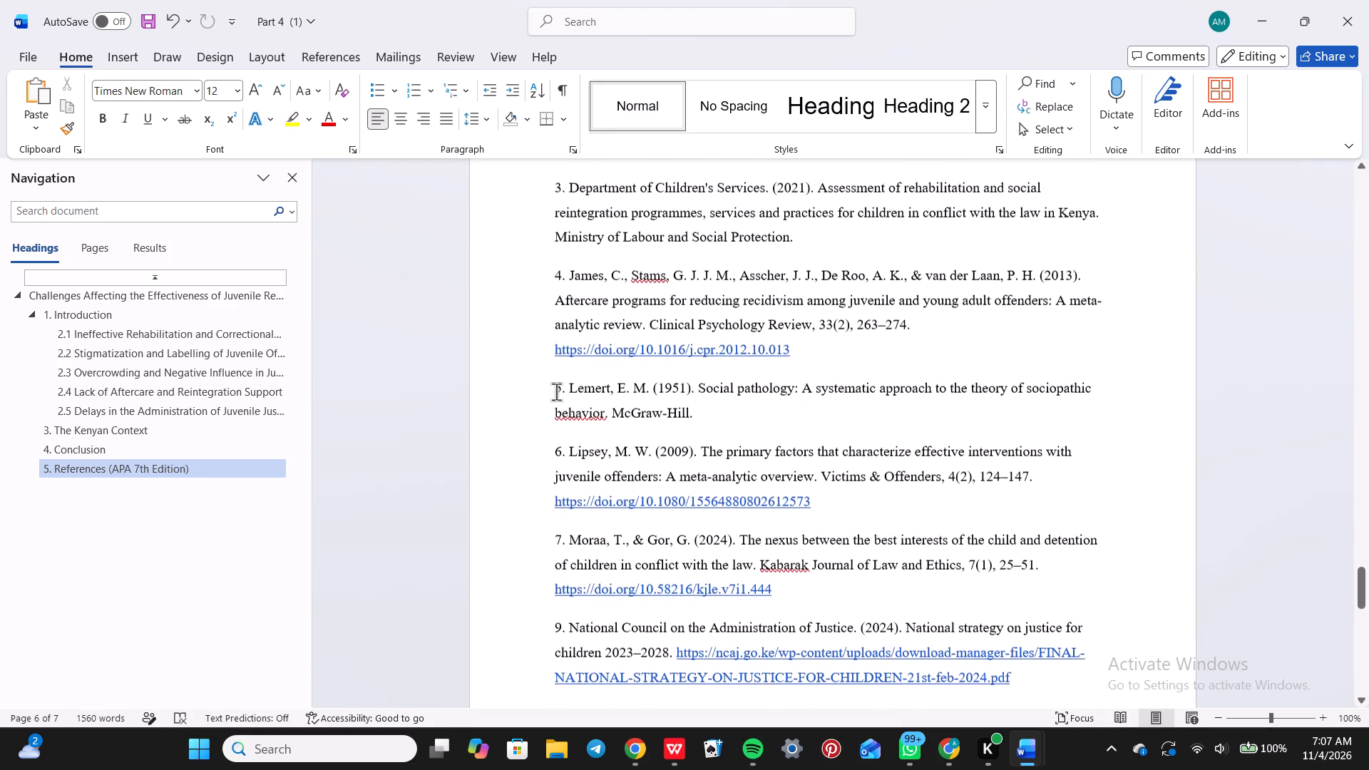
scroll(804, 353, "up", 5)
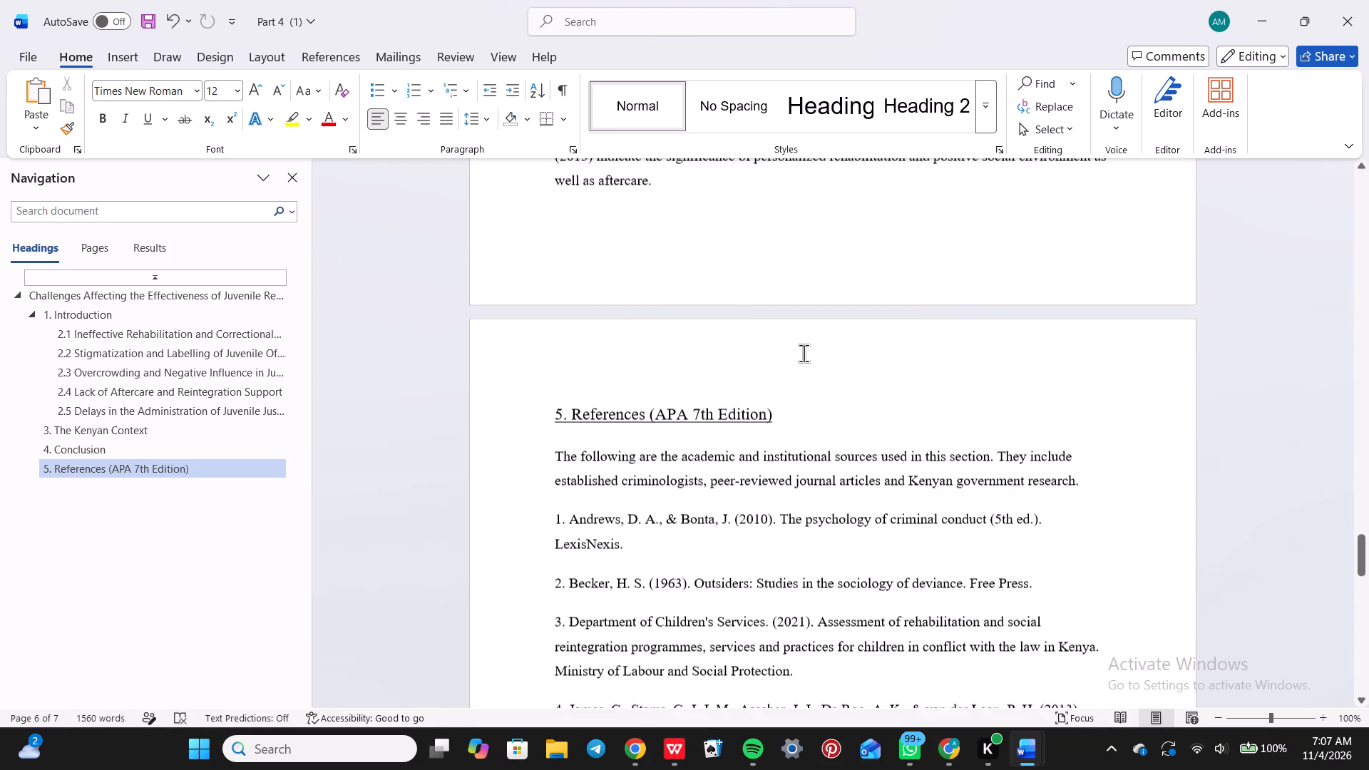
scroll(804, 353, "up", 3)
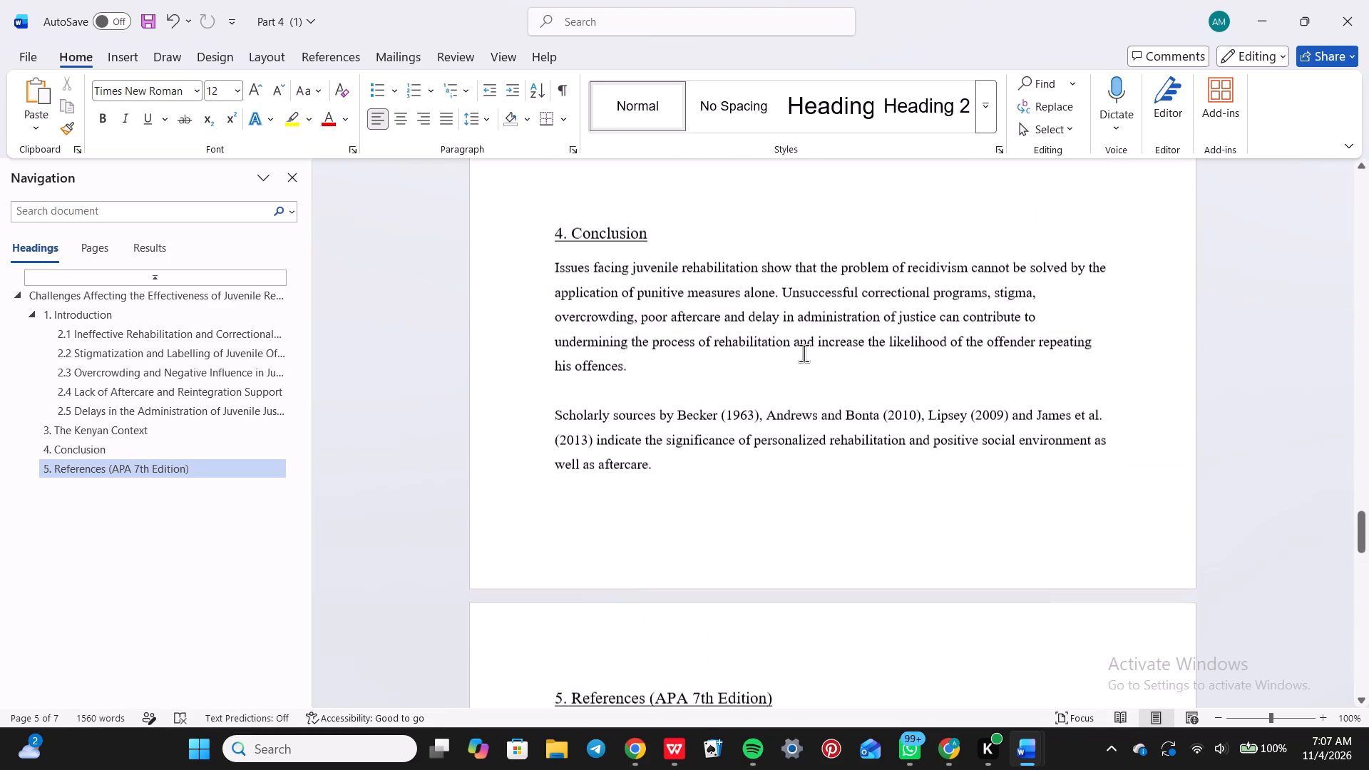
scroll(804, 353, "up", 1)
left_click(685, 570)
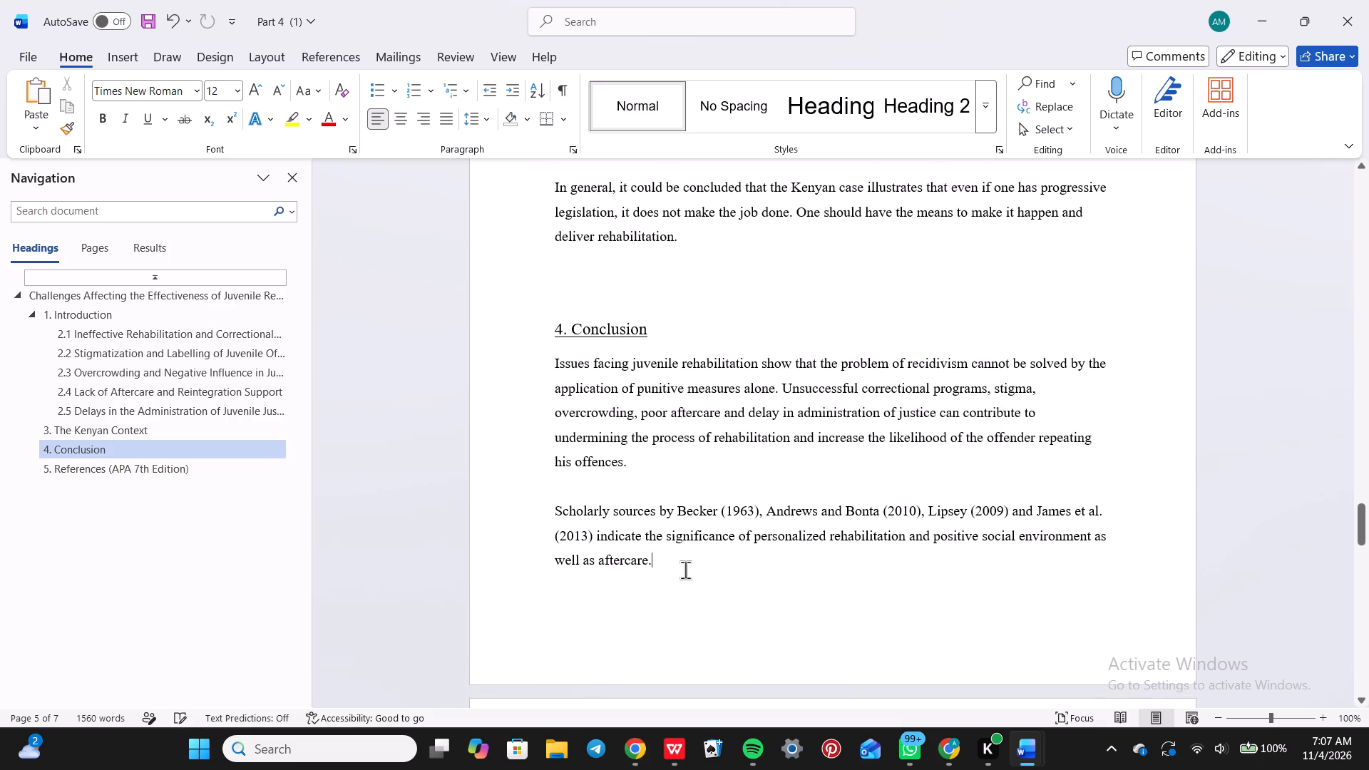
left_click_drag(685, 569, 552, 332)
key("BackSpace")
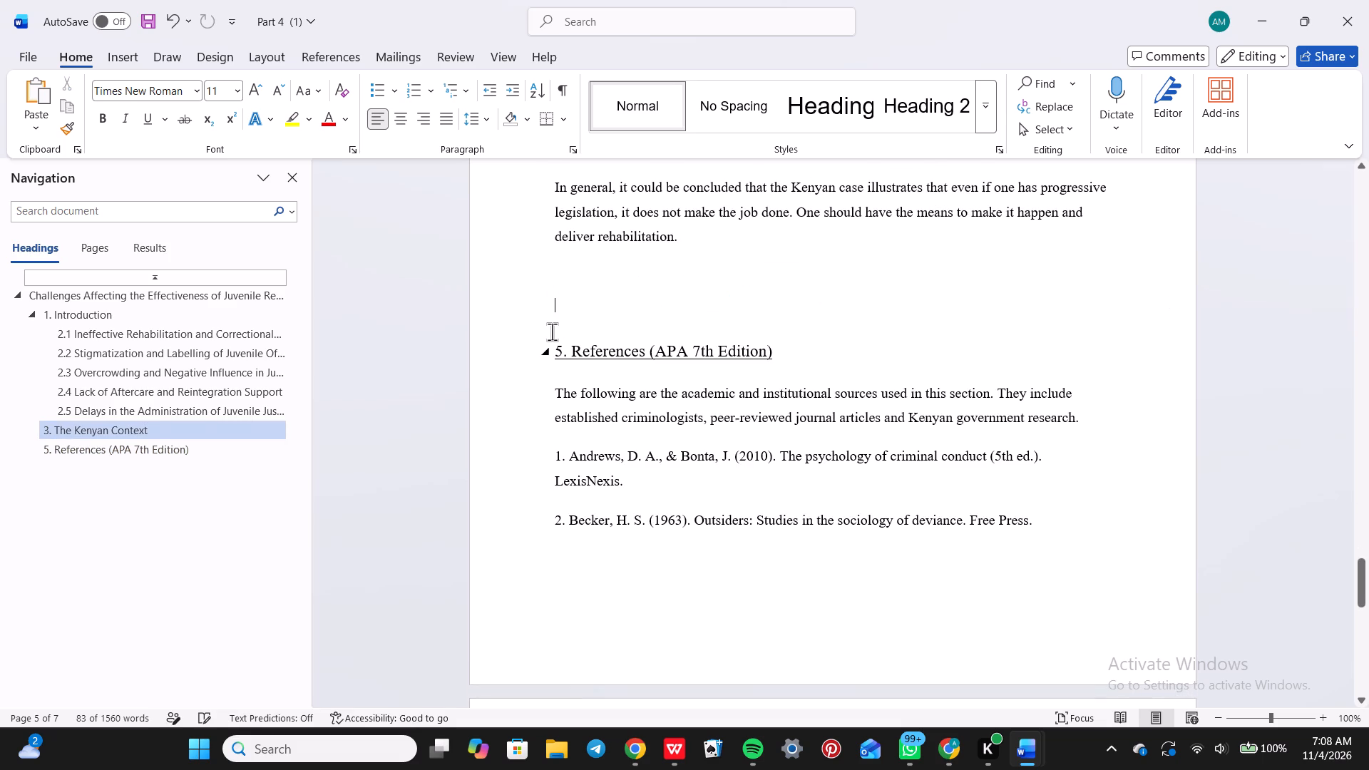
Delete reference 7, the Moraa and Gor (2024) entry on the best interests of the child, from the reference list.
scroll(552, 332, "up", 4)
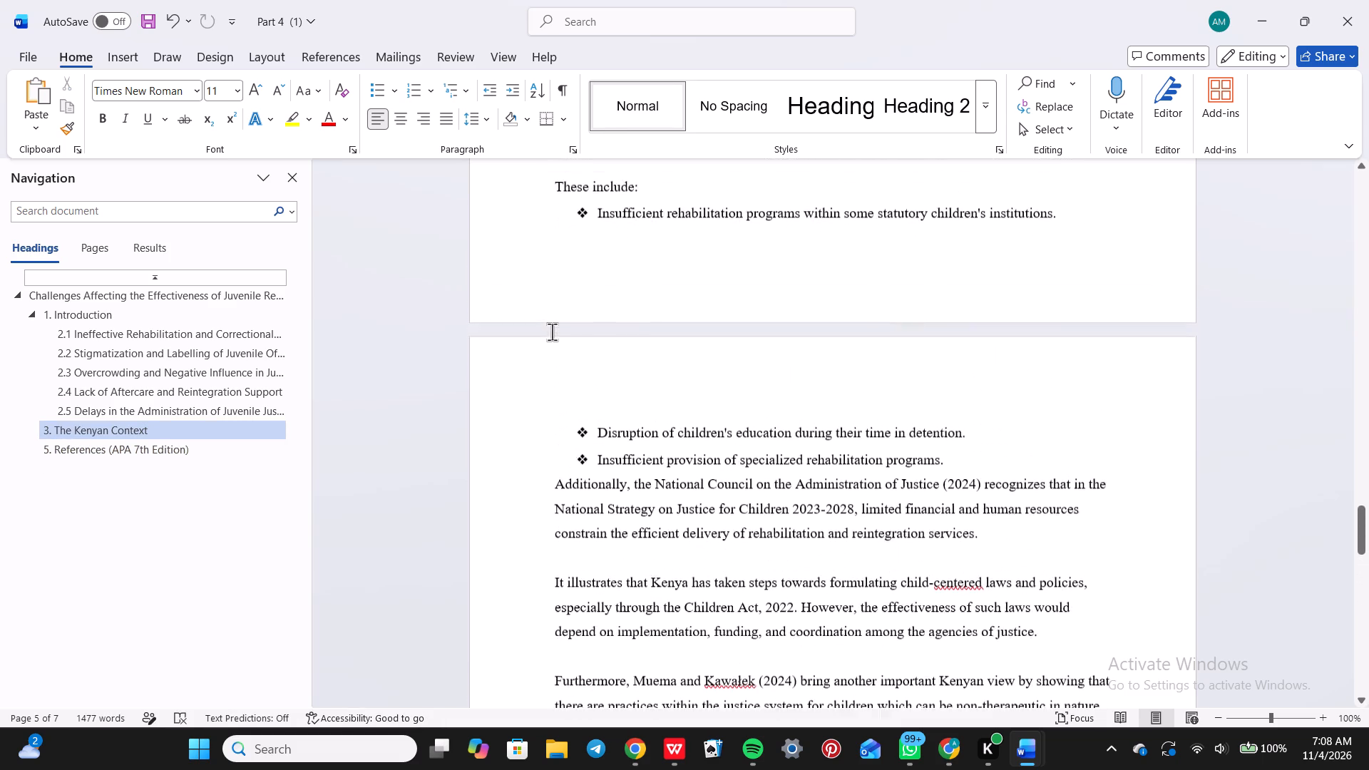
scroll(552, 332, "up", 5)
scroll(552, 332, "down", 2)
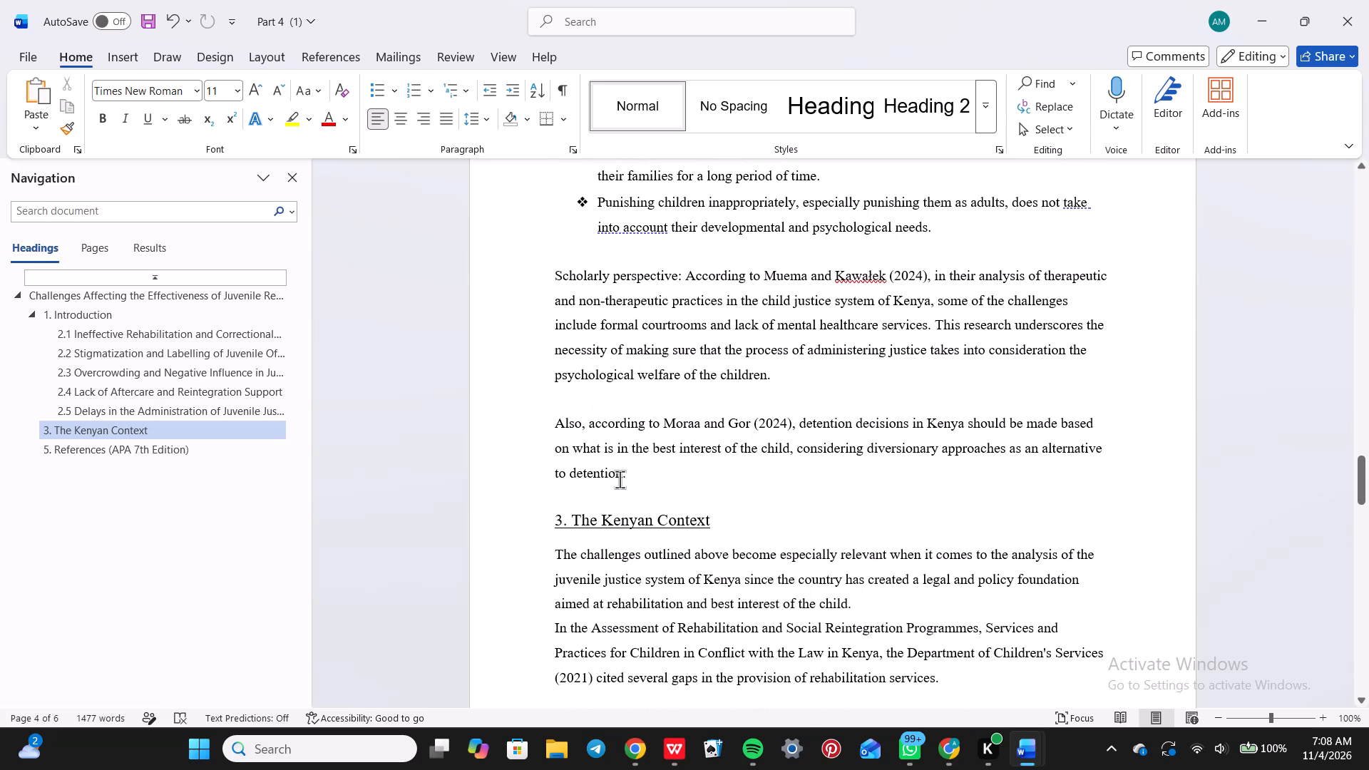
scroll(664, 471, "down", 8)
scroll(664, 471, "up", 1)
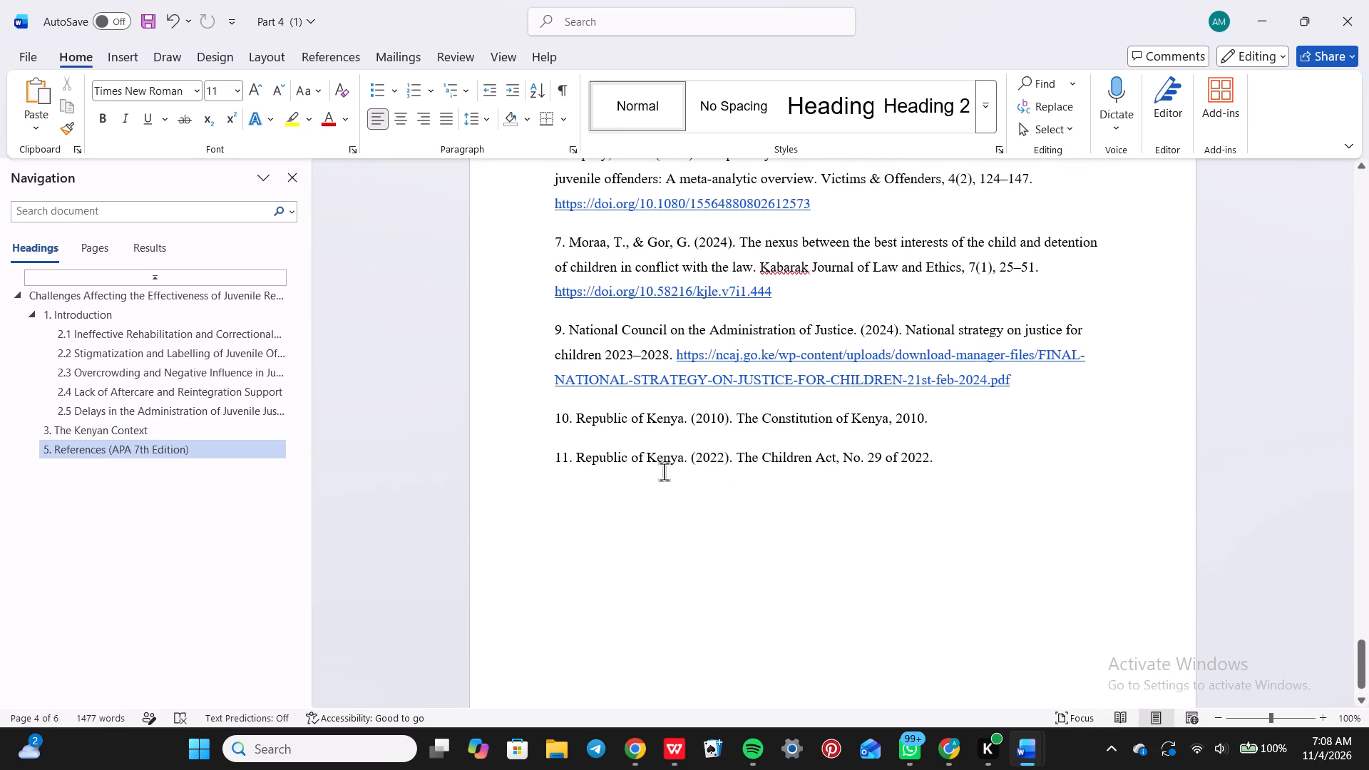
left_click(787, 295)
left_click_drag(787, 295, 715, 266)
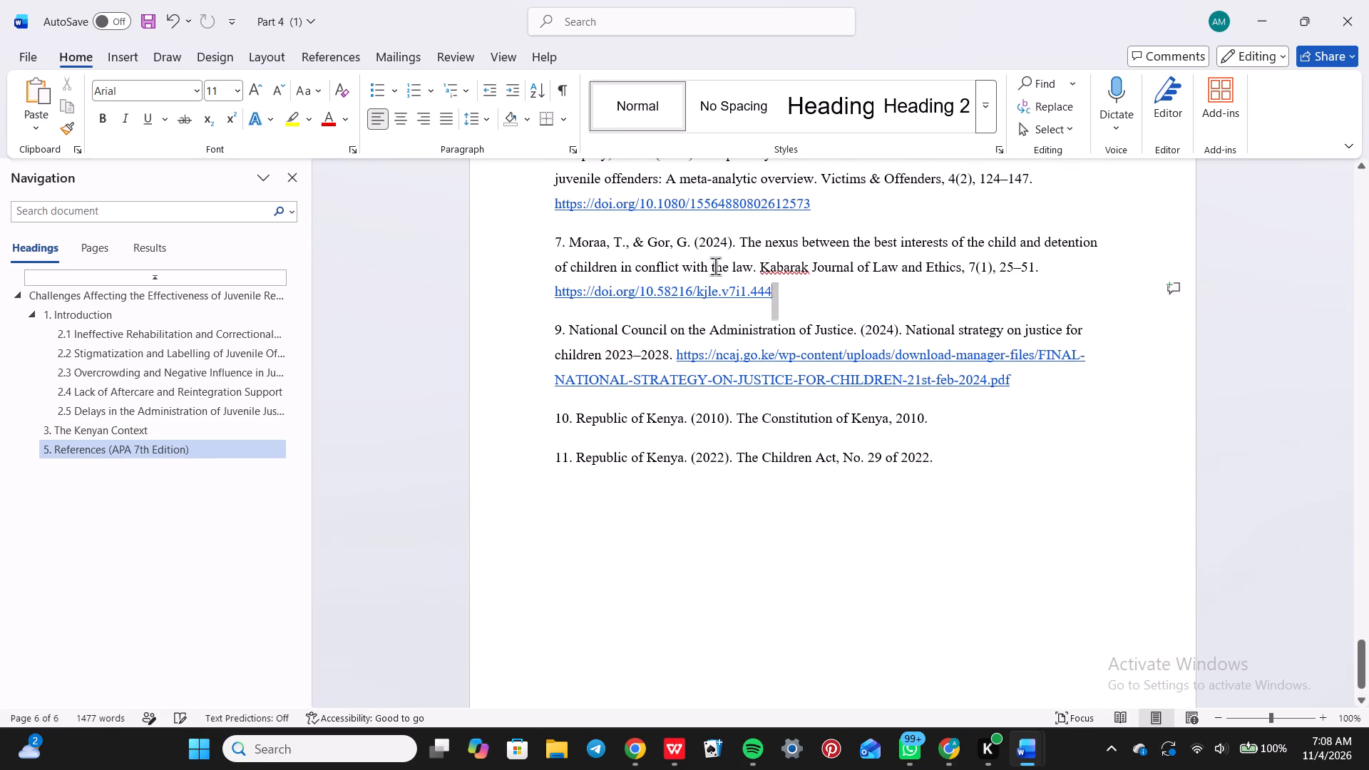
left_click_drag(715, 266, 562, 247)
key("BackSpace")
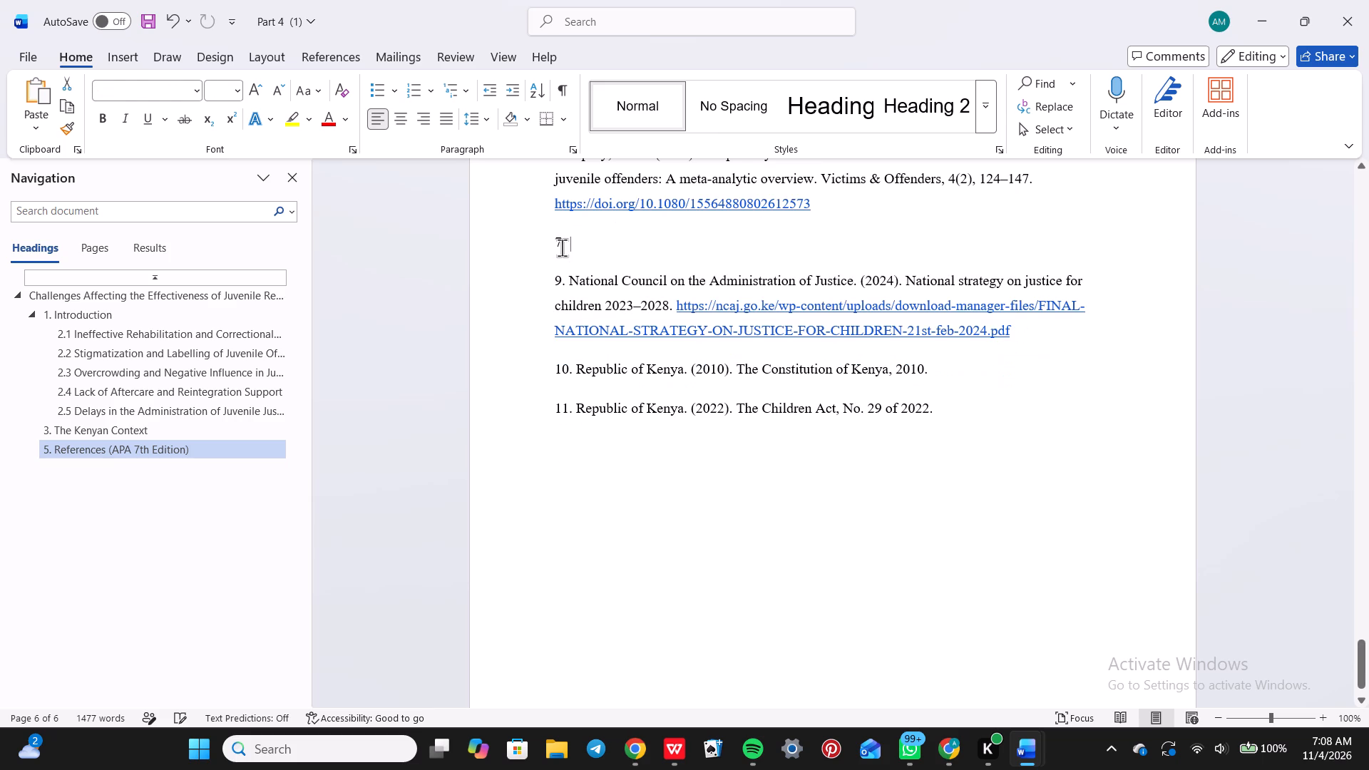
key("BackSpace")
Review the closing paragraphs of section 3, The Kenyan Context, above the References heading.
scroll(562, 247, "up", 6)
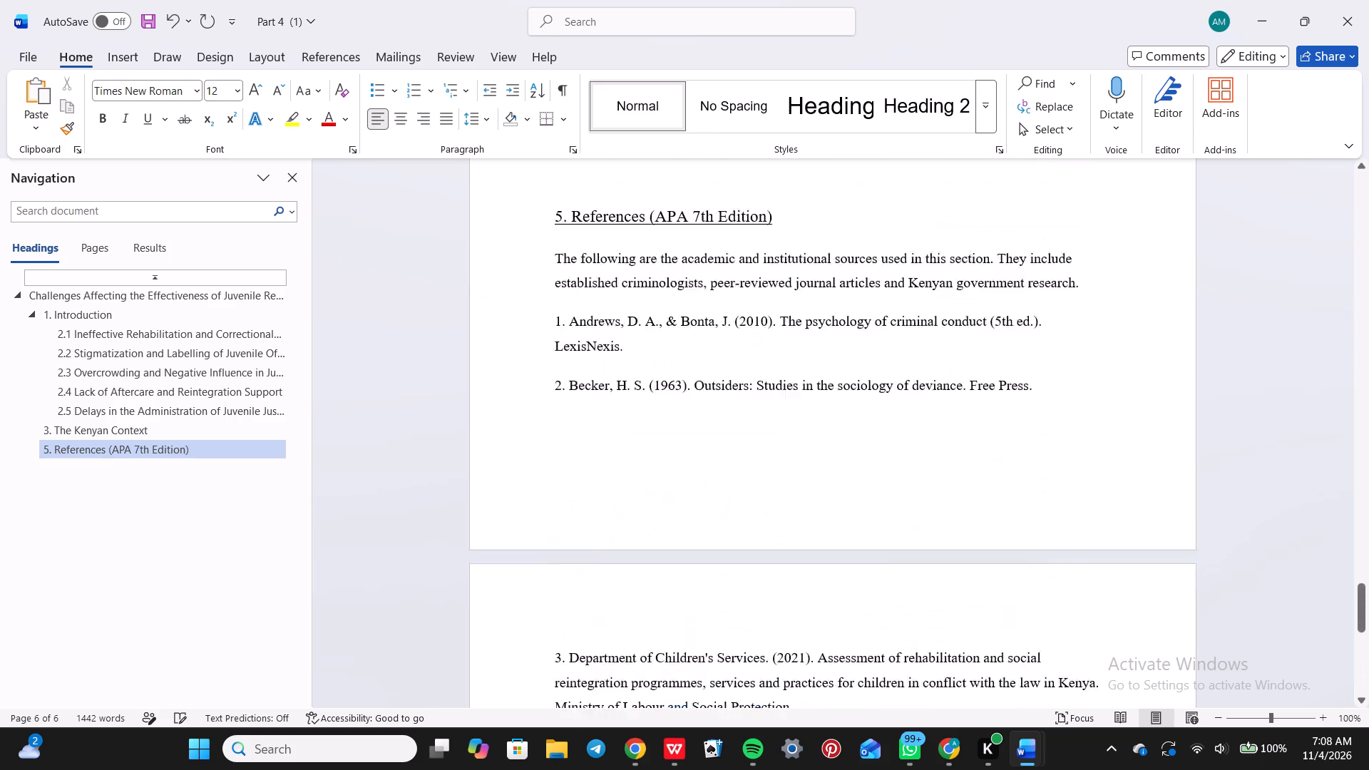
scroll(562, 247, "up", 4)
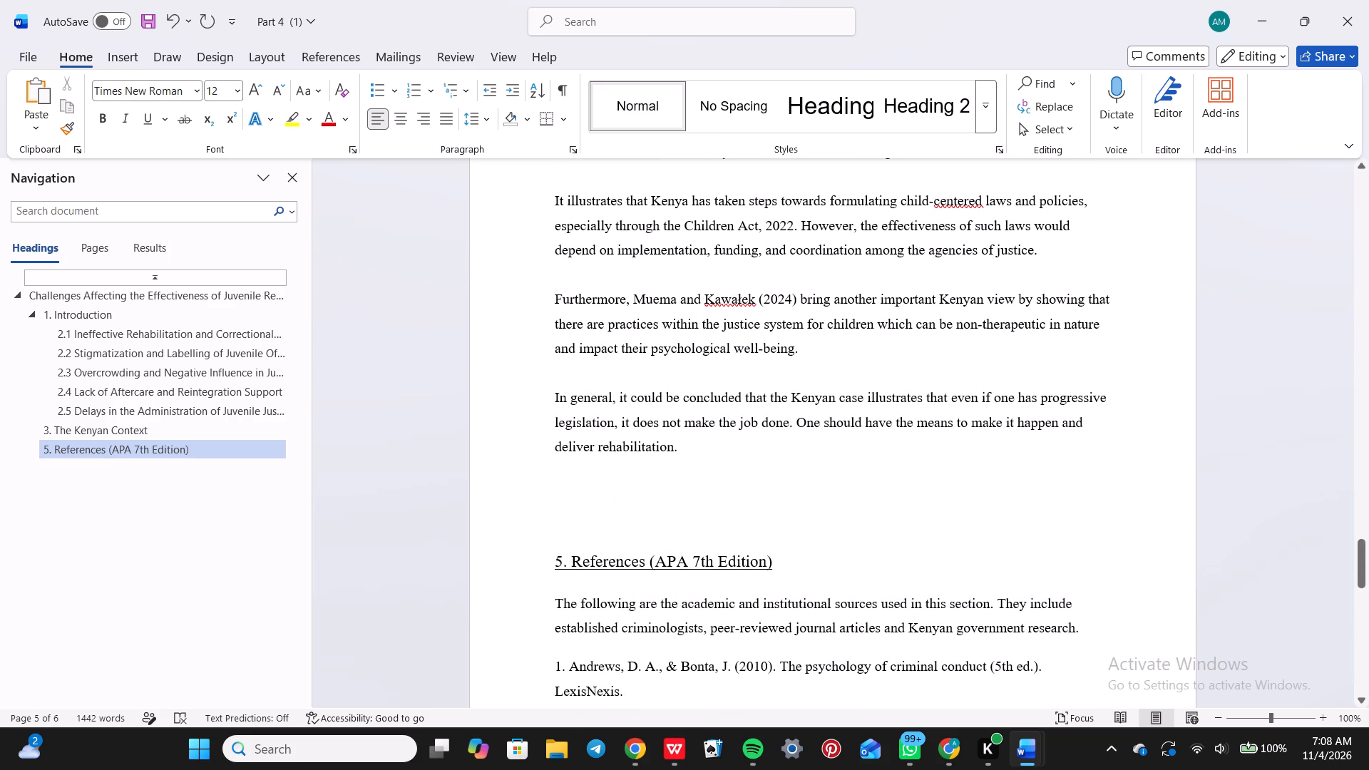
scroll(834, 307, "up", 2)
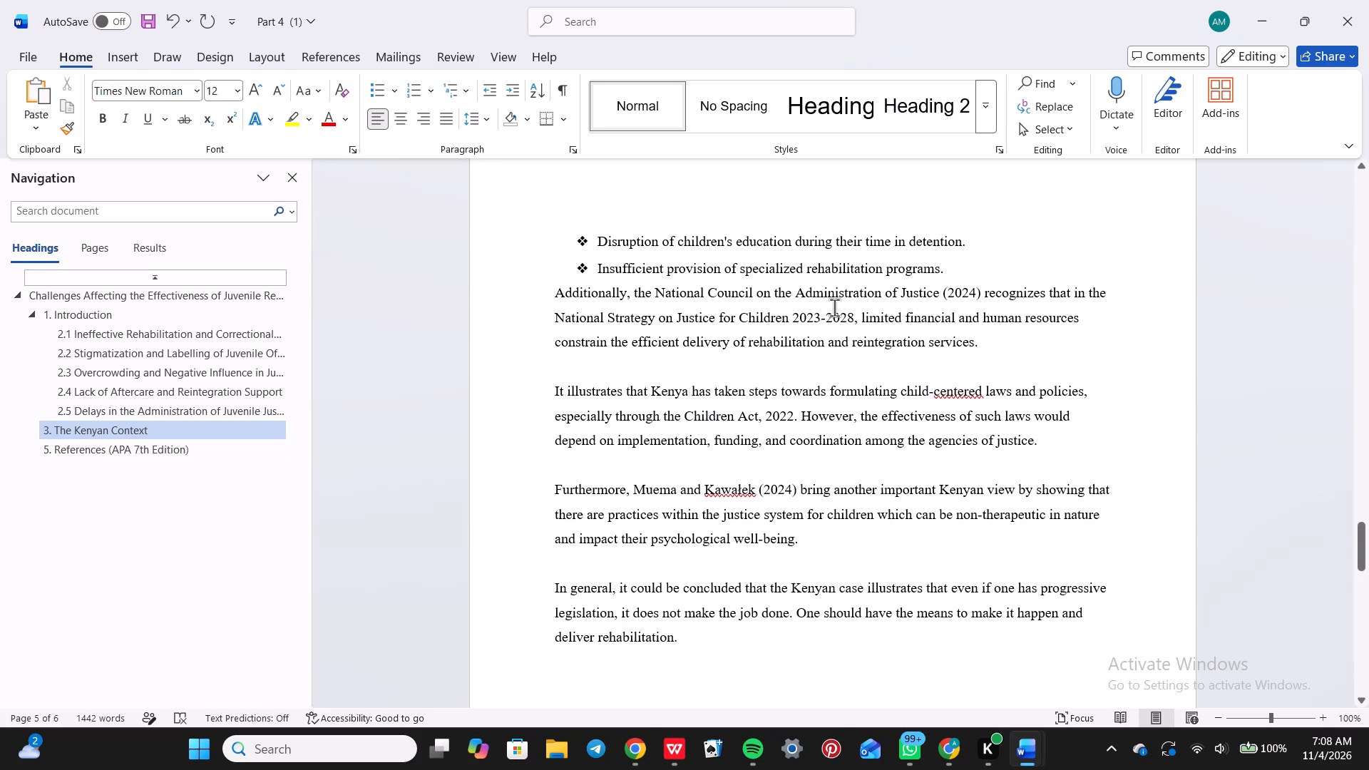
Delete the Moraa and Gor (2024) paragraph and its leftover blank lines at the end of section 2.5, just before section 3.
left_click(807, 411)
scroll(807, 411, "up", 3)
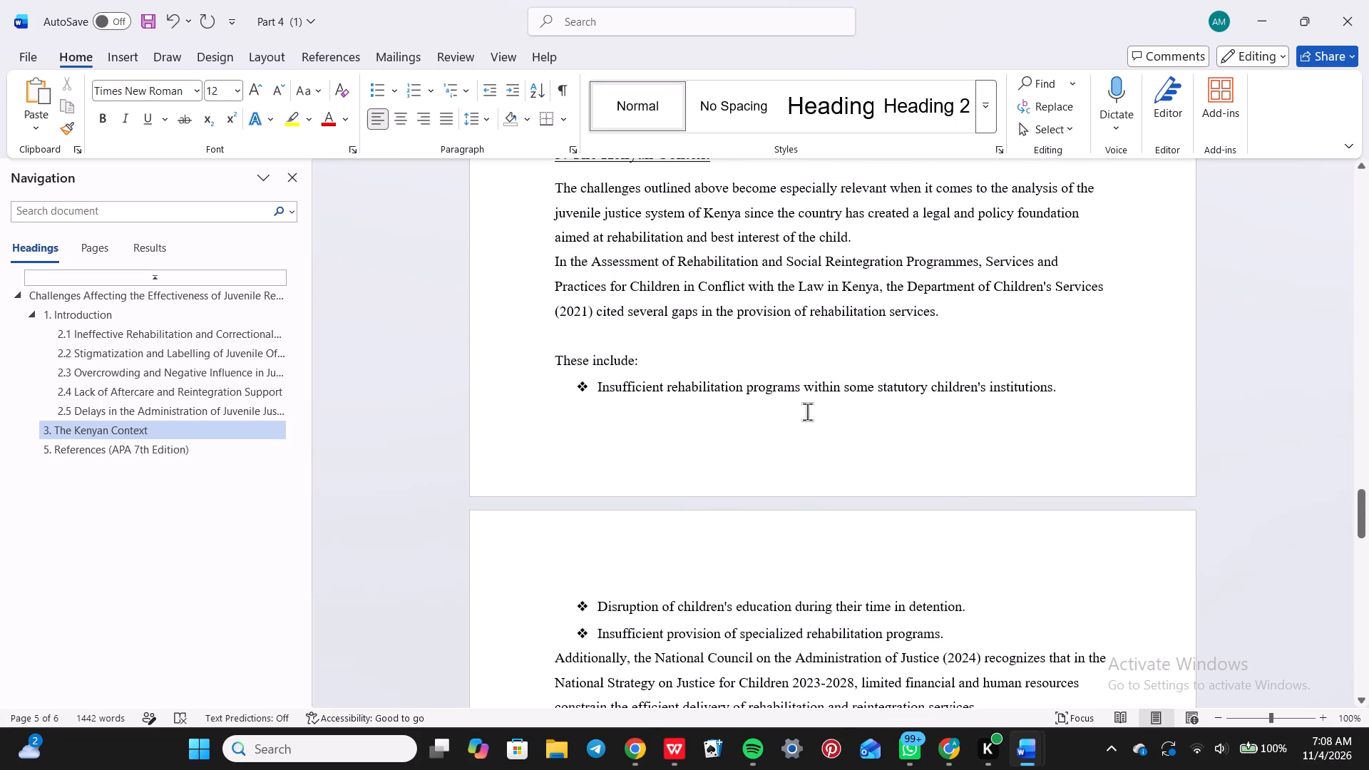
scroll(807, 411, "up", 3)
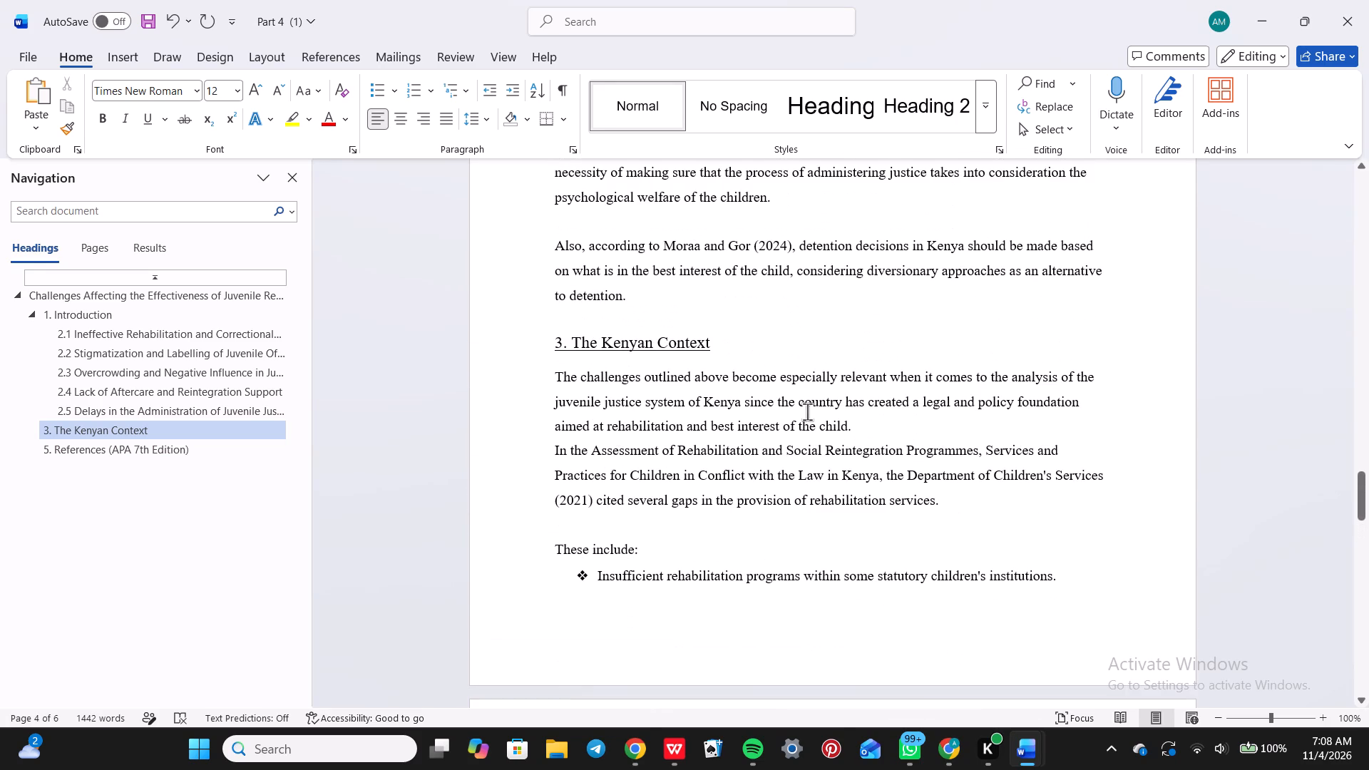
scroll(807, 411, "up", 2)
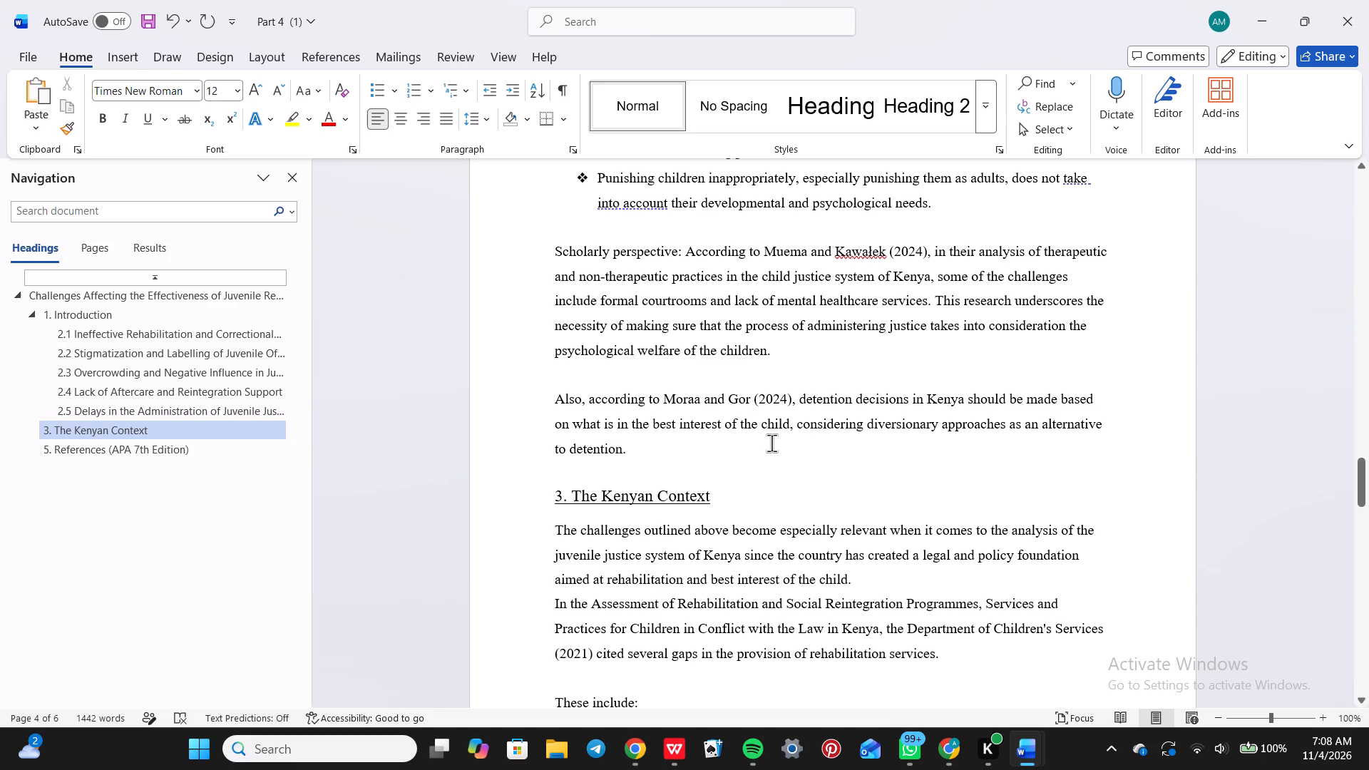
left_click(634, 450)
left_click_drag(634, 450, 532, 403)
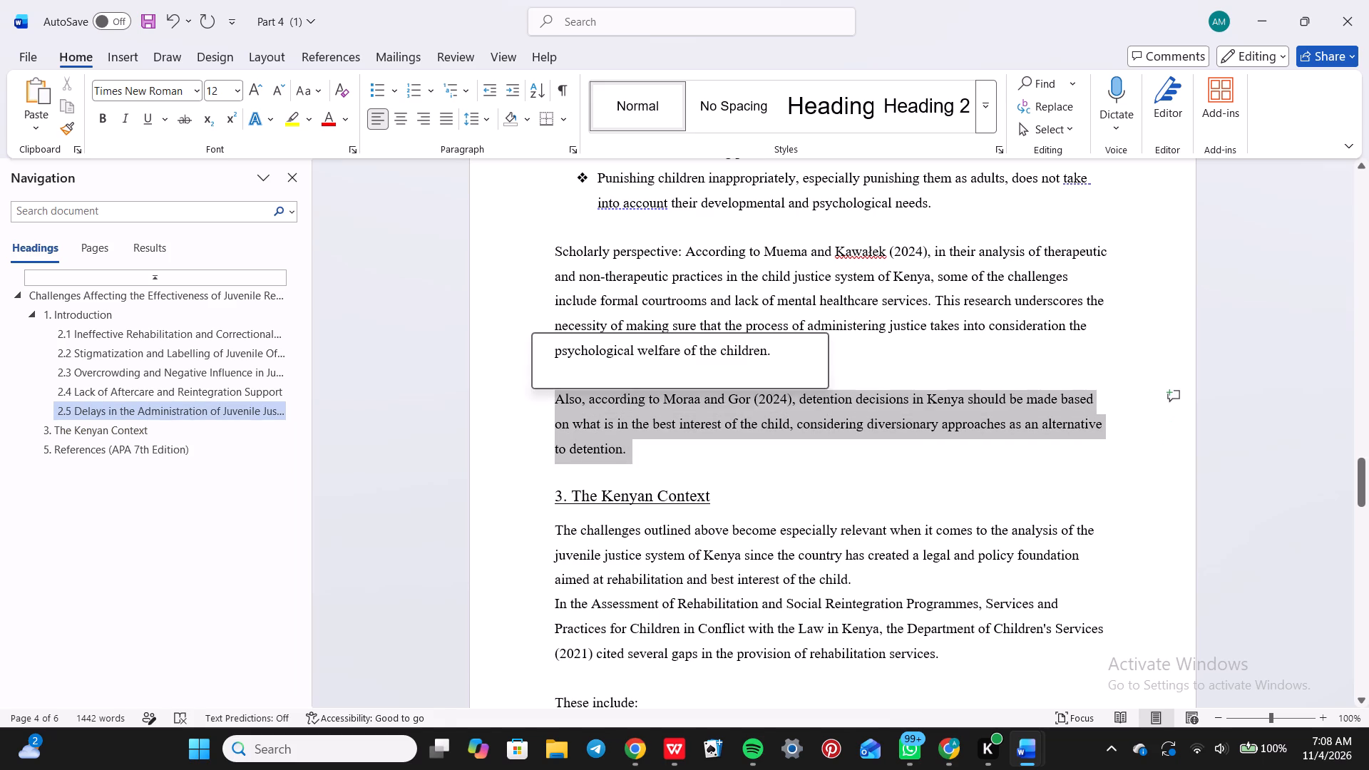
type("\\\\")
key("BackSpace")
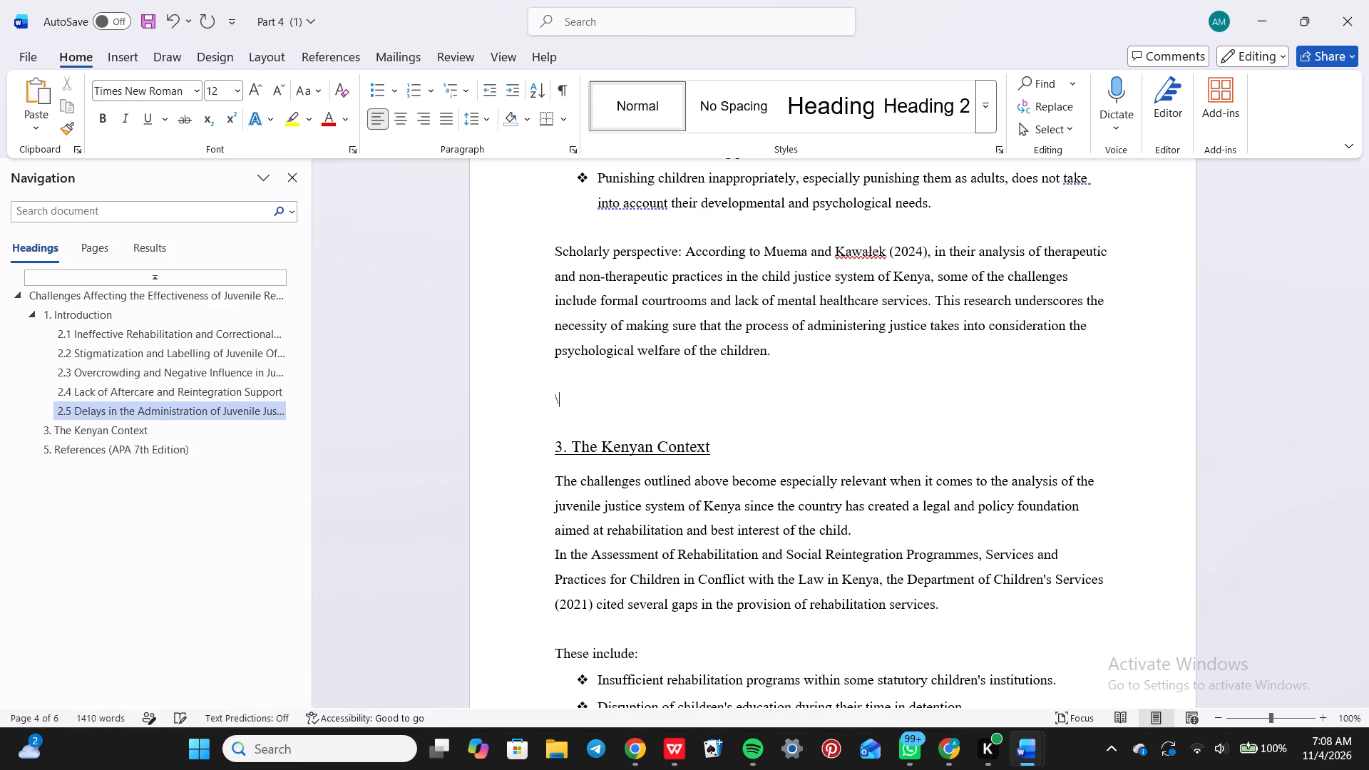
key("BackSpace")
key("BackSpace")
key("BackSpace")
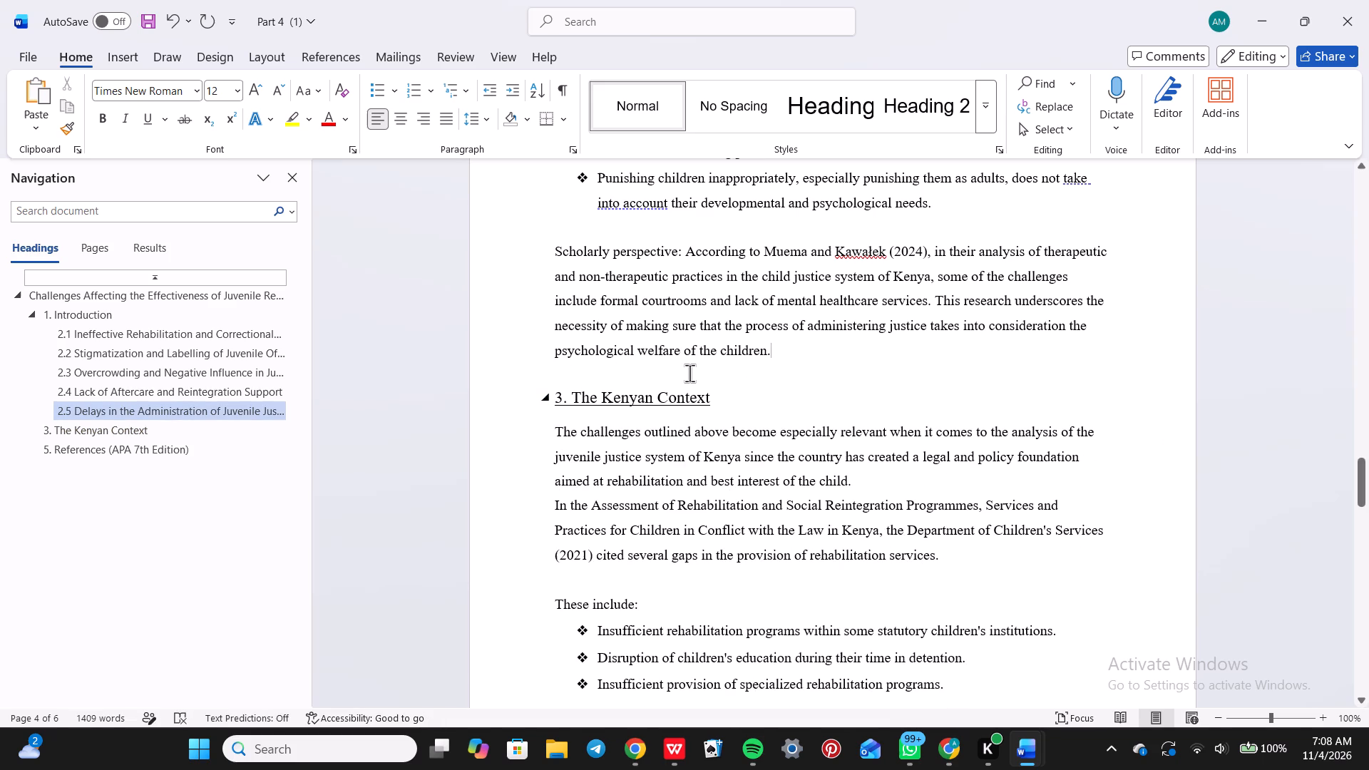
Review the scholarly citations in sections 2.4 and 2.5 and the paragraphs of section 3, The Kenyan Context.
scroll(689, 373, "up", 5)
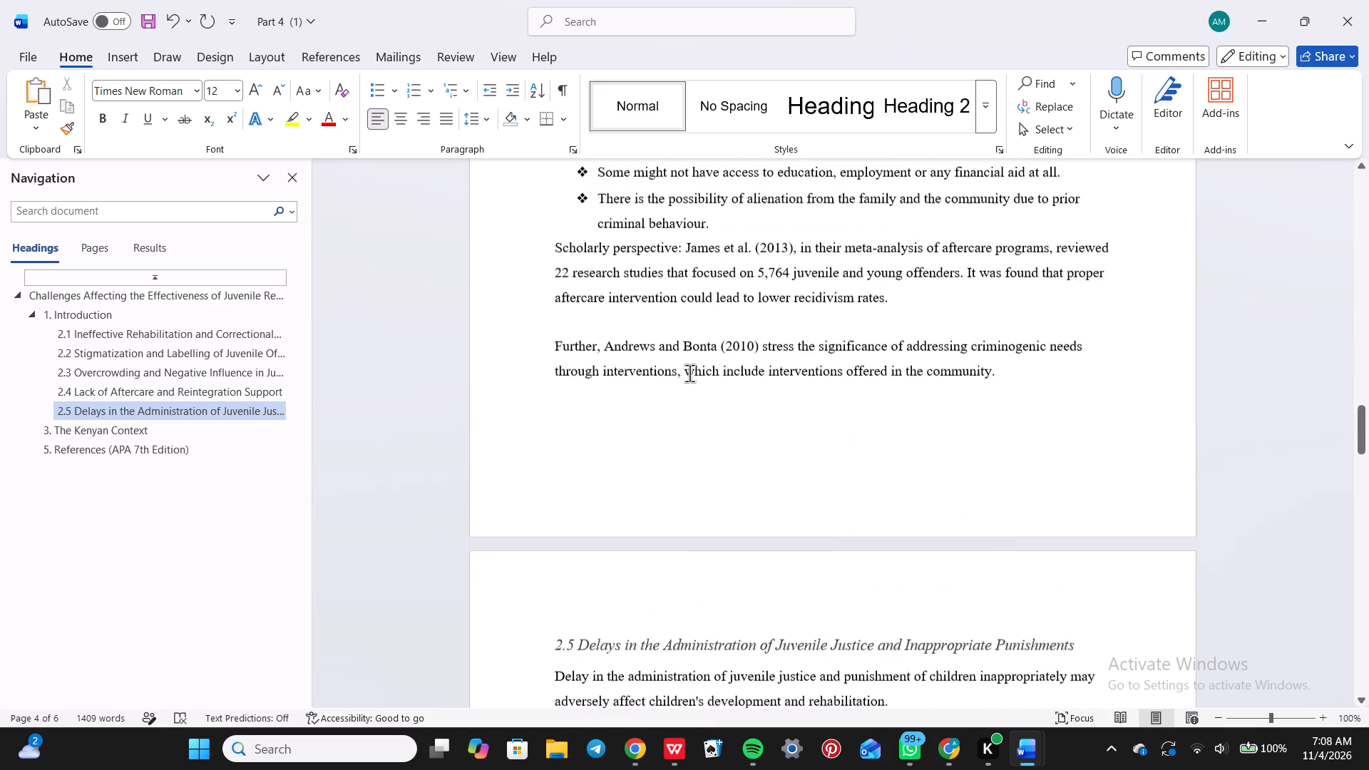
scroll(689, 373, "up", 4)
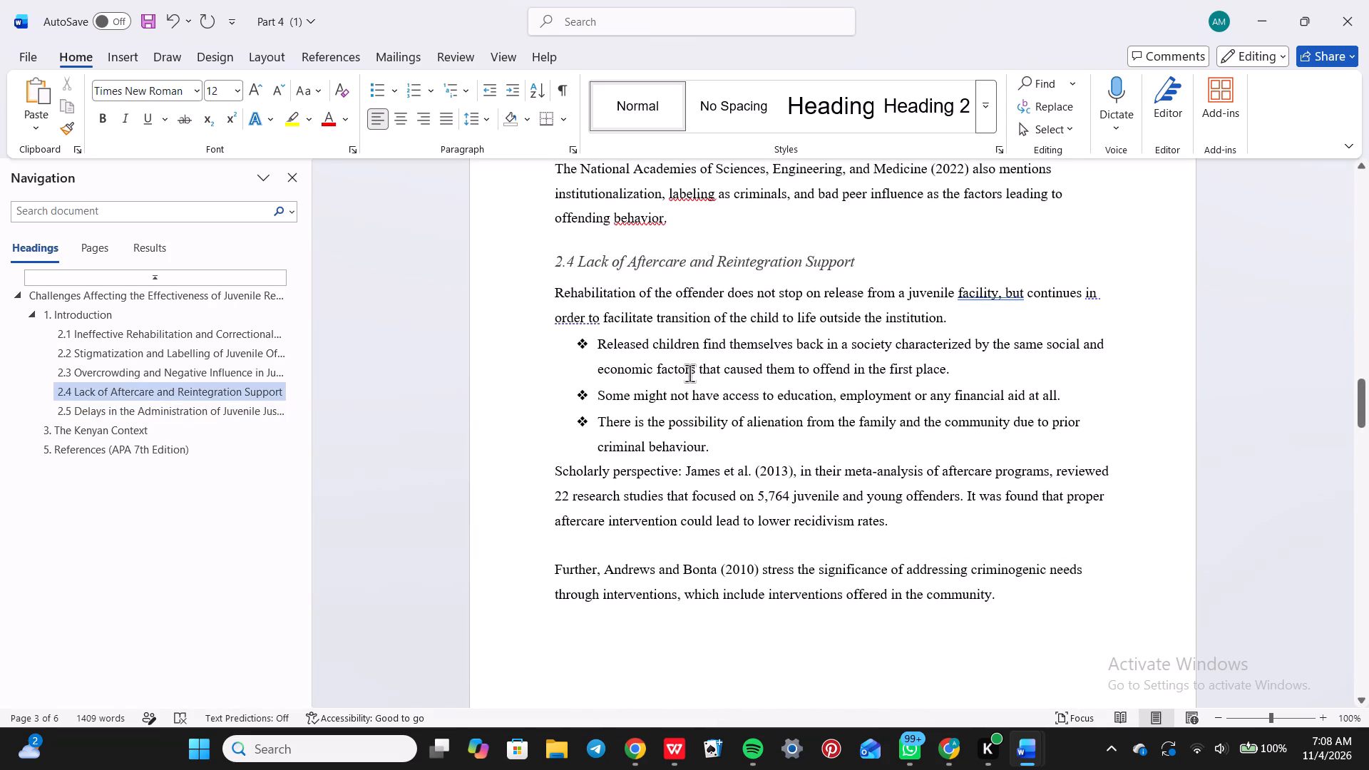
scroll(689, 373, "up", 2)
scroll(689, 373, "down", 5)
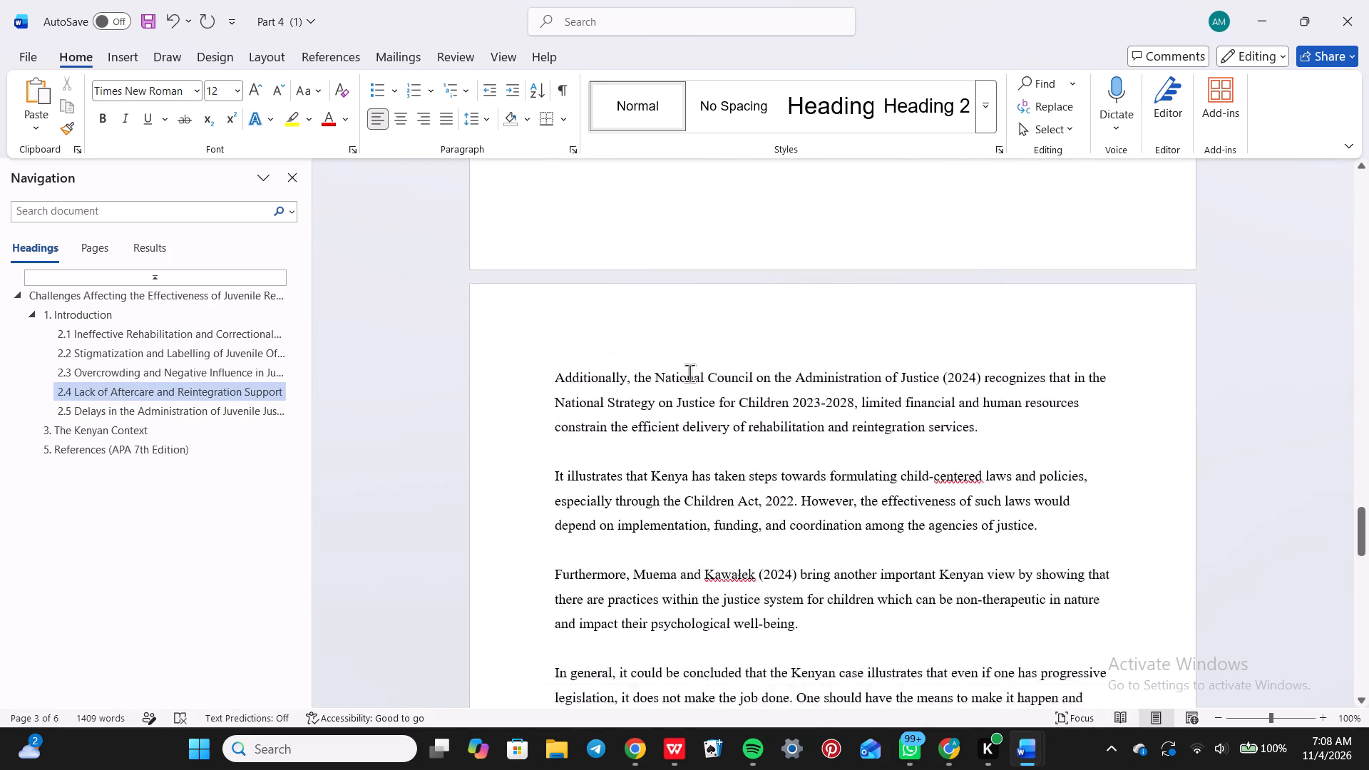
scroll(689, 373, "down", 4)
scroll(689, 373, "up", 8)
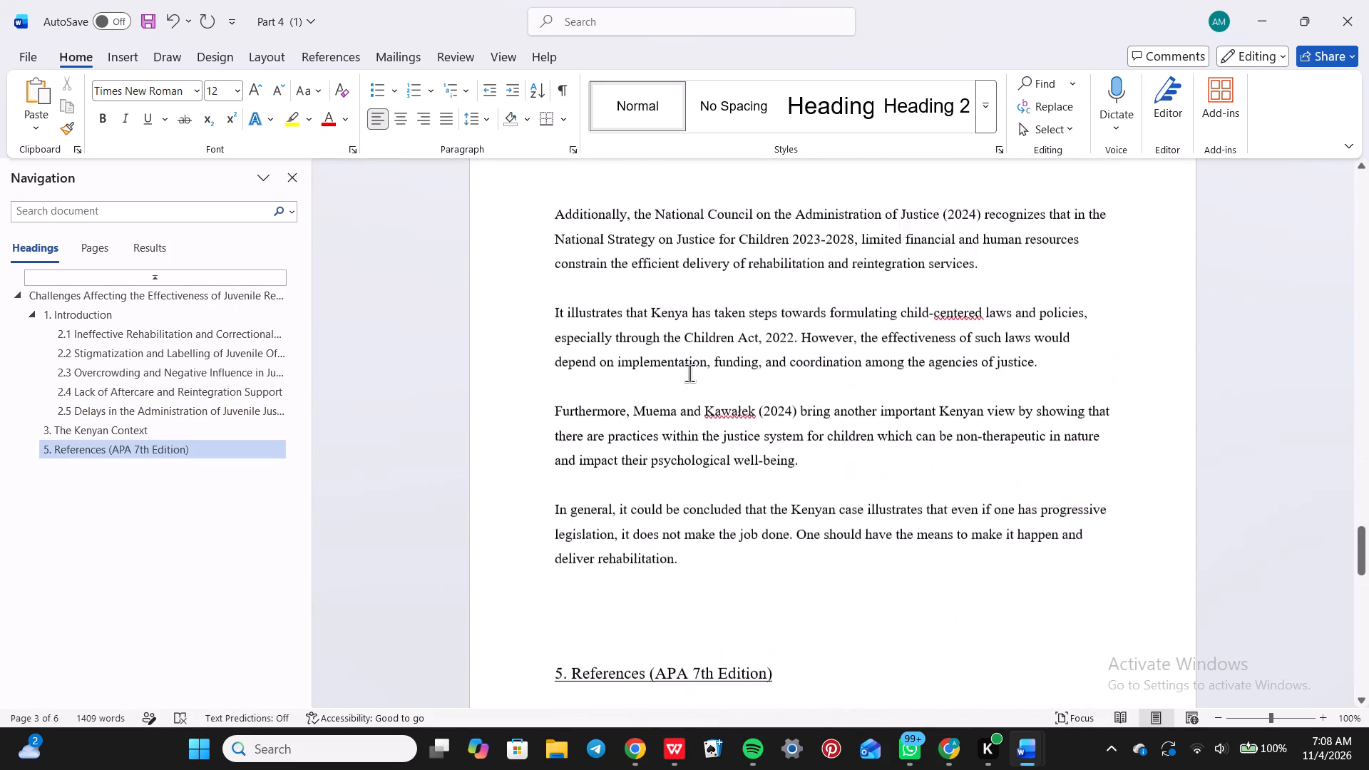
scroll(689, 373, "down", 1)
scroll(689, 373, "up", 1)
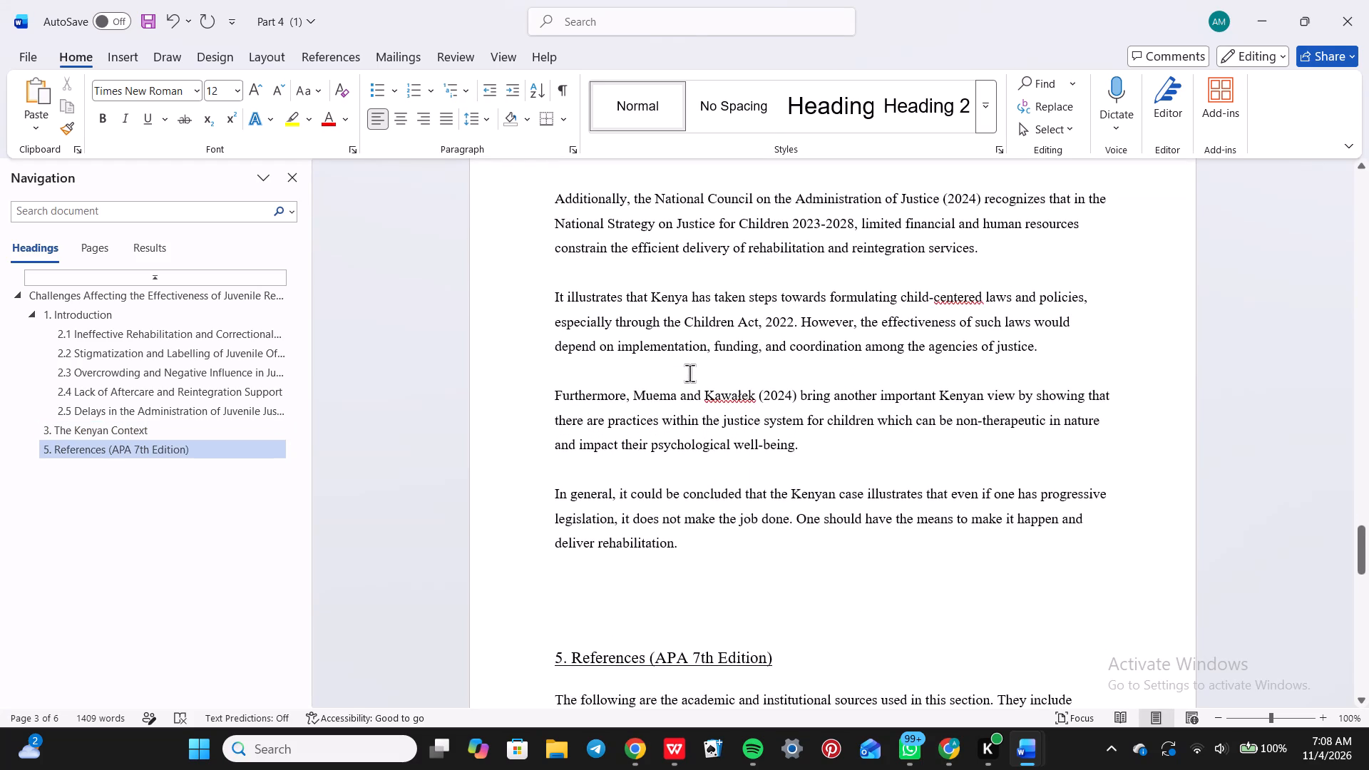
scroll(689, 373, "up", 1)
scroll(681, 475, "up", 3)
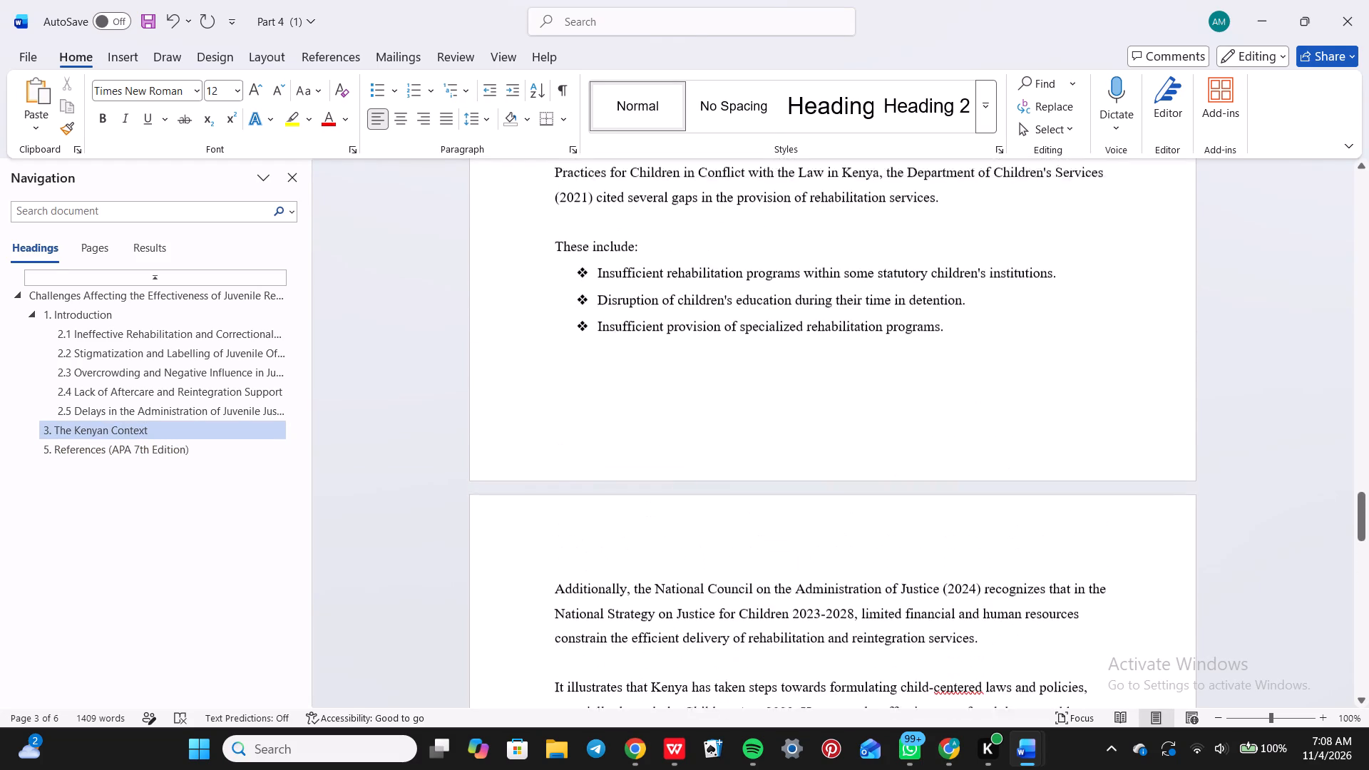
scroll(681, 475, "up", 3)
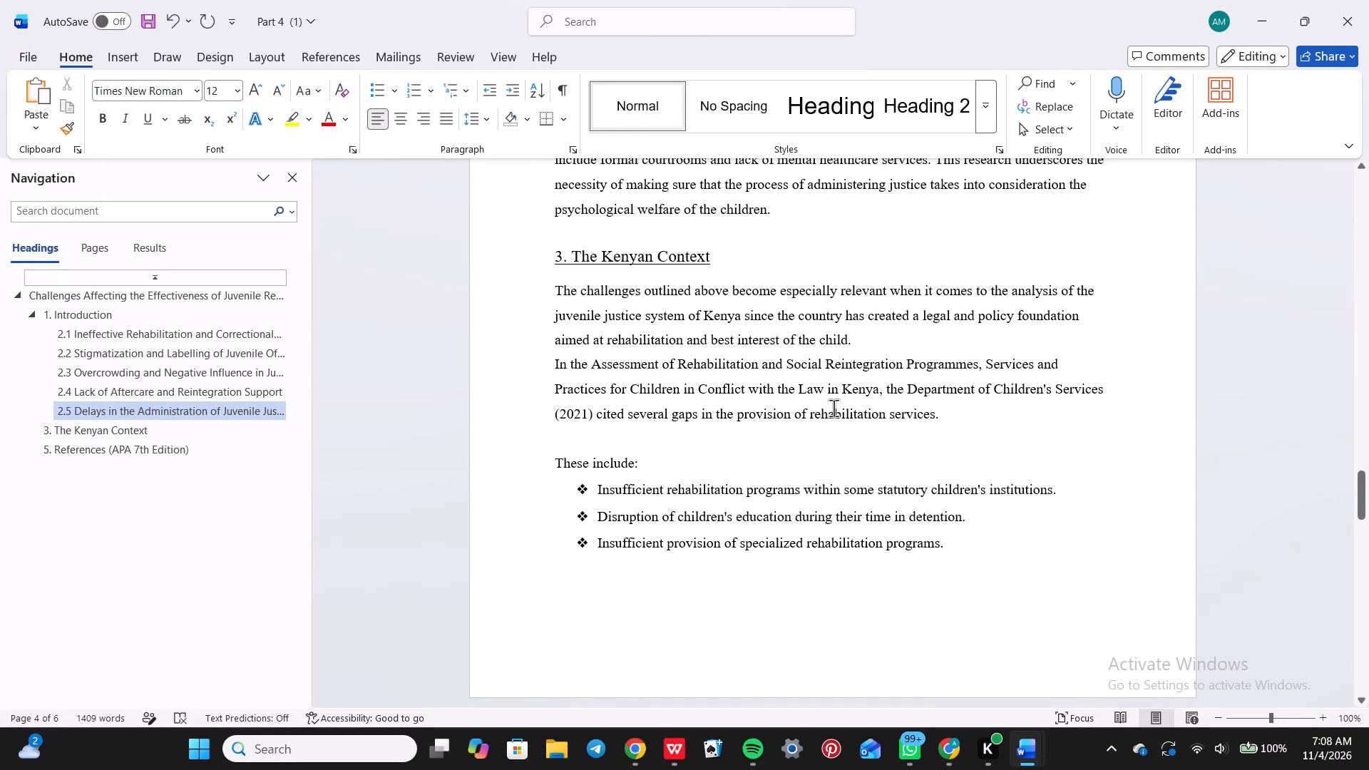
Delete reference 11, the Republic of Kenya (2022) Children Act entry, from the end of the reference list.
scroll(842, 401, "down", 1)
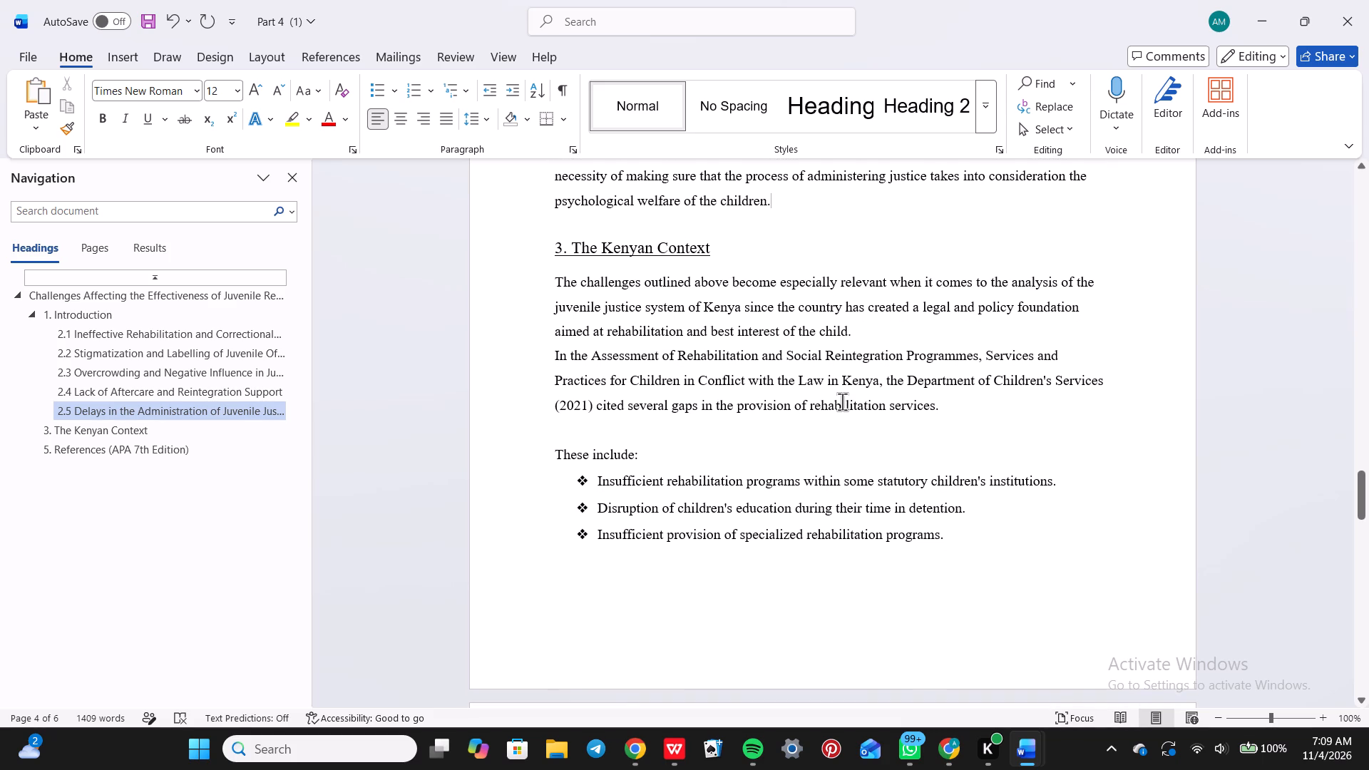
scroll(842, 401, "down", 1)
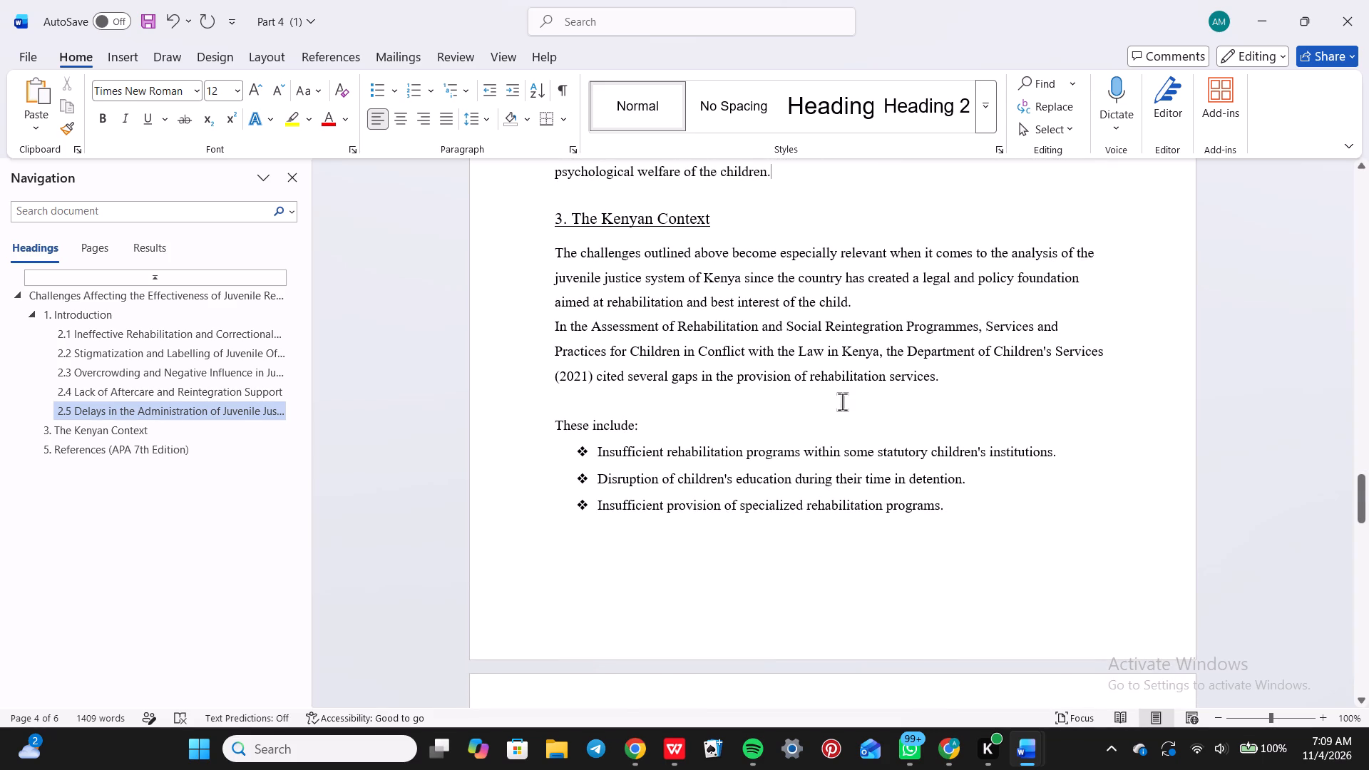
scroll(842, 401, "down", 4)
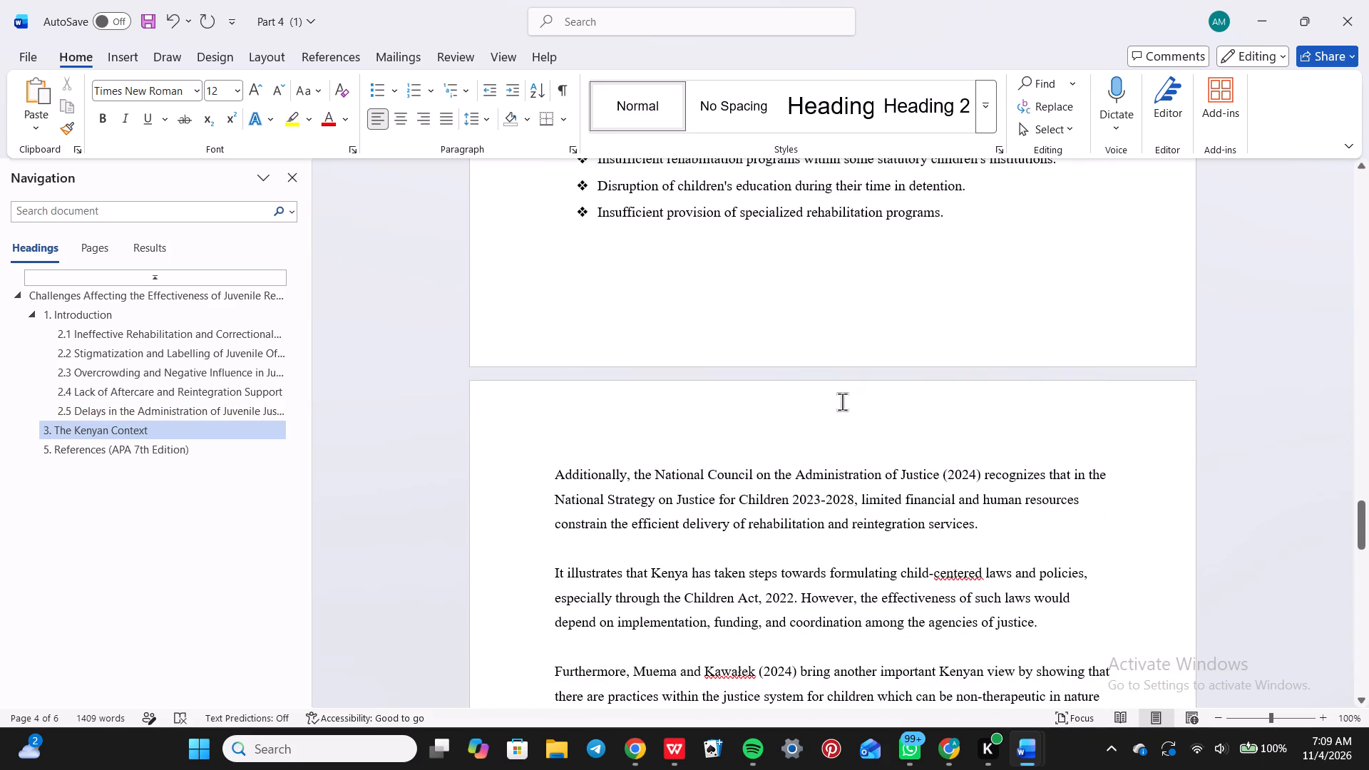
scroll(842, 401, "down", 3)
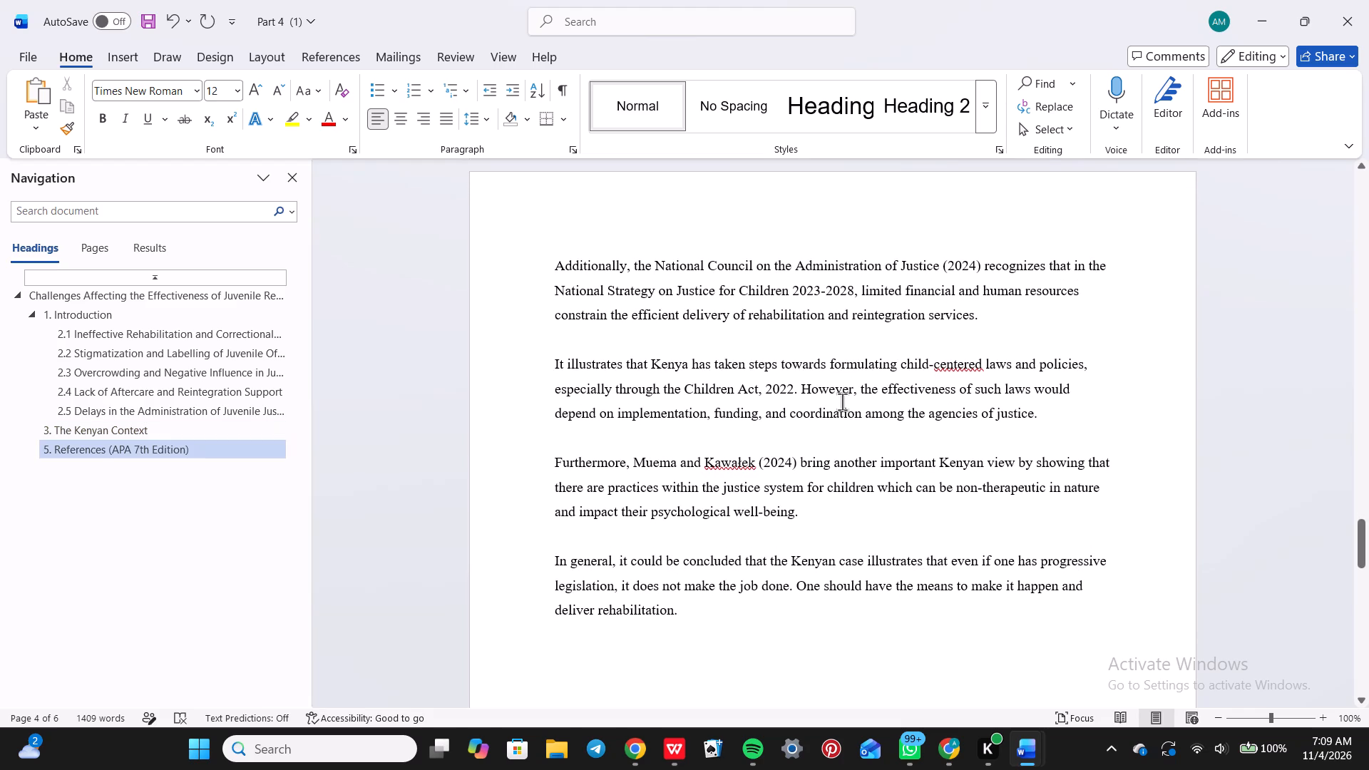
scroll(842, 401, "down", 6)
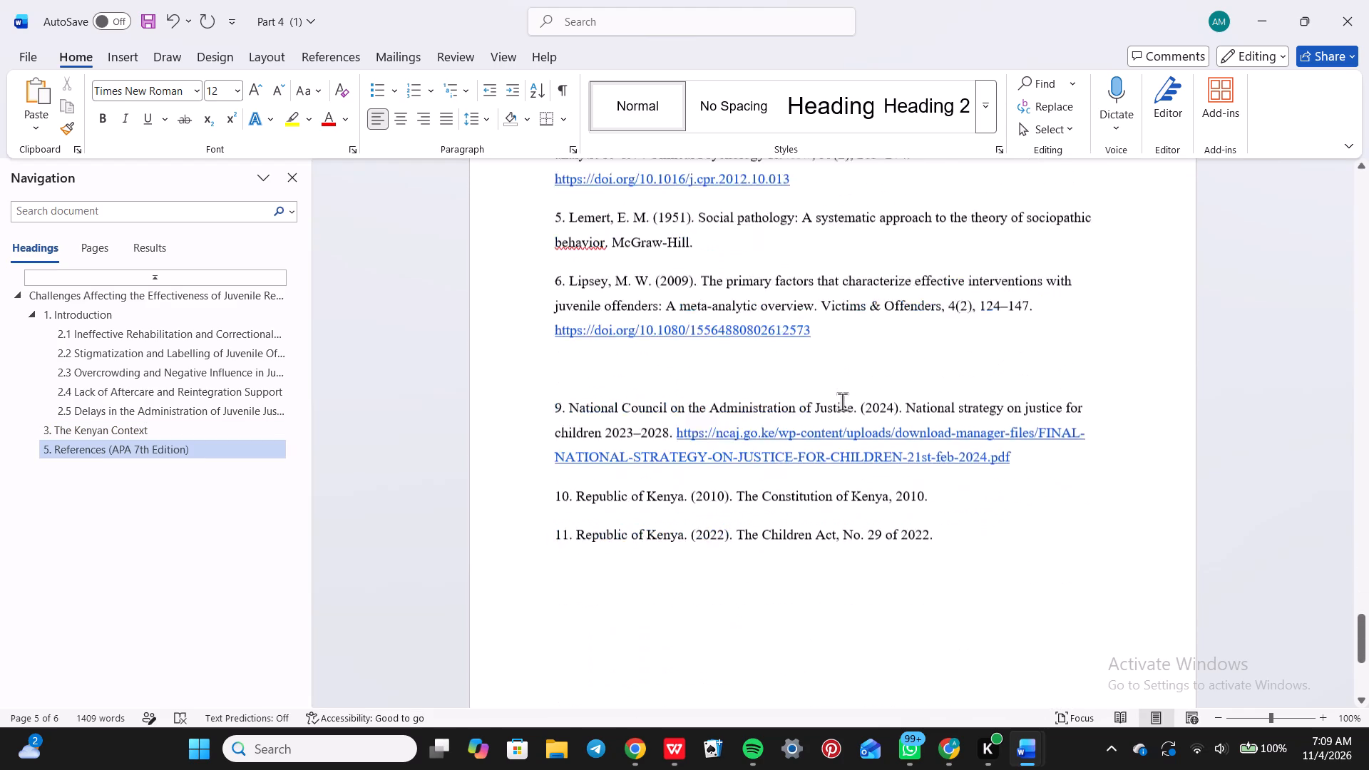
scroll(842, 401, "down", 2)
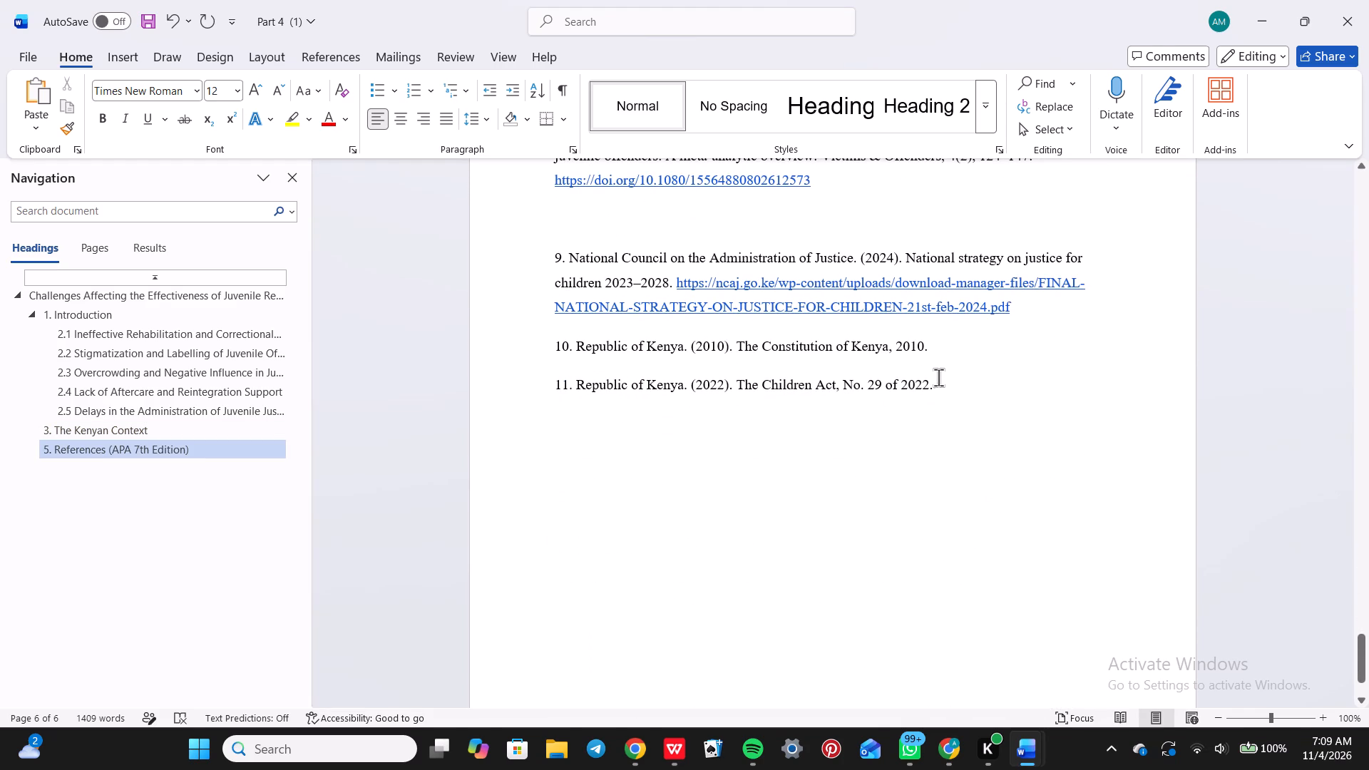
left_click(940, 379)
left_click_drag(945, 379, 571, 393)
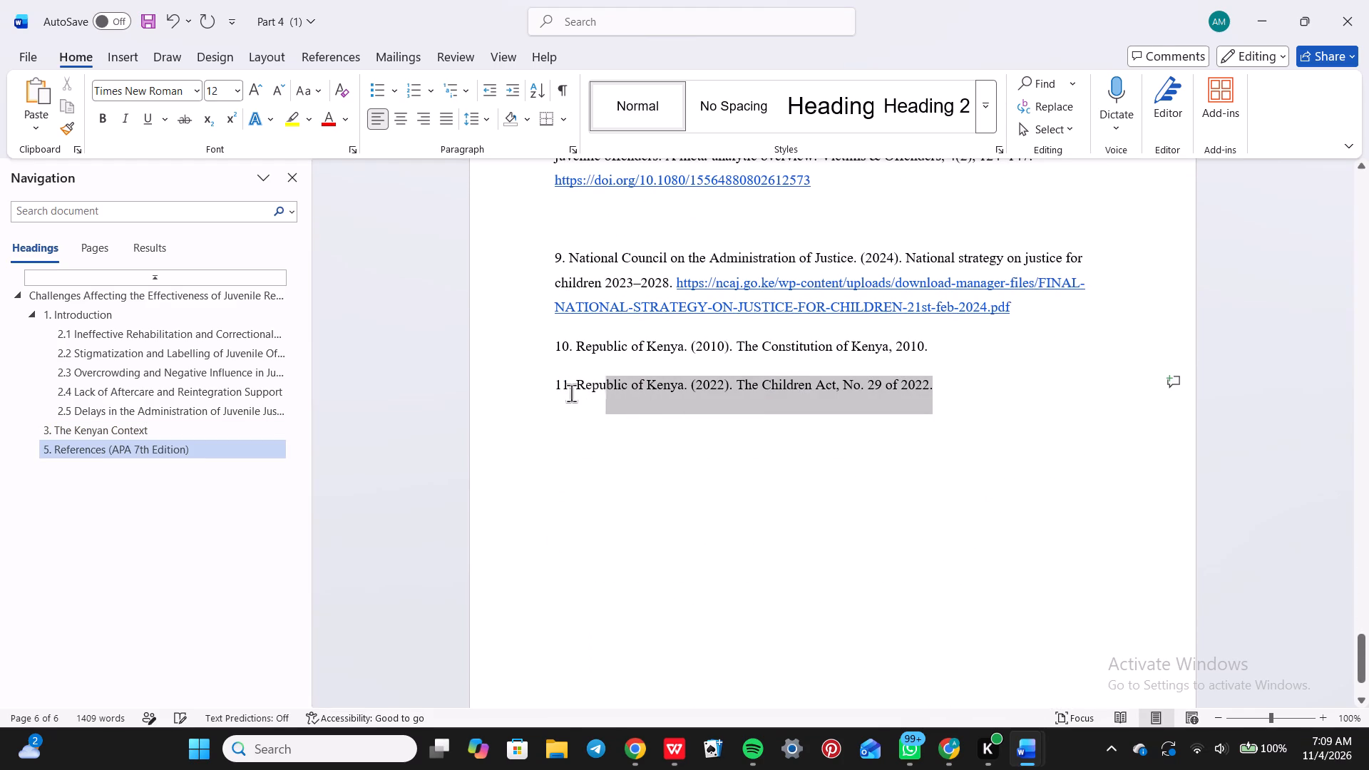
left_click_drag(571, 393, 553, 390)
key("BackSpace")
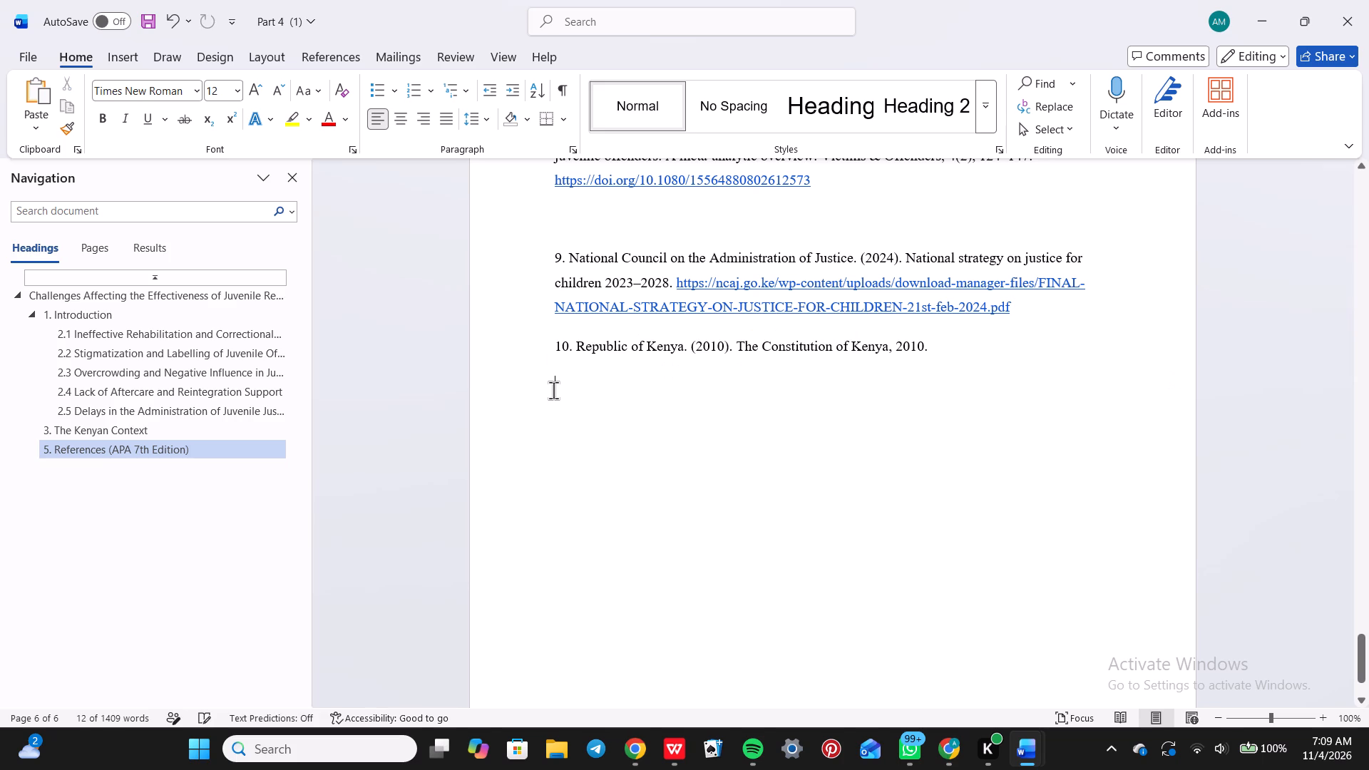
Delete the paragraph beginning "Furthermore, Muema and Kawałek (2024)" from section 3, The Kenyan Context.
scroll(553, 390, "up", 5)
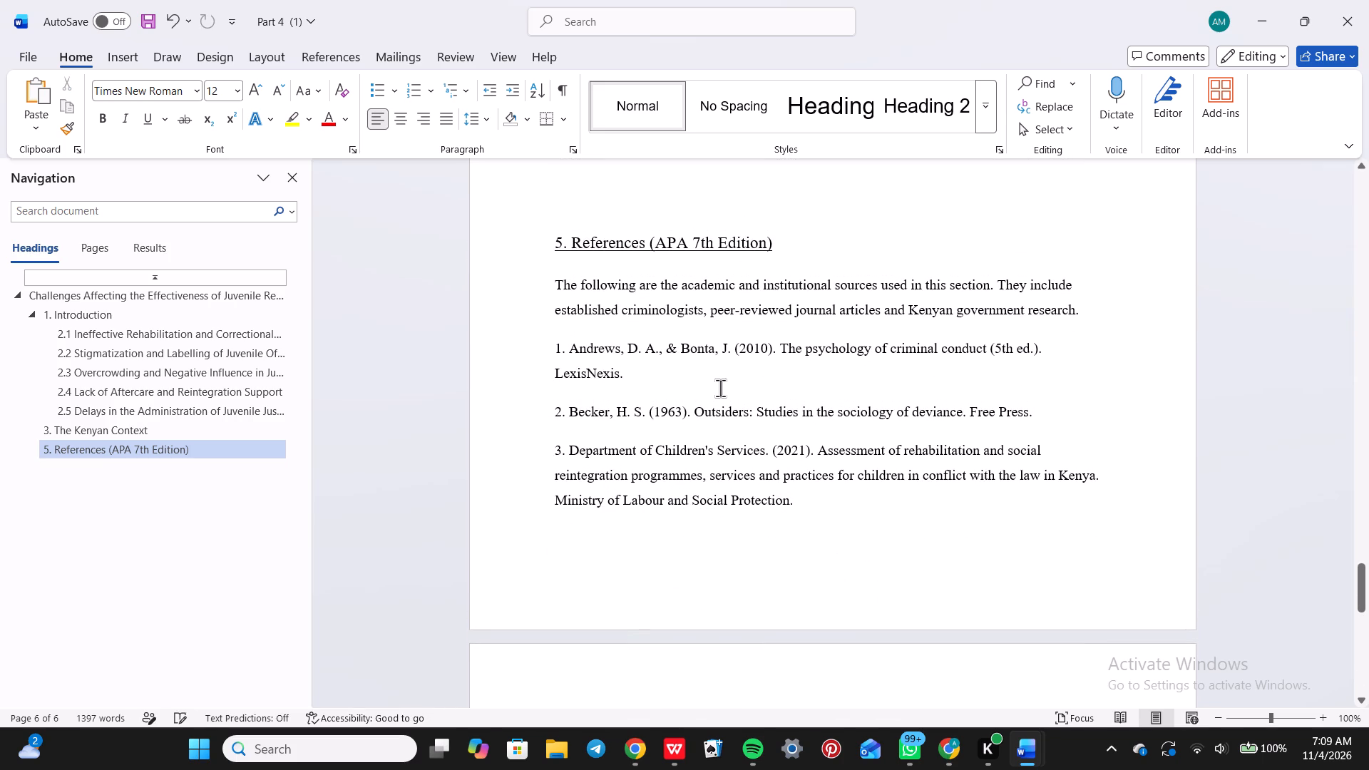
scroll(720, 388, "up", 2)
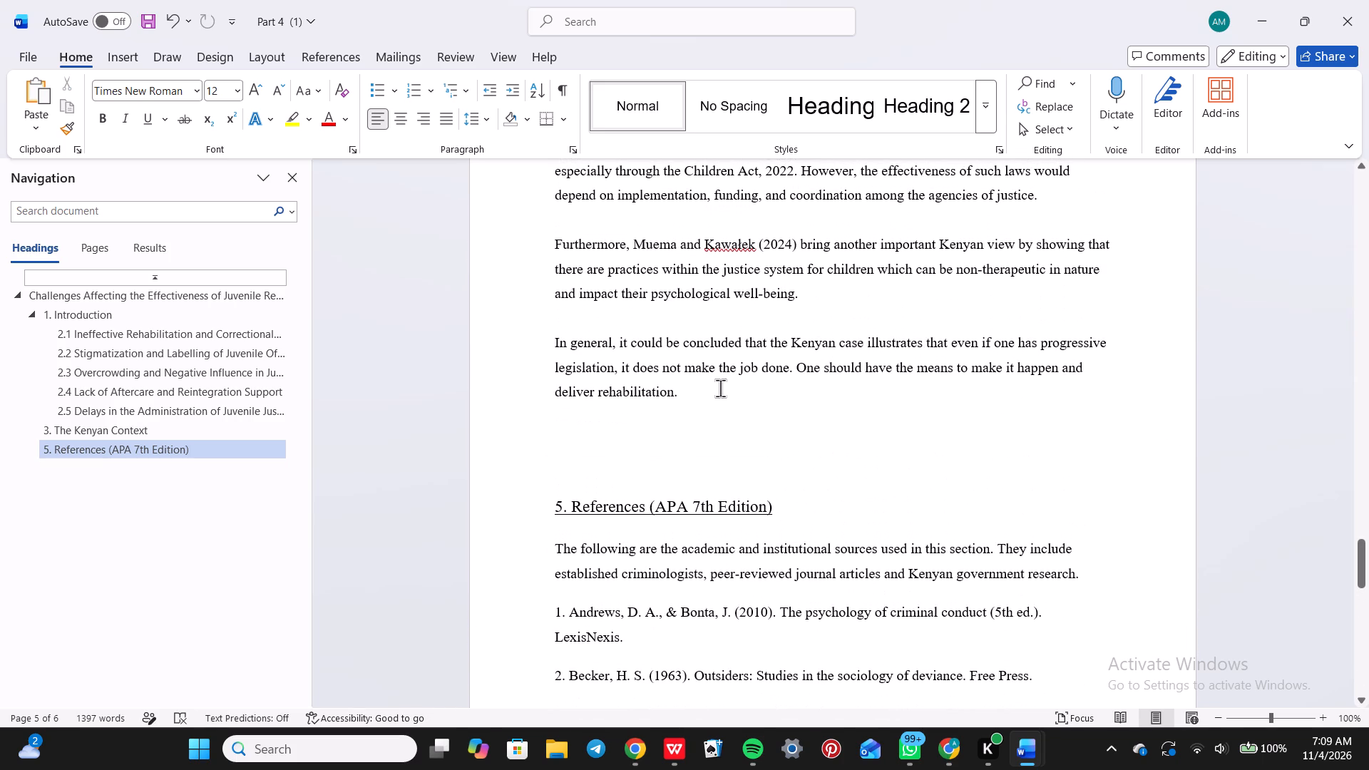
scroll(720, 388, "up", 2)
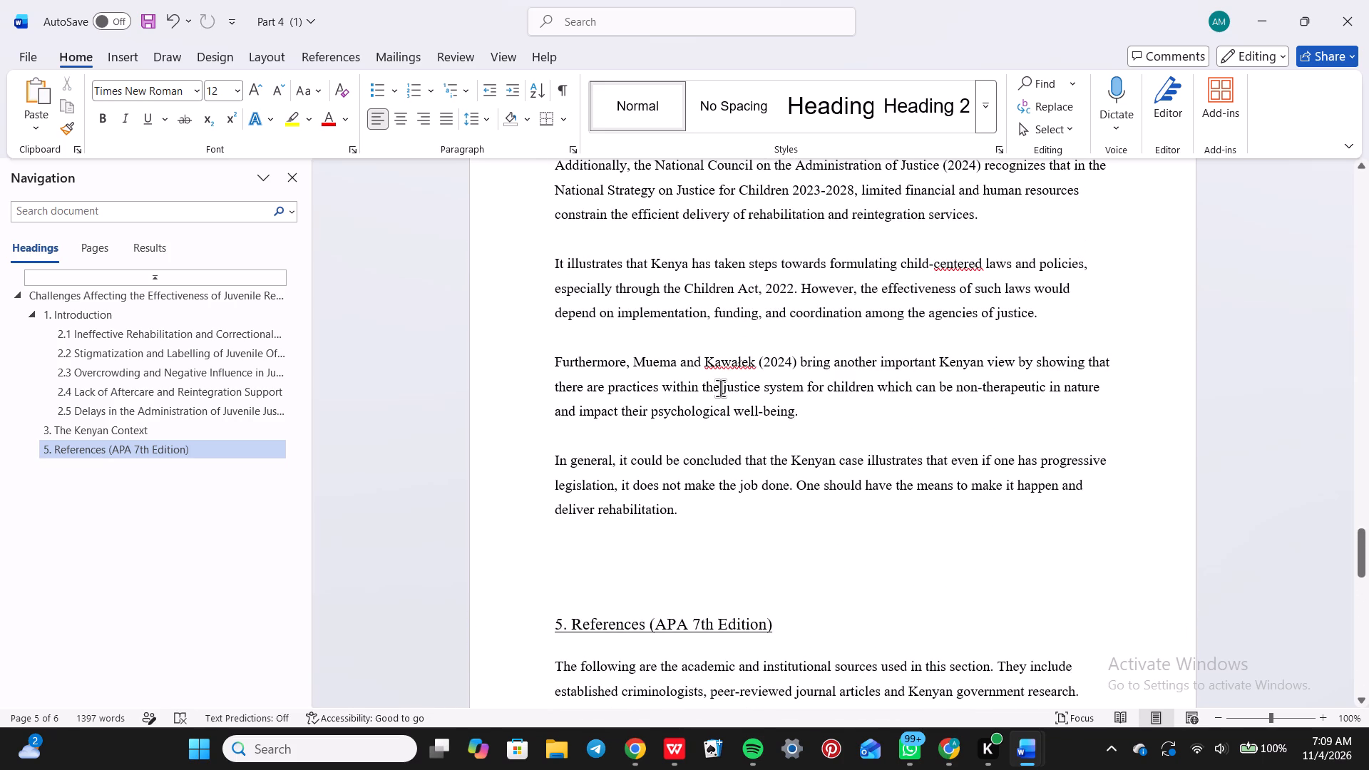
left_click(820, 413)
left_click_drag(820, 413, 539, 364)
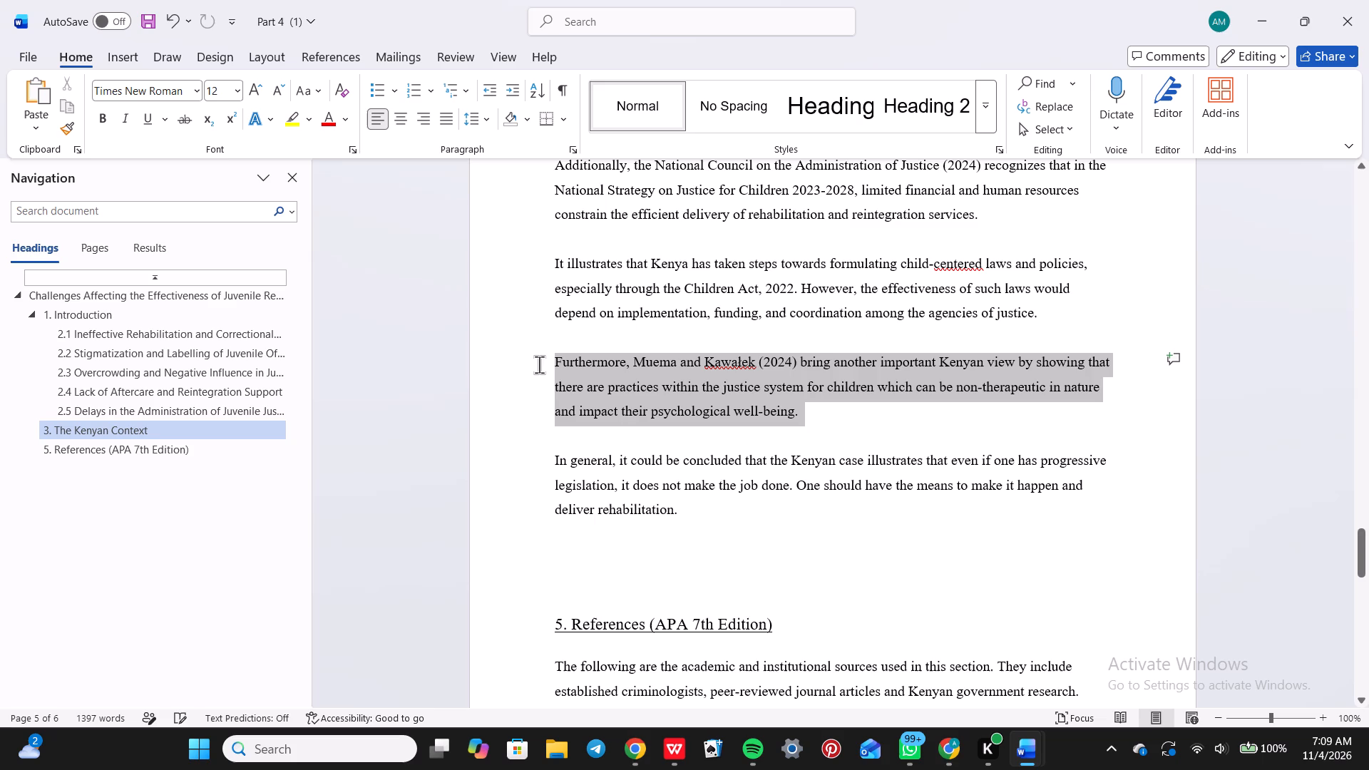
left_click_drag(539, 364, 530, 360)
key("backslash")
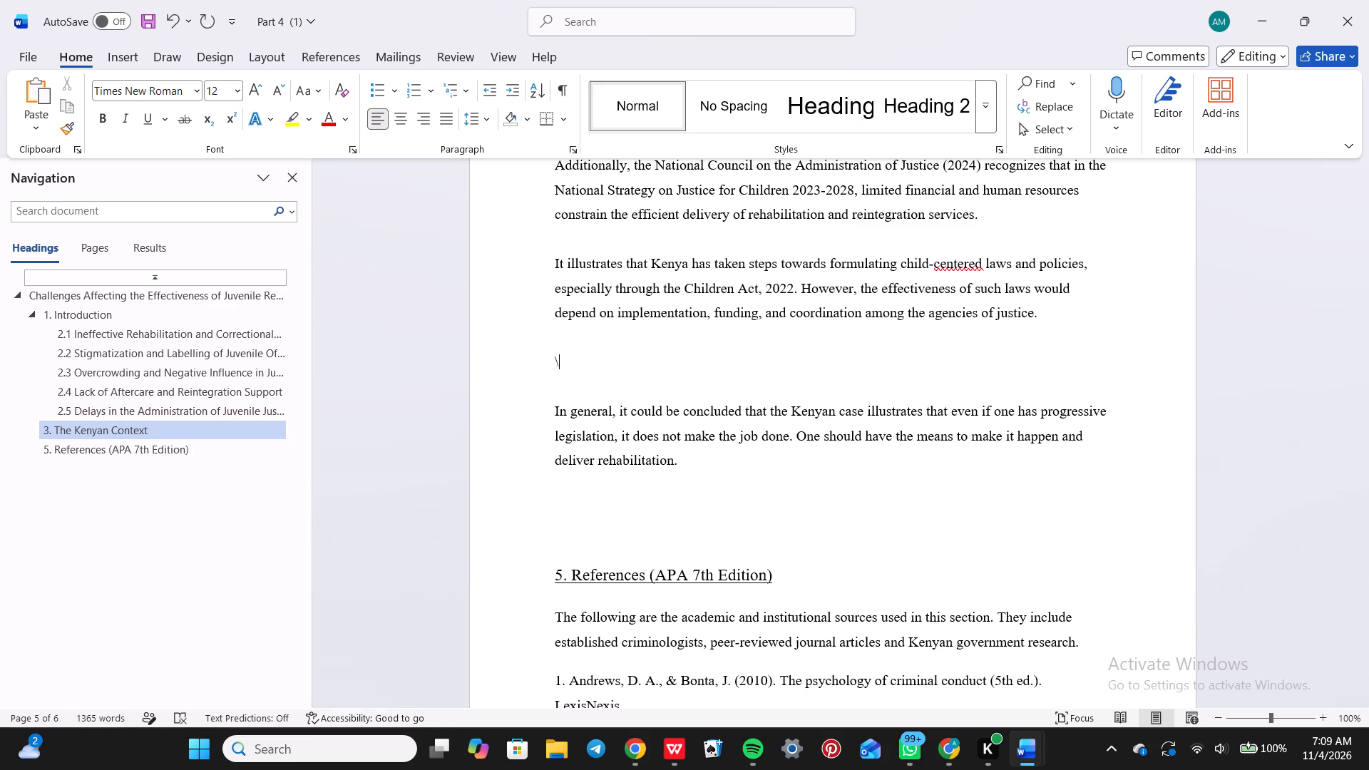
key("BackSpace")
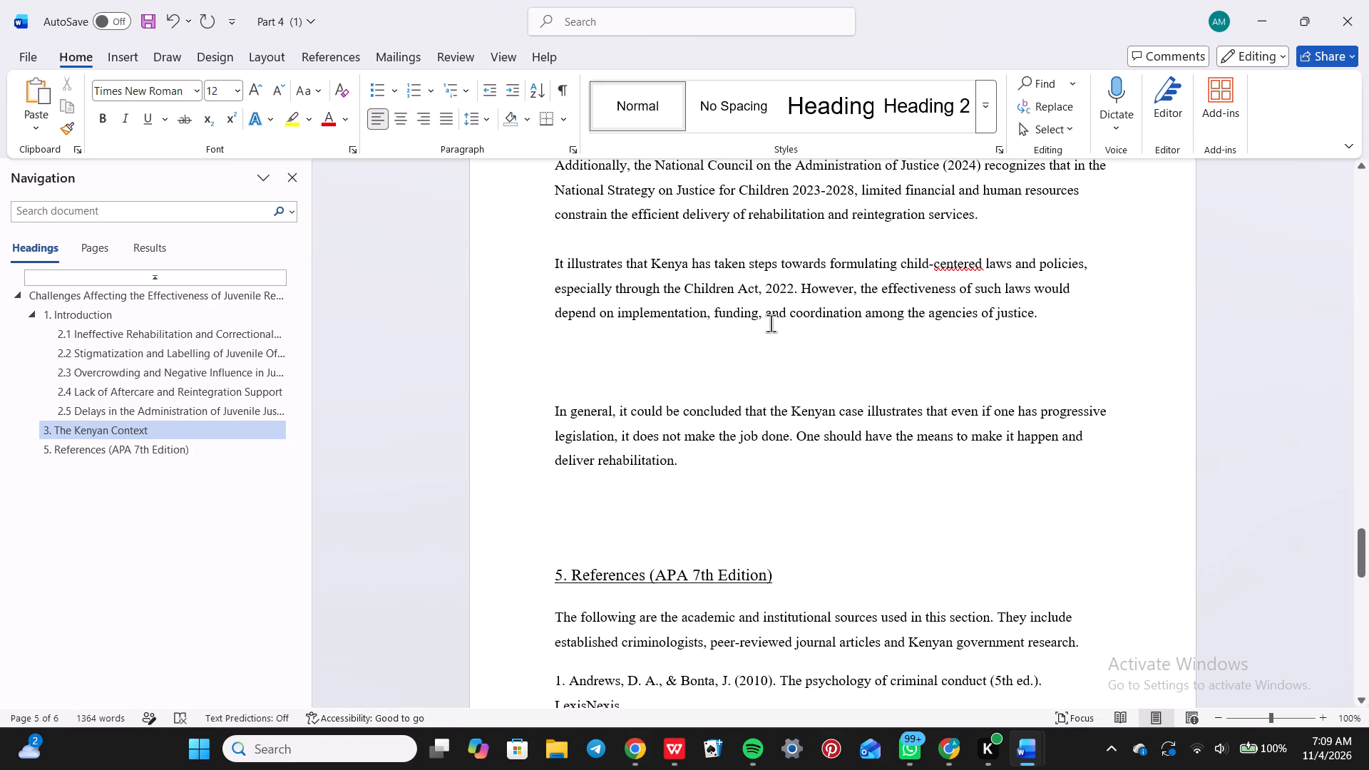
Delete reference 3, the Department of Children's Services (2021) entry, from the reference list.
scroll(771, 323, "up", 2)
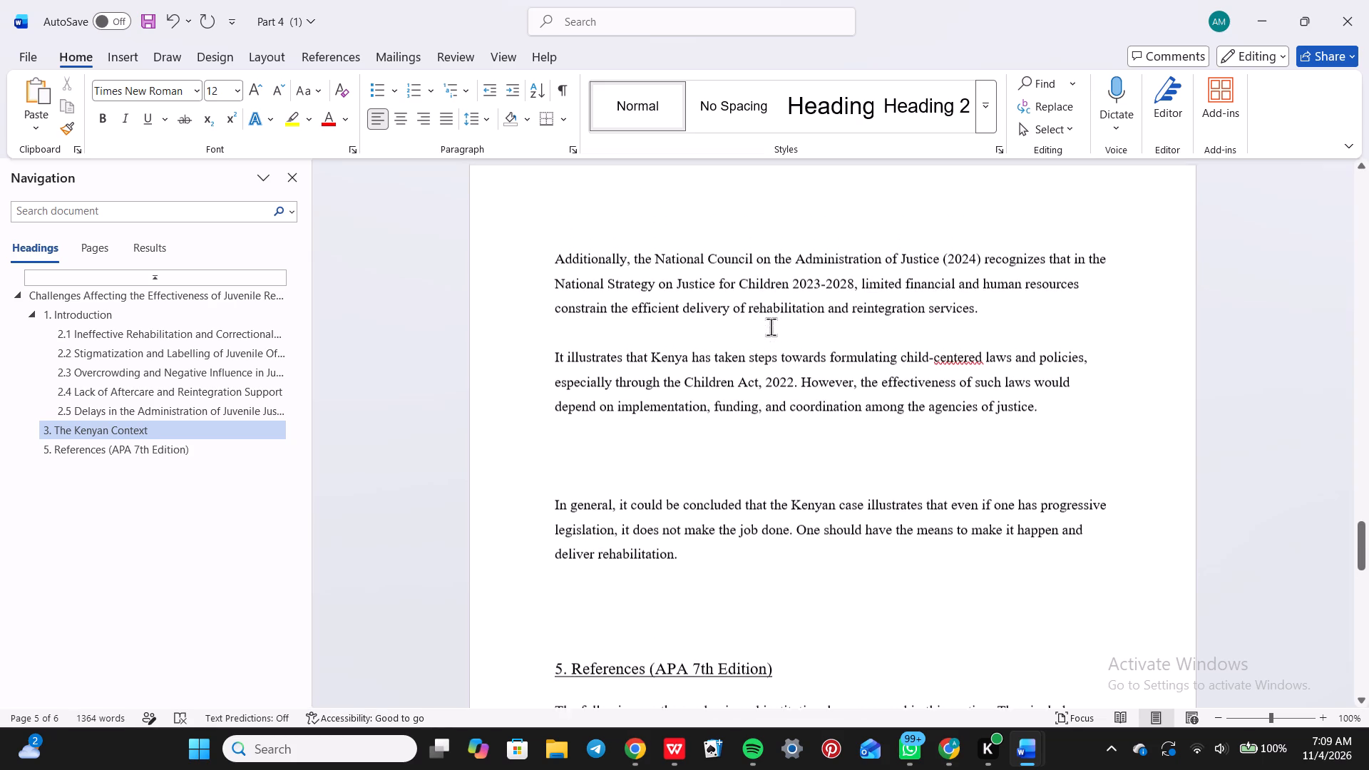
scroll(771, 327, "up", 2)
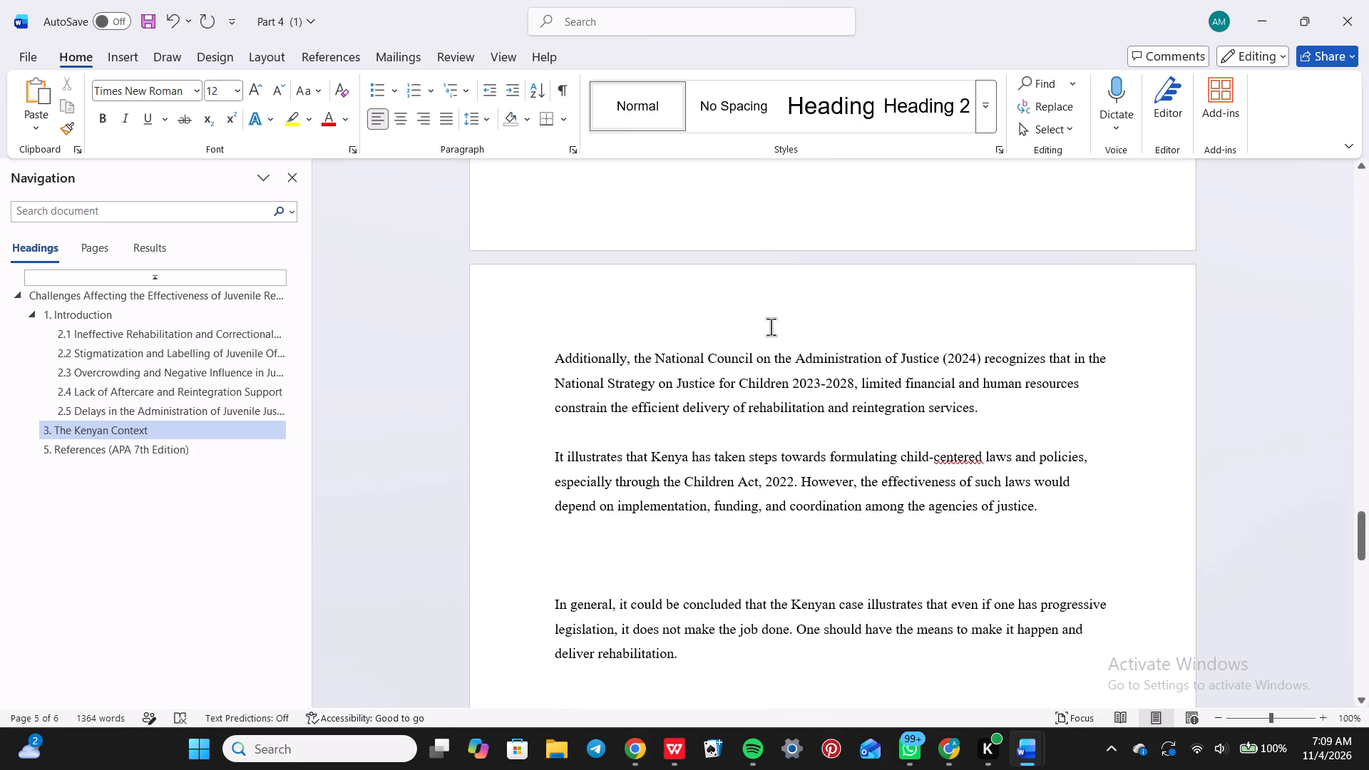
scroll(771, 327, "up", 2)
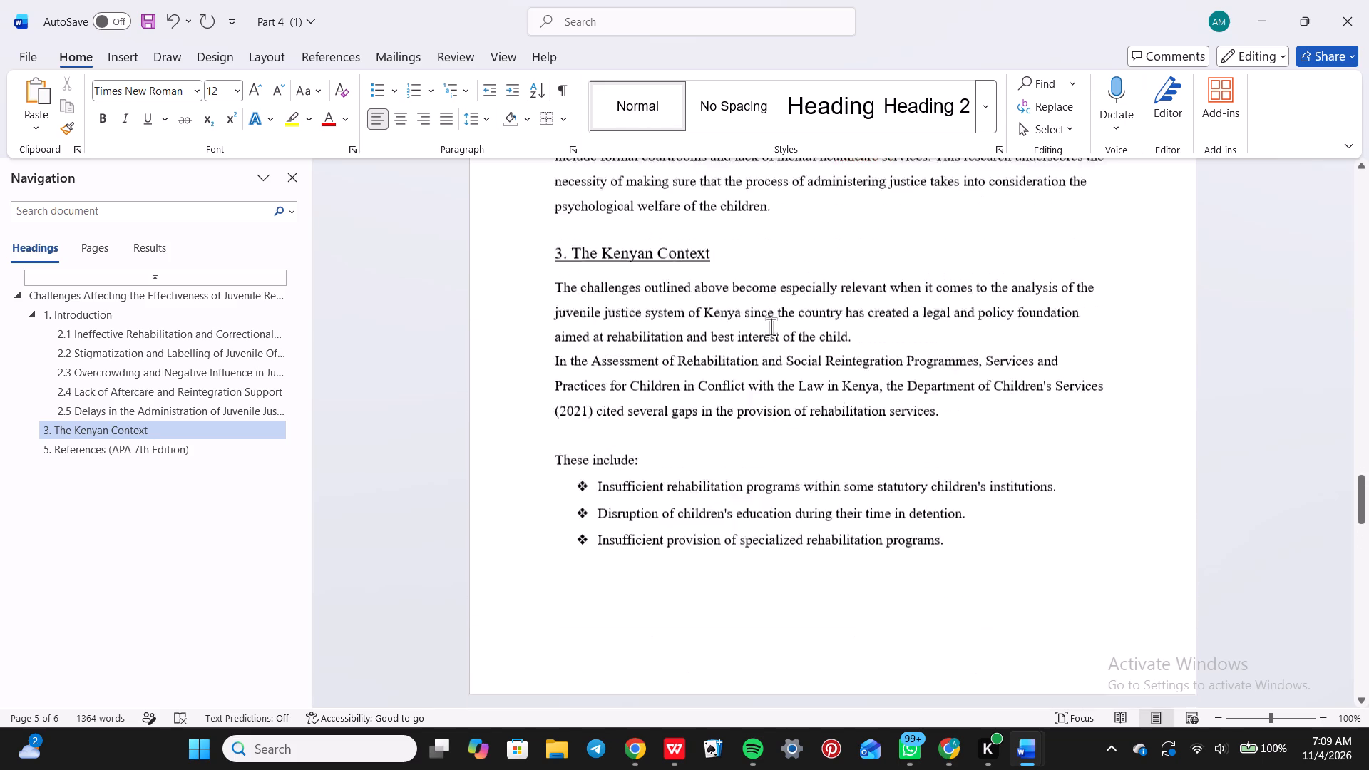
scroll(771, 327, "up", 1)
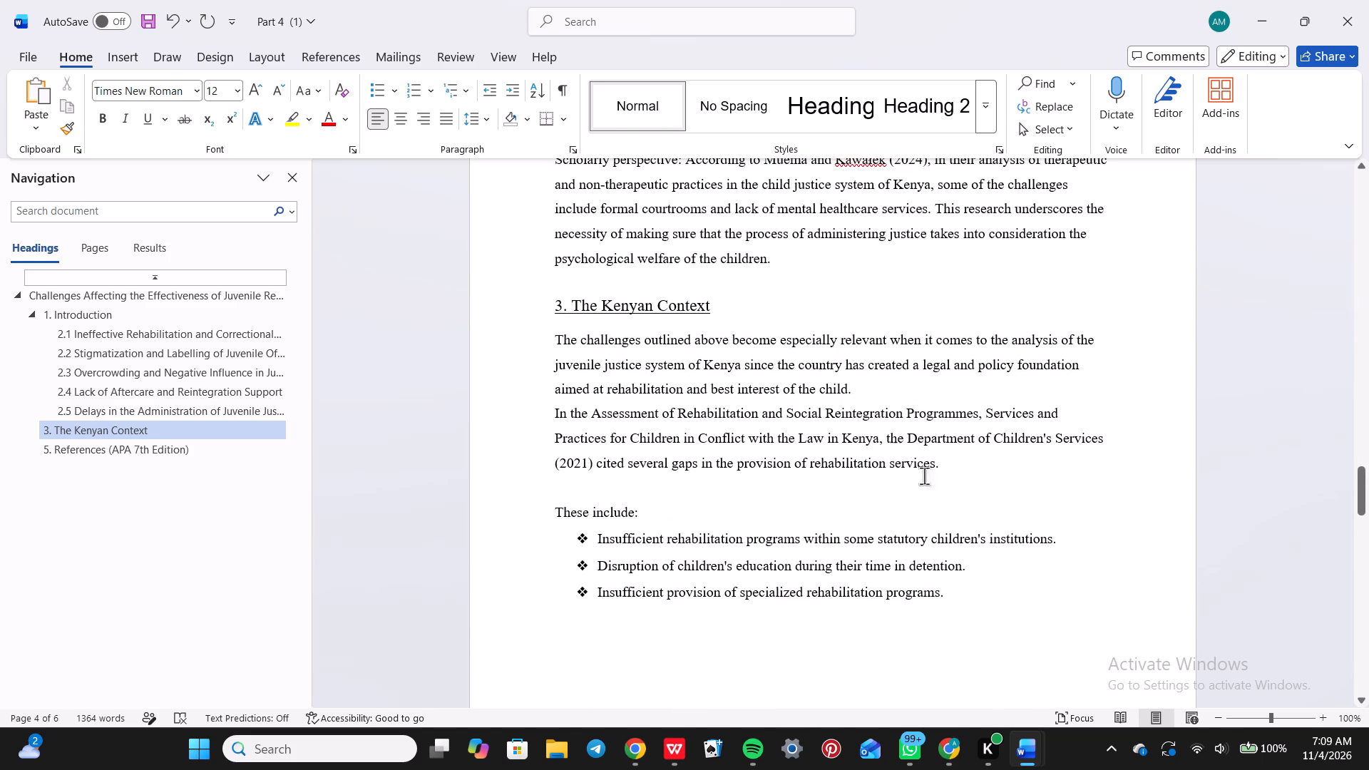
scroll(981, 453, "down", 4)
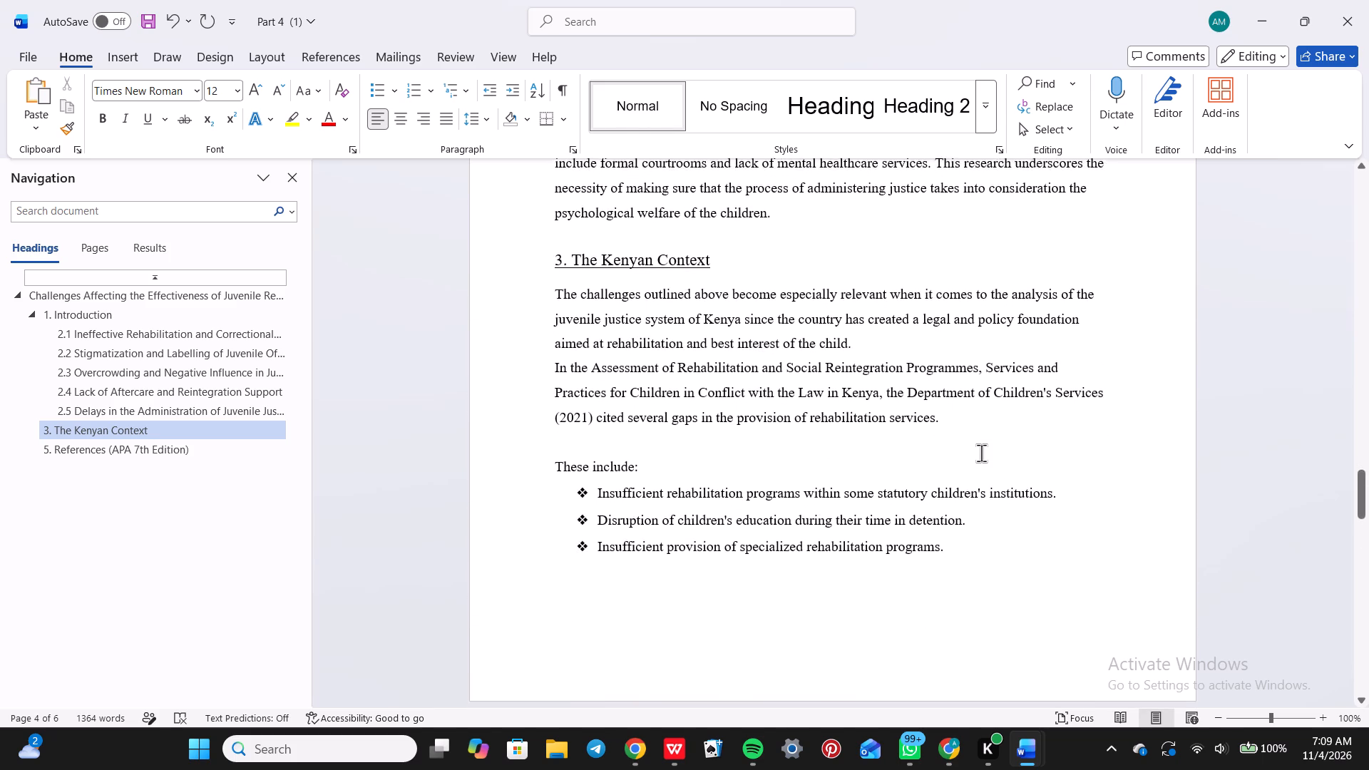
scroll(981, 453, "down", 6)
scroll(829, 553, "down", 1)
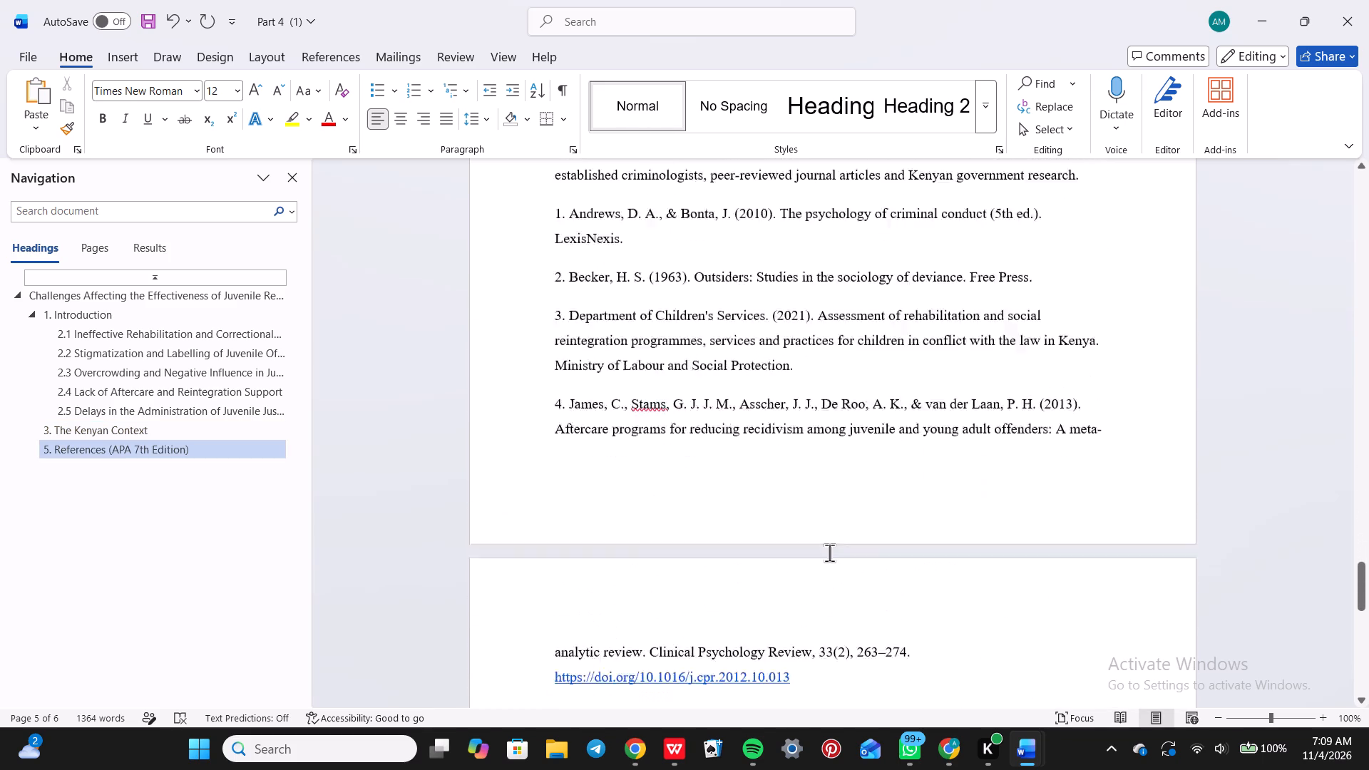
scroll(829, 553, "down", 2)
scroll(829, 553, "up", 1)
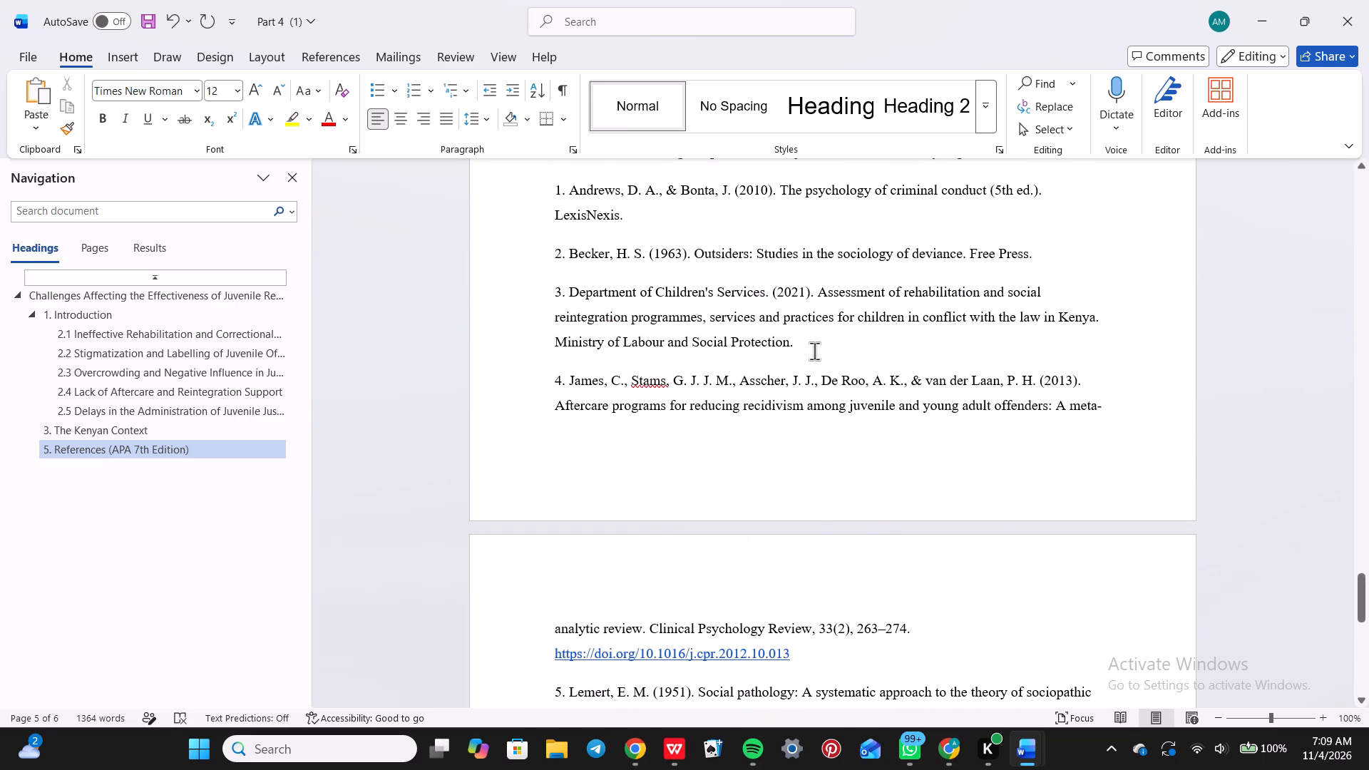
left_click(810, 346)
left_click_drag(810, 346, 567, 287)
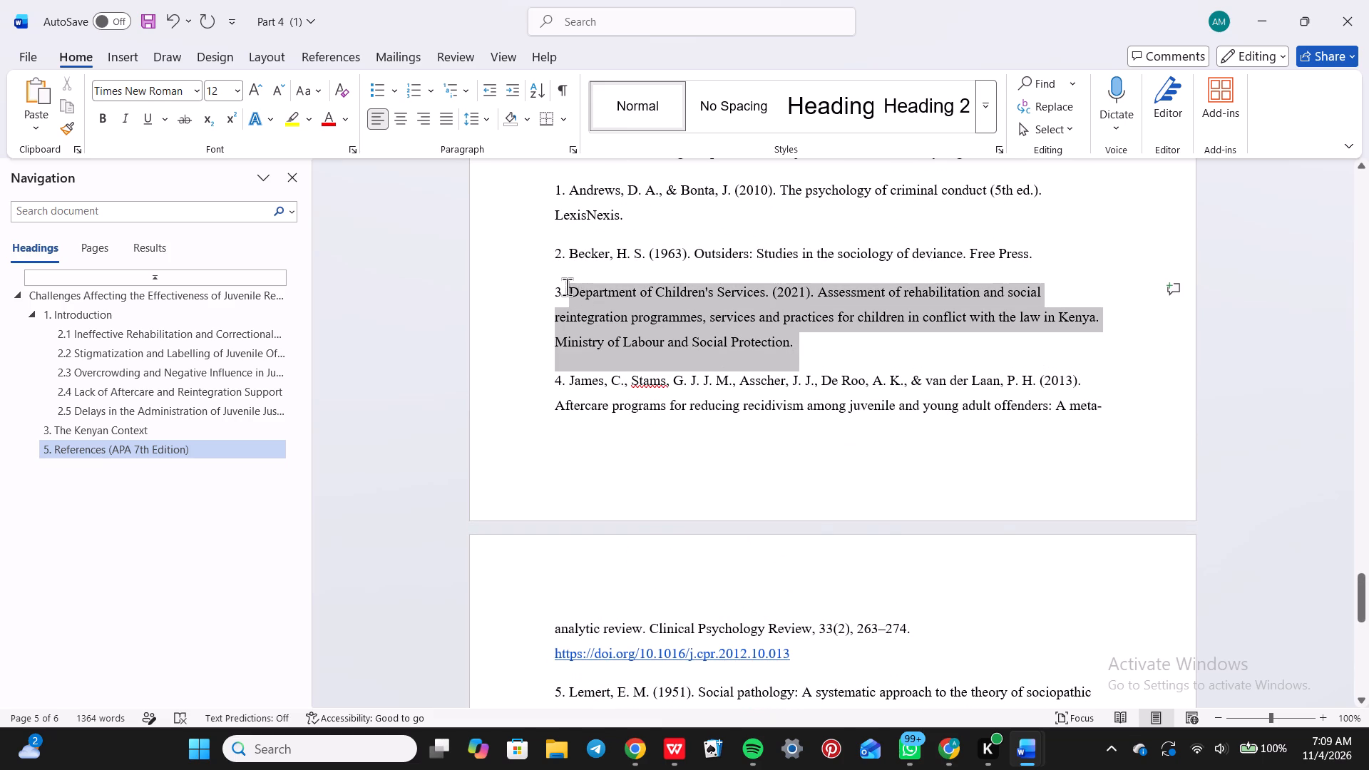
left_click_drag(567, 287, 549, 288)
key("BackSpace")
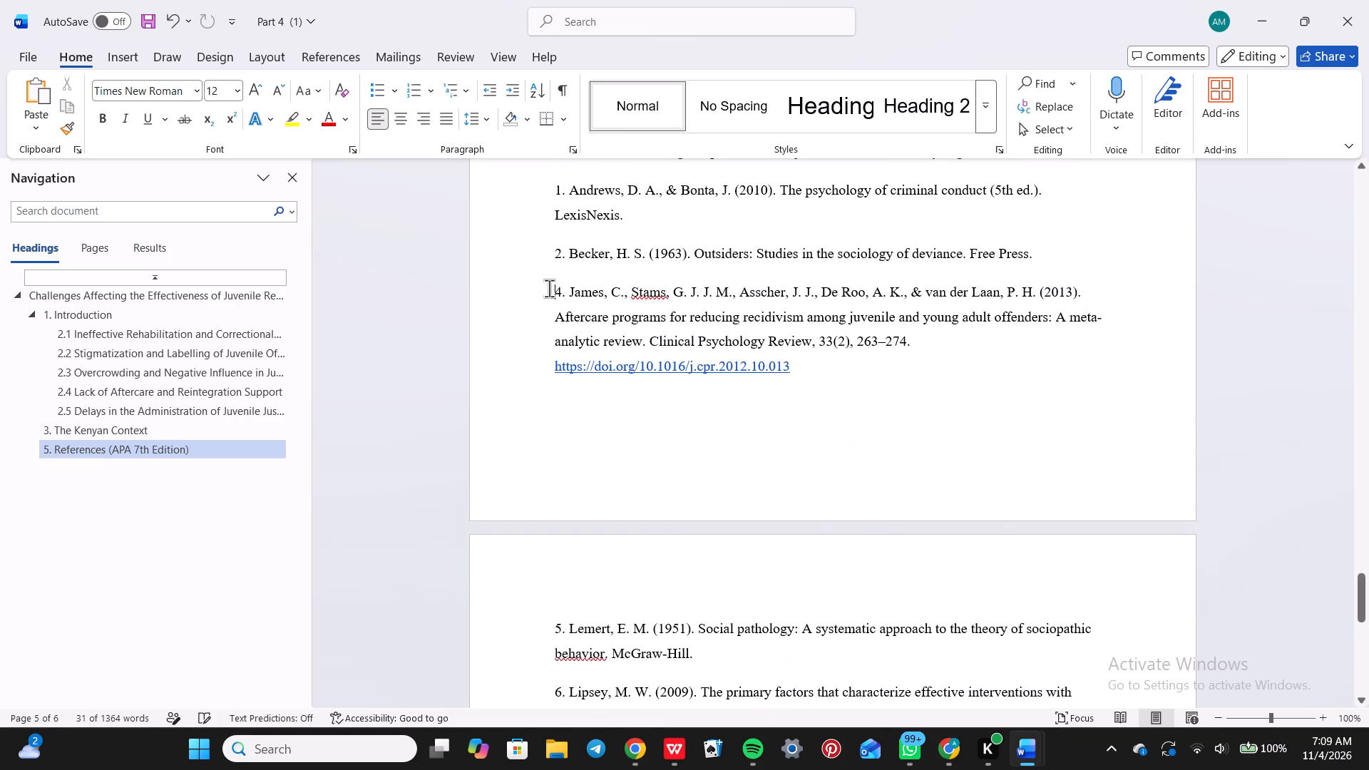
Delete the paragraph beginning "In general, it could be concluded" at the end of section 3, The Kenyan Context.
scroll(549, 288, "up", 4)
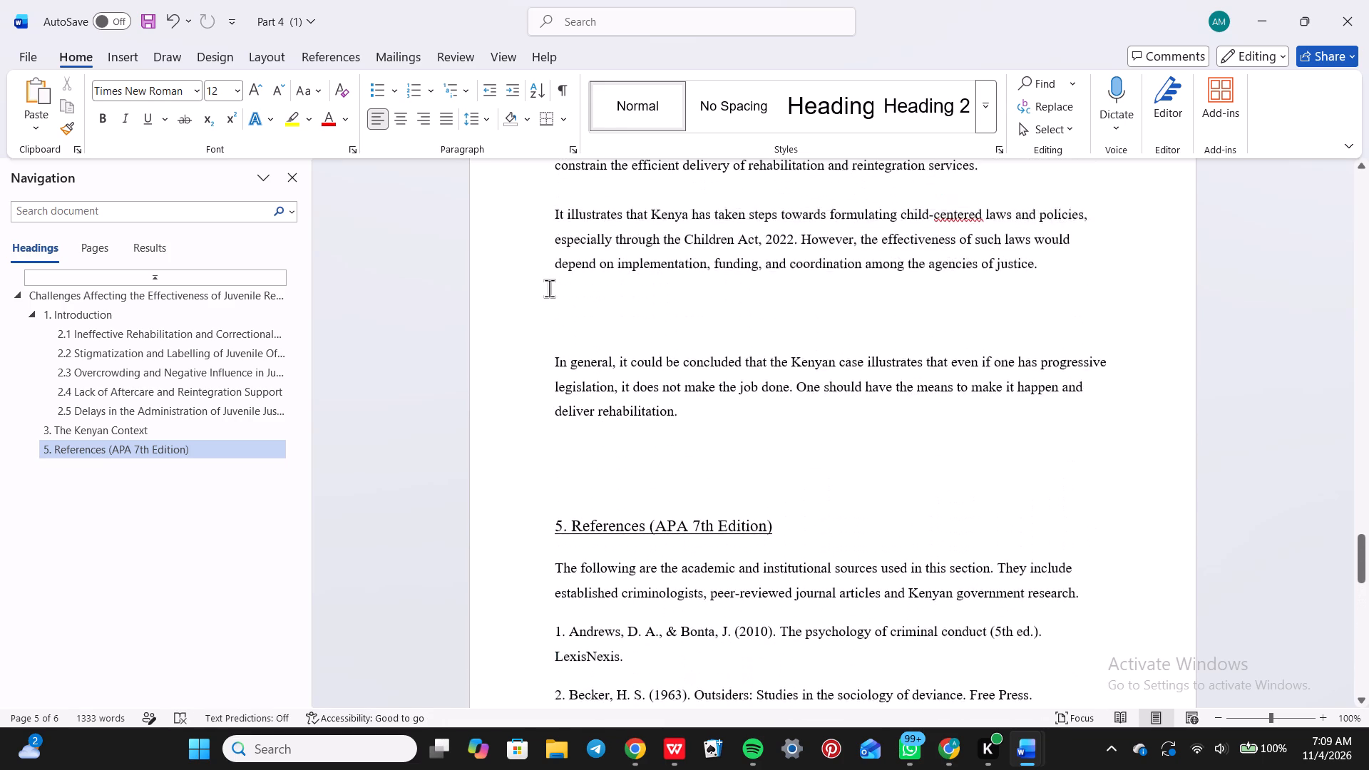
scroll(549, 288, "up", 1)
left_click(704, 445)
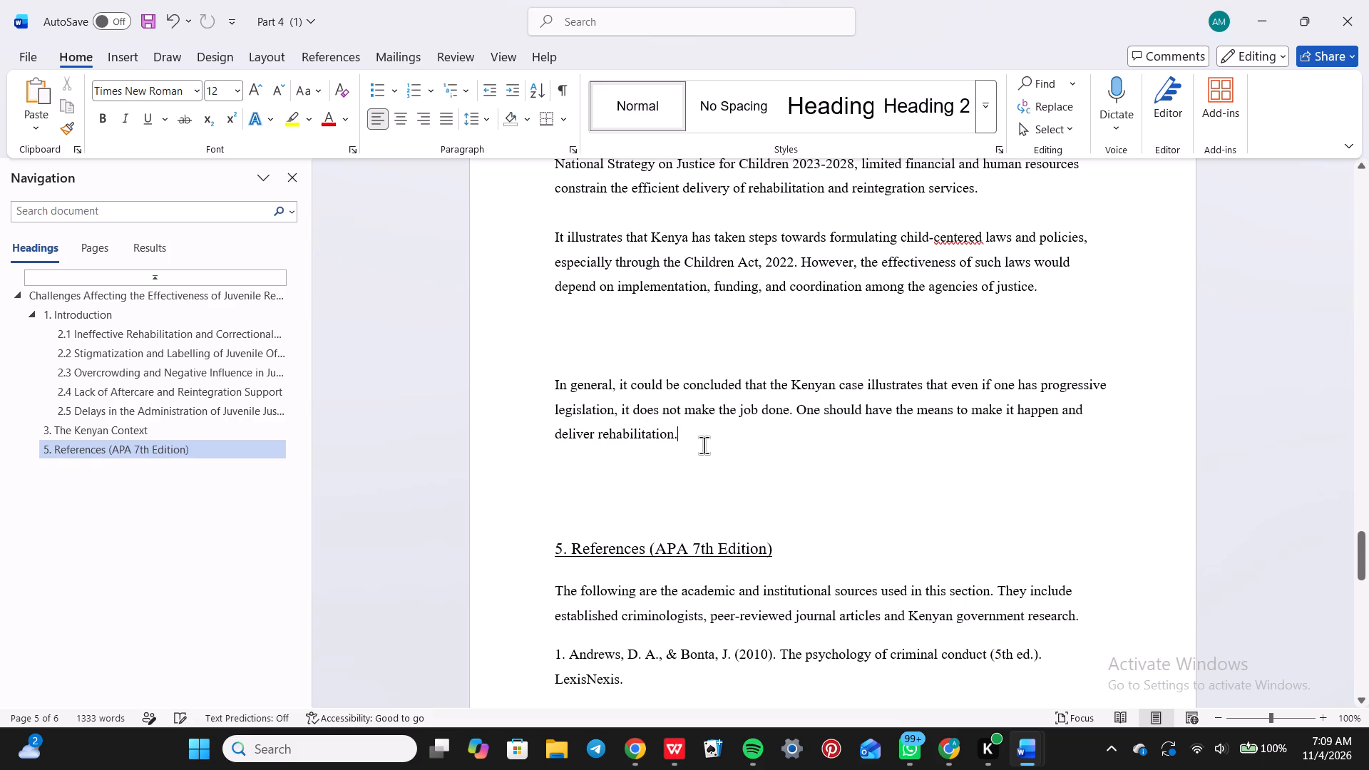
left_click_drag(704, 445, 556, 379)
key("BackSpace")
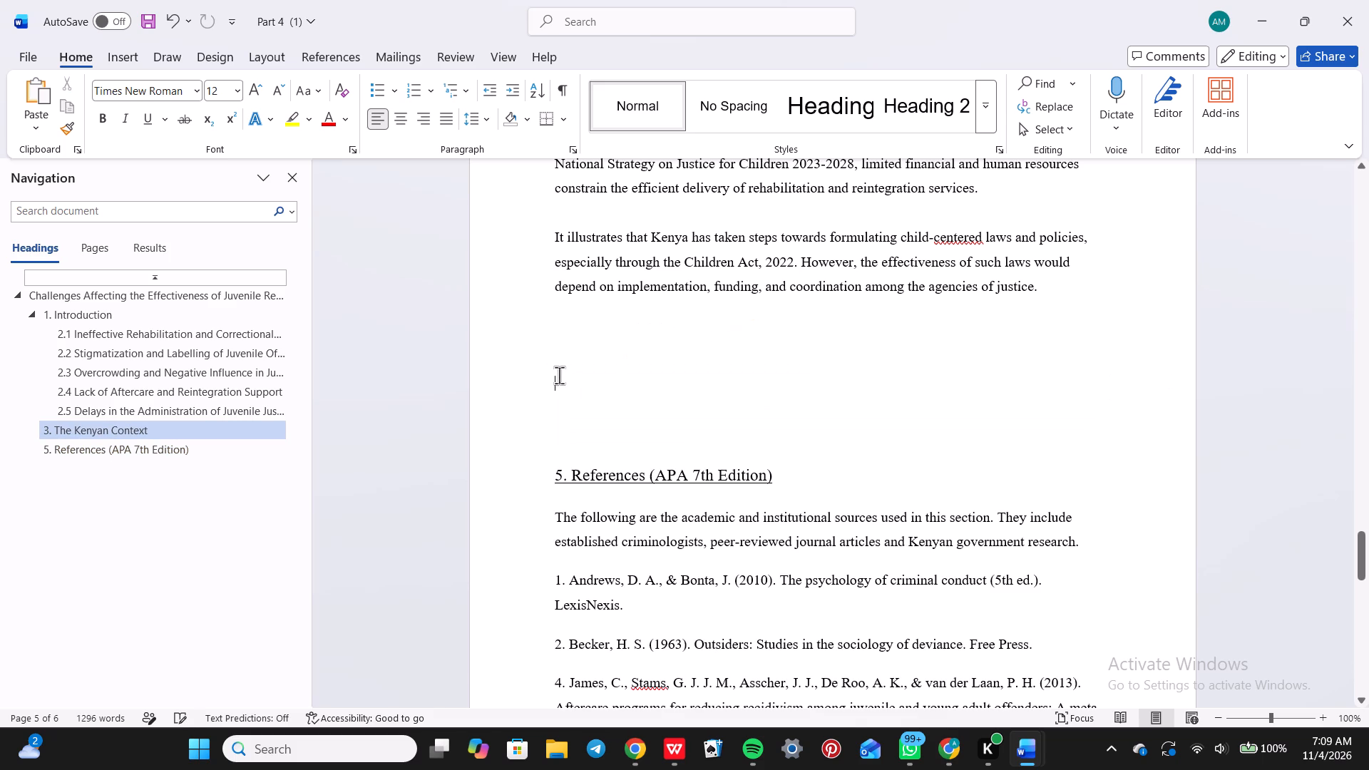
Delete the paragraph beginning "It illustrates that Kenya has taken steps" from section 3, The Kenyan Context.
scroll(557, 375, "up", 1)
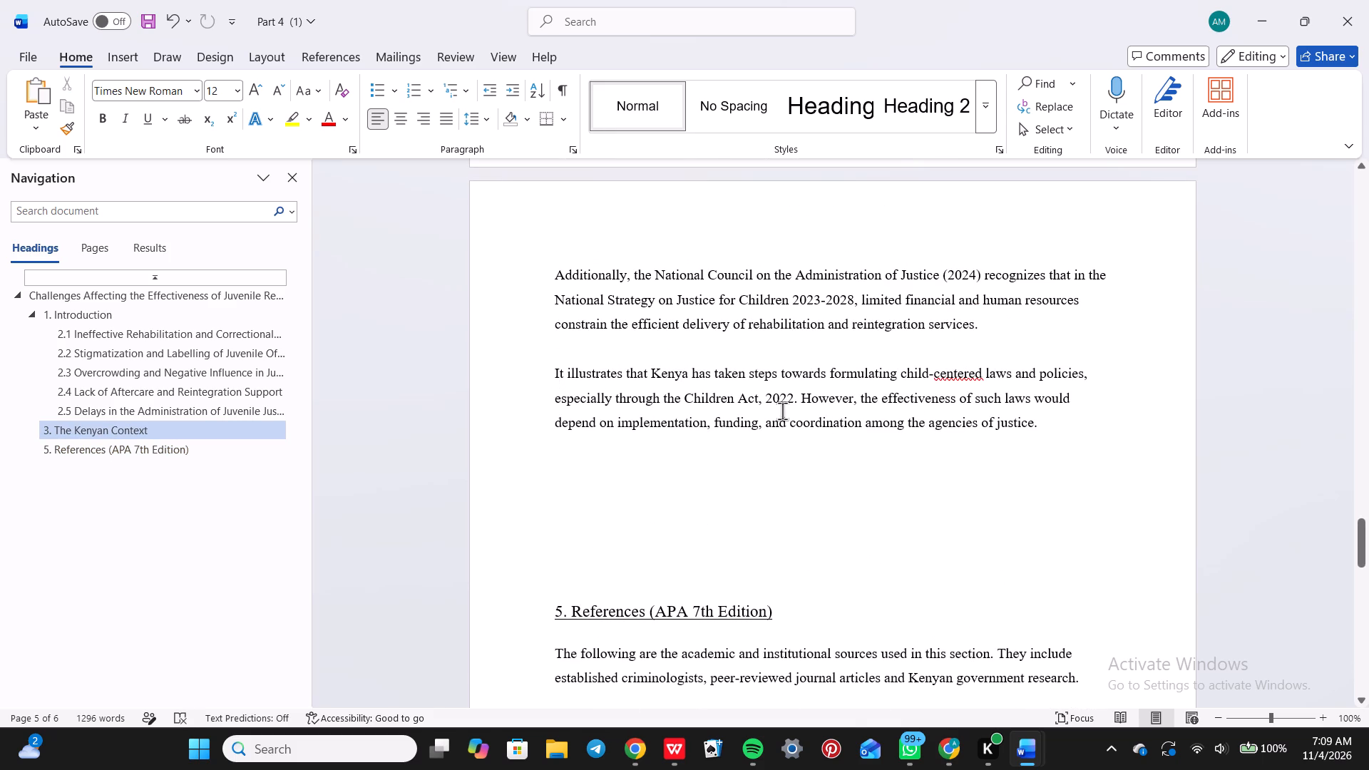
left_click(1056, 428)
left_click_drag(1056, 428, 930, 405)
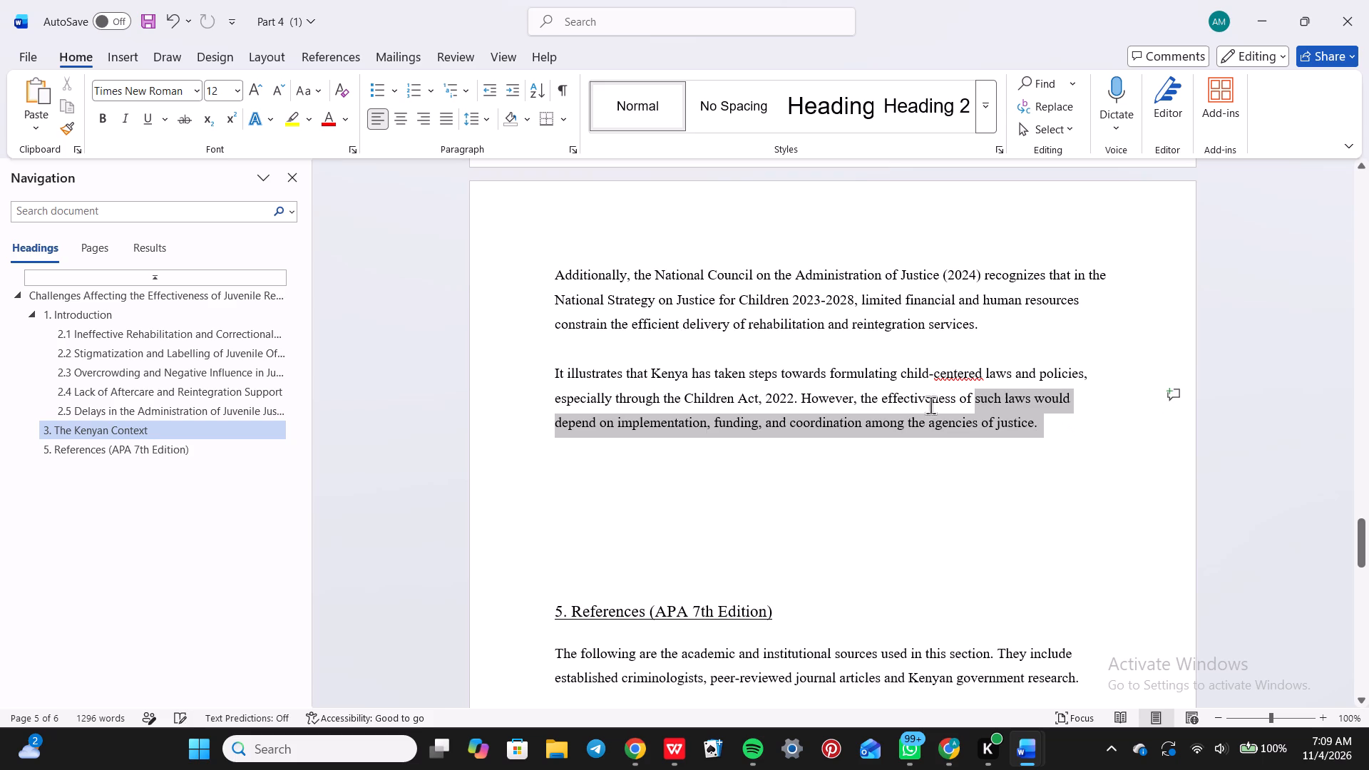
left_click_drag(930, 405, 550, 376)
key("BackSpace")
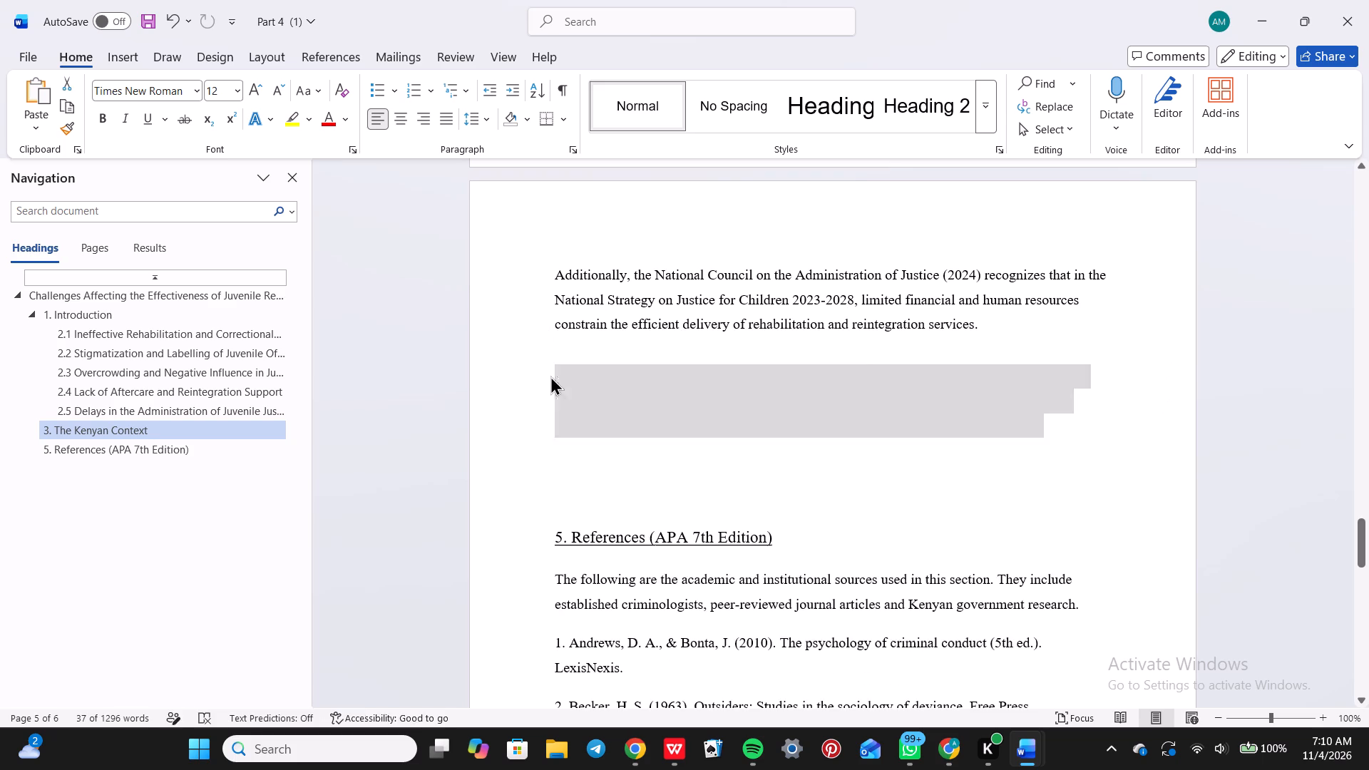
Delete reference 9, the National Council on the Administration of Justice (2024) entry, from the reference list.
scroll(550, 376, "down", 5)
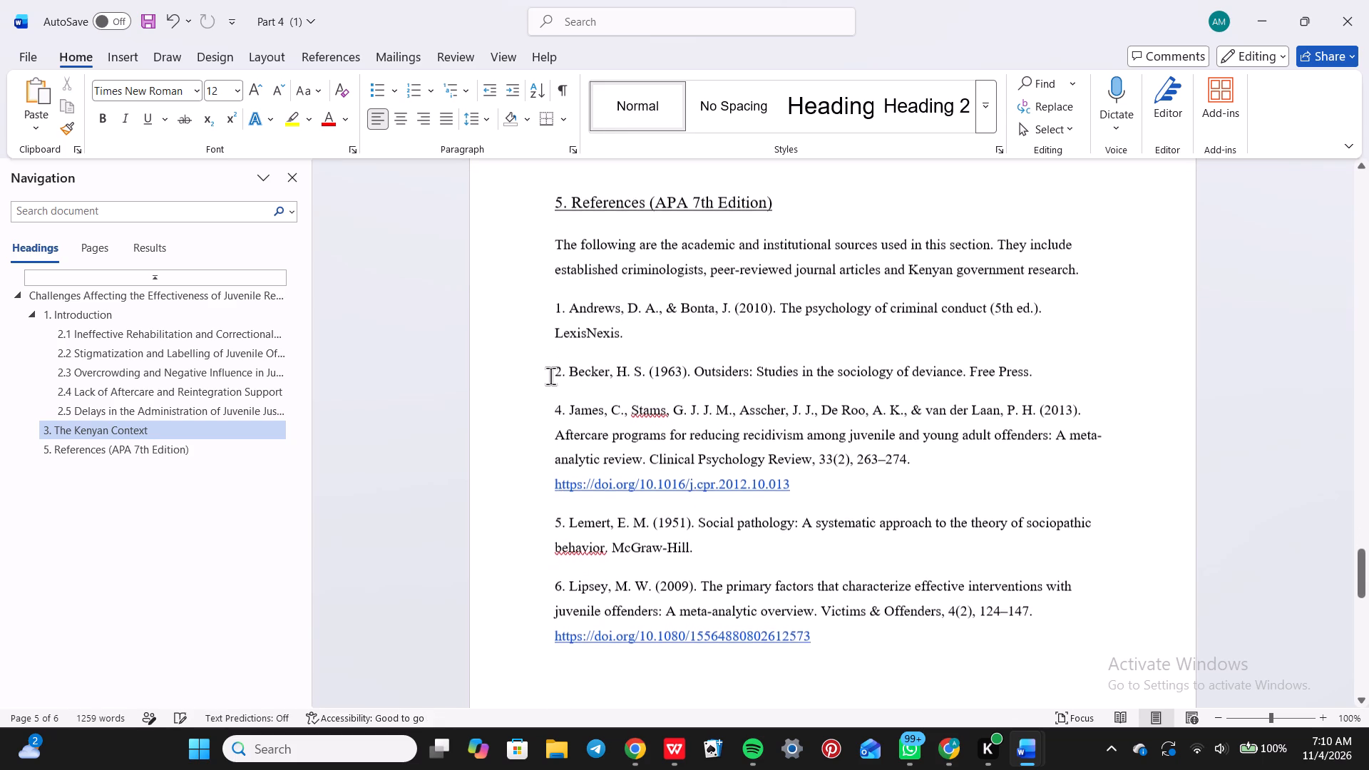
scroll(550, 376, "down", 4)
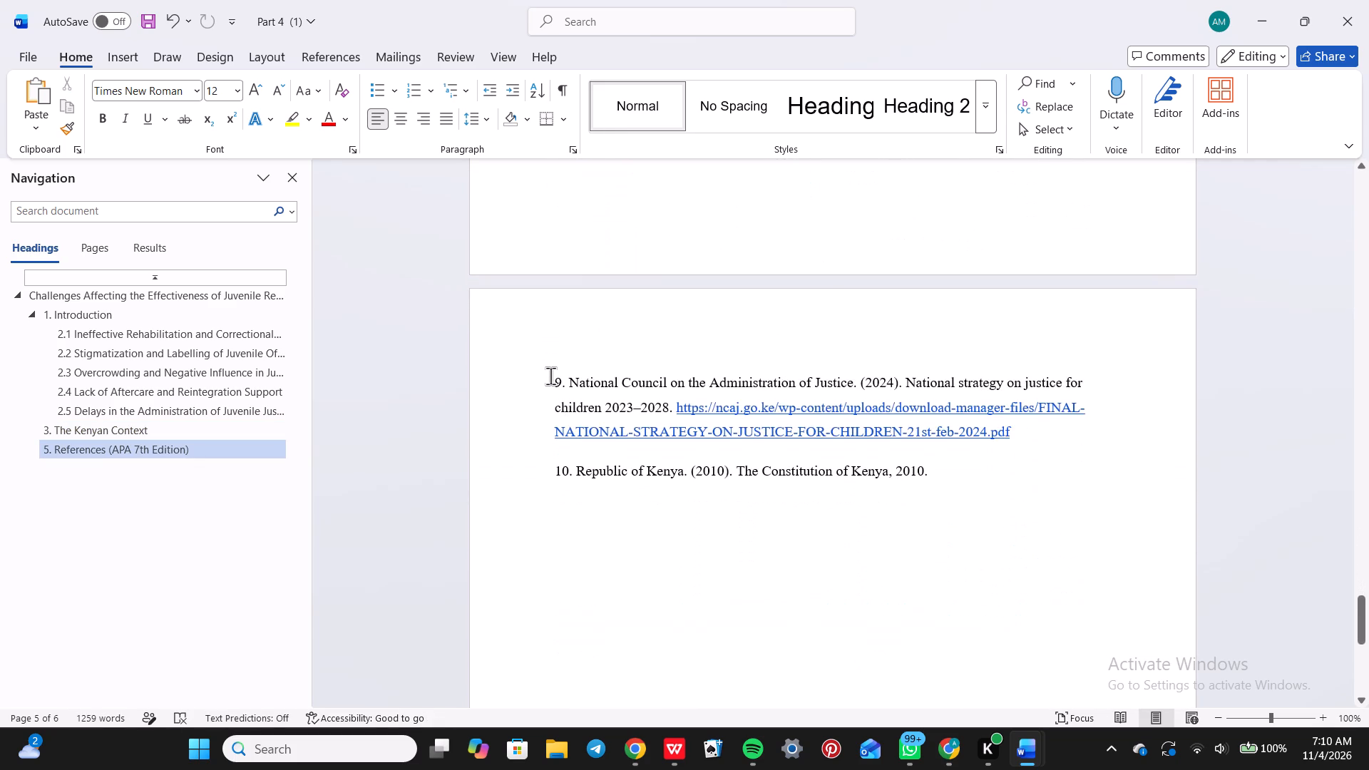
scroll(550, 376, "up", 6)
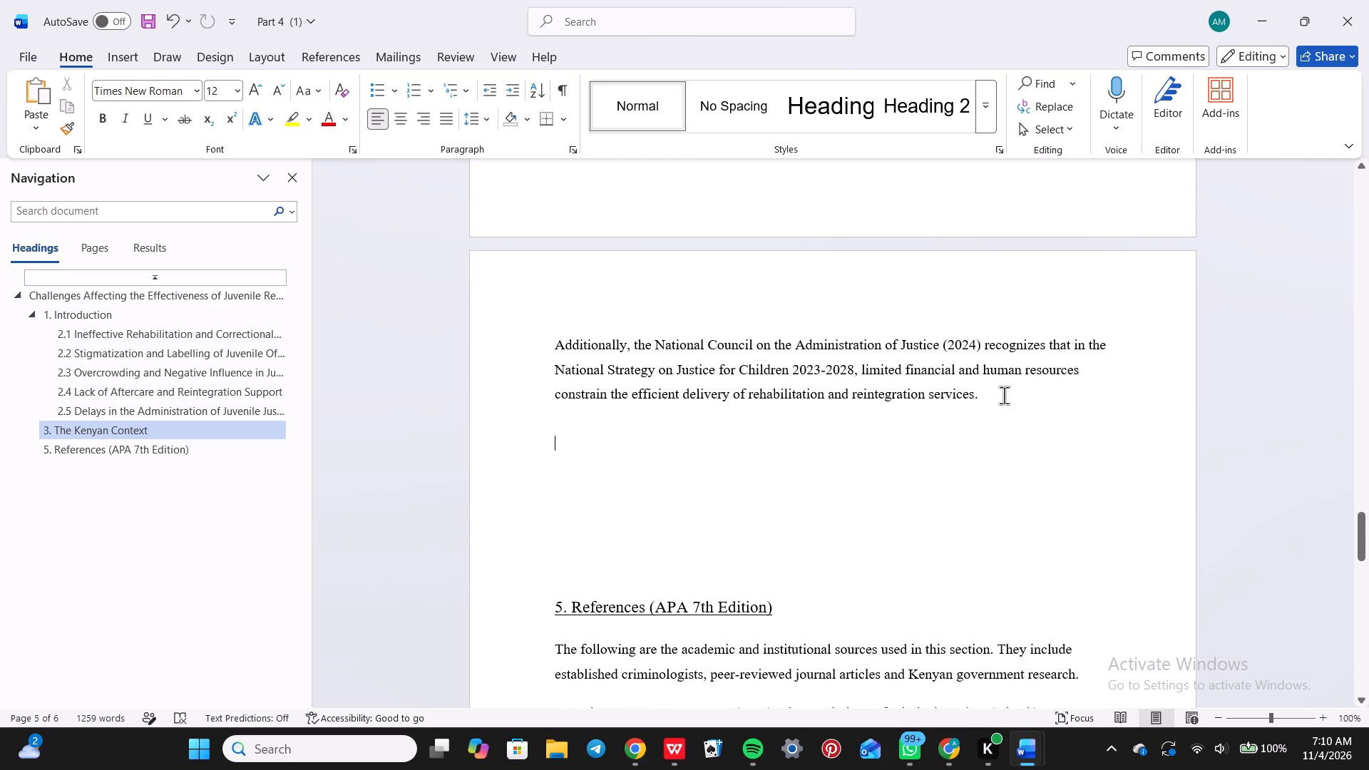
scroll(1004, 395, "down", 5)
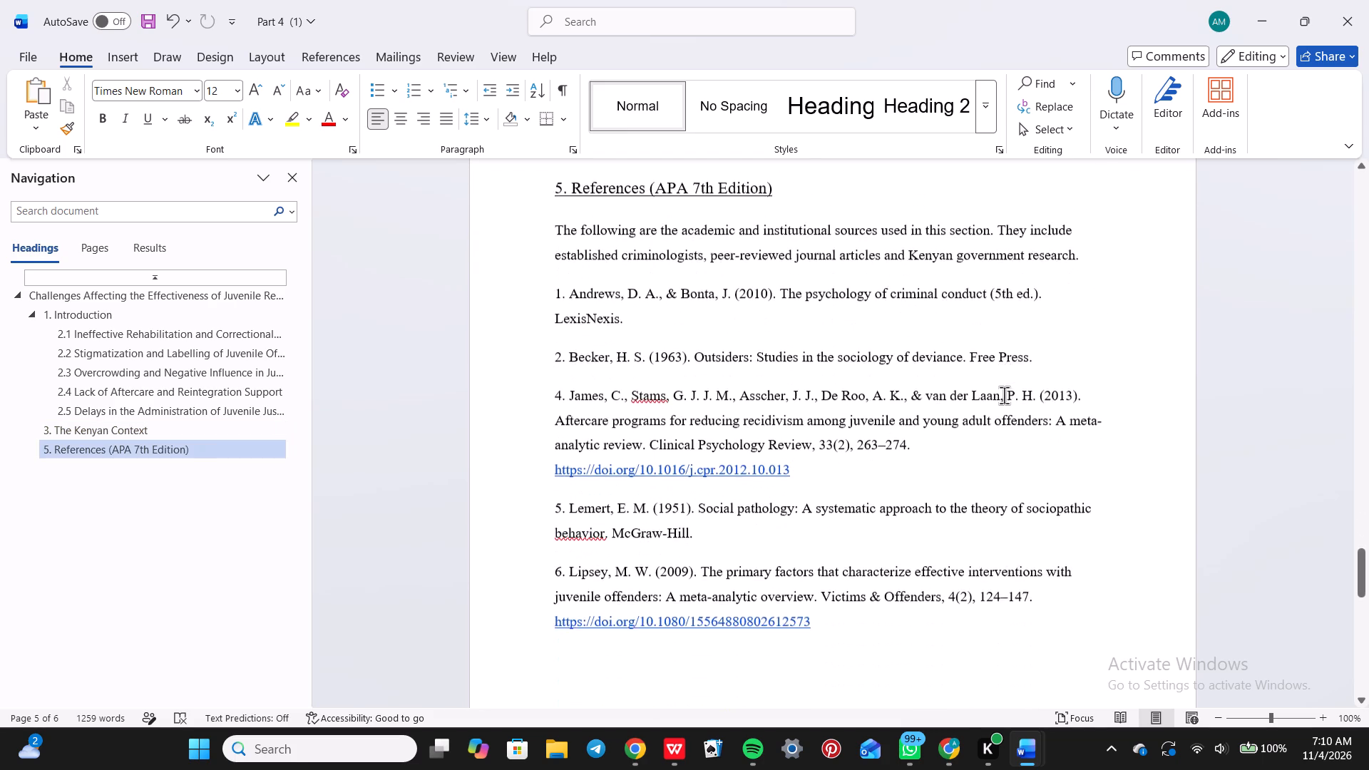
scroll(1004, 395, "down", 5)
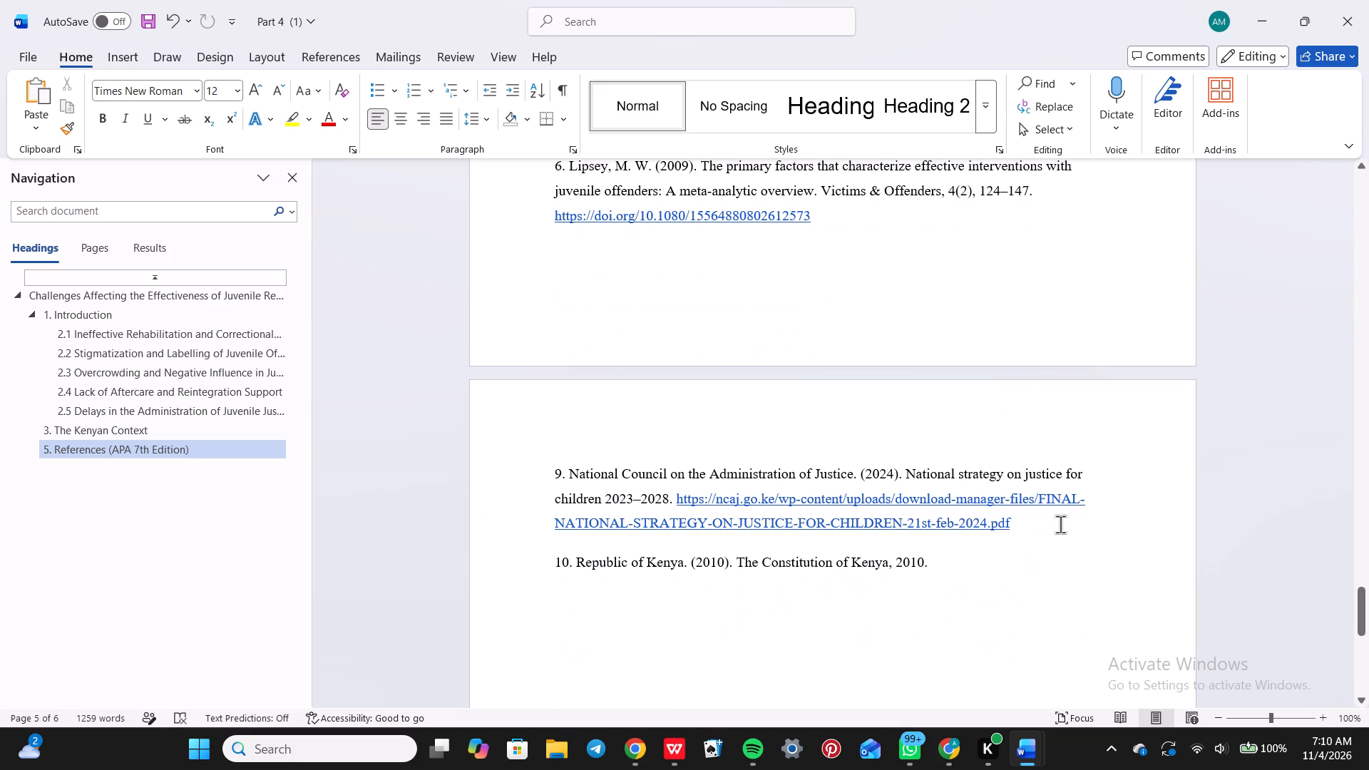
left_click(1023, 527)
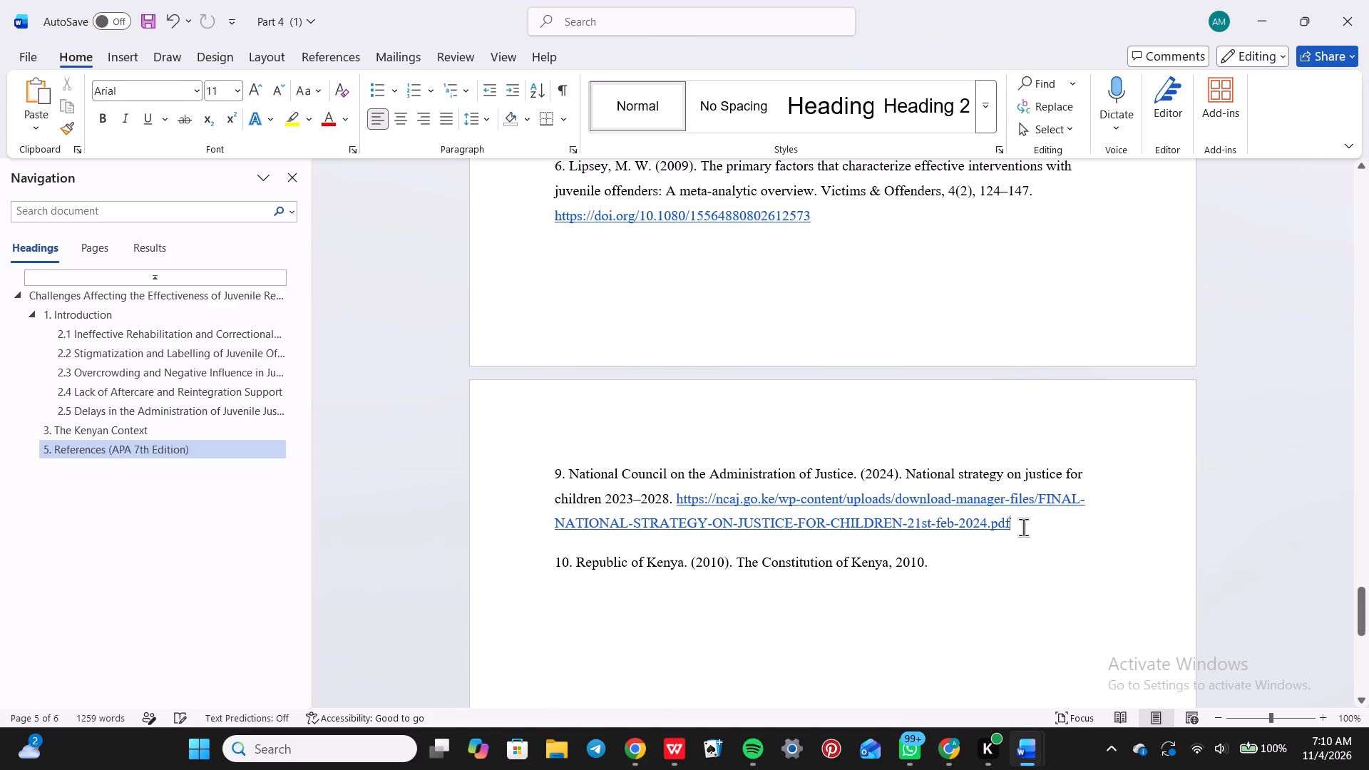
left_click_drag(1023, 527, 546, 473)
key("BackSpace")
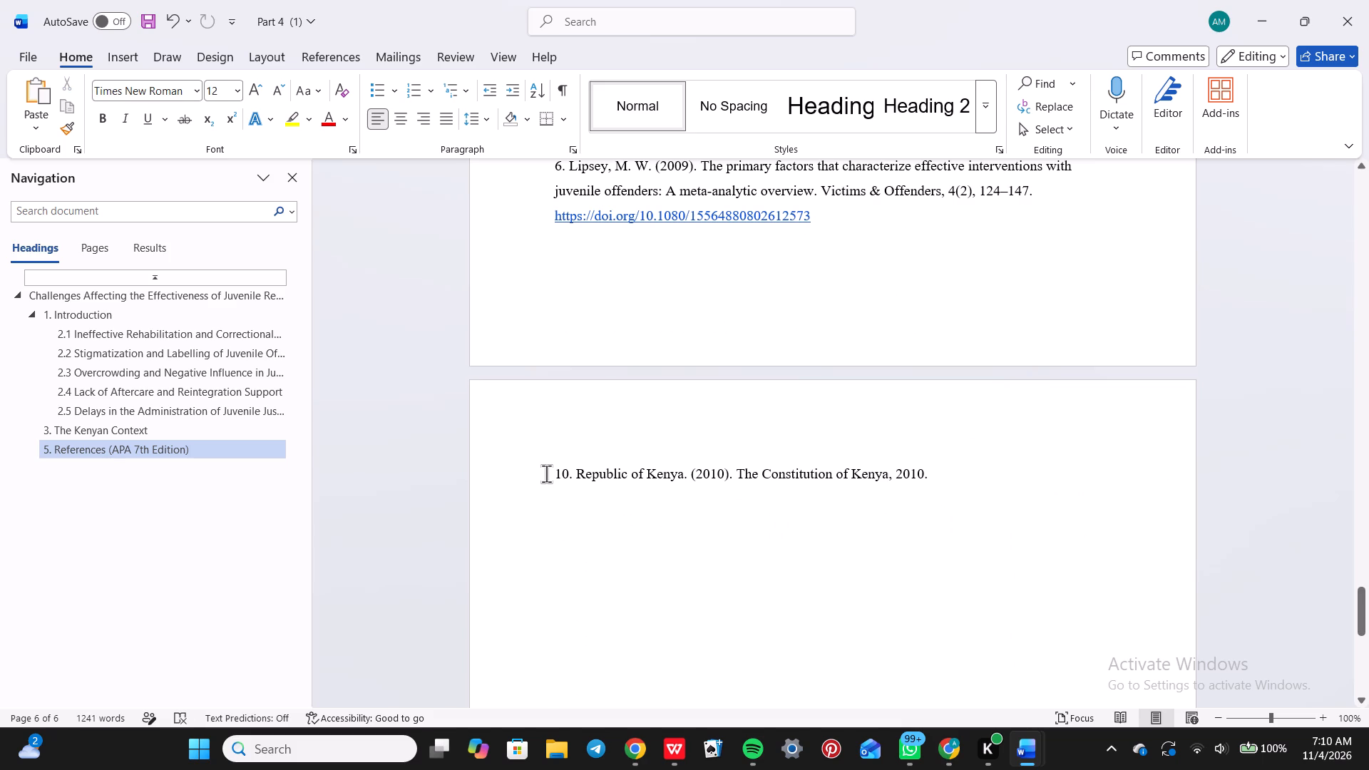
Review the remaining text of section 3, The Kenyan Context, against the entries left in the reference list.
scroll(546, 473, "up", 8)
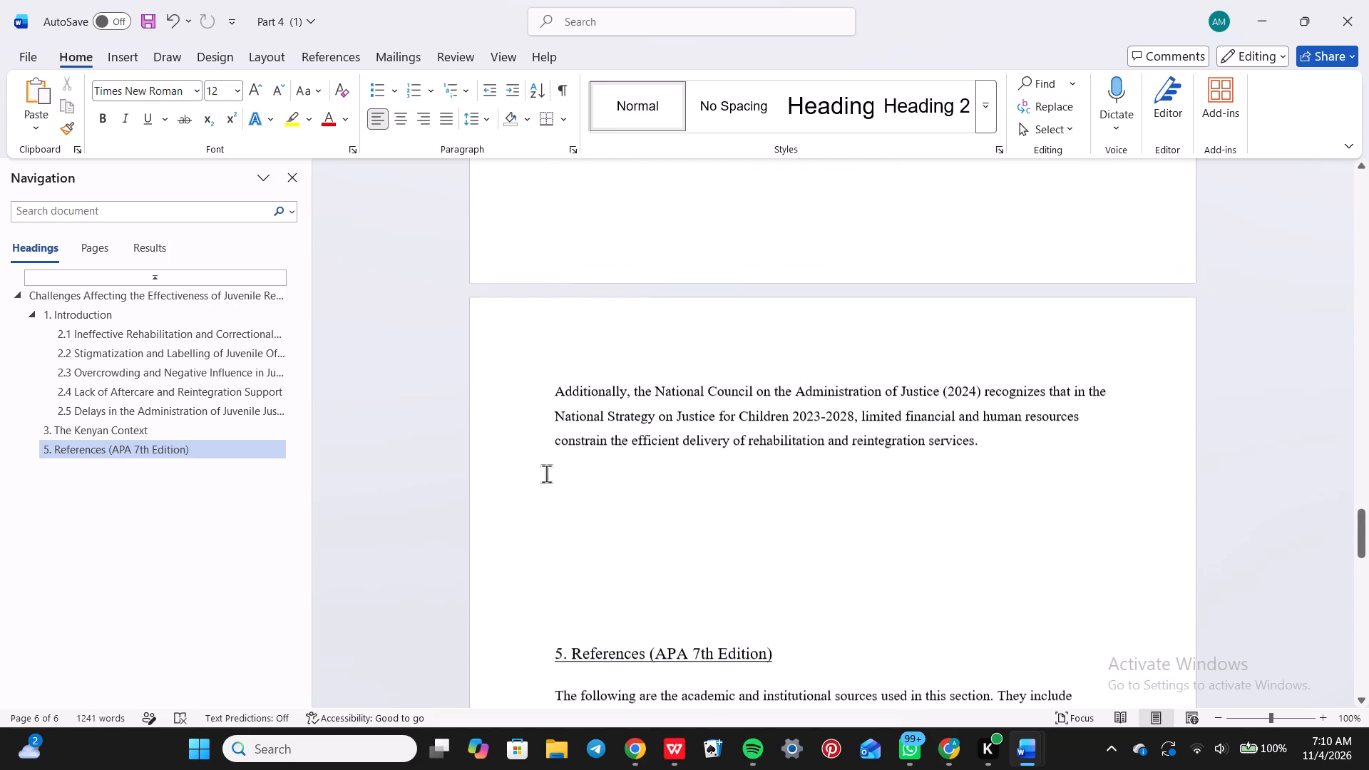
scroll(546, 473, "up", 2)
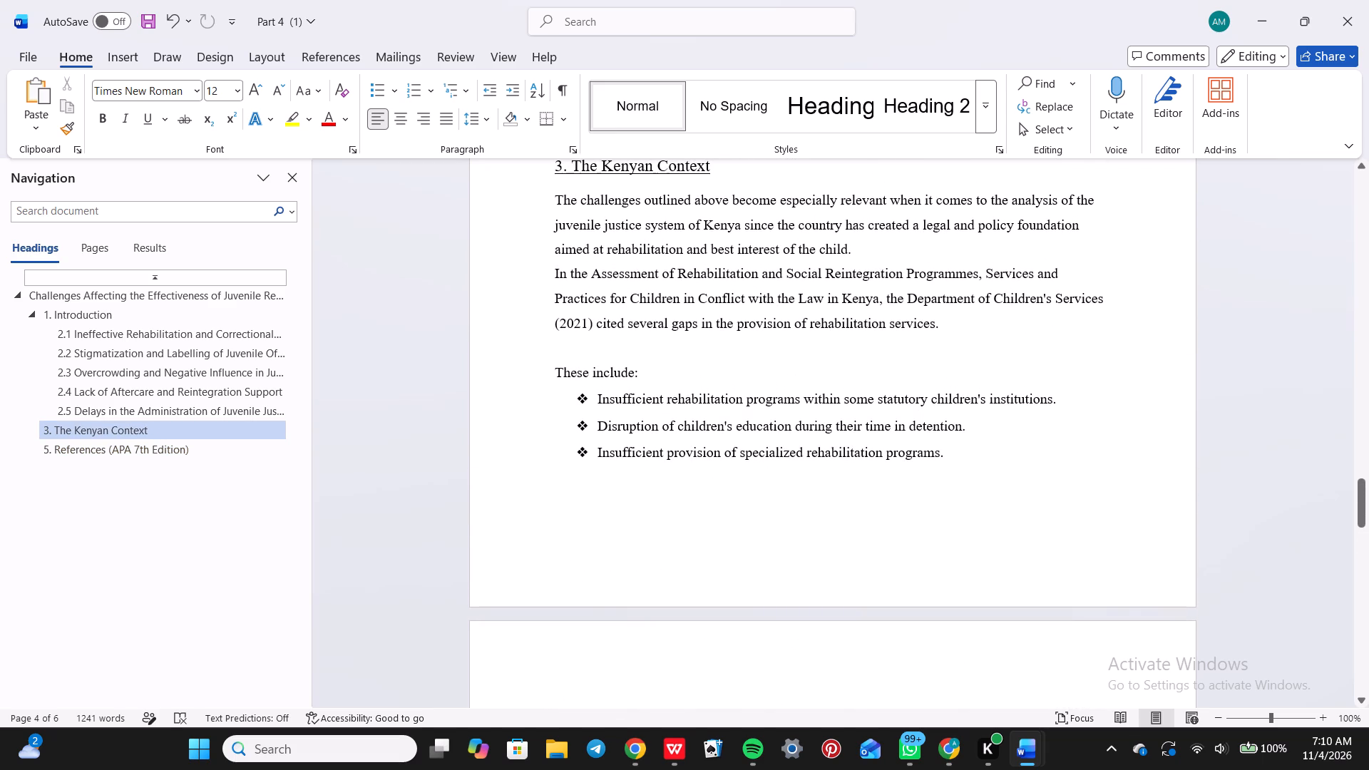
scroll(546, 473, "down", 2)
scroll(546, 473, "right", 1)
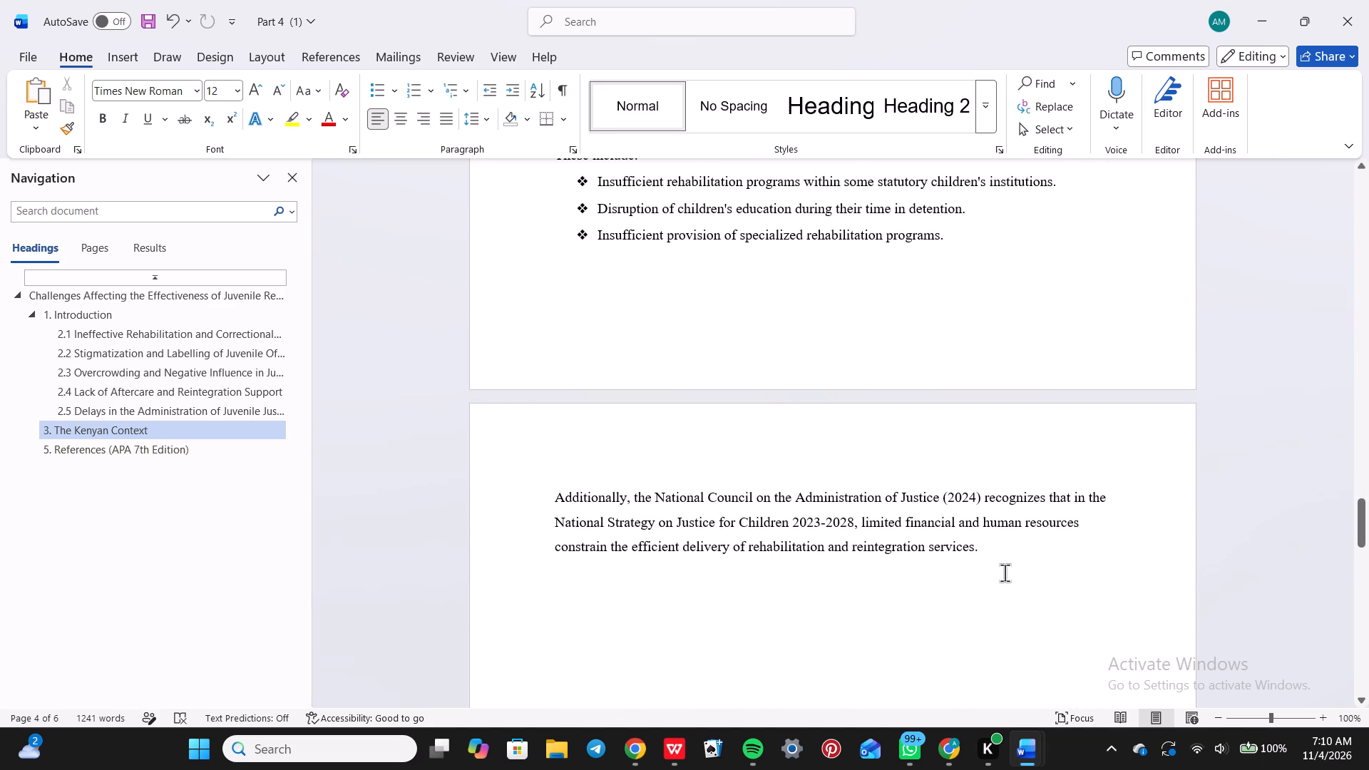
scroll(991, 540, "down", 1)
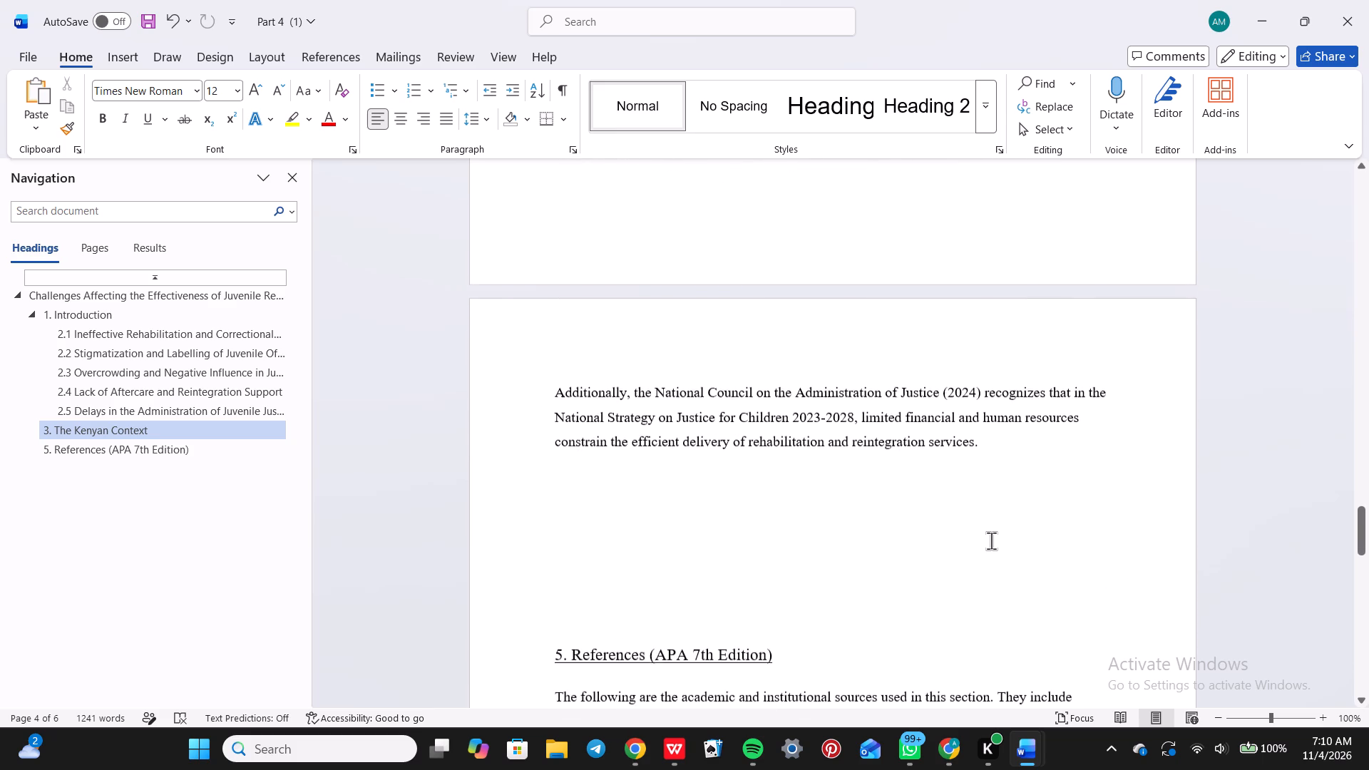
scroll(991, 540, "down", 4)
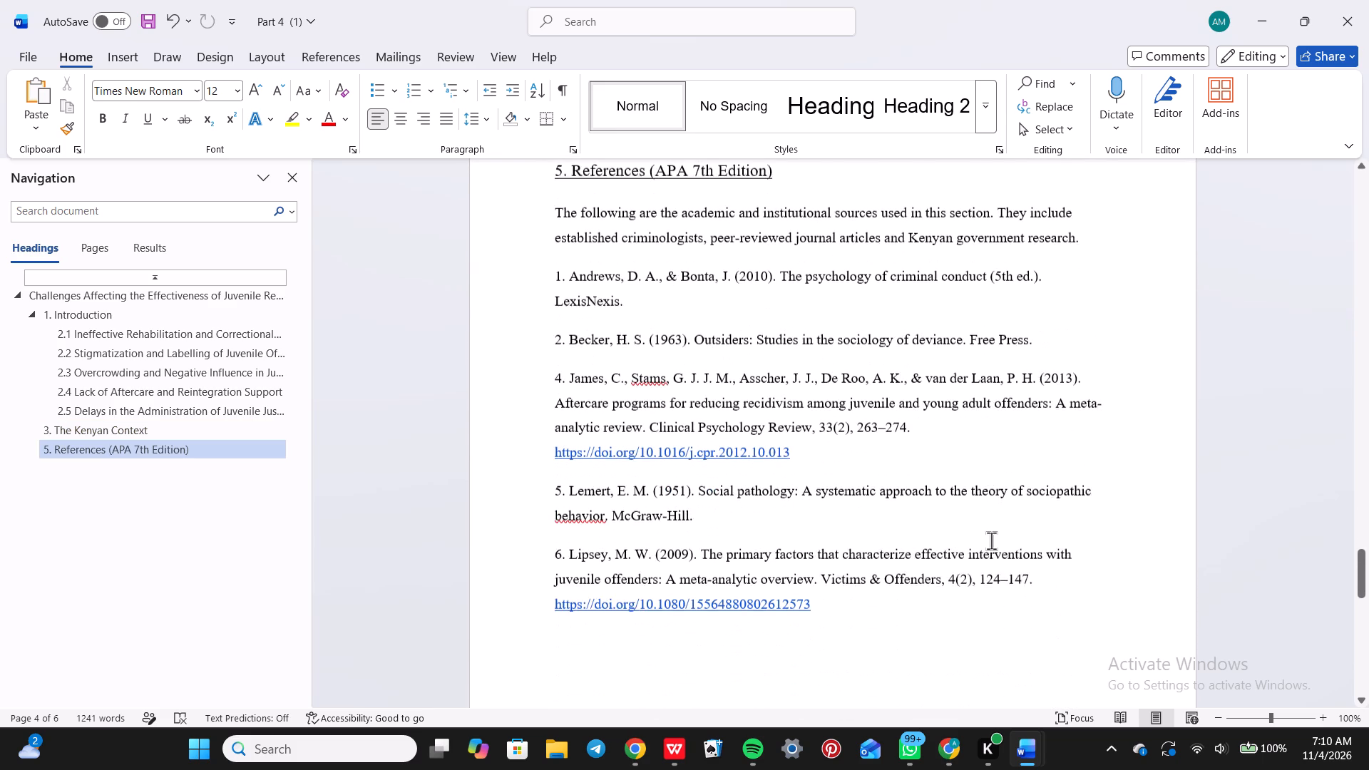
scroll(991, 540, "down", 2)
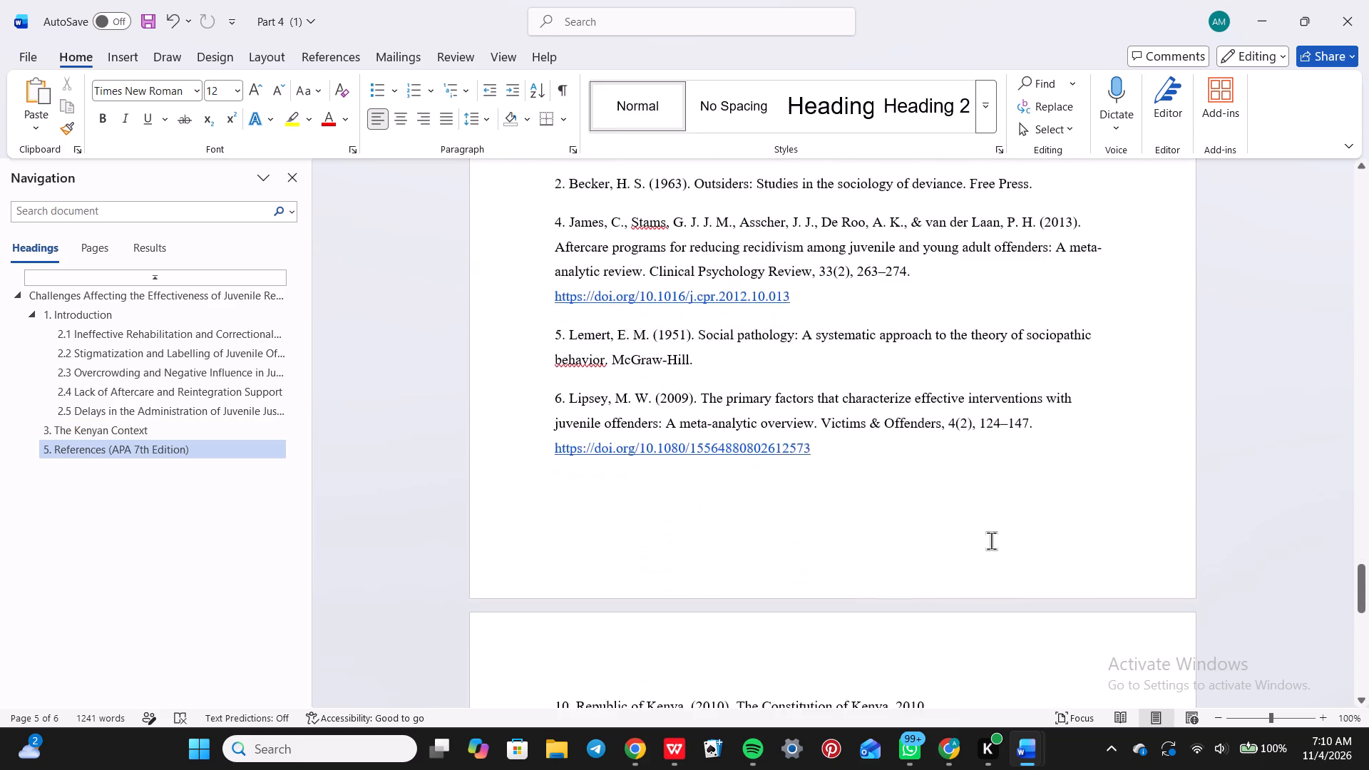
scroll(991, 540, "down", 2)
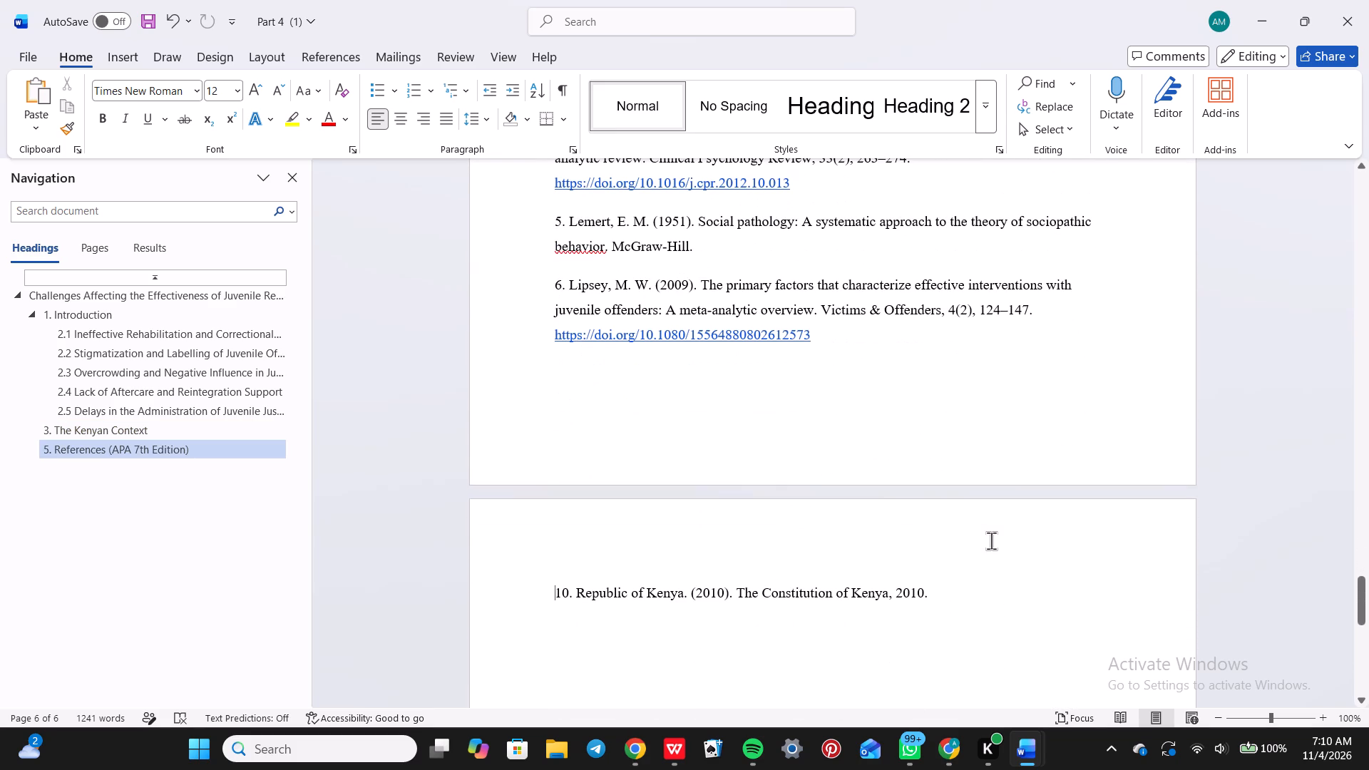
Delete all of section 3, The Kenyan Context, from its heading through the paragraph beginning "Additionally, the National Council".
scroll(991, 540, "up", 3)
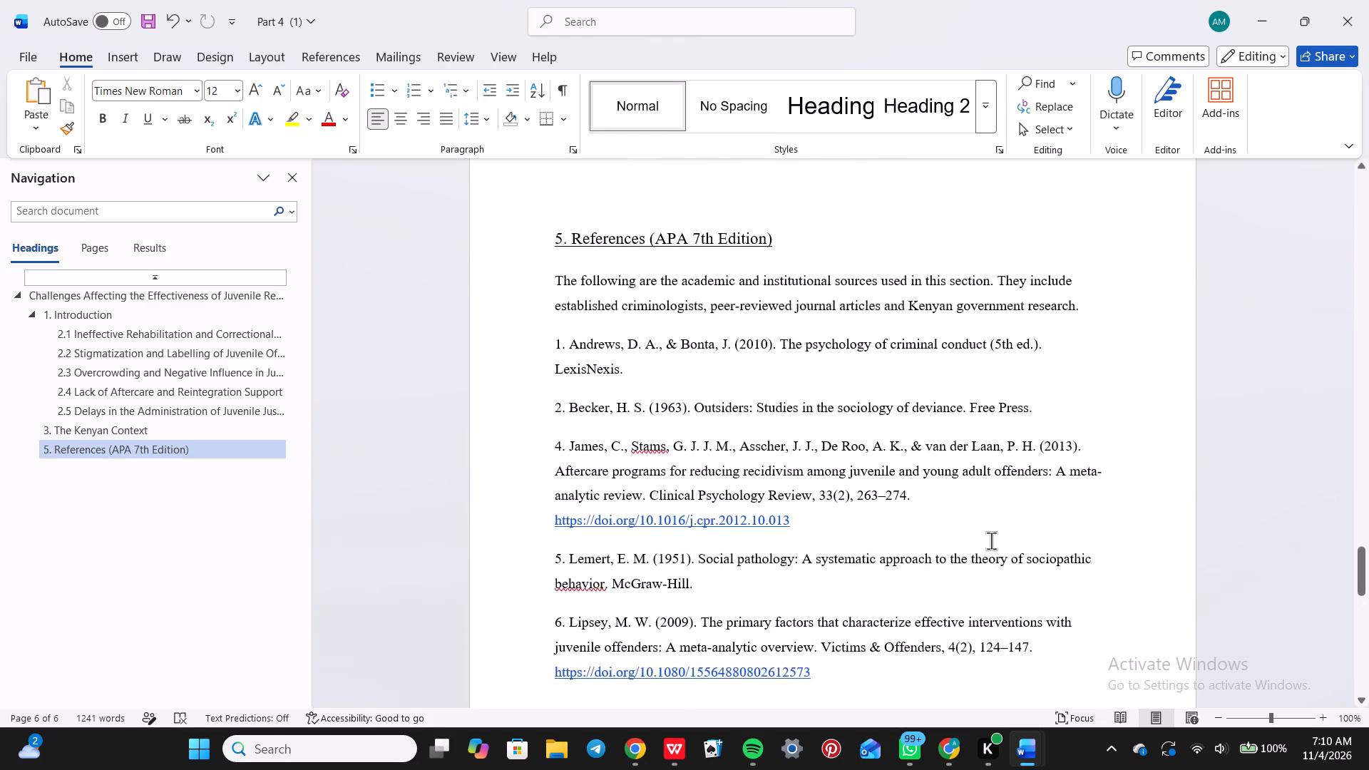
scroll(991, 540, "up", 2)
left_click(1002, 403)
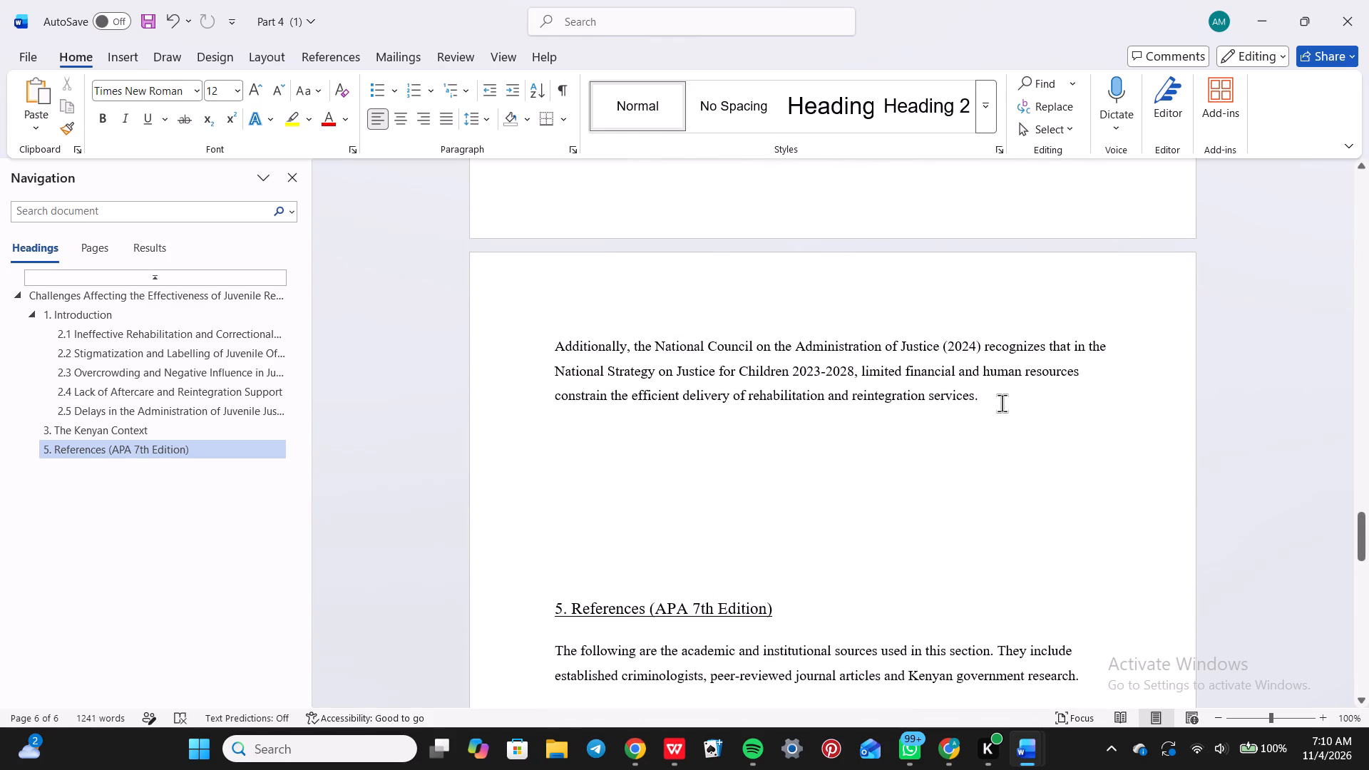
left_click_drag(1002, 403, 630, 154)
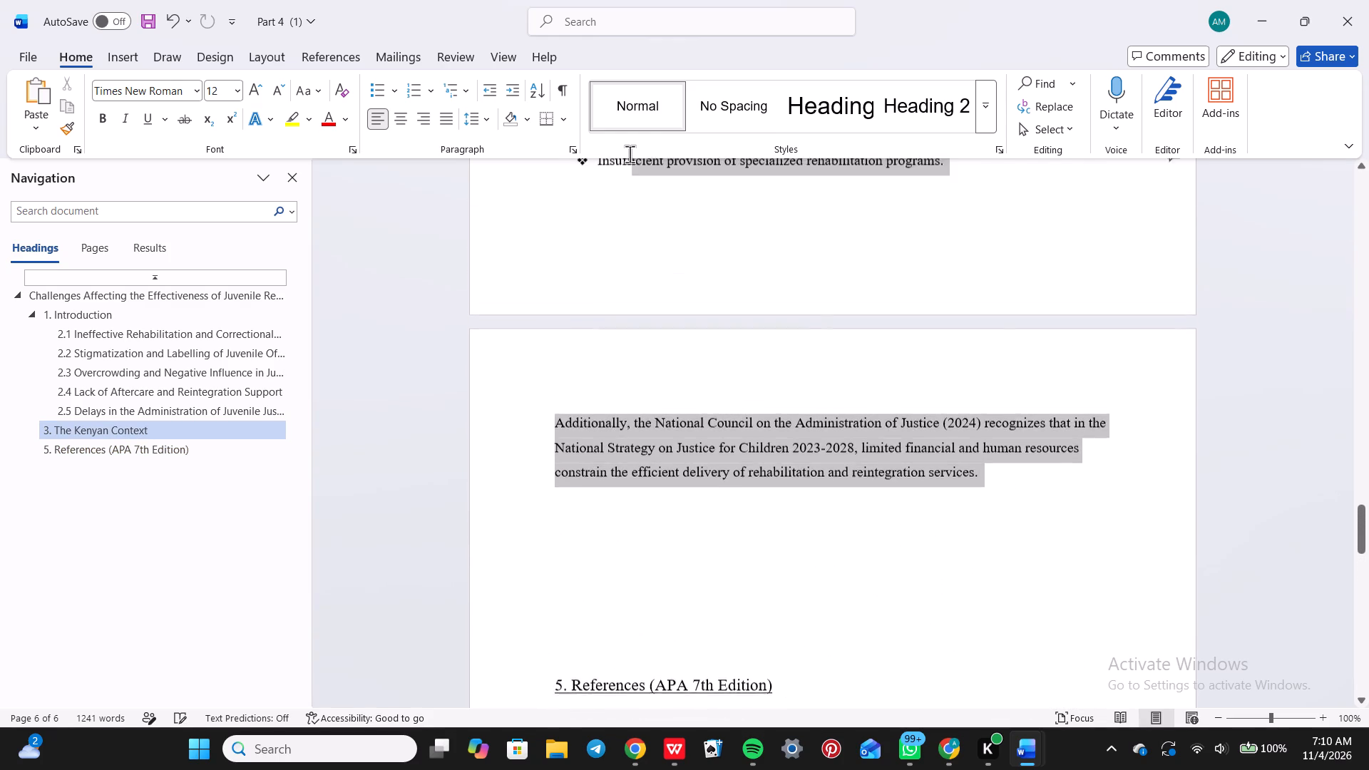
left_click_drag(630, 154, 560, 349)
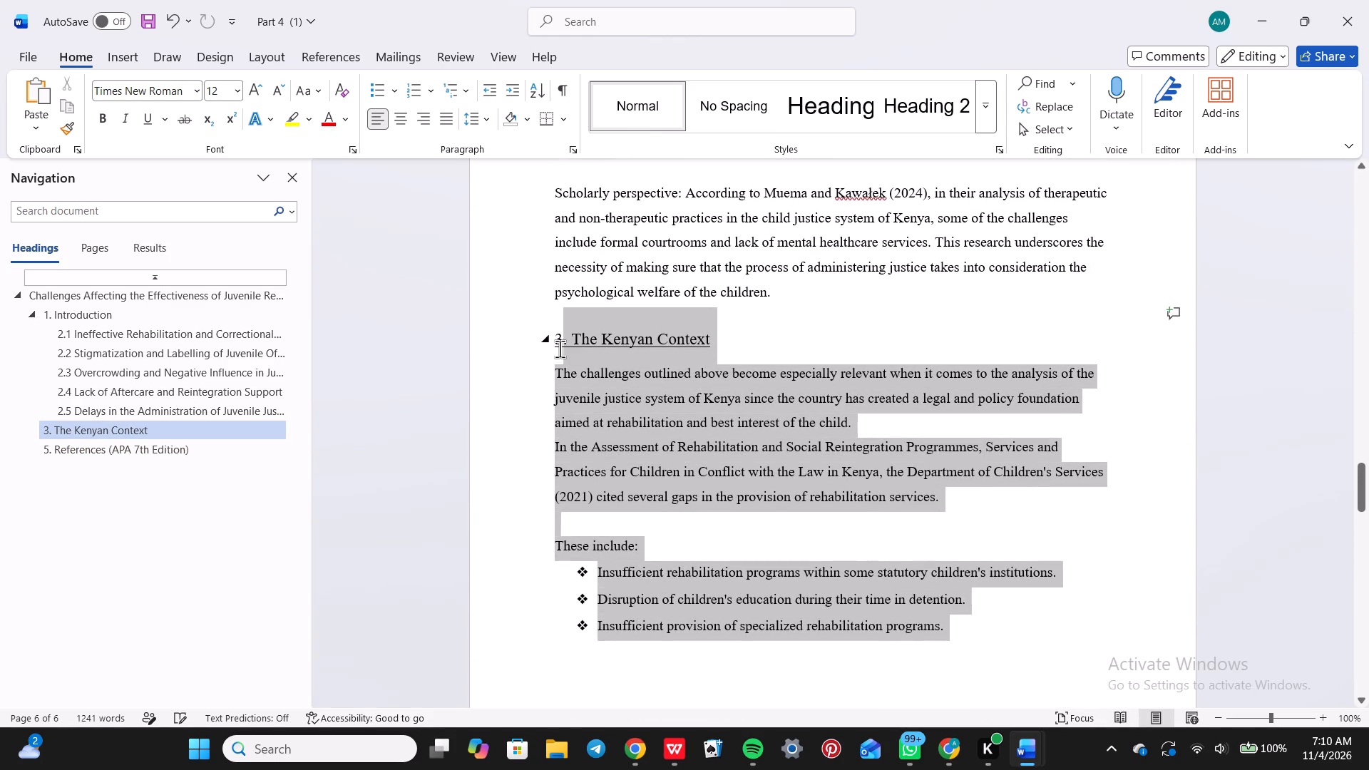
left_click_drag(560, 349, 534, 346)
key("BackSpace")
key("BackSpace")
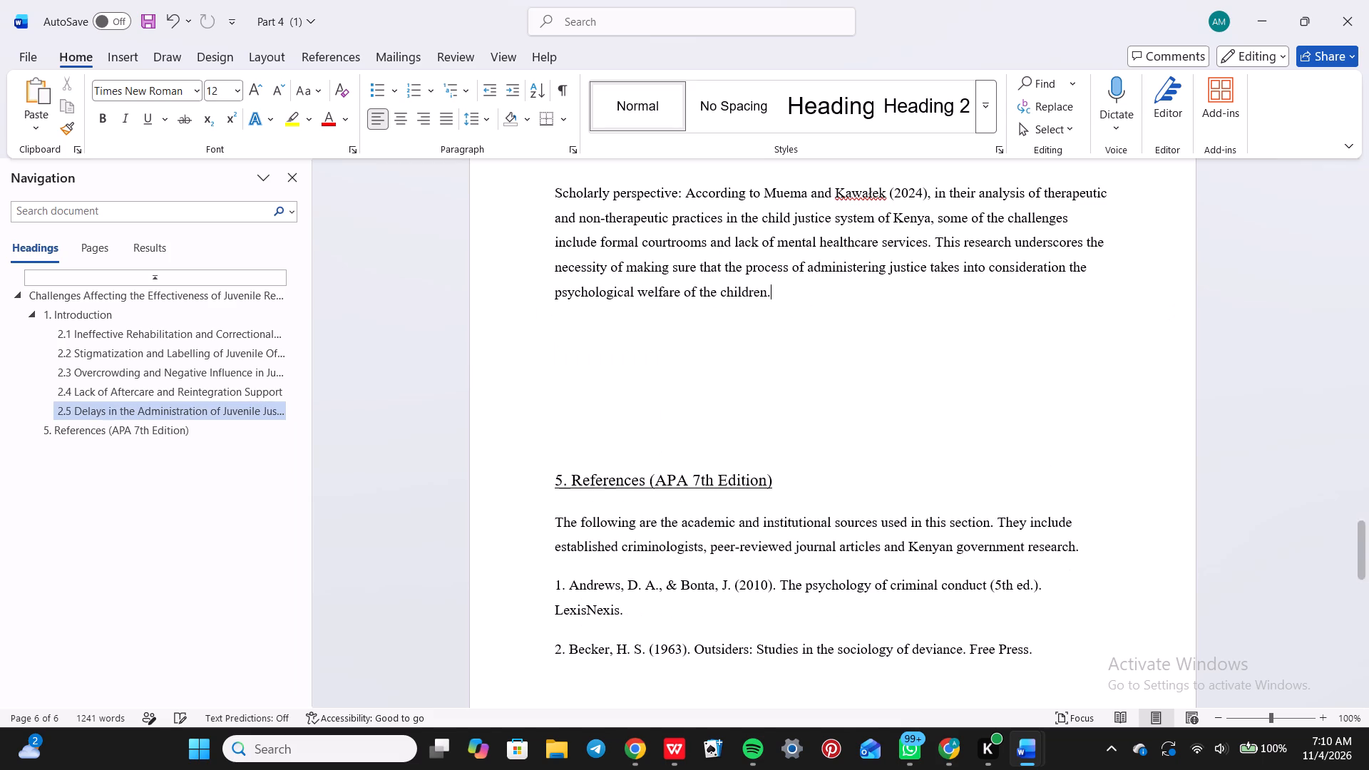
Remove the surplus blank lines between the end of section 2.5 and the heading 5. References (APA 7th Edition).
left_click(561, 413)
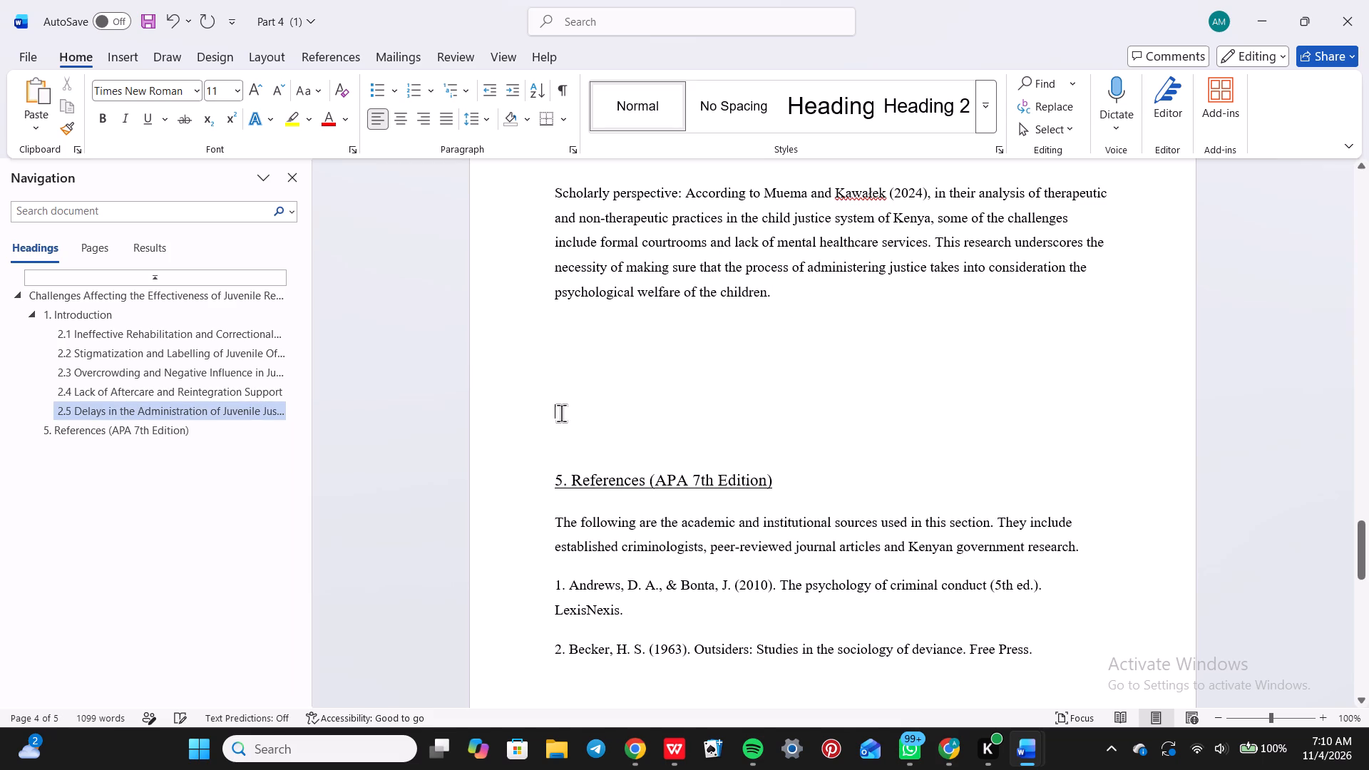
key("BackSpace")
key("BackSpace")
key("BackSpace")
key("BackSpace")
key("BackSpace")
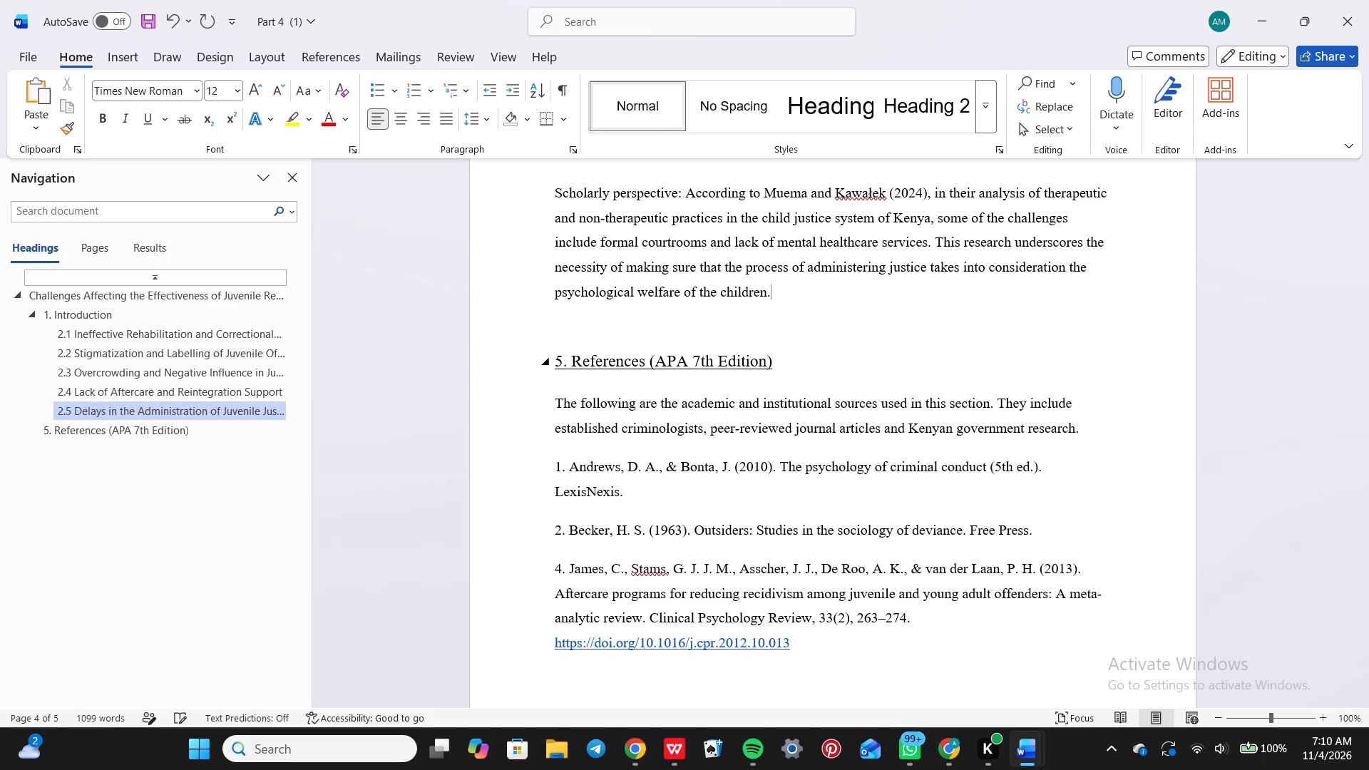
left_click_drag(561, 413, 484, 373)
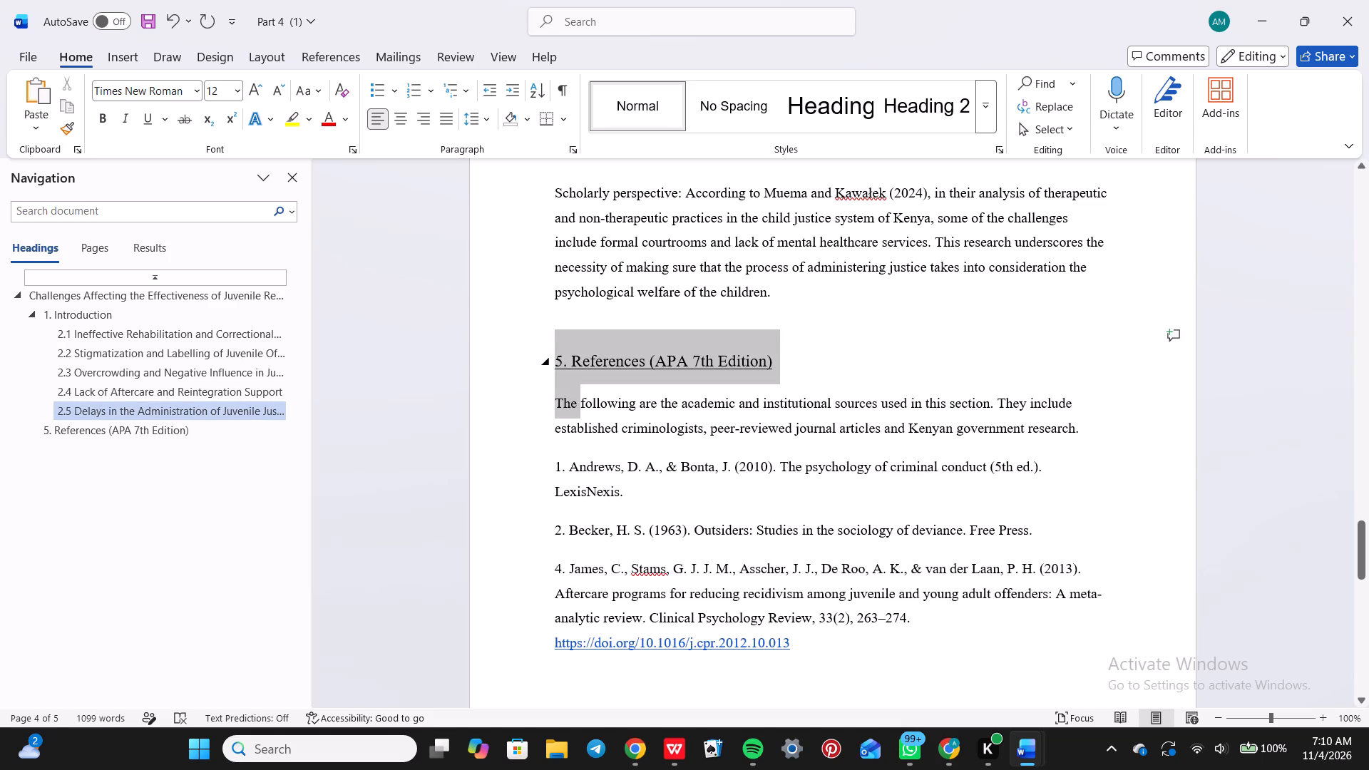
left_click_drag(484, 373, 483, 372)
left_click(833, 296)
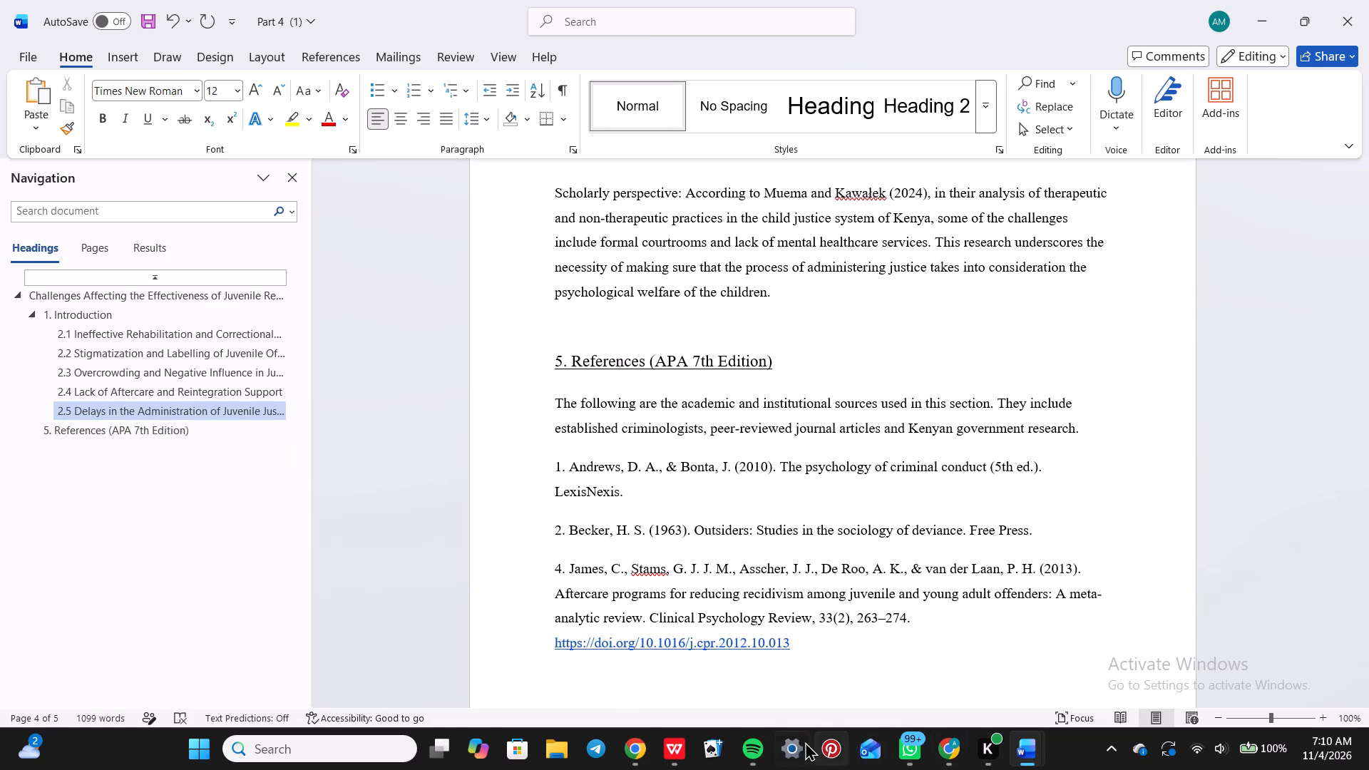
Switch to Spotify and add the playing song, Nikupende by Elani, to the Kenyan Mix playlist.
left_click(759, 739)
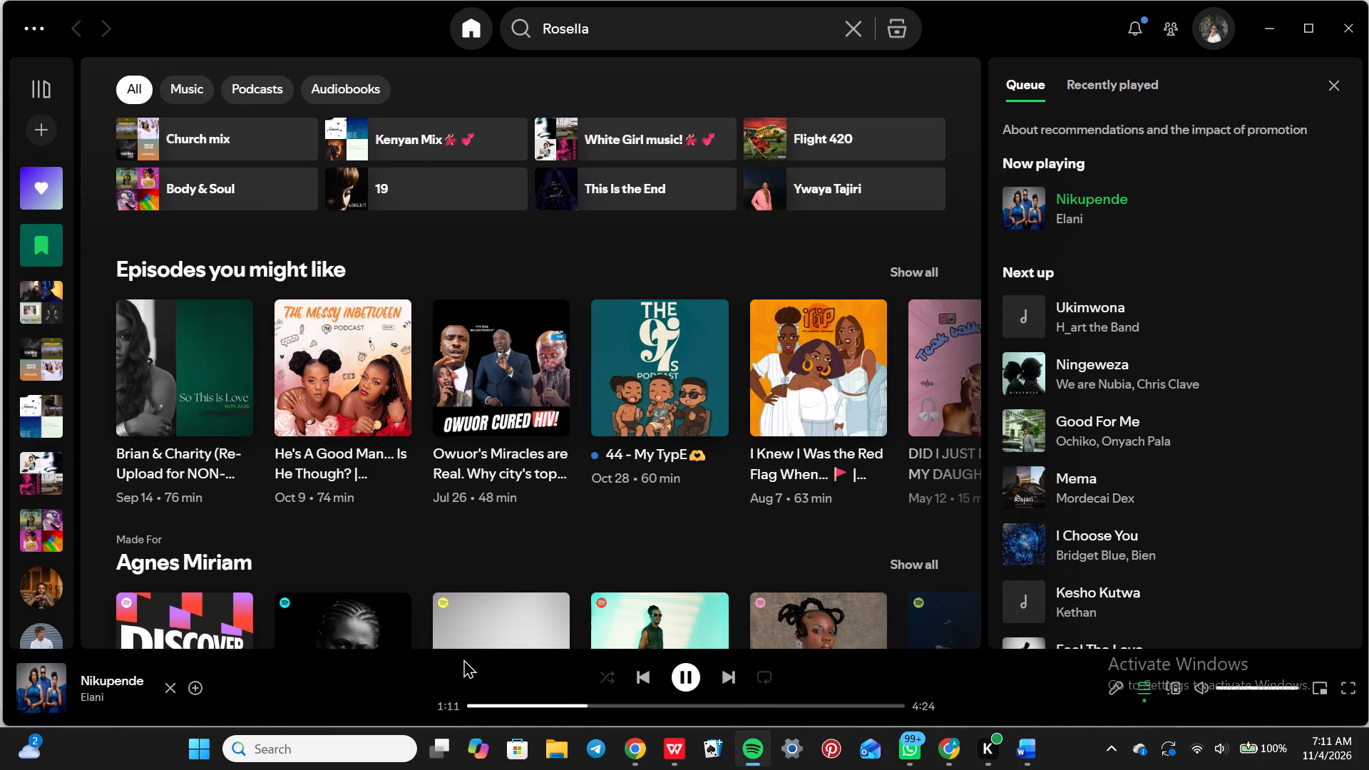
left_click(125, 682)
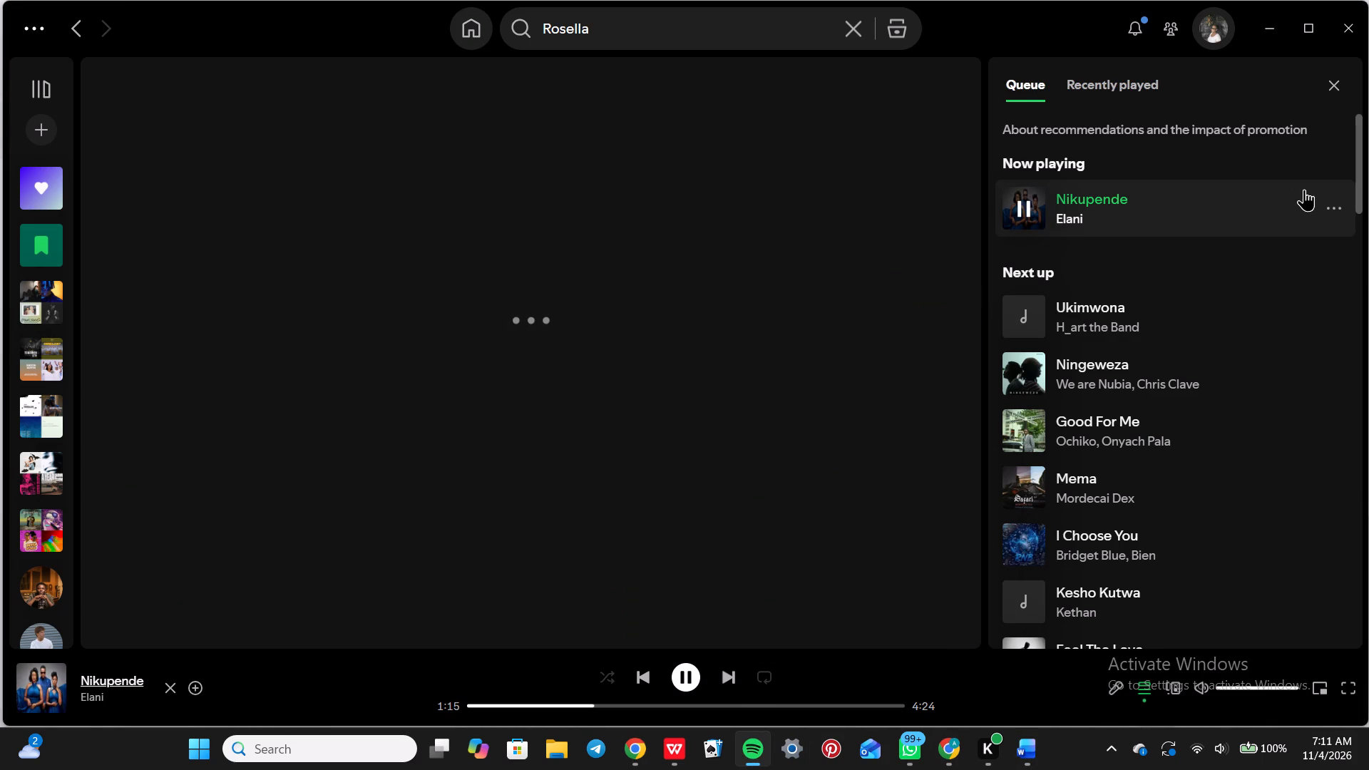
left_click(1334, 210)
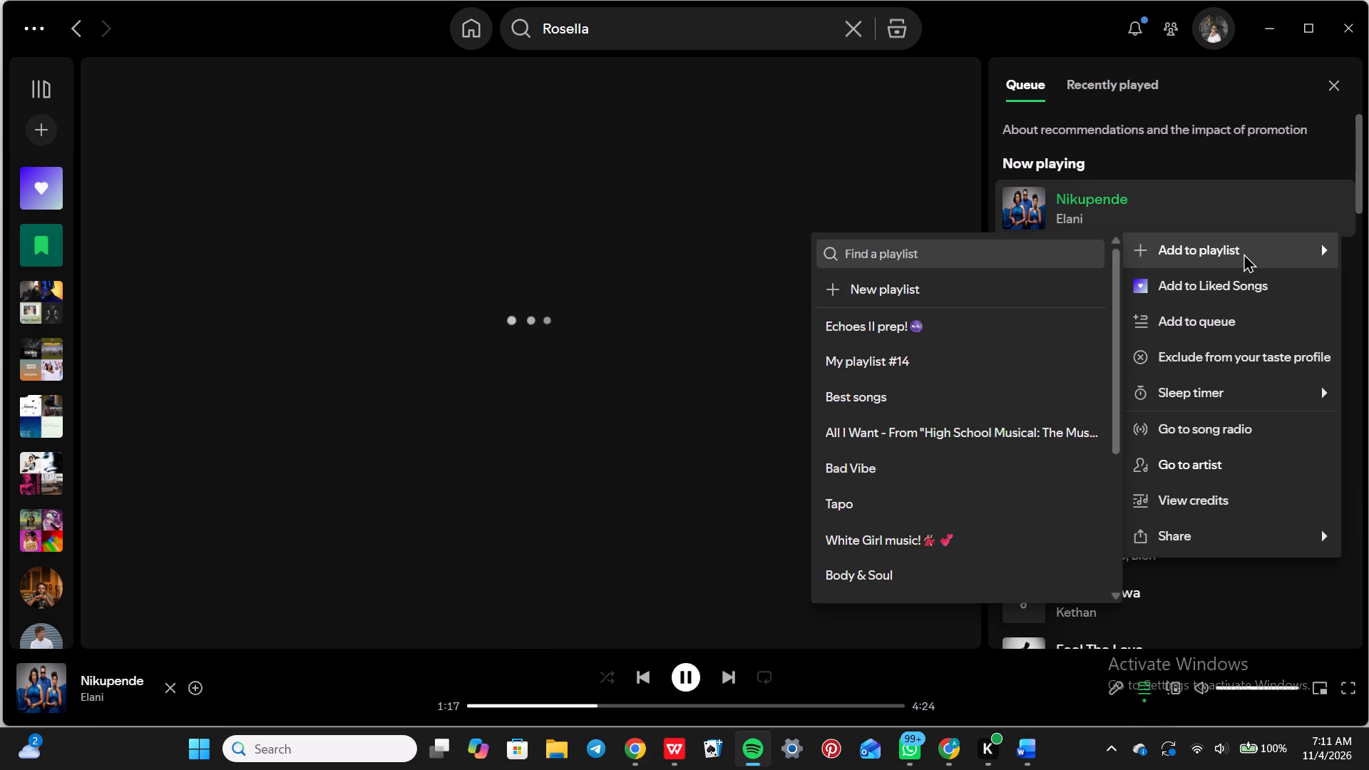
left_click(1244, 253)
scroll(938, 515, "down", 3)
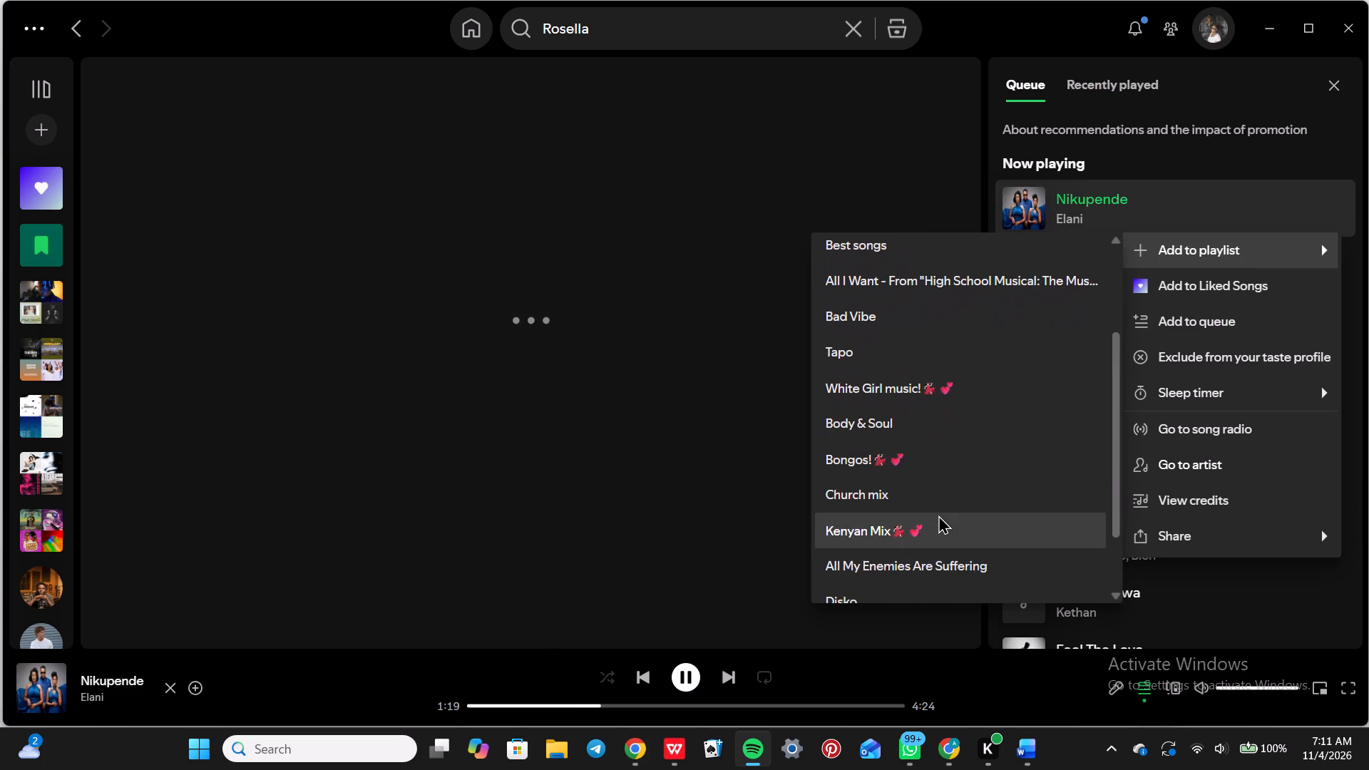
left_click(938, 517)
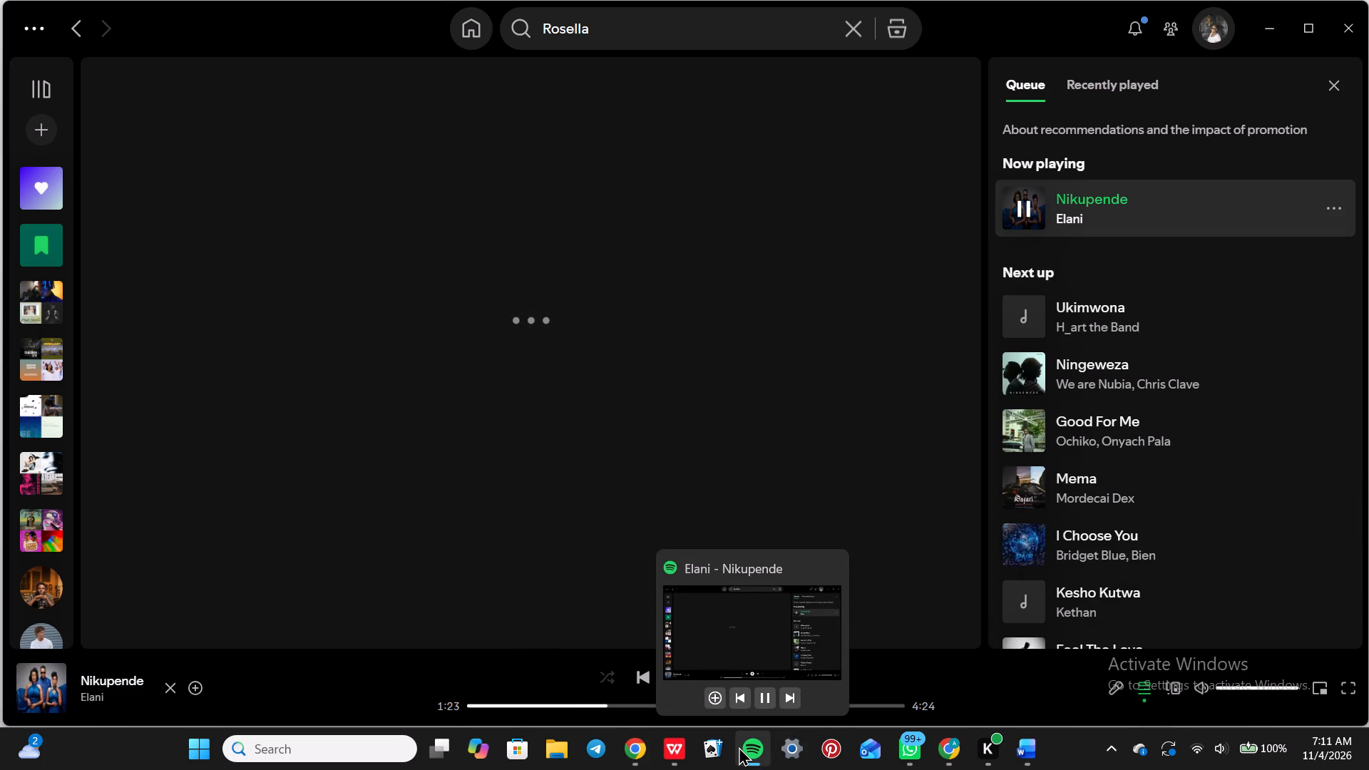
Add Nikupende by Elani to Liked Songs.
left_click(1333, 205)
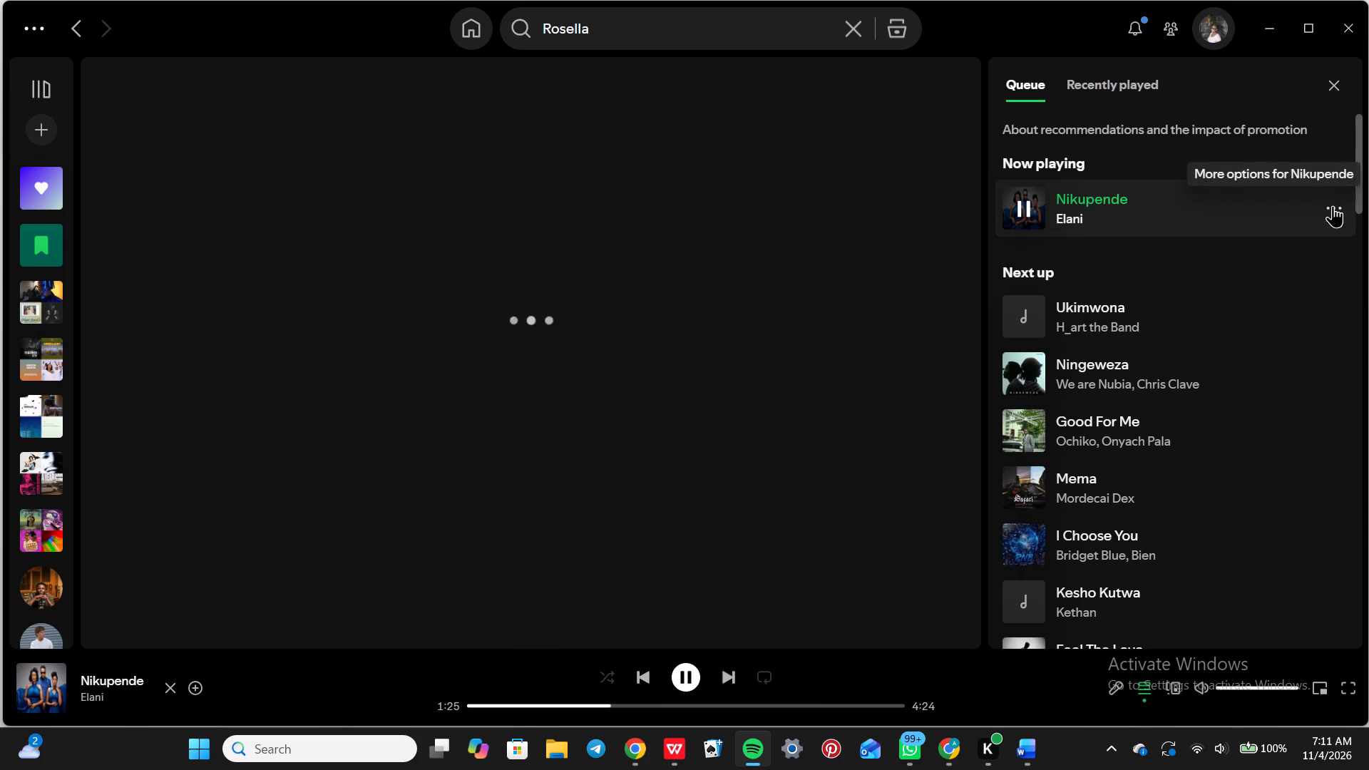
left_click(1251, 274)
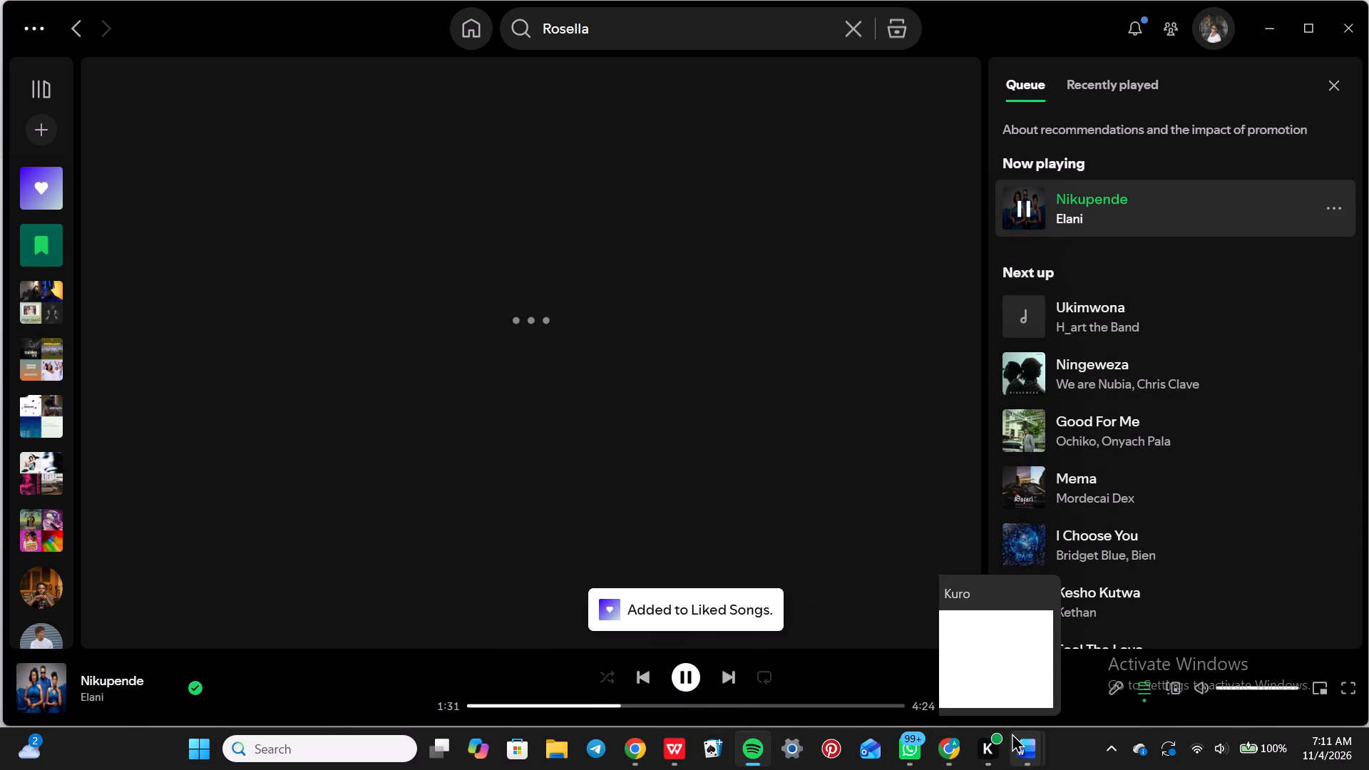
Copy Part 4 in Word from its Challenges title through the end of section 2.5 and paste it below 3.3 The Community in WPS.
left_click(897, 673)
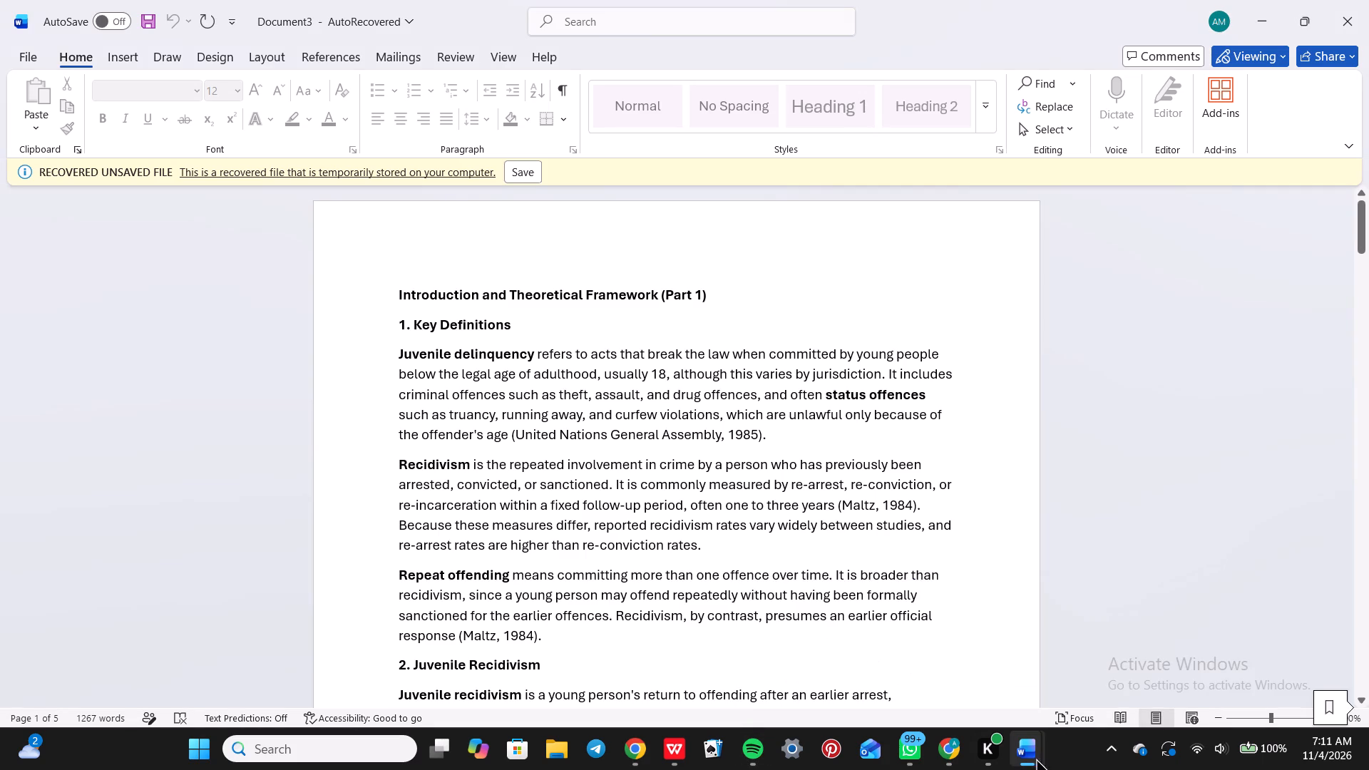
left_click(1170, 657)
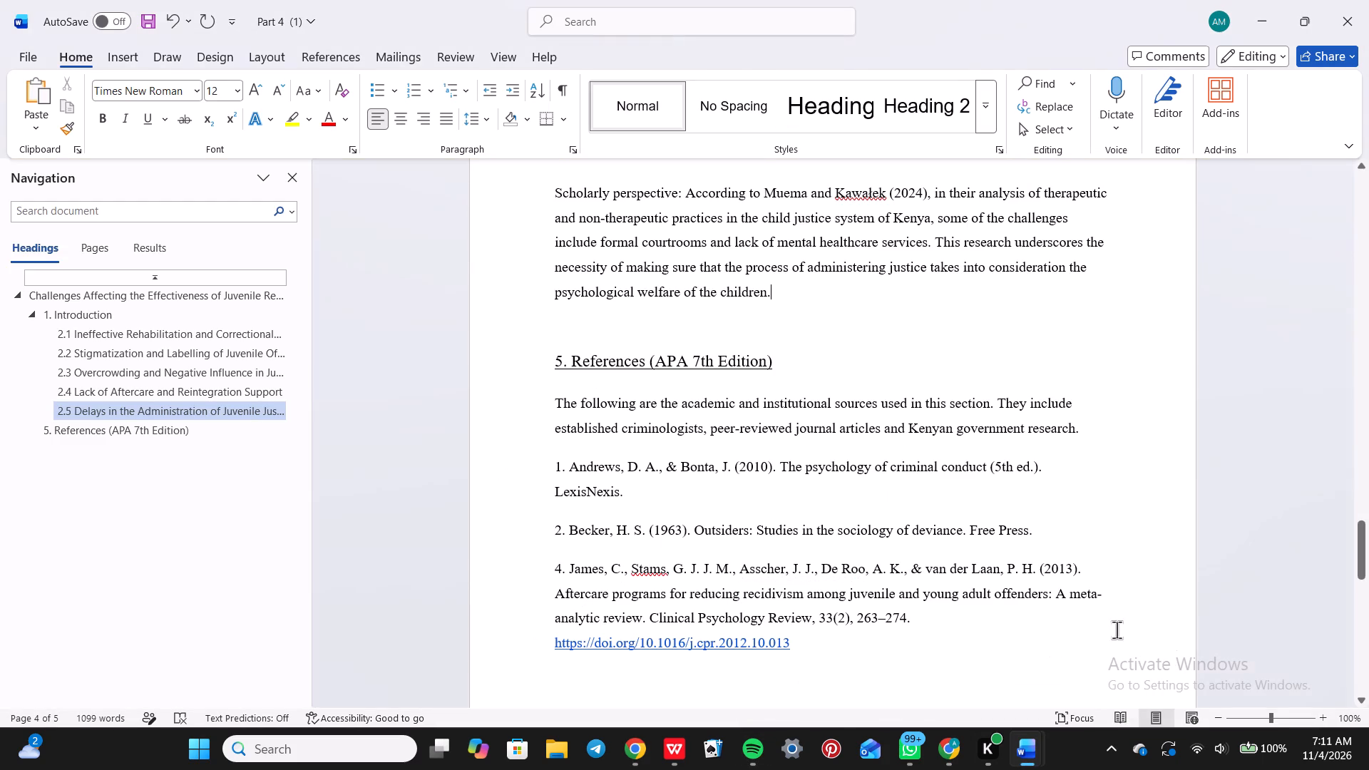
left_click(784, 295)
left_click_drag(784, 294, 708, 254)
left_click_drag(708, 254, 593, 130)
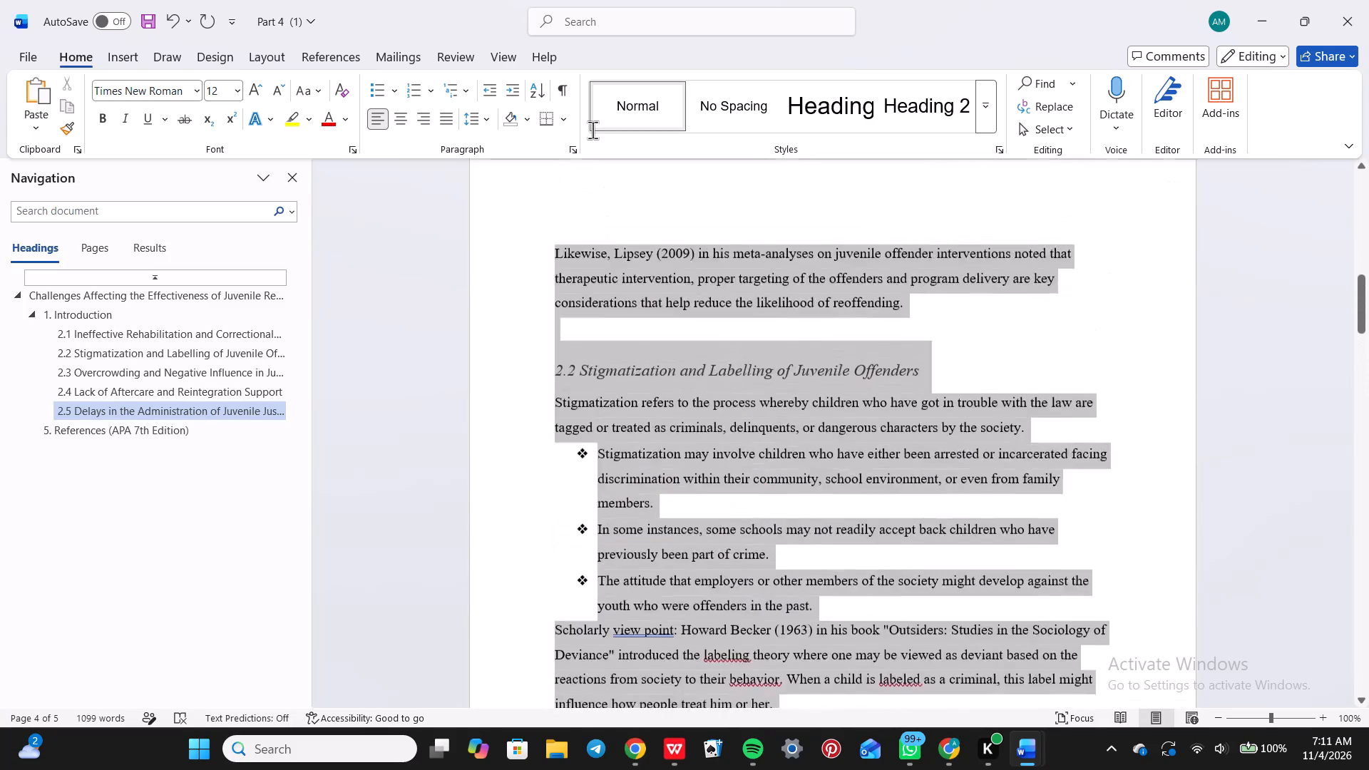
left_click_drag(593, 130, 573, 369)
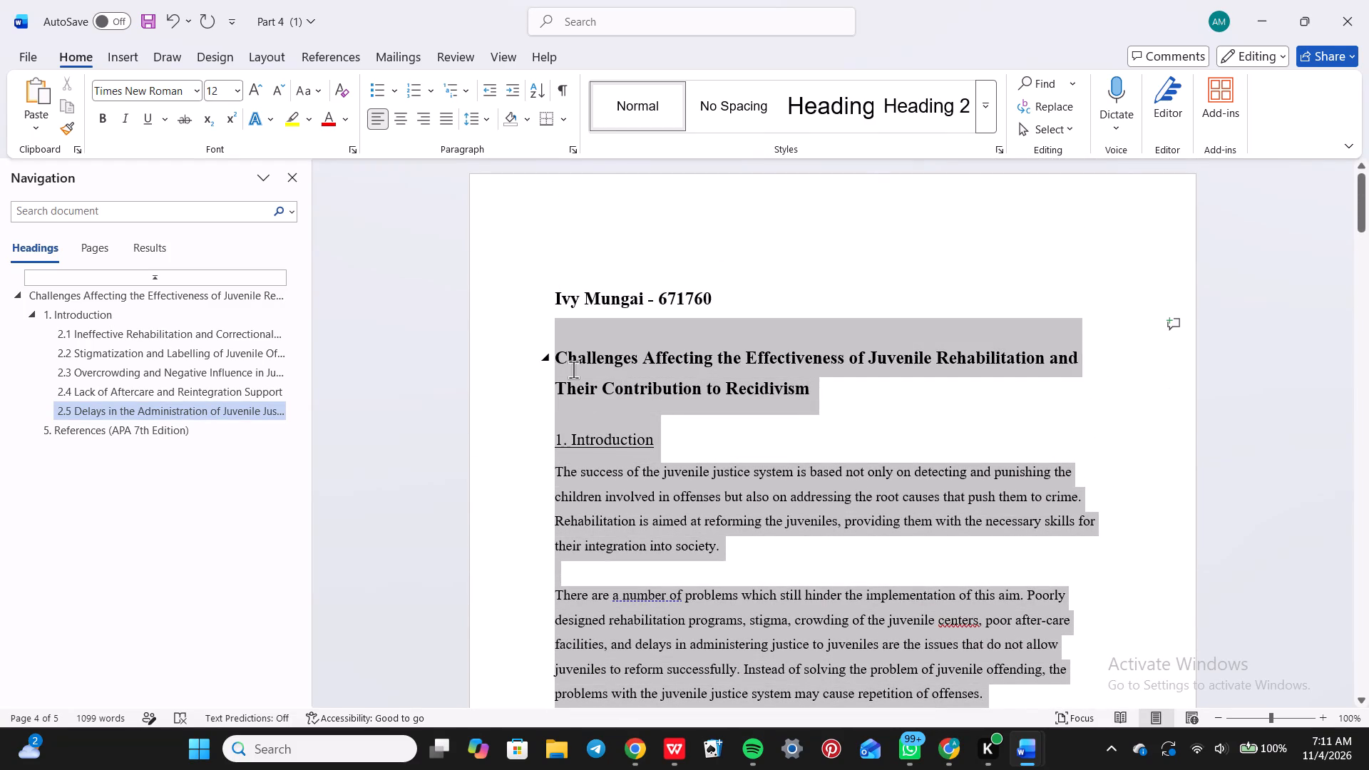
left_click_drag(573, 369, 570, 369)
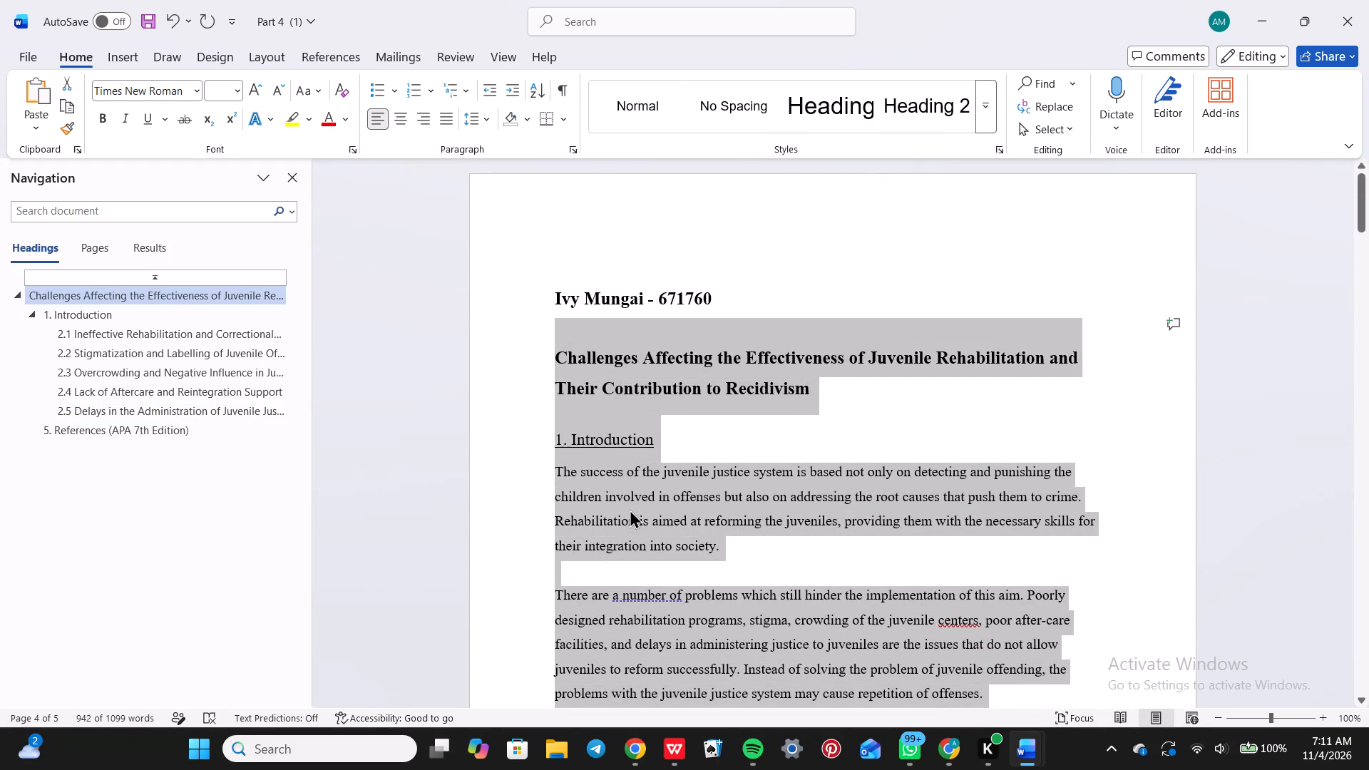
right_click(630, 509)
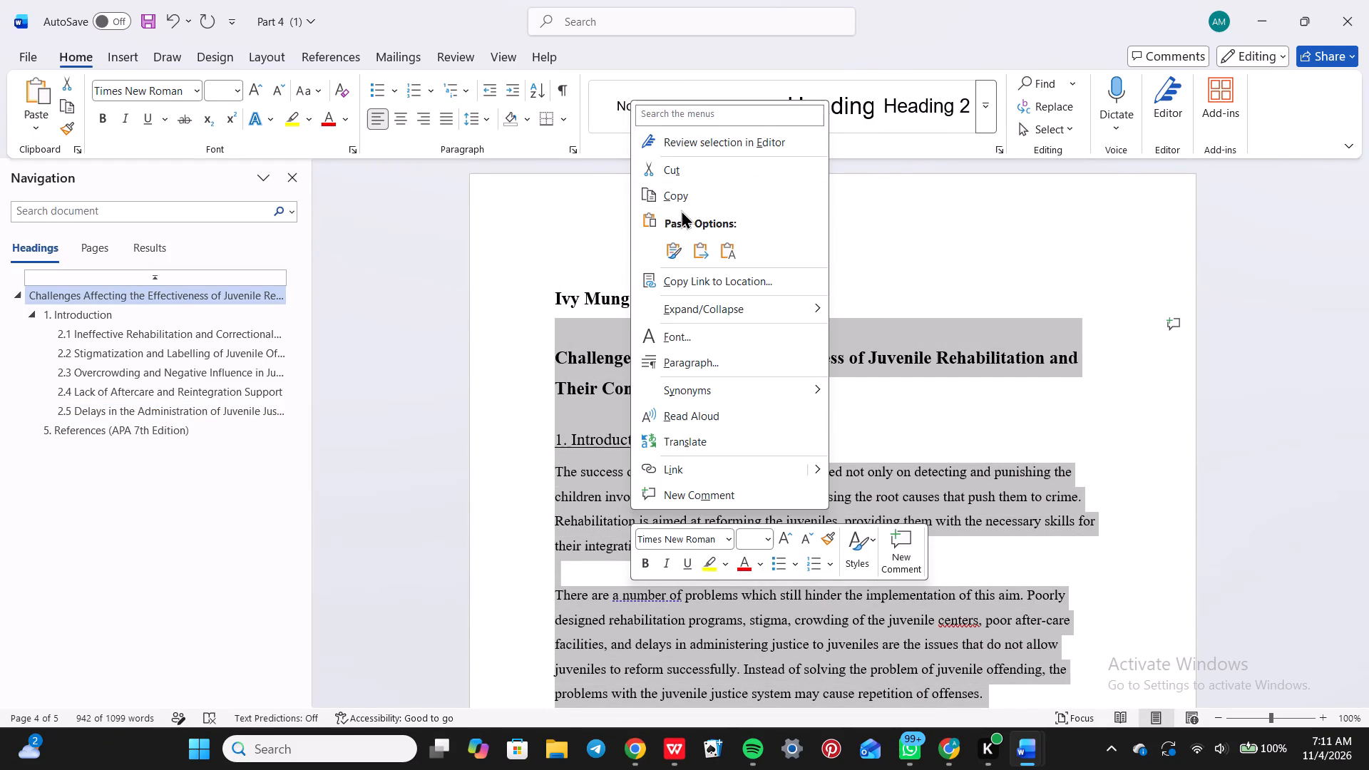
left_click(675, 192)
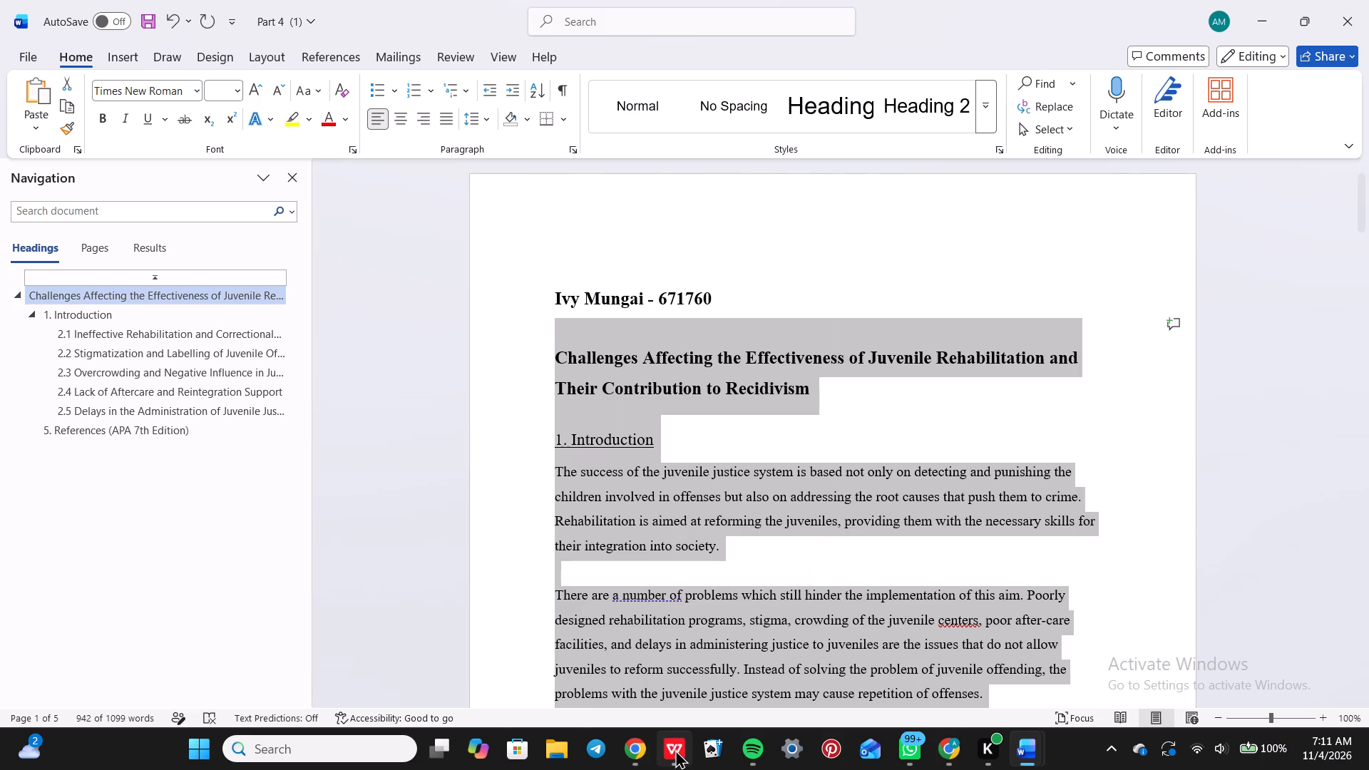
left_click(675, 749)
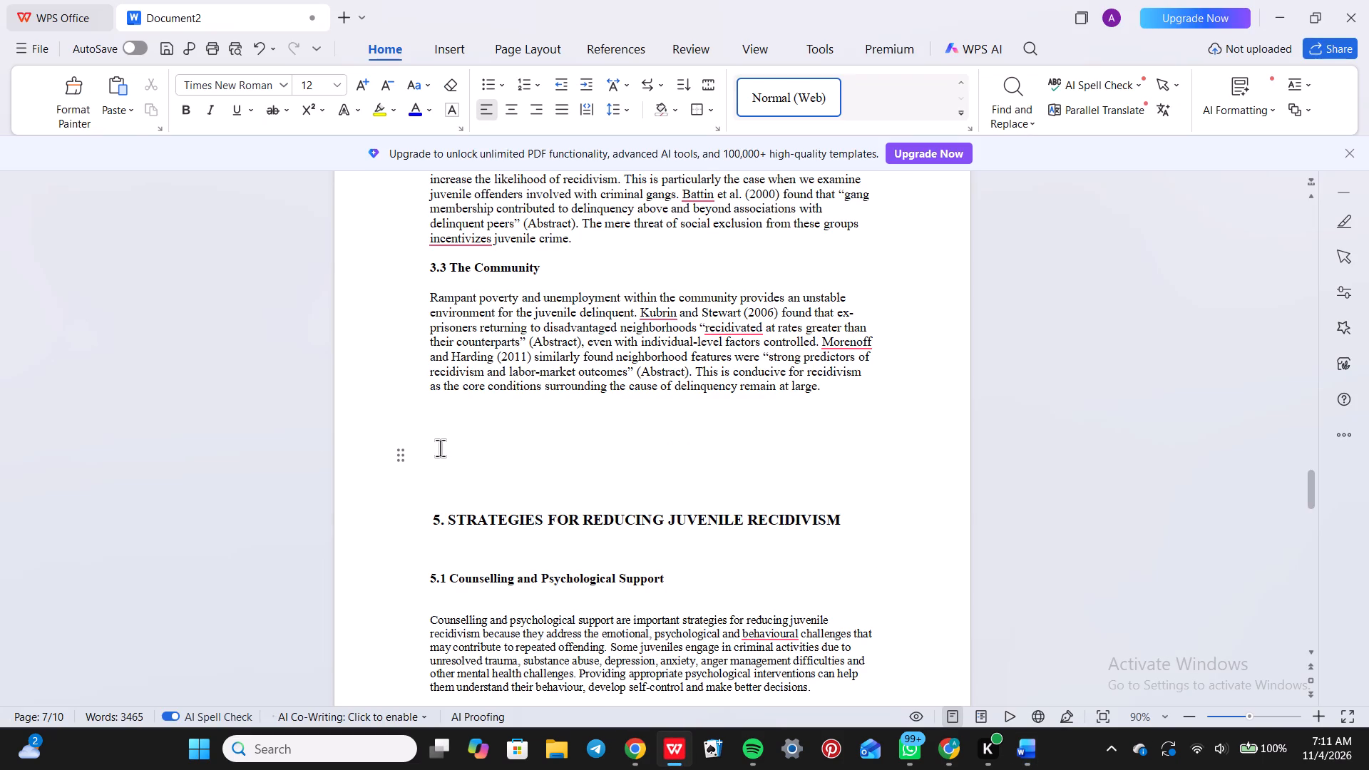
right_click(440, 448)
left_click(525, 81)
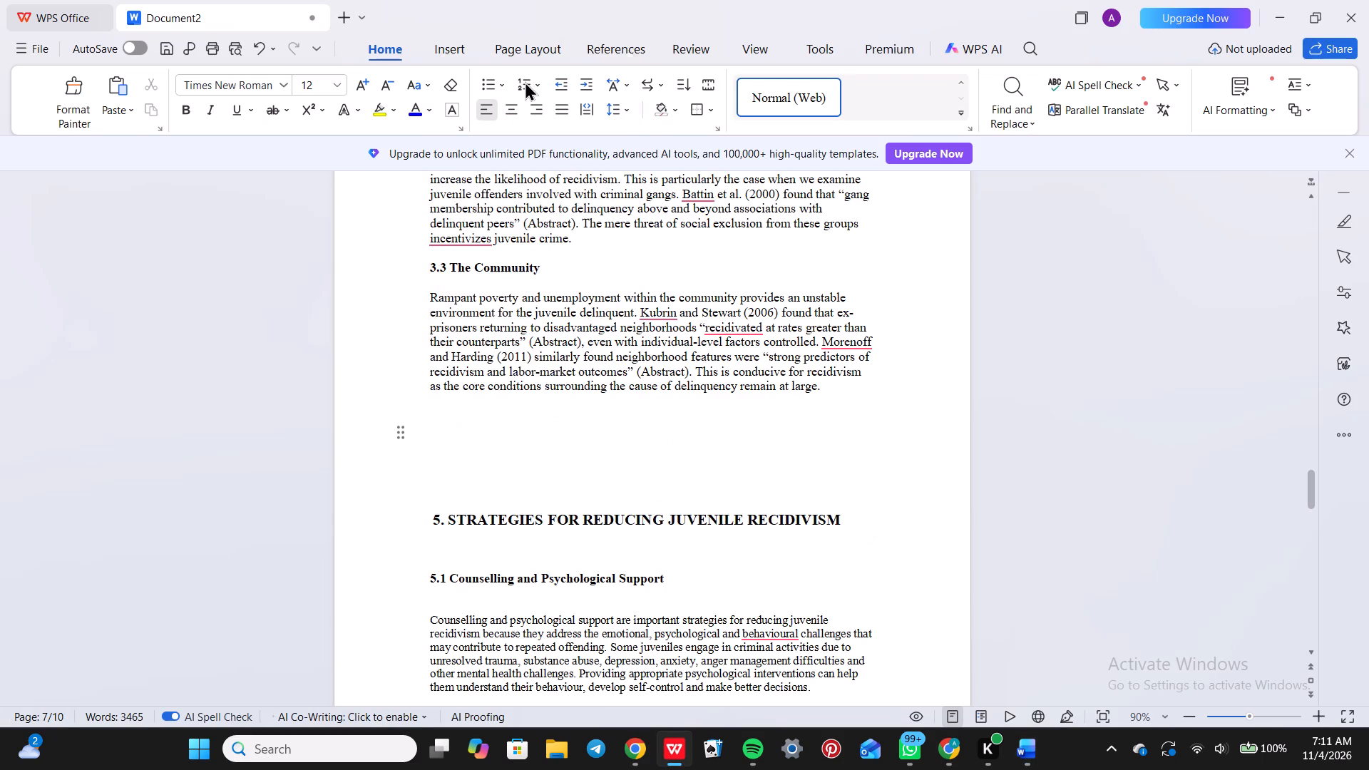
Delete the "1. Introduction" heading below the pasted Challenges title, keeping the paragraph beginning "The success of" on its own line.
scroll(543, 341, "up", 4)
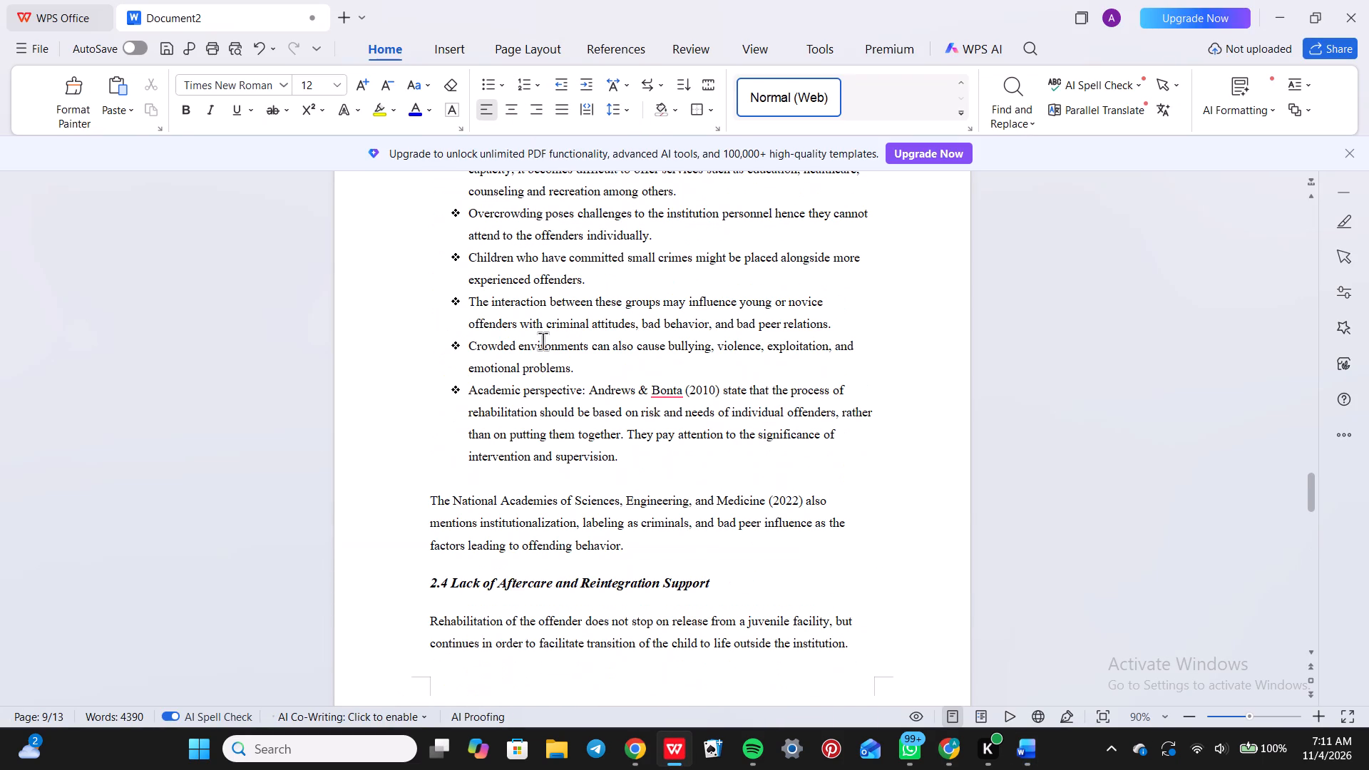
scroll(543, 341, "up", 4)
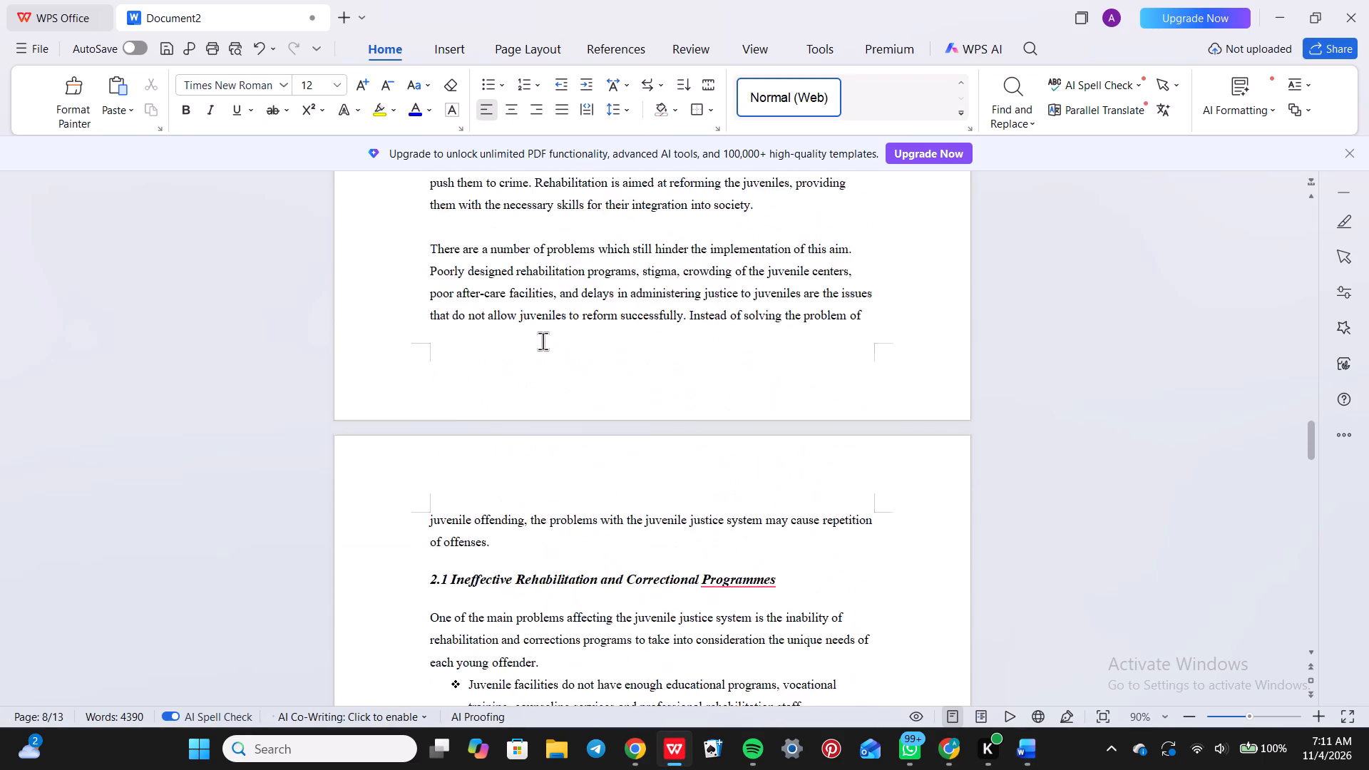
scroll(543, 341, "up", 2)
triple_click(501, 374)
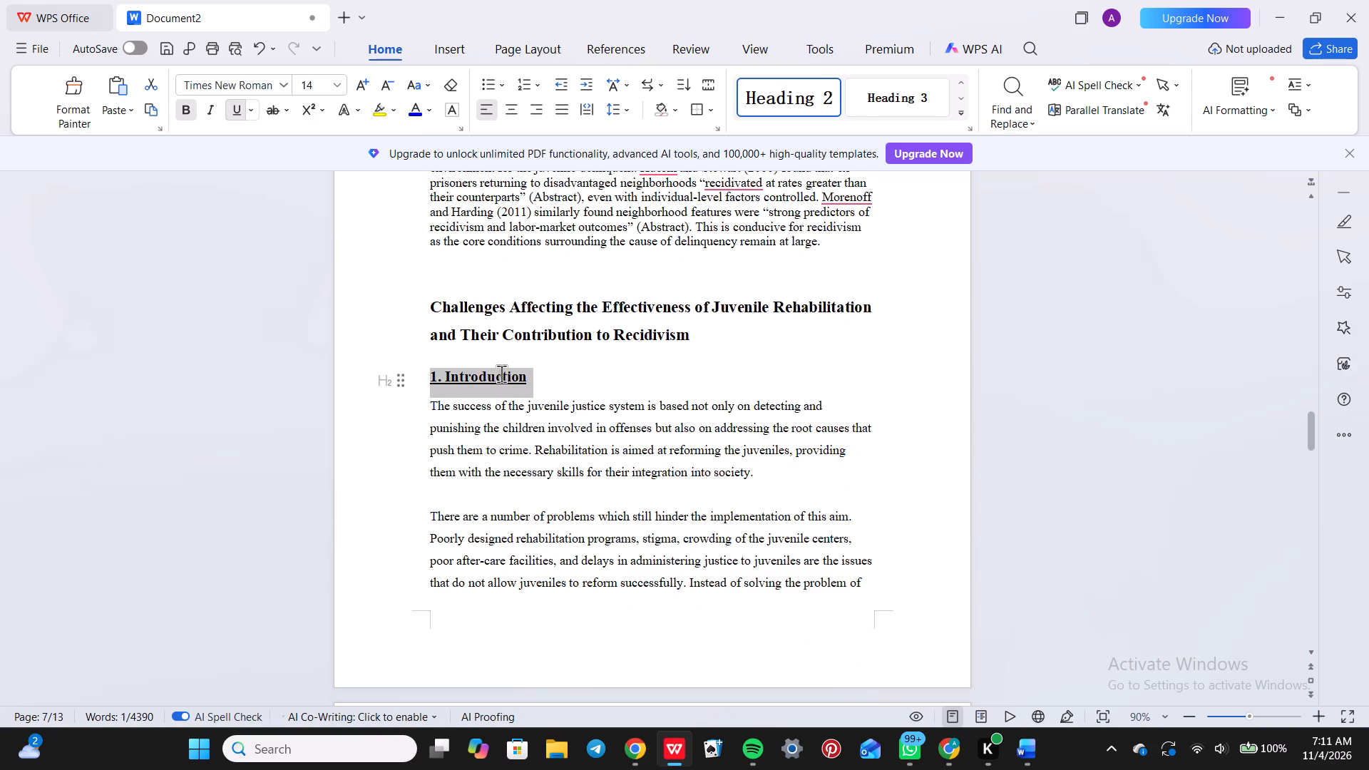
key("BackSpace")
key("BackSpace")
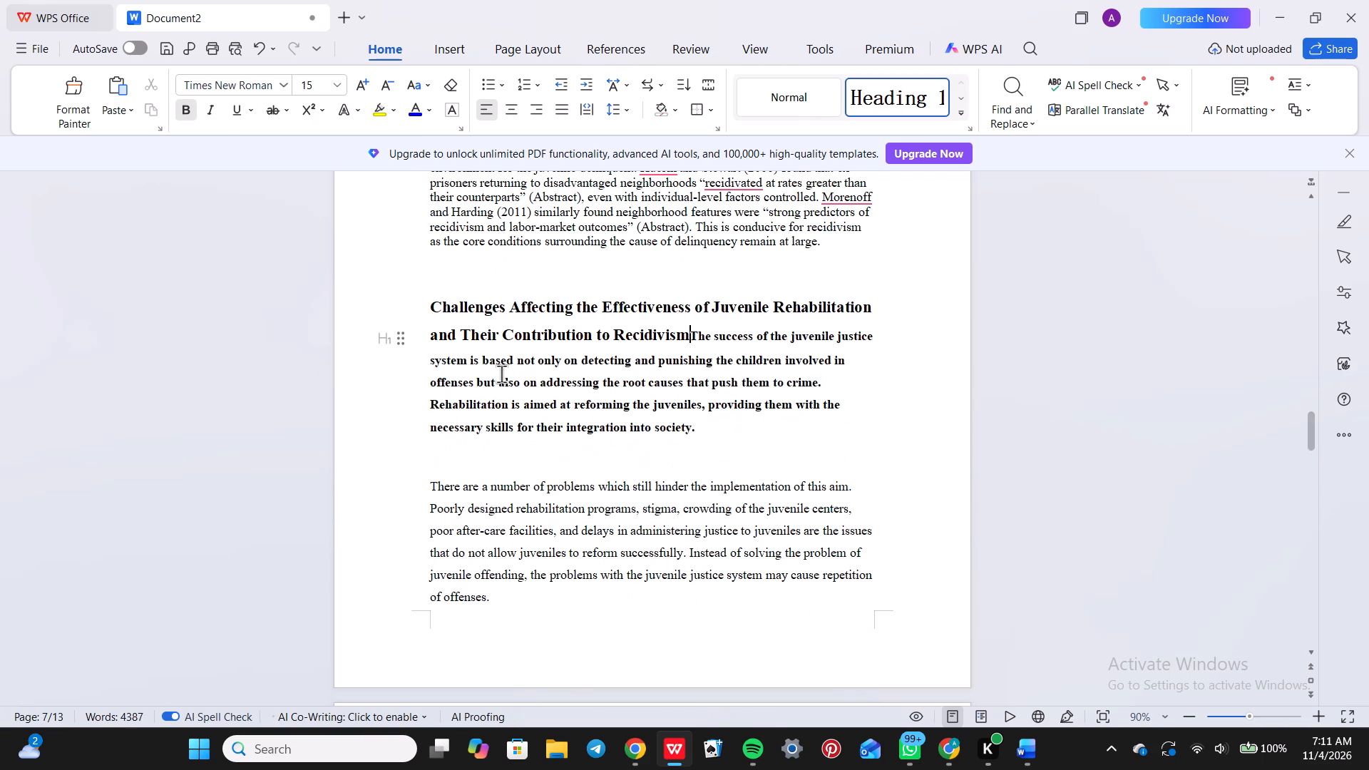
key("Return")
Remove the bold formatting from the paragraph beginning "The success of the juvenile justice system".
triple_click(510, 391)
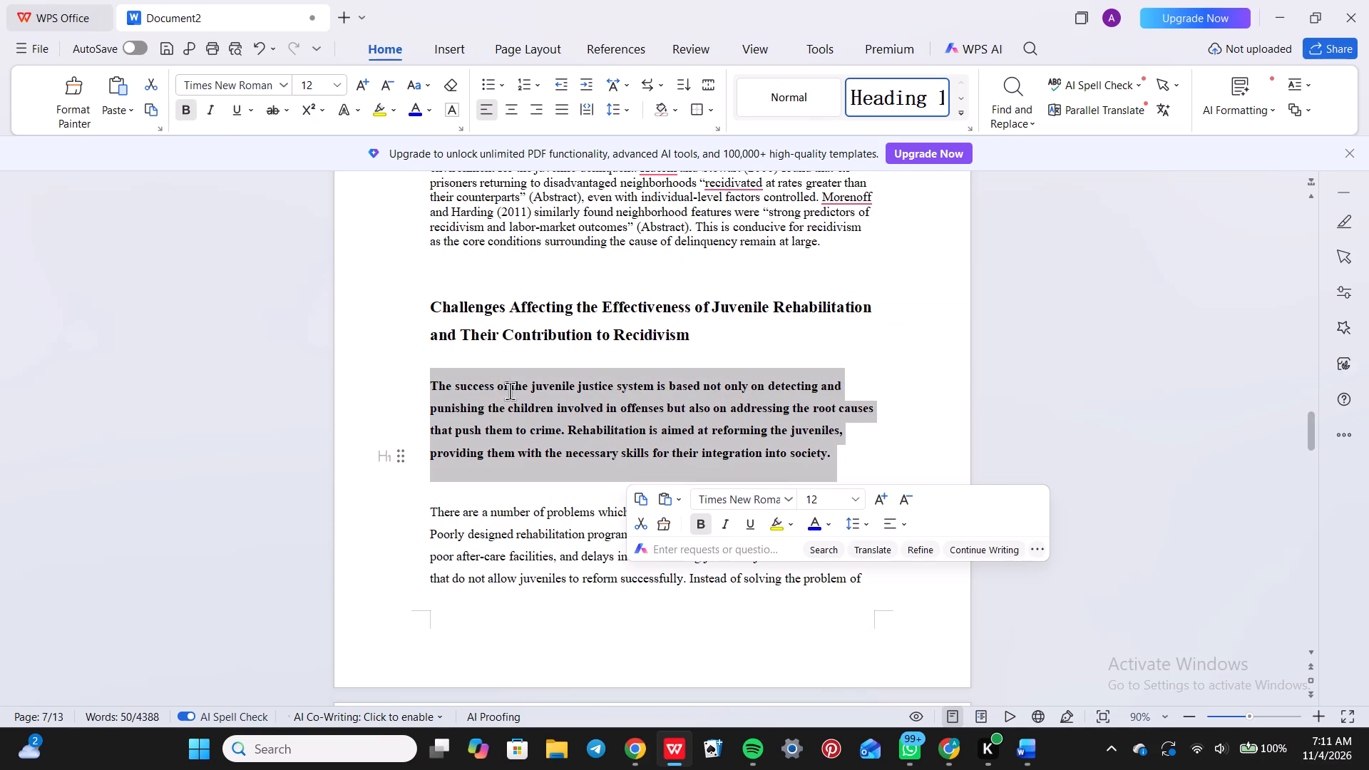
left_click(703, 523)
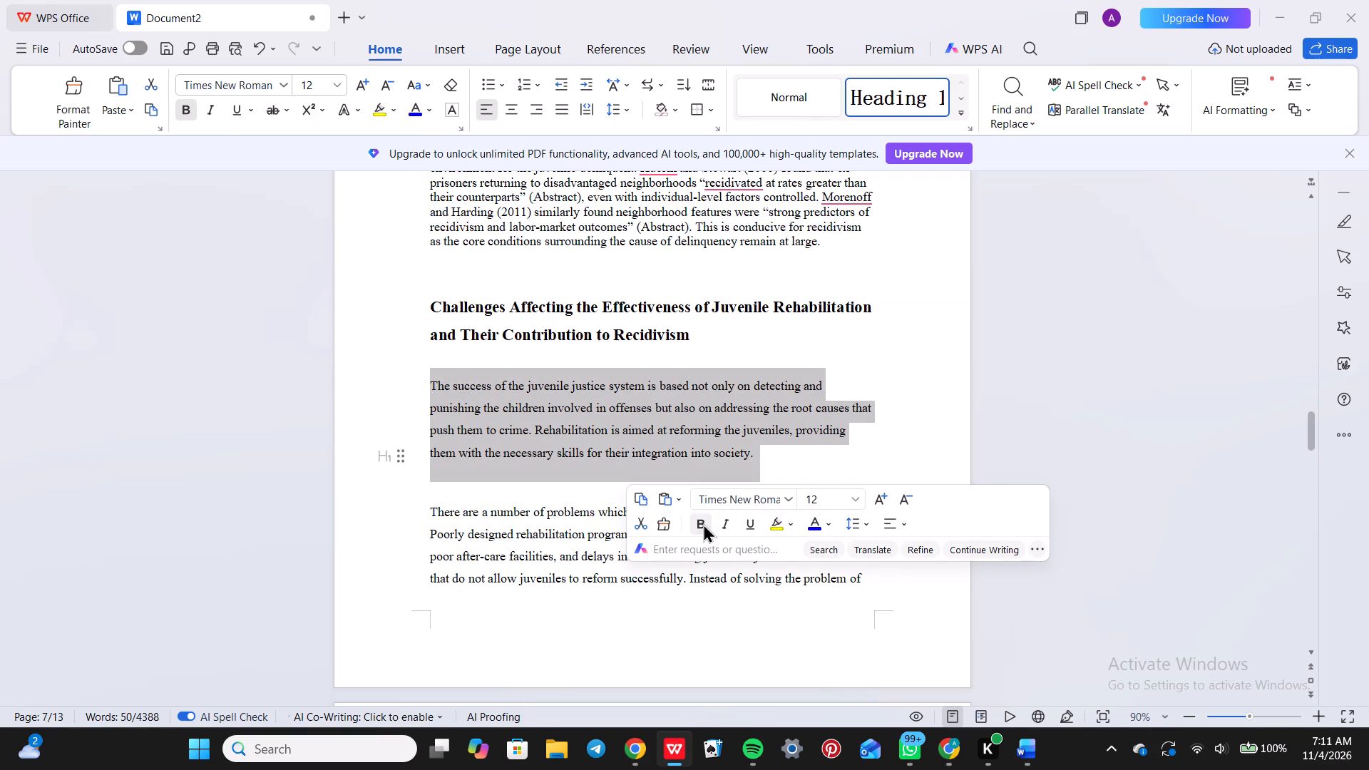
Compare the pasted Challenges title and text with the headings and layout of section 5, the Recommendations and the Conclusion.
left_click(610, 332)
triple_click(601, 314)
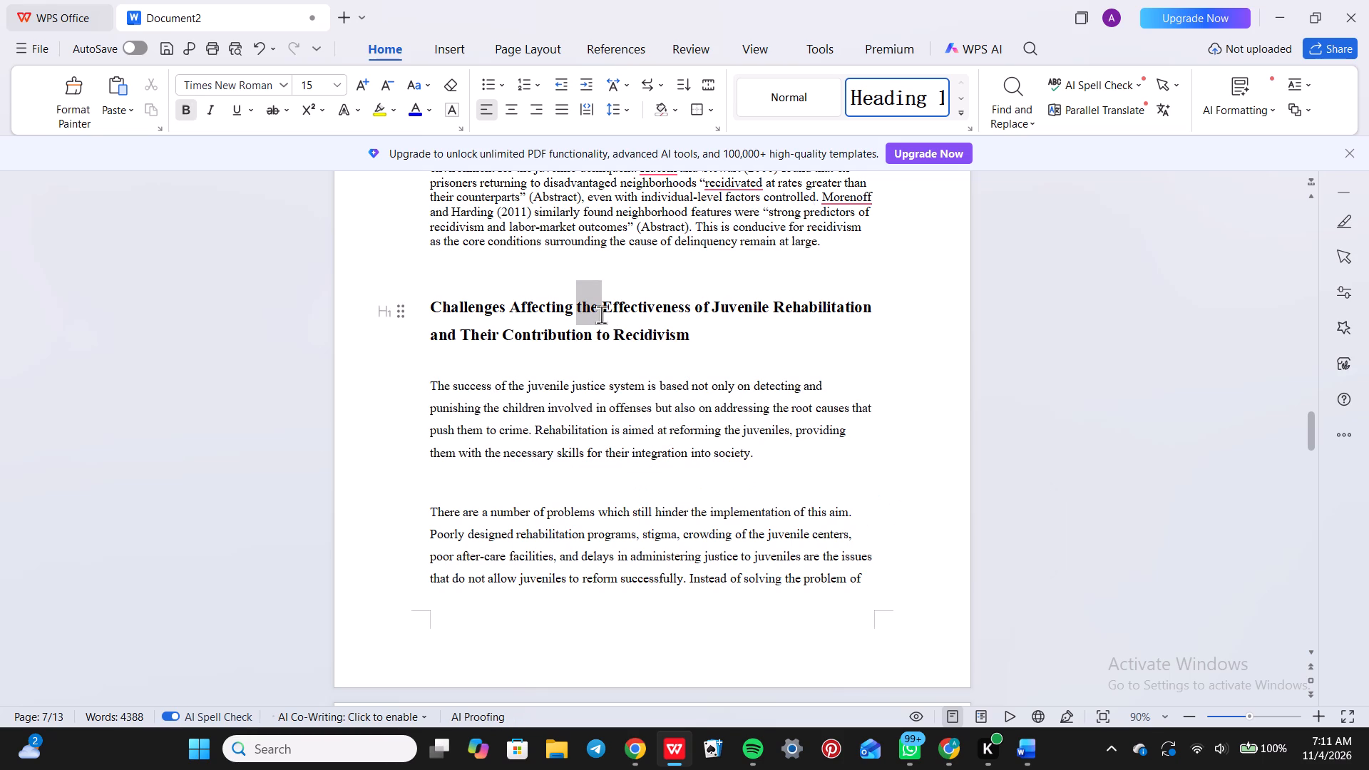
left_click(601, 314)
triple_click(601, 314)
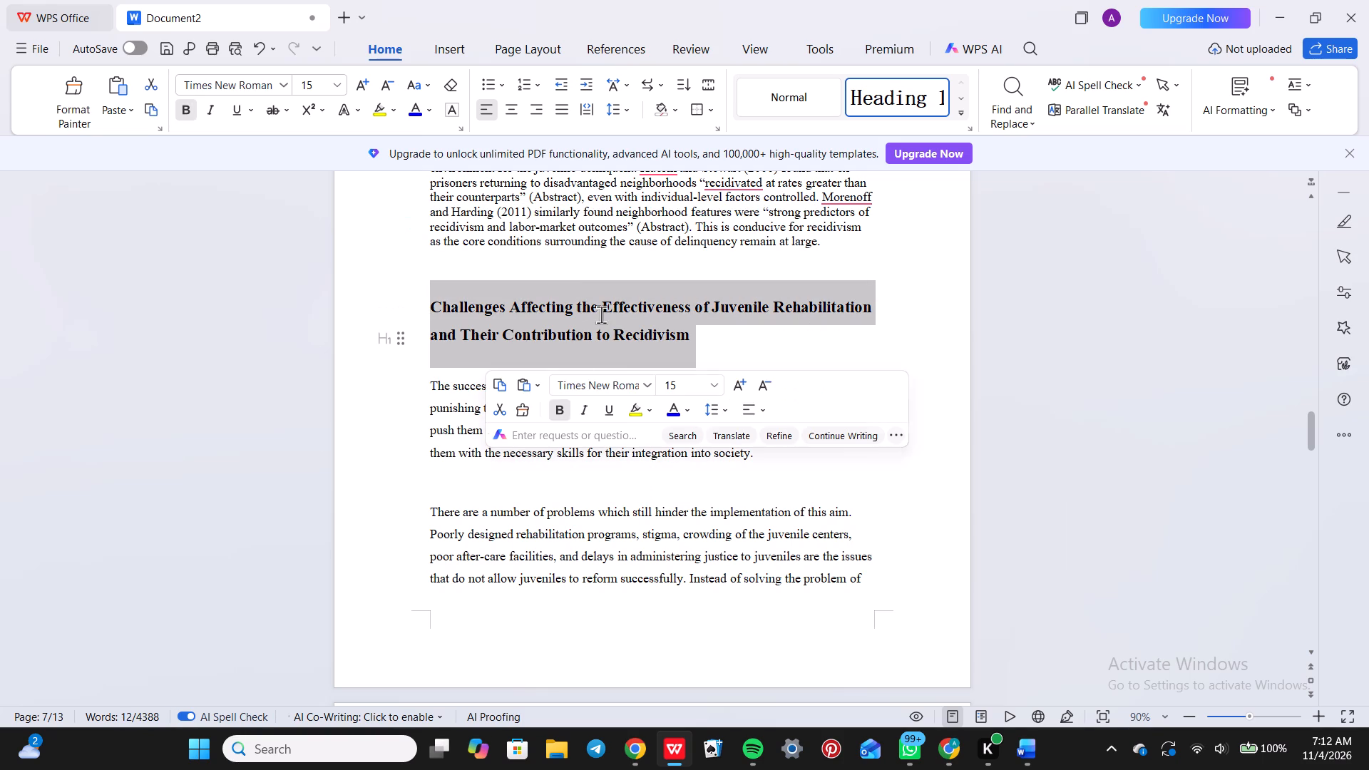
left_click(488, 501)
scroll(488, 501, "down", 10)
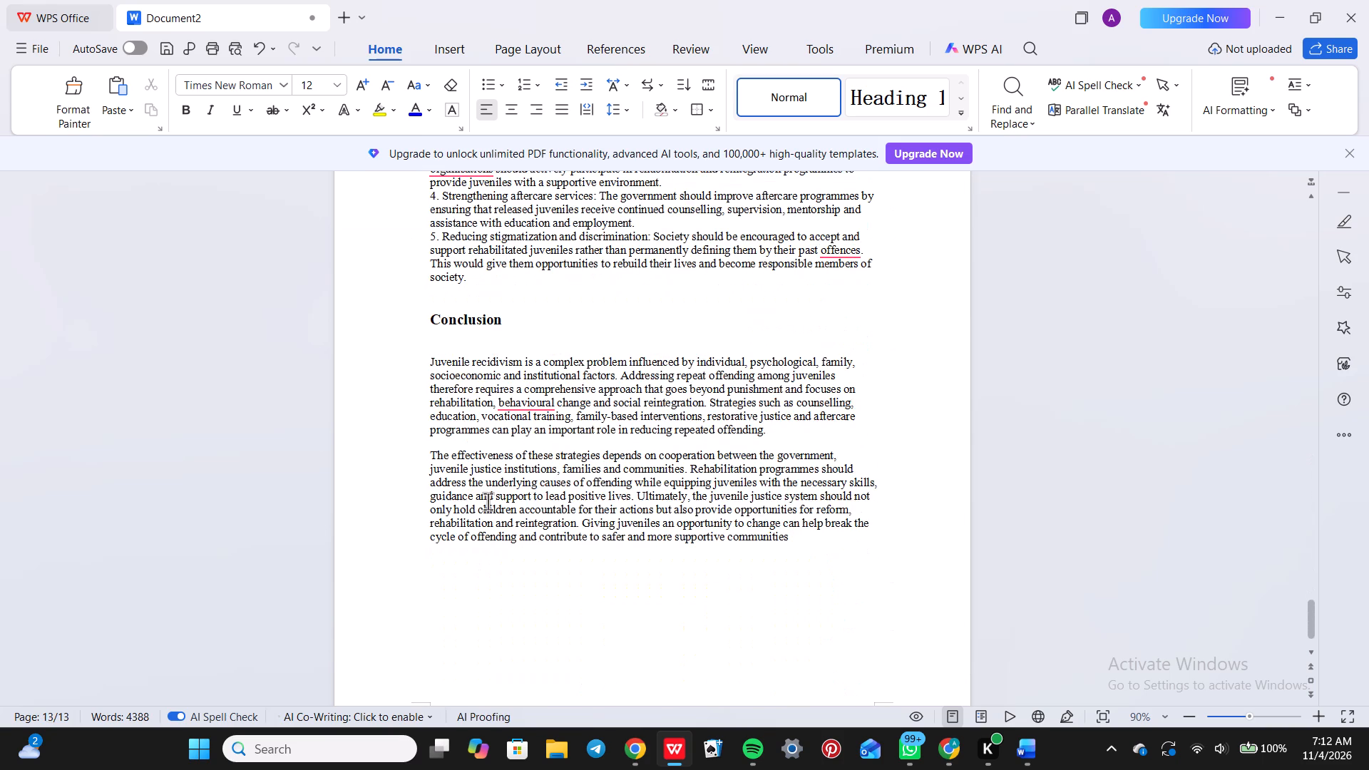
scroll(488, 501, "up", 2)
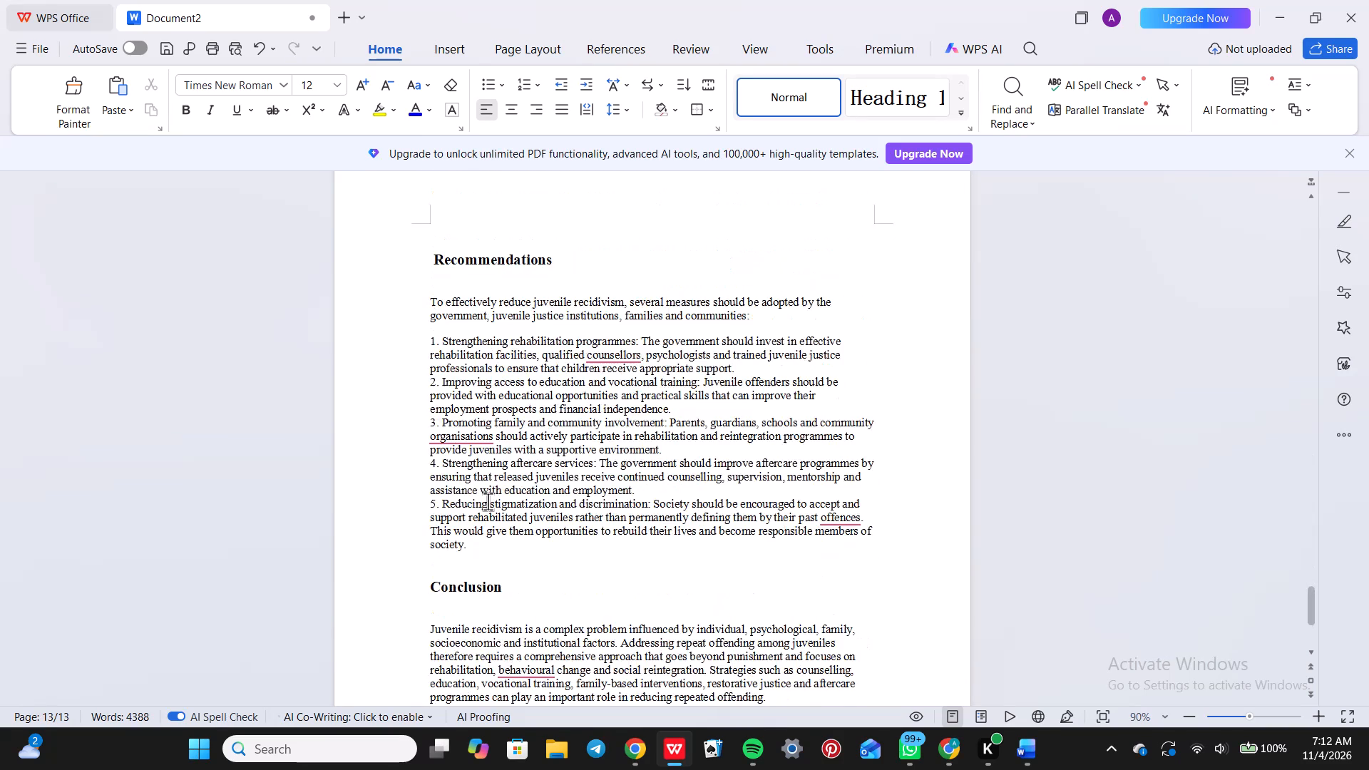
scroll(488, 501, "up", 3)
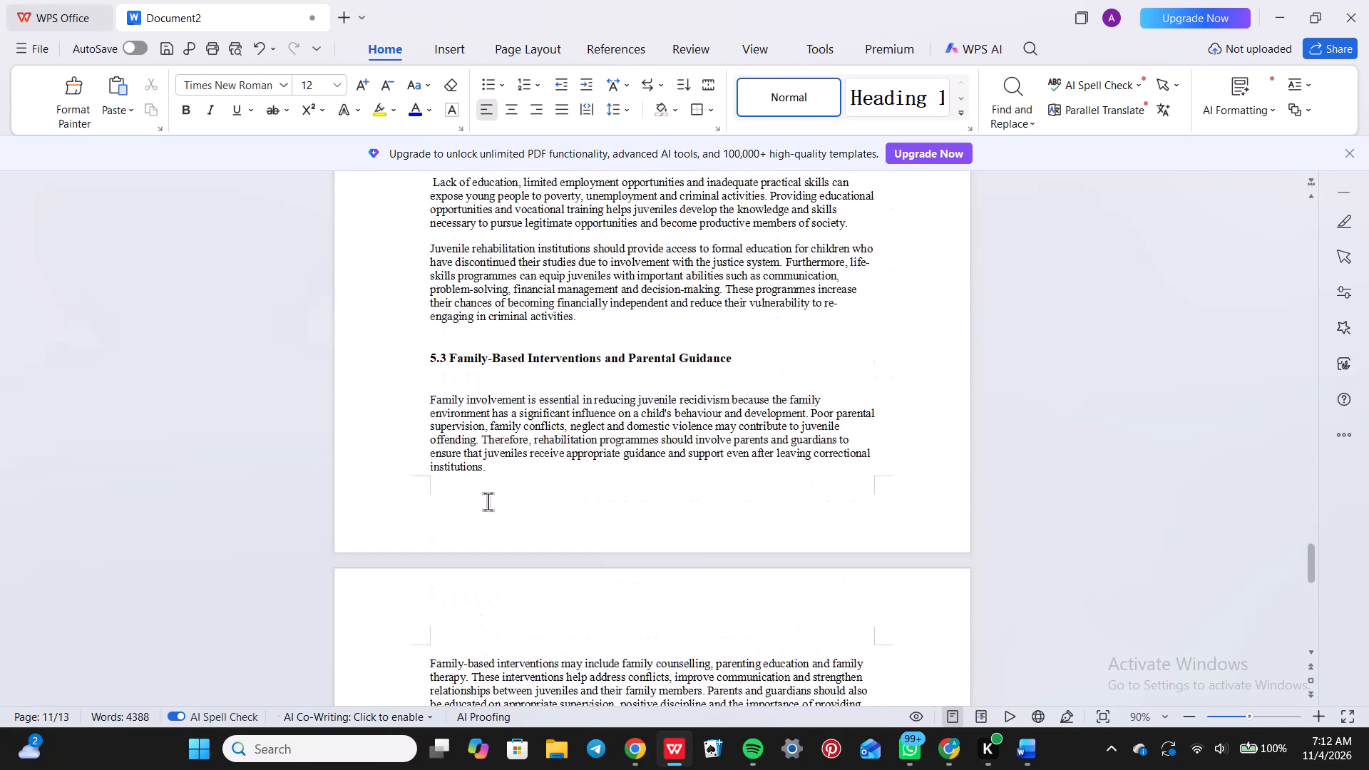
scroll(488, 501, "up", 3)
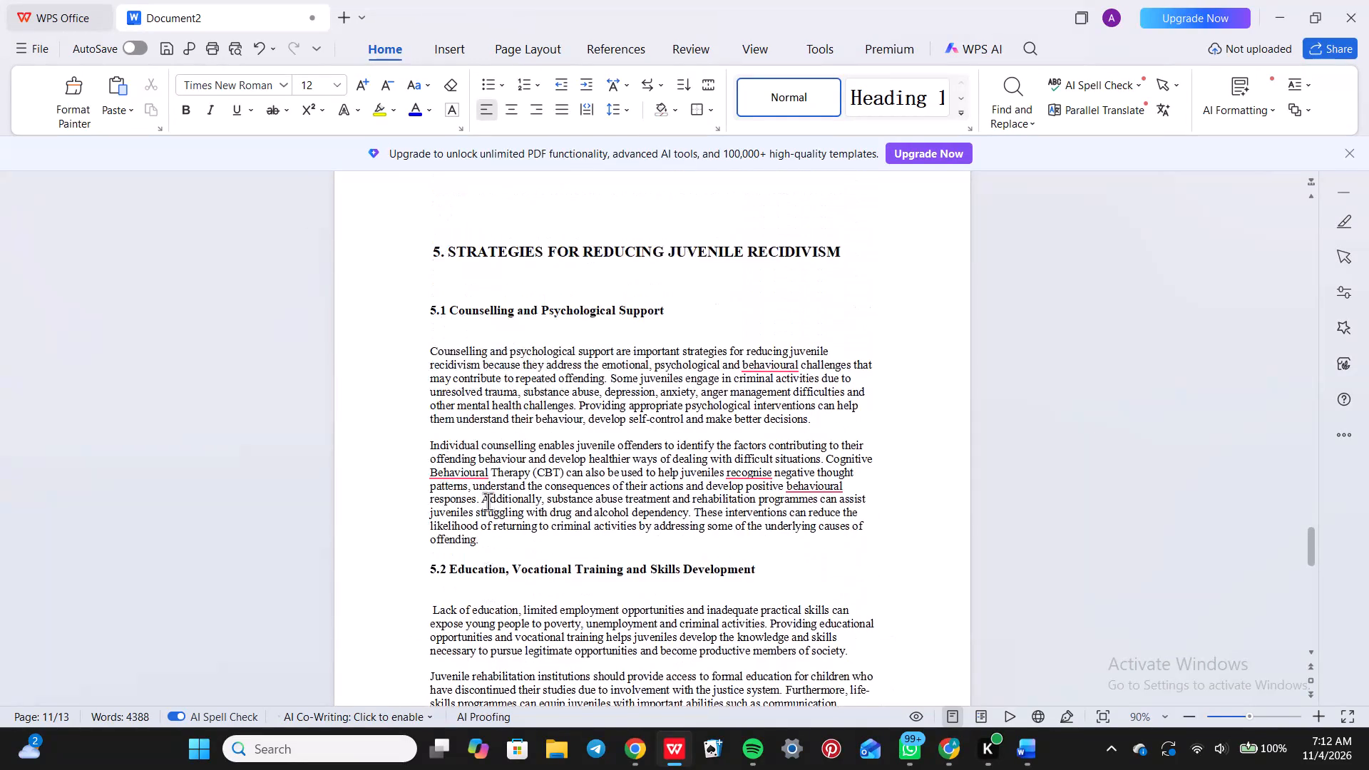
scroll(488, 501, "up", 1)
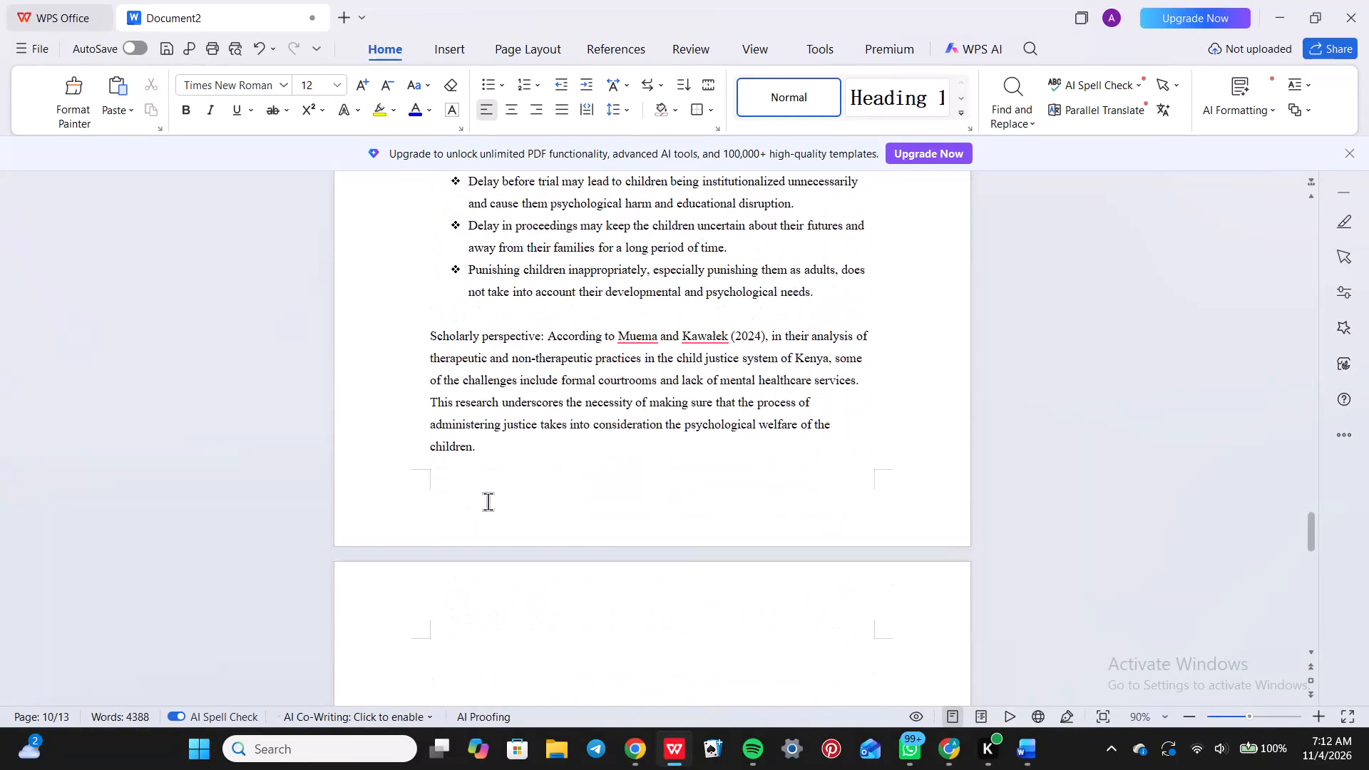
scroll(488, 501, "up", 1)
scroll(488, 501, "down", 2)
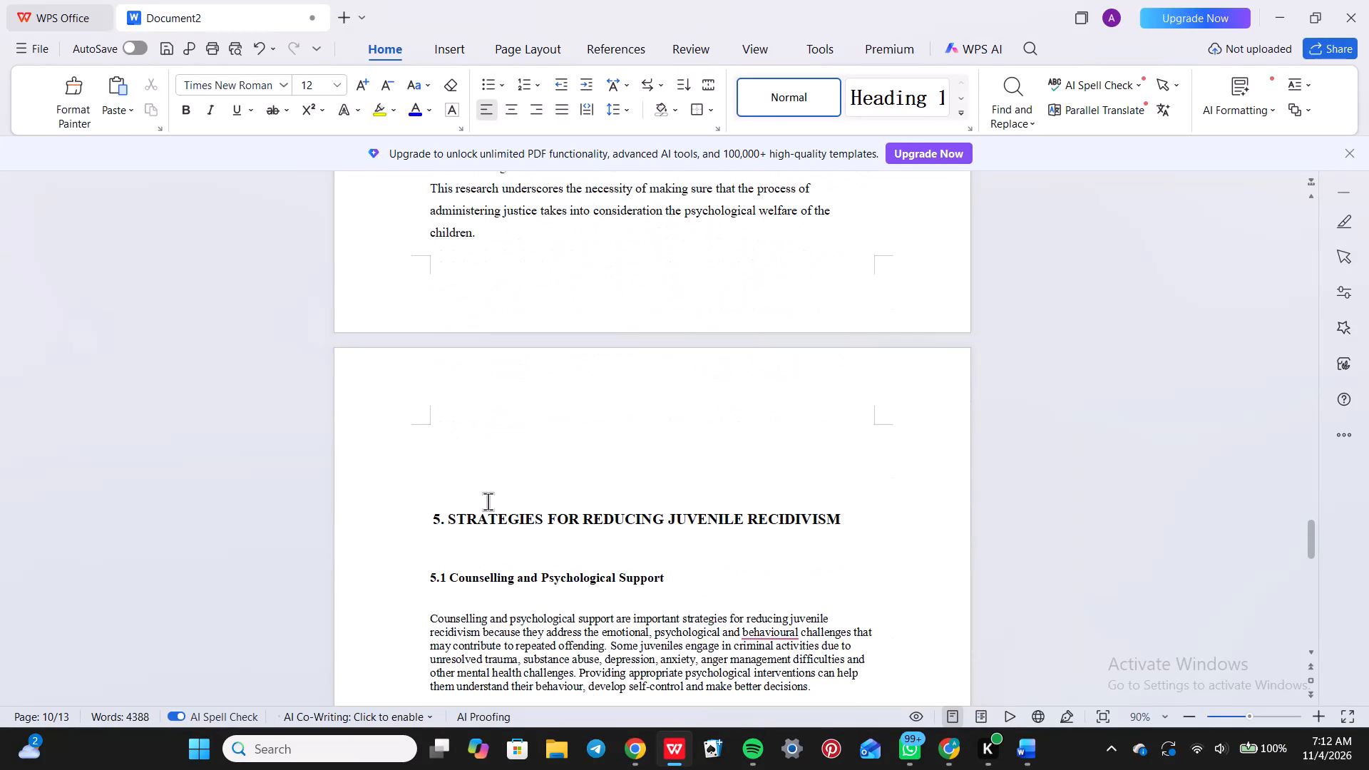
Delete the blank lines above and directly below the section 5 heading "Strategies for Reducing Juvenile Recidivism".
left_click(468, 468)
key("BackSpace")
key("BackSpace")
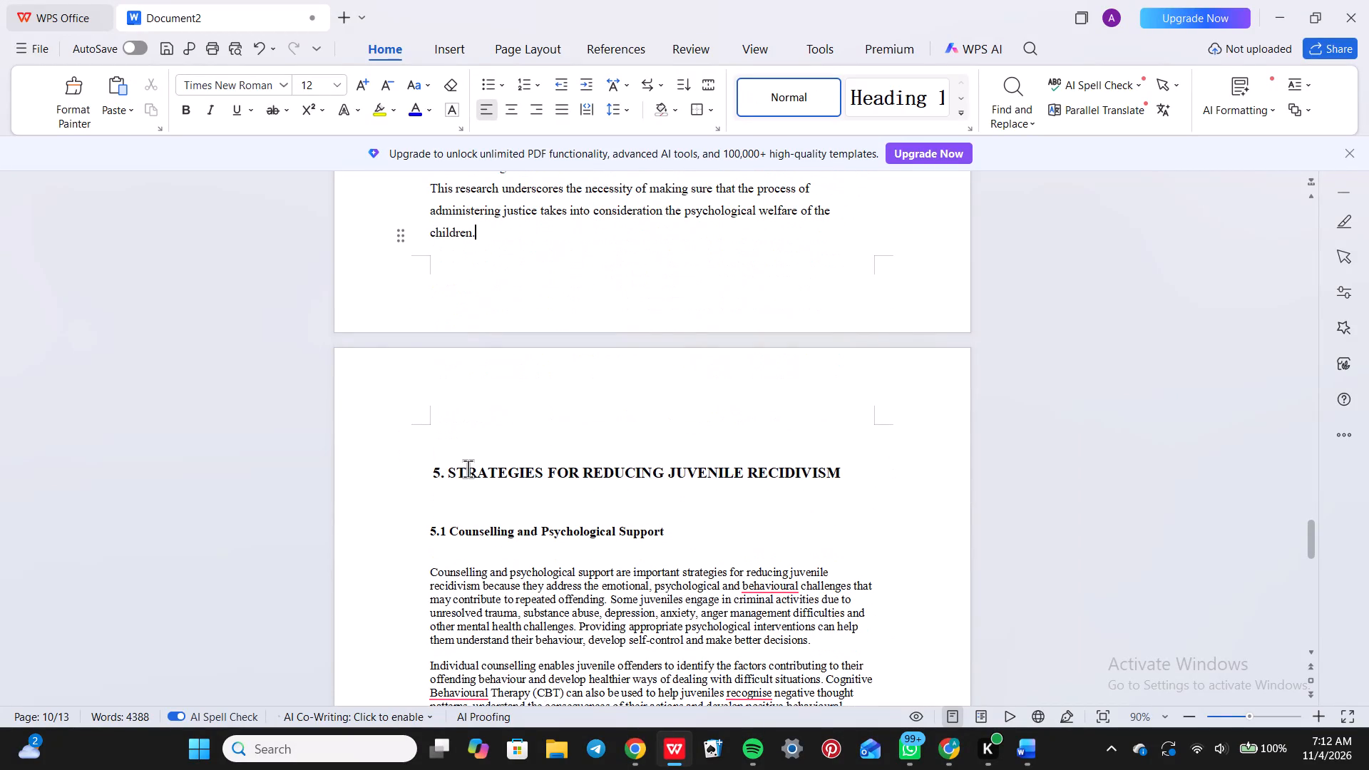
left_click(443, 448)
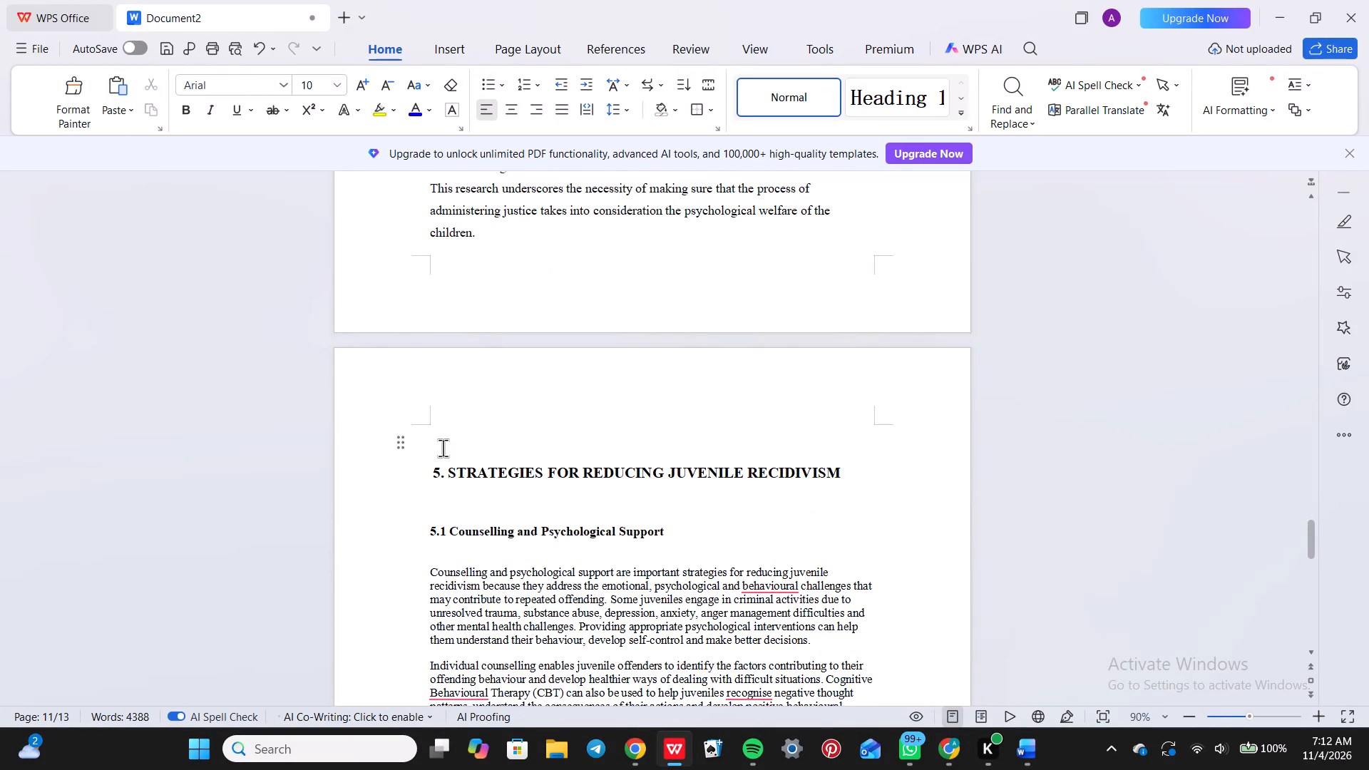
key("BackSpace")
key("BackSpace")
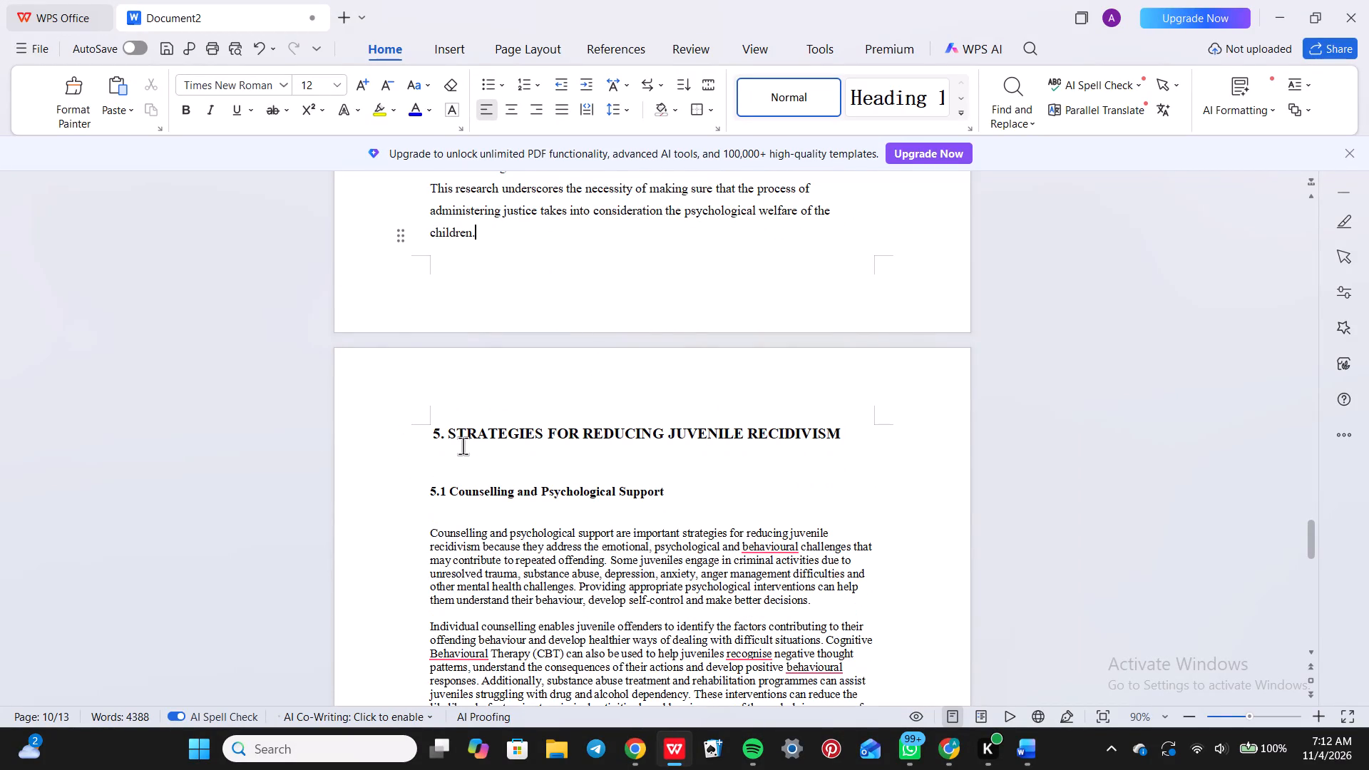
left_click(451, 475)
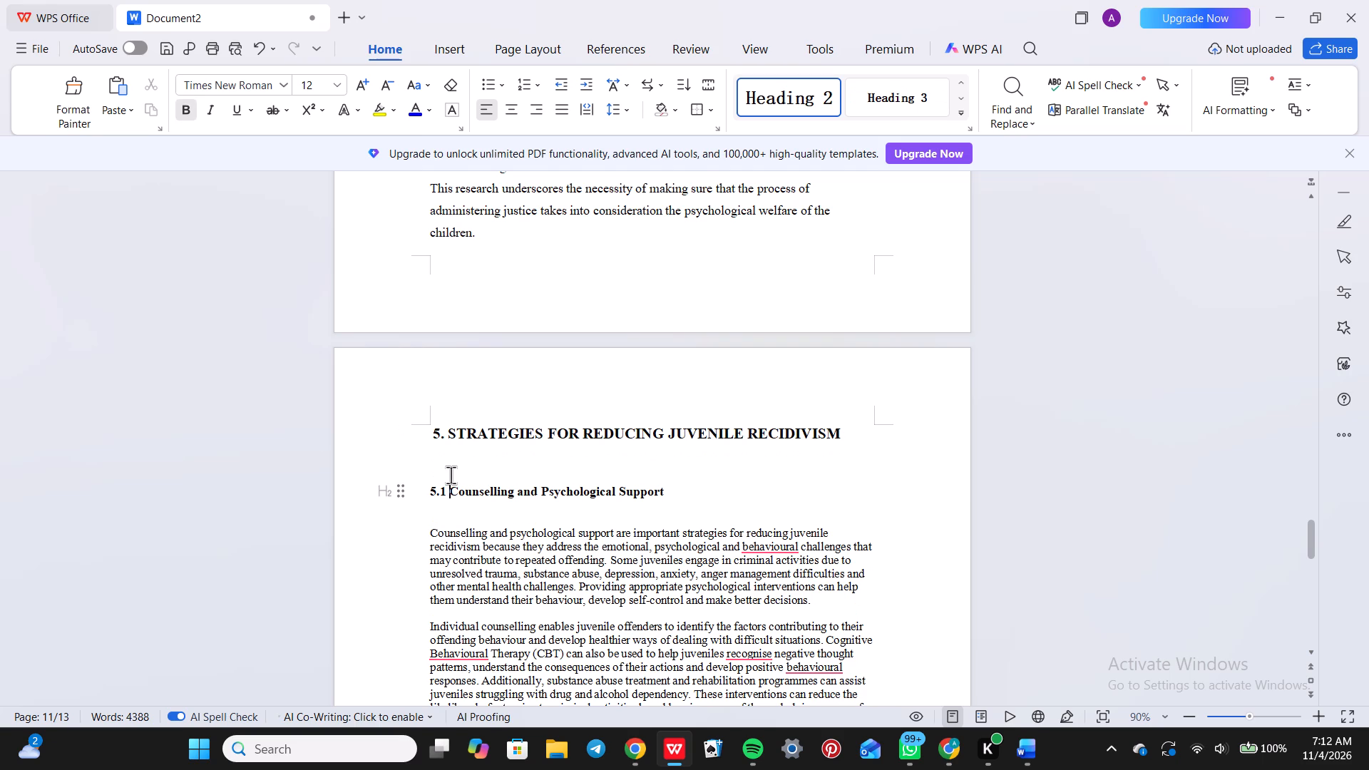
left_click(430, 472)
left_click(434, 460)
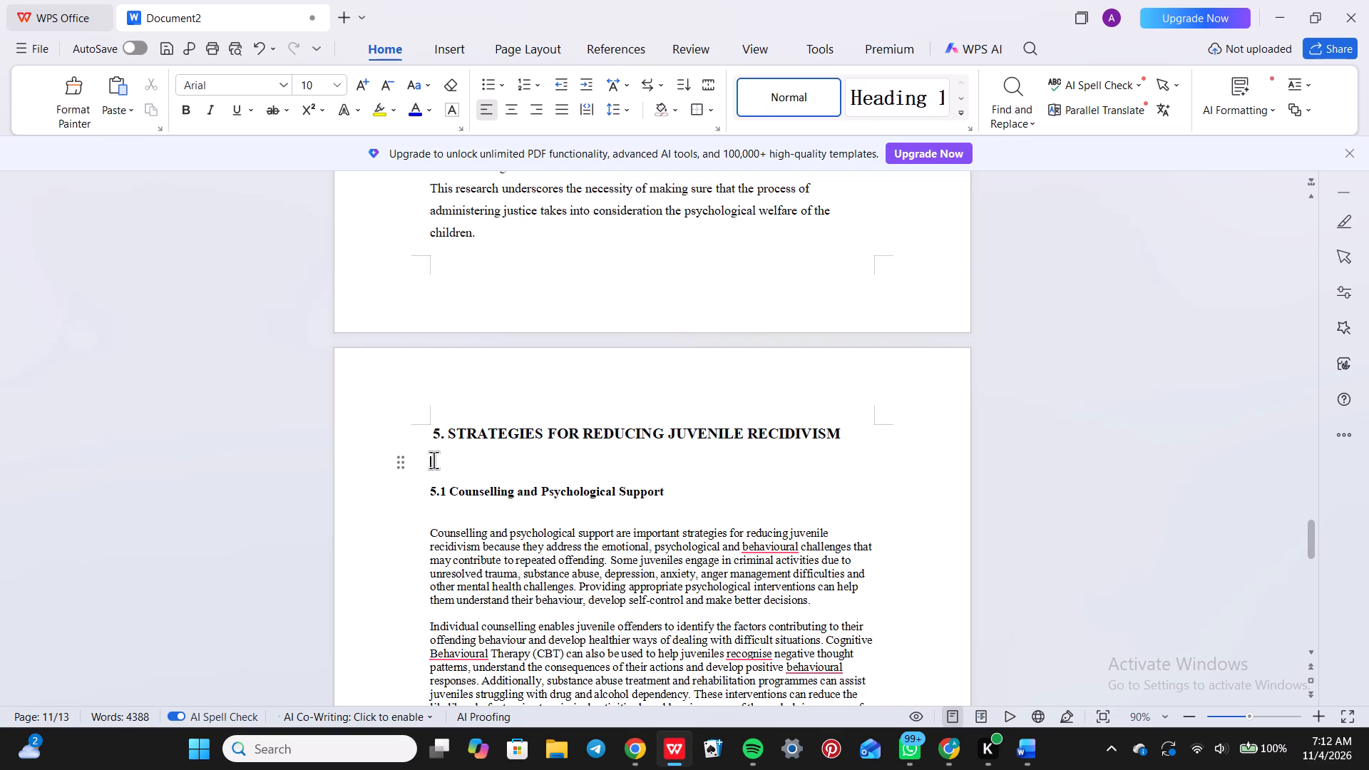
key("BackSpace")
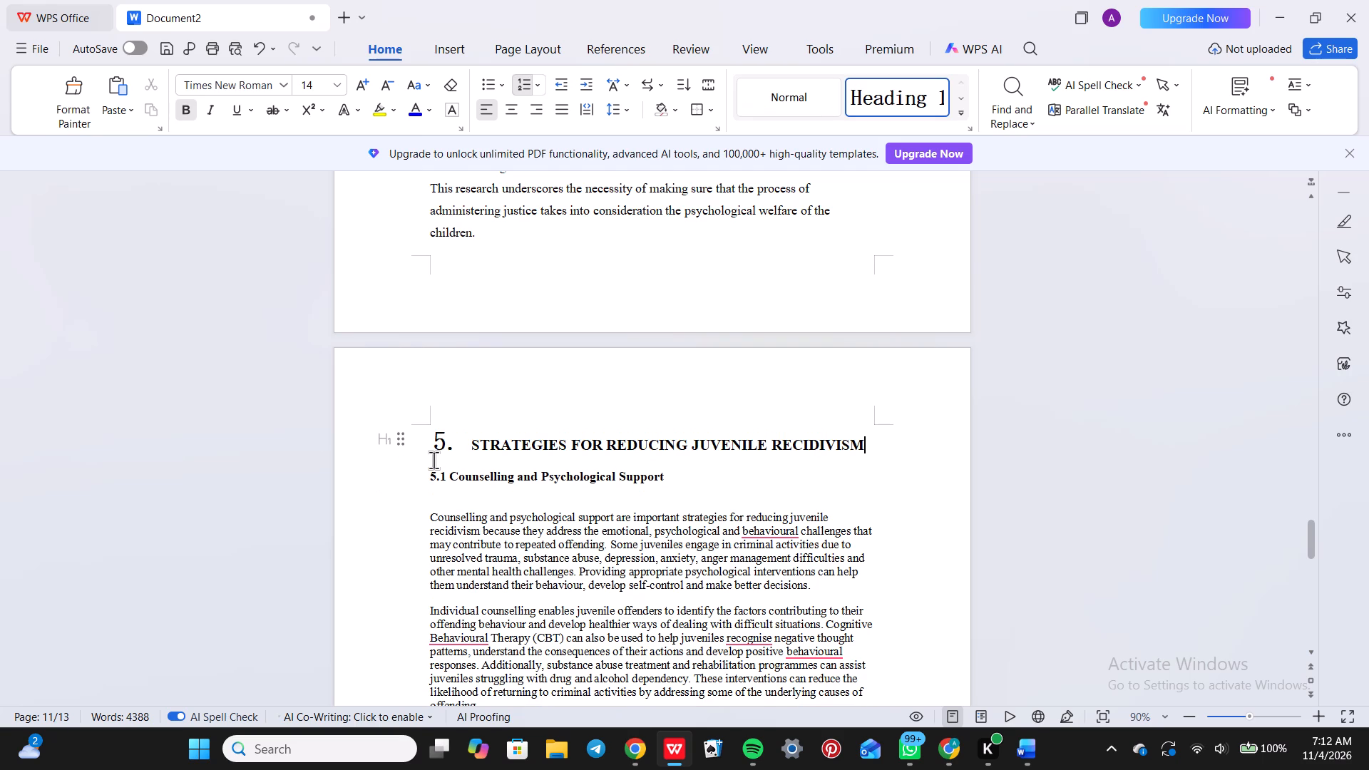
Set the list number "5." of the Strategies for Reducing Juvenile Recidivism heading to Times New Roman, size 14.
triple_click(521, 442)
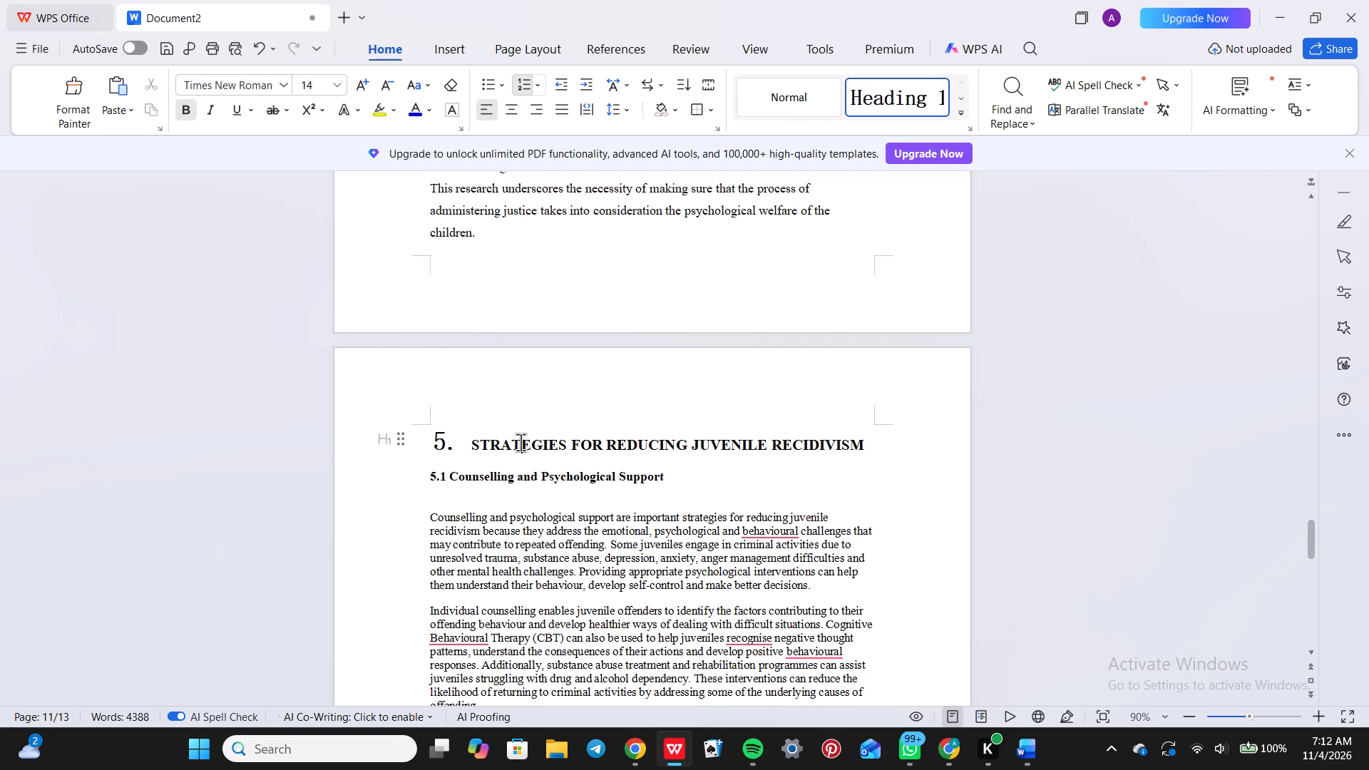
left_click(521, 442)
left_click(444, 438)
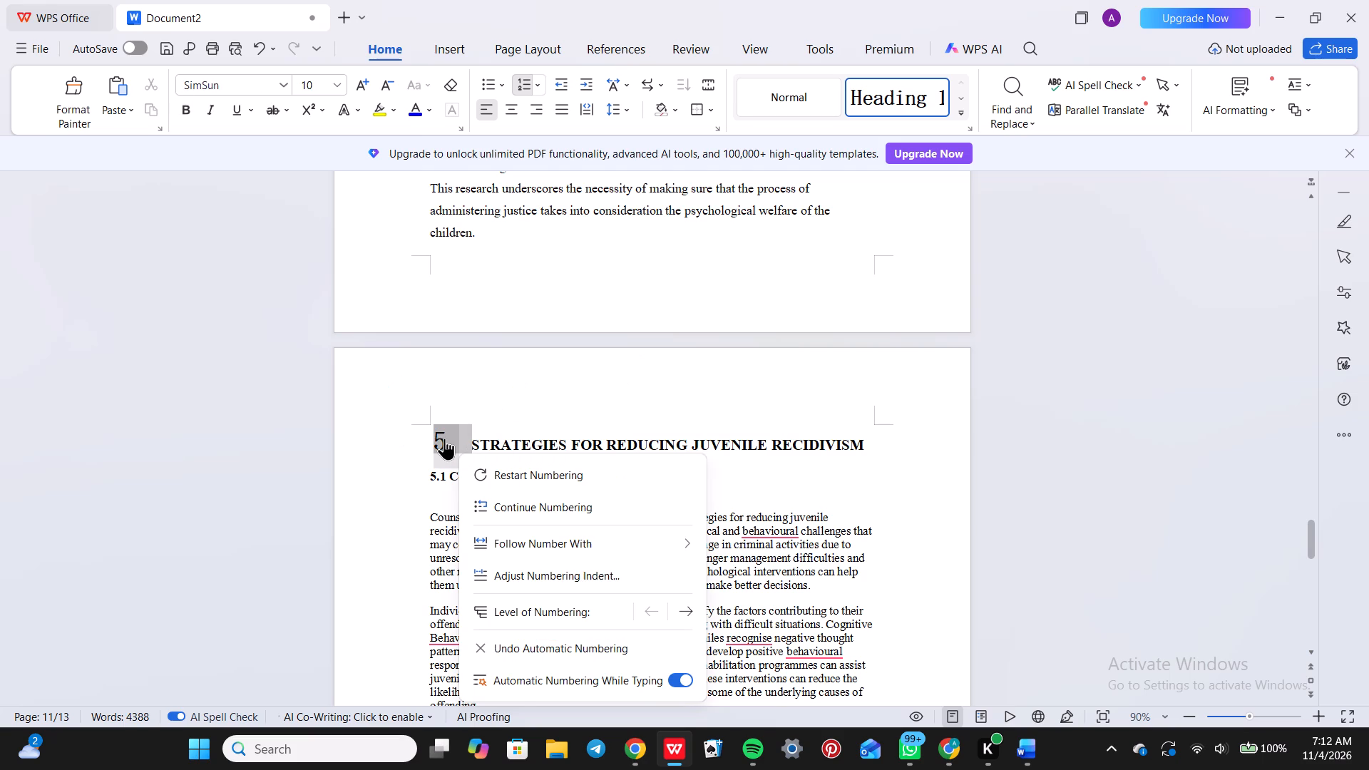
left_click(284, 84)
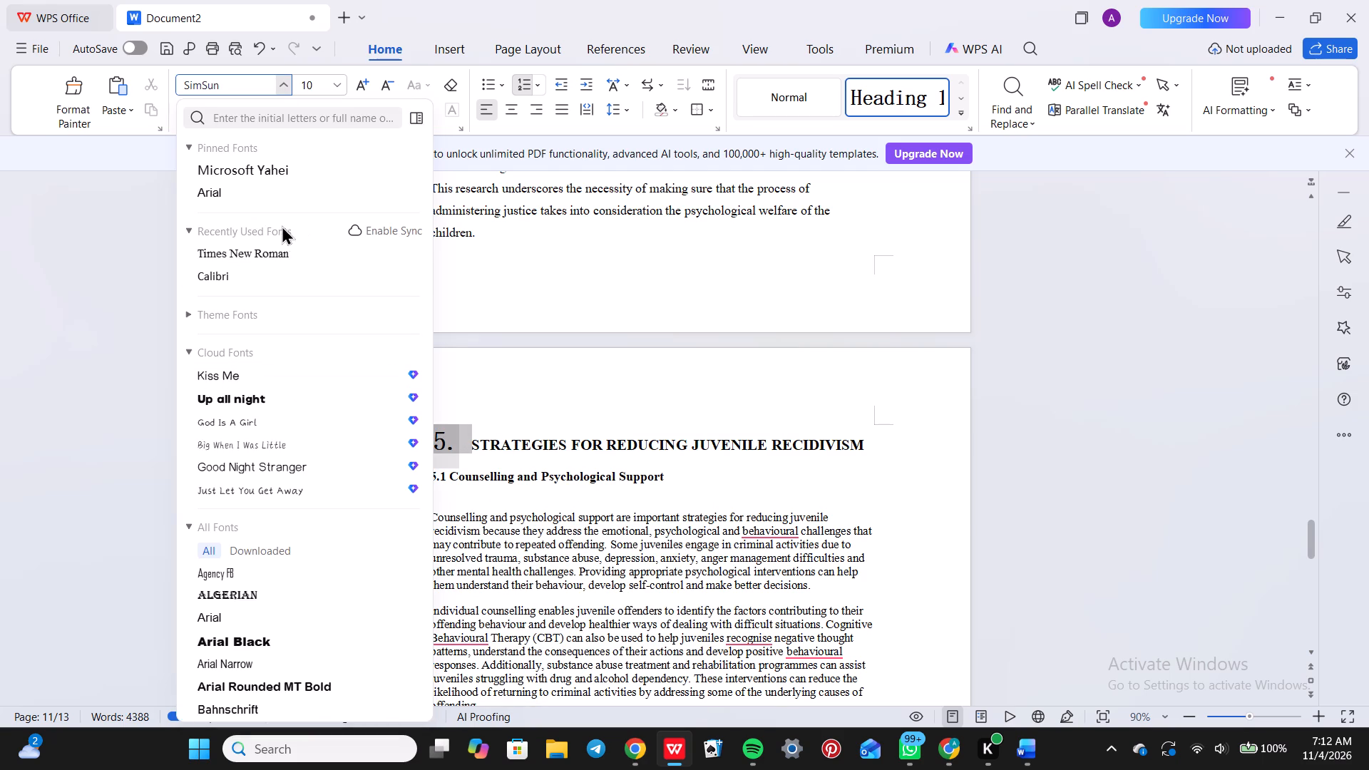
left_click(289, 257)
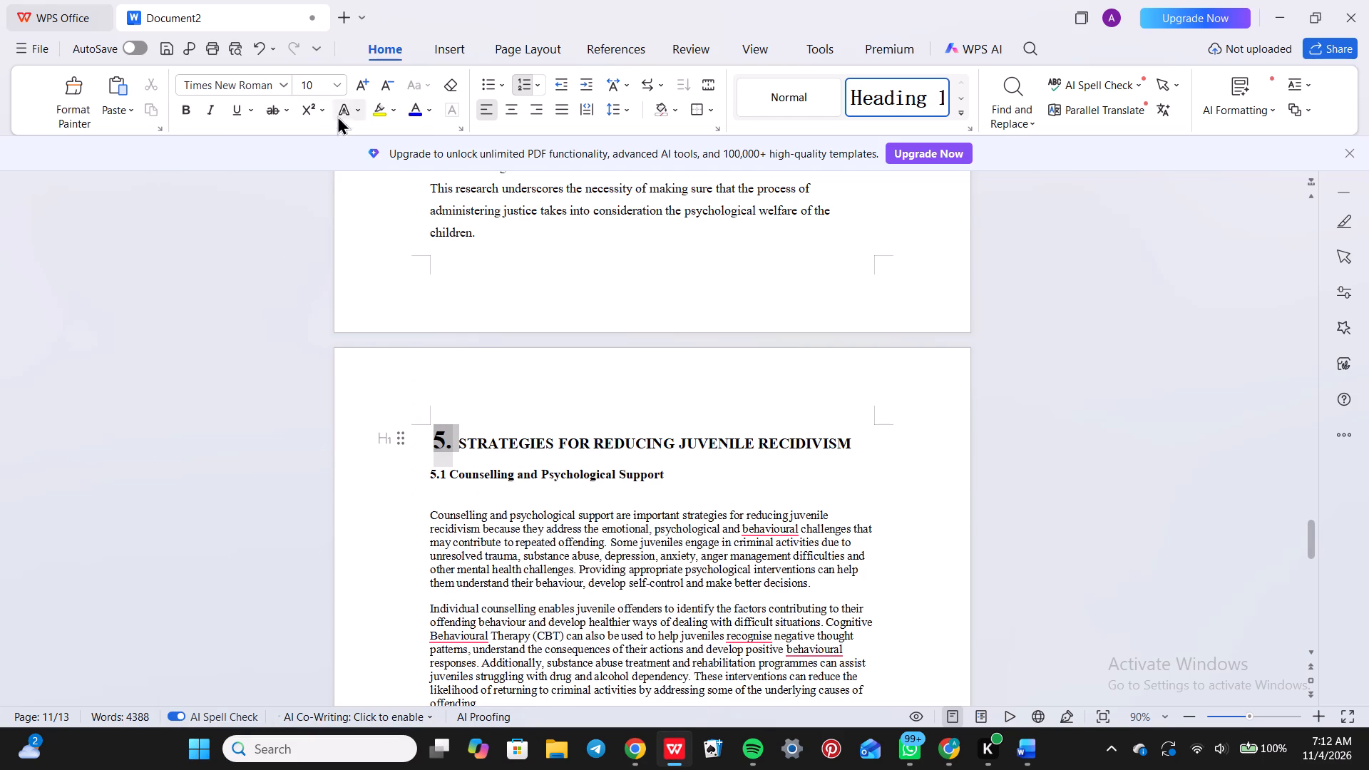
left_click(338, 76)
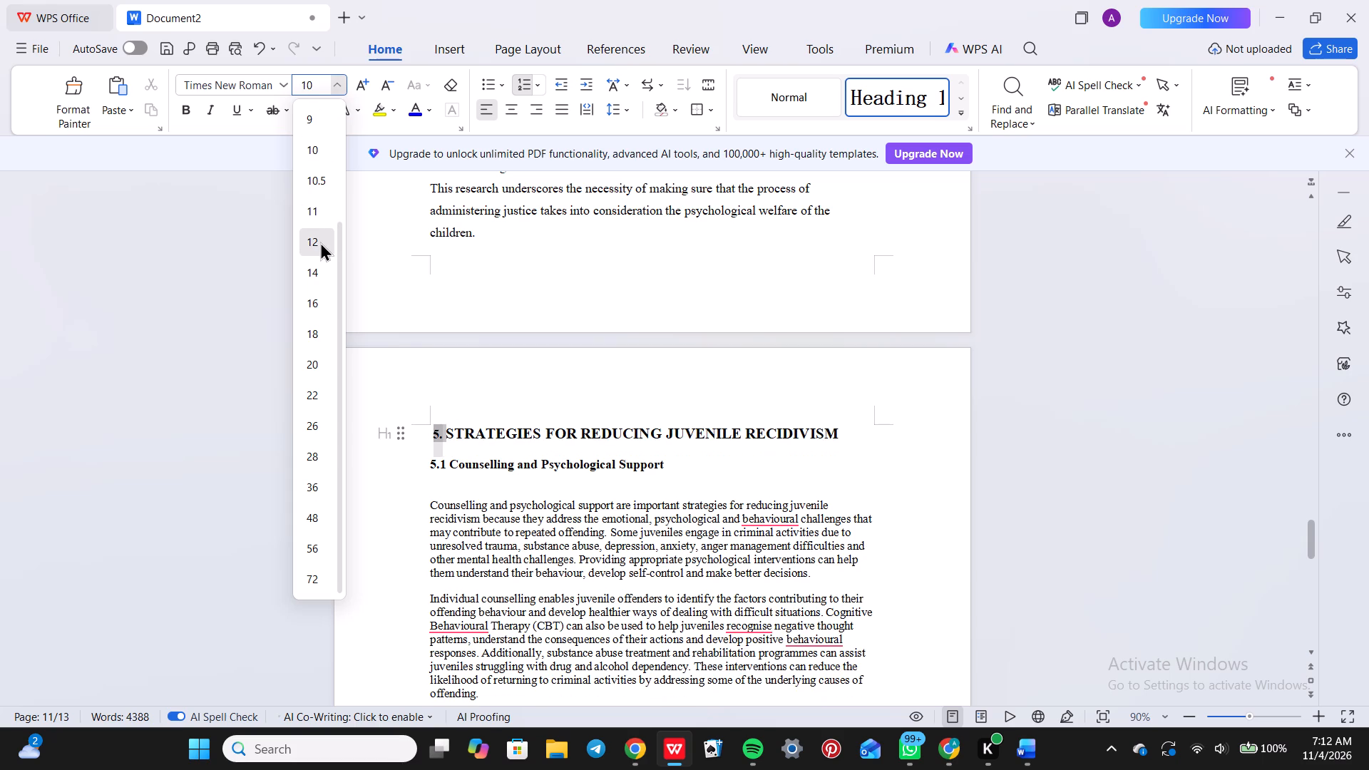
left_click(316, 270)
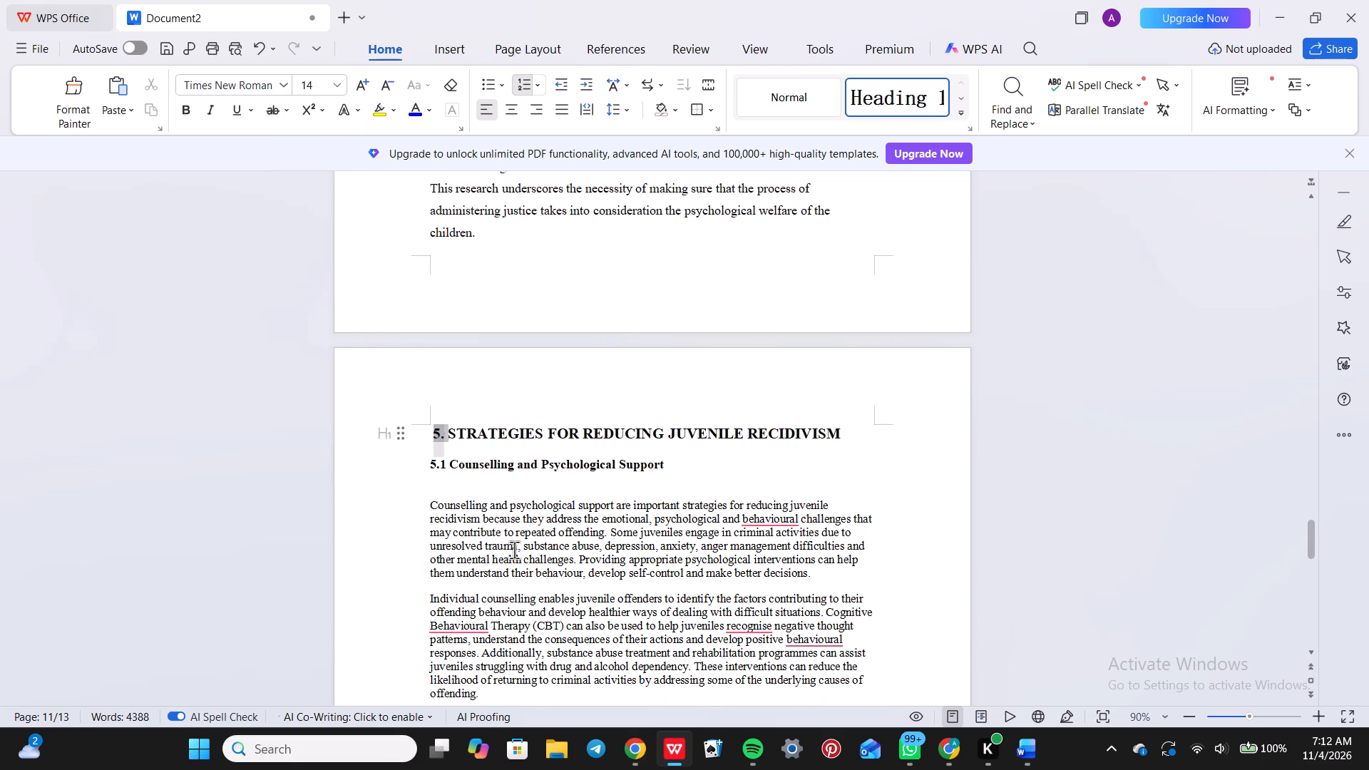
left_click(514, 550)
Delete the blank line between each subheading from 5.1 to 5.5 and the paragraph that follows it.
left_click(438, 487)
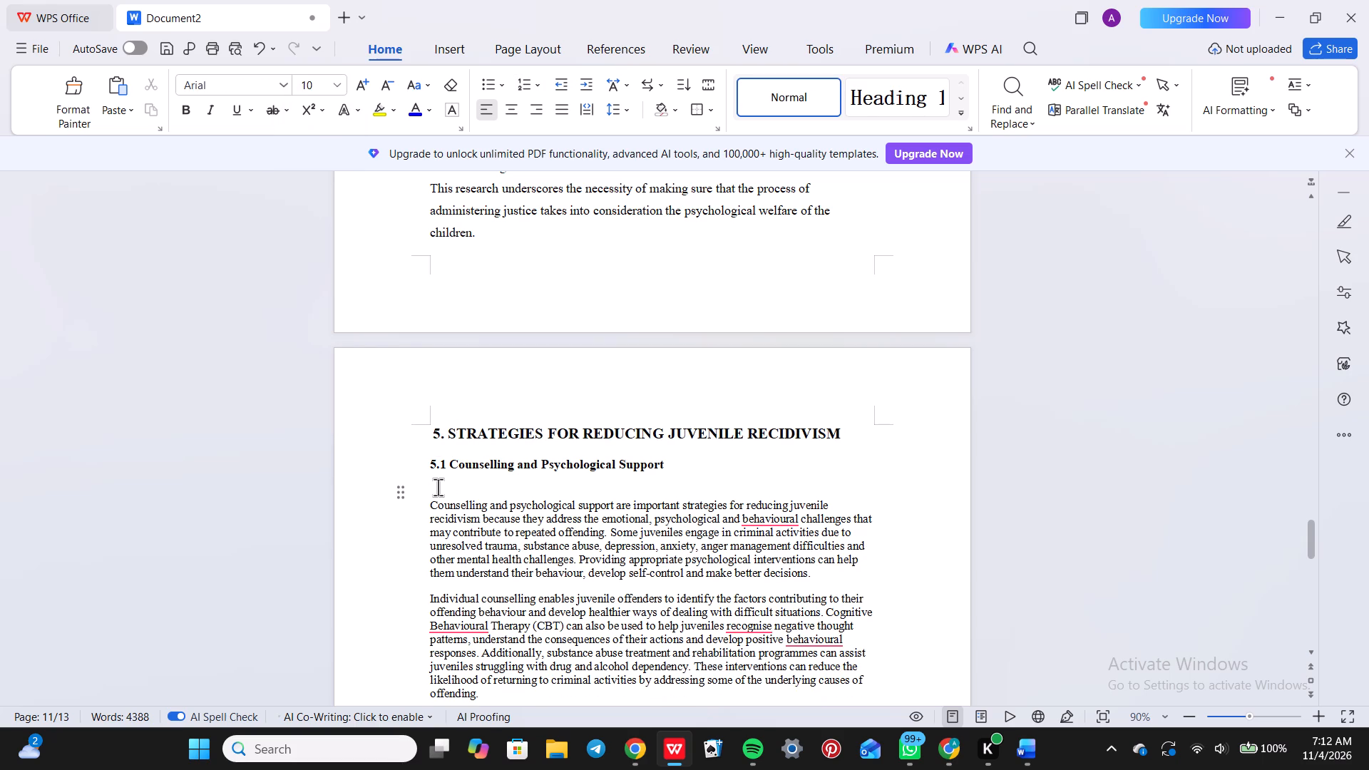
key("BackSpace")
scroll(438, 487, "down", 2)
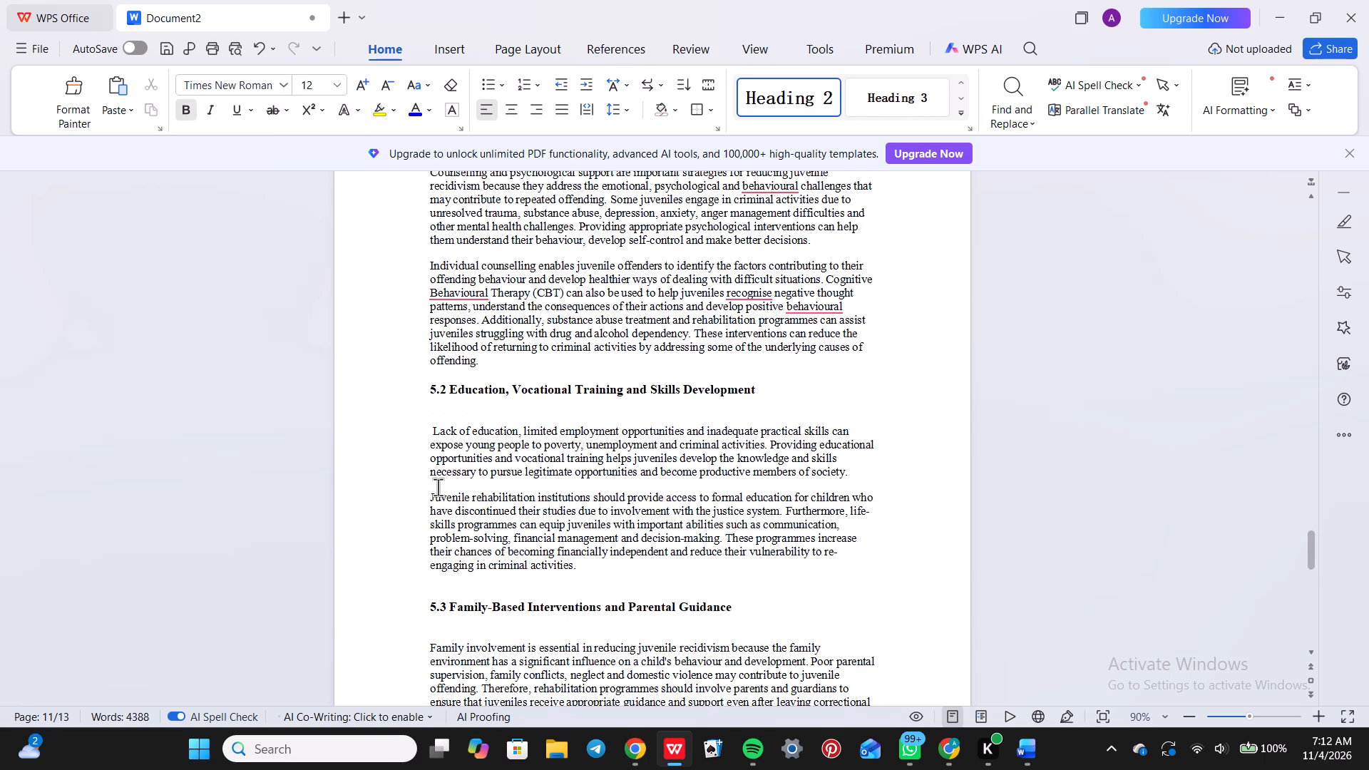
left_click(439, 415)
key("BackSpace")
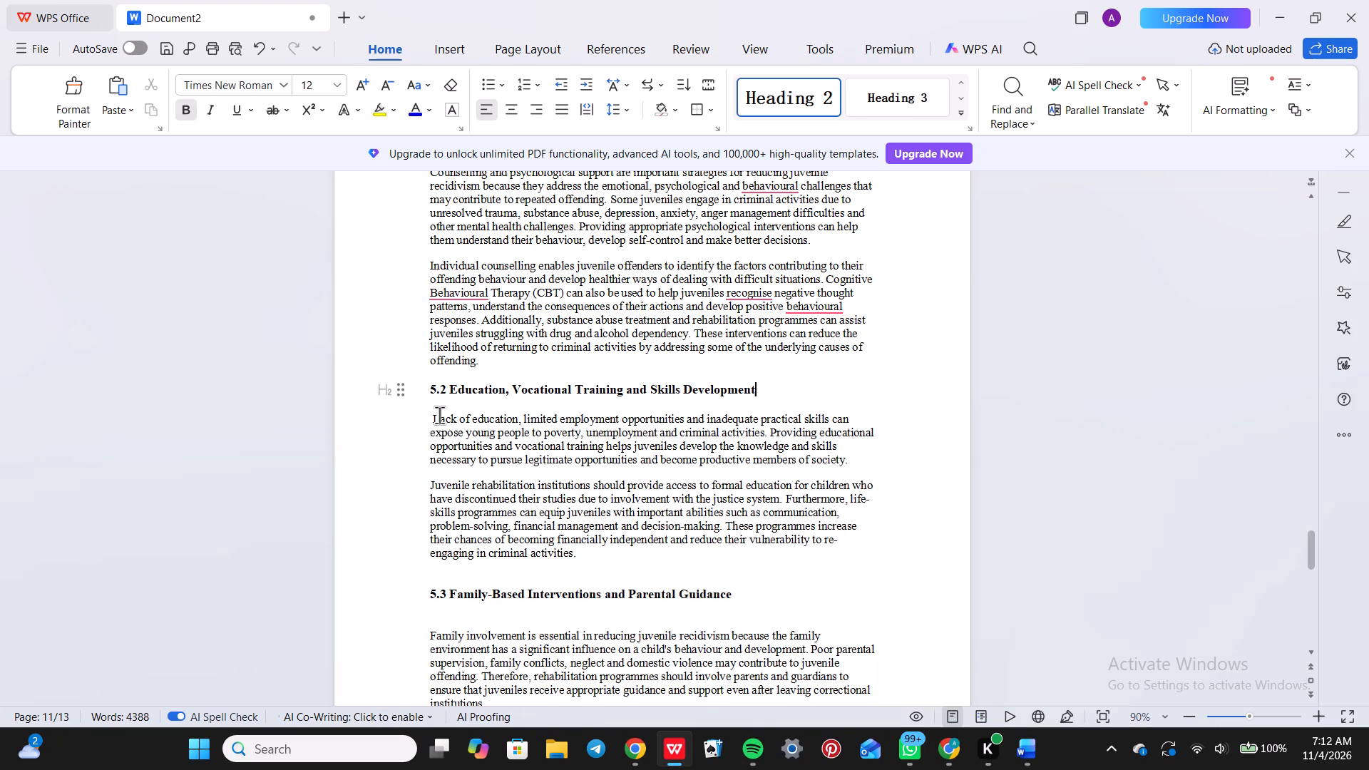
left_click(432, 622)
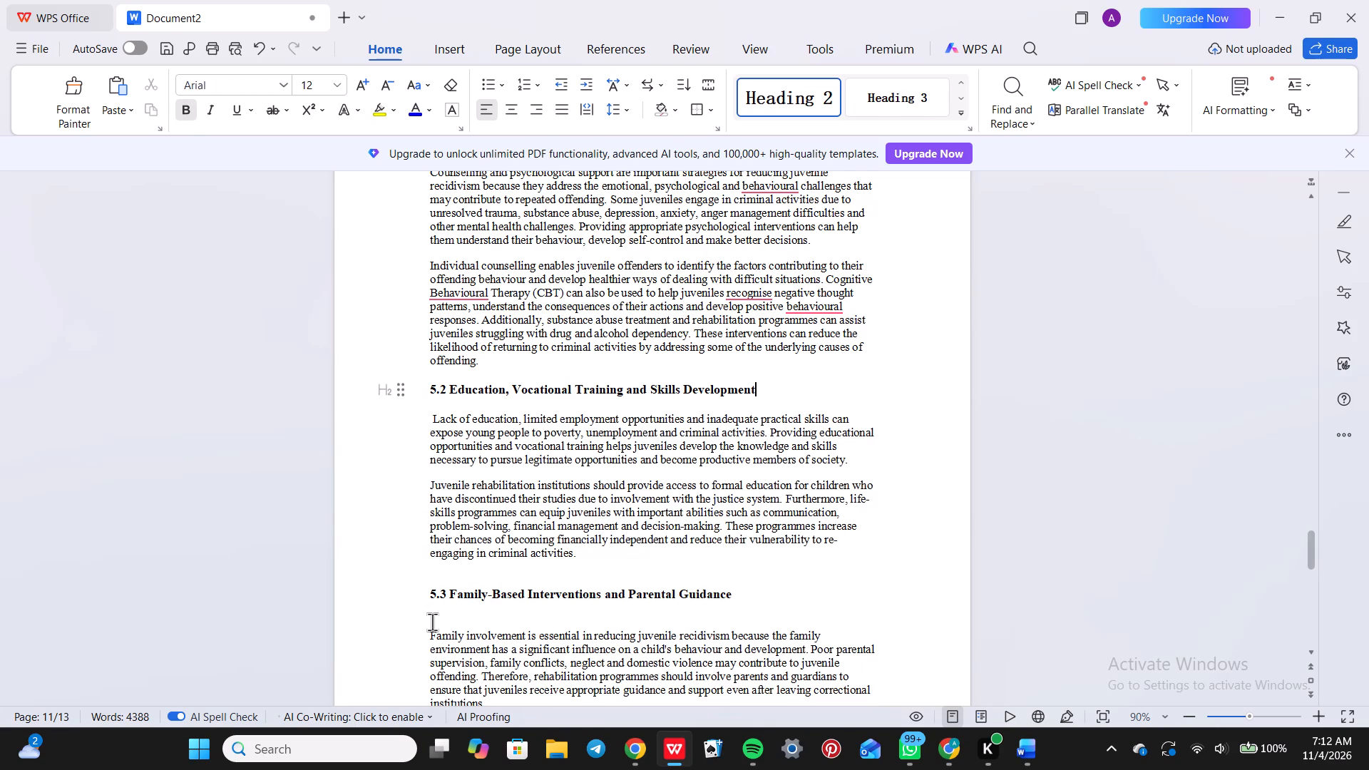
key("BackSpace")
scroll(432, 622, "down", 2)
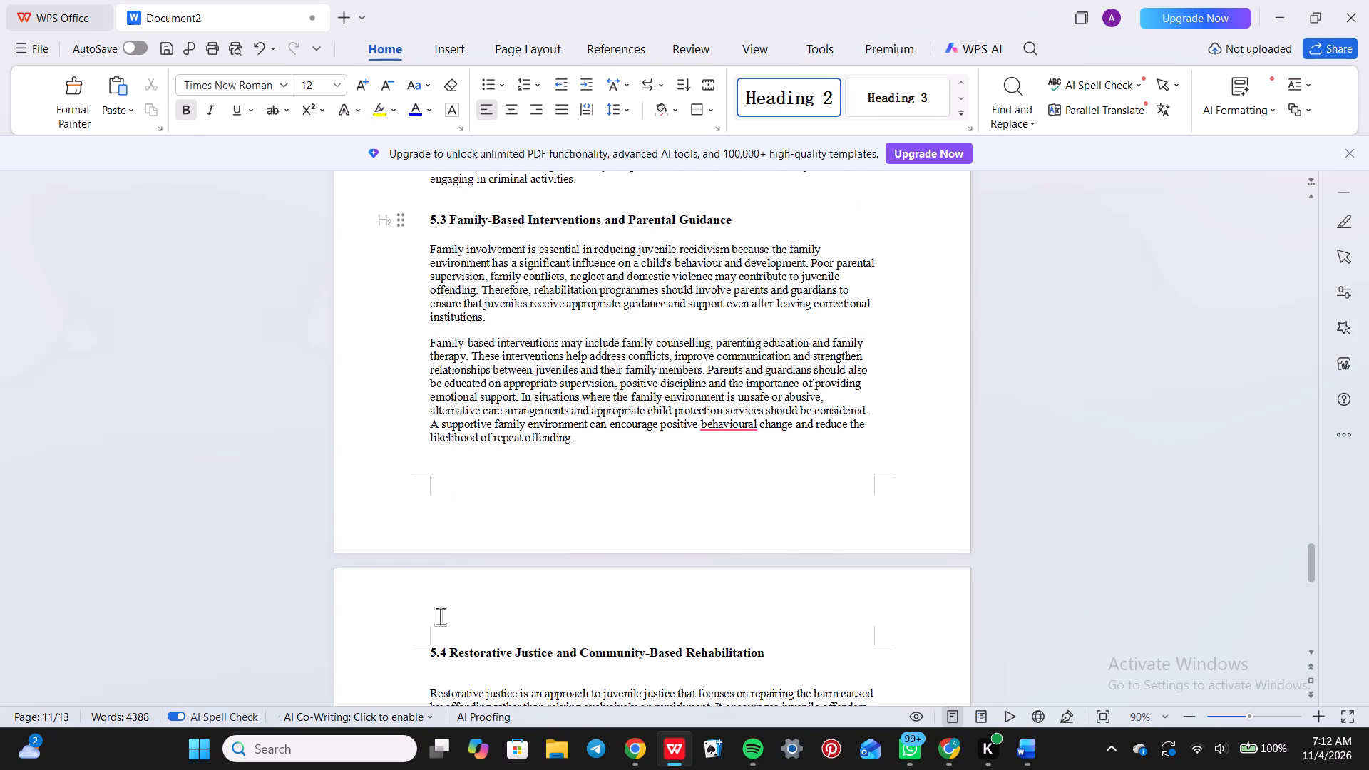
scroll(440, 616, "down", 1)
left_click(437, 674)
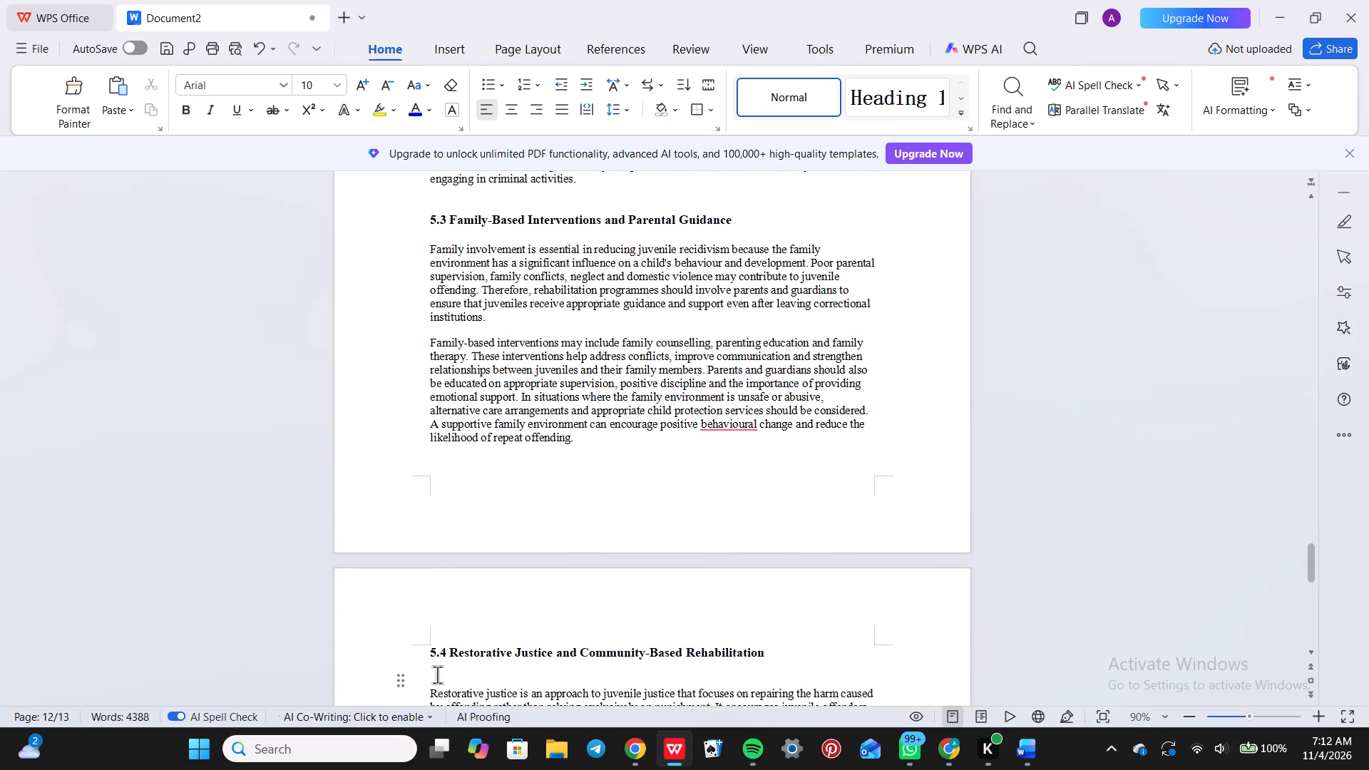
key("BackSpace")
scroll(437, 674, "down", 3)
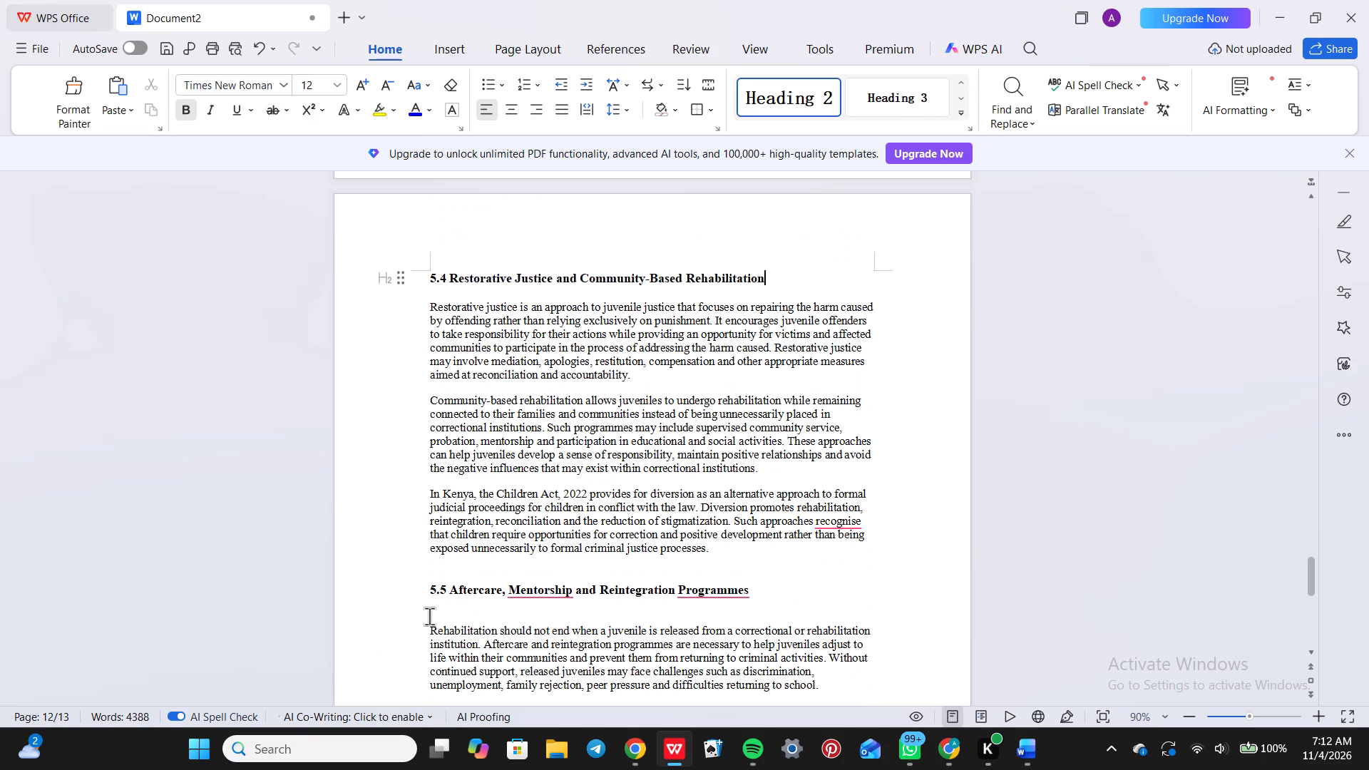
left_click(429, 616)
key("BackSpace")
scroll(429, 616, "down", 1)
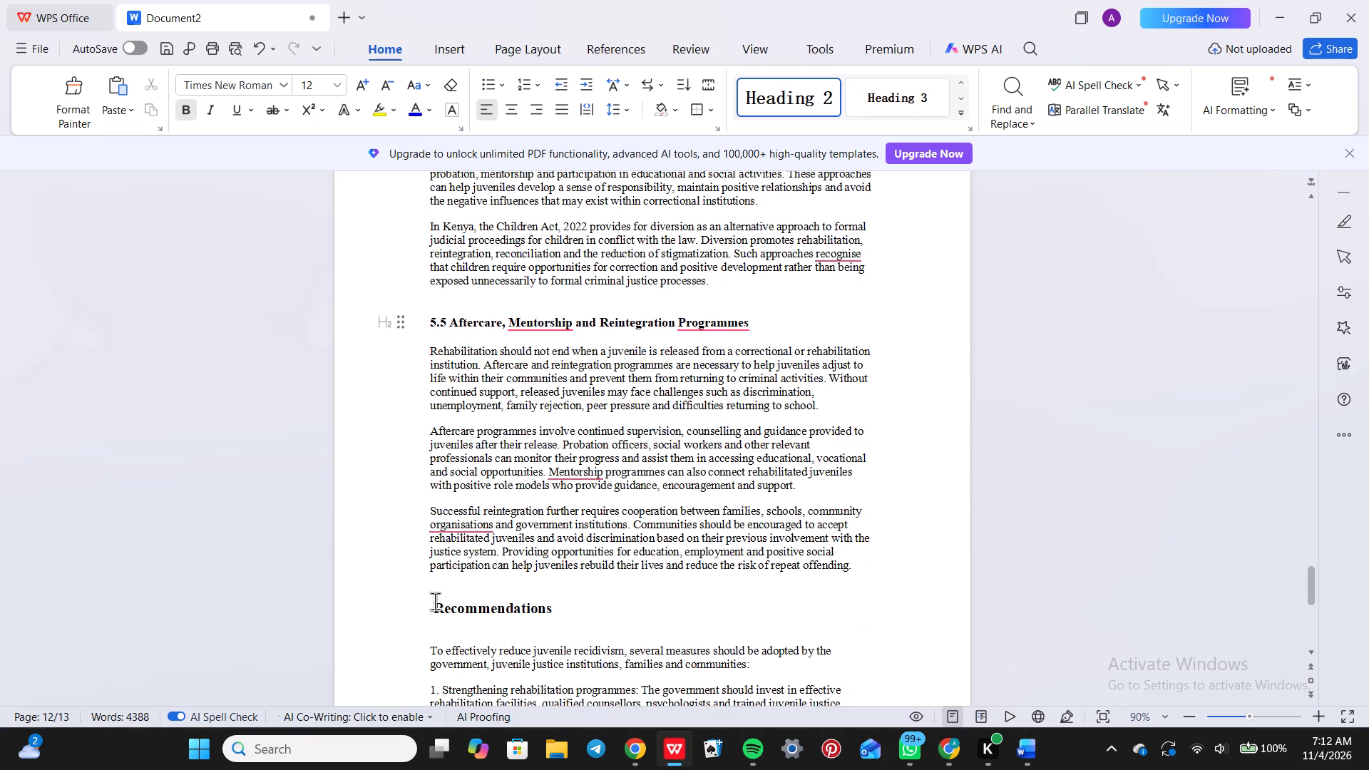
Delete the blank line below the Recommendations heading and the one below the Conclusion heading.
left_click(448, 636)
key("BackSpace")
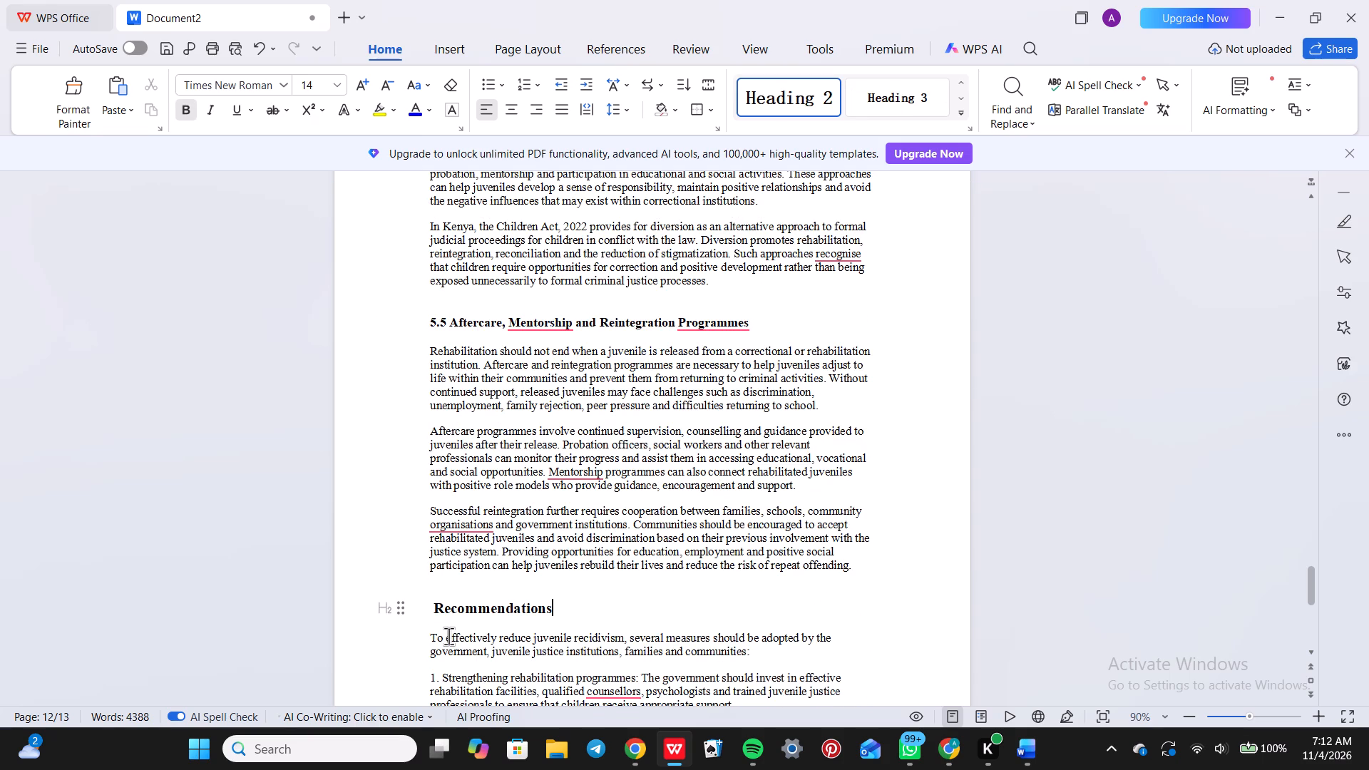
scroll(448, 636, "down", 2)
scroll(448, 636, "up", 1)
left_click(432, 301)
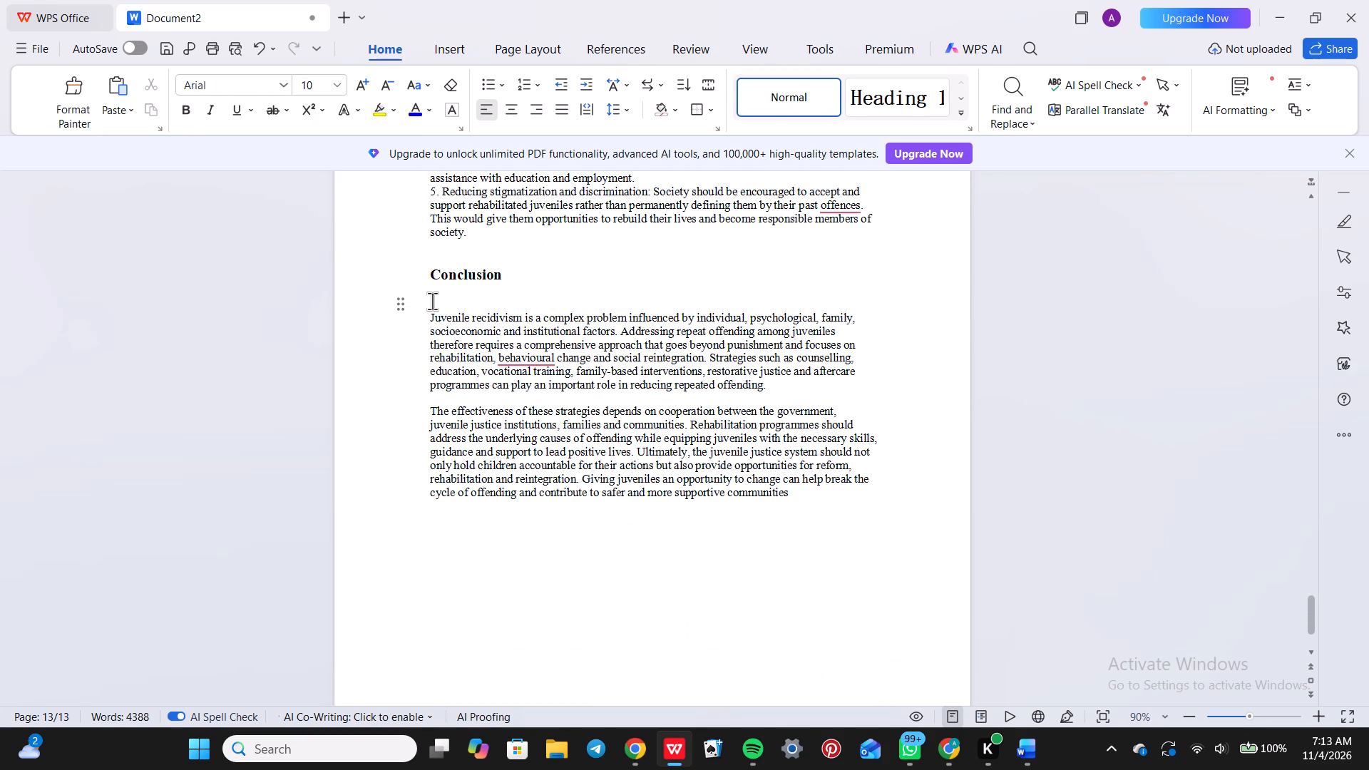
key("BackSpace")
Format the "2.5 Delays in the Administration of Juvenile Justice" heading as Heading 2 in Times New Roman, size 12.
scroll(432, 301, "up", 3)
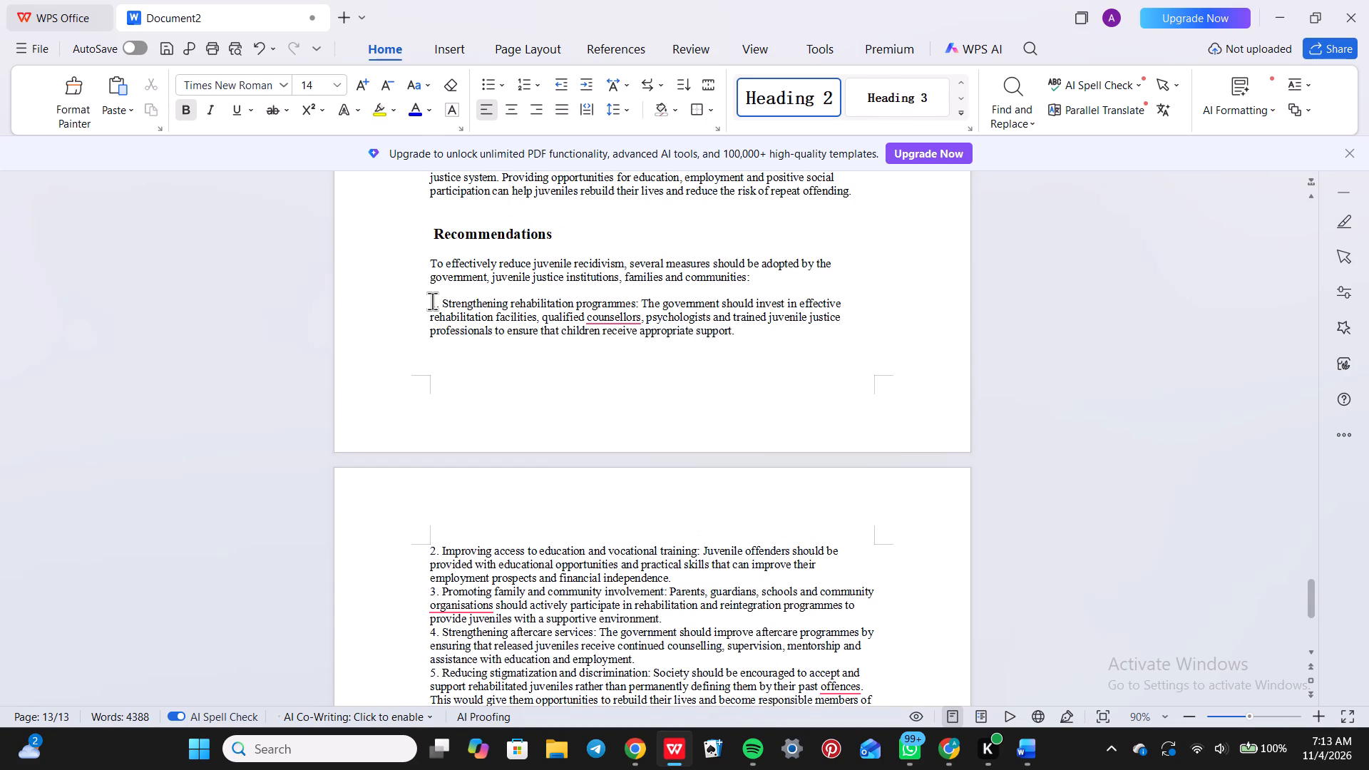
scroll(432, 301, "up", 6)
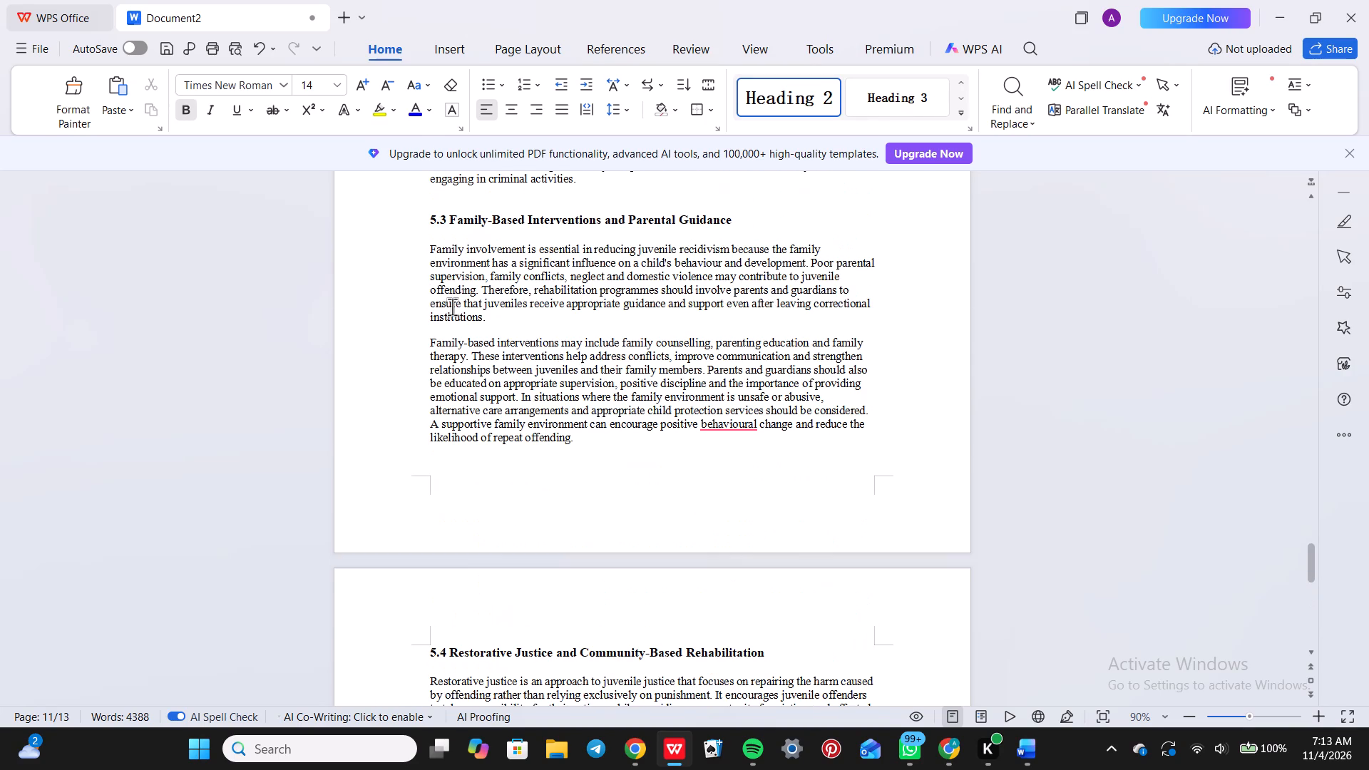
scroll(452, 307, "up", 3)
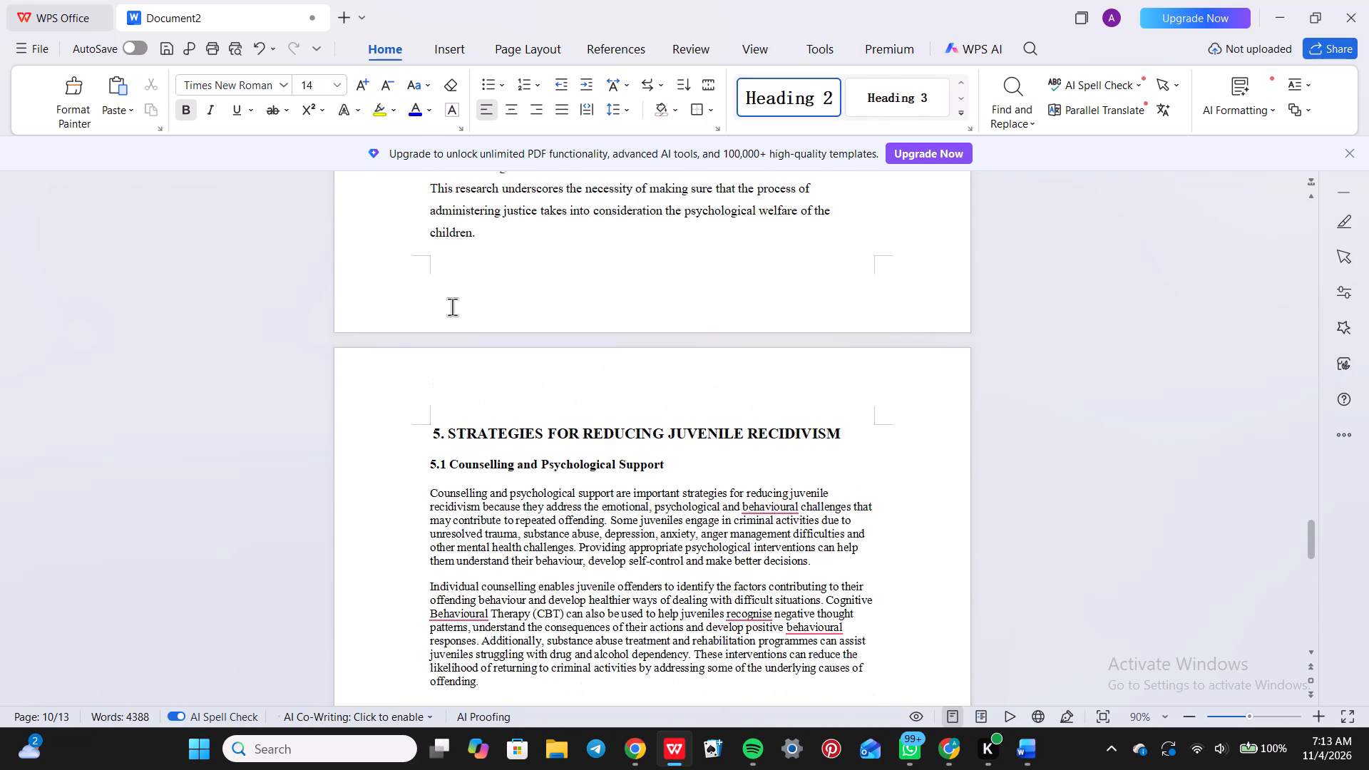
left_click(478, 466)
scroll(478, 466, "up", 2)
scroll(478, 466, "down", 2)
triple_click(518, 288)
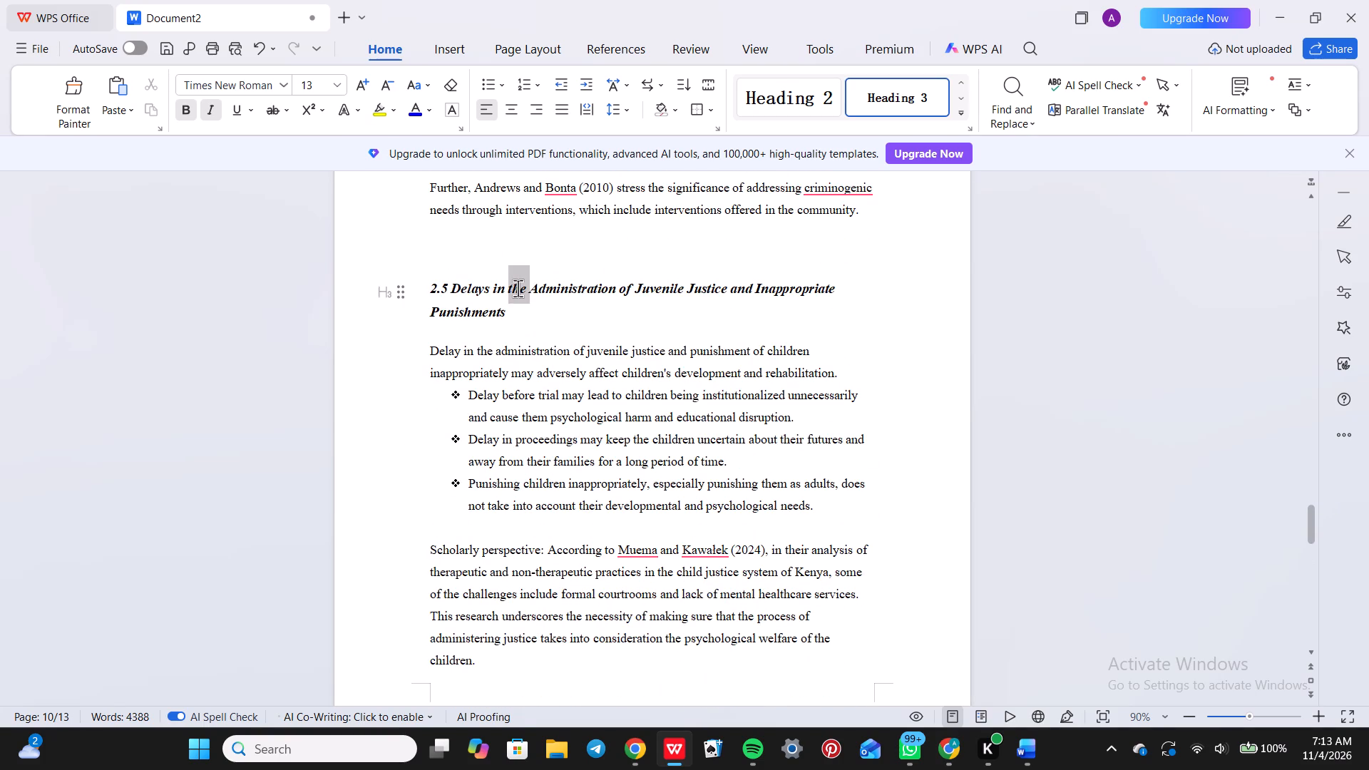
left_click(280, 74)
left_click(286, 83)
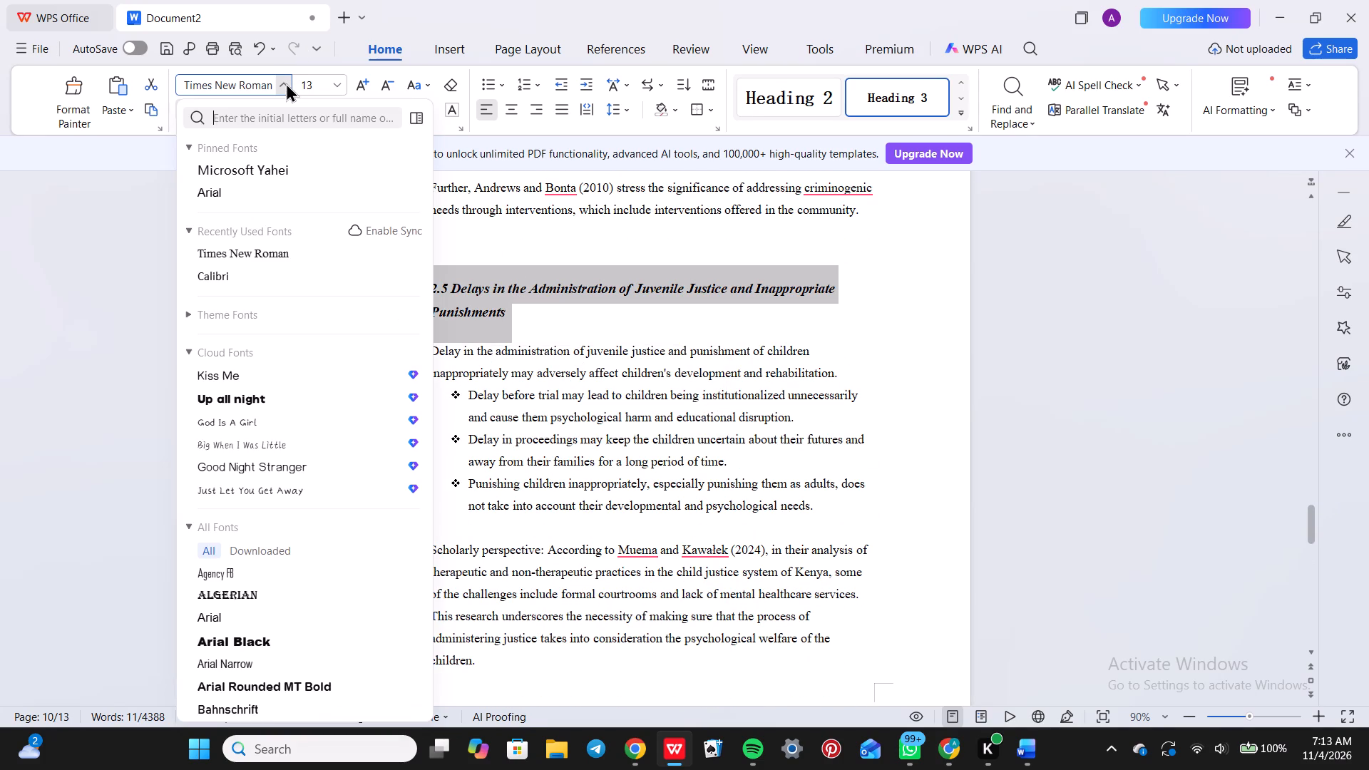
left_click(826, 96)
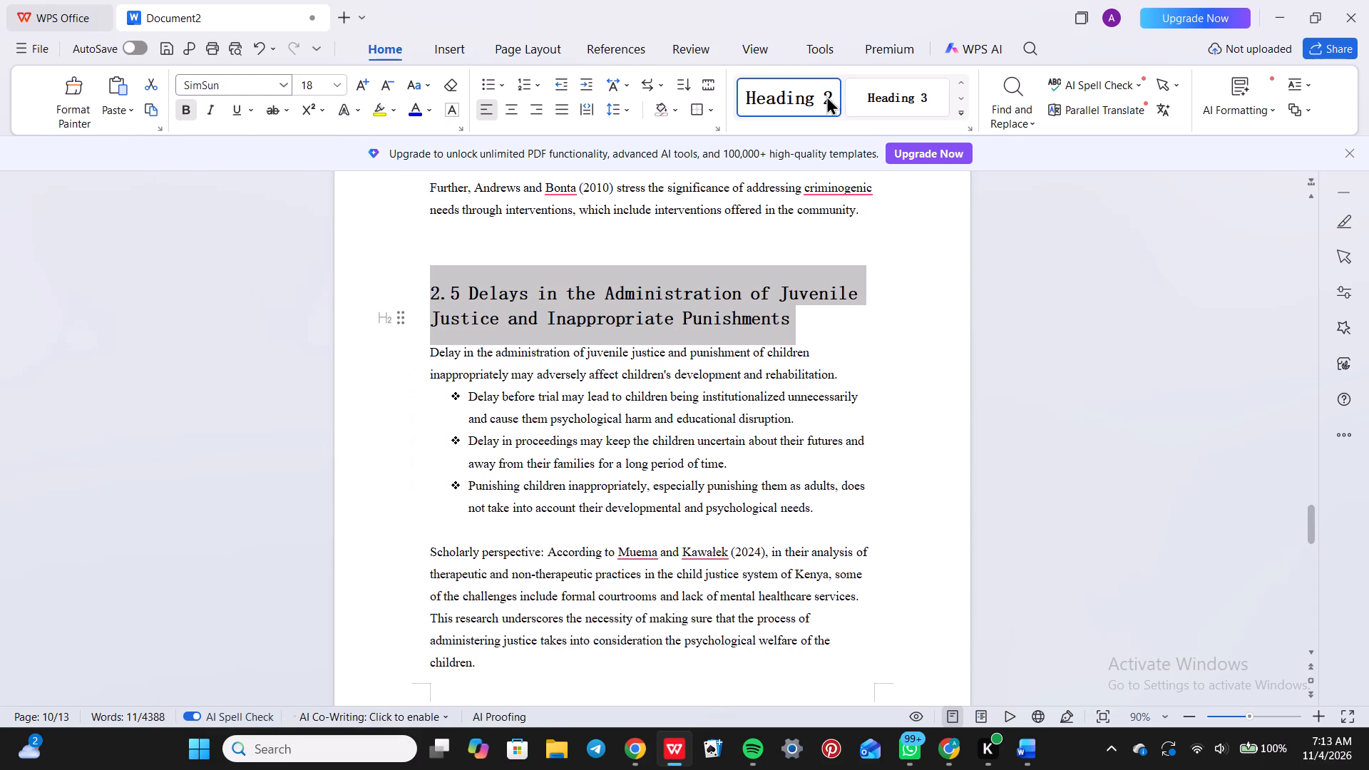
left_click(278, 83)
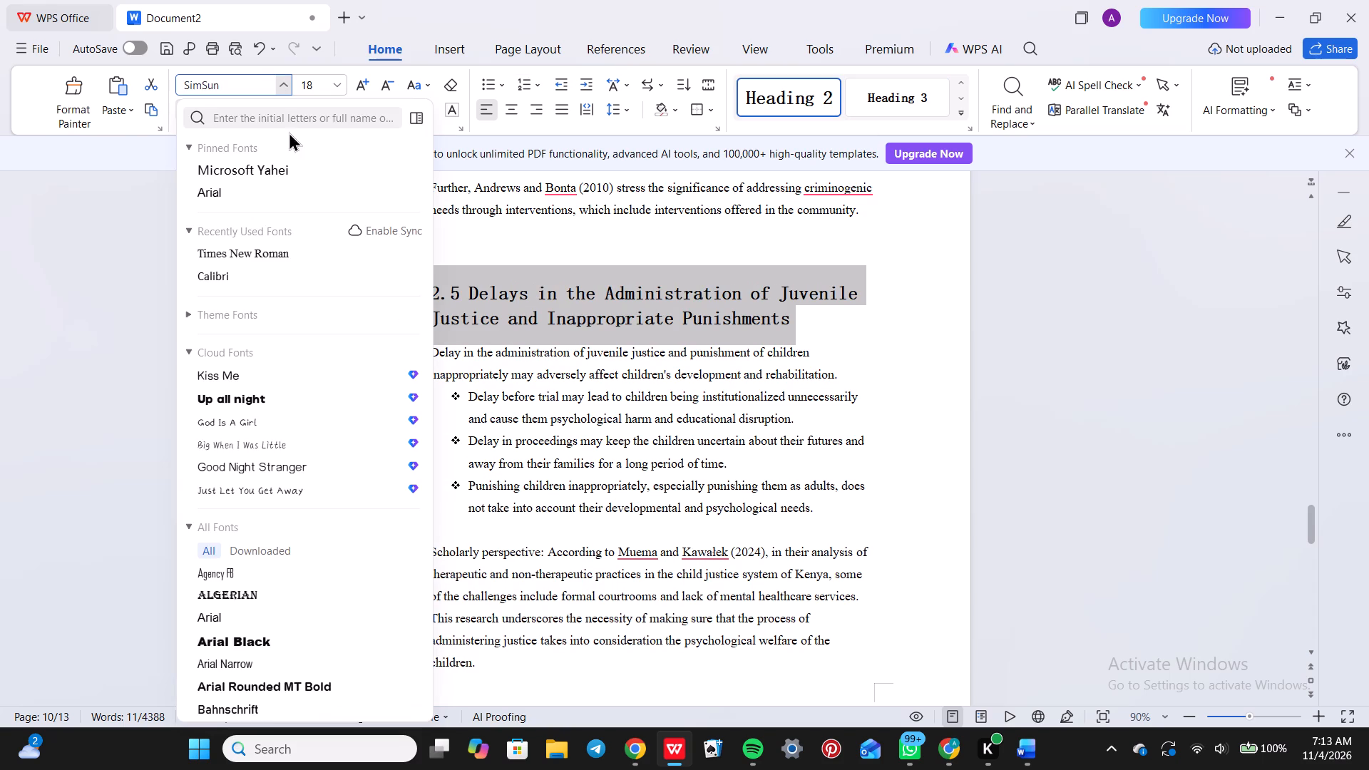
left_click(285, 248)
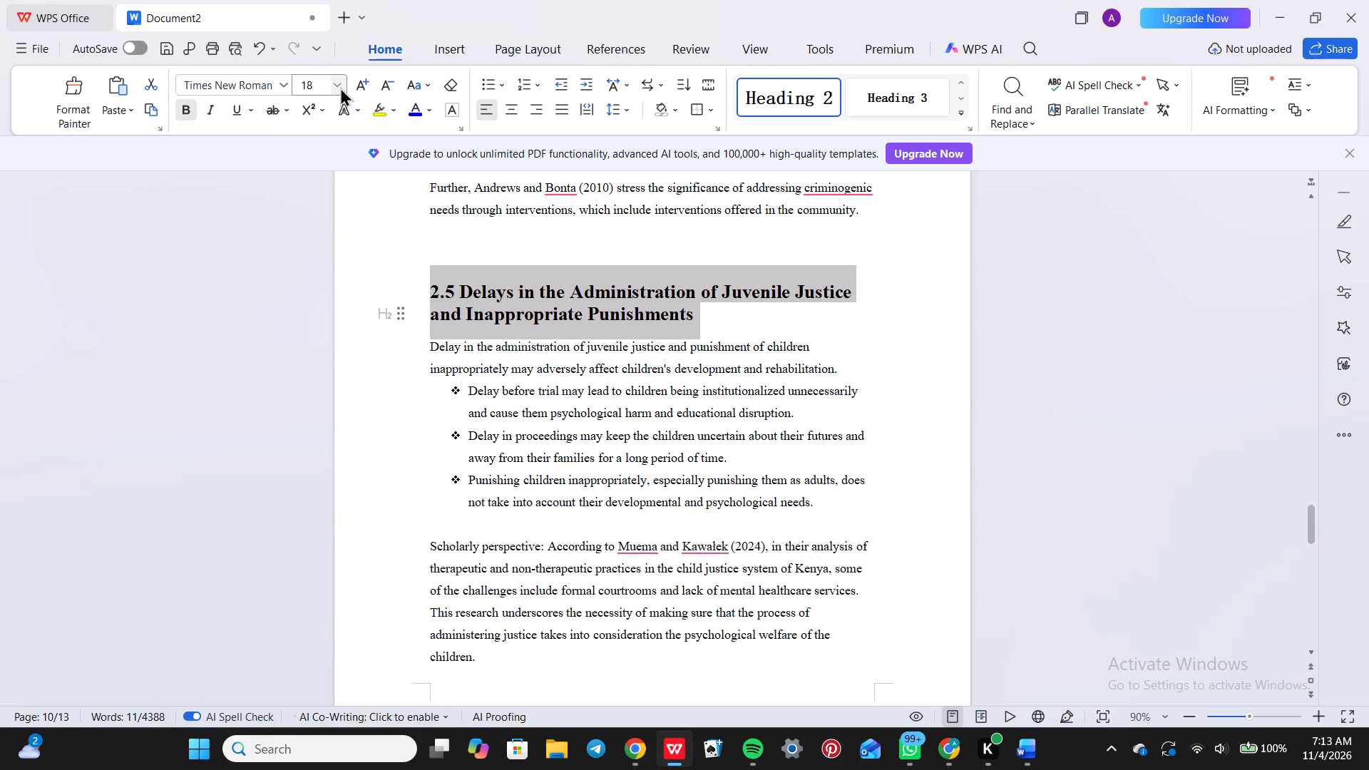
left_click(340, 87)
left_click(312, 240)
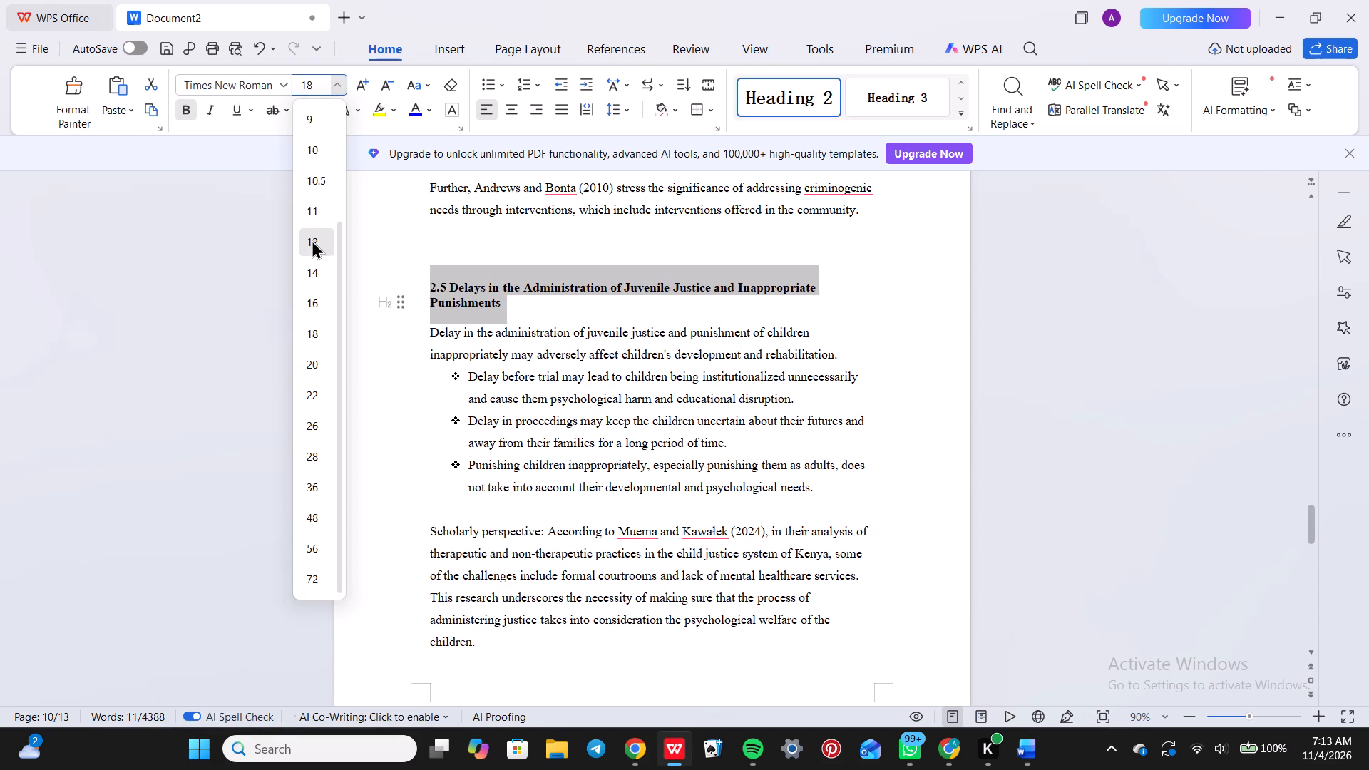
Renumber the "Delays in the Administration of Juvenile Justice and Inappropriate Punishments" heading as "4. 5".
left_click(441, 284)
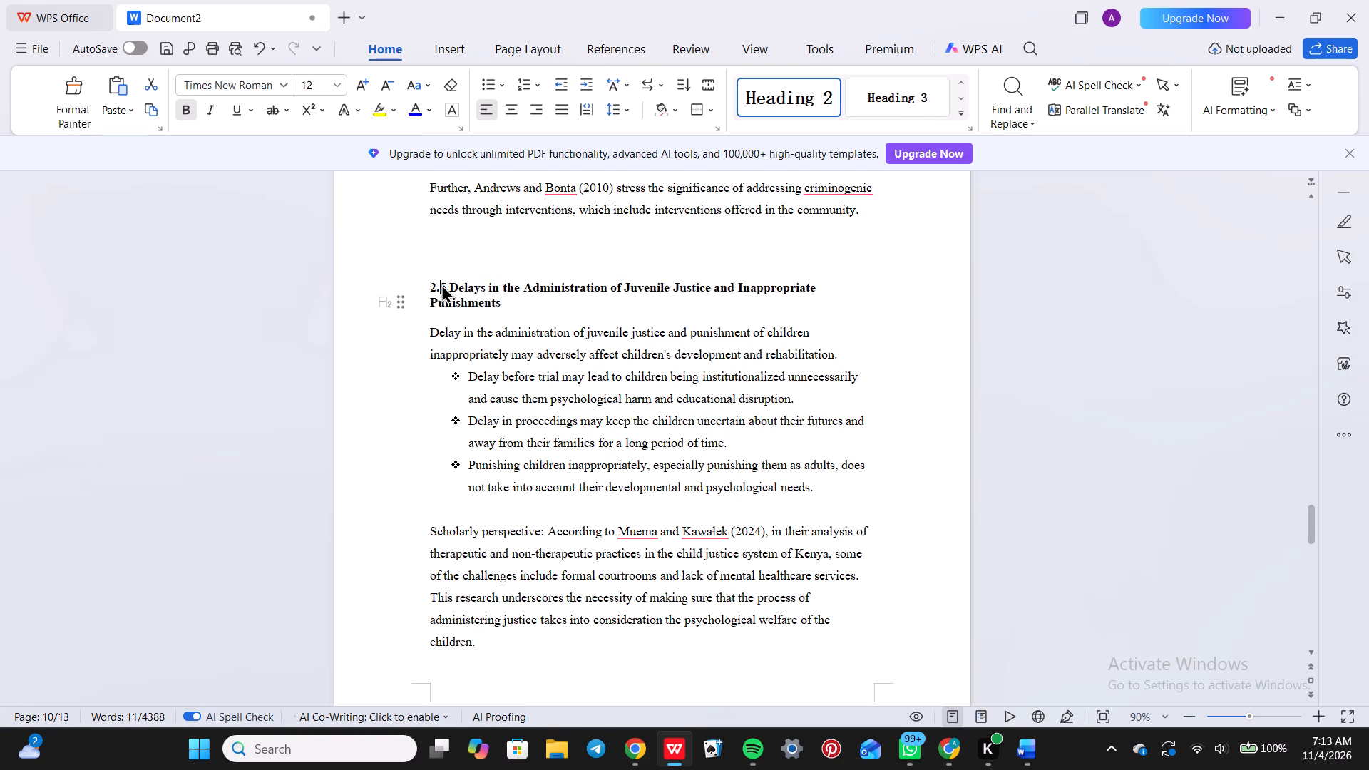
key("BackSpace")
key("BackSpace")
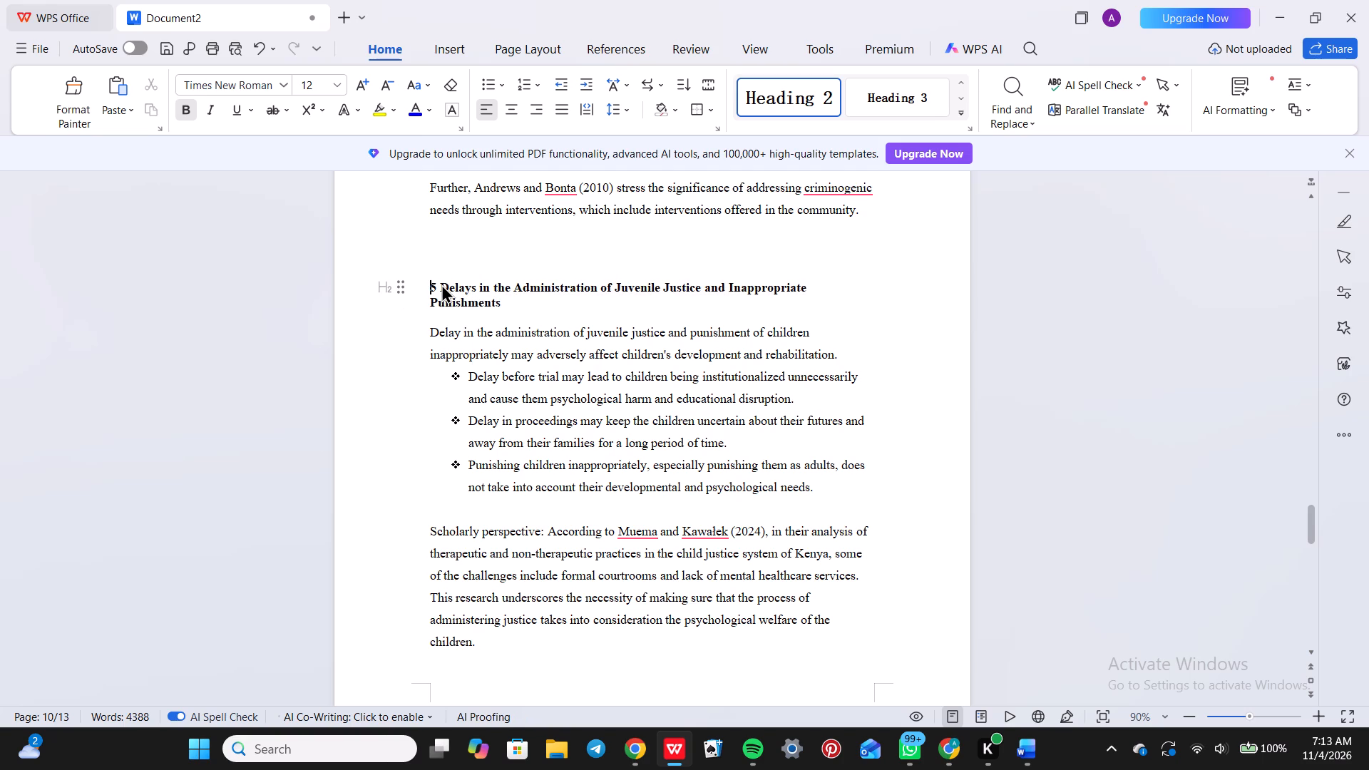
key("4")
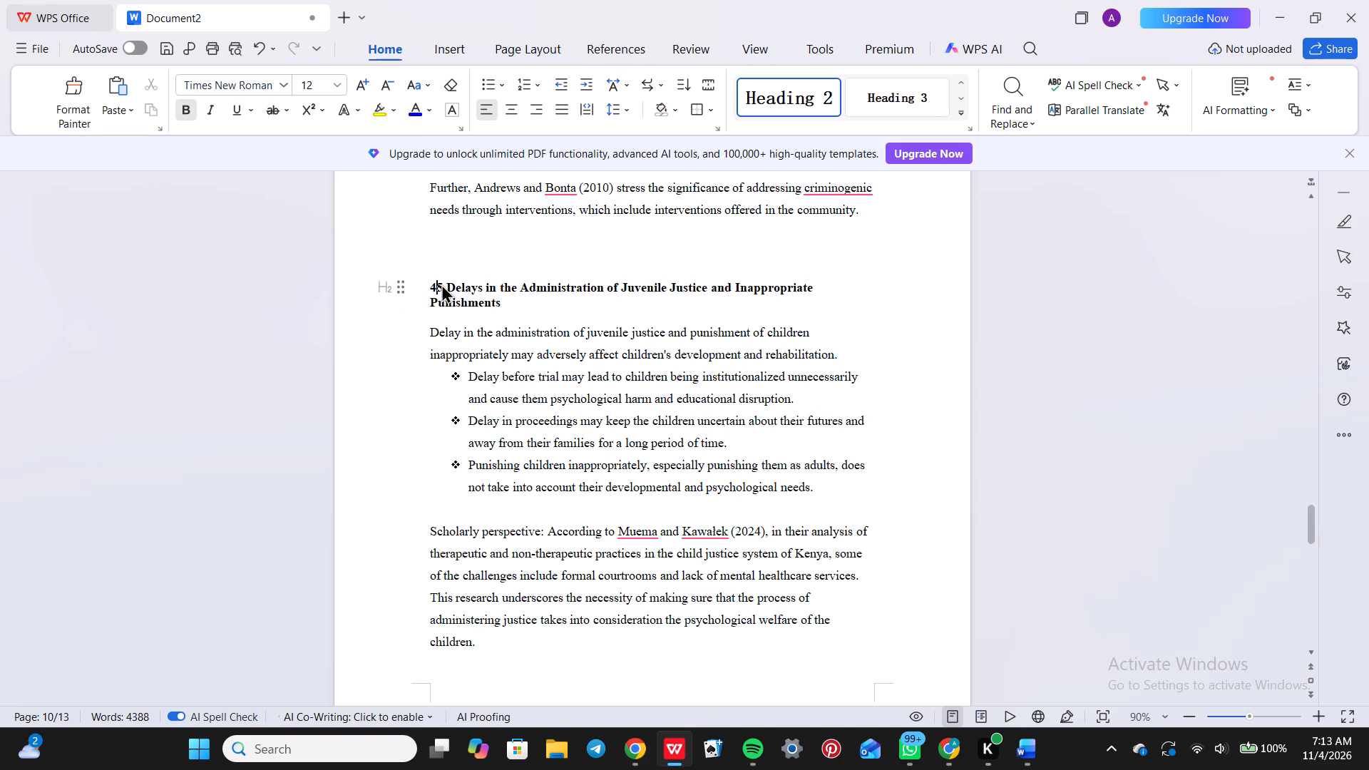
type(".")
key("space")
scroll(441, 284, "up", 1)
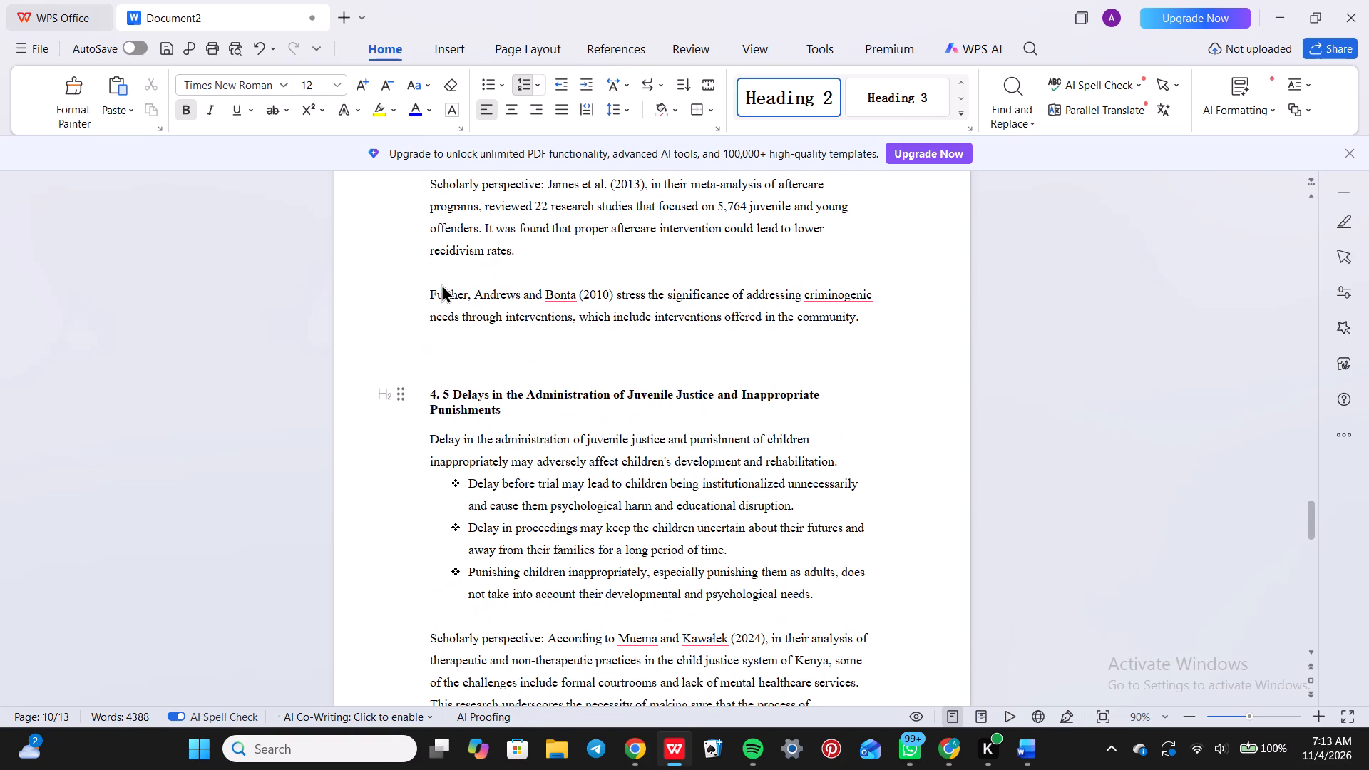
Correct the number of the "Delays in the Administration of Juvenile Justice and Inappropriate Punishments" heading to "4.5", without the inner space.
key("BackSpace")
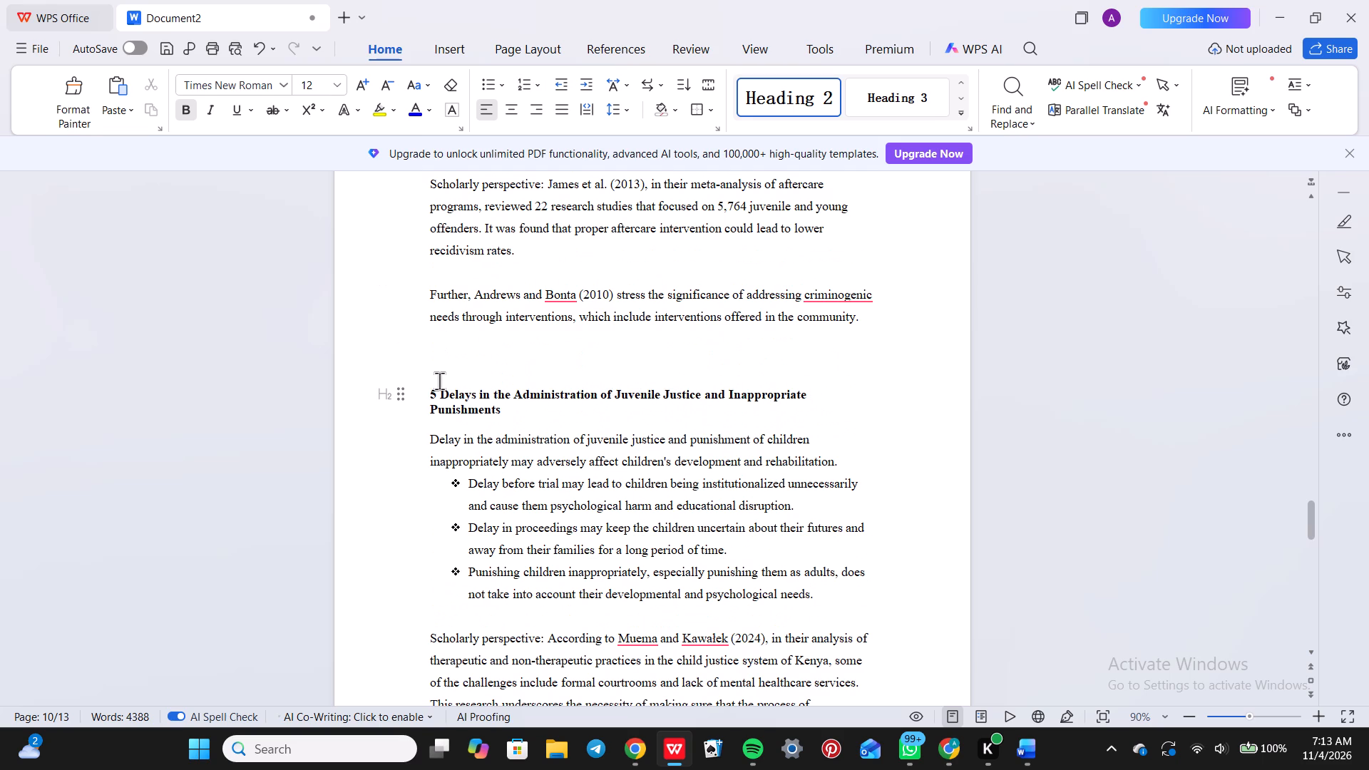
key("4")
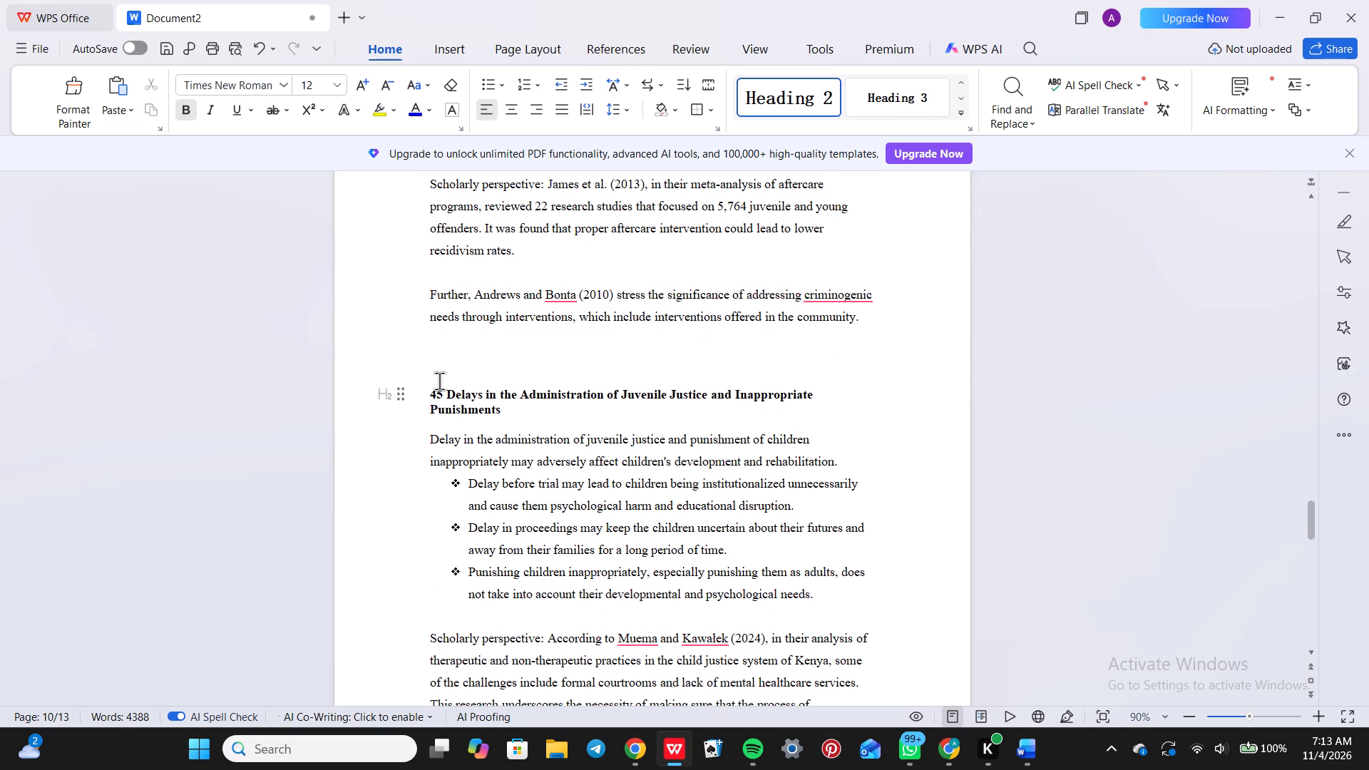
key("period")
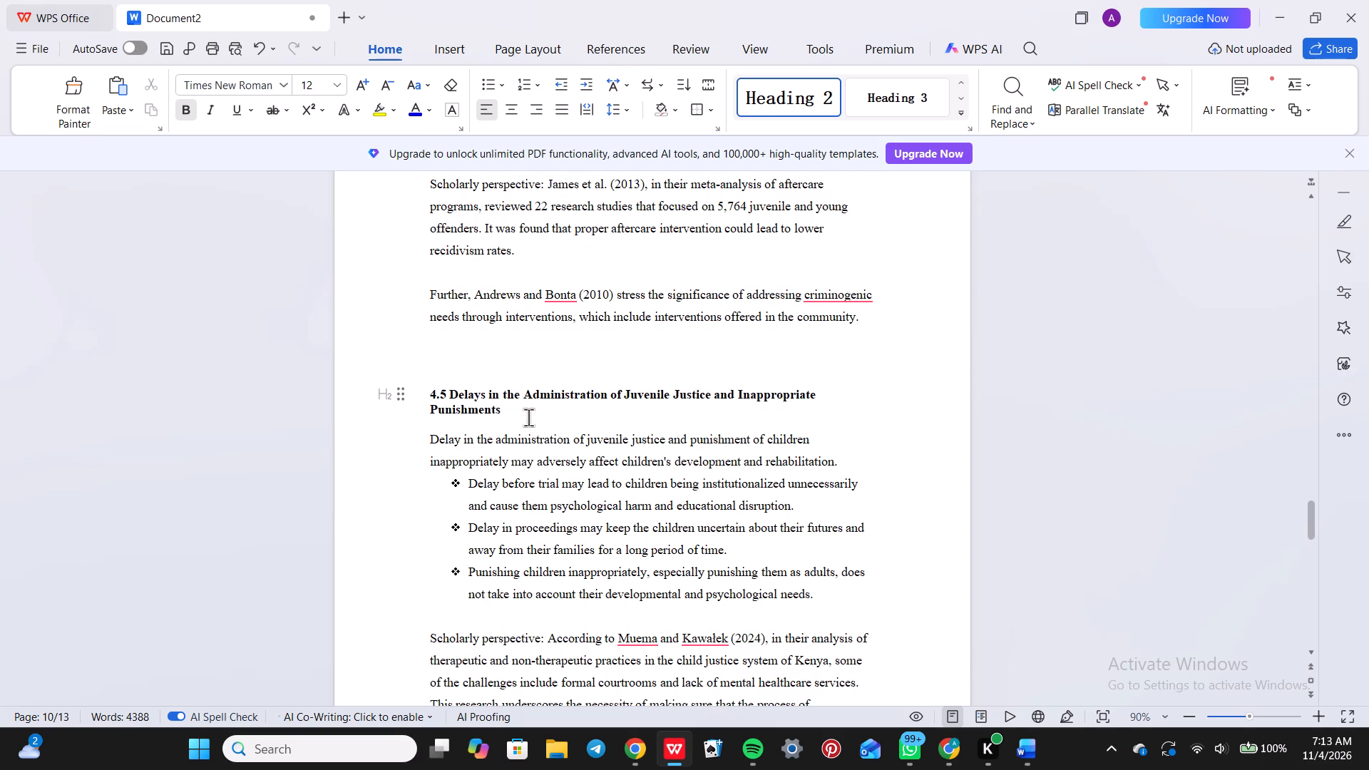
left_click(527, 490)
Renumber the "Lack of Aftercare and Reintegration Support" heading as 4.4.
scroll(527, 490, "up", 1)
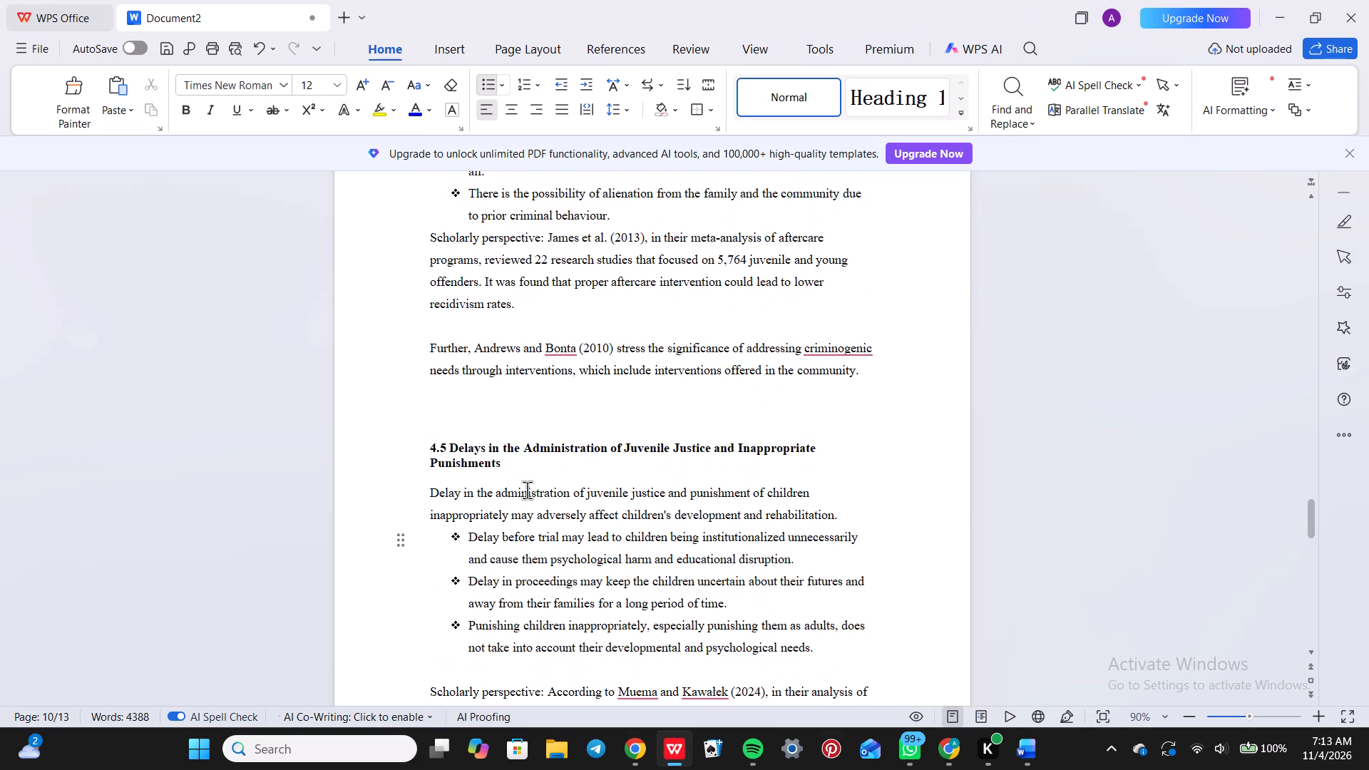
scroll(527, 490, "up", 2)
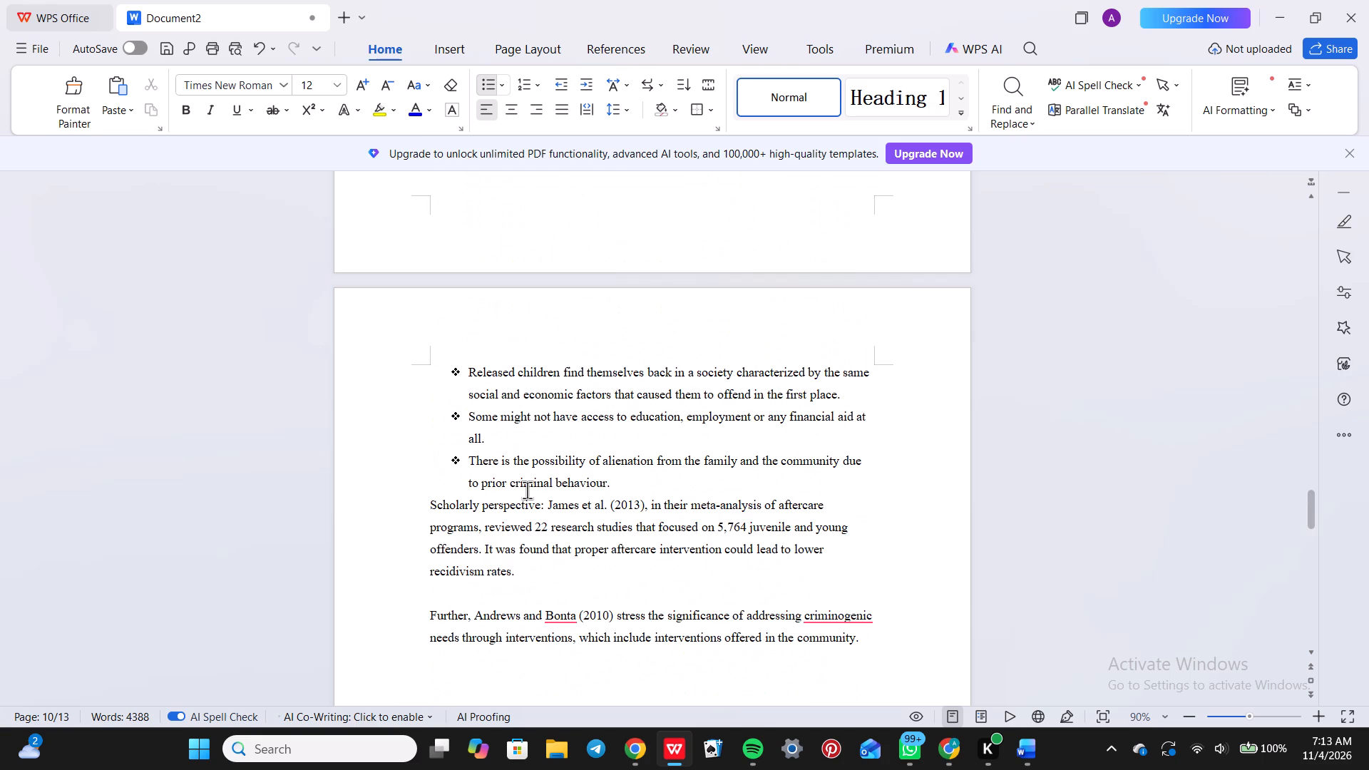
scroll(527, 490, "up", 1)
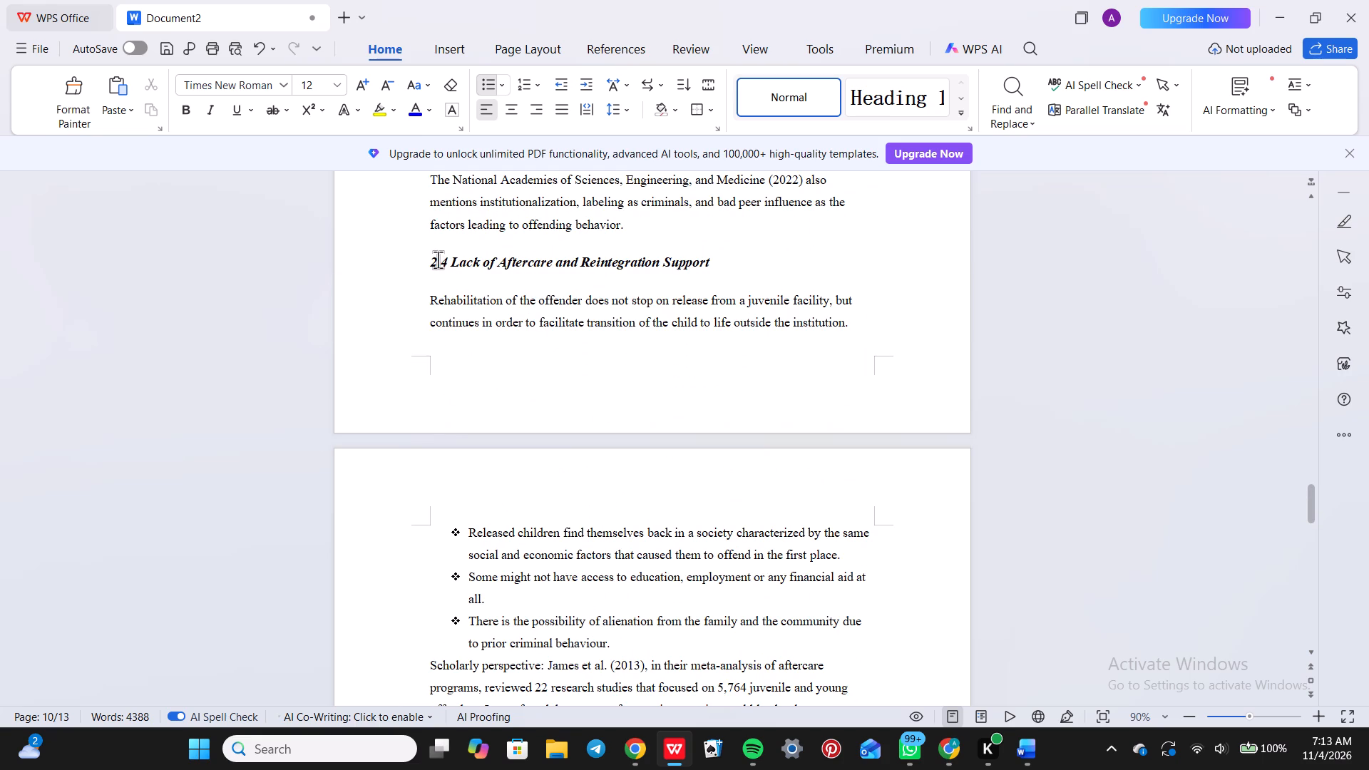
left_click(438, 260)
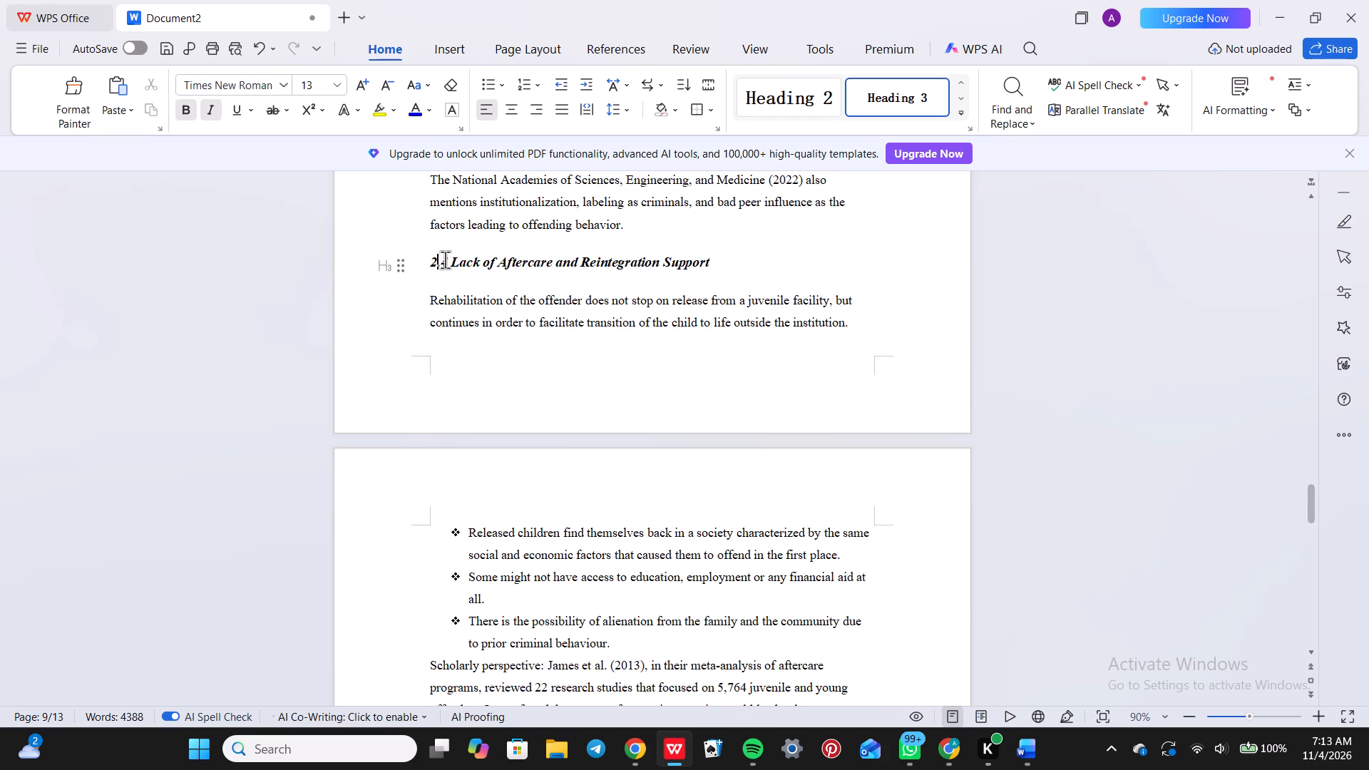
key("BackSpace")
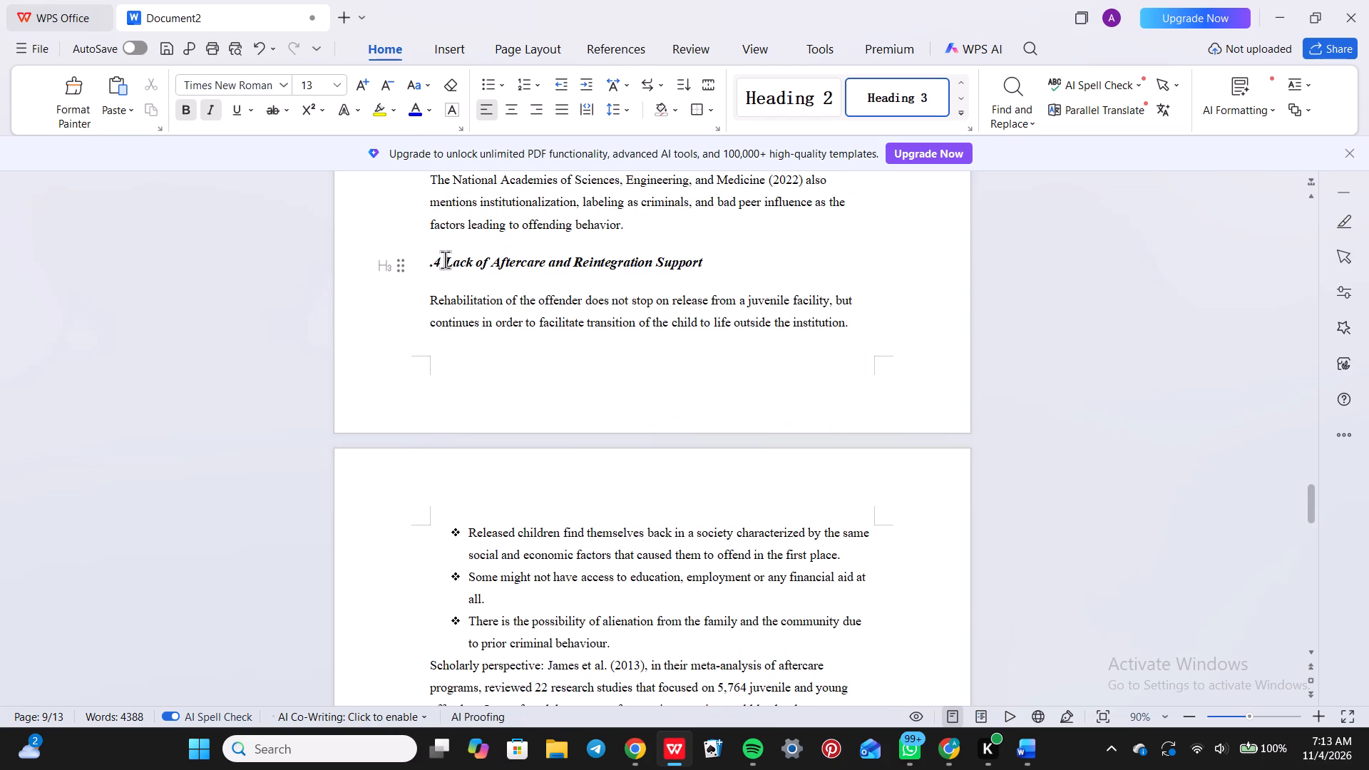
left_click(434, 260)
key("BackSpace")
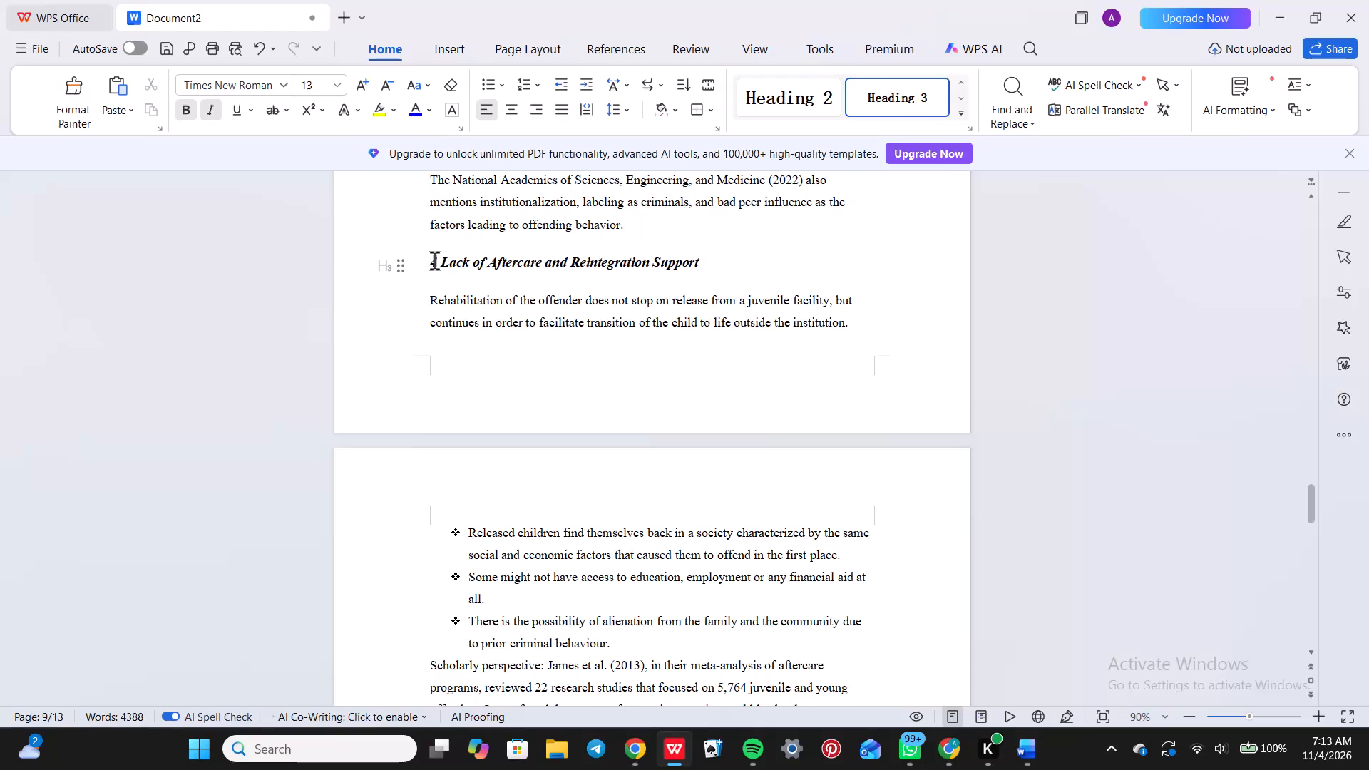
type("4.")
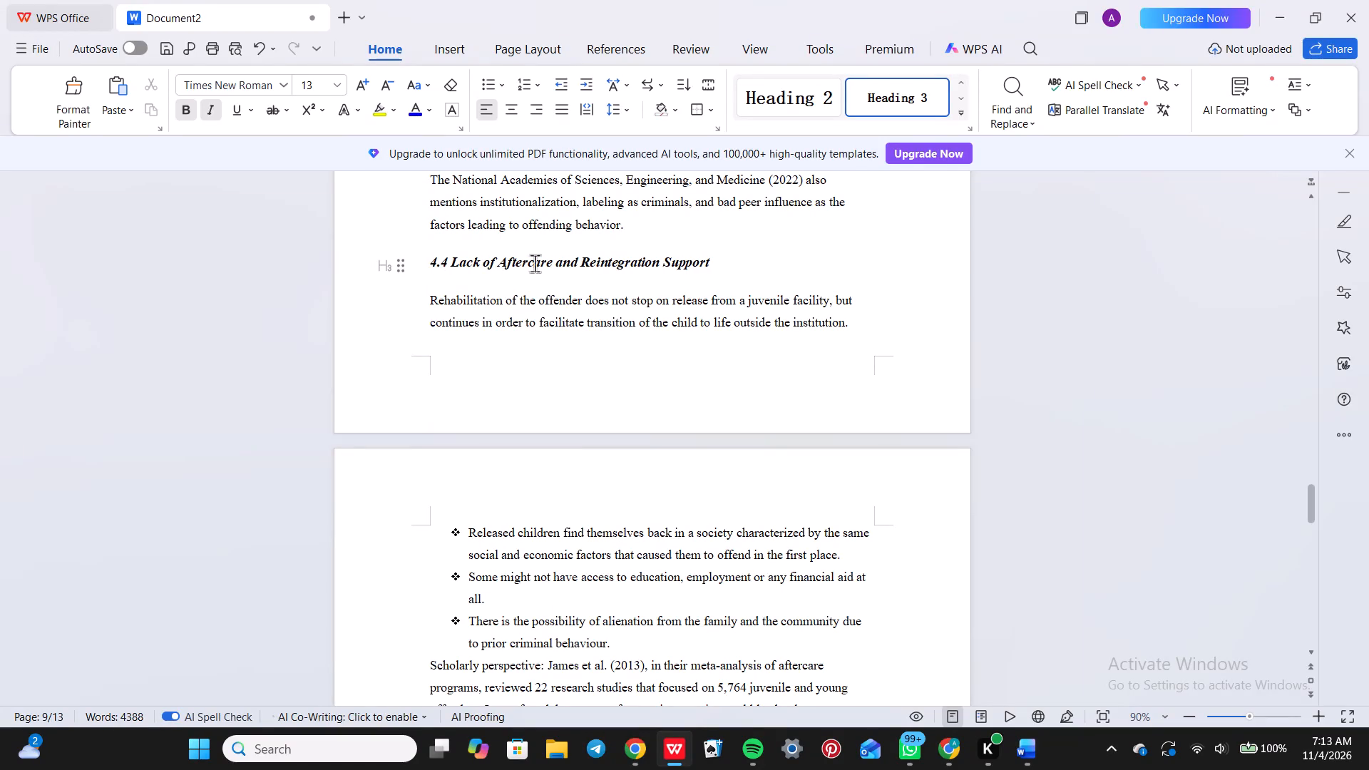
Format the "4.4 Lack of Aftercare and Reintegration Support" heading as Heading 2 in Times New Roman, size 12.
triple_click(560, 266)
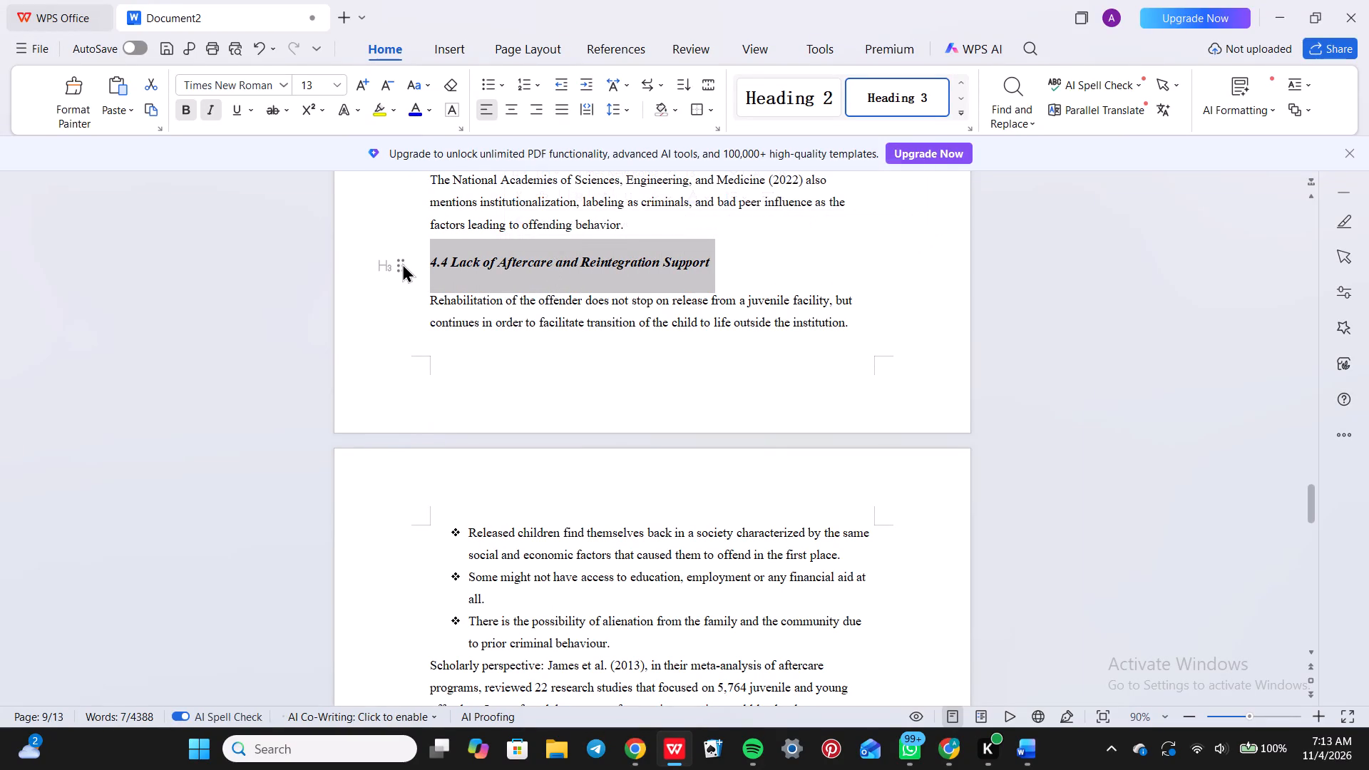
left_click(399, 263)
left_click(311, 270)
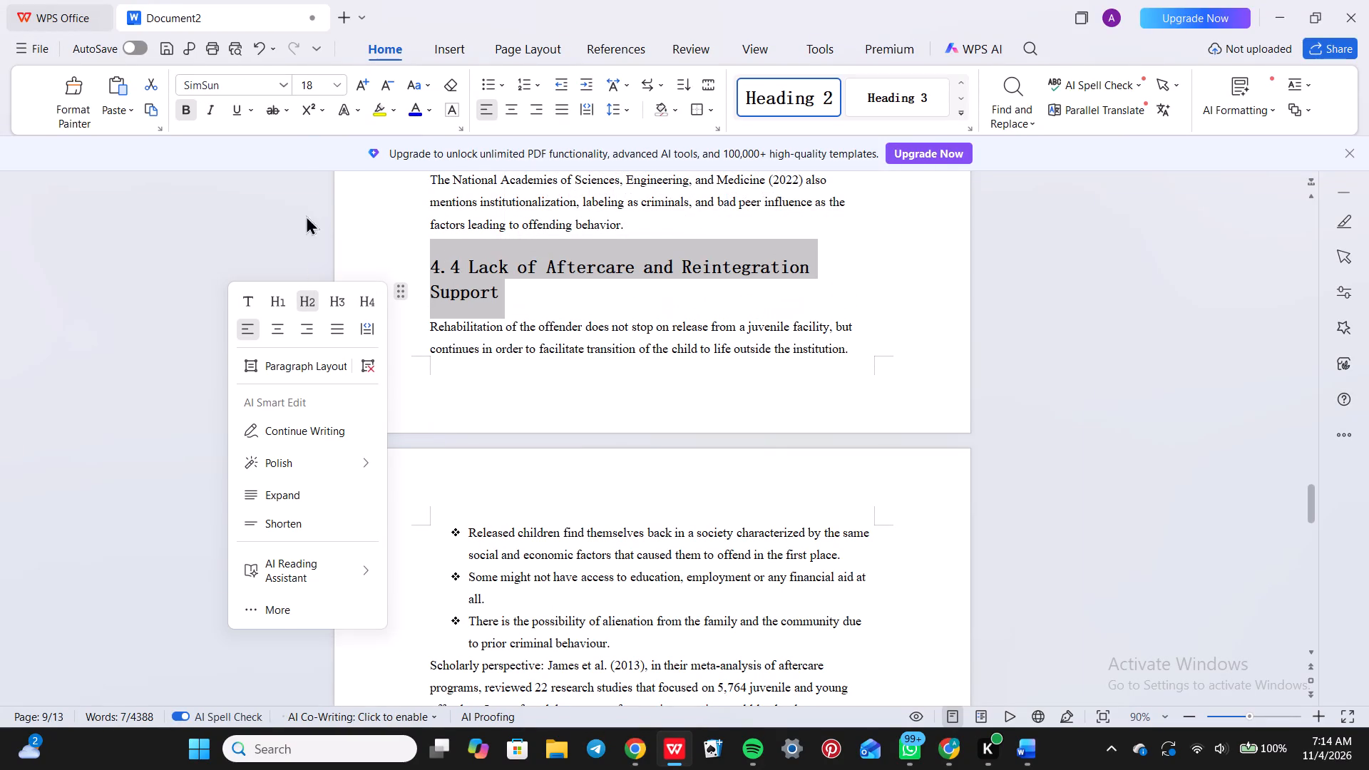
left_click(280, 79)
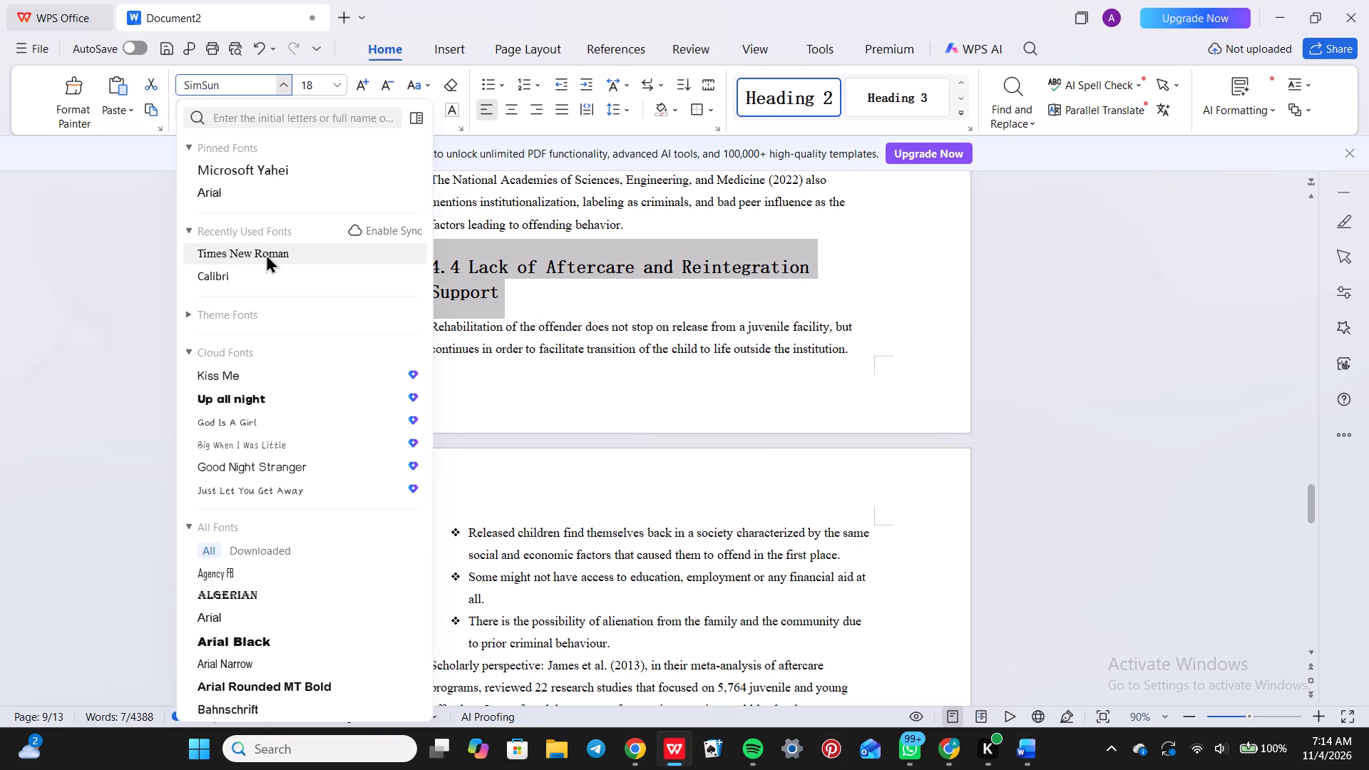
left_click(266, 255)
left_click(338, 85)
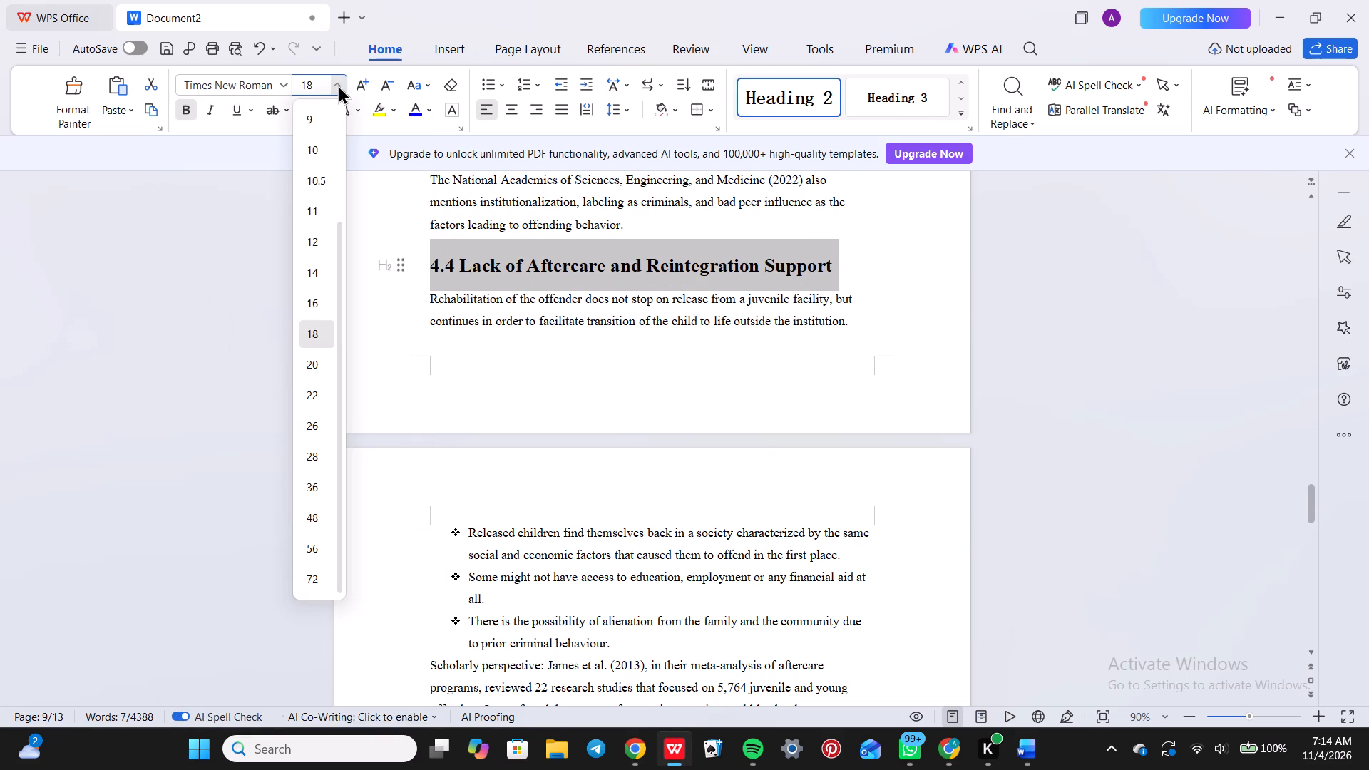
left_click(317, 254)
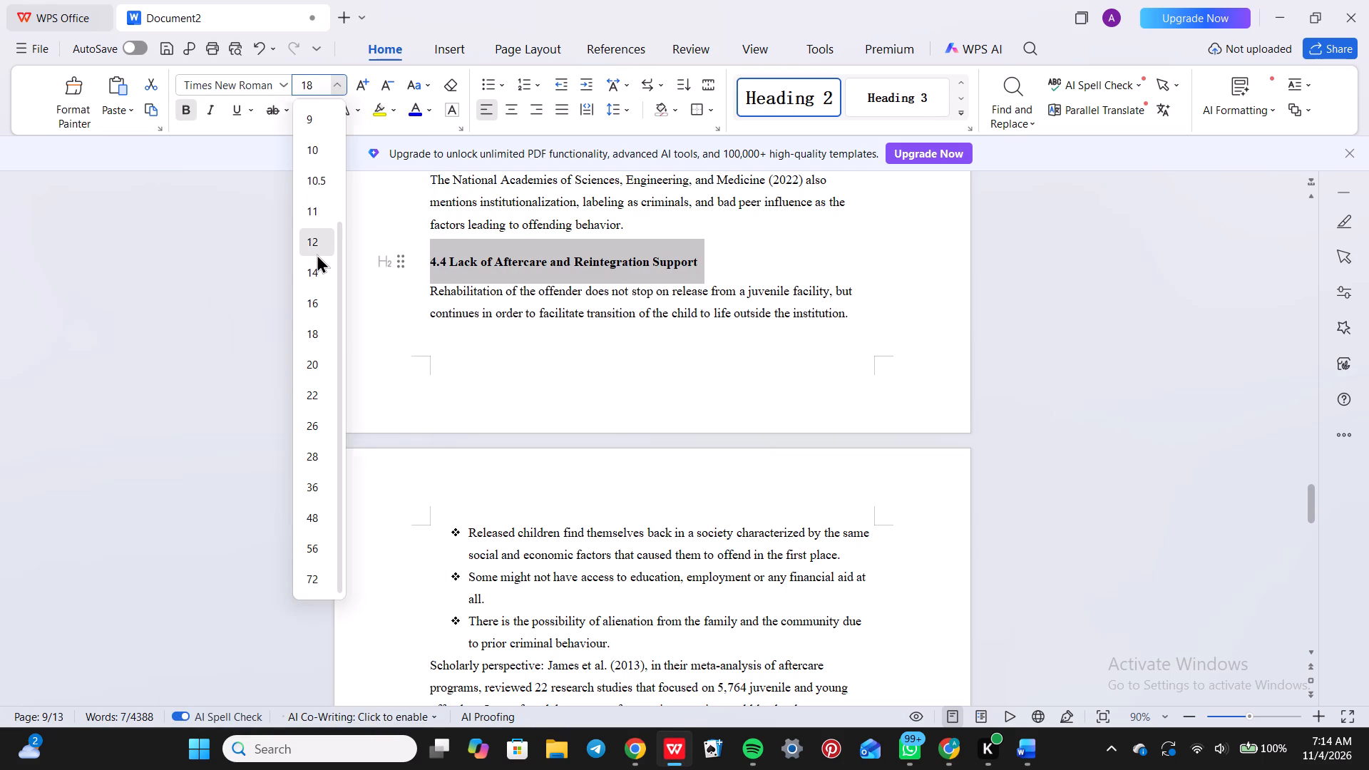
left_click(525, 403)
Renumber the "Overcrowding and Negative Influence in Juvenile Institutions" heading as 4.3.
scroll(525, 403, "up", 2)
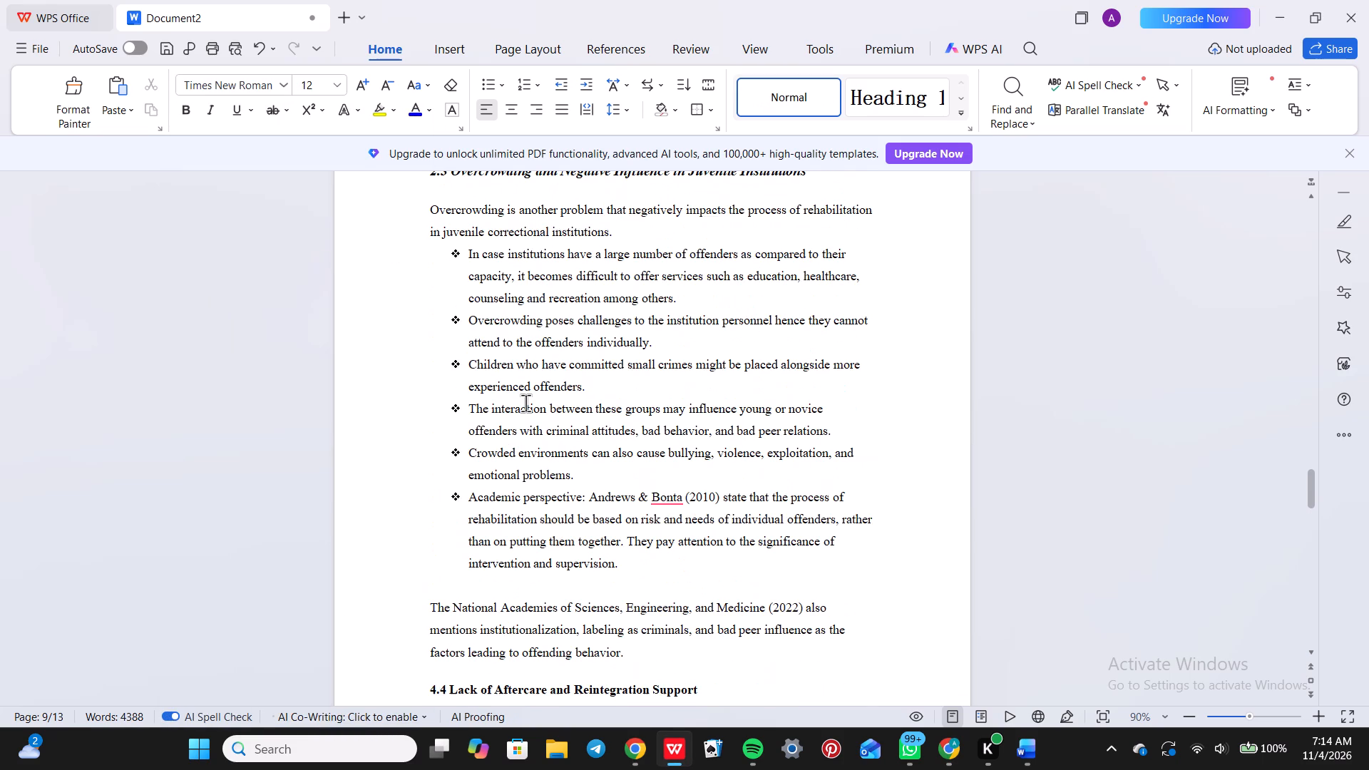
scroll(525, 403, "up", 1)
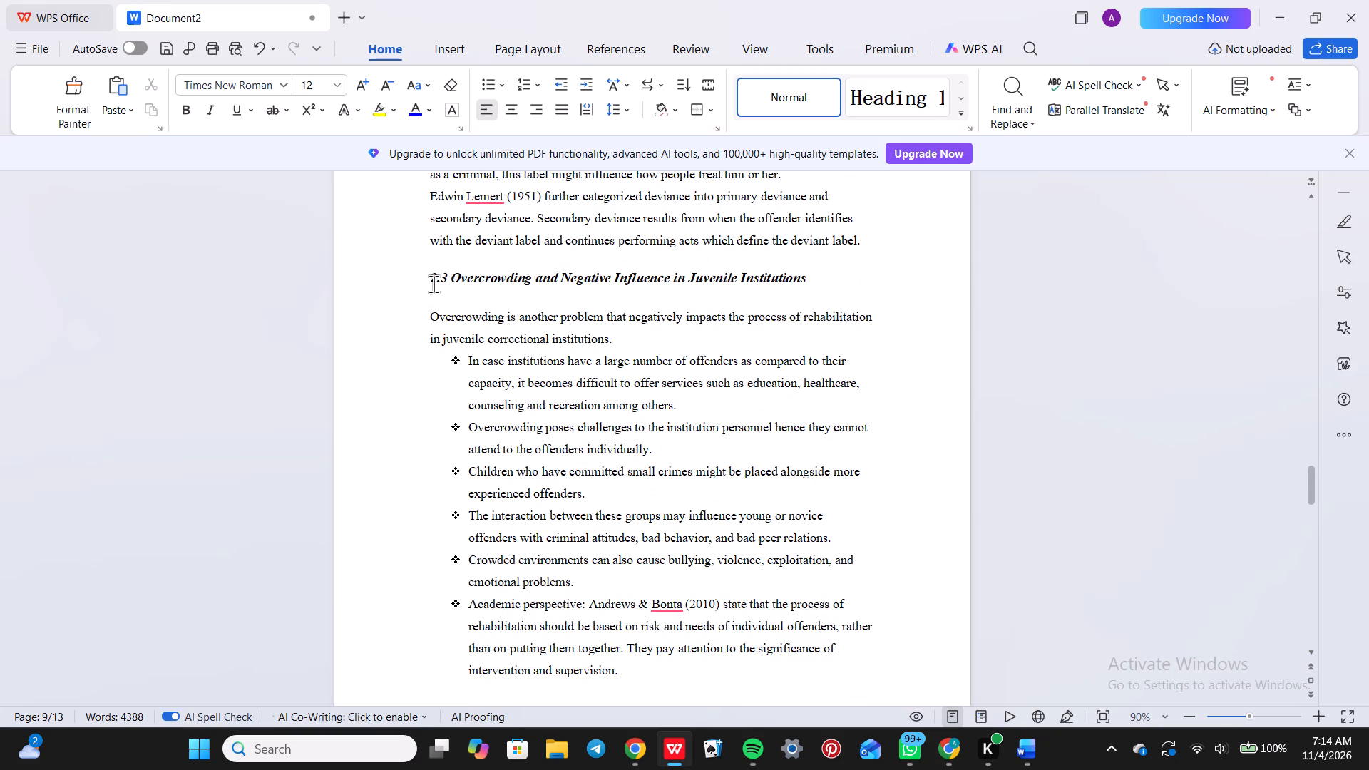
left_click(441, 282)
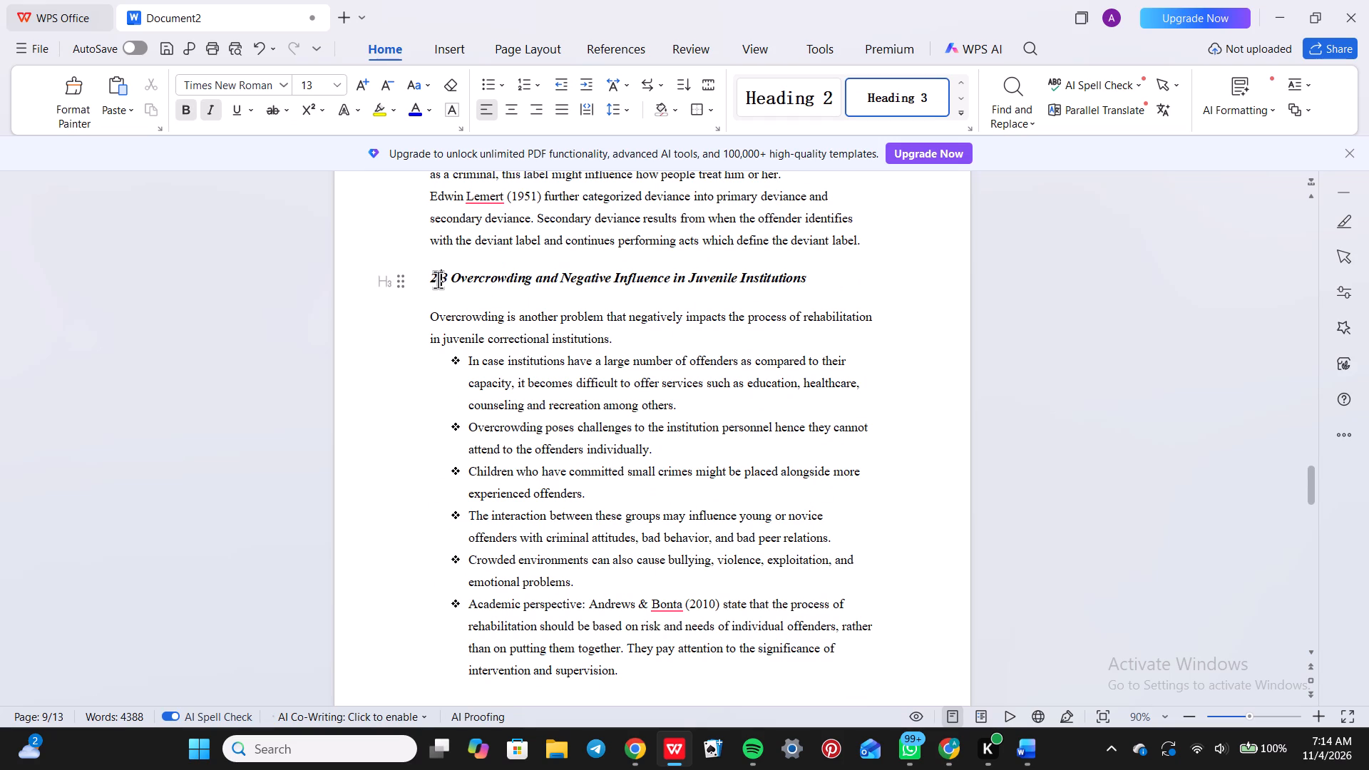
left_click(435, 279)
key("BackSpace")
key("4")
Format the "4.3 Overcrowding and Negative Influence in Juvenile Institutions" heading as Heading 2 in Times New Roman, size 12.
triple_click(537, 274)
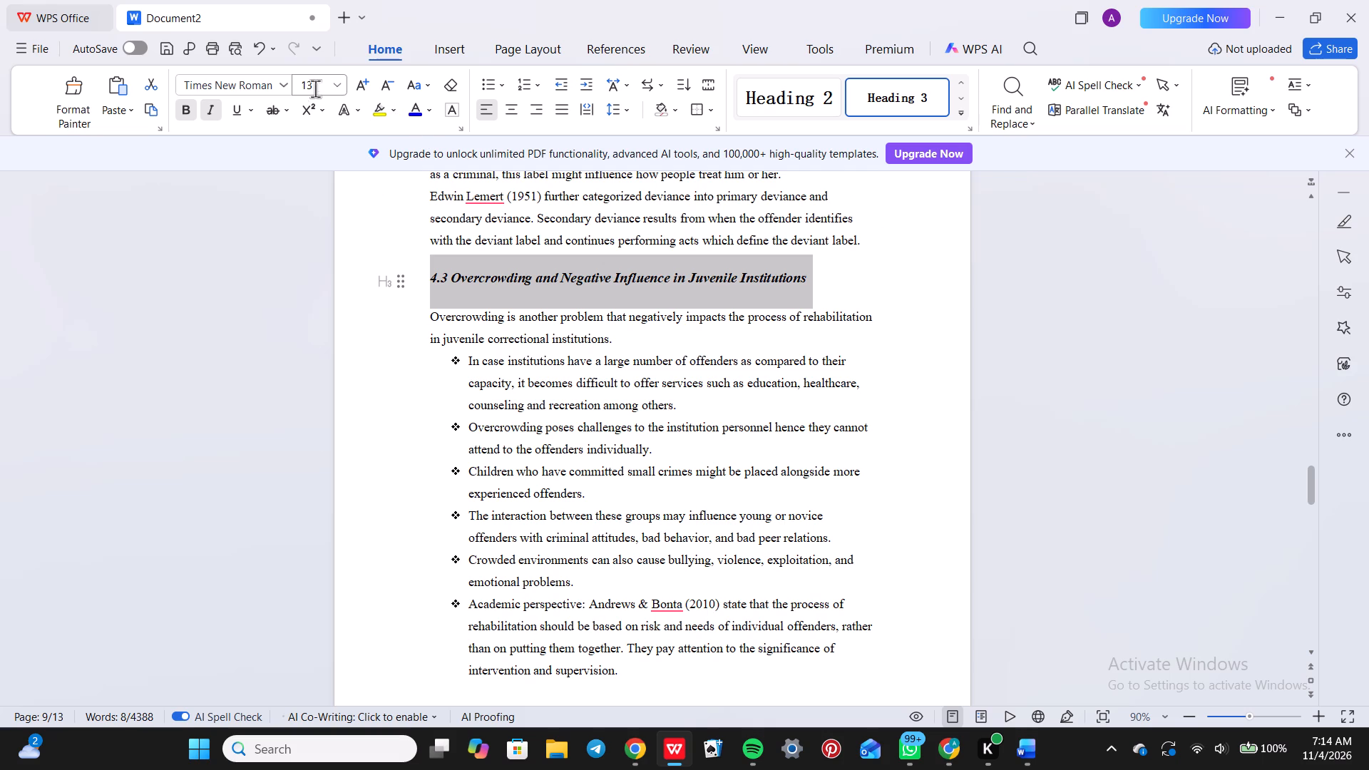
left_click(389, 282)
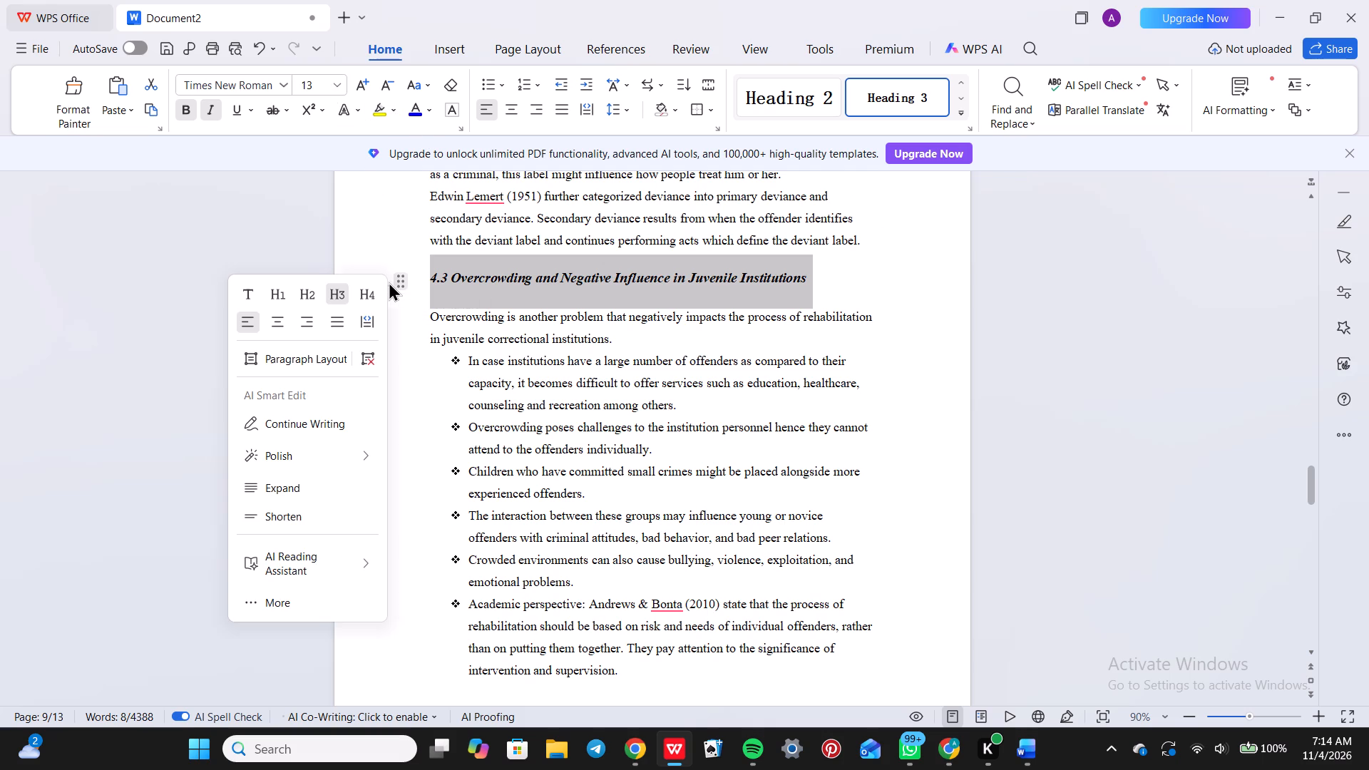
left_click(311, 284)
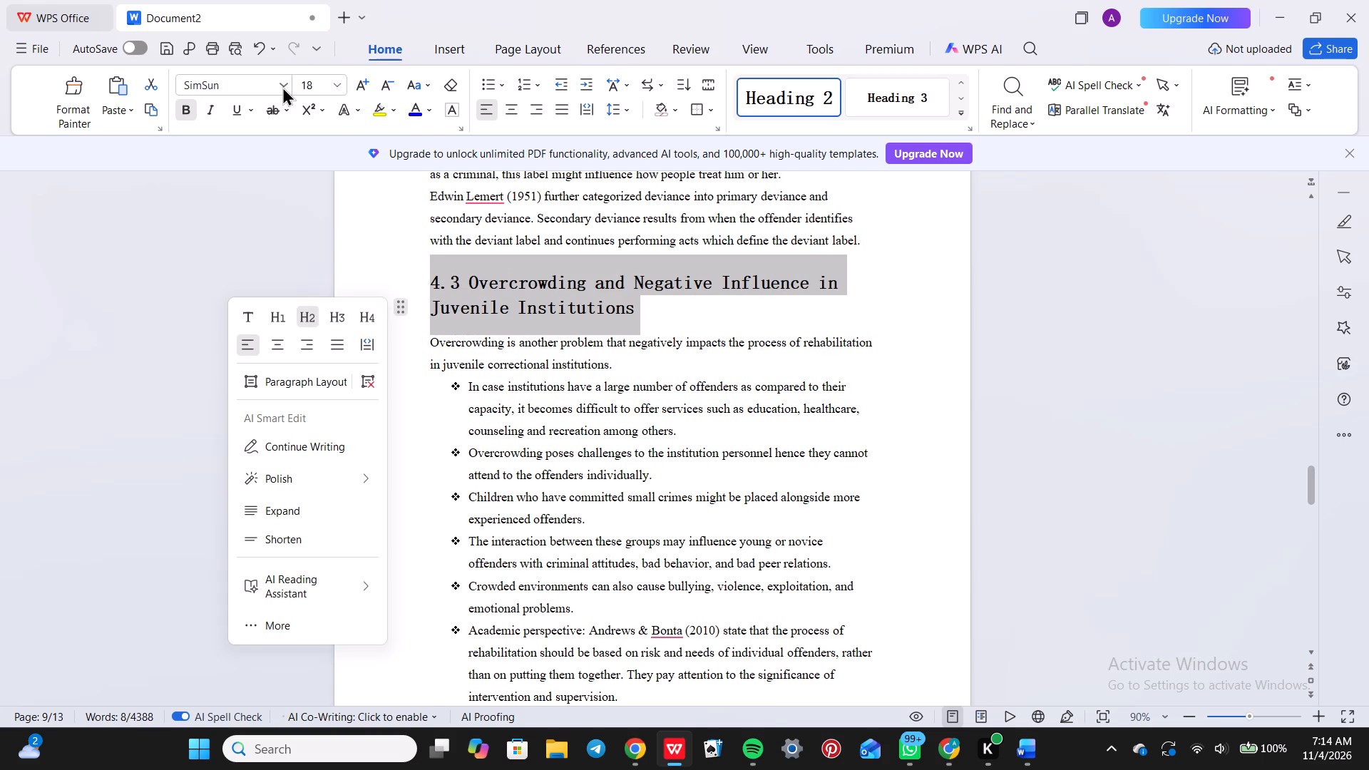
left_click(282, 86)
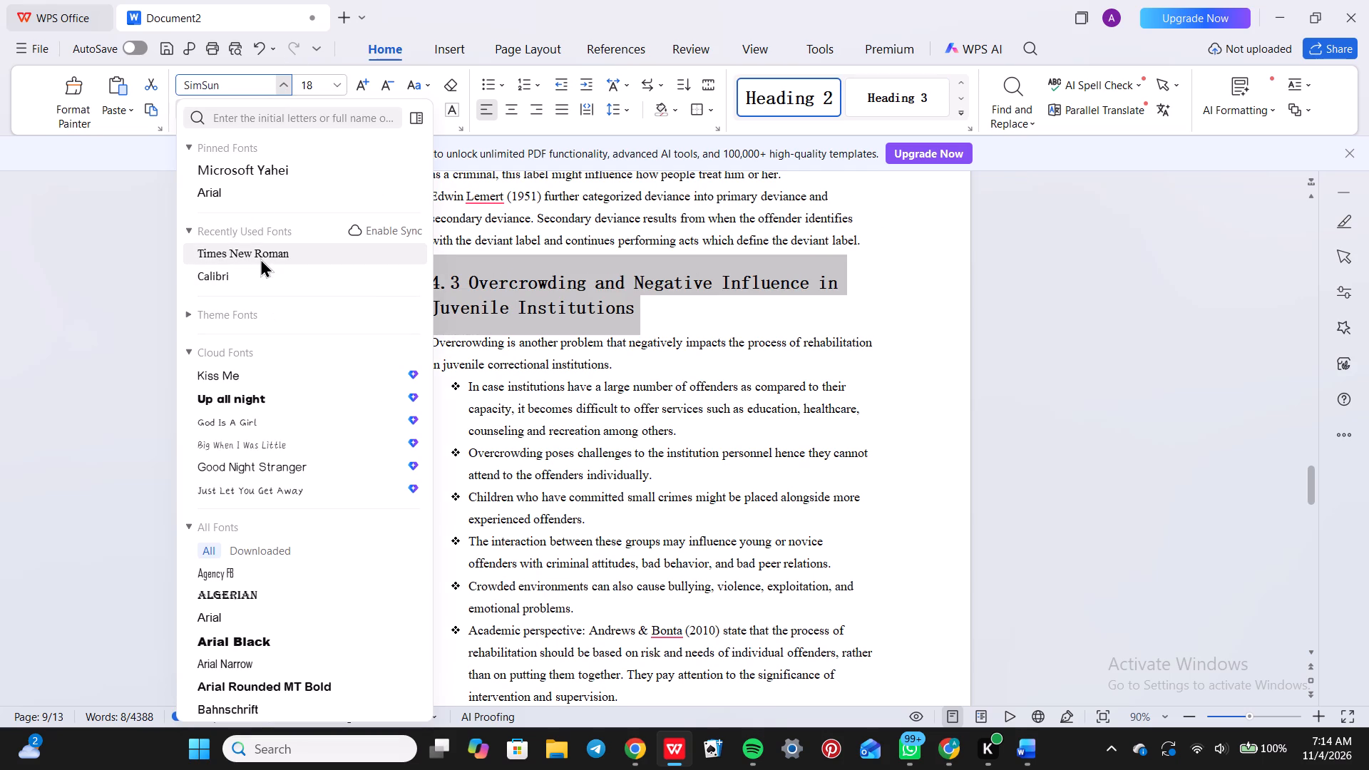
left_click(260, 258)
left_click(338, 78)
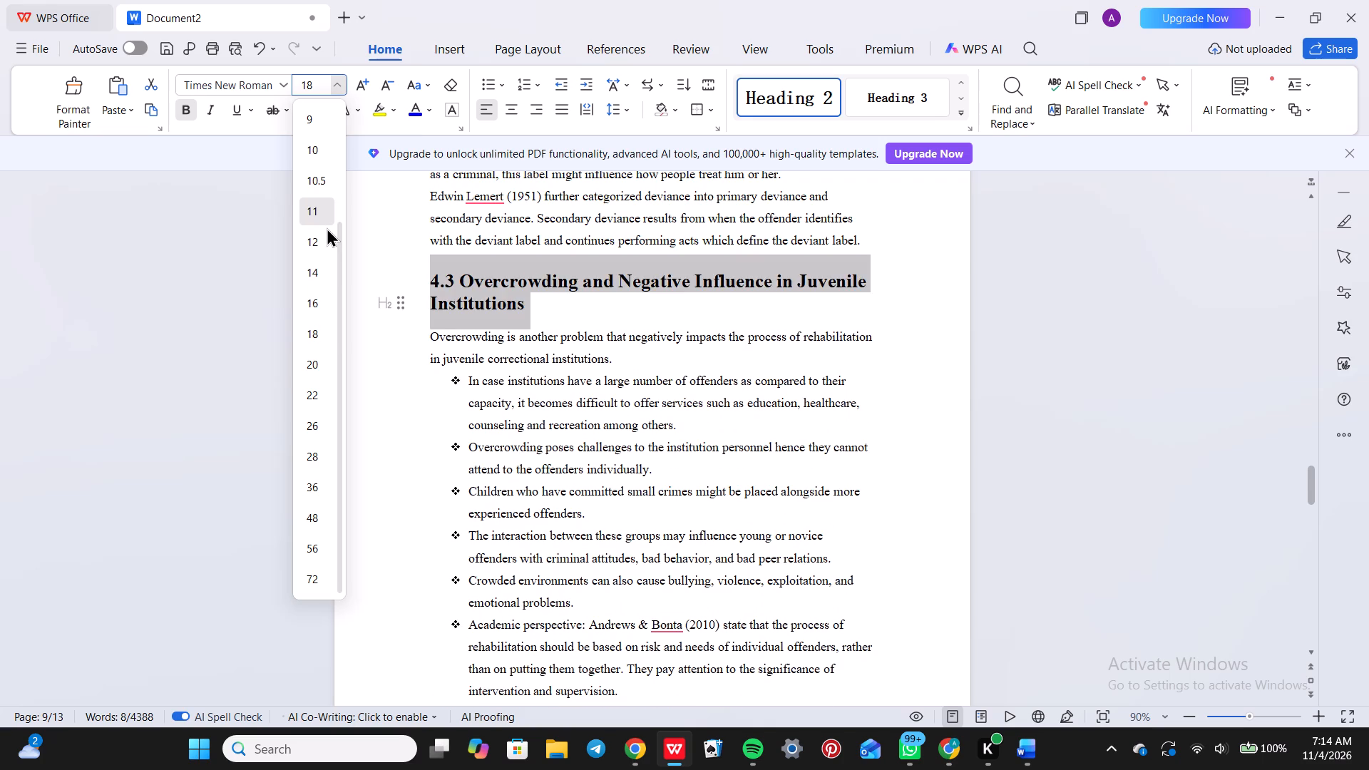
left_click(318, 245)
left_click(534, 406)
Renumber the "Stigmatization and Labelling of Juvenile Offenders" heading as 4.2.
scroll(534, 406, "up", 1)
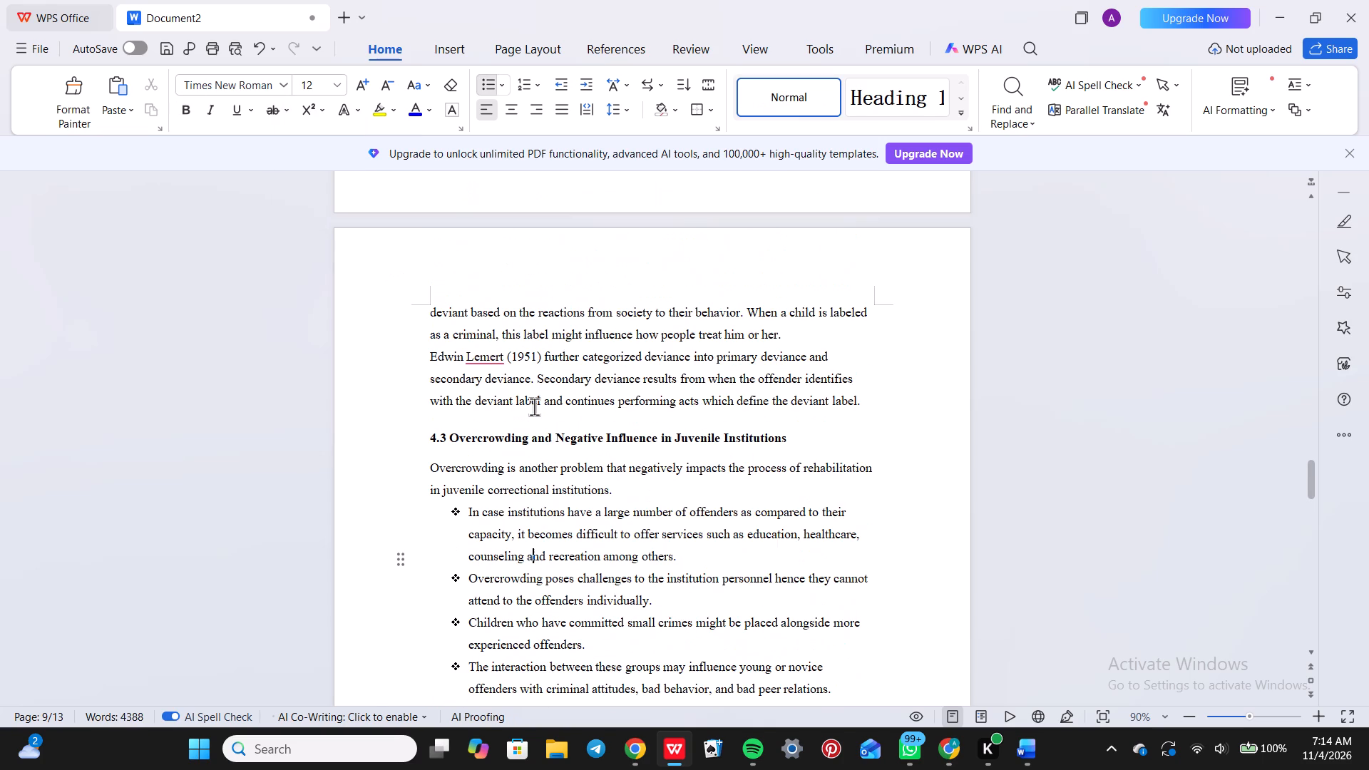
scroll(537, 409, "up", 3)
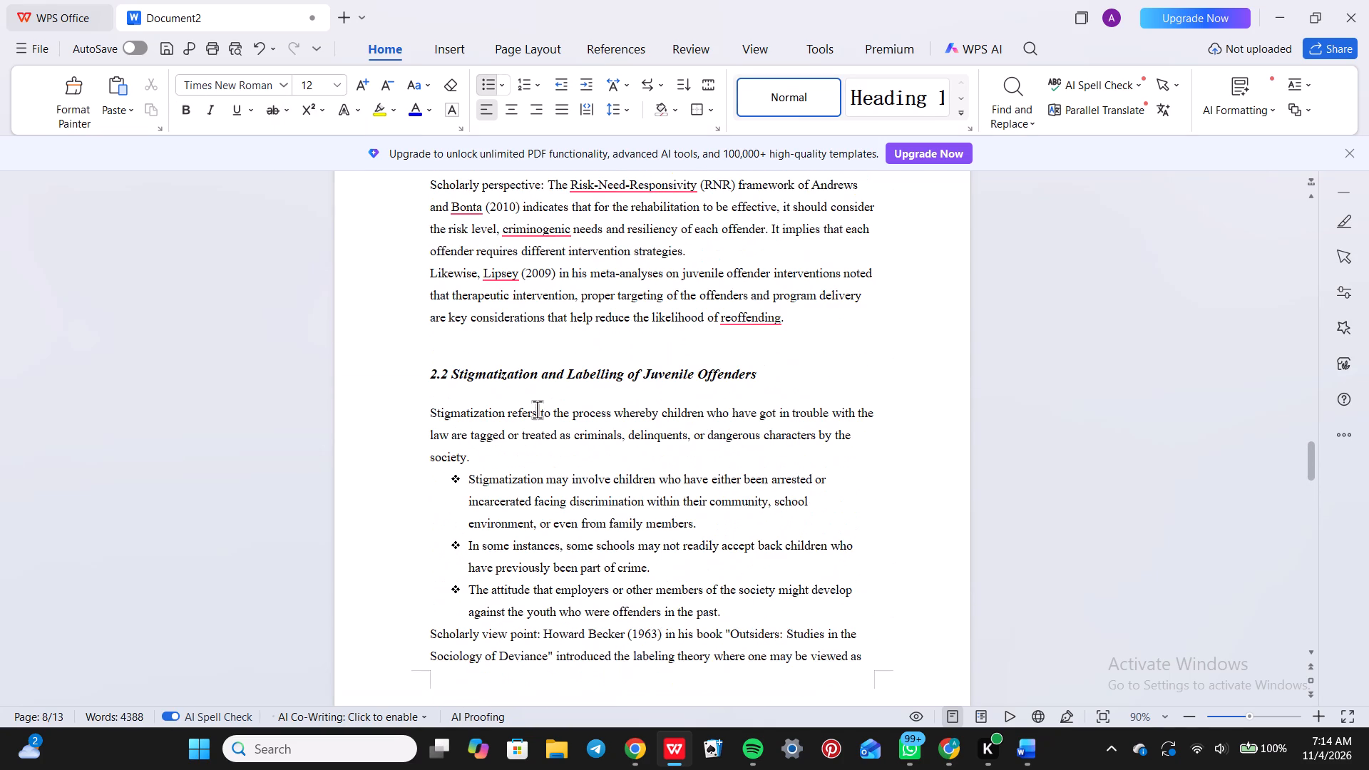
triple_click(511, 372)
left_click(511, 372)
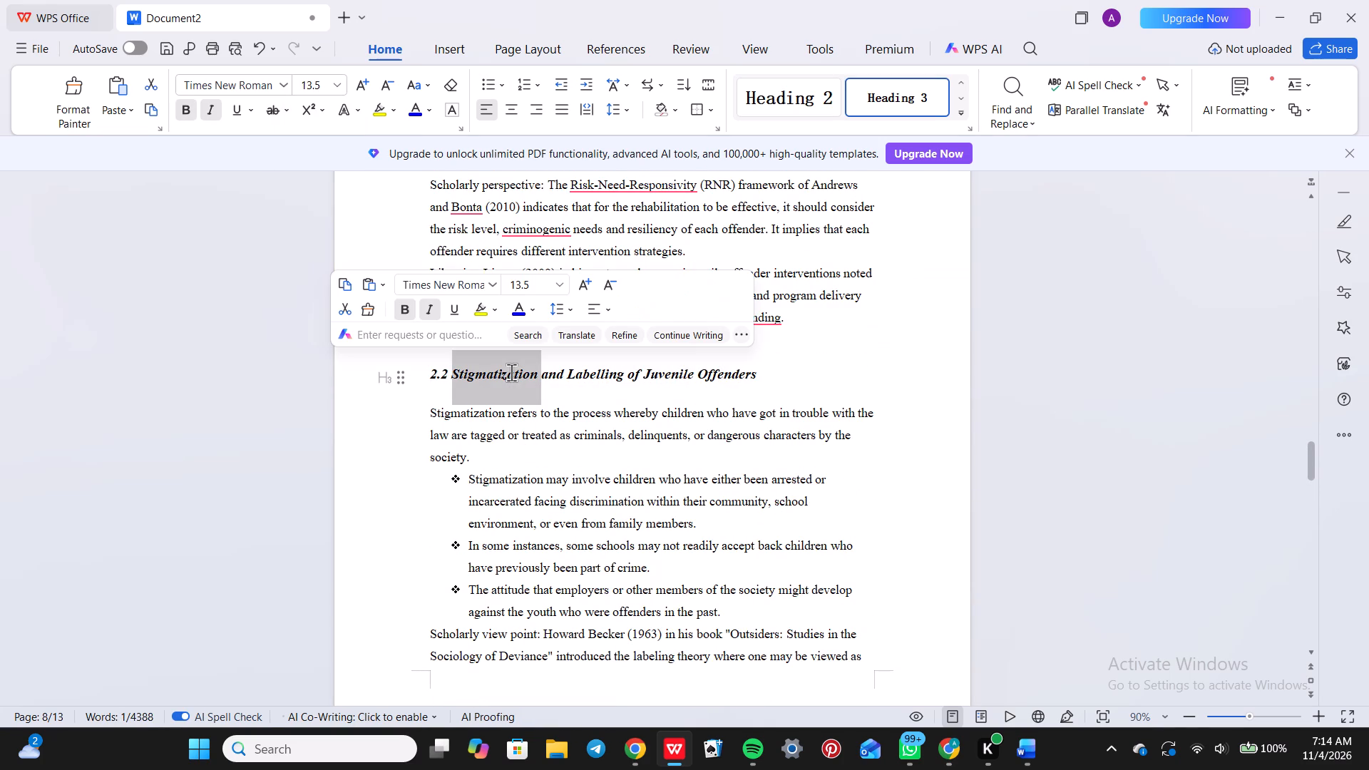
left_click(439, 371)
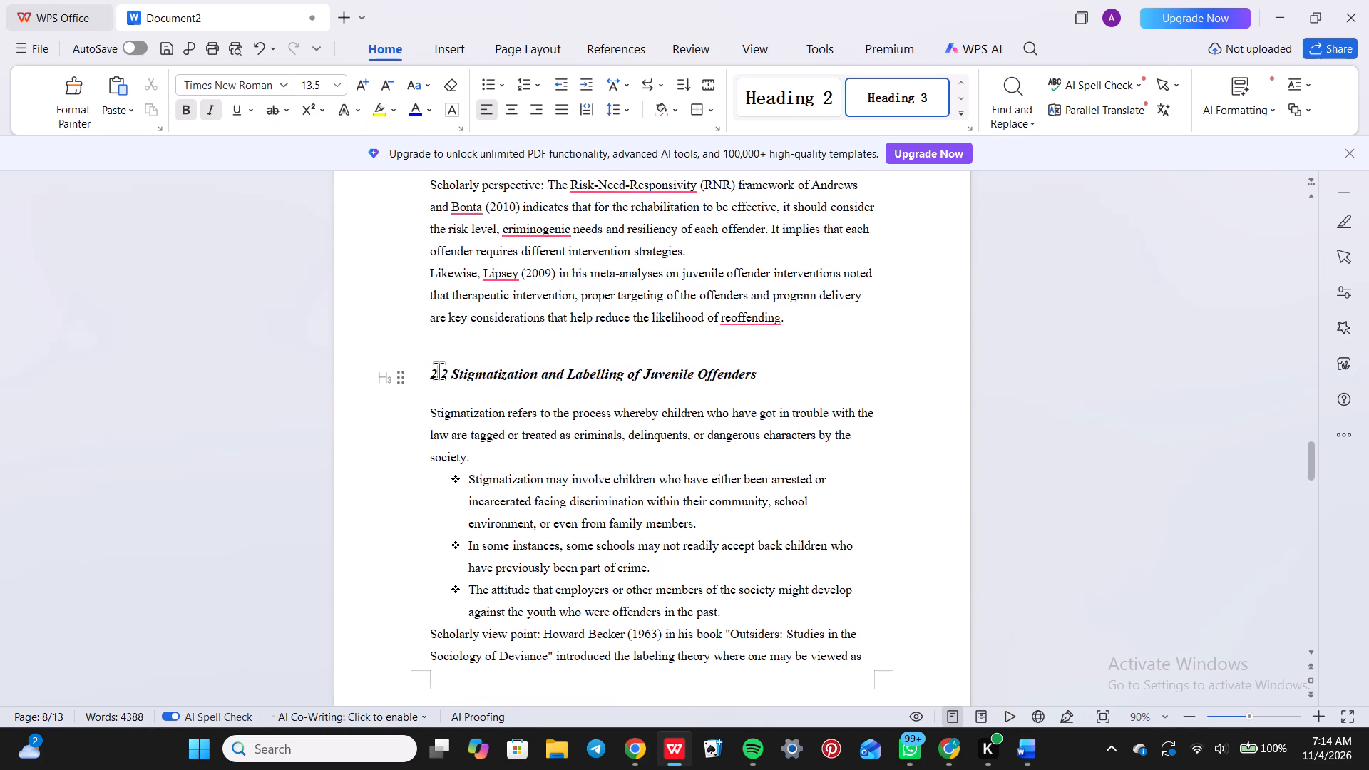
key("BackSpace")
key("4")
Format the "4.2 Stigmatization and Labelling of Juvenile Offenders" heading as Heading 2 in Times New Roman, size 12.
double_click(545, 374)
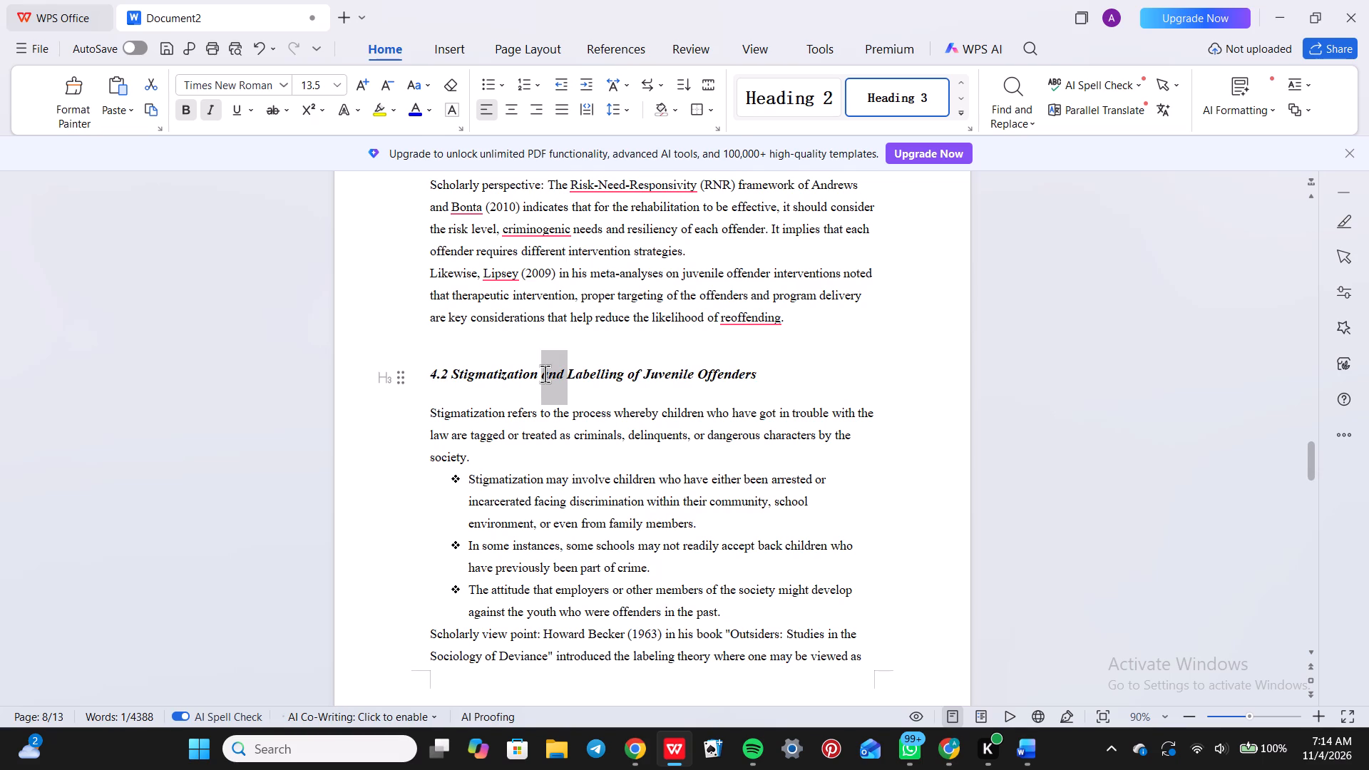
triple_click(545, 374)
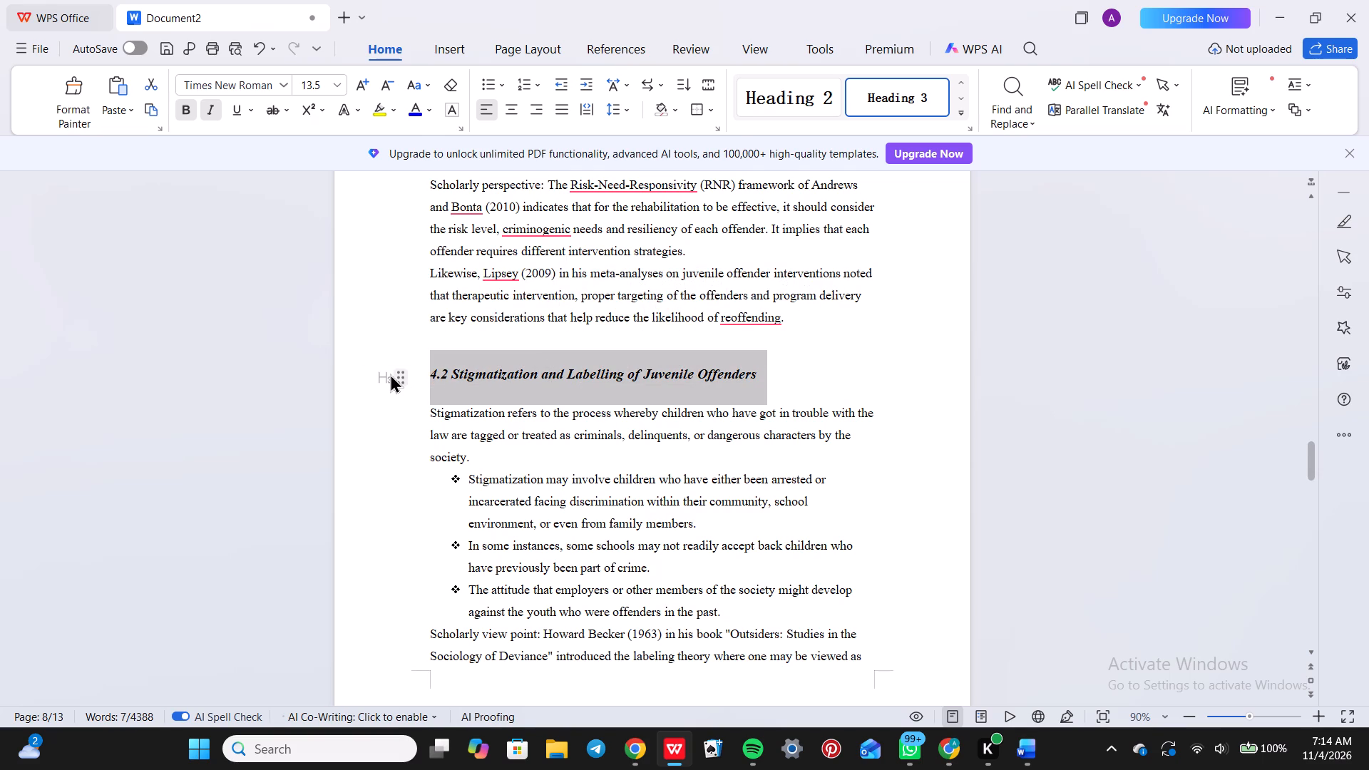
left_click(390, 374)
left_click(301, 22)
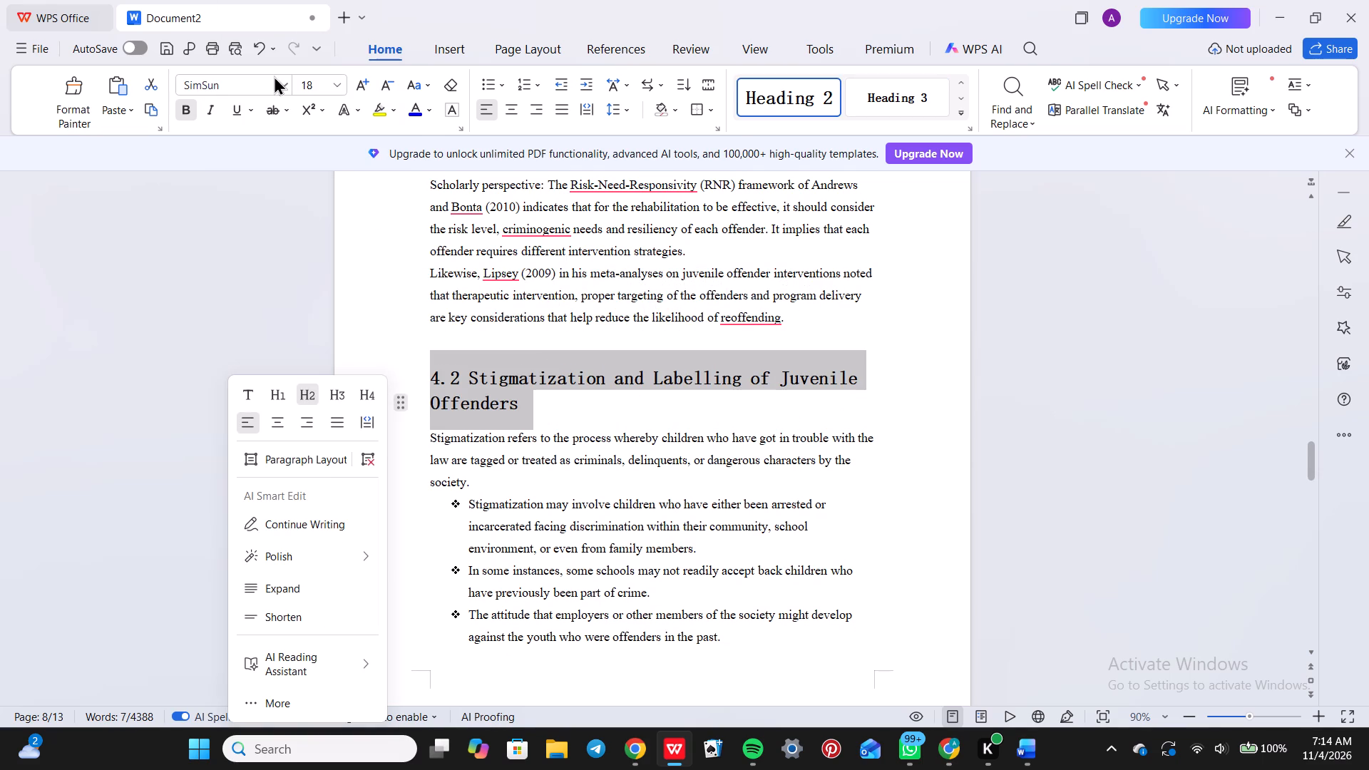
left_click(279, 89)
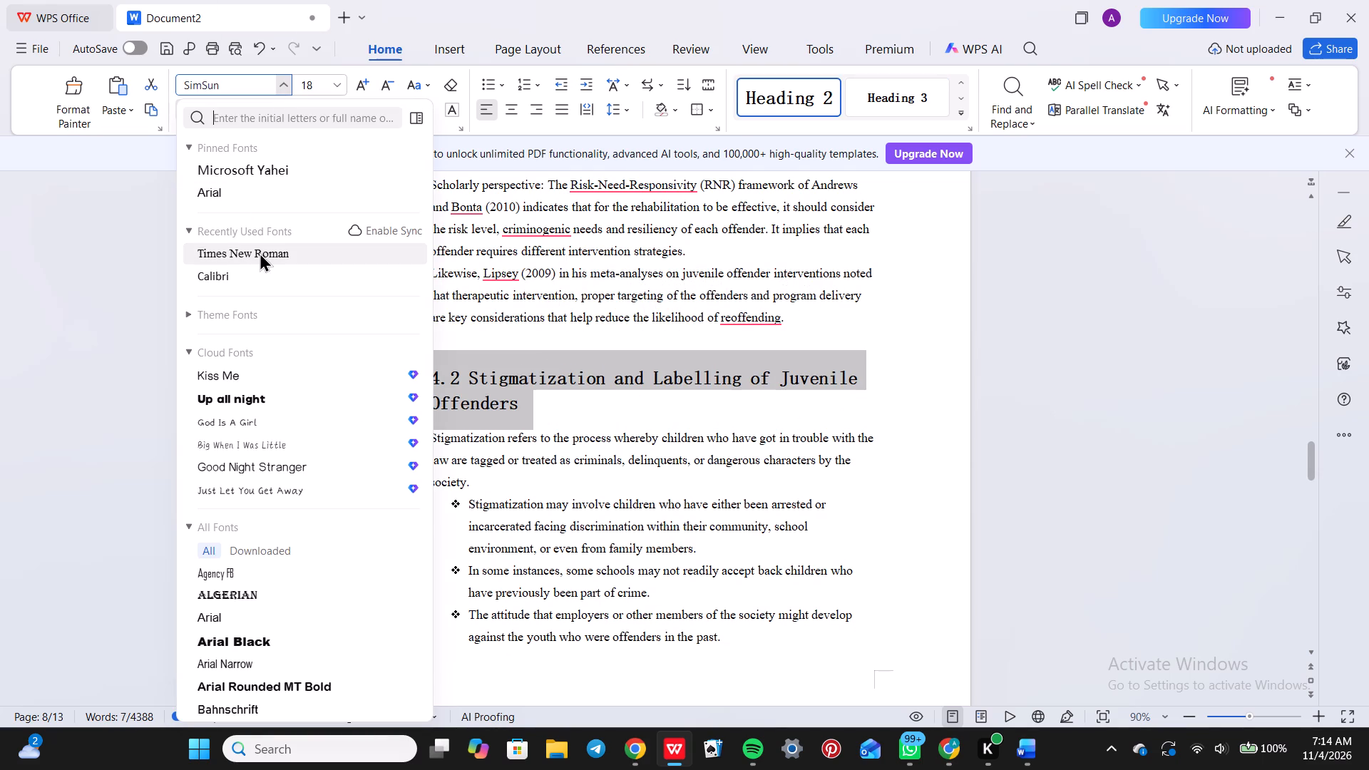
left_click(260, 252)
left_click(339, 80)
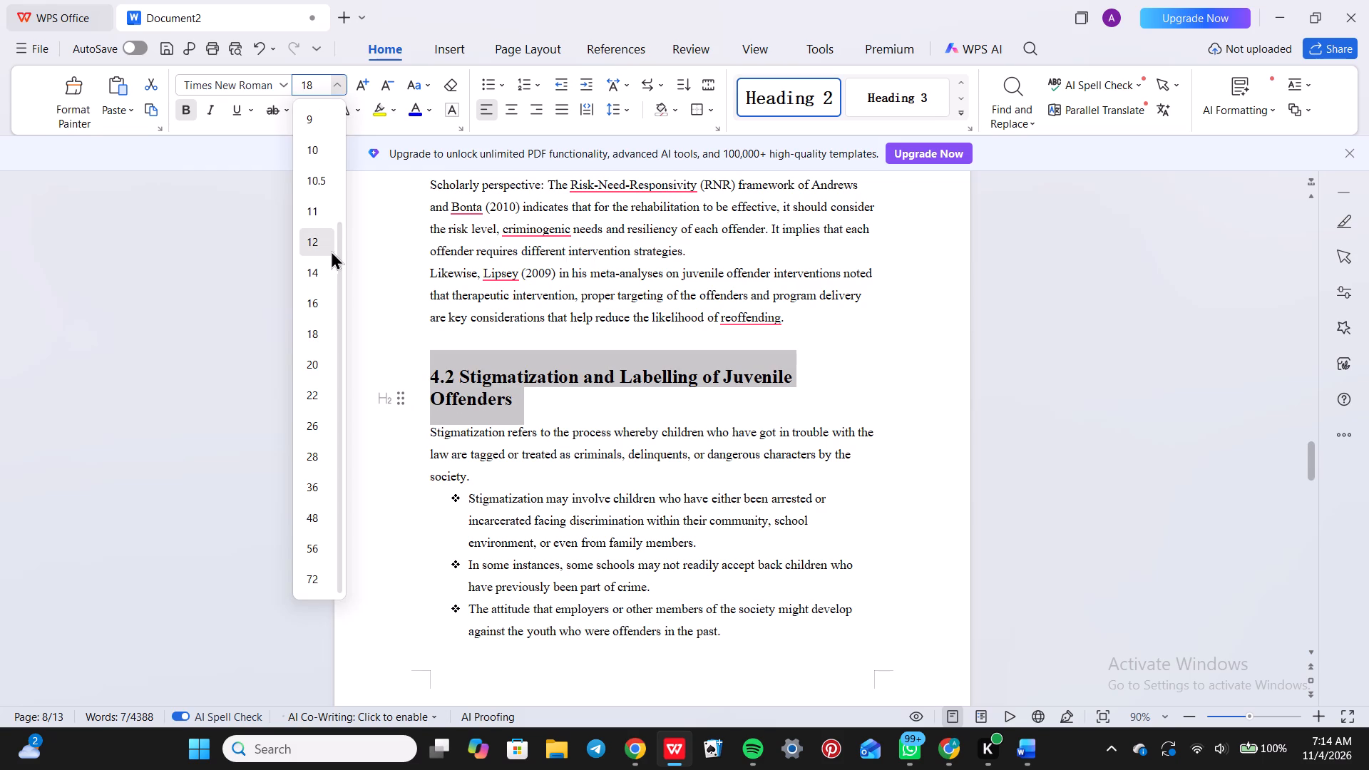
left_click(320, 245)
left_click(502, 429)
scroll(502, 429, "up", 1)
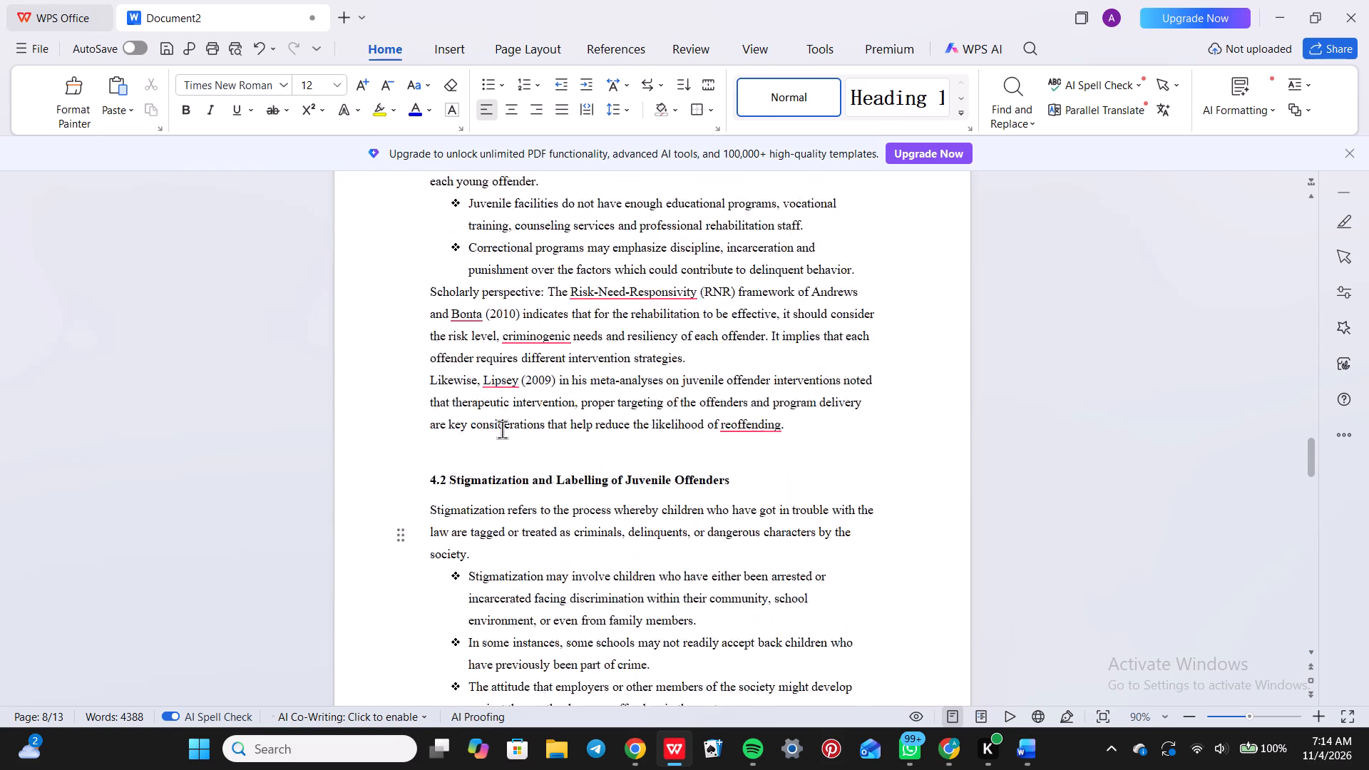
Renumber the "Ineffective Rehabilitation and Correctional Programmes" heading as 4.1.
scroll(502, 429, "up", 1)
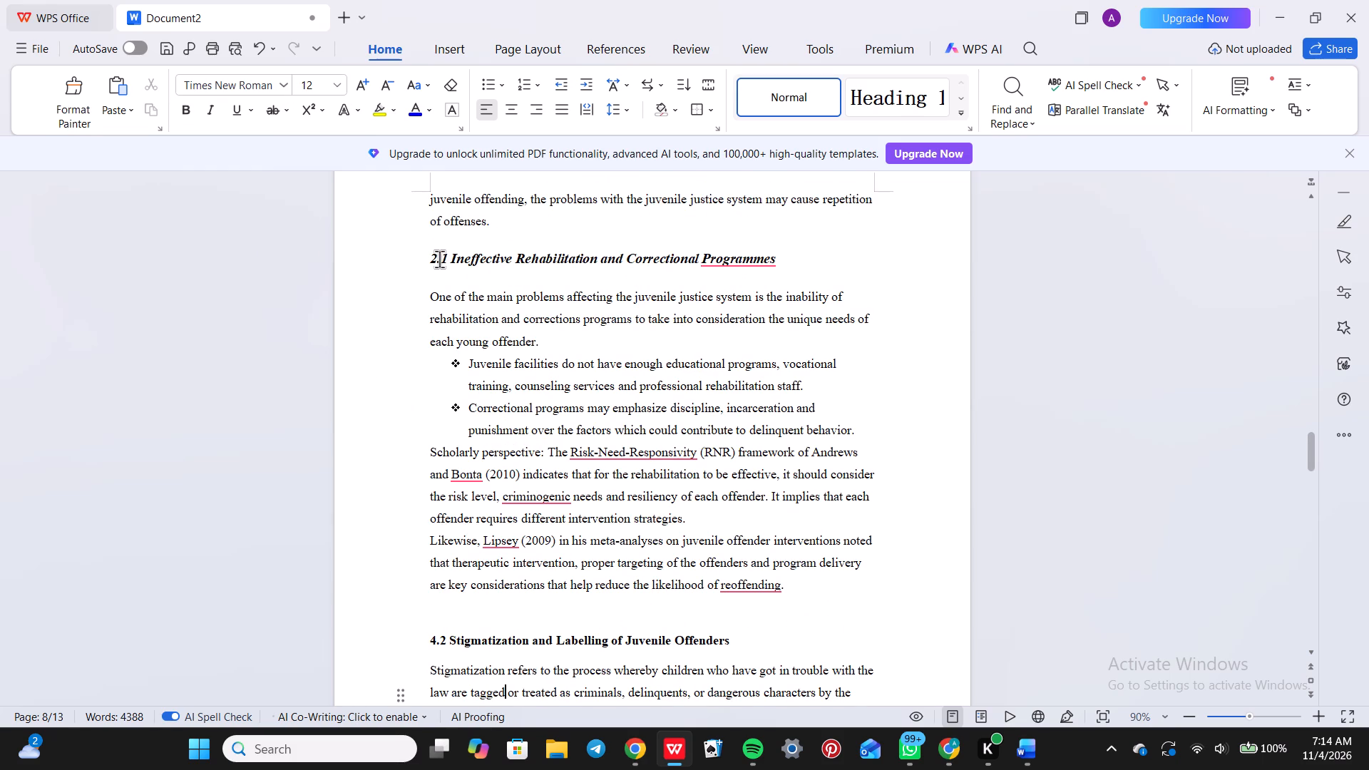
left_click(437, 258)
key("backslash")
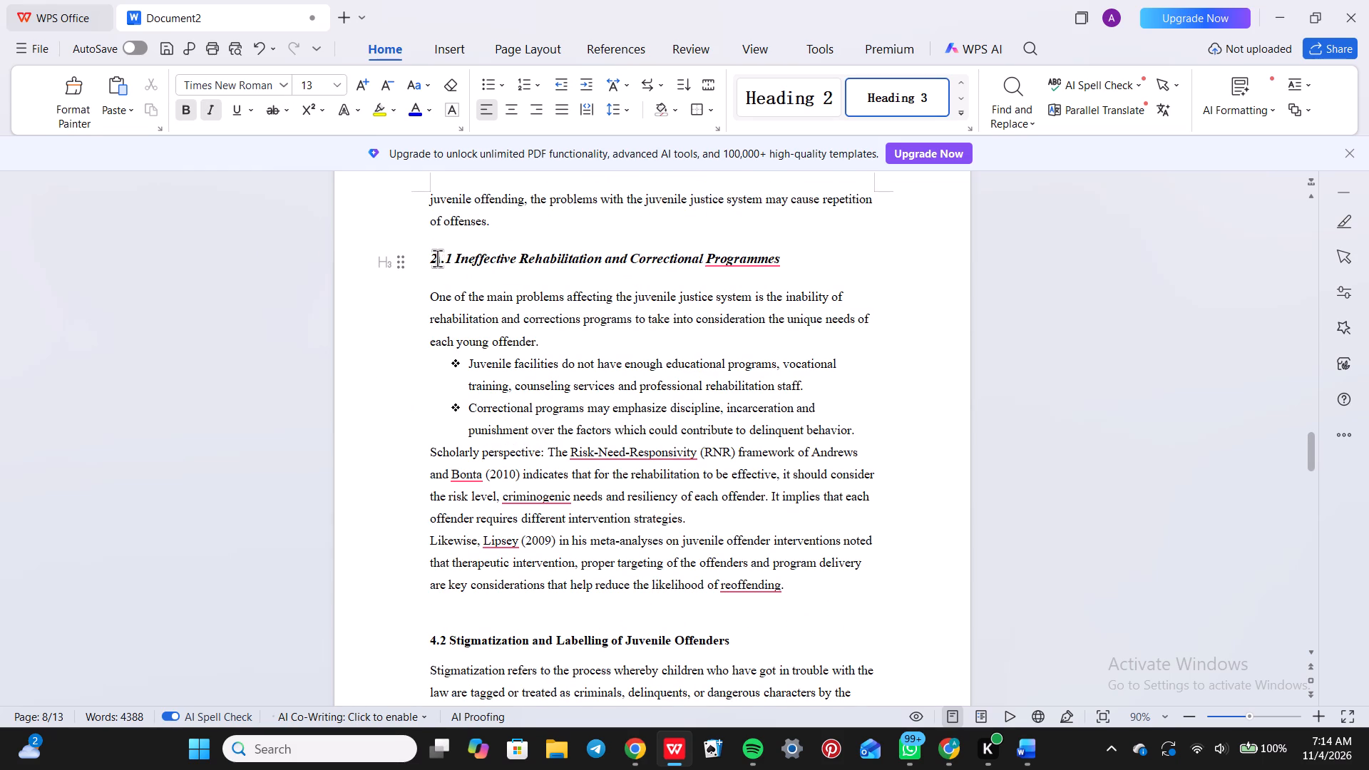
key("BackSpace")
key("BackSpace")
key("4")
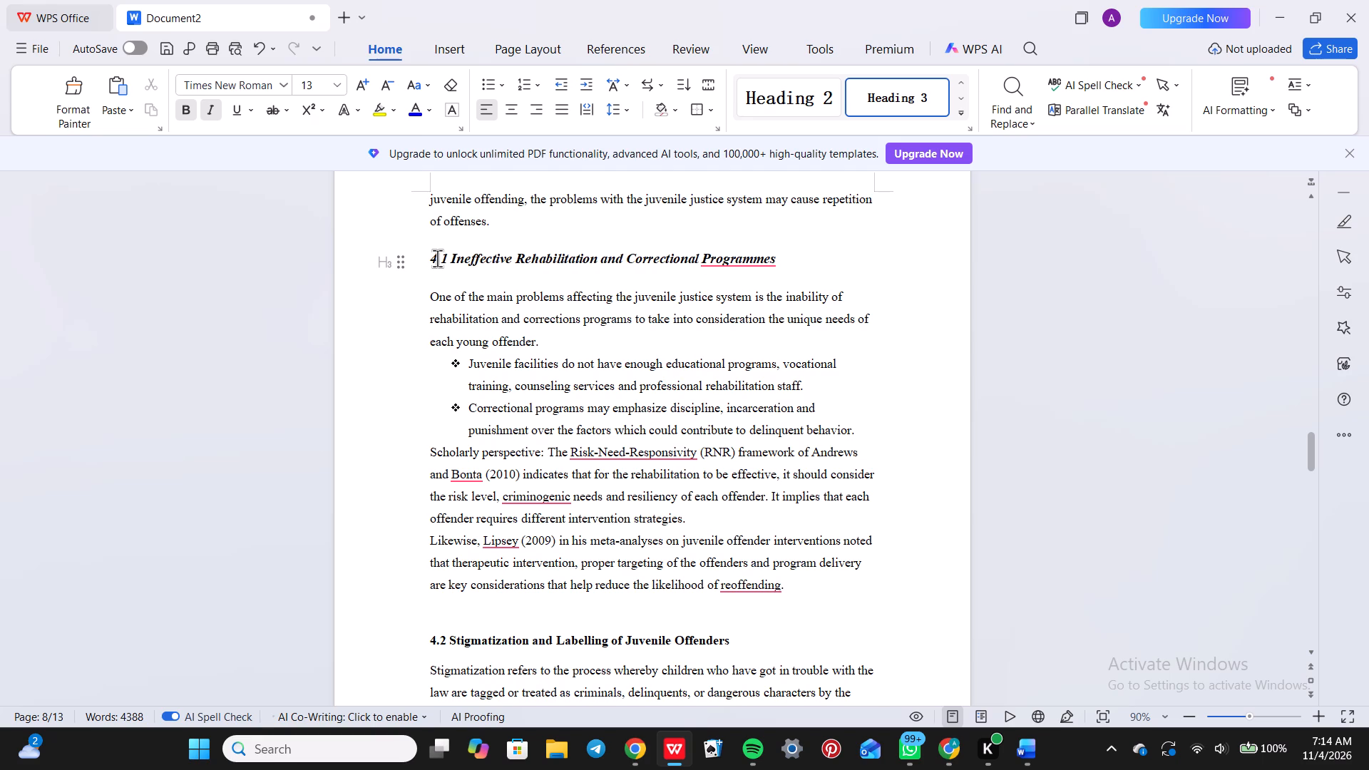
Format the "4.1 Ineffective Rehabilitation and Correctional Programmes" heading as Heading 2 in Times New Roman, size 12.
triple_click(545, 258)
left_click(545, 258)
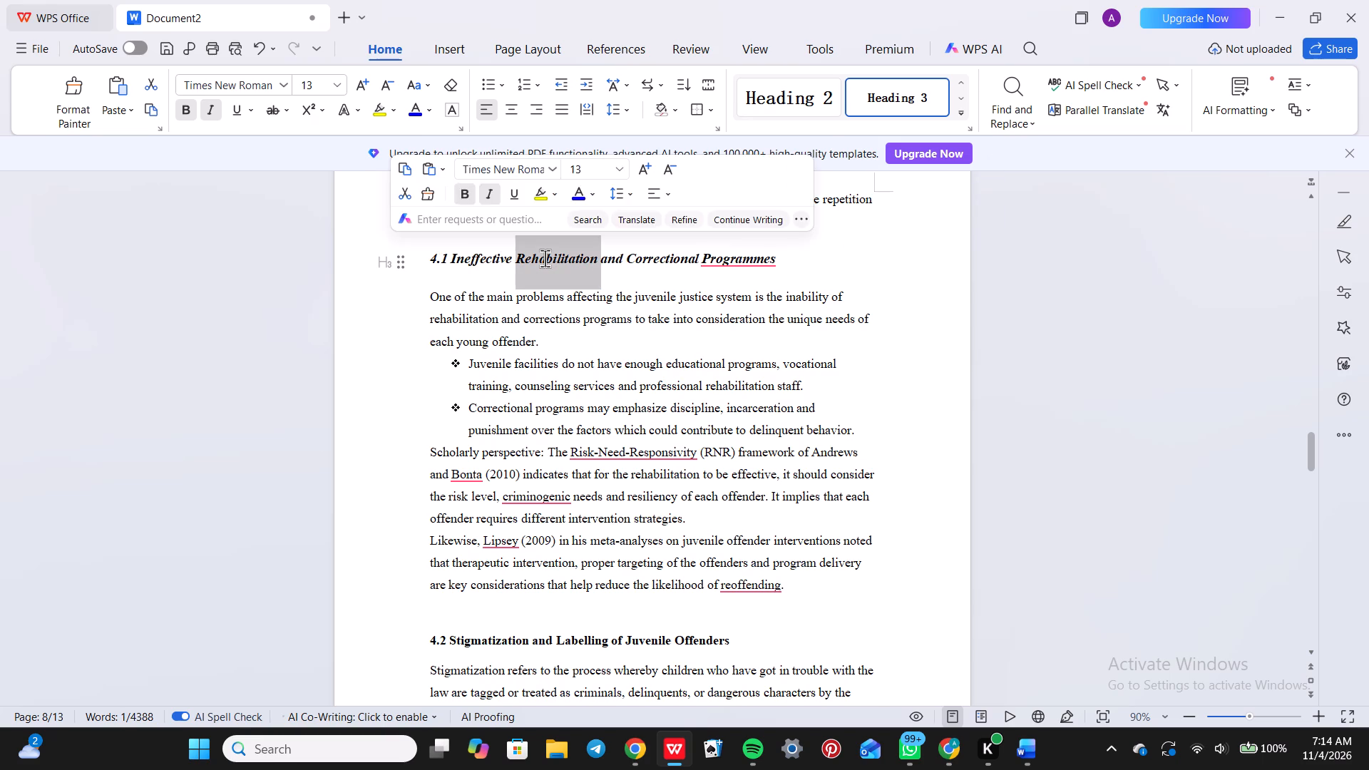
triple_click(545, 258)
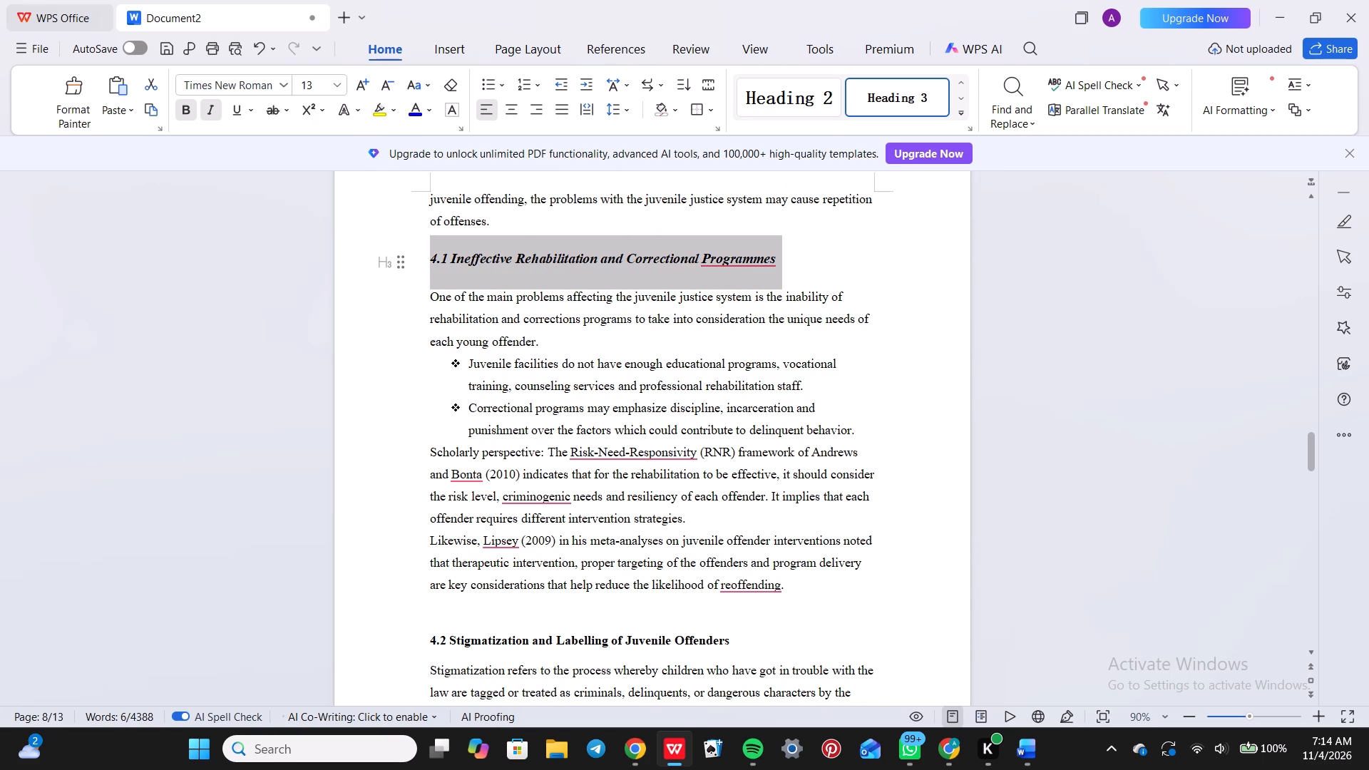
left_click(390, 260)
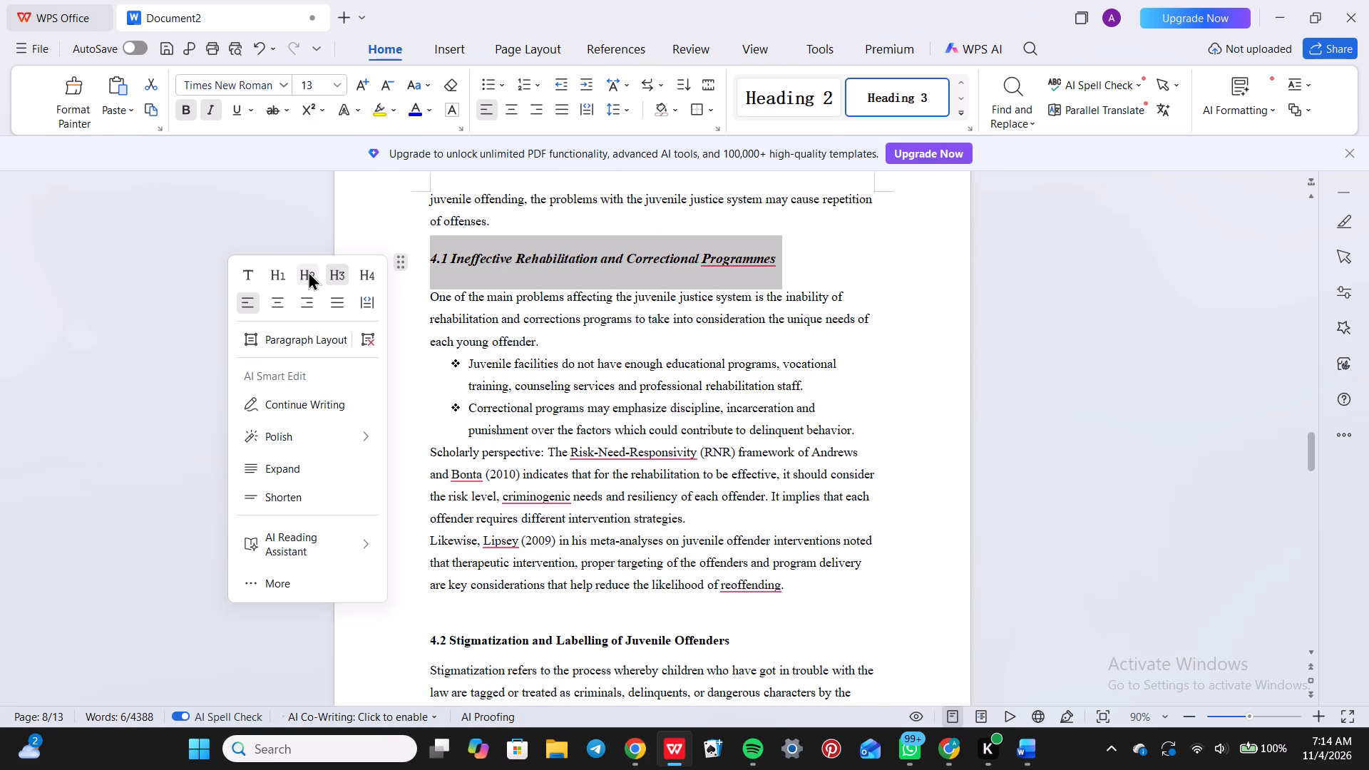
left_click(308, 271)
left_click(284, 82)
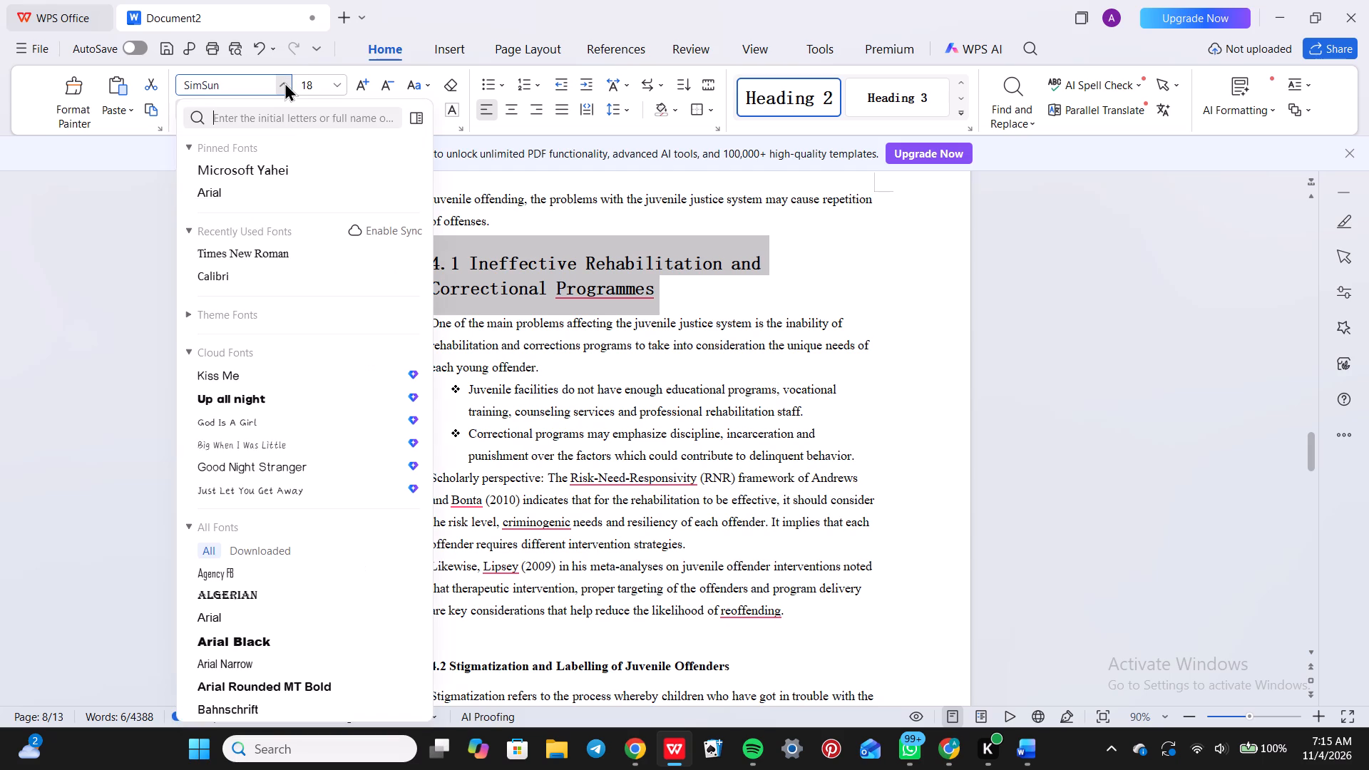
left_click(272, 257)
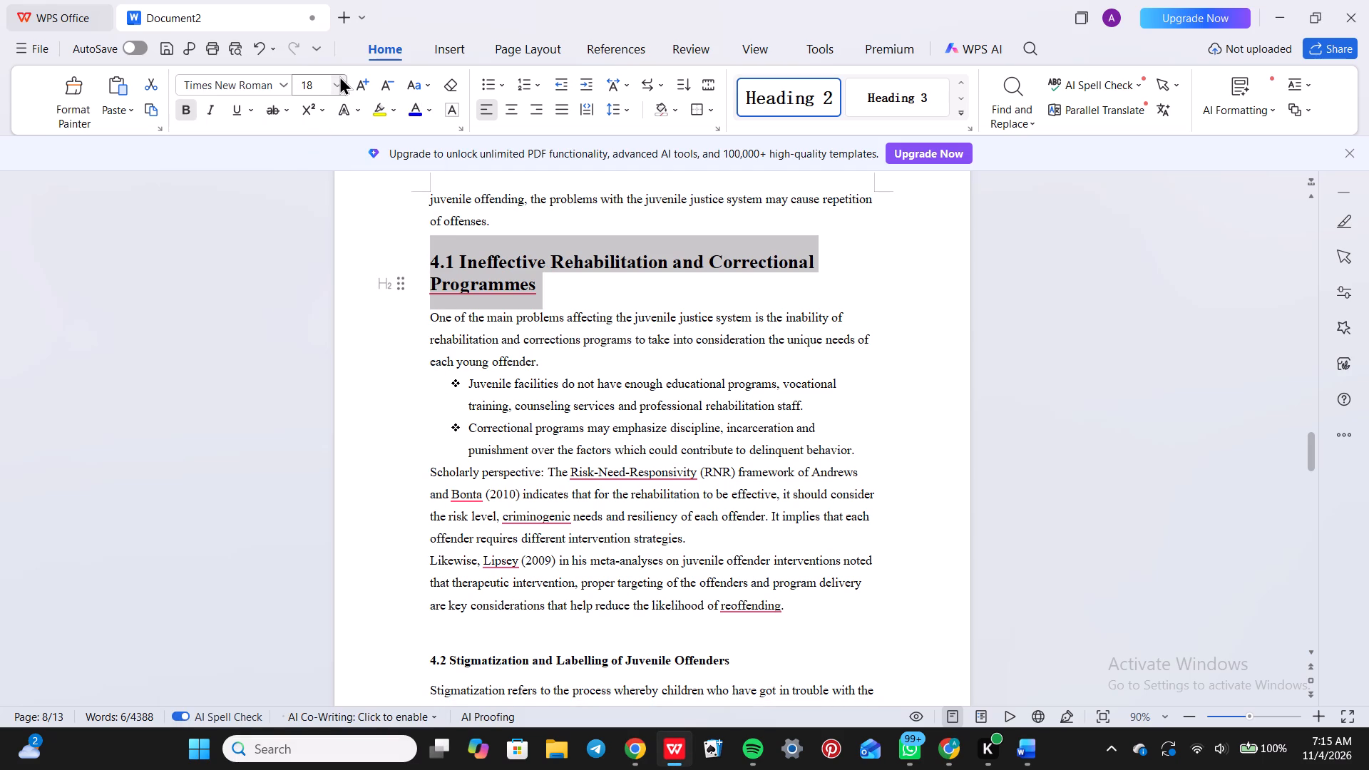
left_click(339, 76)
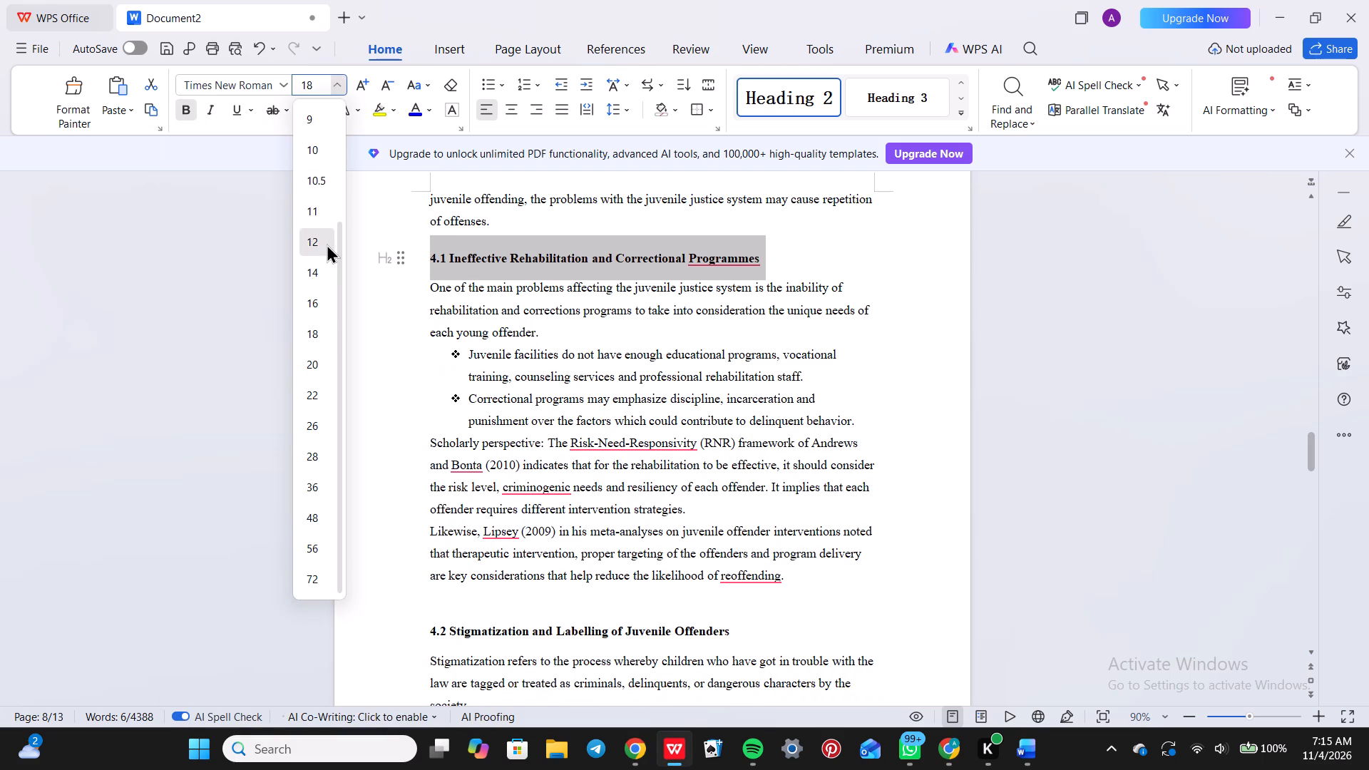
left_click(327, 244)
left_click(528, 374)
Review the "Challenges Affecting the Effectiveness of Juvenile Rehabilitation" heading and the sections following it through to the Conclusion.
scroll(528, 374, "up", 2)
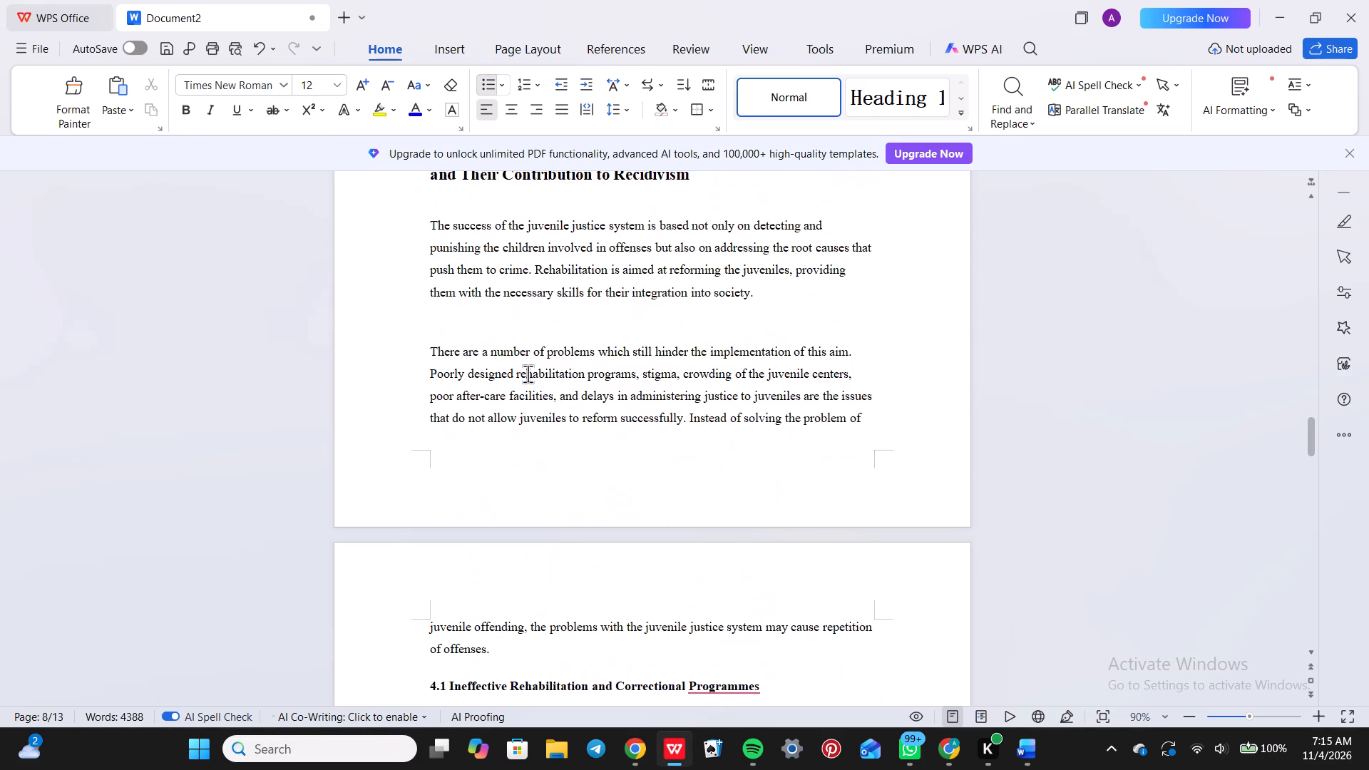
scroll(528, 374, "up", 1)
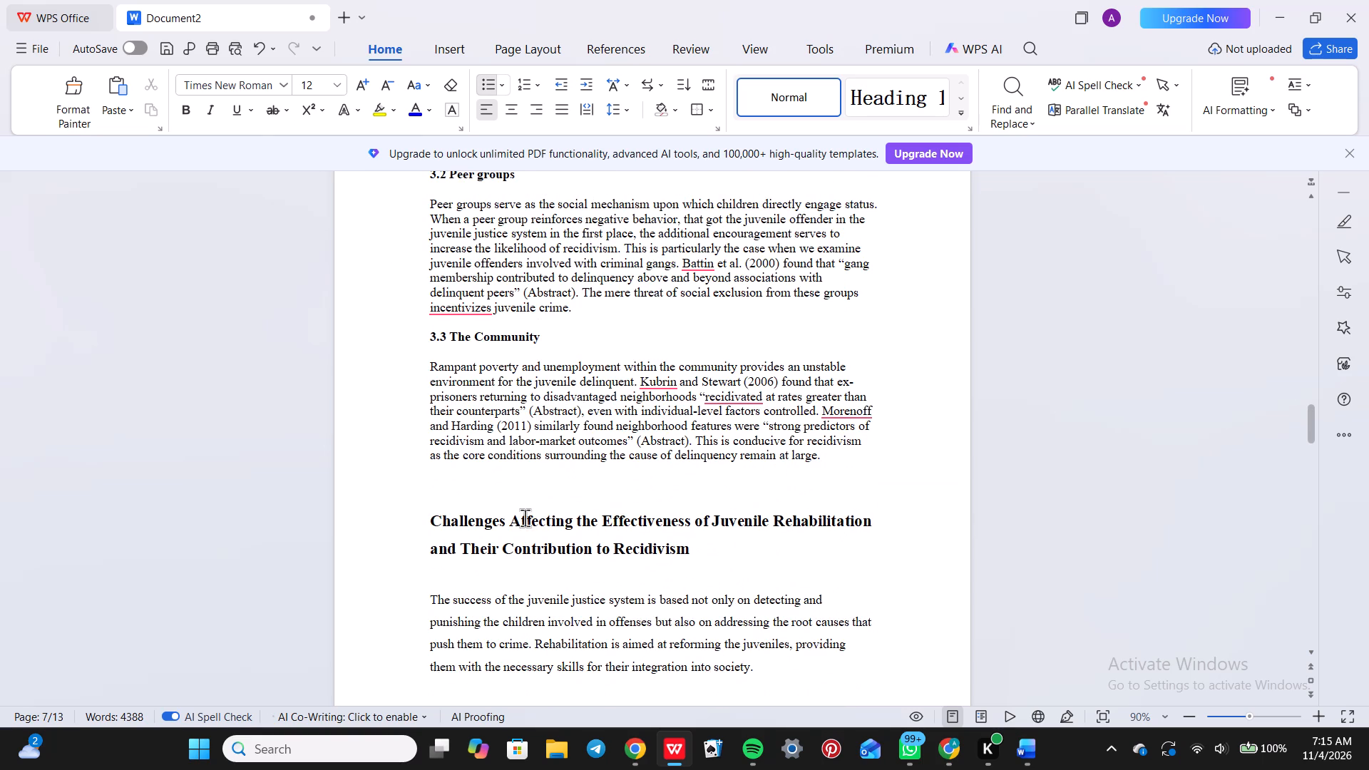
triple_click(525, 522)
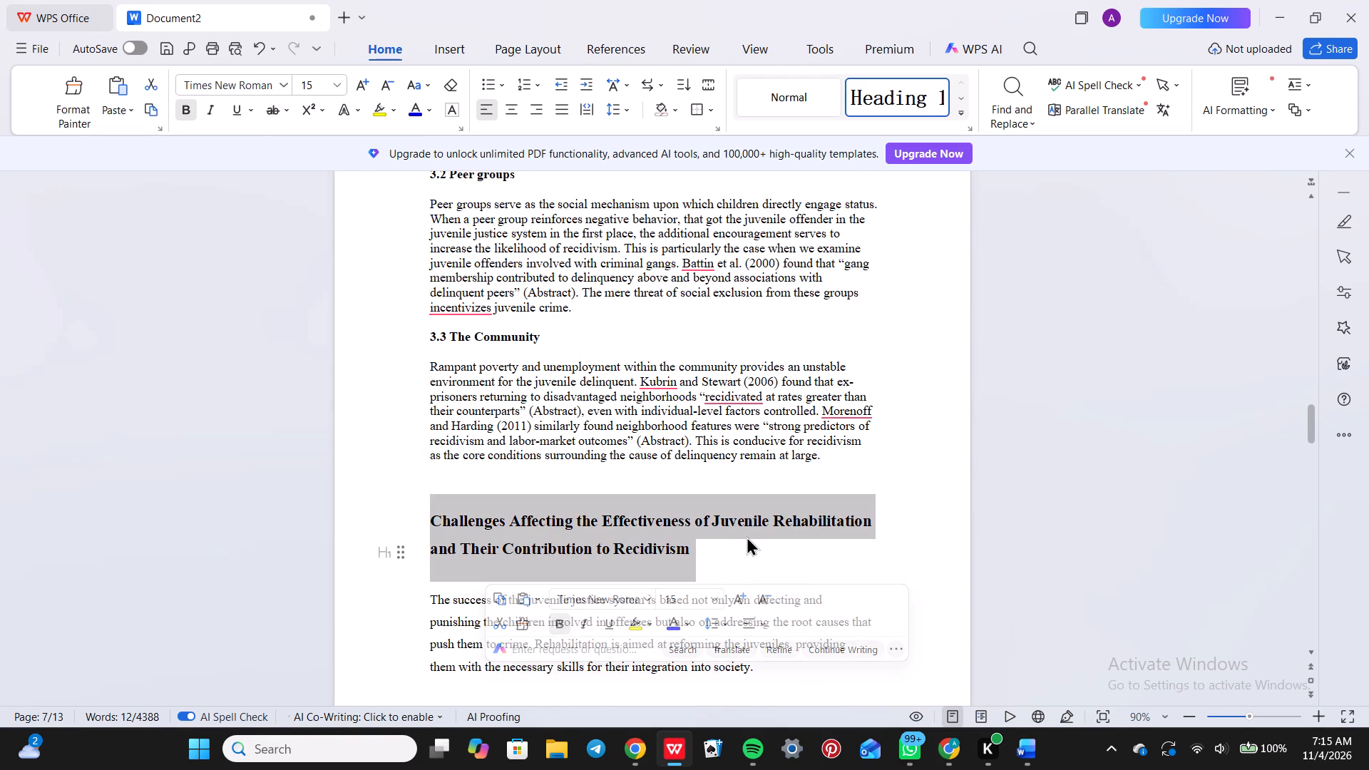
left_click(747, 536)
left_click(457, 577)
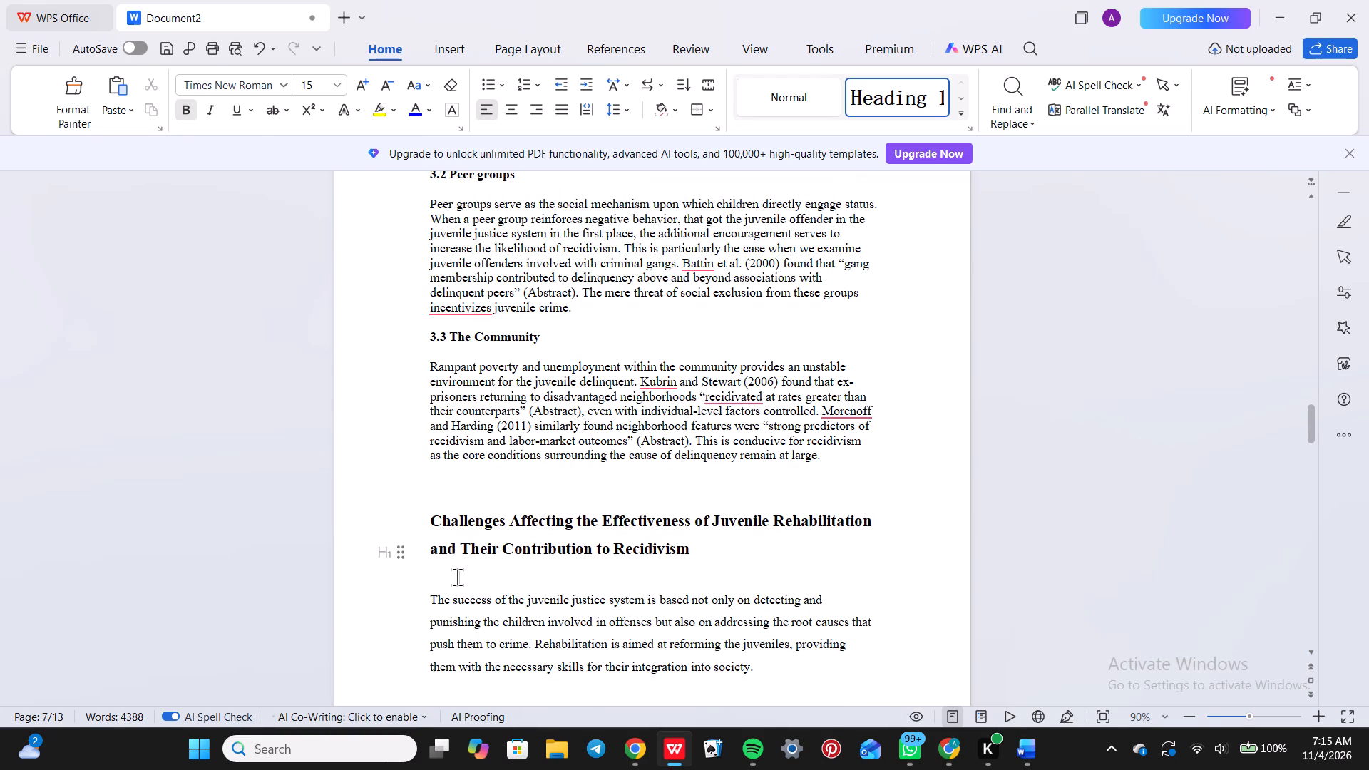
scroll(457, 577, "down", 3)
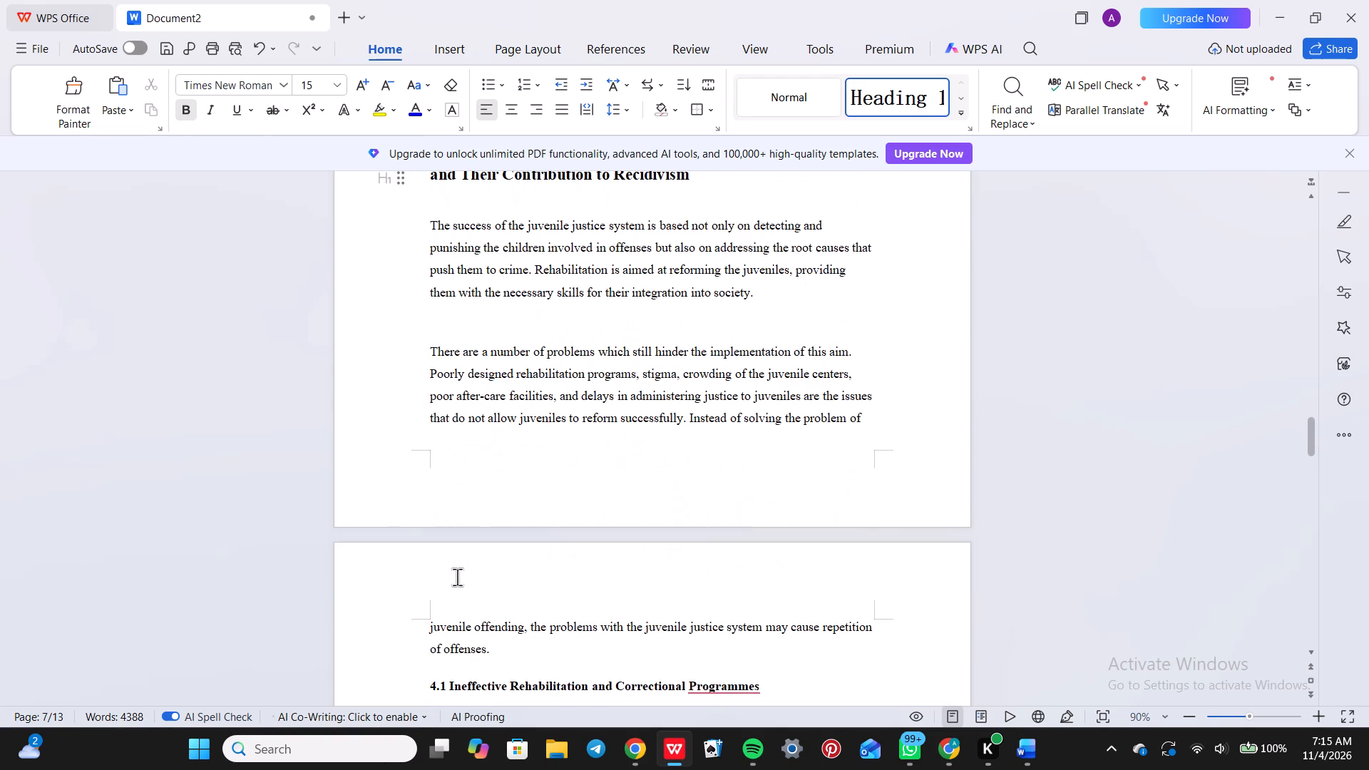
scroll(457, 577, "down", 1)
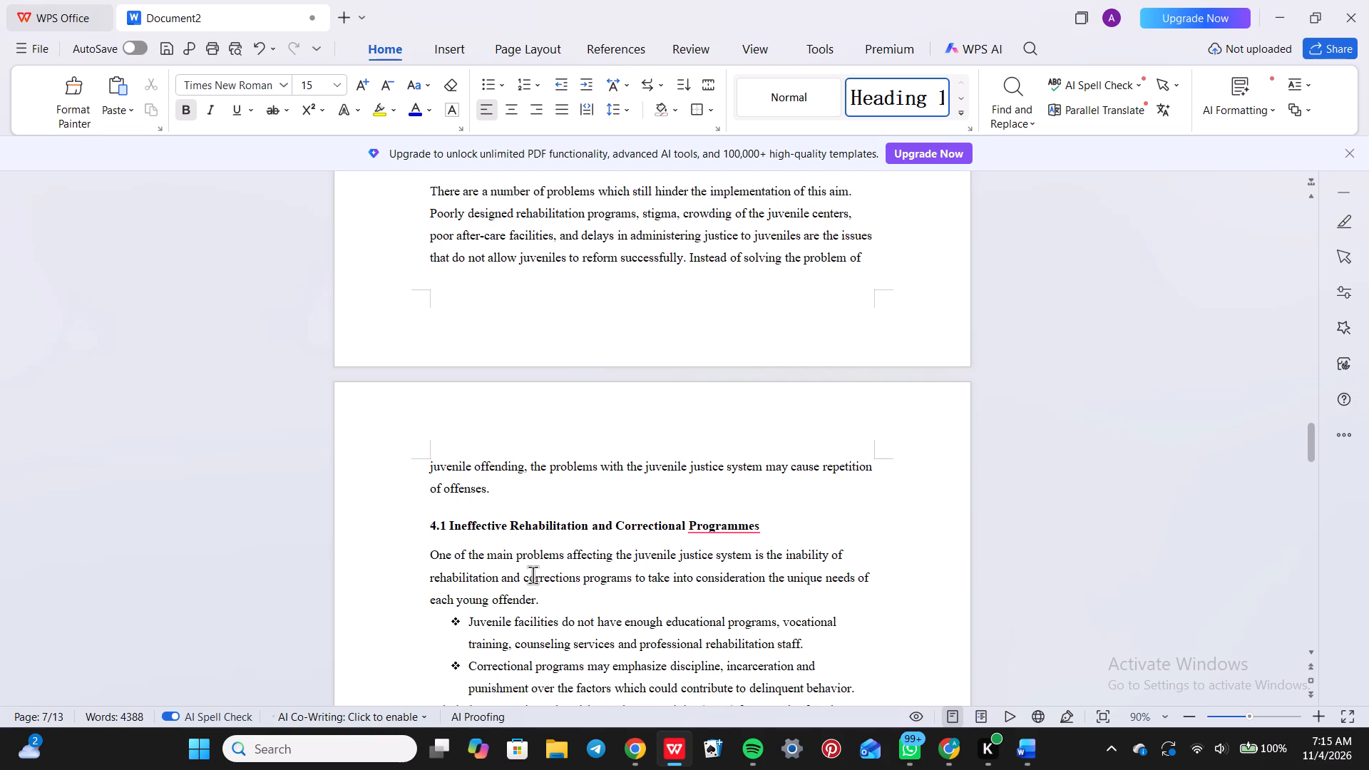
scroll(533, 575, "down", 7)
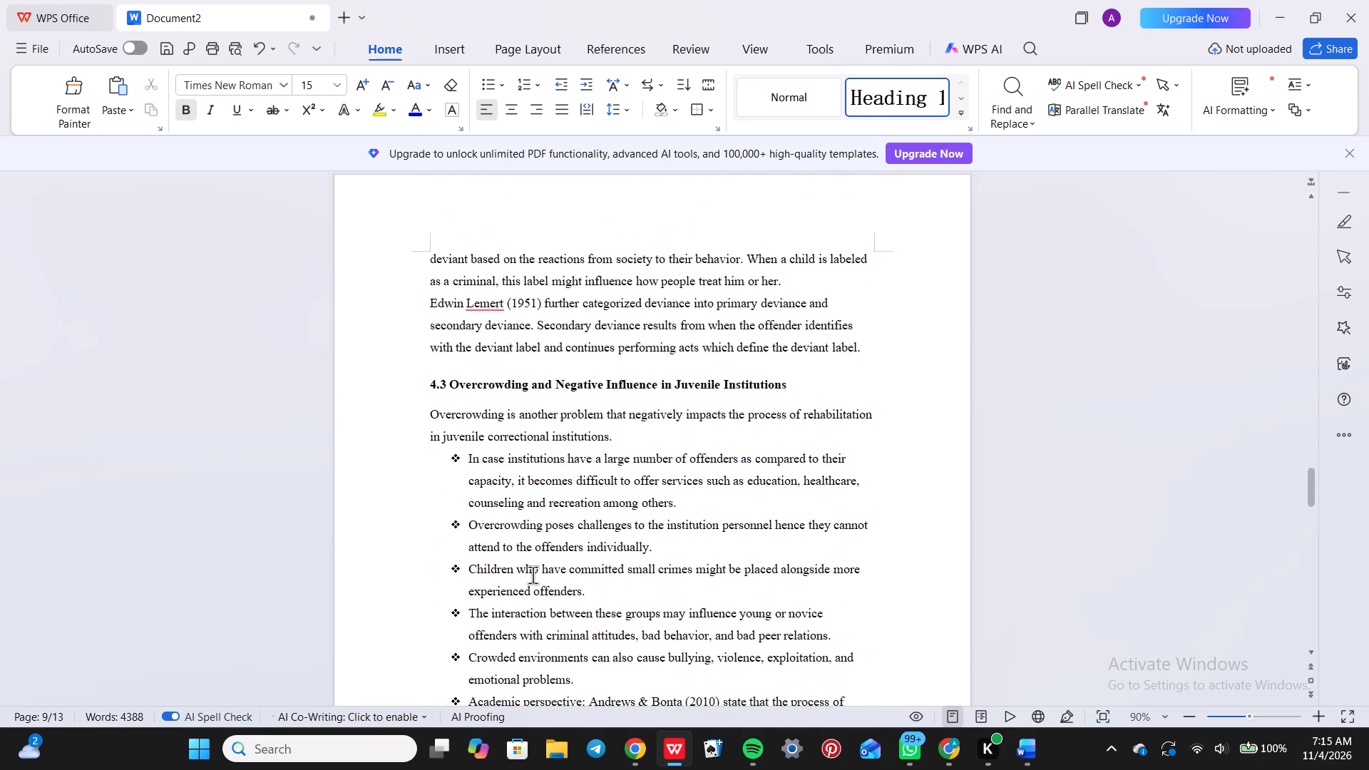
scroll(533, 575, "down", 6)
scroll(533, 575, "up", 3)
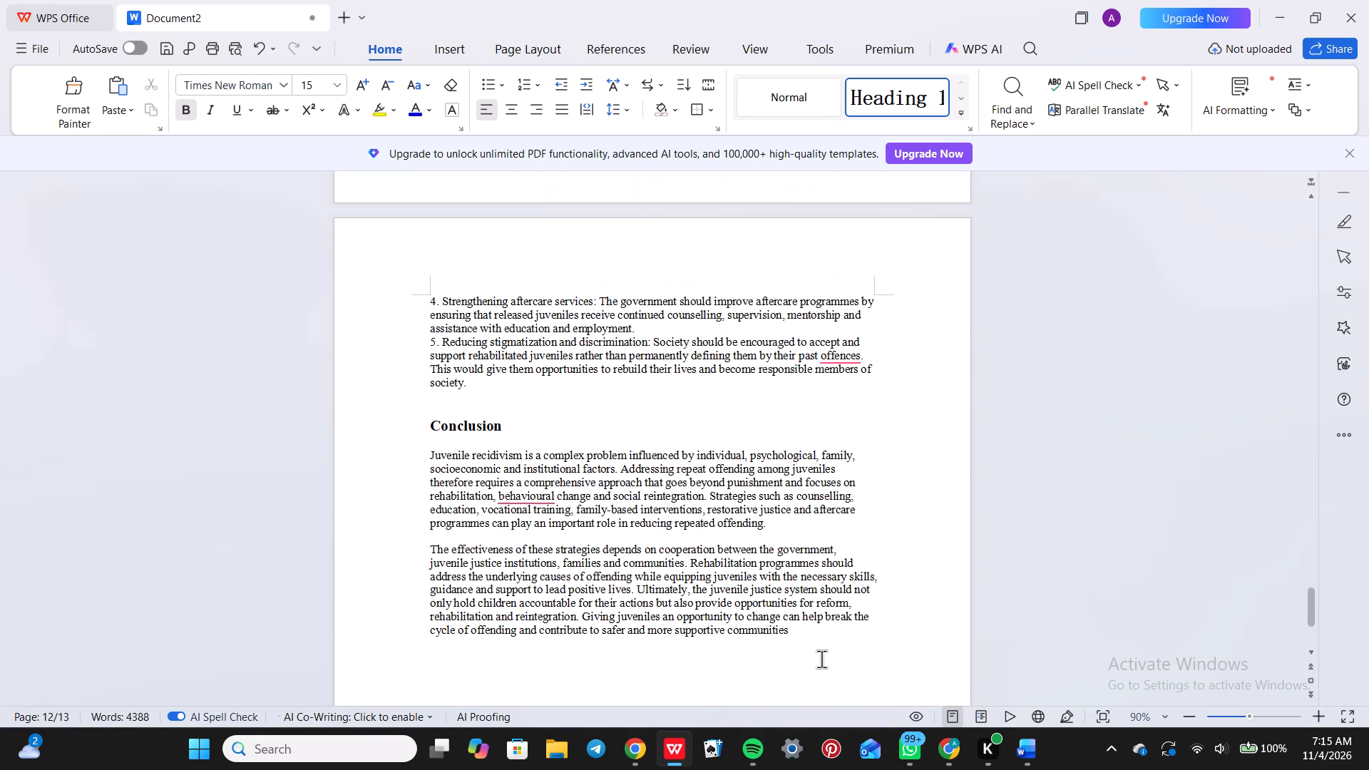
Increase the line spacing of the entire document, from the cover page logo to the end of the Conclusion.
left_click(803, 634)
left_click_drag(803, 634, 640, 500)
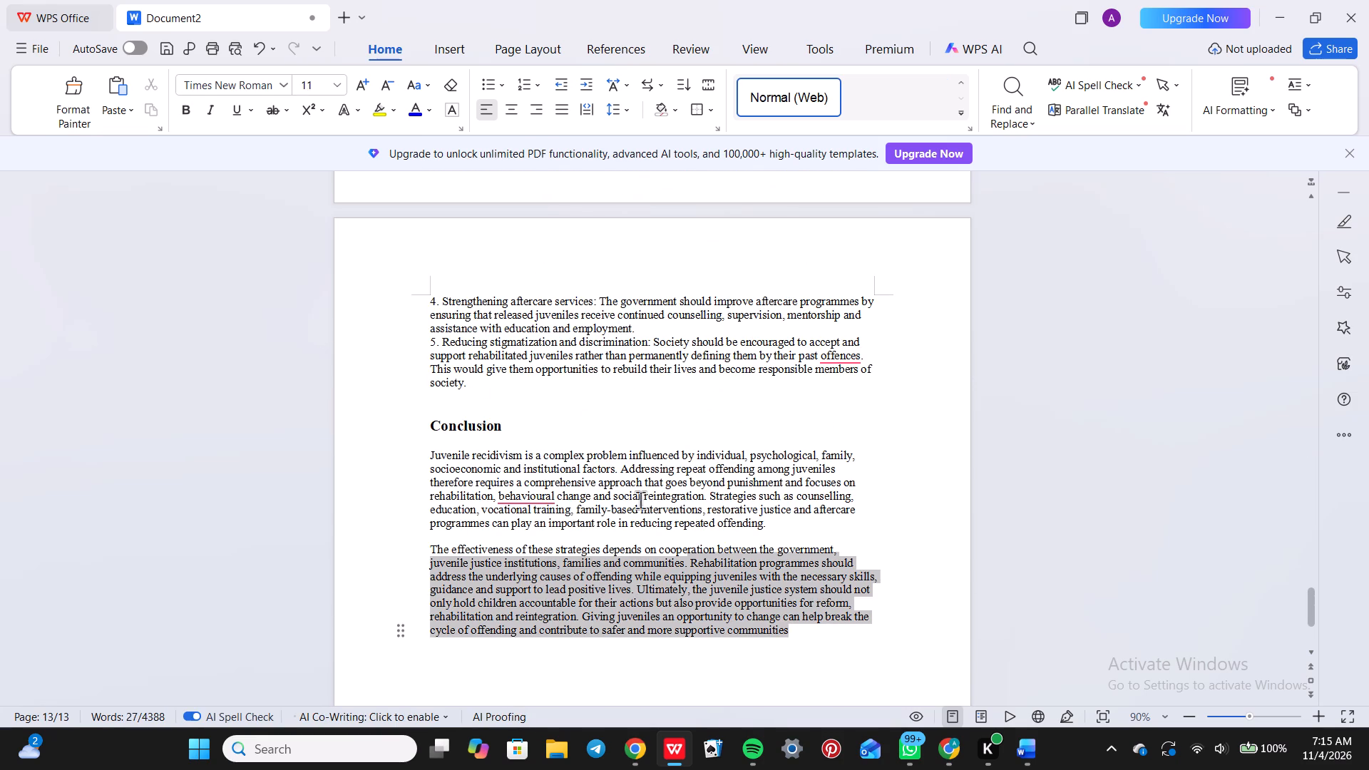
left_click_drag(640, 500, 446, 137)
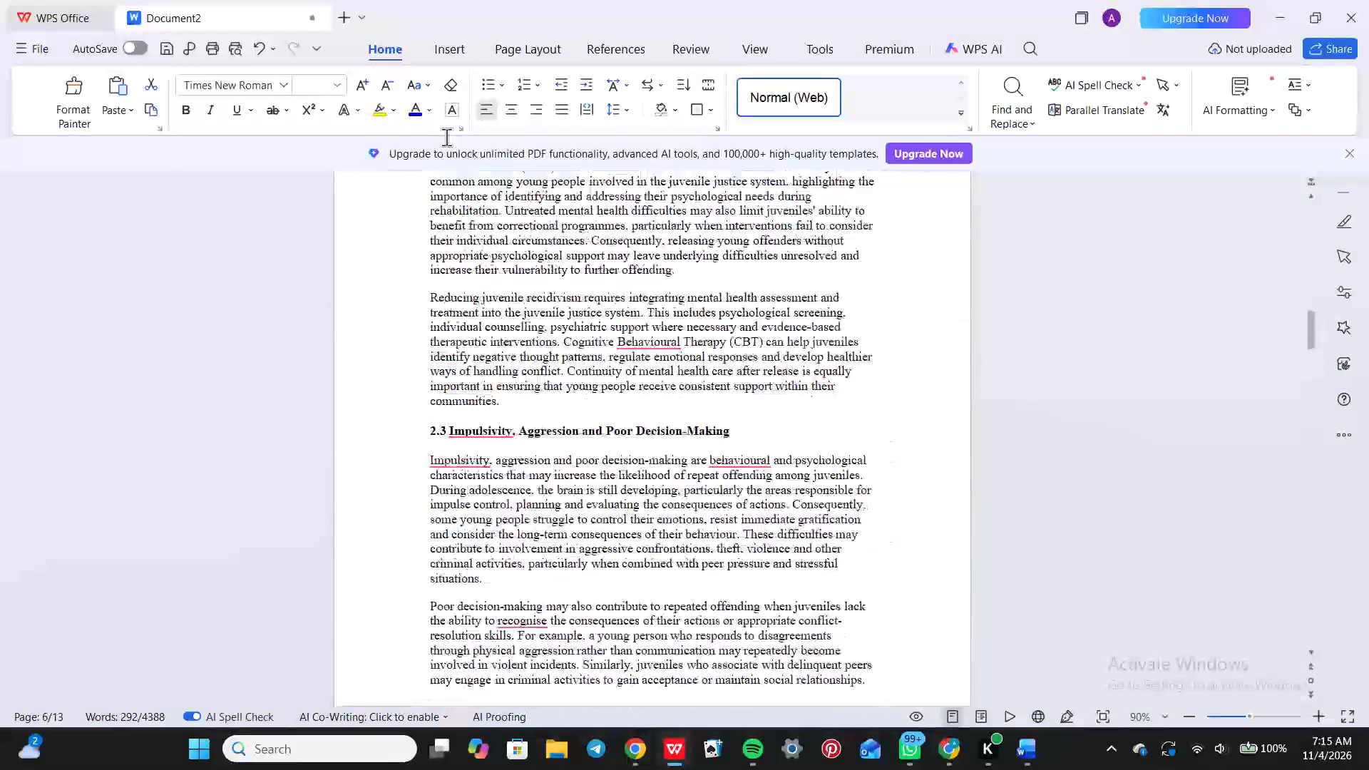
left_click_drag(446, 137, 399, 131)
left_click(621, 105)
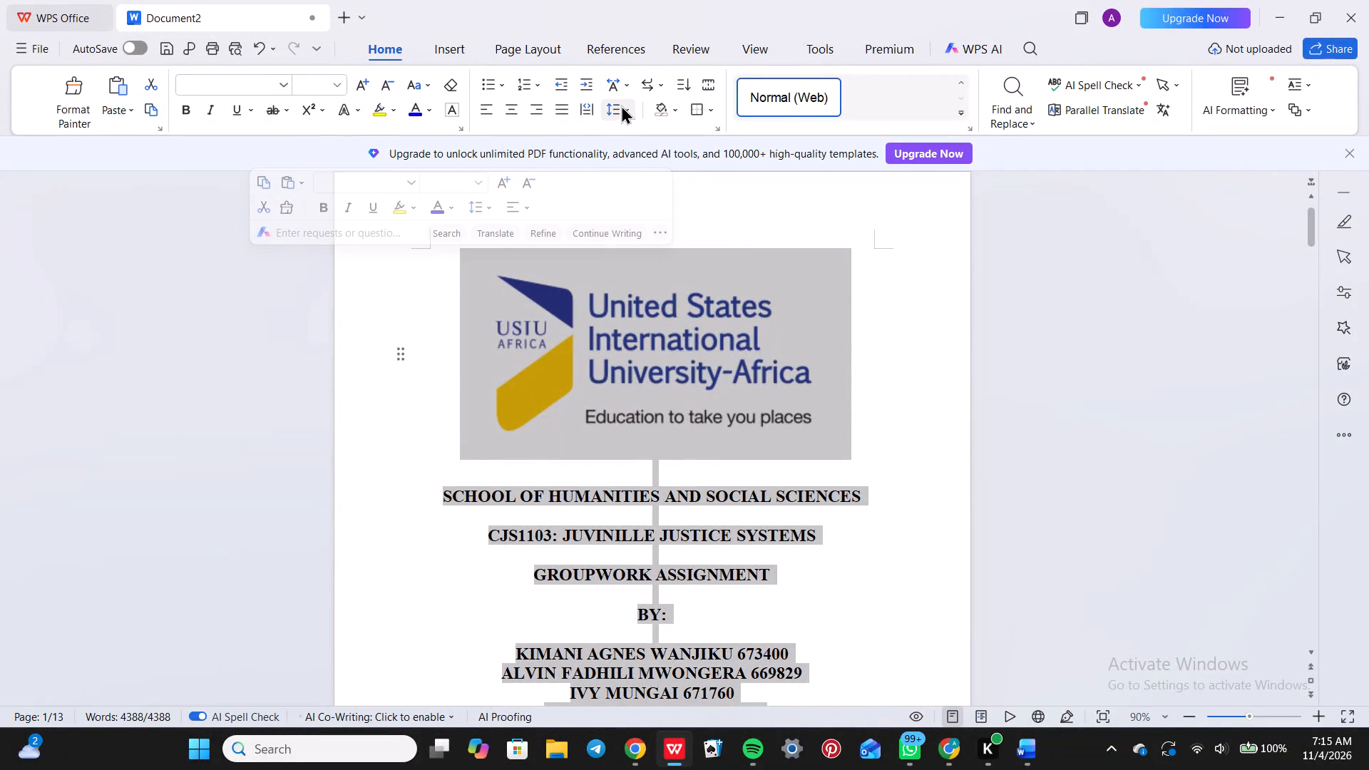
left_click(632, 178)
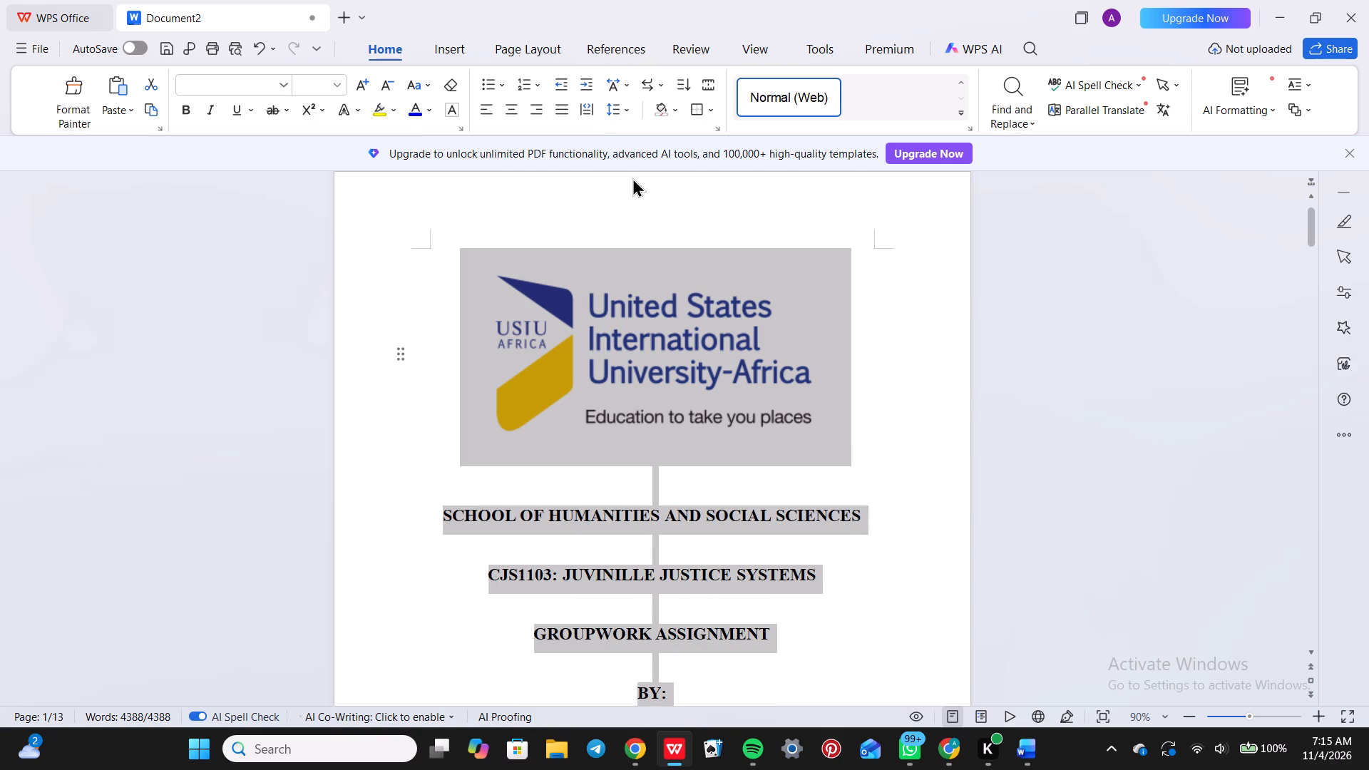
Set the font of the entire document to Times New Roman.
left_click(283, 84)
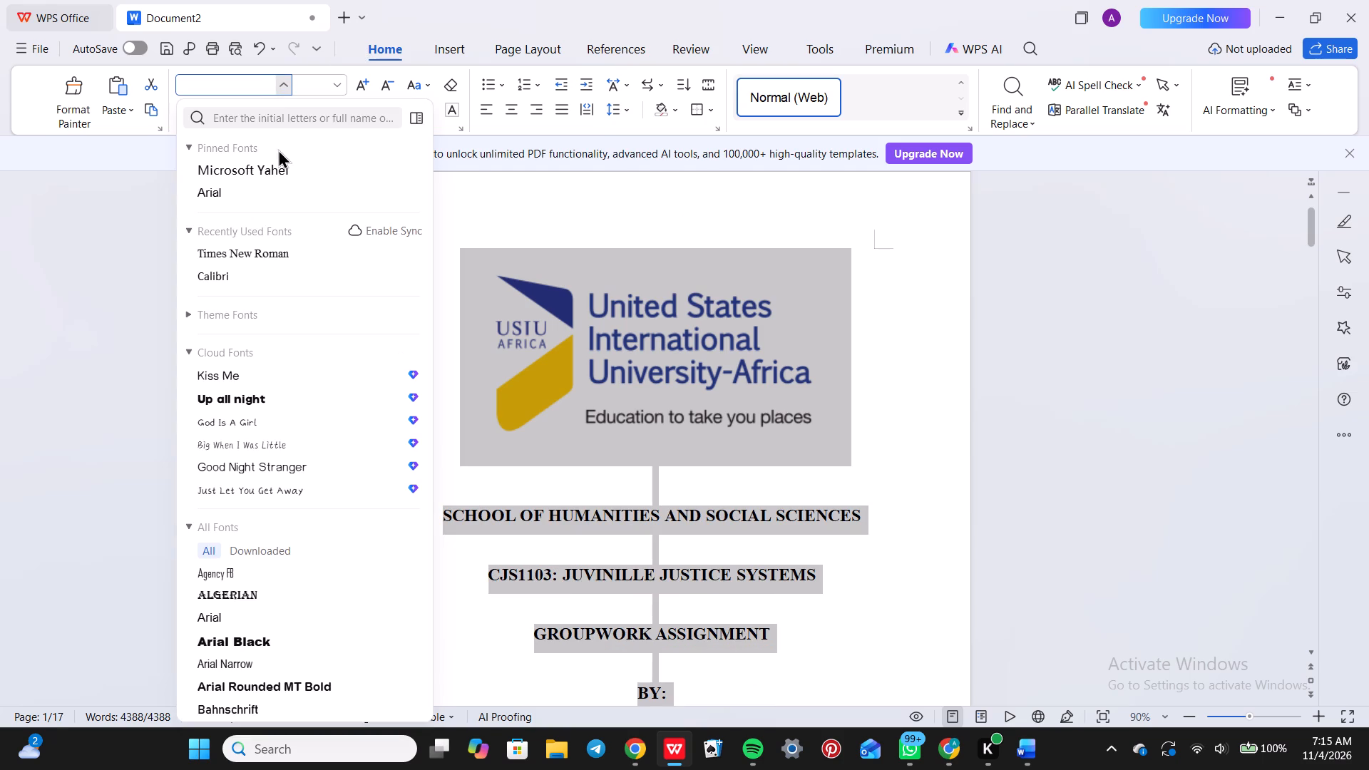
left_click(278, 252)
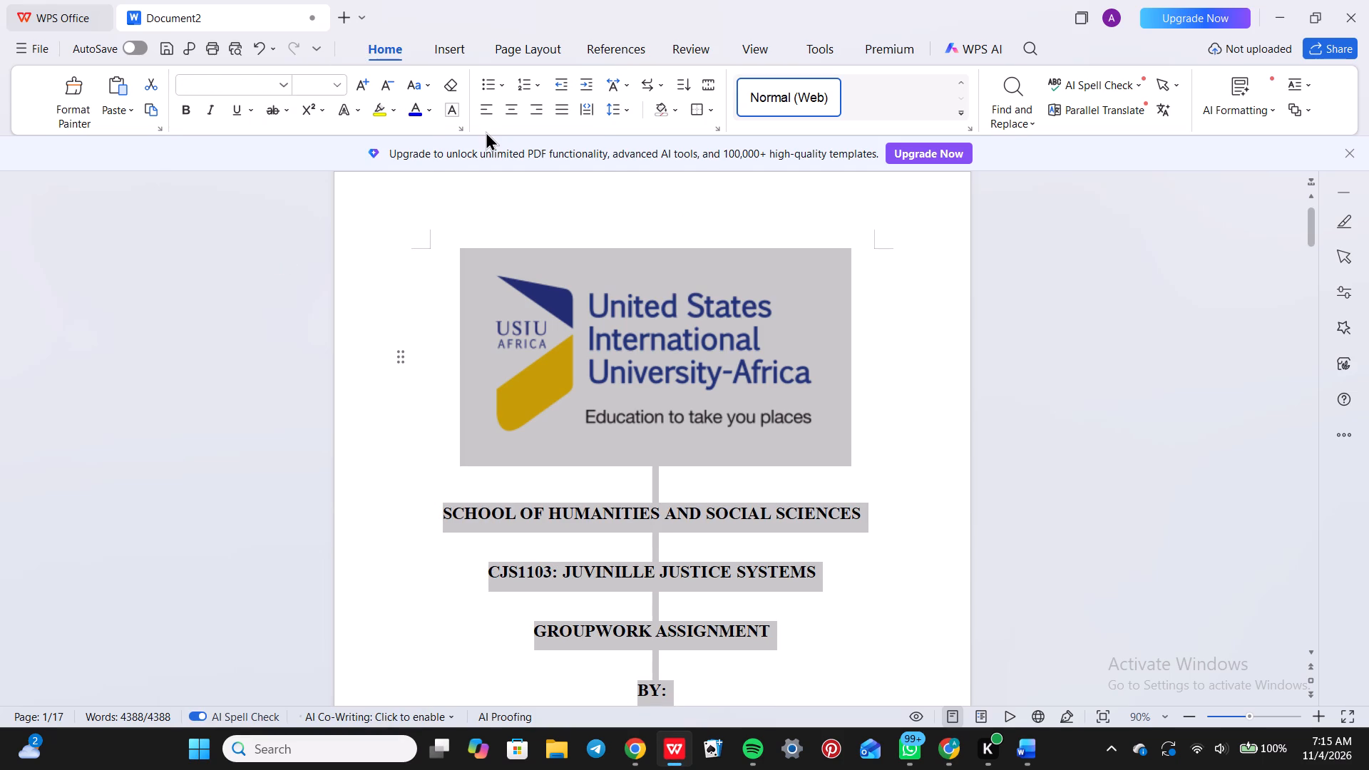
Justify the text of the entire document.
left_click(593, 106)
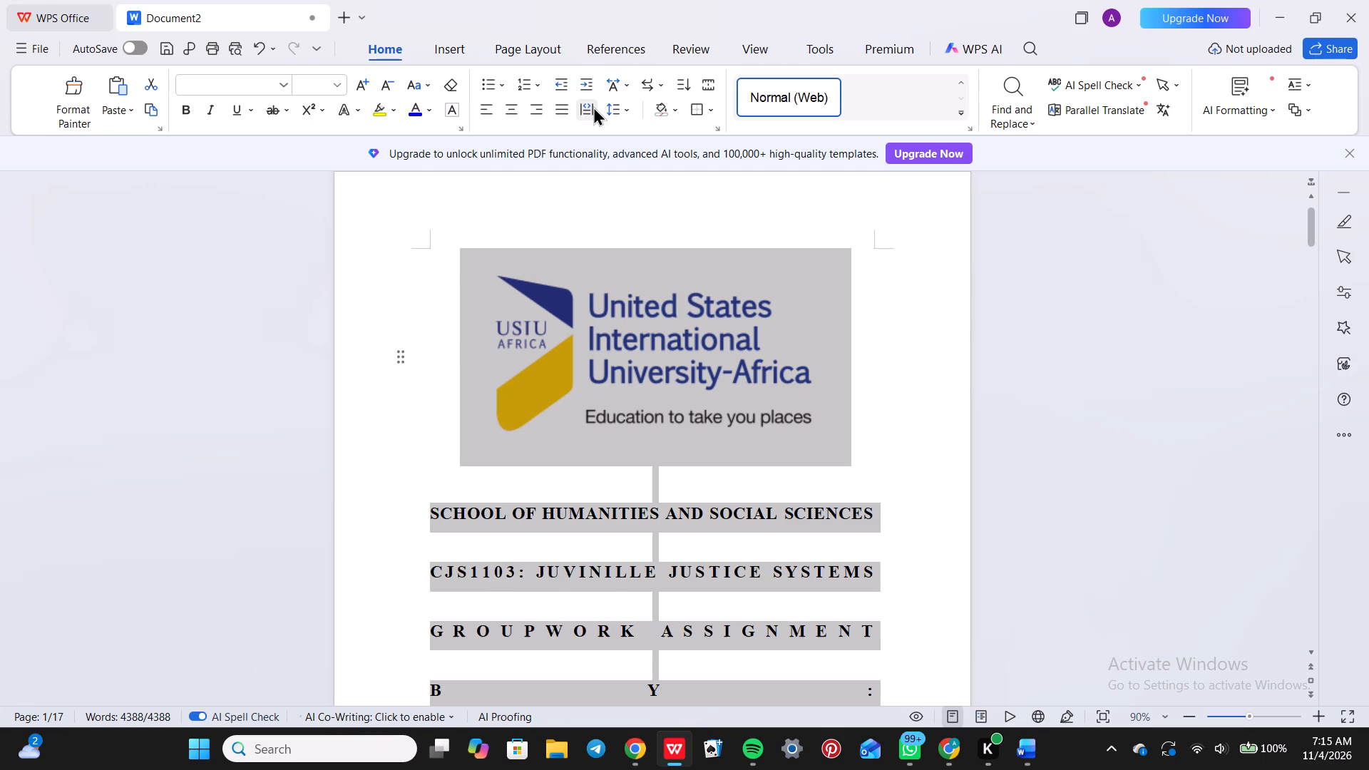
left_click(593, 106)
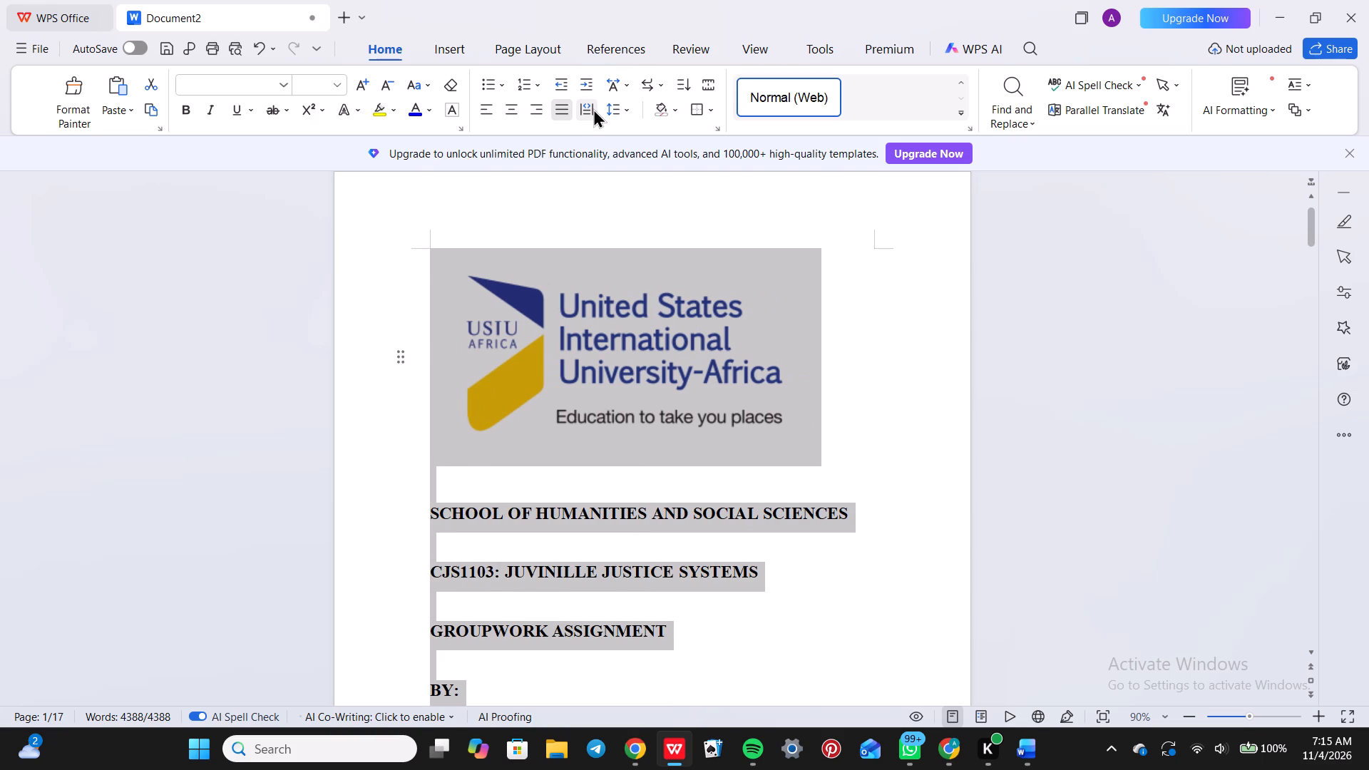
left_click(593, 108)
left_click(593, 108)
left_click(782, 596)
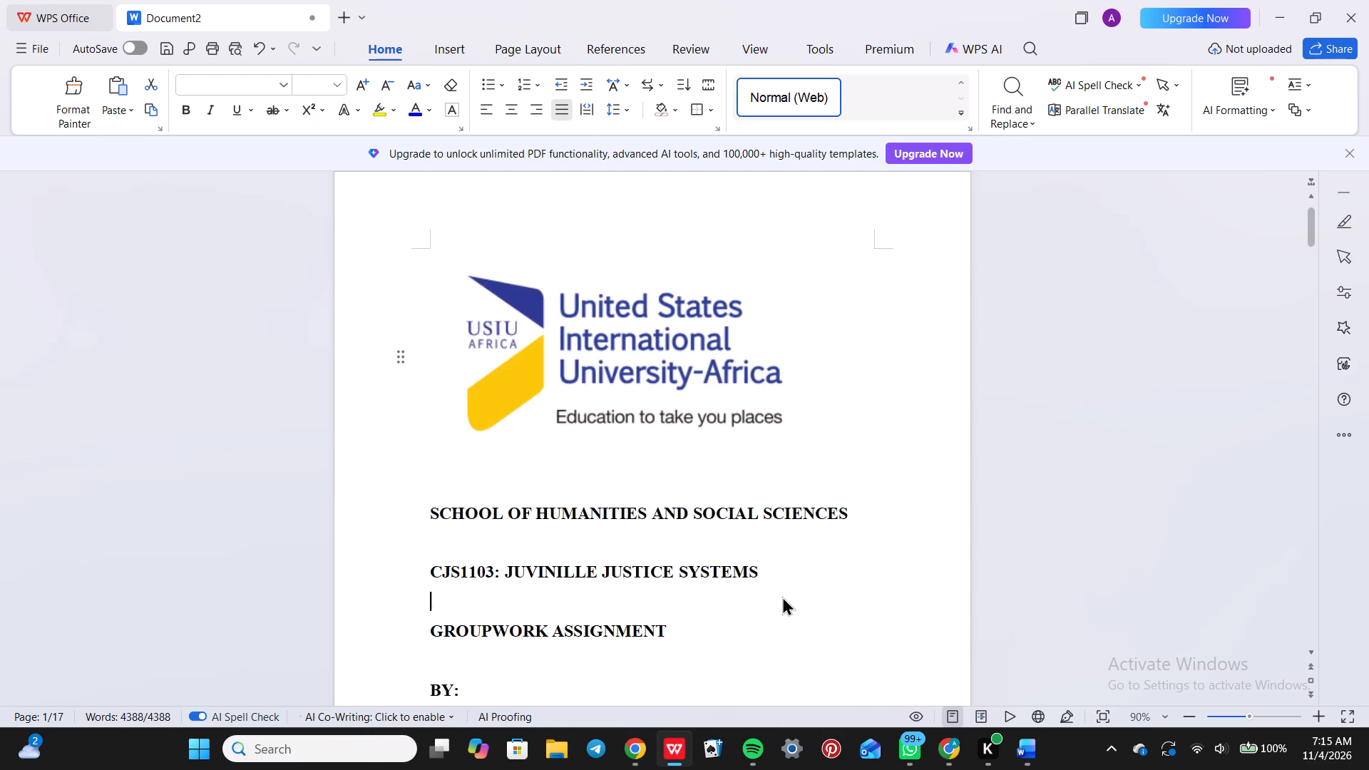
Center the cover page content, from the university logo down to the "11TH NOVEMBER 2026" date line.
scroll(782, 596, "down", 6)
scroll(782, 596, "up", 4)
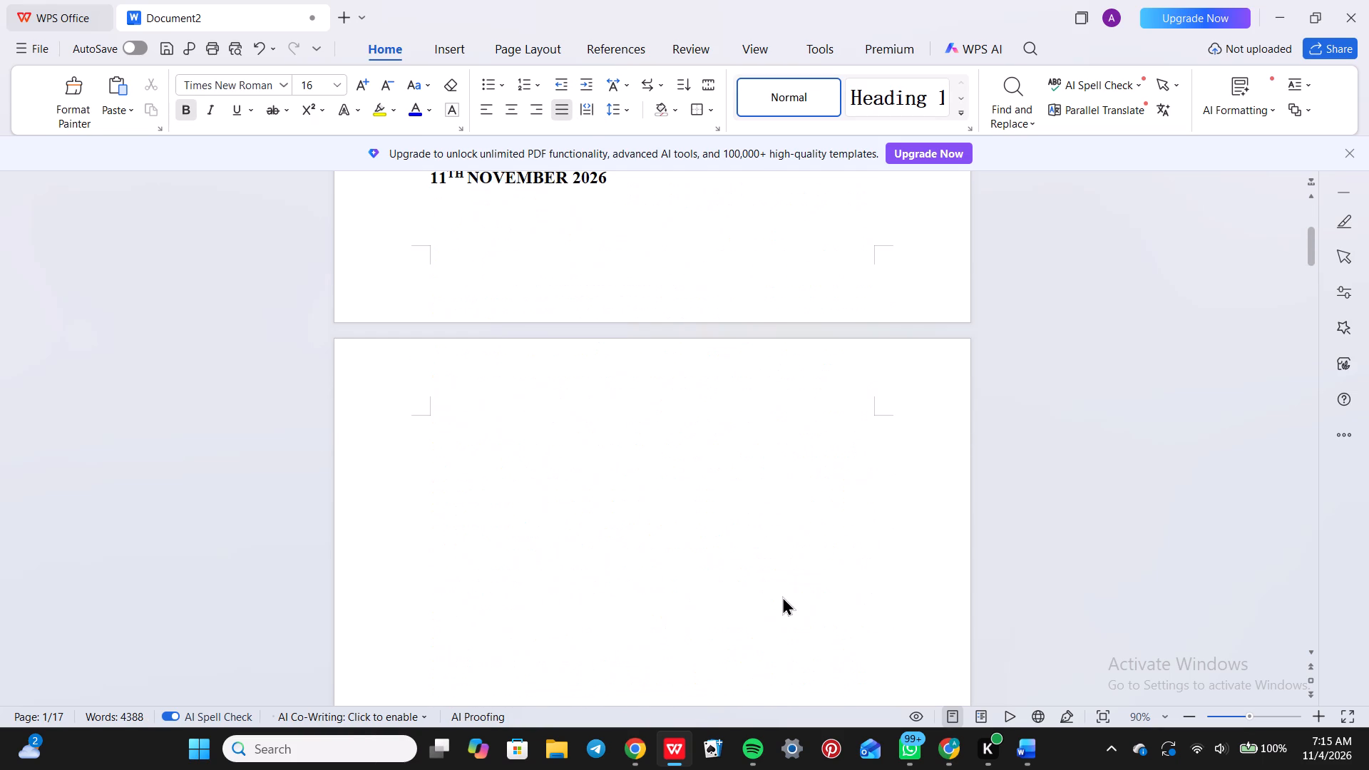
scroll(543, 666, "down", 2)
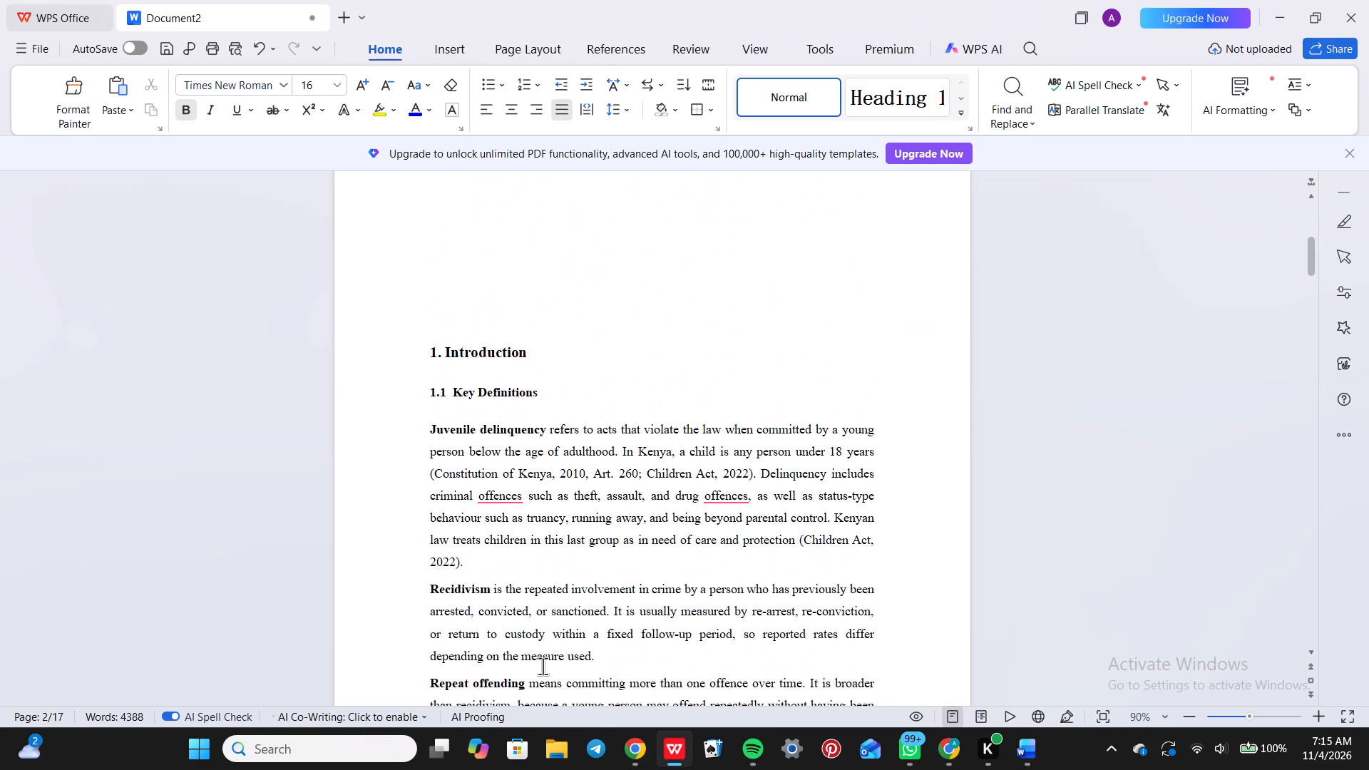
scroll(543, 666, "down", 2)
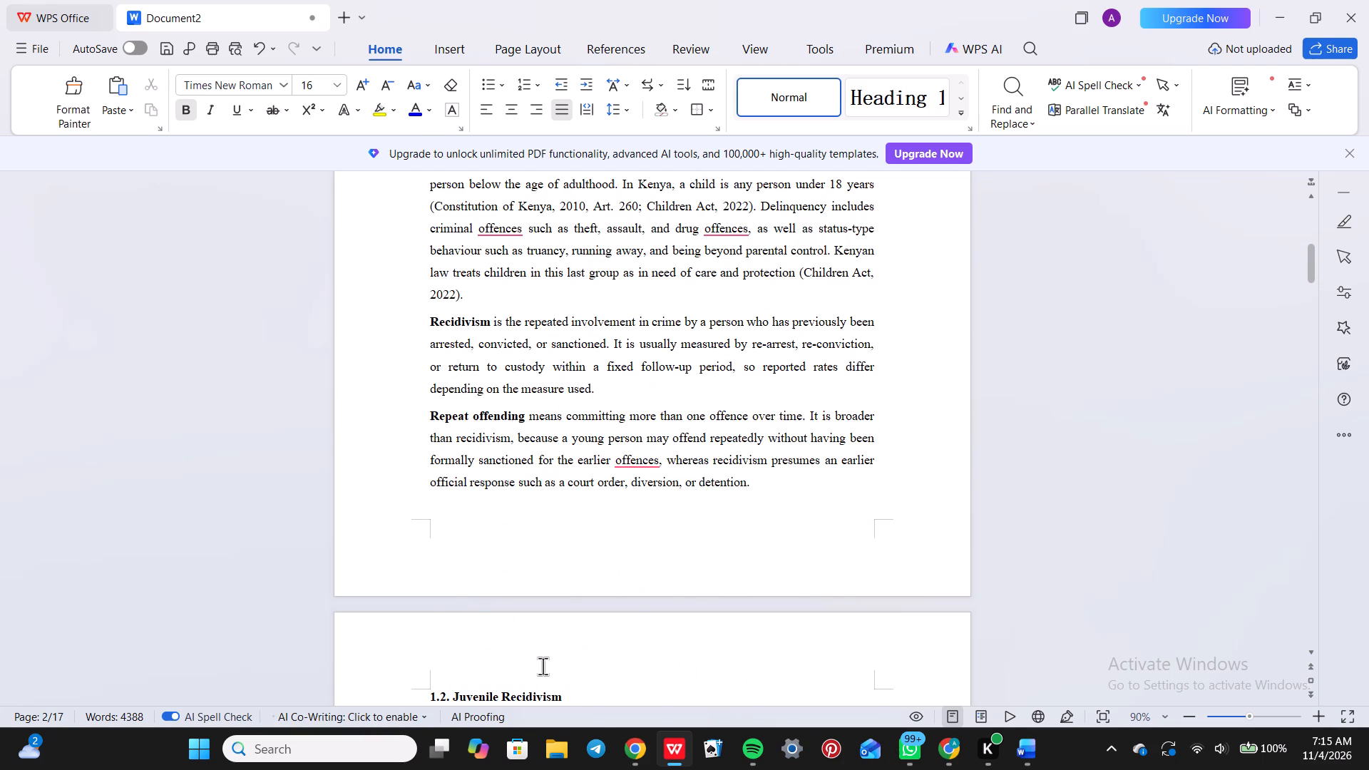
scroll(543, 666, "up", 1)
scroll(436, 394, "up", 3)
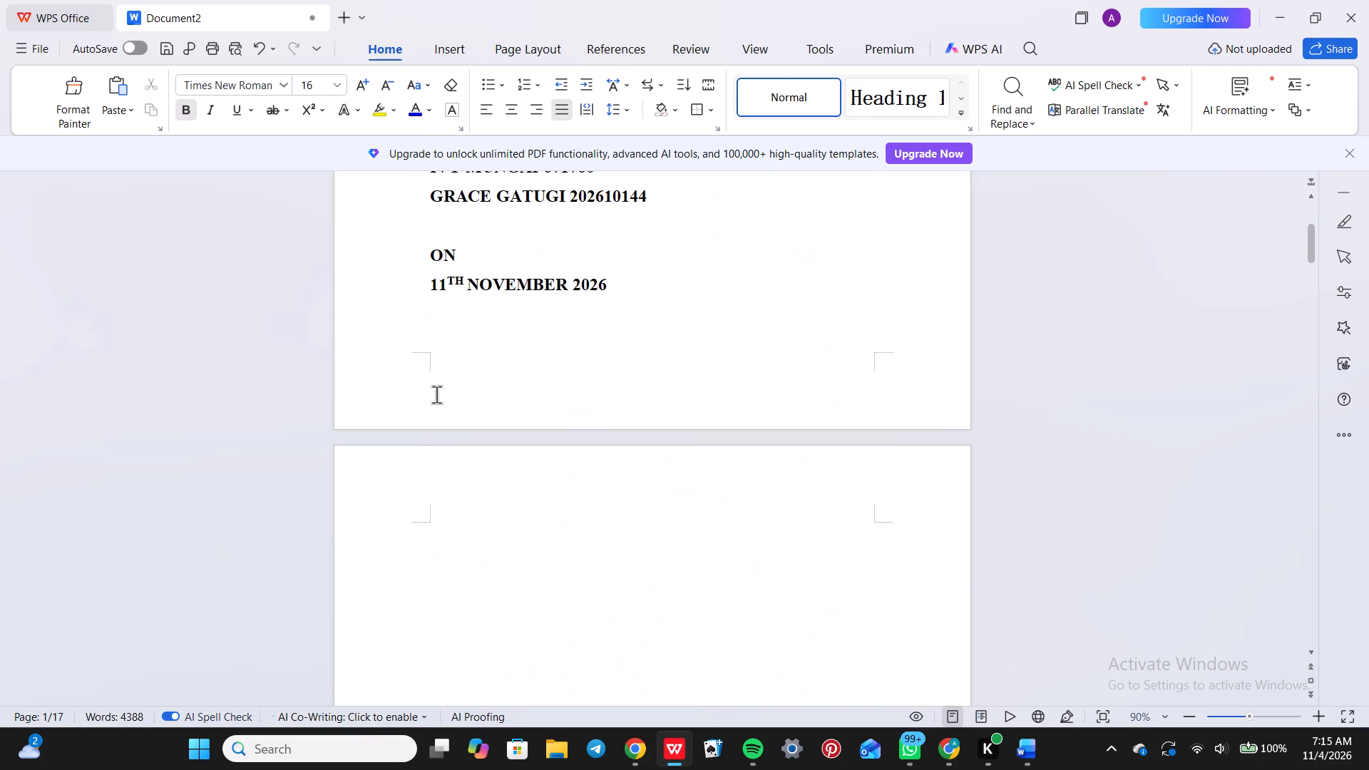
left_click(610, 279)
left_click(607, 284)
left_click_drag(607, 284, 433, 279)
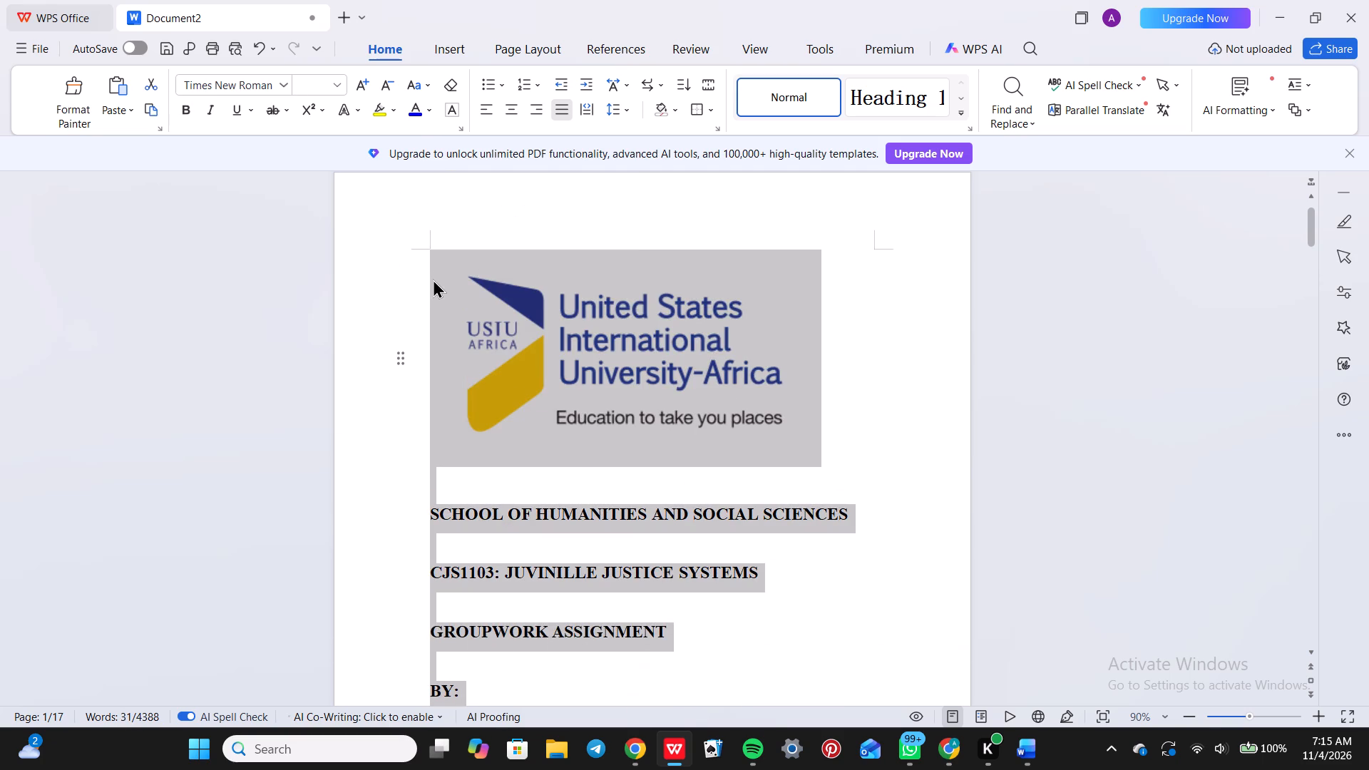
left_click_drag(433, 279, 431, 285)
left_click(508, 119)
left_click(575, 210)
scroll(575, 210, "down", 1)
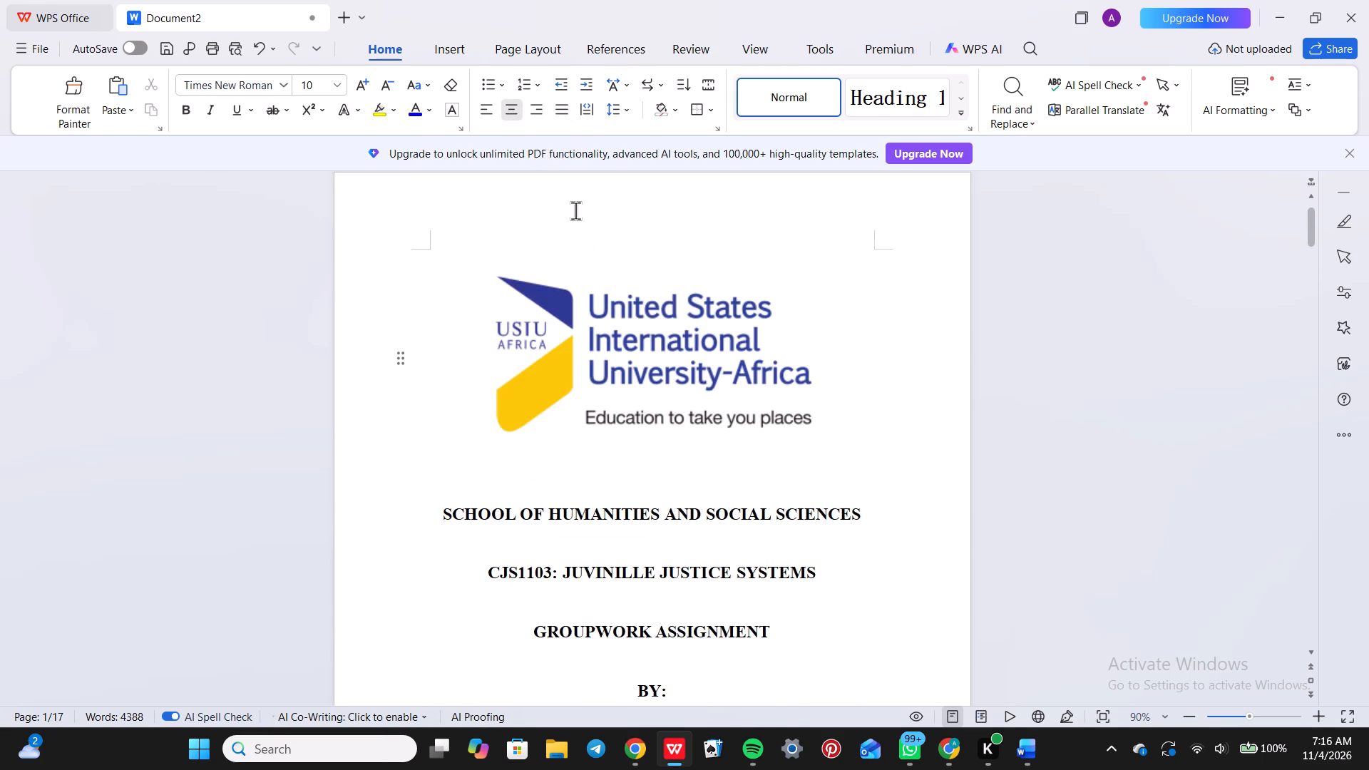
Insert an extra blank line on the cover page below the last group member's name, before "ON".
scroll(575, 210, "down", 2)
scroll(590, 286, "up", 2)
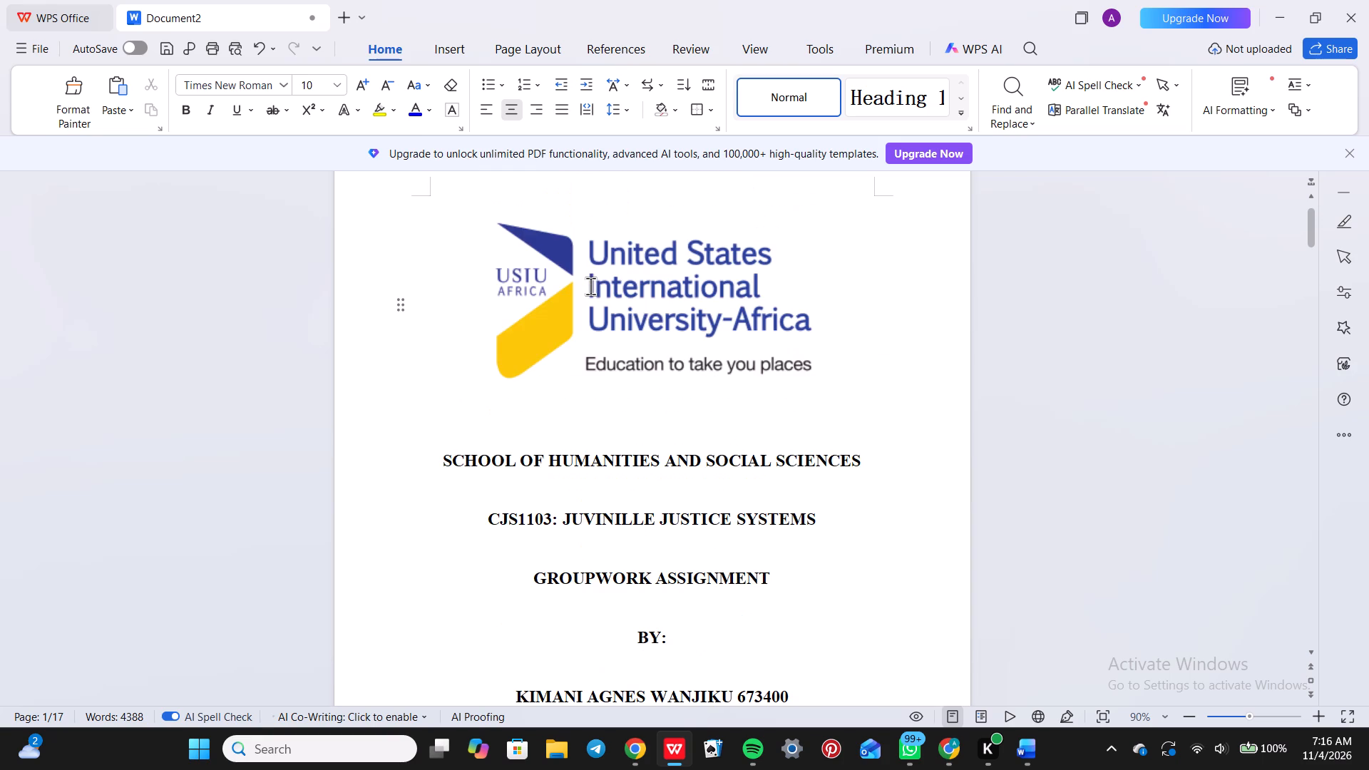
left_click(618, 469)
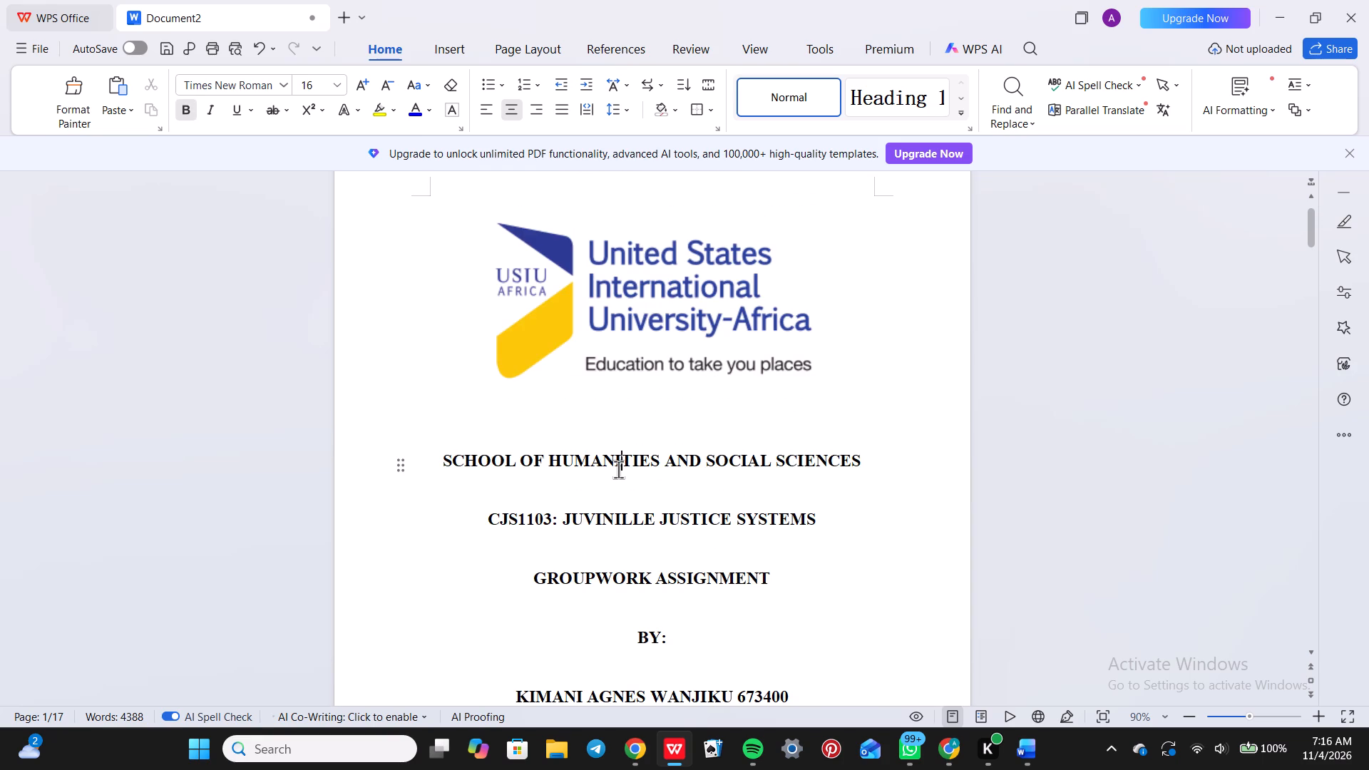
scroll(618, 469, "down", 3)
scroll(618, 469, "up", 1)
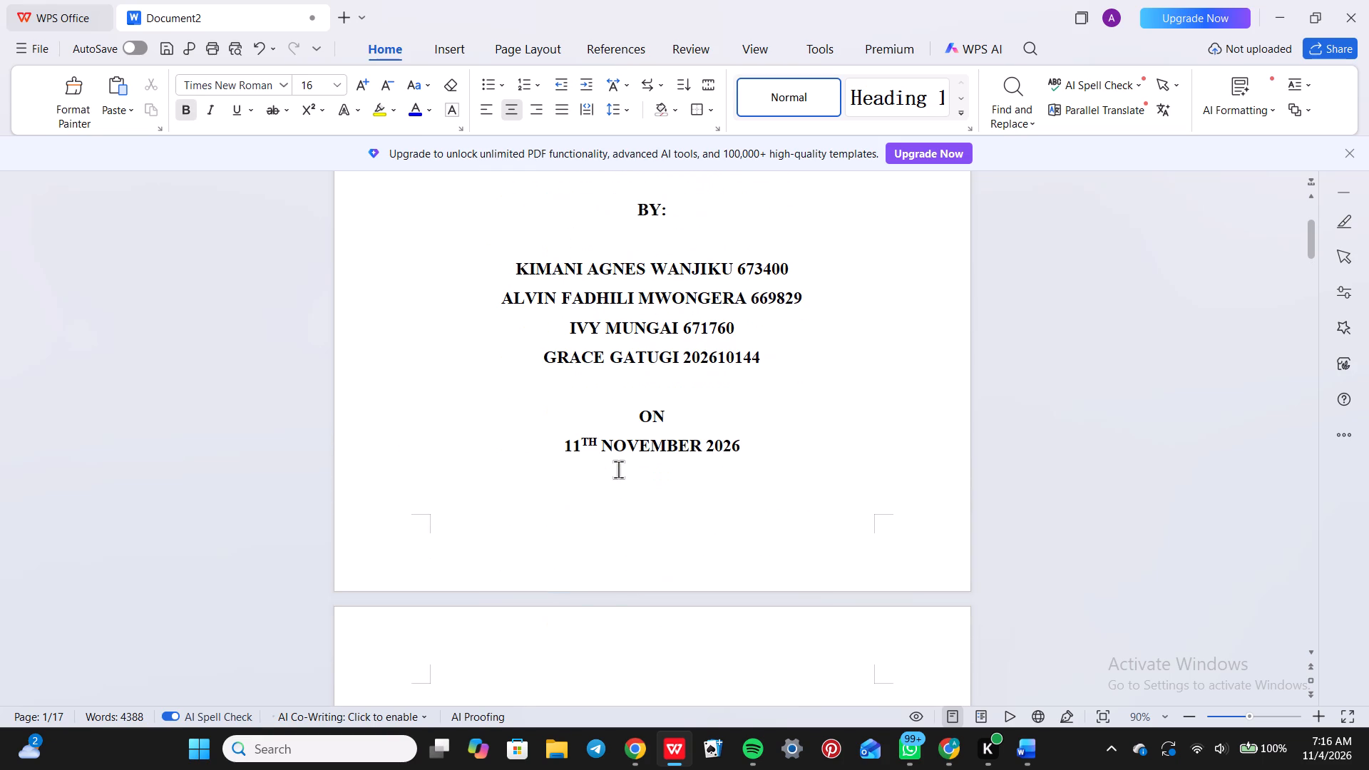
scroll(618, 469, "up", 1)
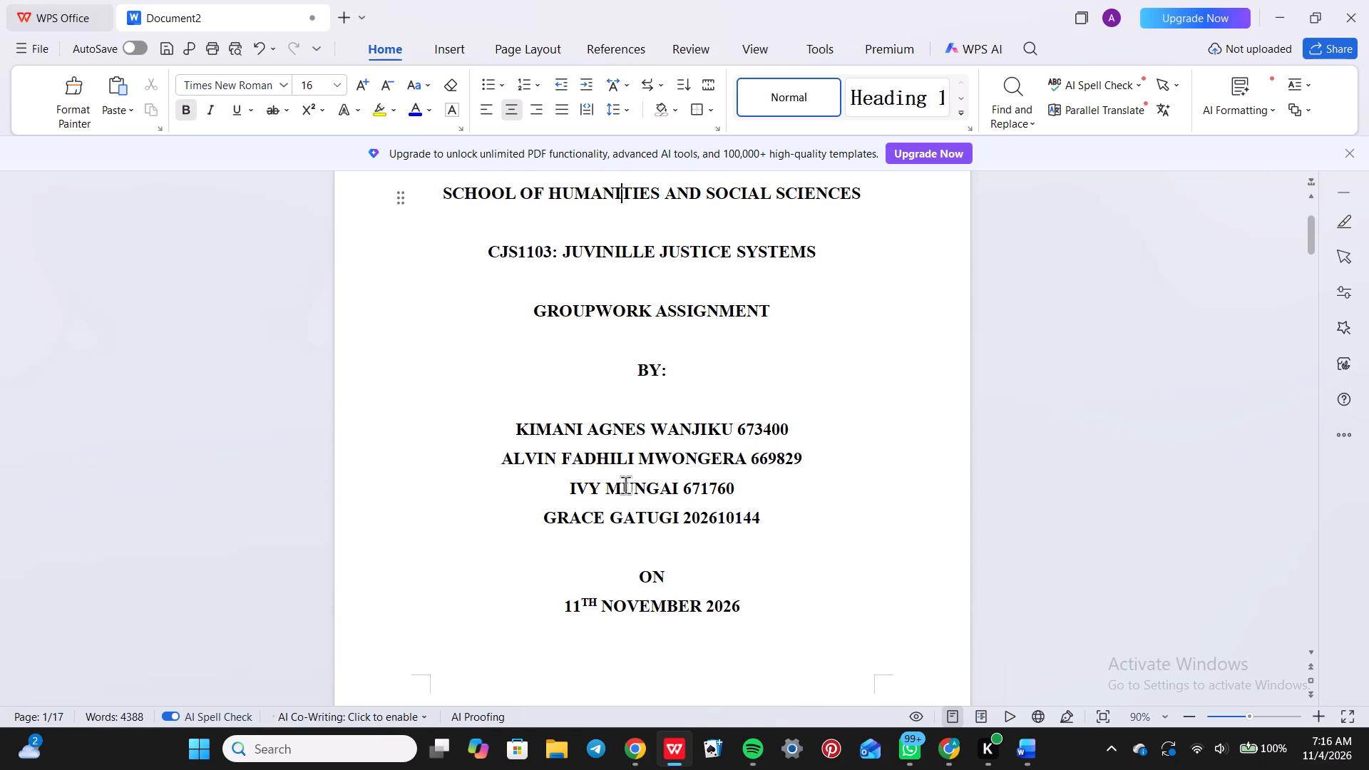
left_click(764, 519)
key("Return")
Delete the surplus blank lines between the cover page date and the "1. Introduction" heading so the heading starts page 2.
scroll(764, 519, "down", 2)
scroll(603, 489, "down", 1)
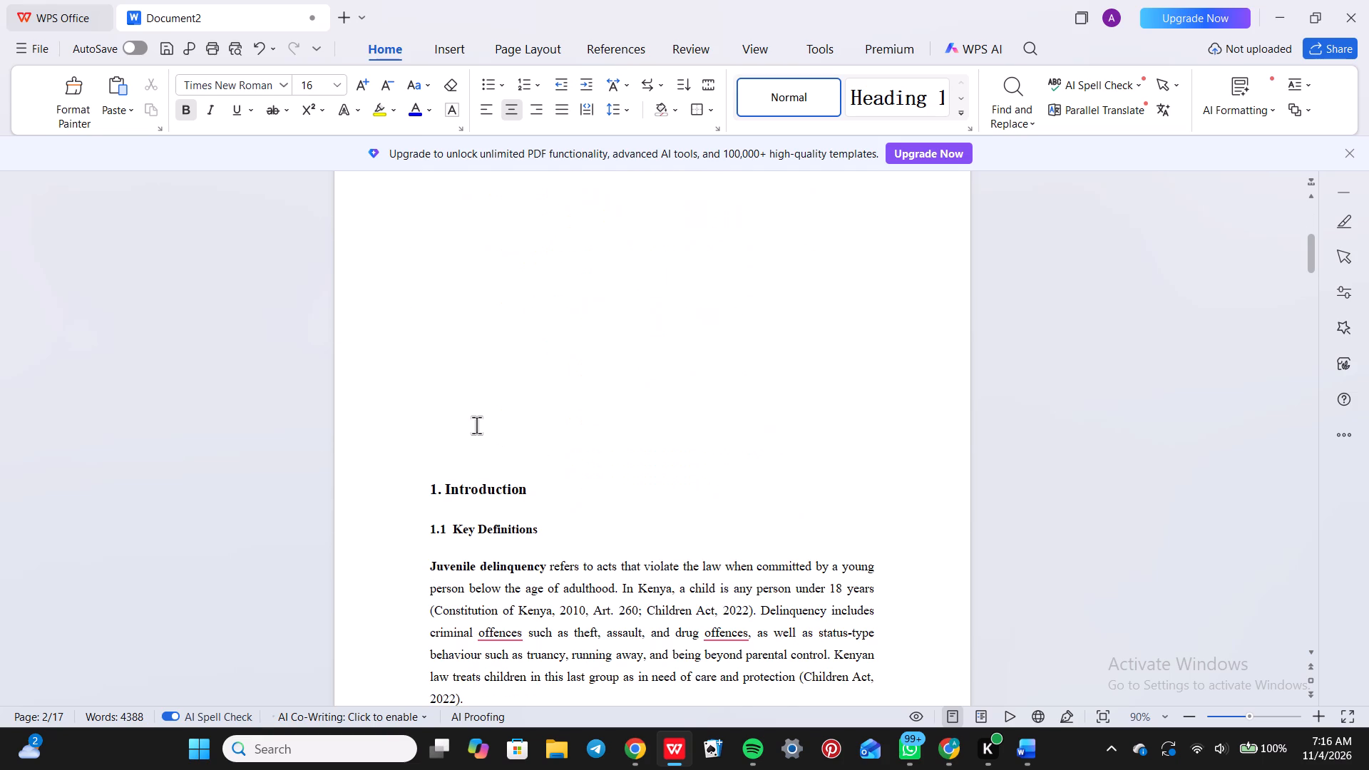
left_click(448, 451)
key("BackSpace")
key("BackSpace")
key("BackSpace")
key("BackSpace")
key("BackSpace")
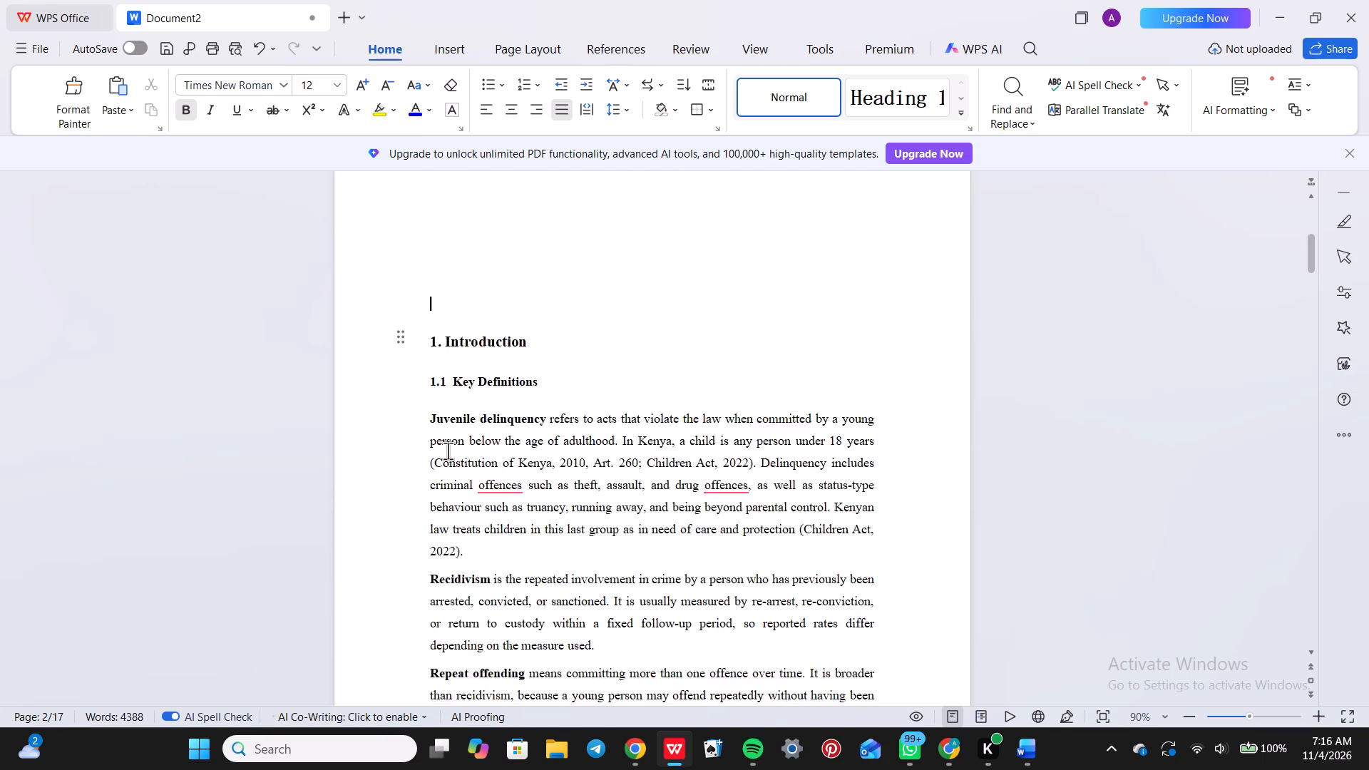
key("BackSpace")
key("BackSpace")
key("BackSpace")
key("BackSpace")
key("BackSpace")
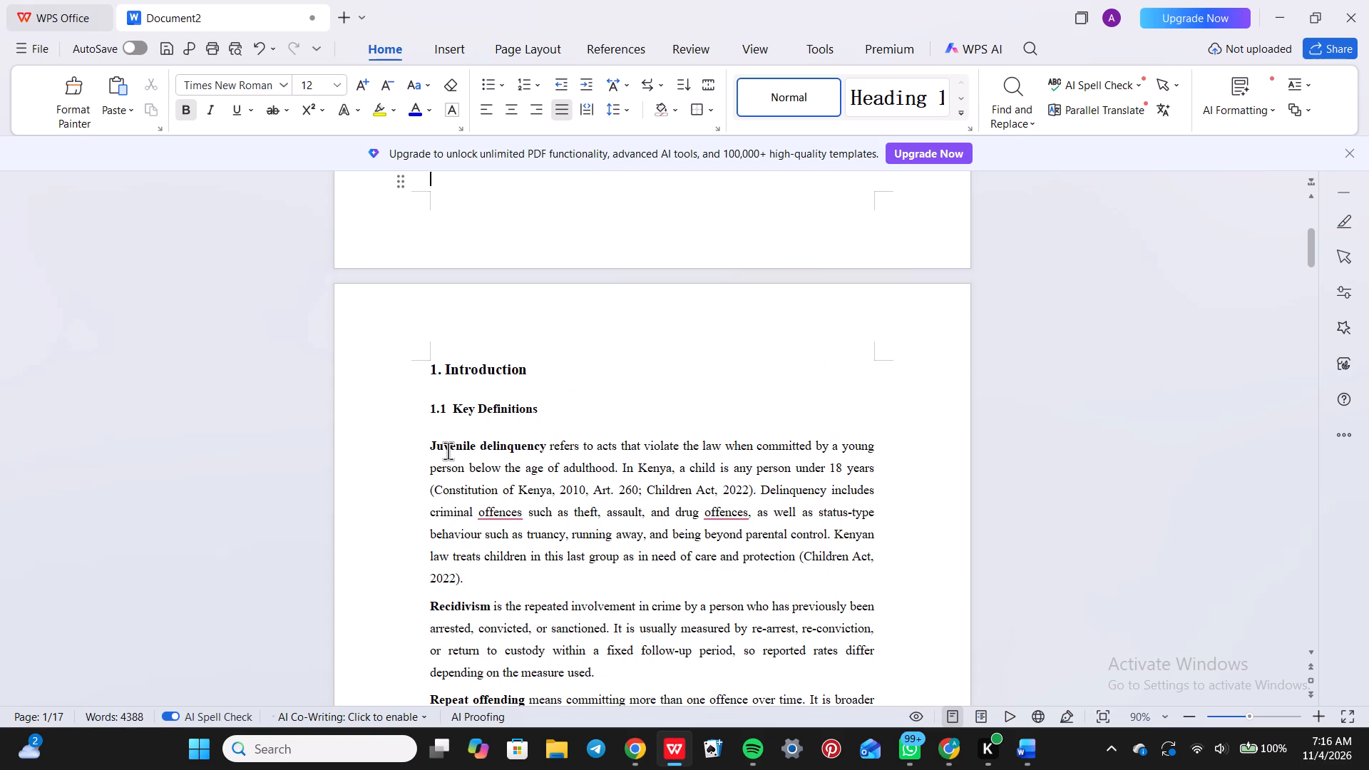
scroll(448, 451, "up", 1)
scroll(448, 451, "down", 1)
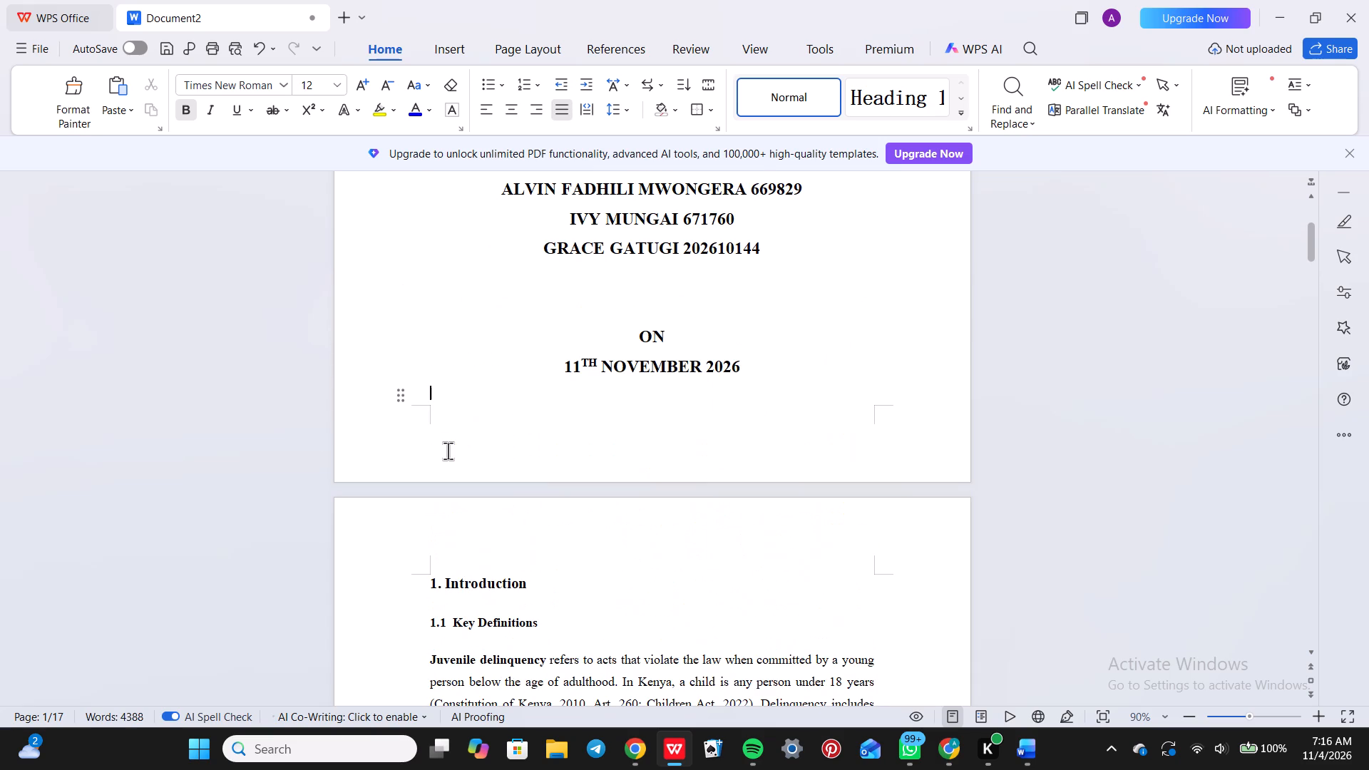
Review the layout and spacing of the text and headings from section 1 through section 3.1.
scroll(517, 661, "down", 2)
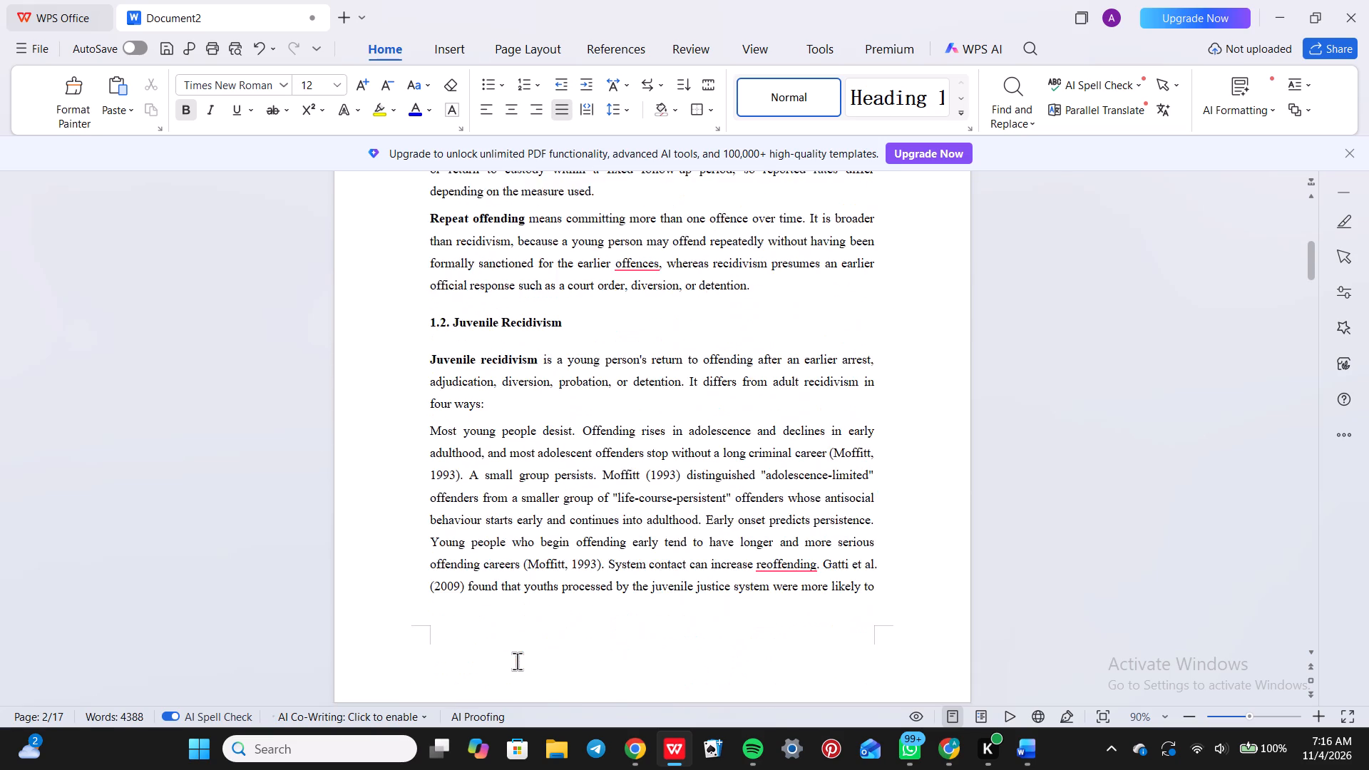
scroll(517, 661, "down", 4)
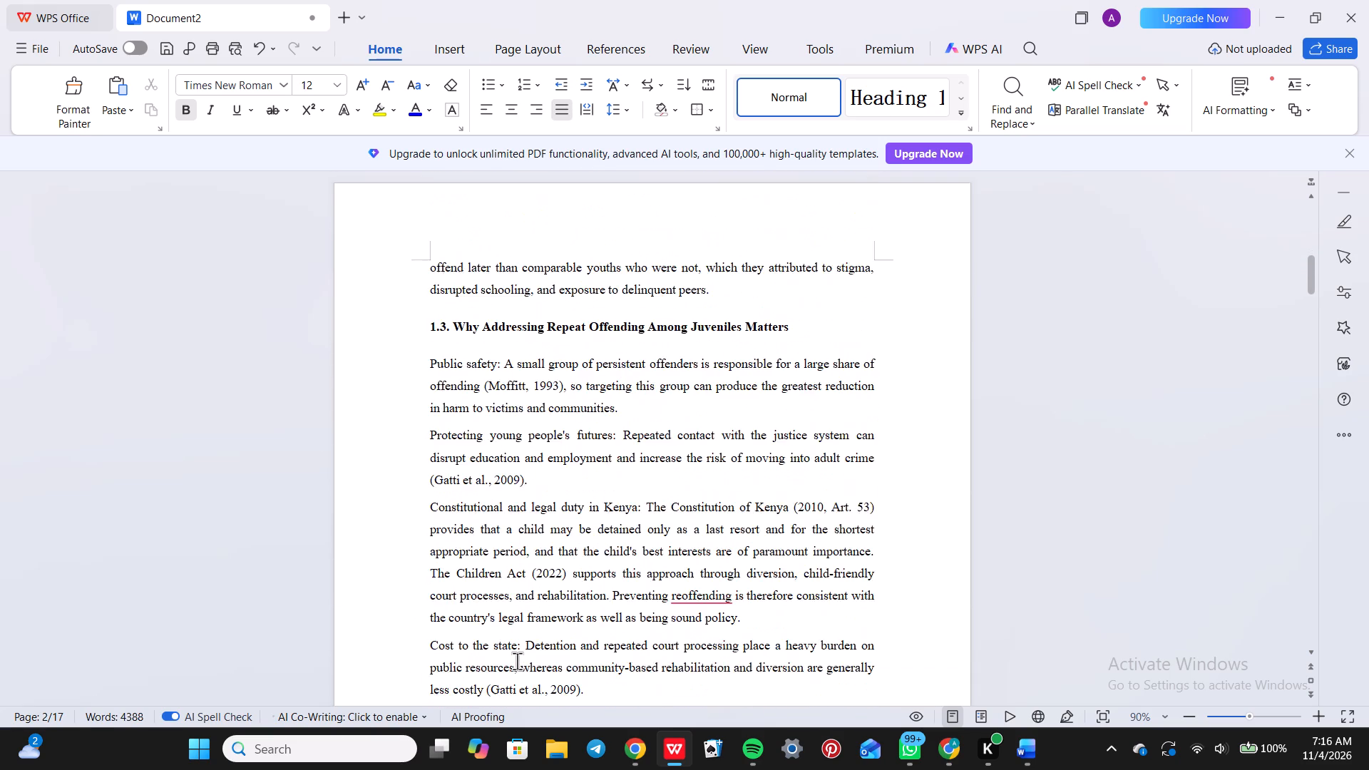
scroll(517, 661, "down", 3)
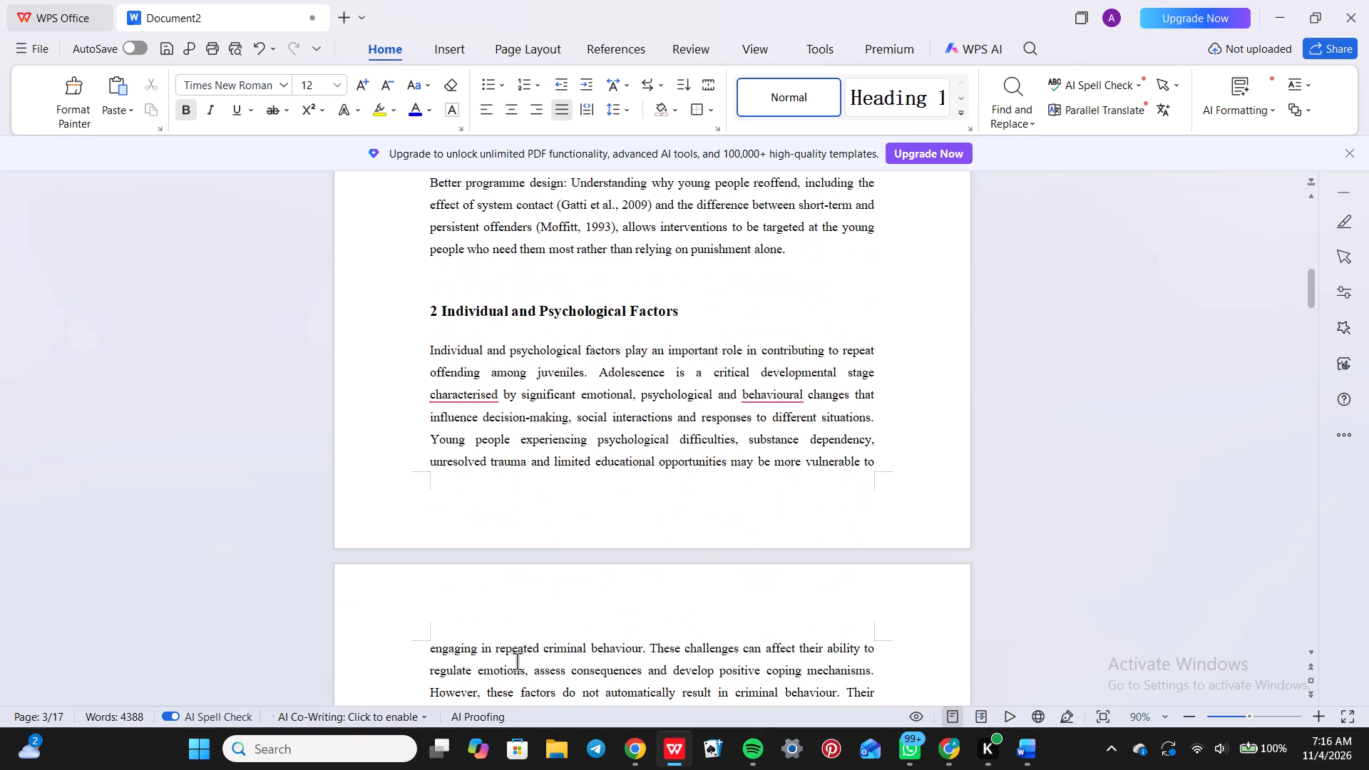
scroll(517, 661, "down", 1)
left_click(560, 316)
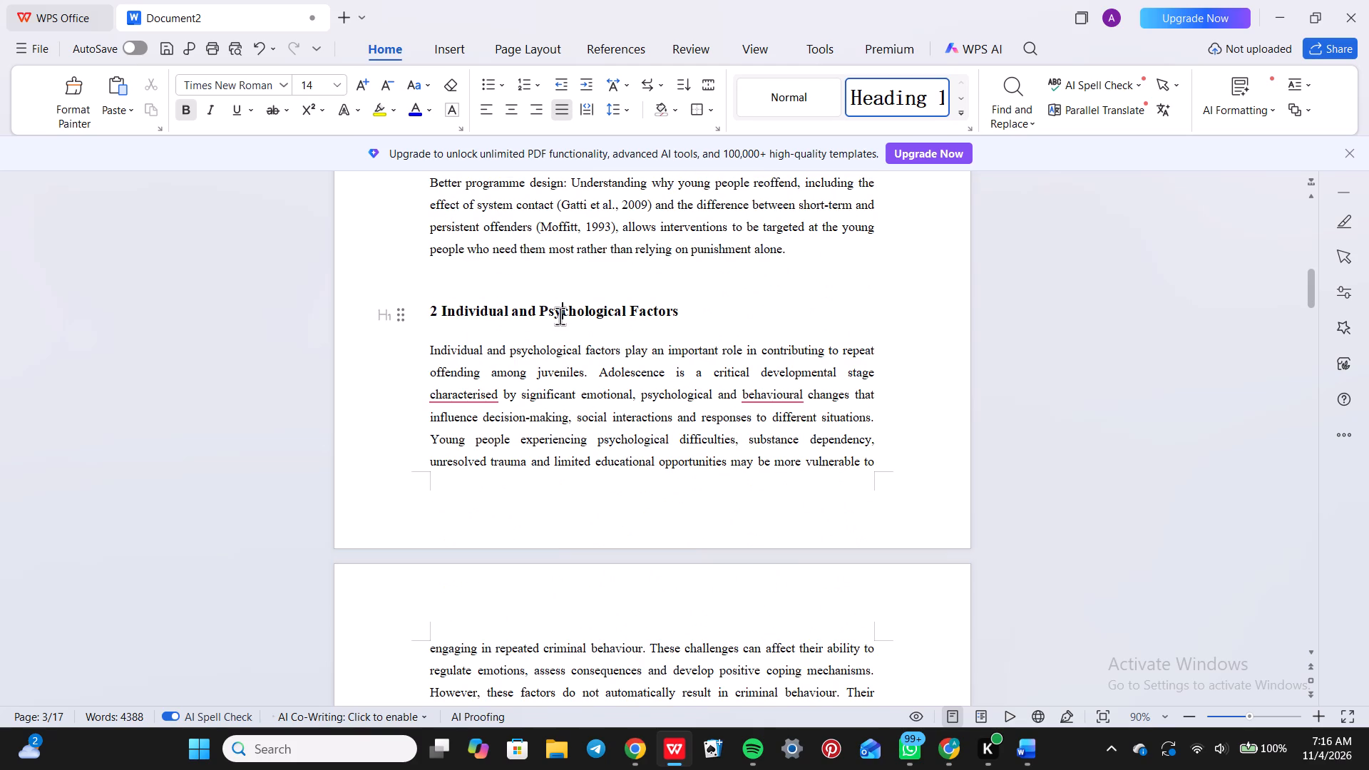
scroll(560, 316, "down", 2)
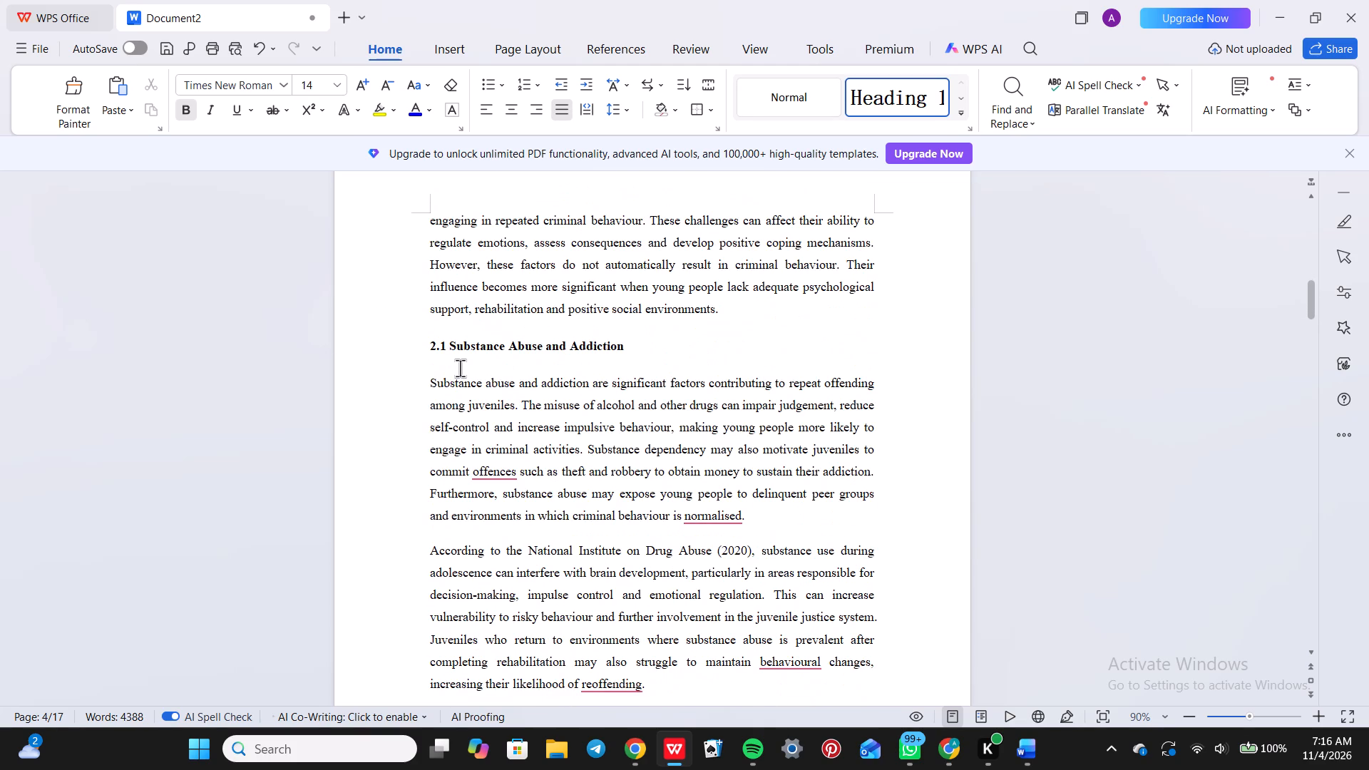
left_click(459, 367)
scroll(459, 367, "down", 1)
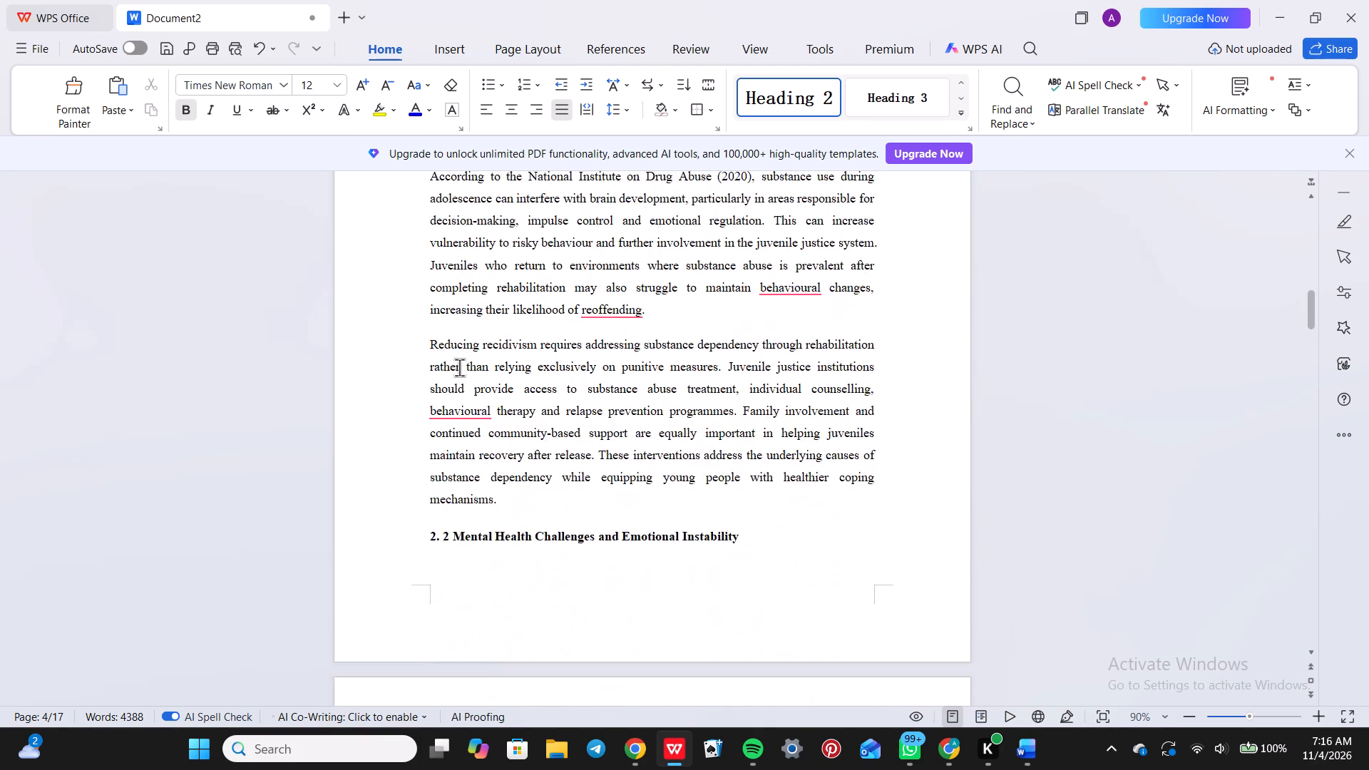
scroll(459, 367, "down", 6)
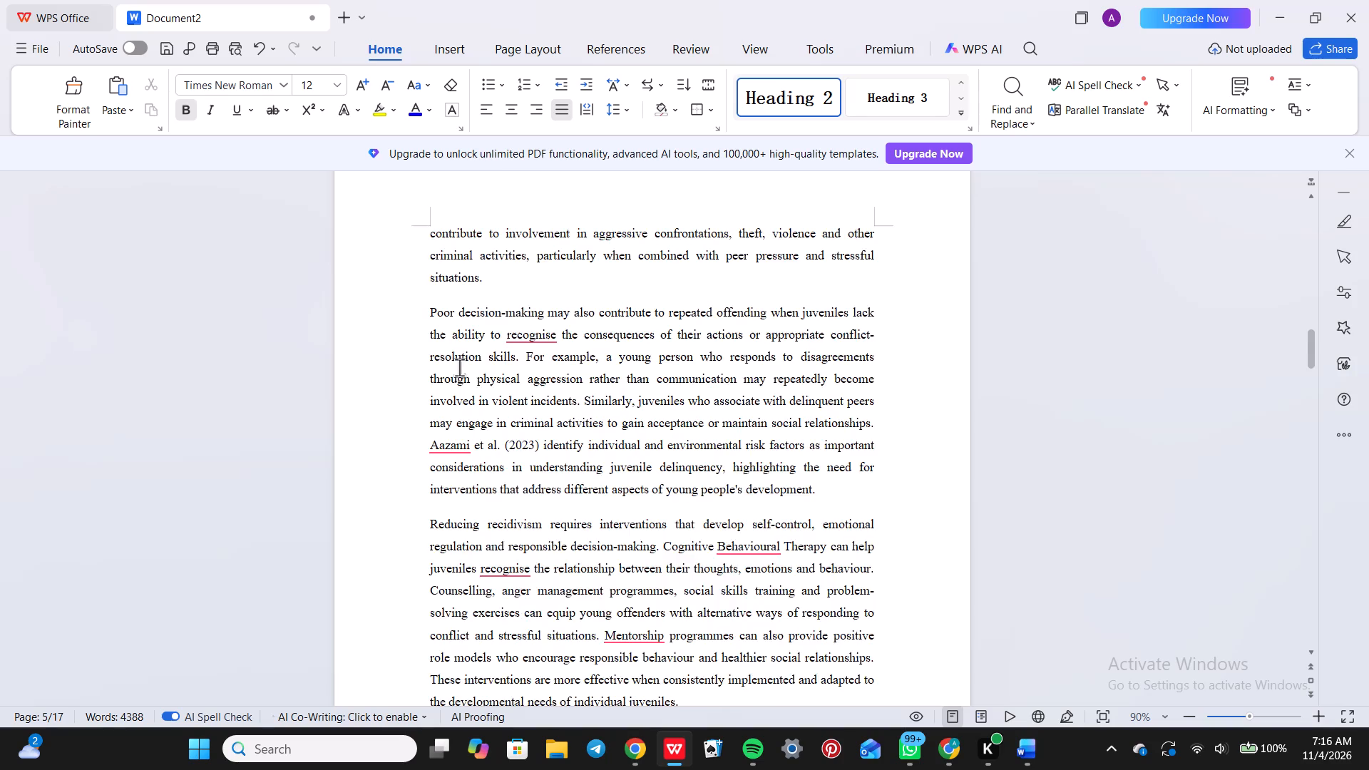
scroll(459, 367, "down", 5)
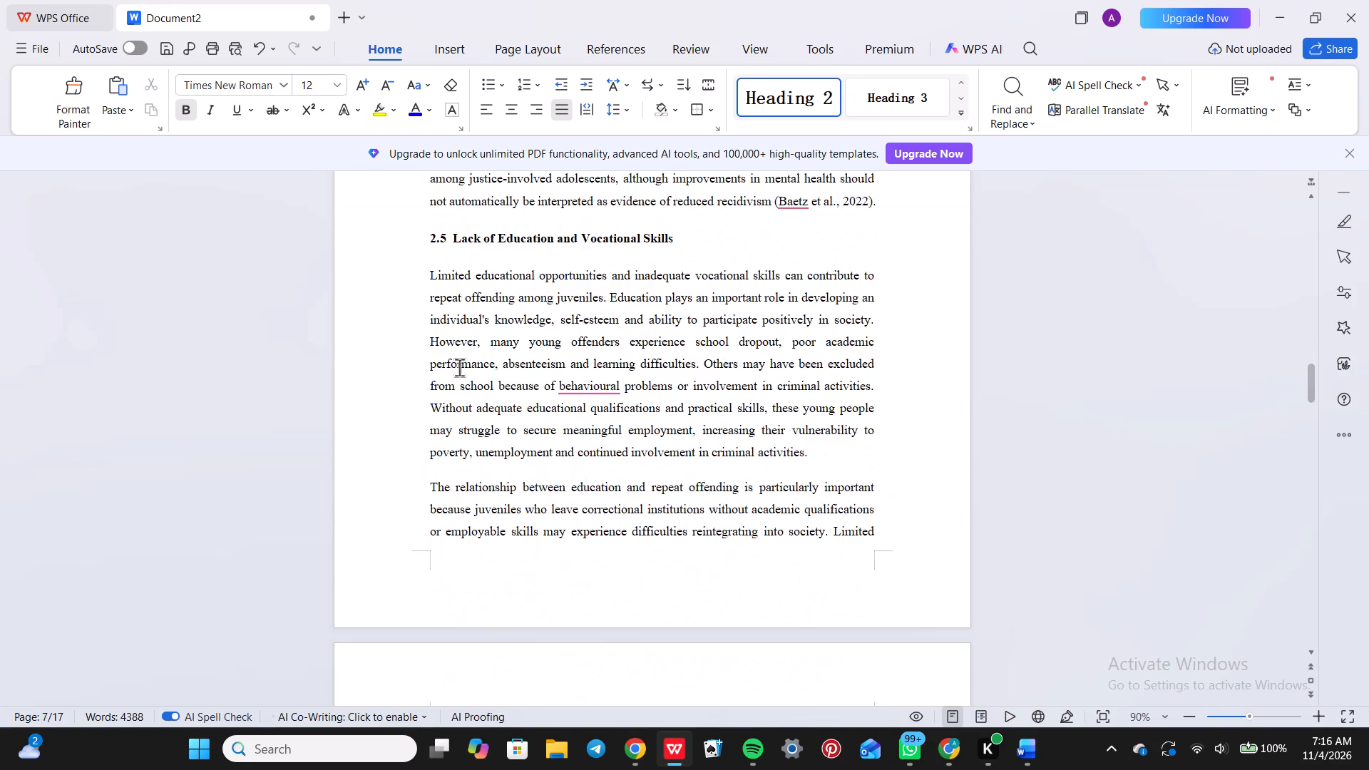
scroll(459, 367, "down", 4)
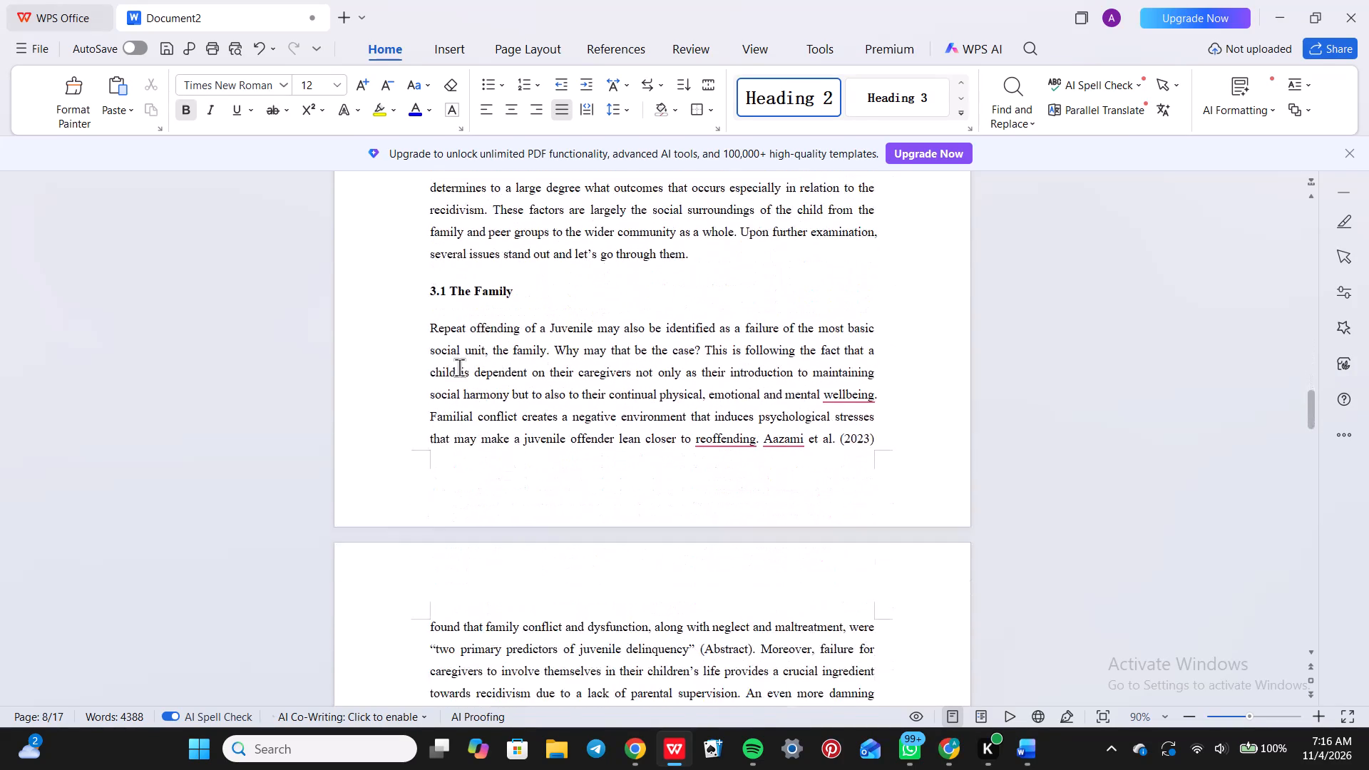
Delete the blank line above the "3. FAMILY, PEER AND SOCIO-ECONOMIC FACTORS" heading.
scroll(459, 367, "down", 1)
scroll(459, 367, "up", 2)
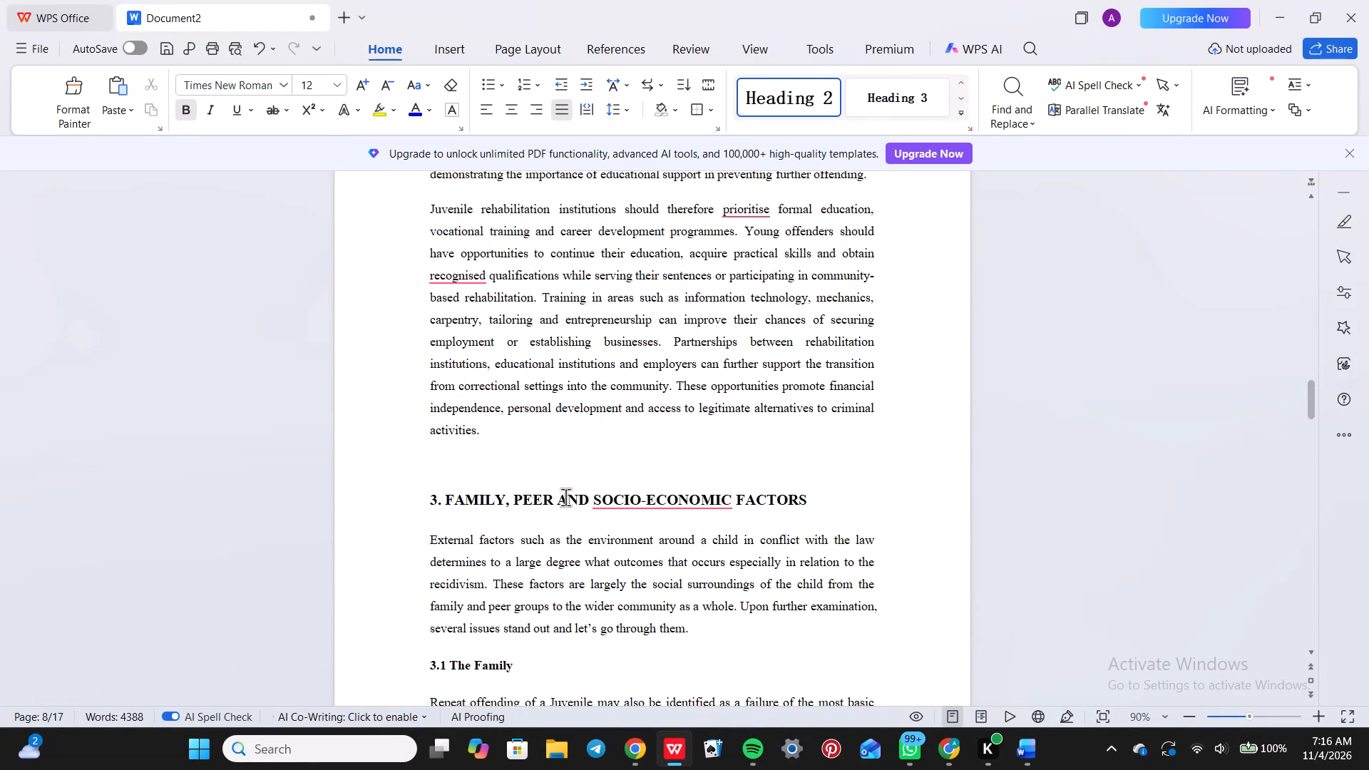
triple_click(565, 497)
left_click(565, 497)
triple_click(565, 497)
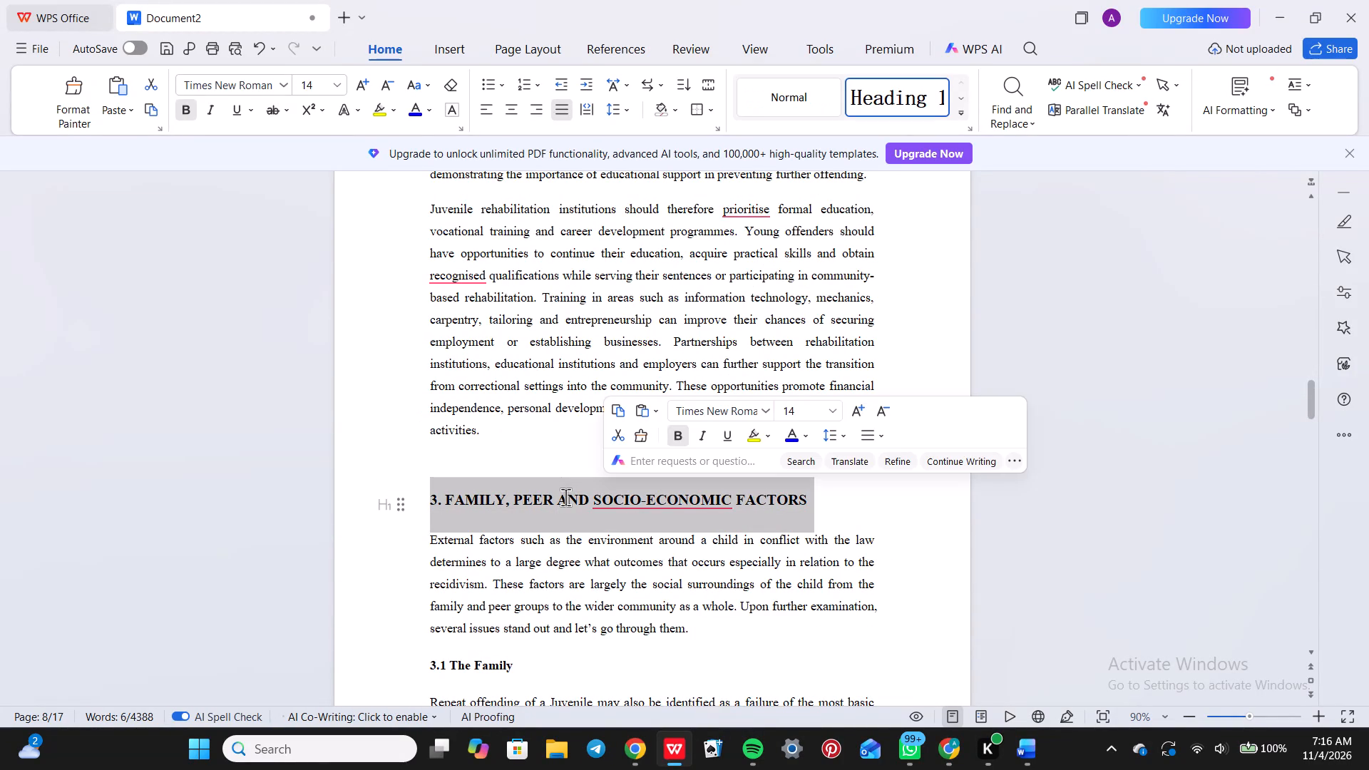
left_click(467, 464)
key("BackSpace")
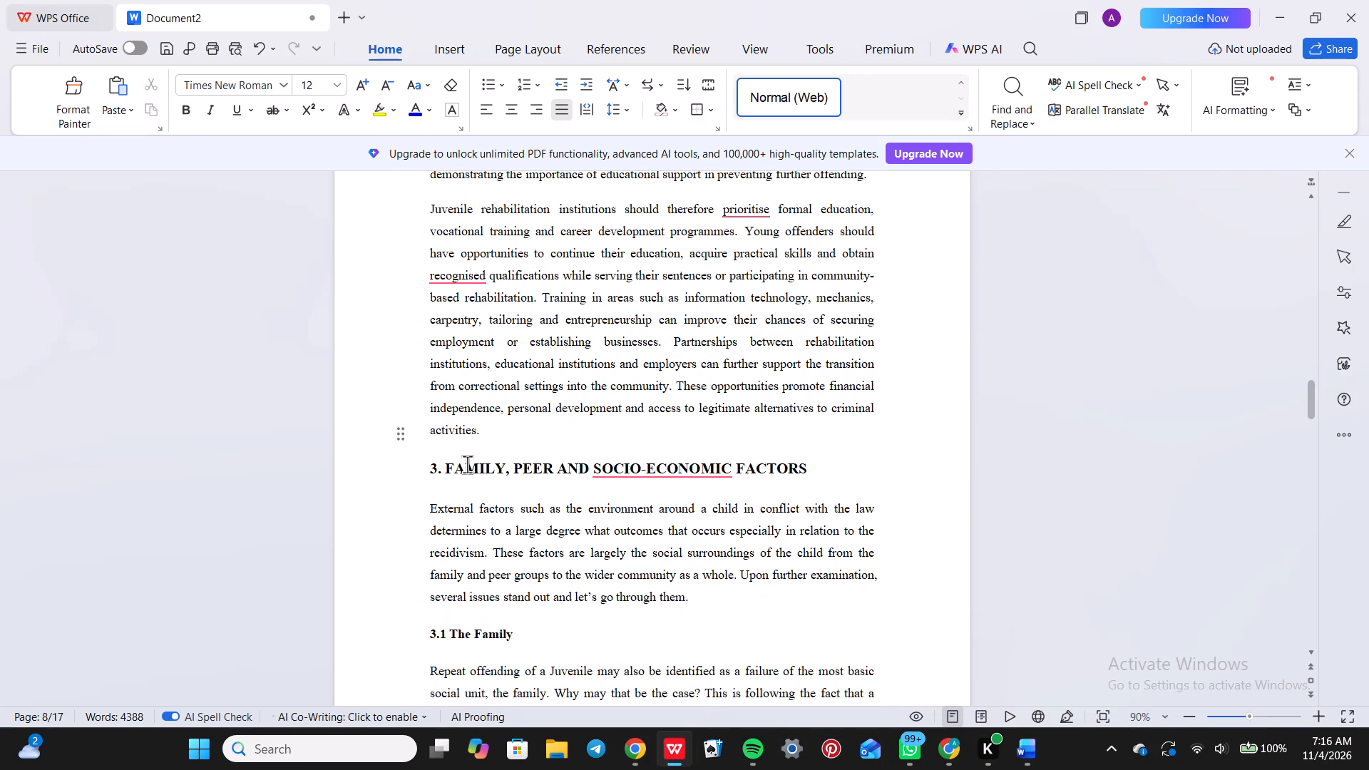
Delete the blank line above the "Challenges Affecting the Effectiveness of Juvenile Rehabilitation" heading.
scroll(467, 464, "down", 3)
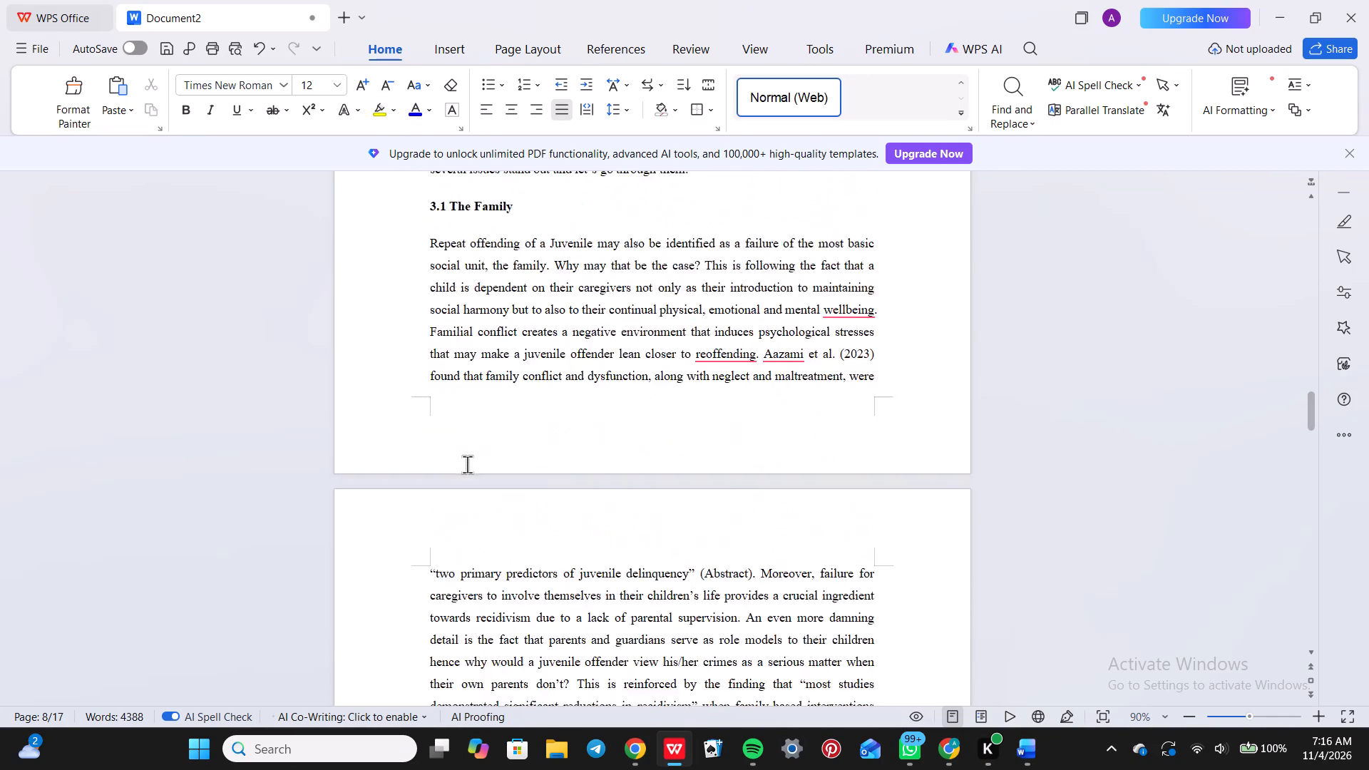
scroll(467, 464, "down", 3)
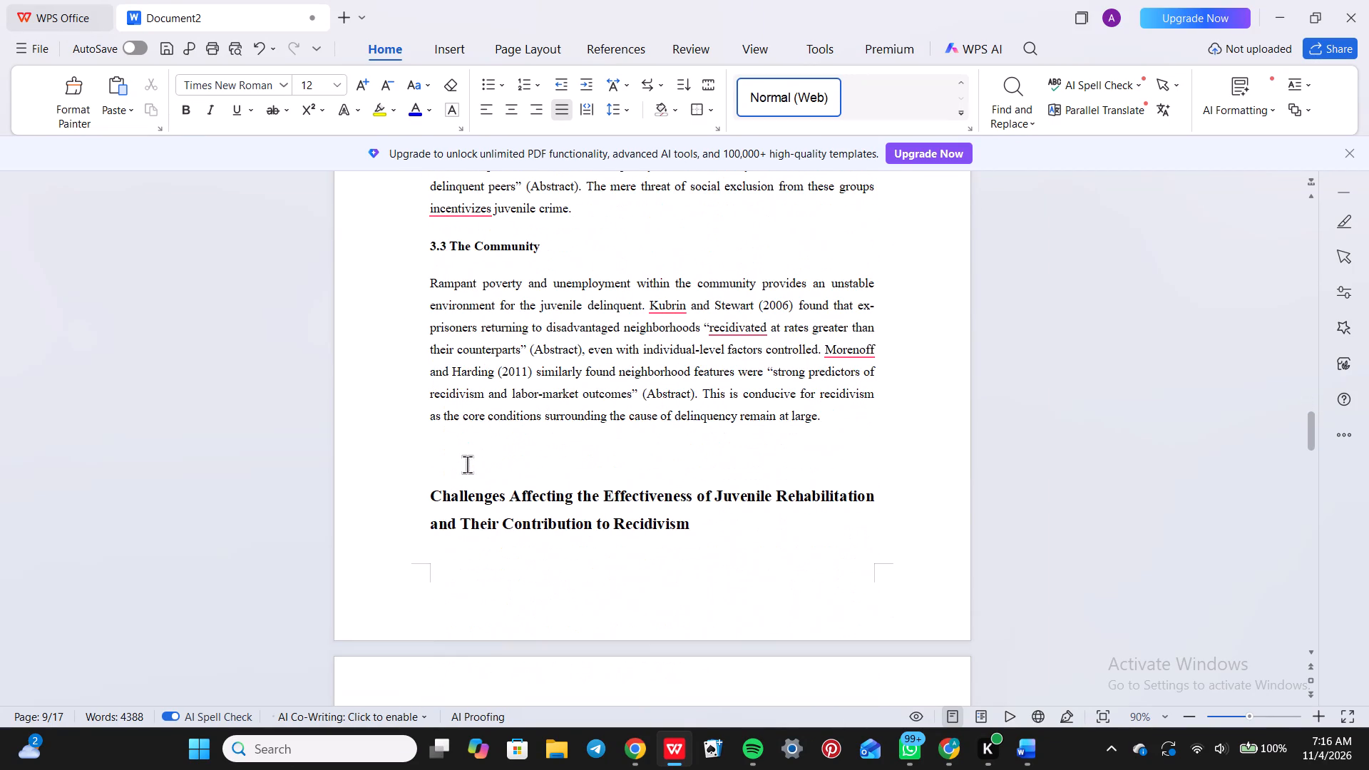
left_click(451, 449)
key("BackSpace")
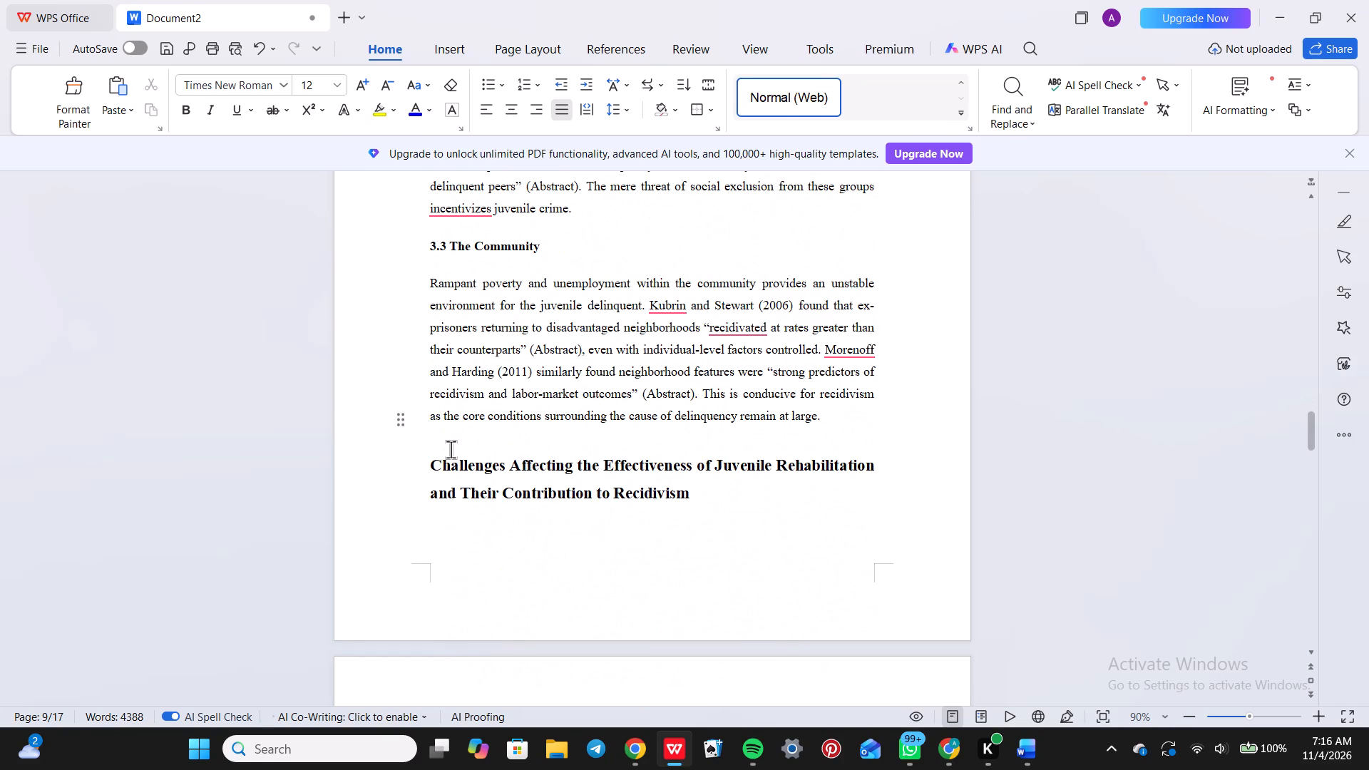
Delete the blank line before the paragraph starting "There are a number of problems", above section 4.1.
scroll(451, 449, "down", 3)
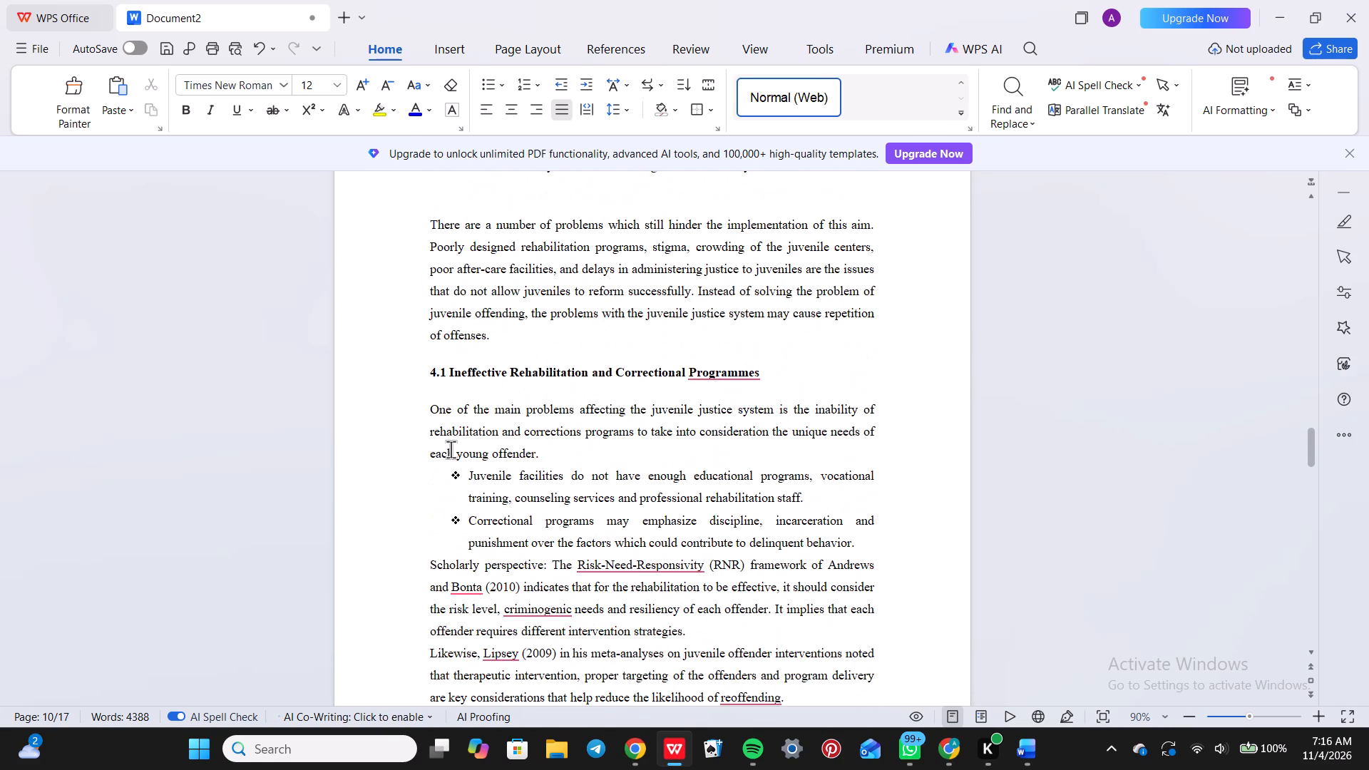
scroll(479, 290, "up", 1)
left_click(448, 362)
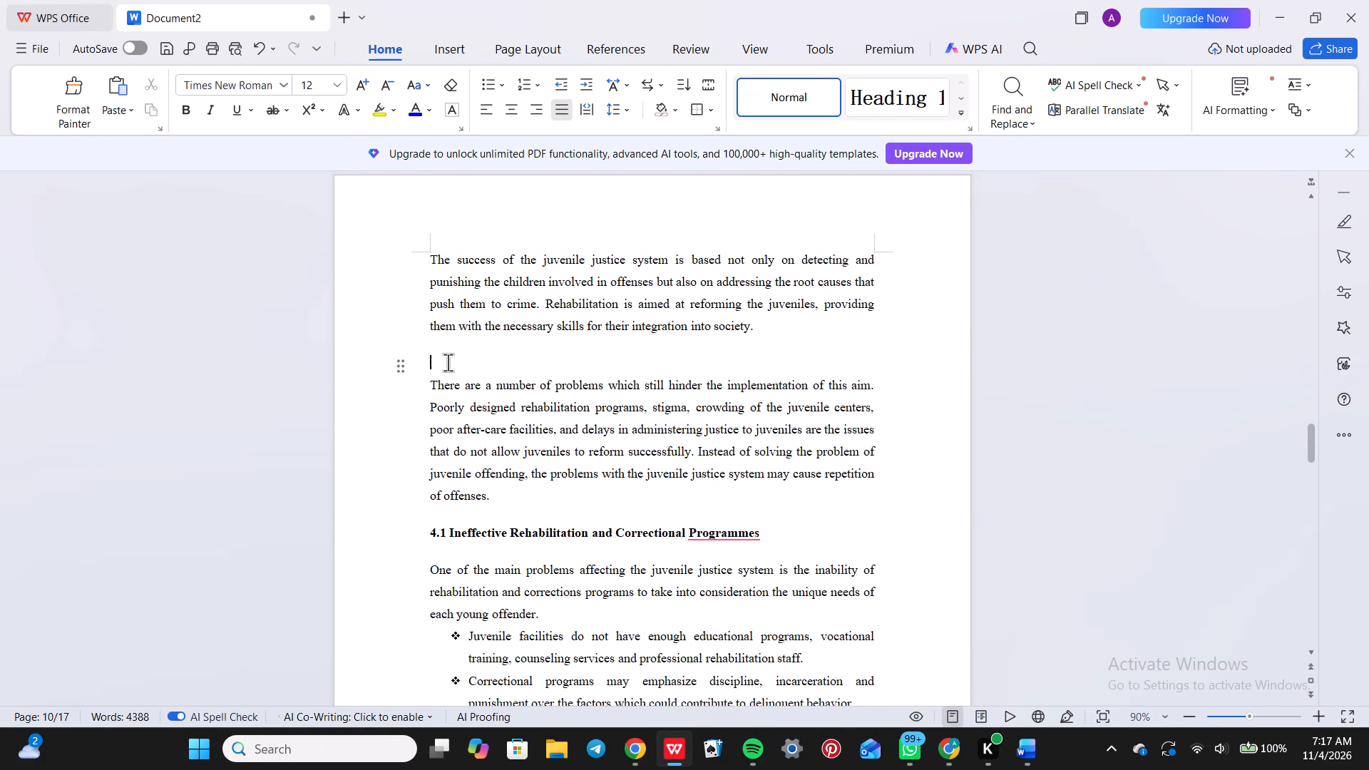
key("BackSpace")
Delete the blank line above the "4.2 Stigmatization and Labelling of Juvenile Offenders" heading.
scroll(448, 362, "down", 1)
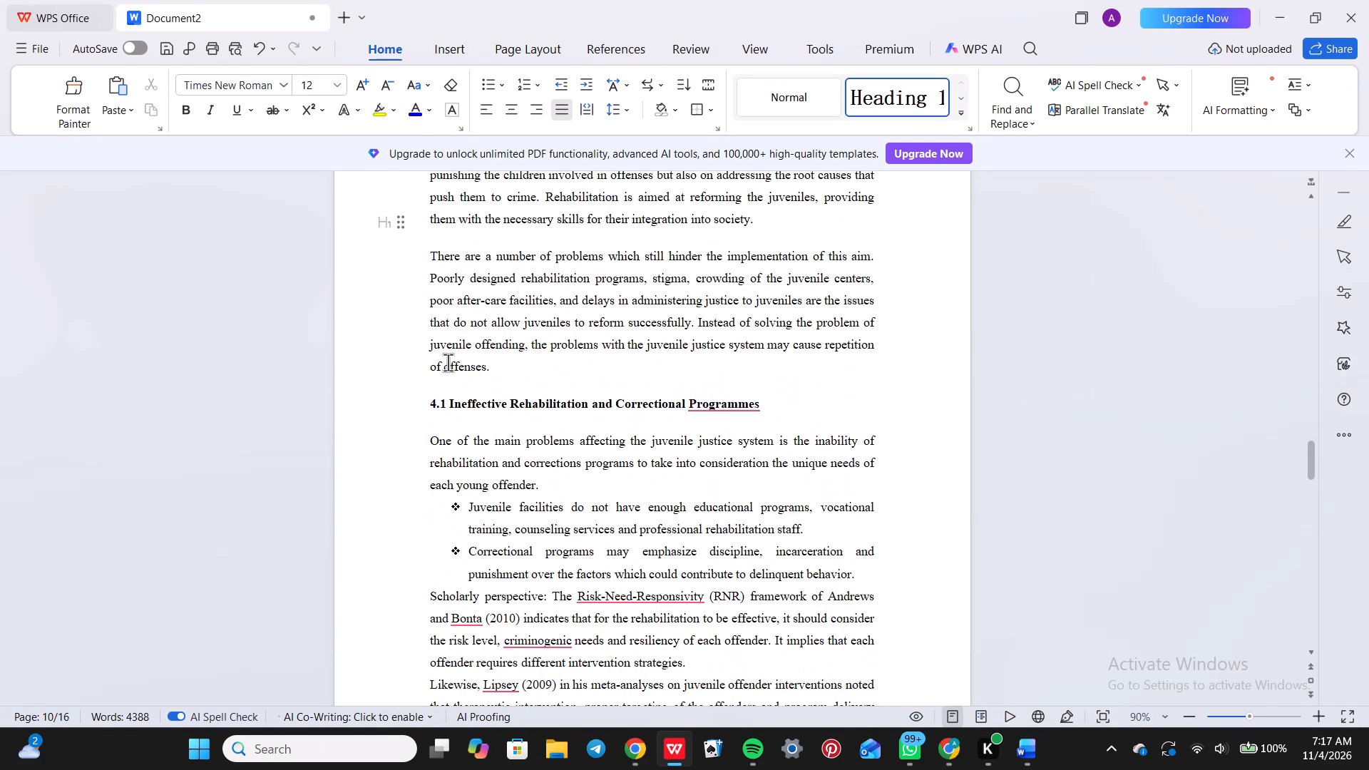
scroll(448, 362, "down", 3)
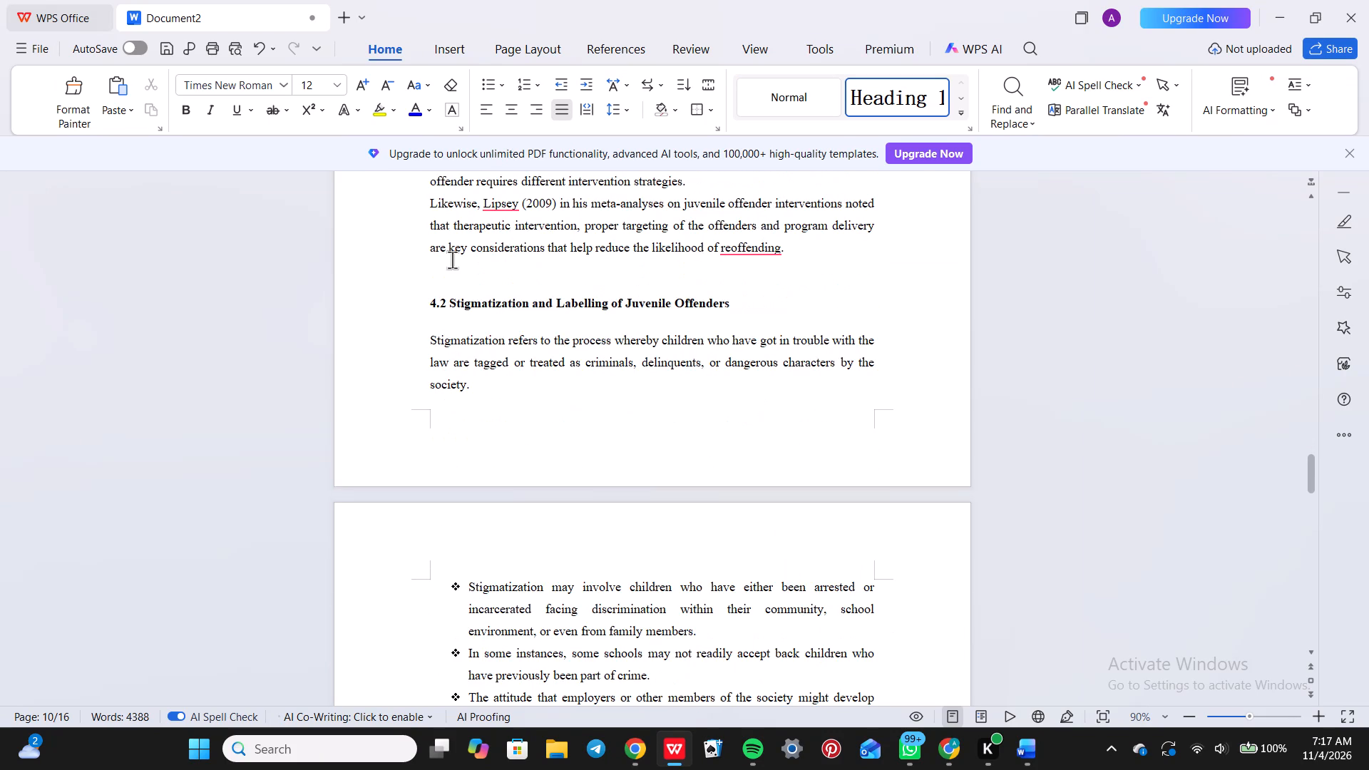
left_click(448, 292)
left_click(443, 282)
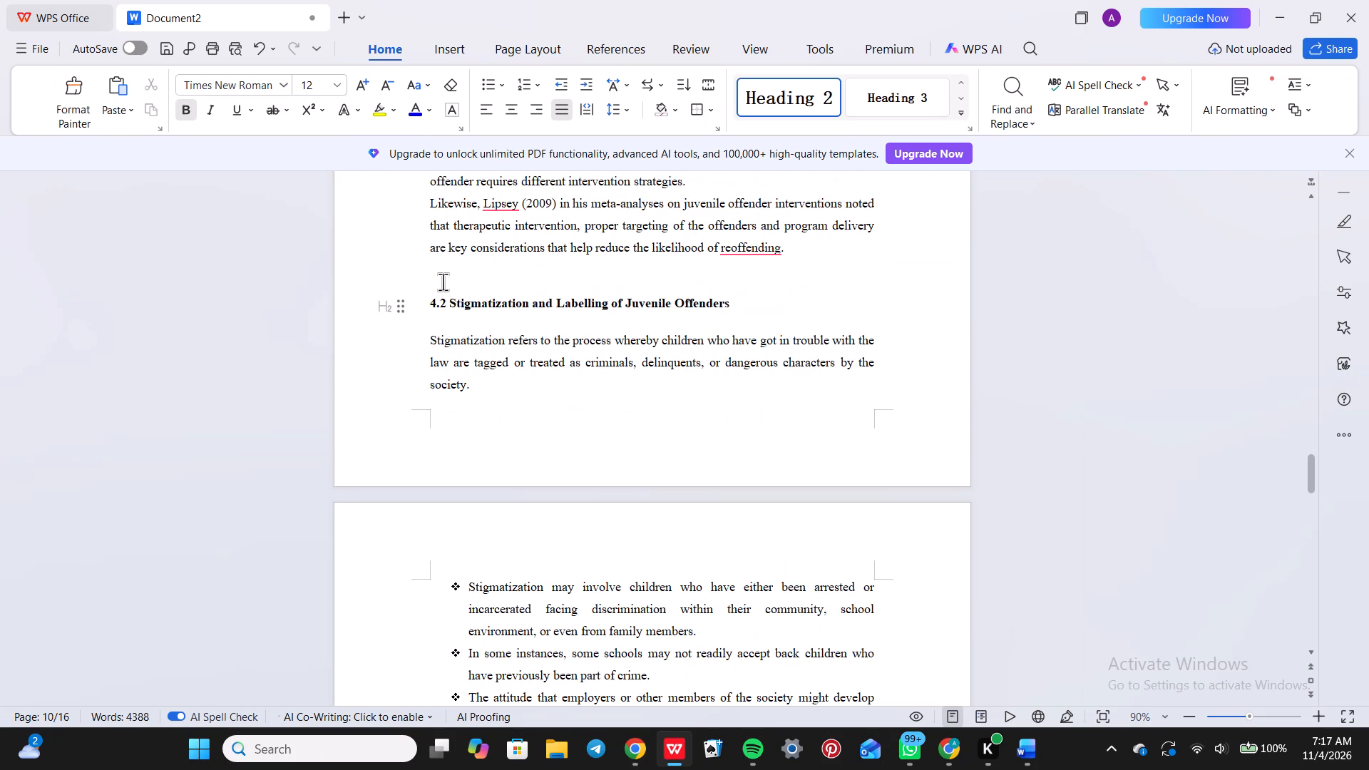
left_click(442, 273)
key("BackSpace")
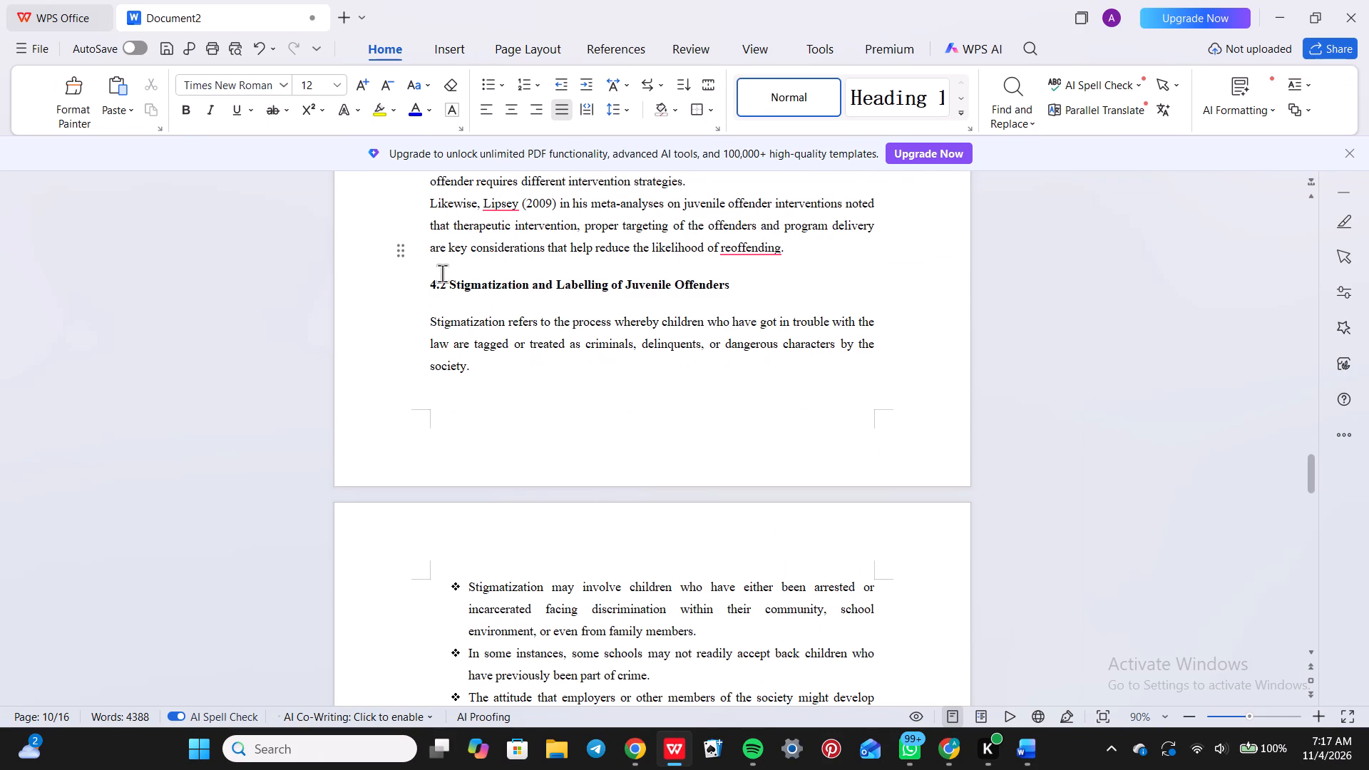
Review the spacing and text formatting from section 4.1 through section 5.2.
scroll(442, 273, "up", 1)
scroll(442, 273, "down", 2)
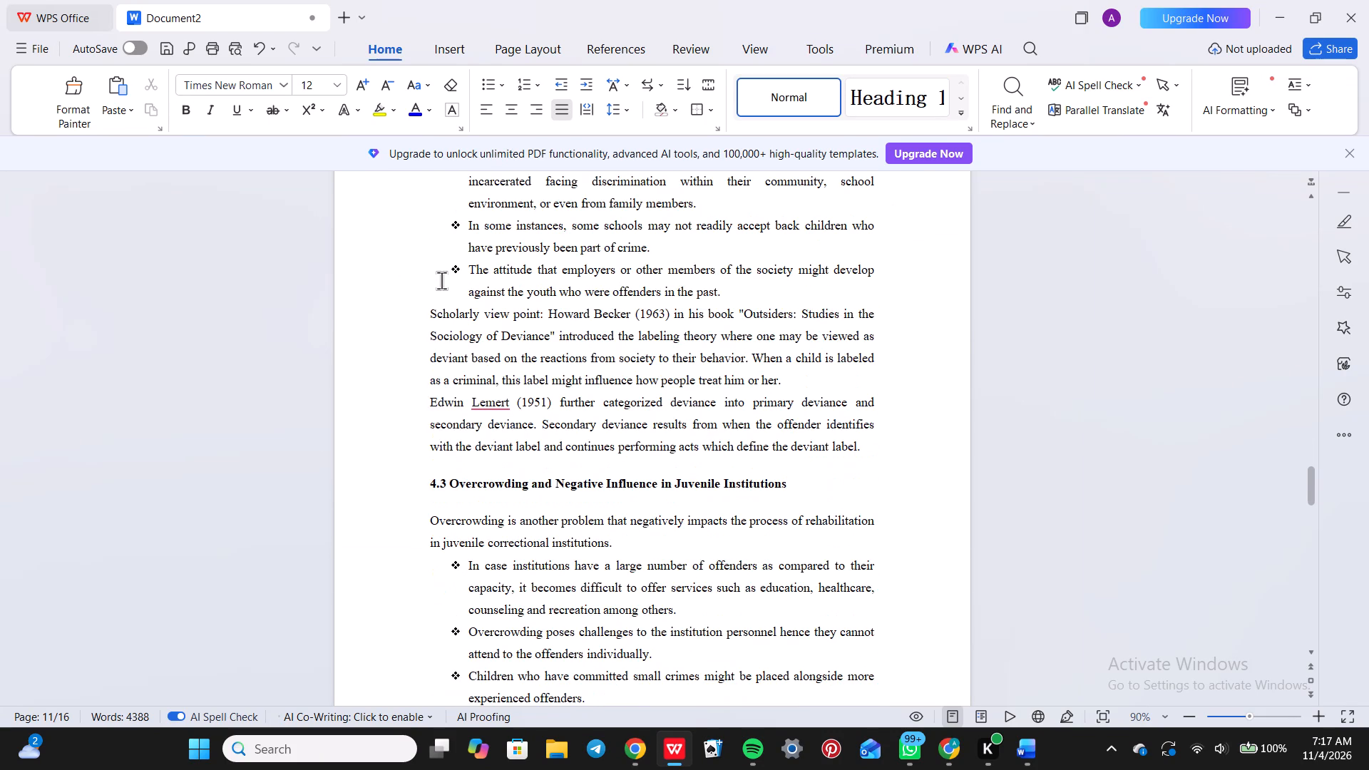
scroll(439, 414, "up", 2)
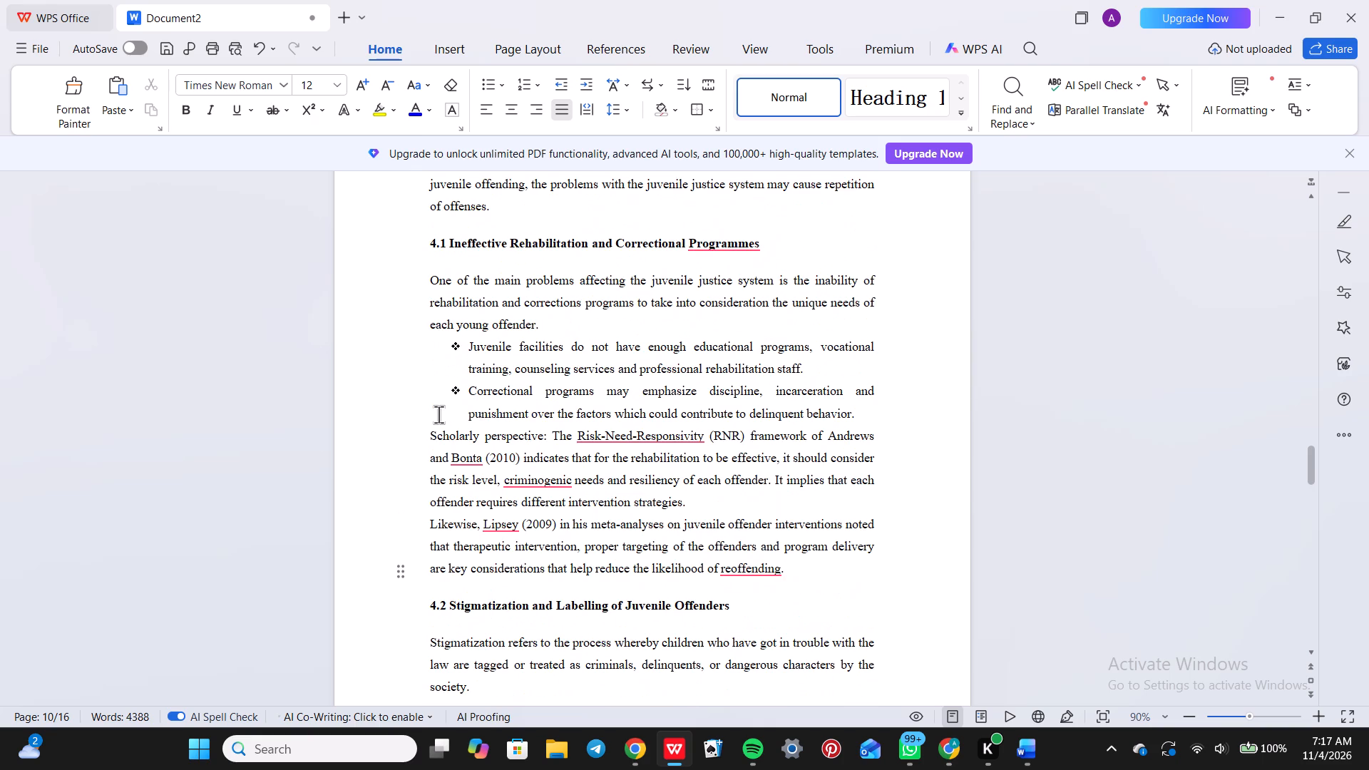
scroll(439, 414, "down", 7)
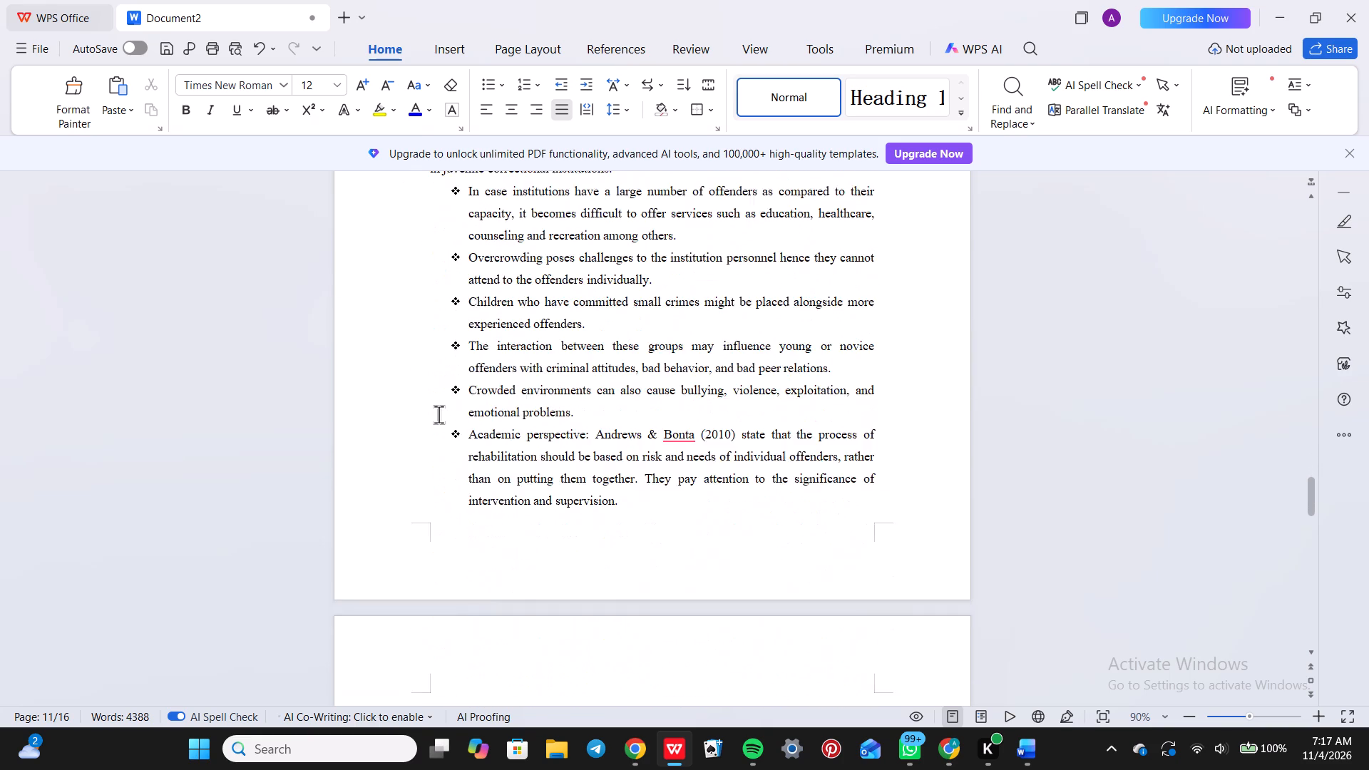
scroll(439, 414, "down", 3)
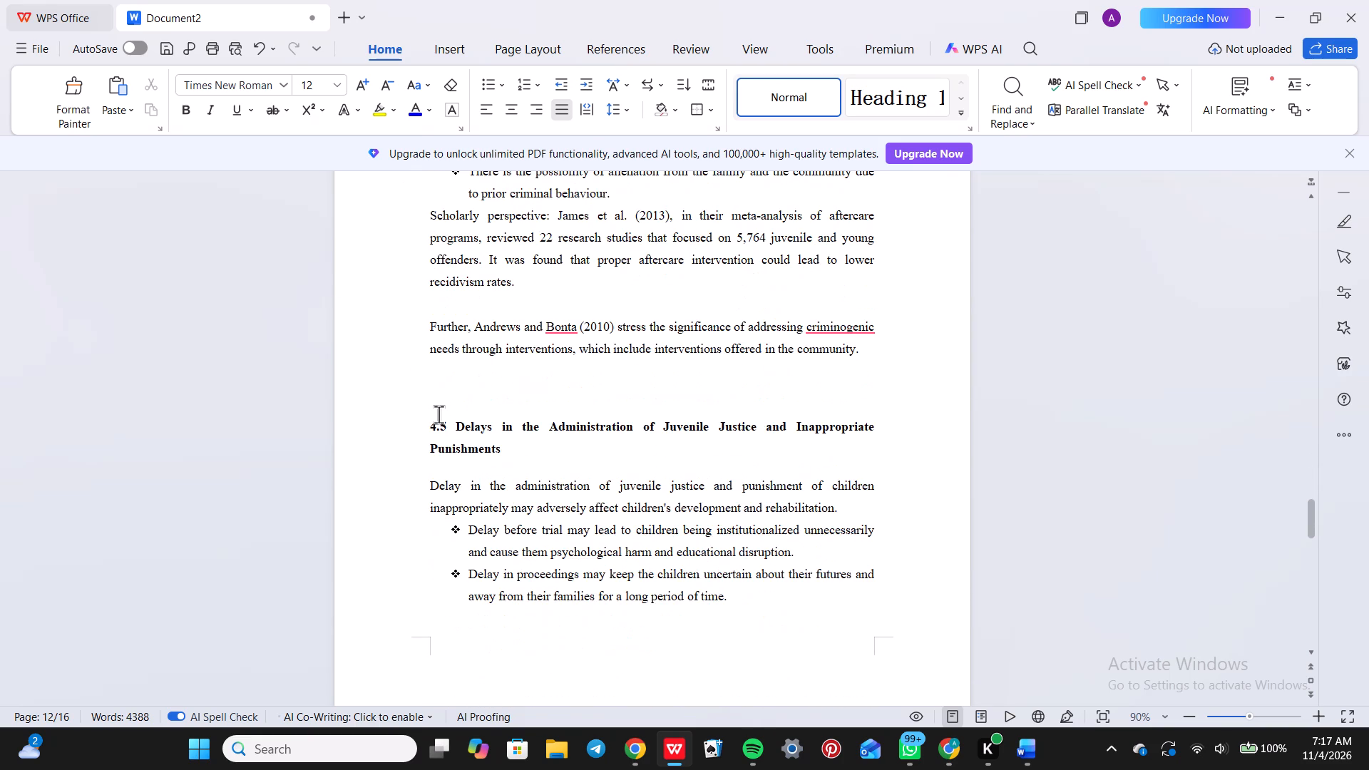
scroll(439, 414, "down", 3)
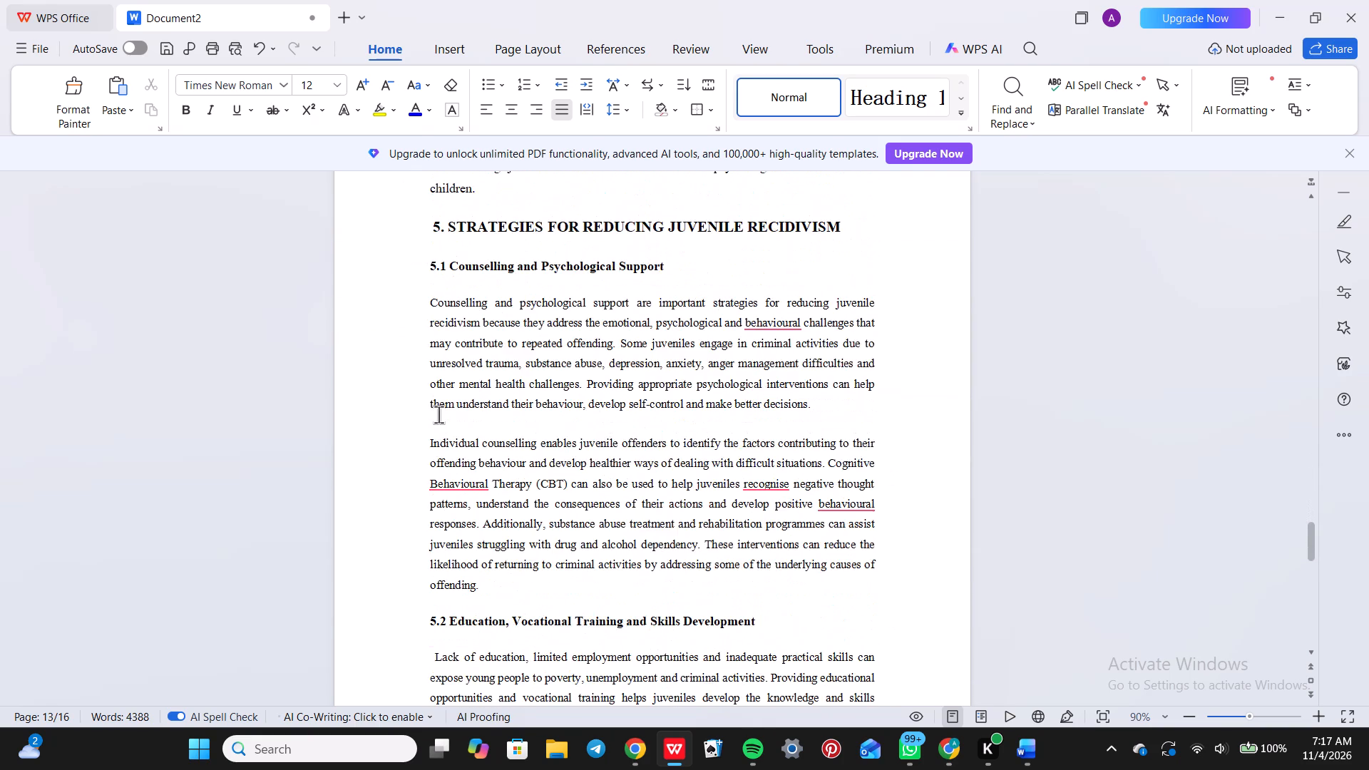
scroll(439, 414, "down", 2)
double_click(439, 414)
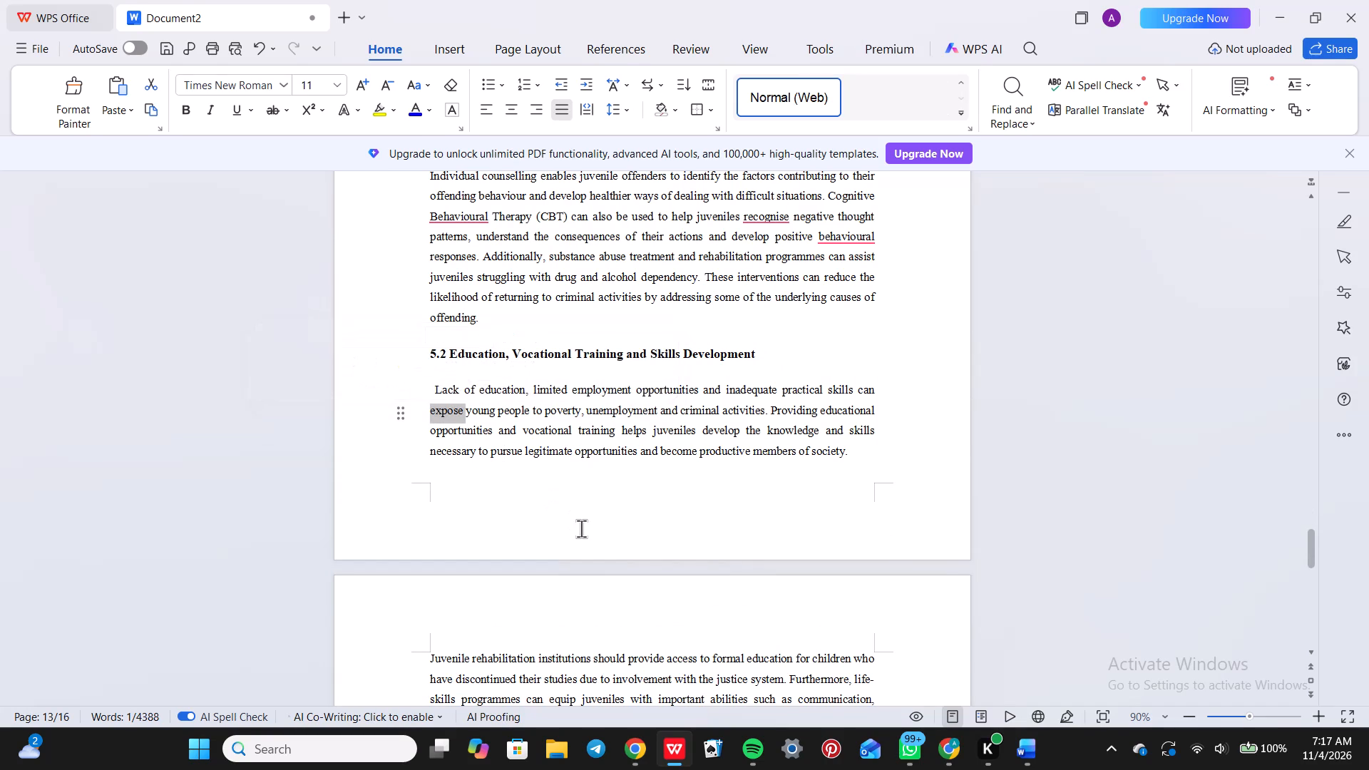
Set the font size to 12 for all text from the 5.1 Counselling and Psychological Support heading through the end of the Conclusion.
scroll(581, 528, "down", 3)
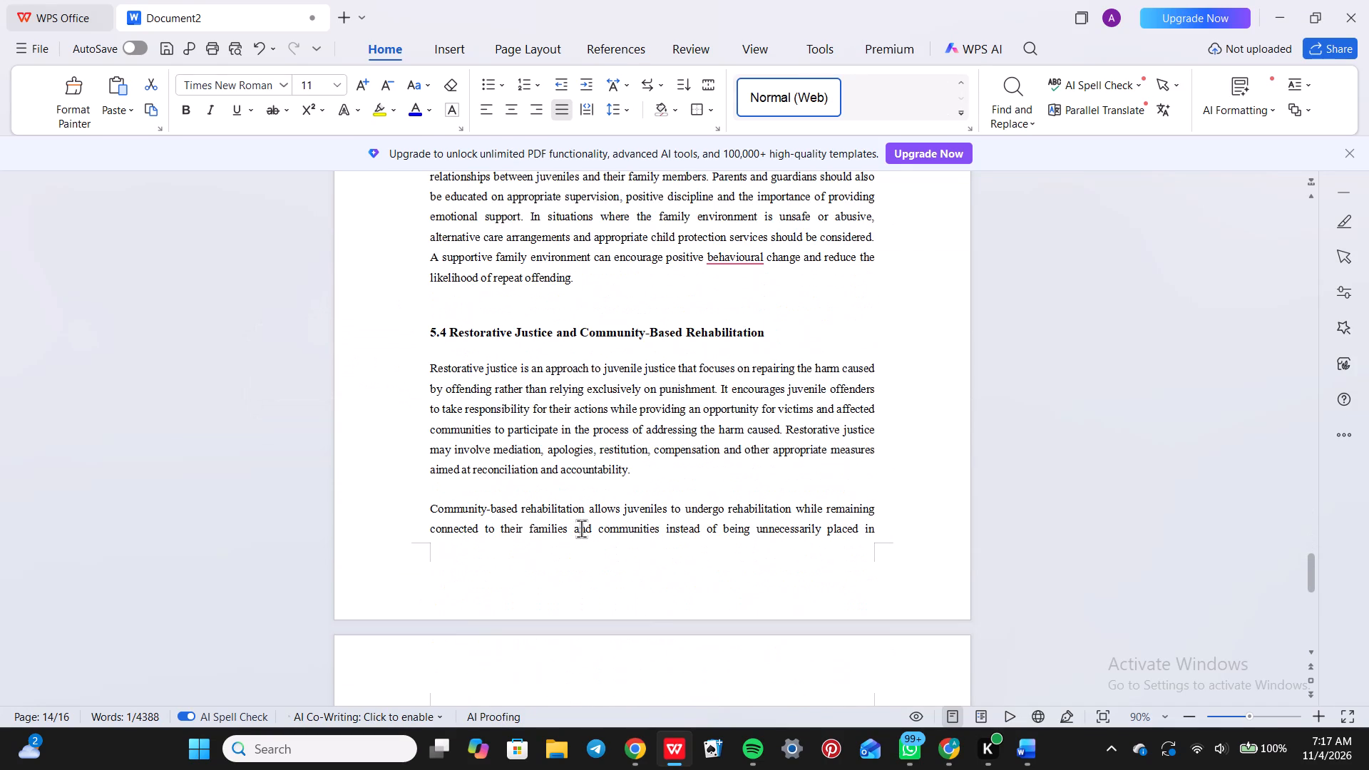
scroll(581, 528, "down", 4)
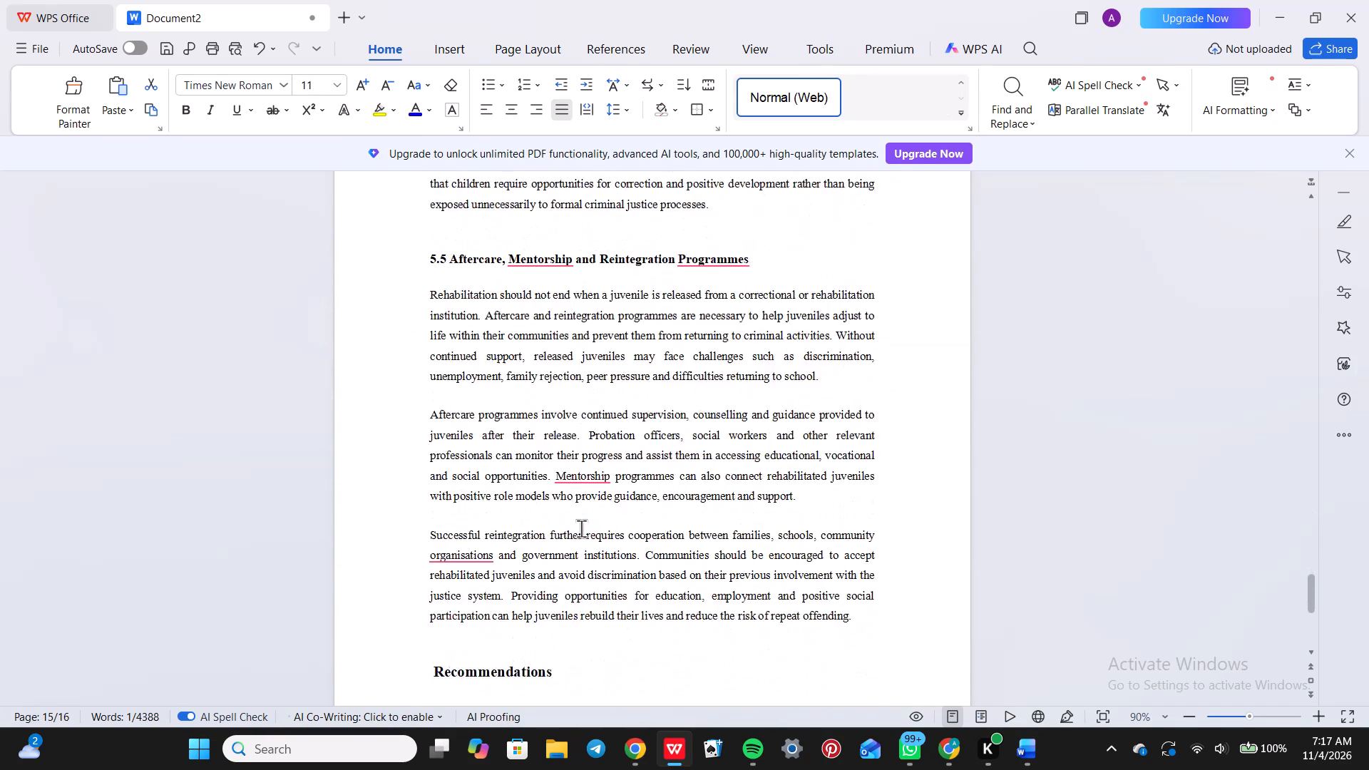
scroll(581, 528, "down", 3)
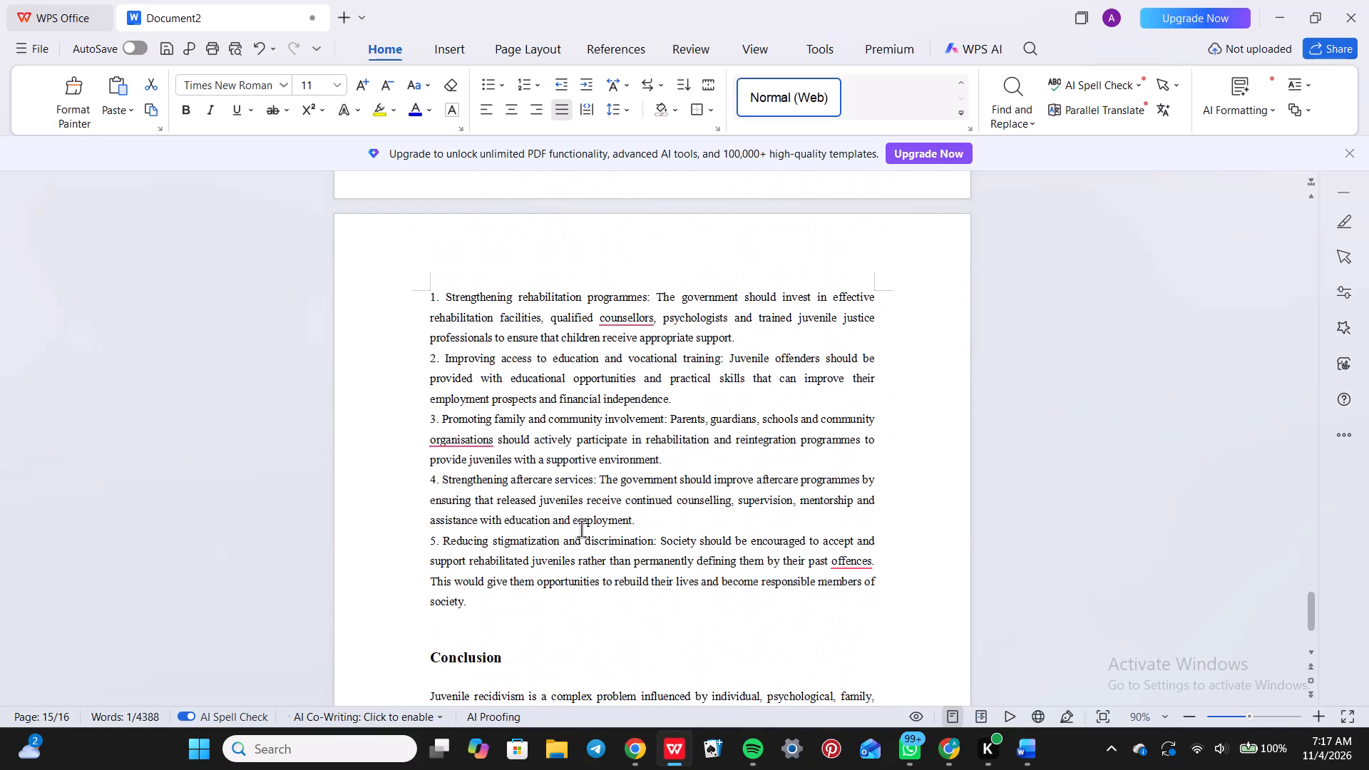
scroll(511, 607, "down", 1)
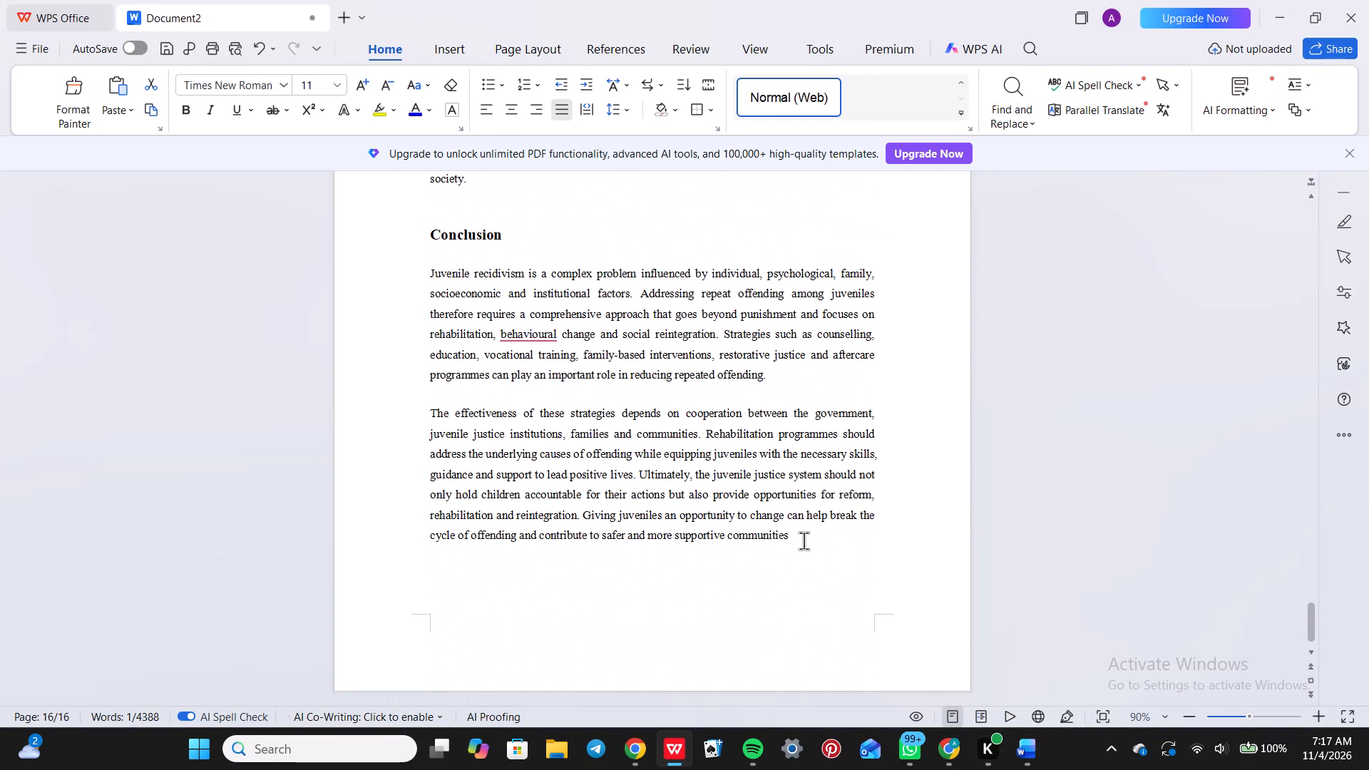
left_click(804, 540)
left_click_drag(806, 540, 524, 150)
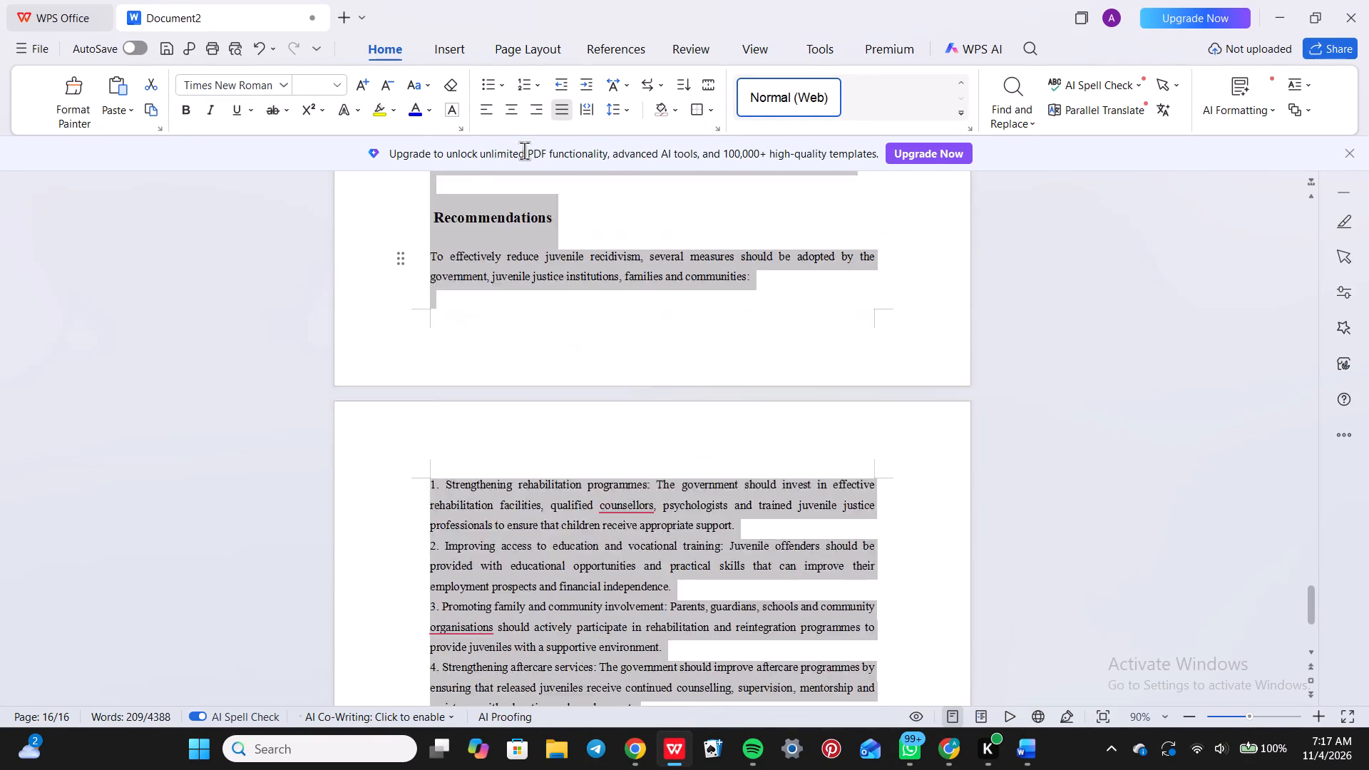
left_click_drag(524, 150, 439, 242)
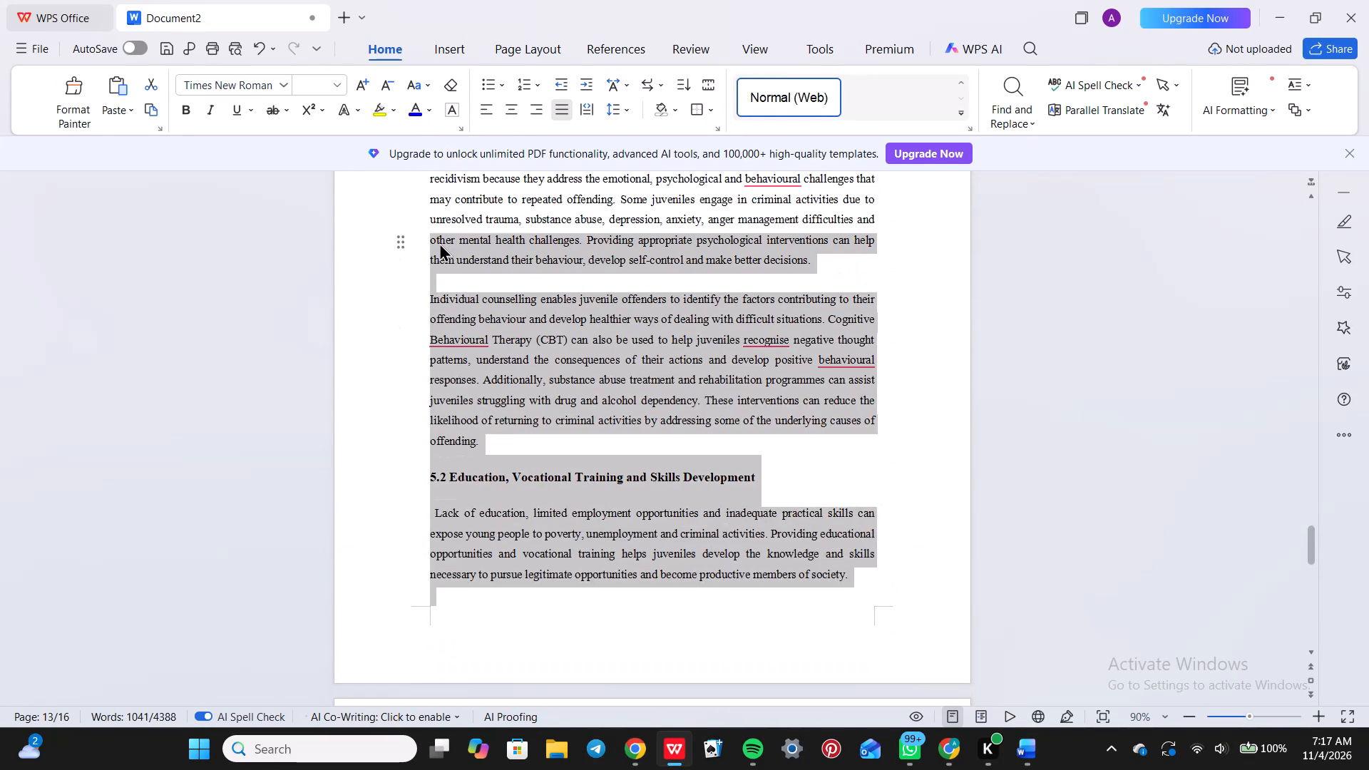
left_click_drag(439, 242, 444, 297)
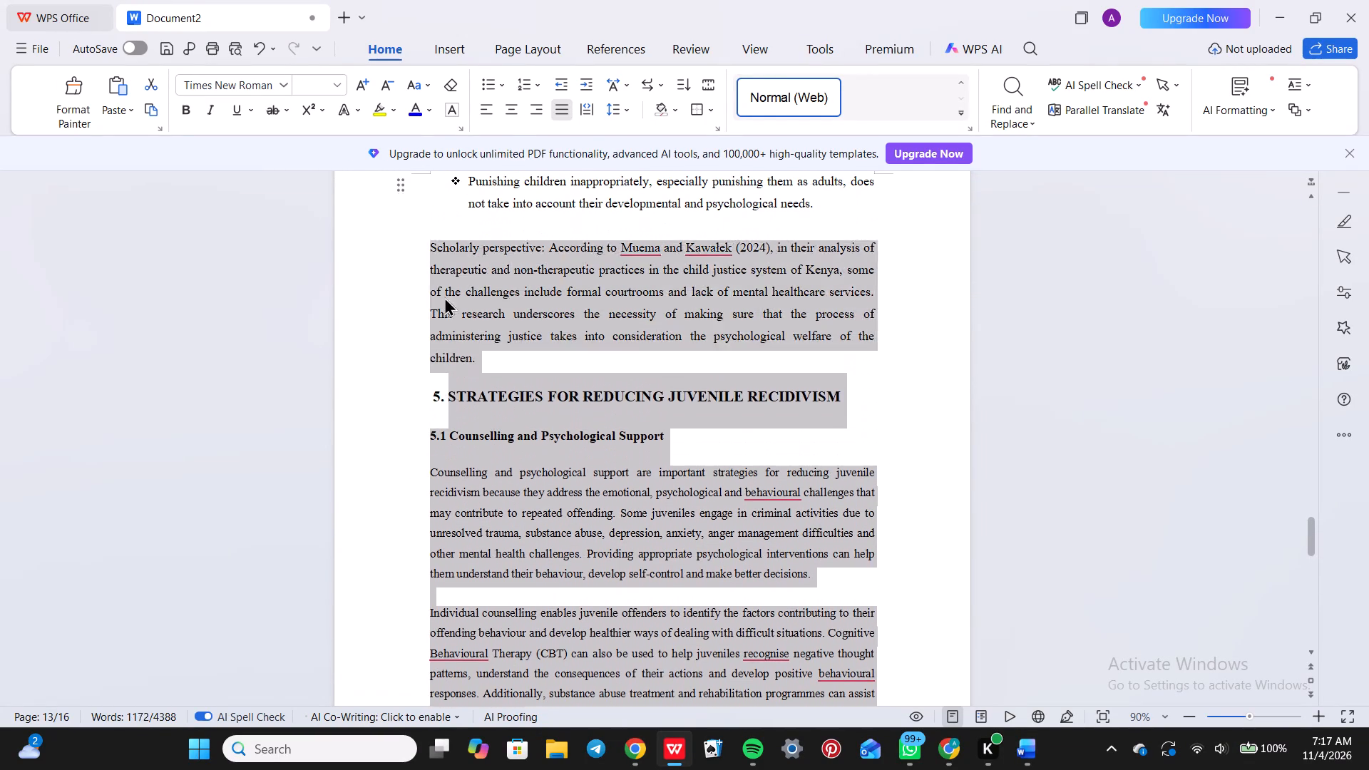
left_click_drag(444, 297, 426, 448)
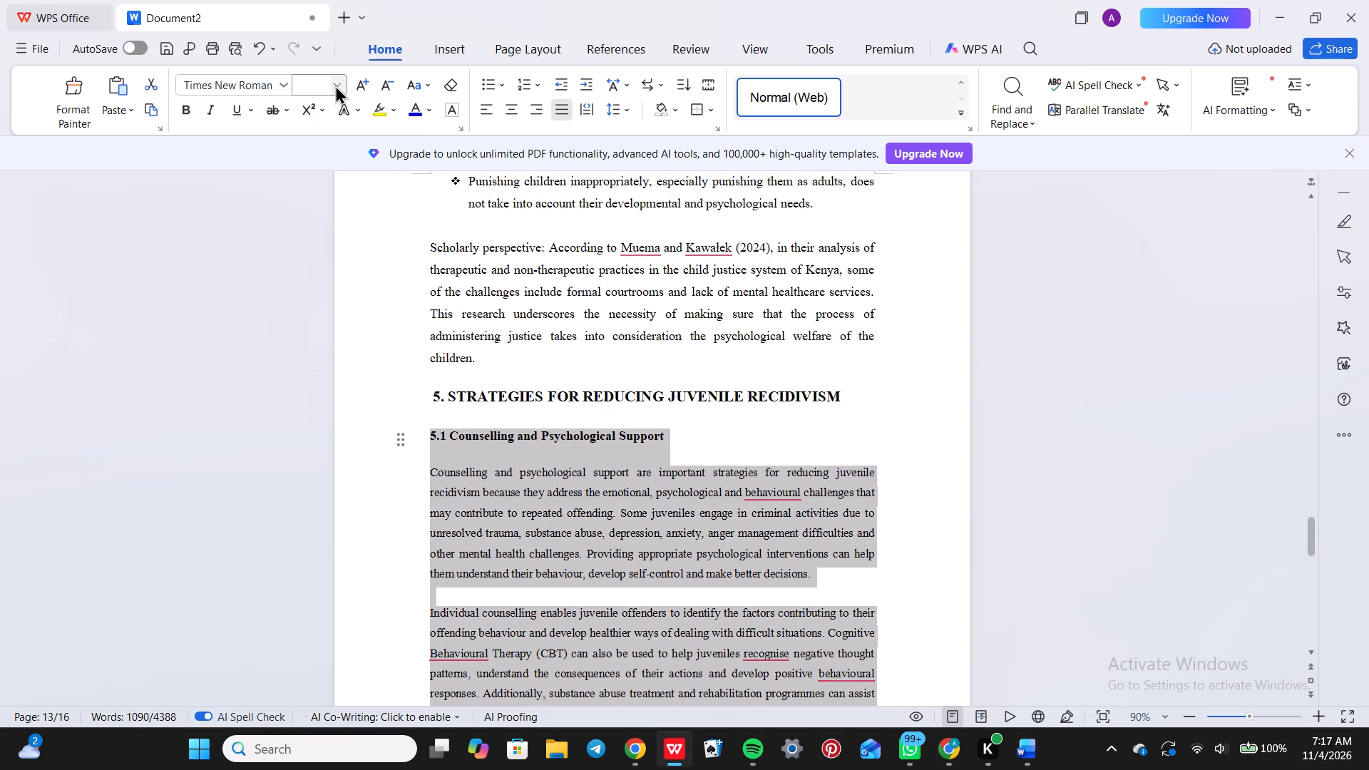
left_click(335, 86)
left_click(322, 242)
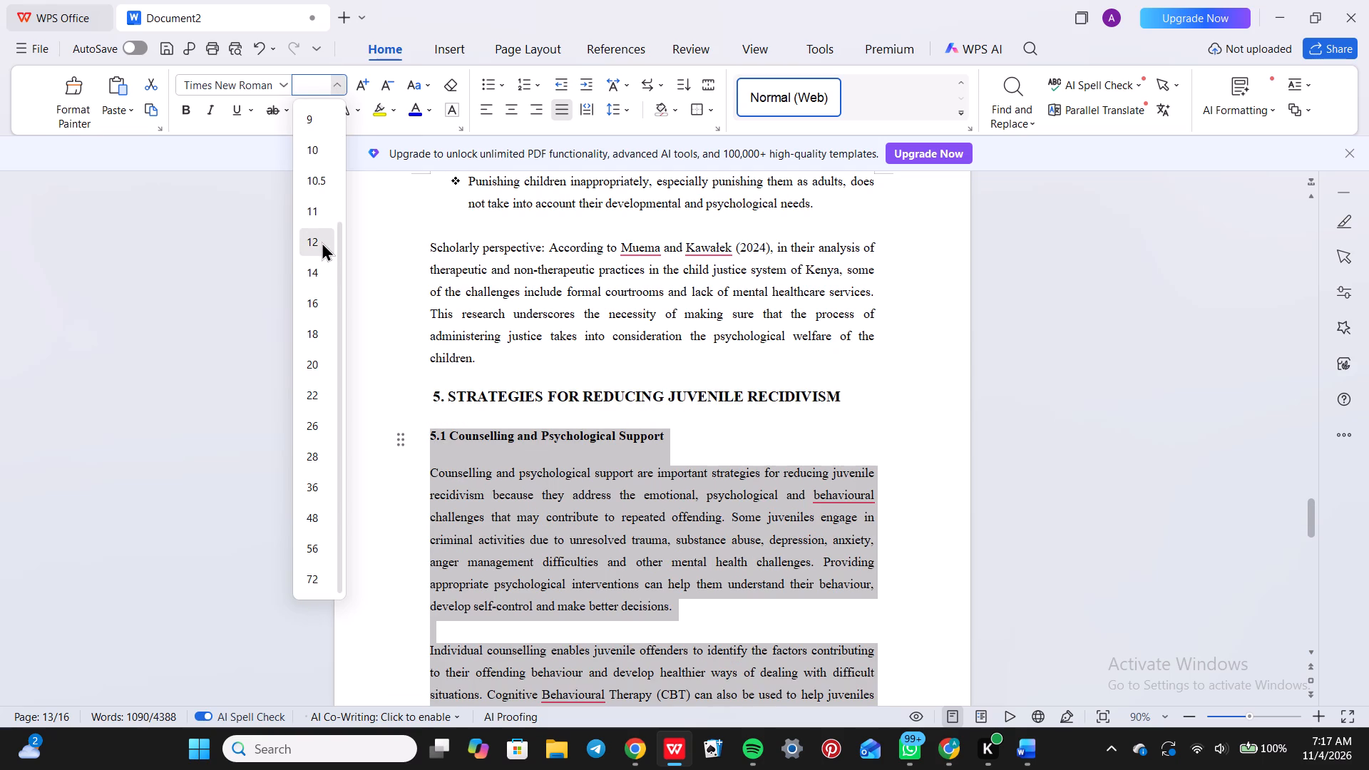
left_click(699, 431)
Review the formatting and page layout of the whole document, from section 5 to the Conclusion and back up to the cover page.
scroll(699, 431, "down", 3)
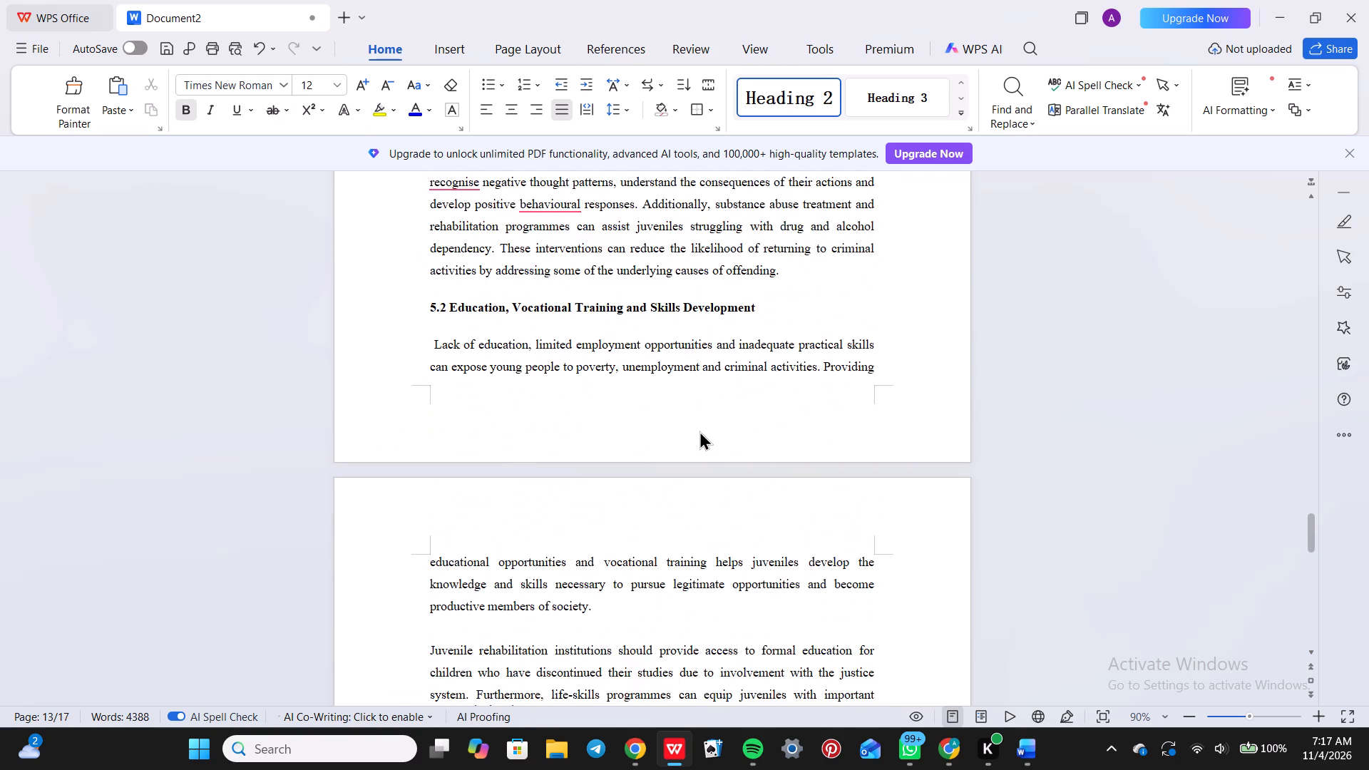
scroll(699, 431, "down", 7)
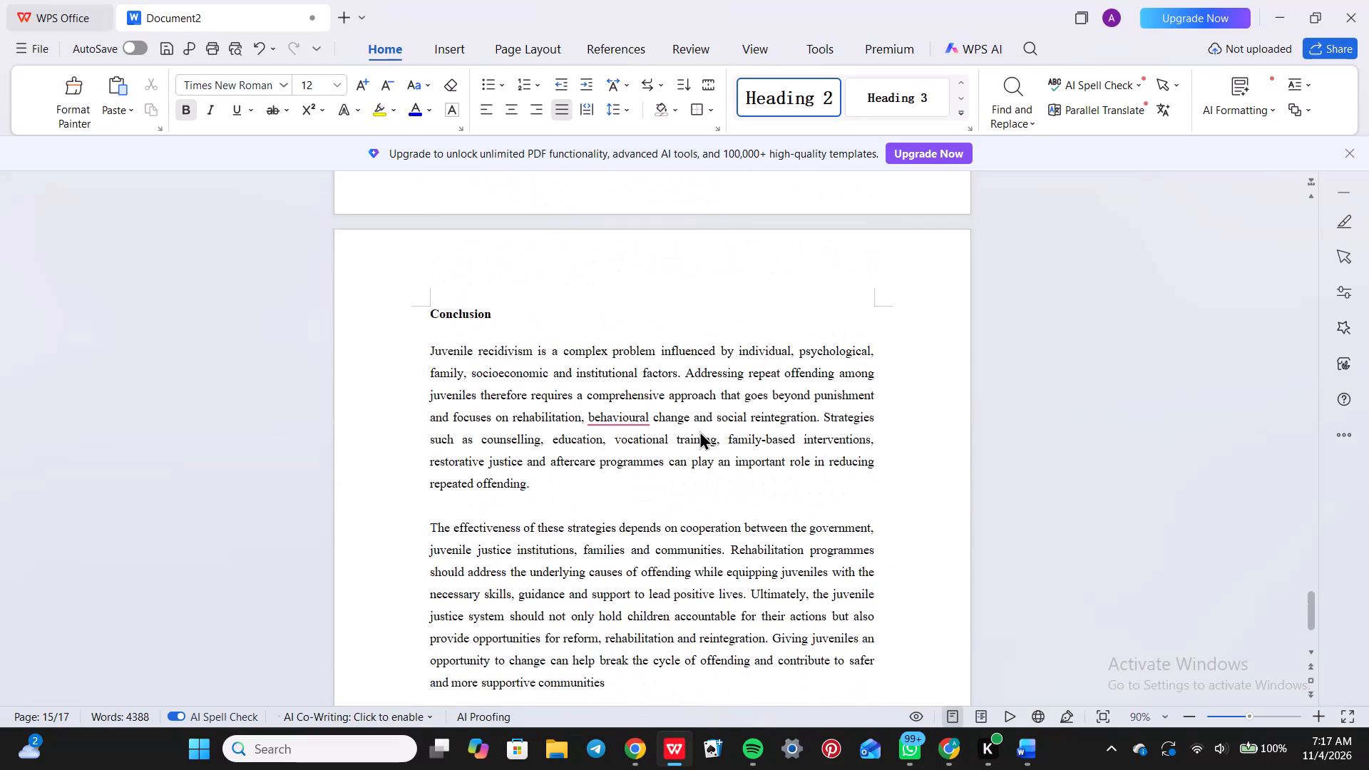
scroll(699, 431, "down", 4)
scroll(699, 431, "up", 10)
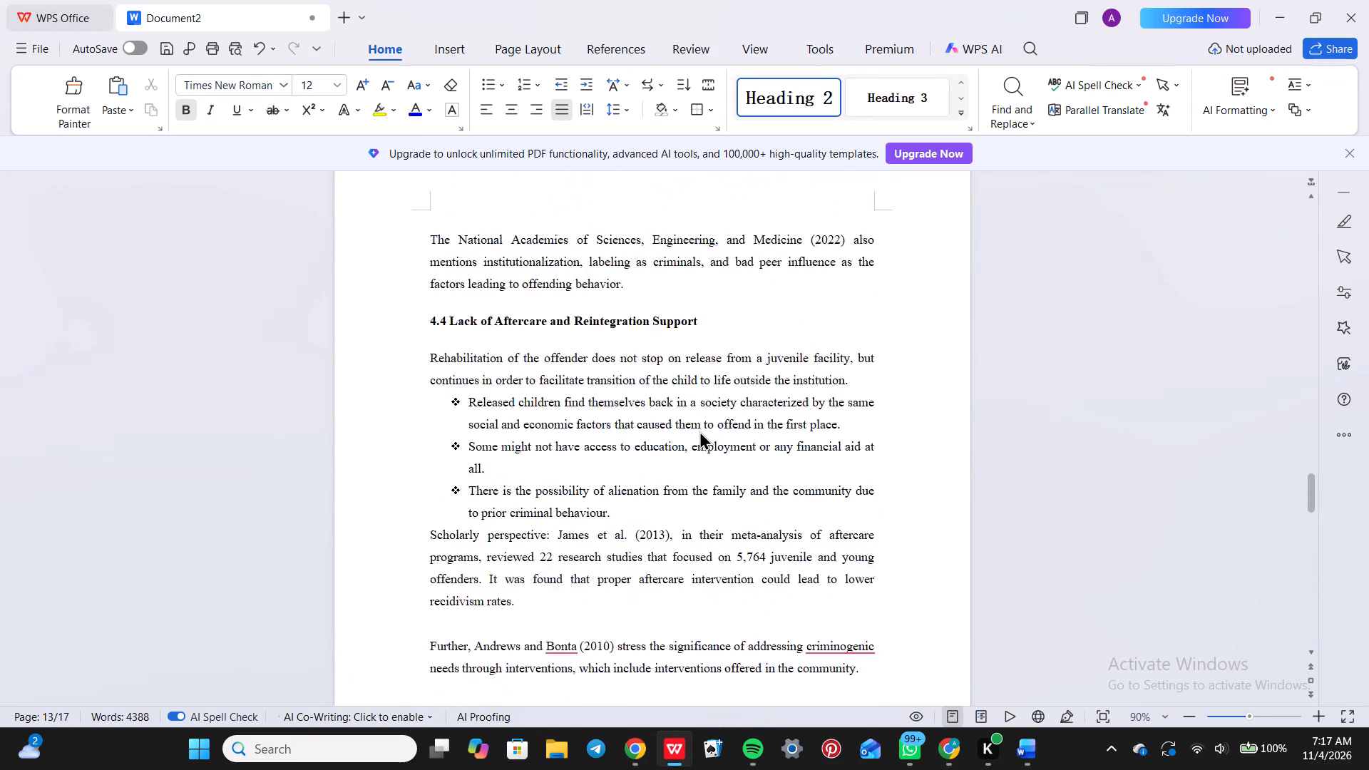
scroll(699, 431, "up", 3)
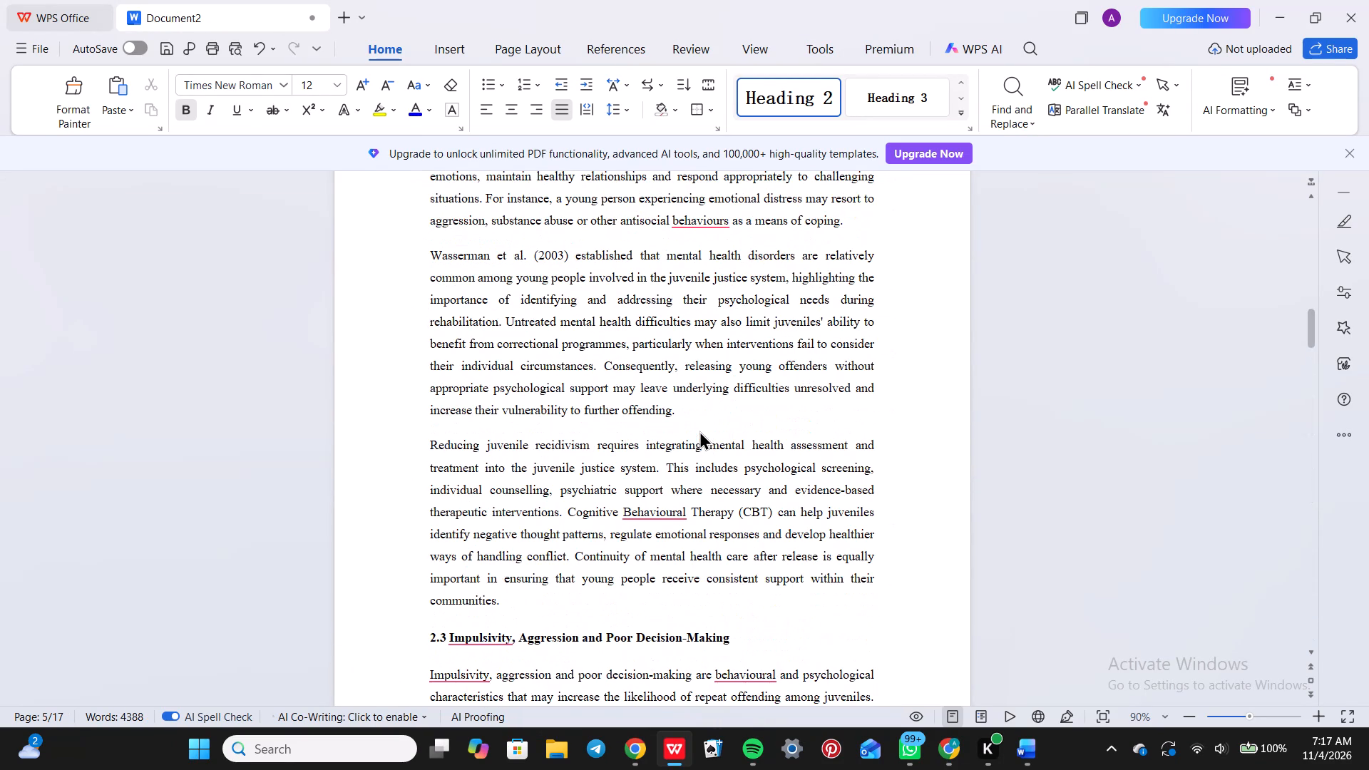
scroll(699, 431, "up", 2)
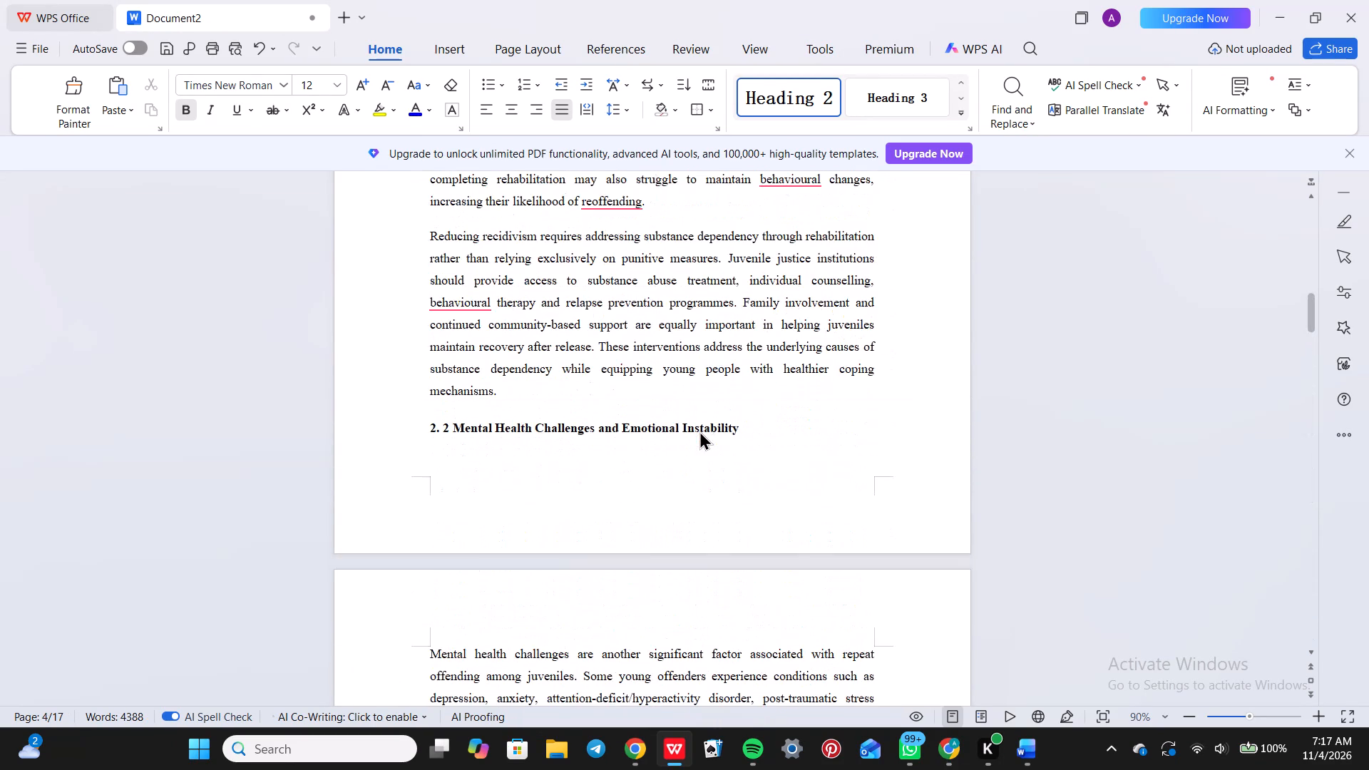
scroll(699, 431, "up", 5)
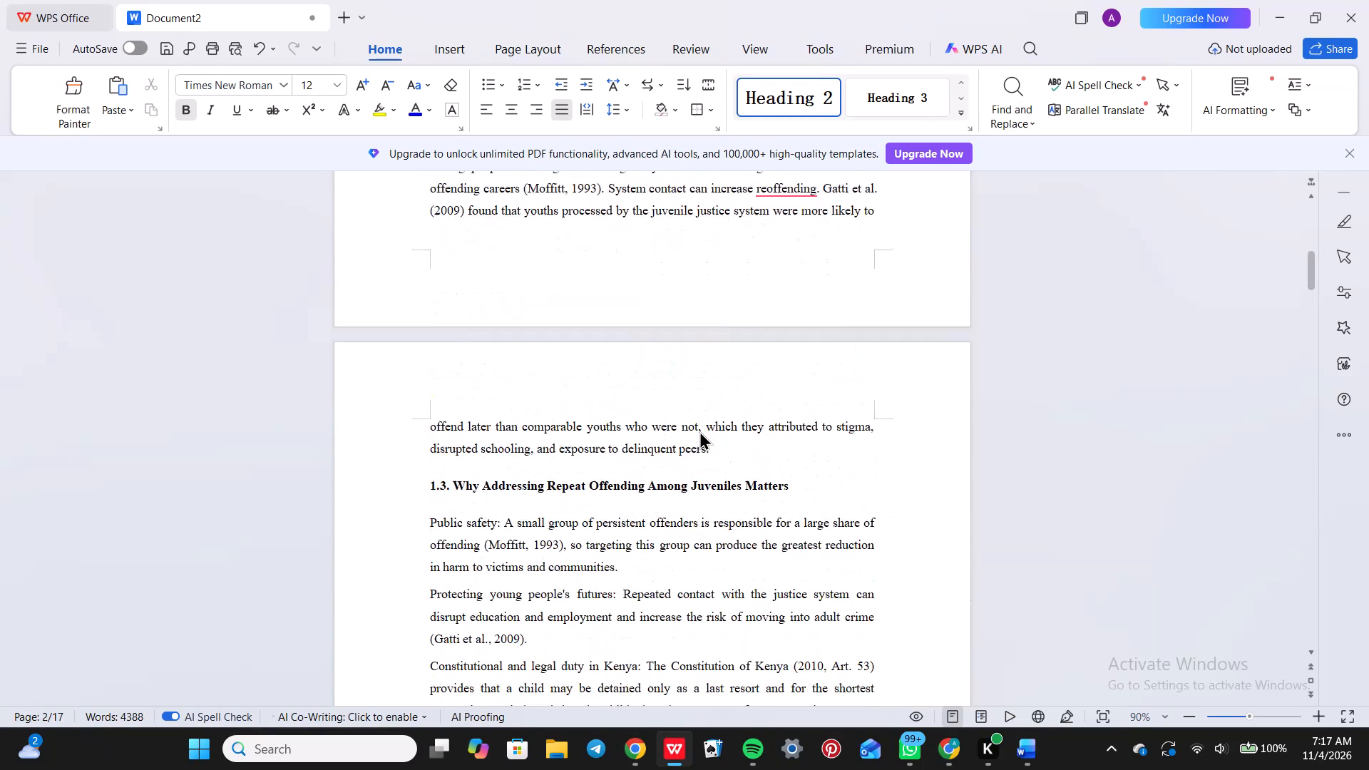
scroll(699, 431, "up", 1)
scroll(699, 431, "down", 2)
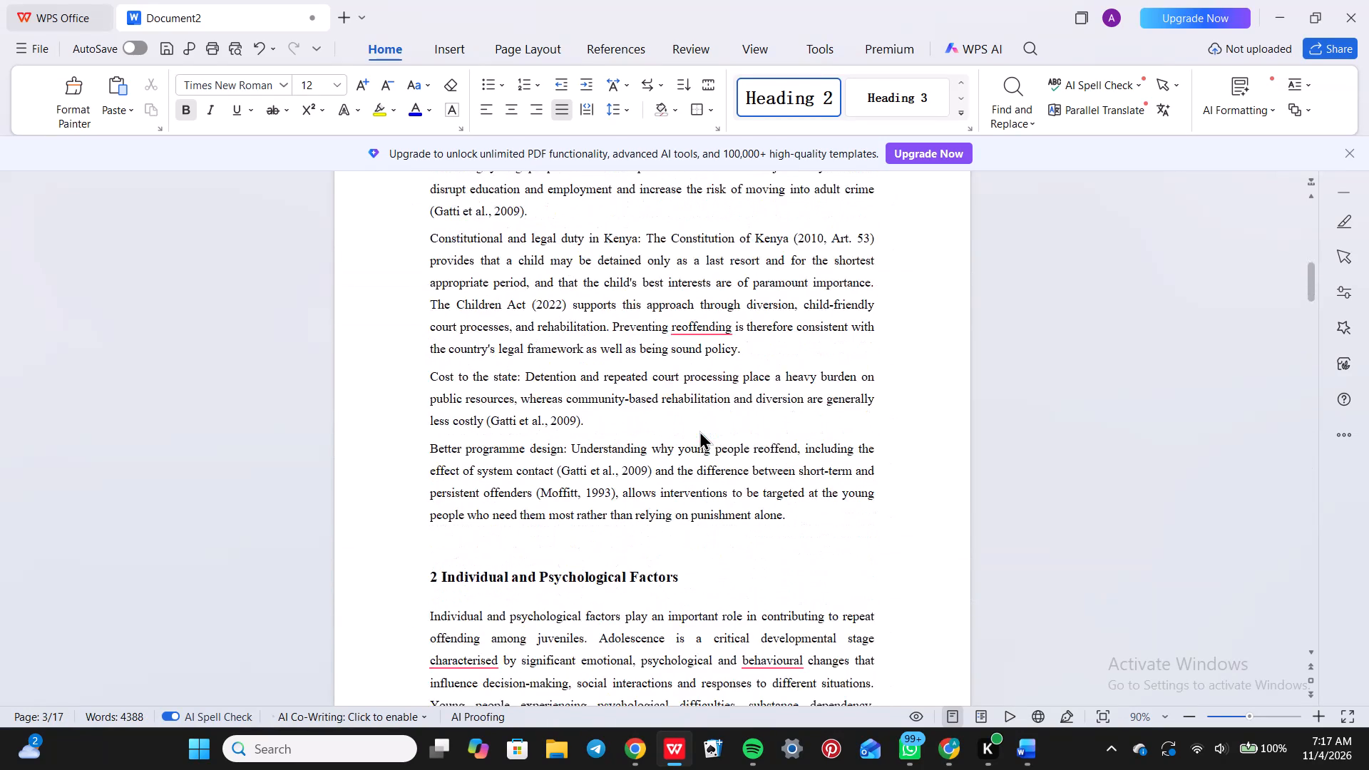
scroll(699, 431, "up", 6)
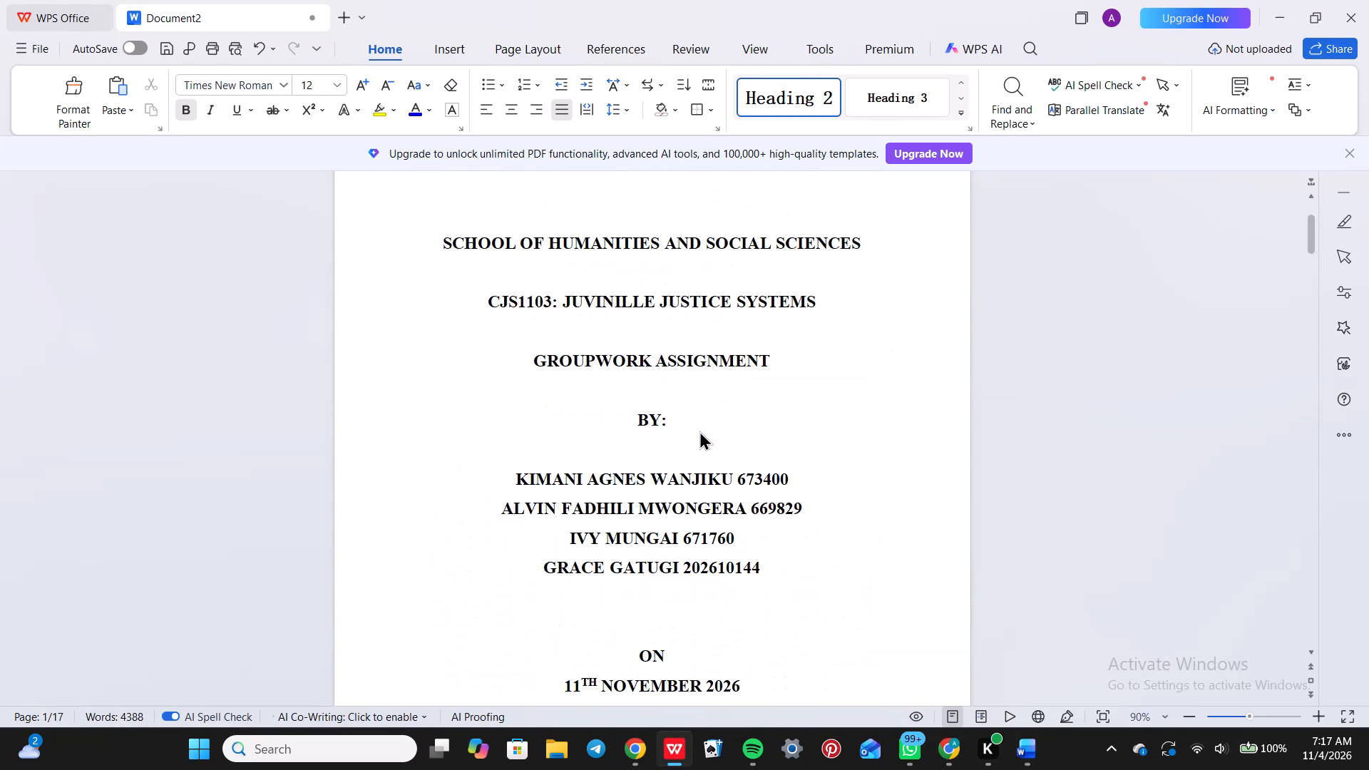
scroll(699, 431, "up", 2)
scroll(699, 431, "down", 3)
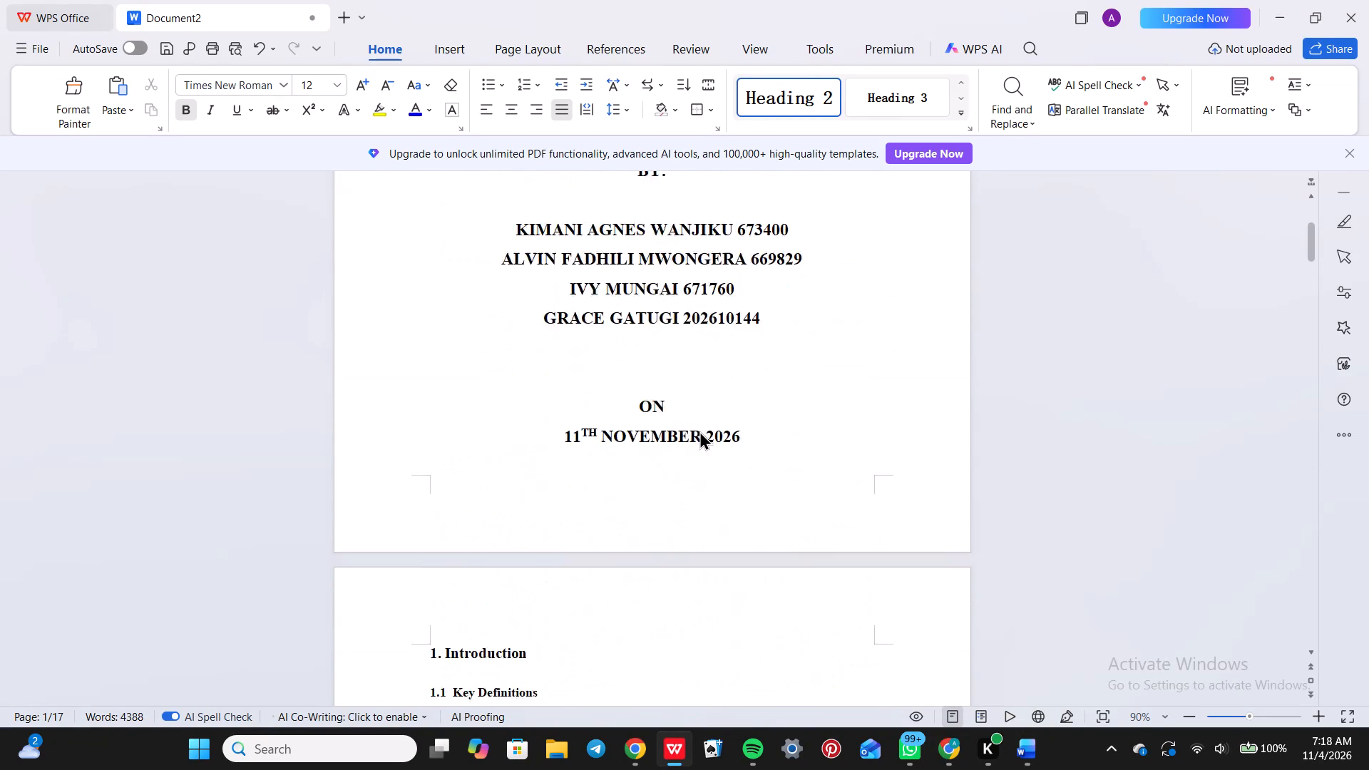
Insert a blank page after the date line on the cover page, before the Introduction.
scroll(699, 431, "down", 1)
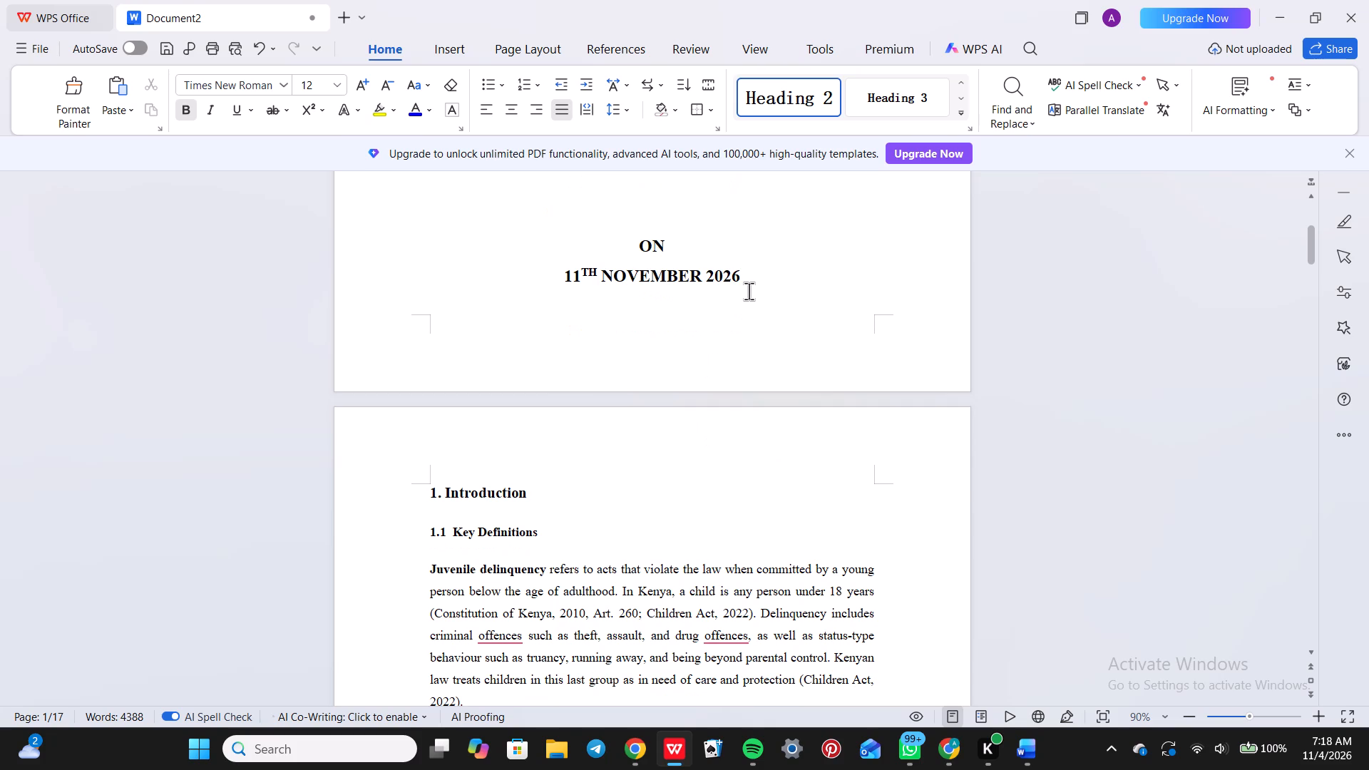
left_click(771, 277)
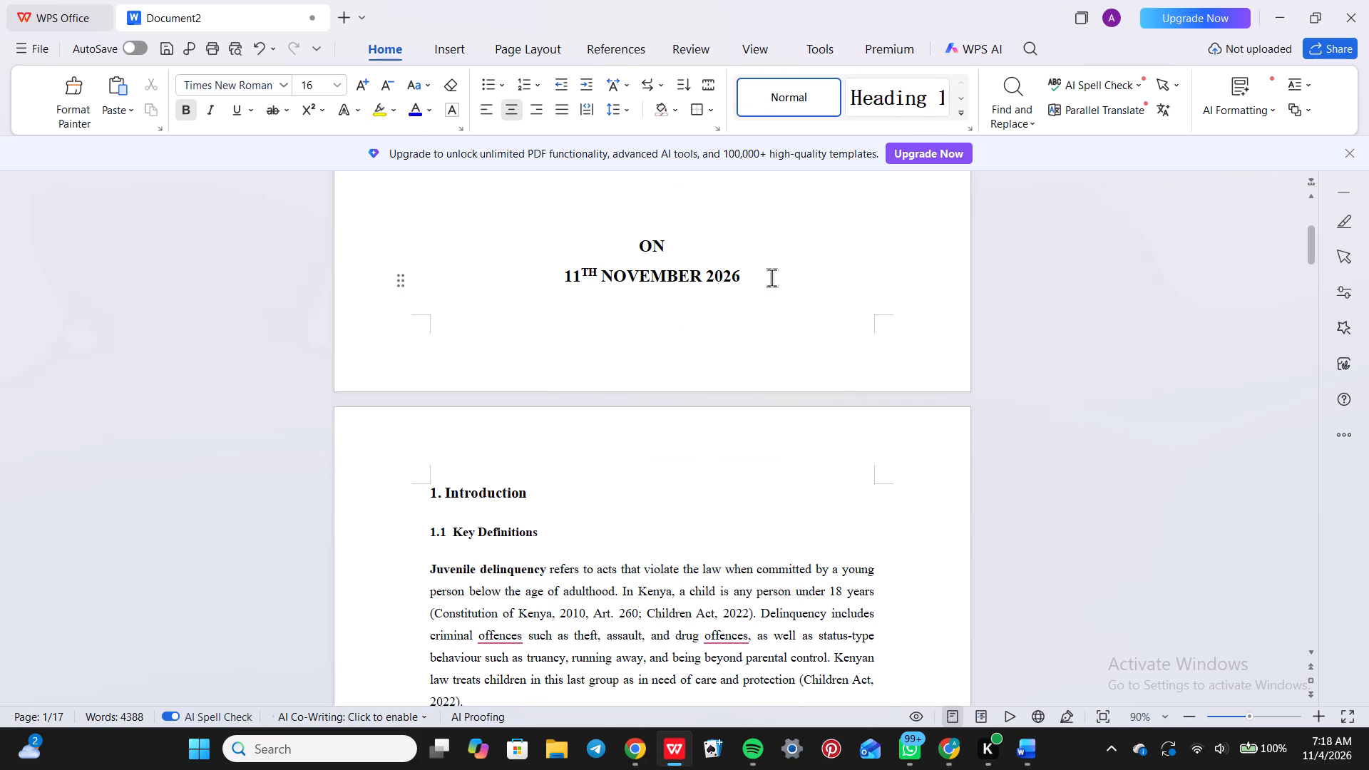
left_click(453, 41)
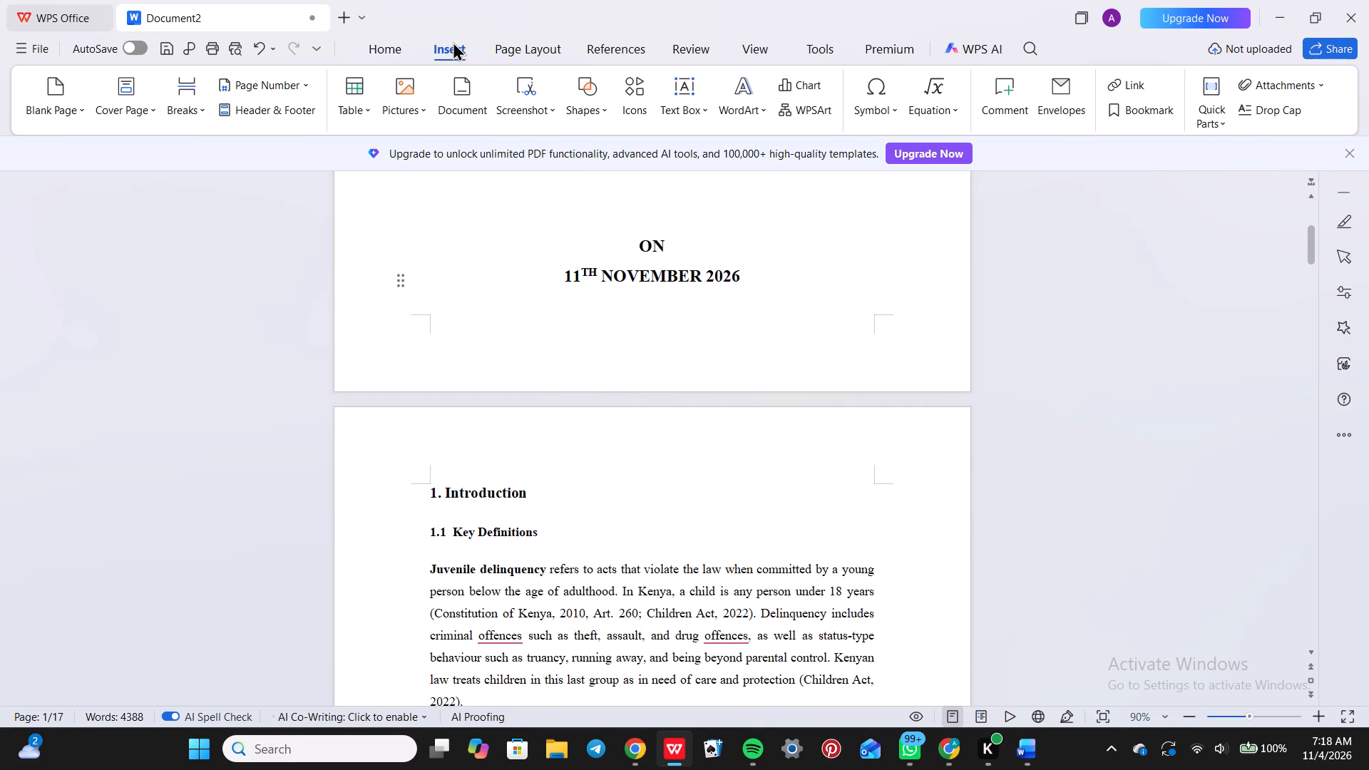
left_click(46, 86)
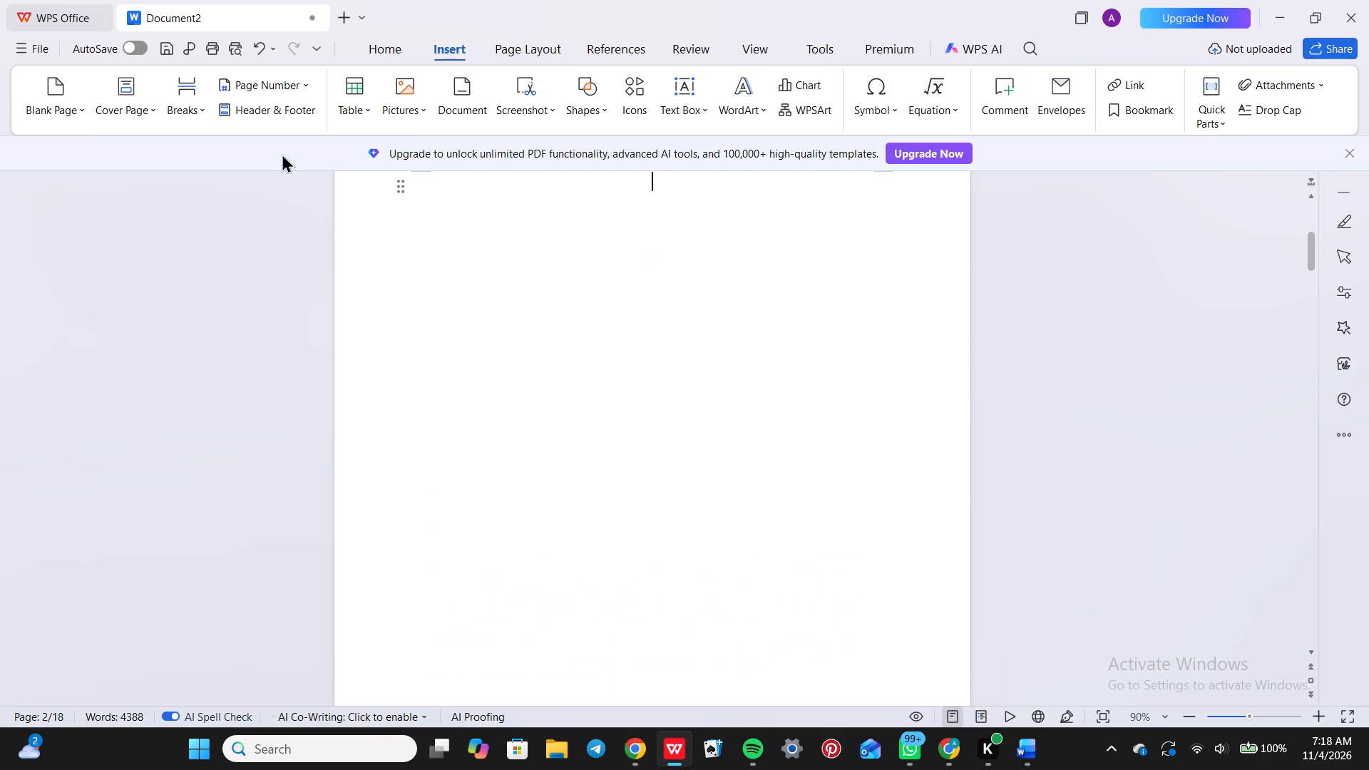
Insert a three-level table of contents with a dotted leader, right-aligned page numbers and hyperlinks on the new blank page.
left_click(627, 53)
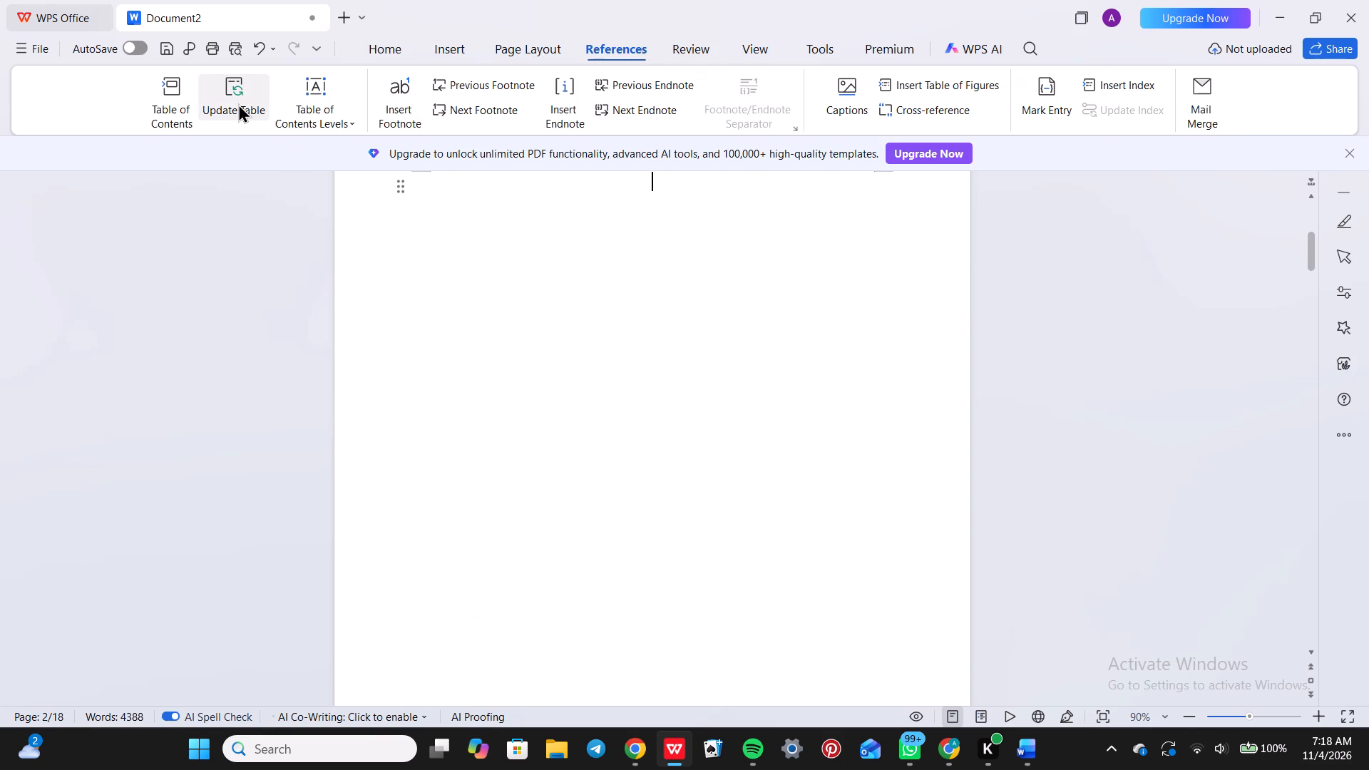
left_click(178, 89)
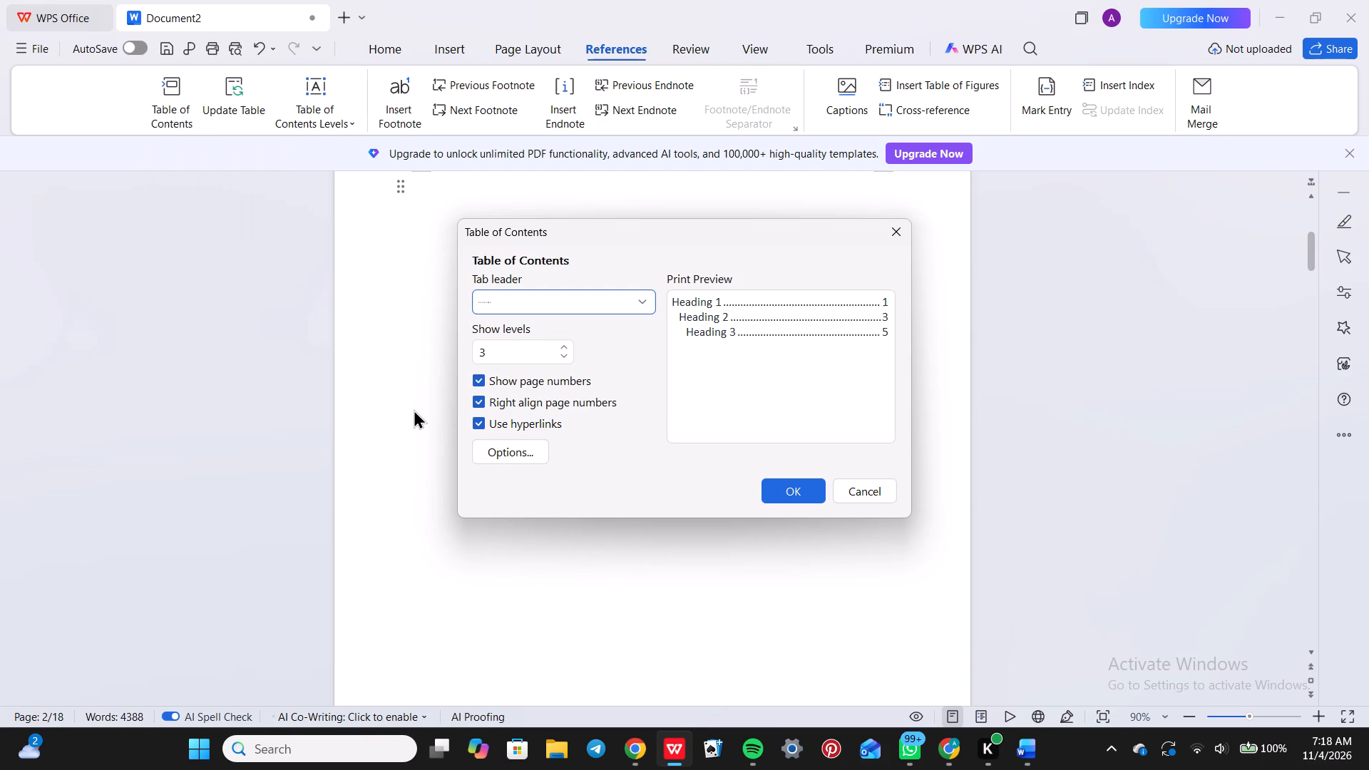
left_click(799, 496)
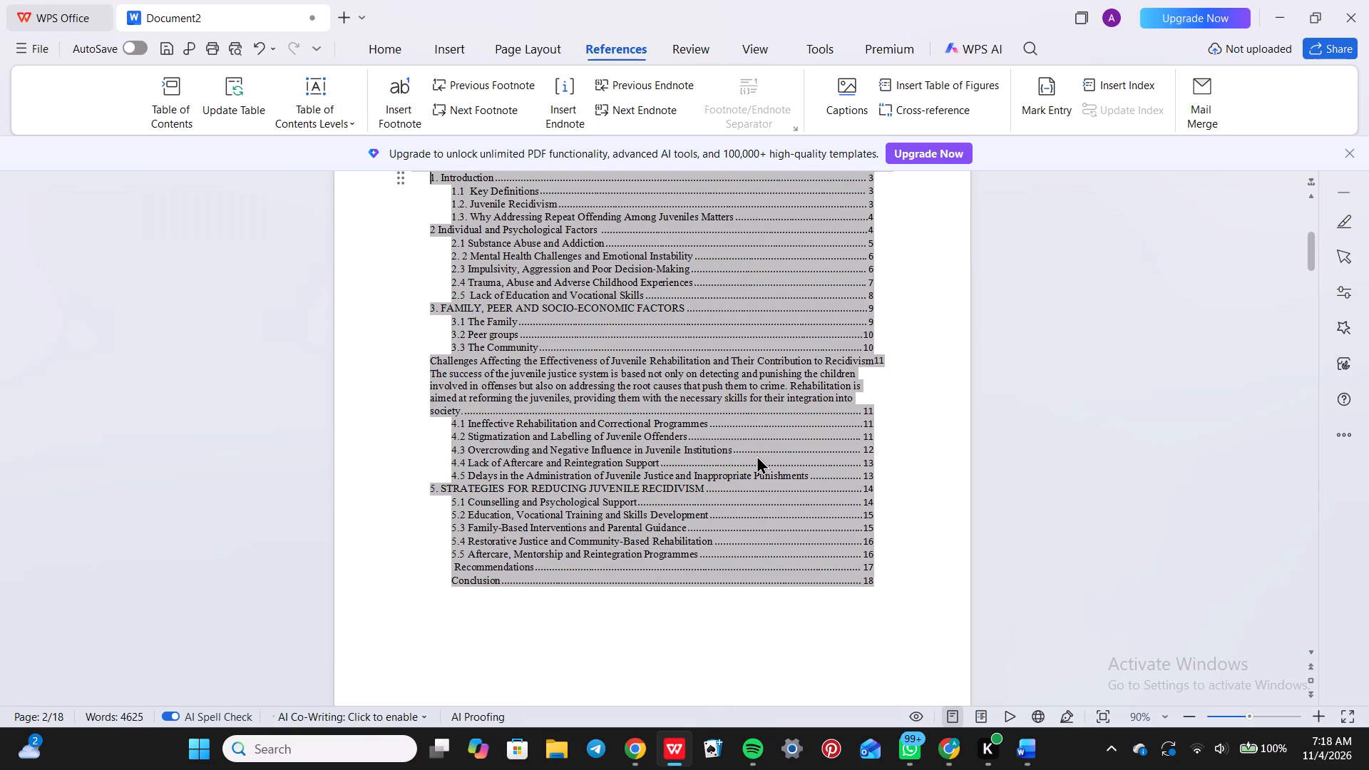
Set the font of all table of contents entries, from Introduction to Conclusion, to Times New Roman.
left_click(906, 443)
scroll(906, 443, "down", 6)
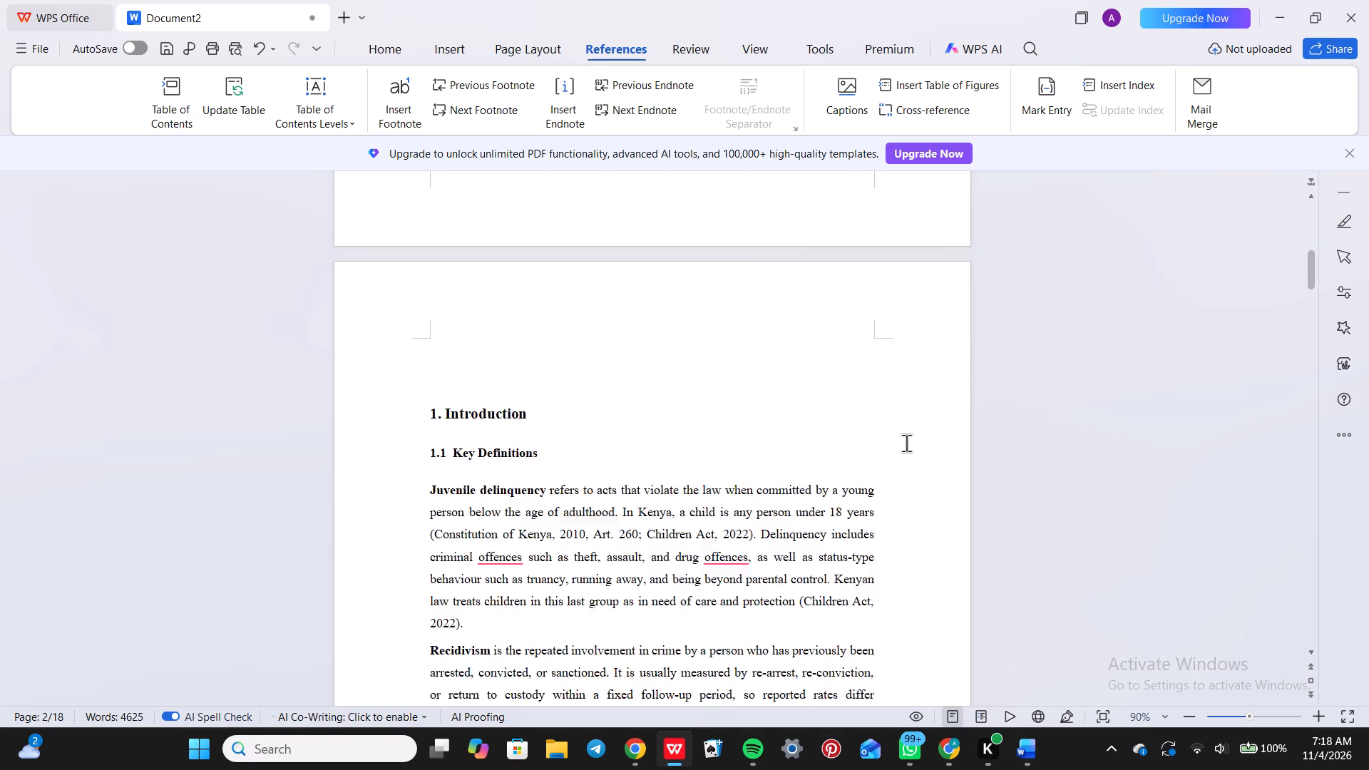
scroll(906, 443, "up", 3)
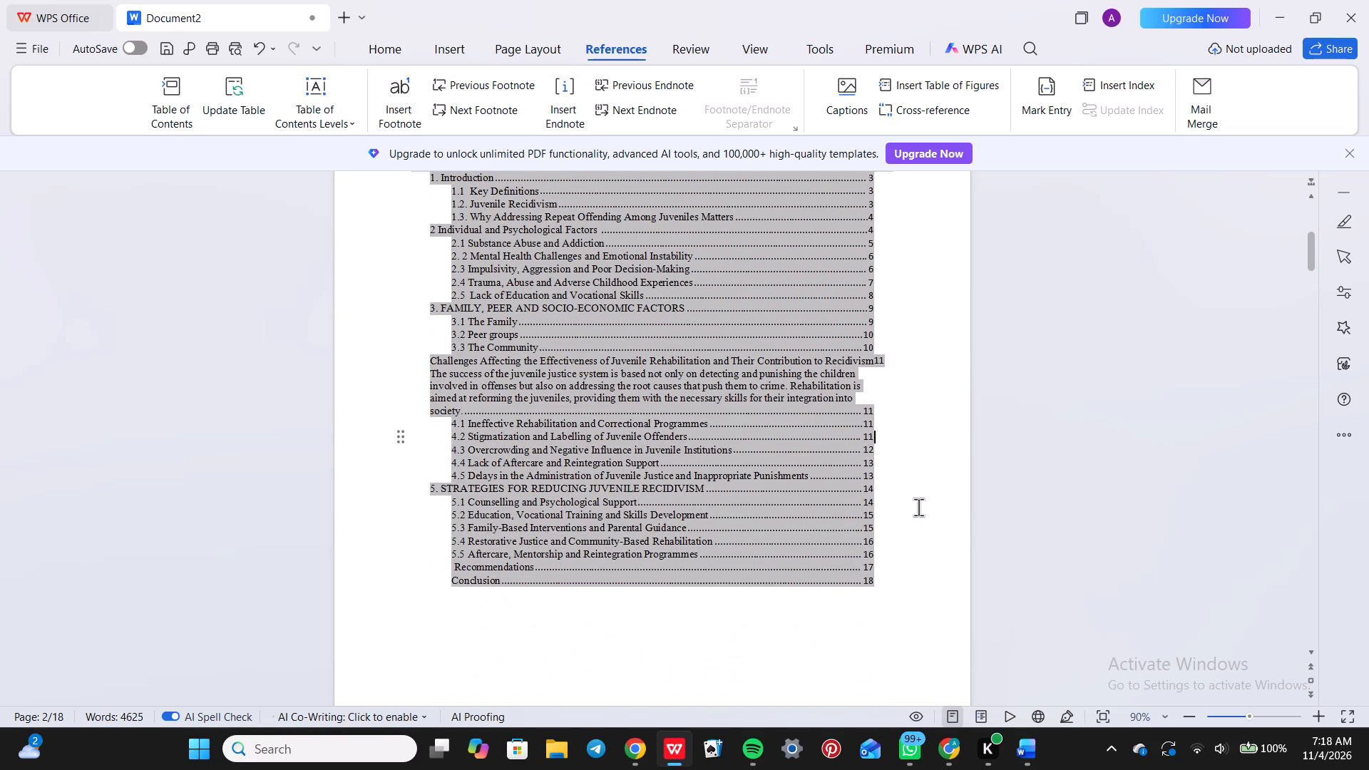
left_click(918, 507)
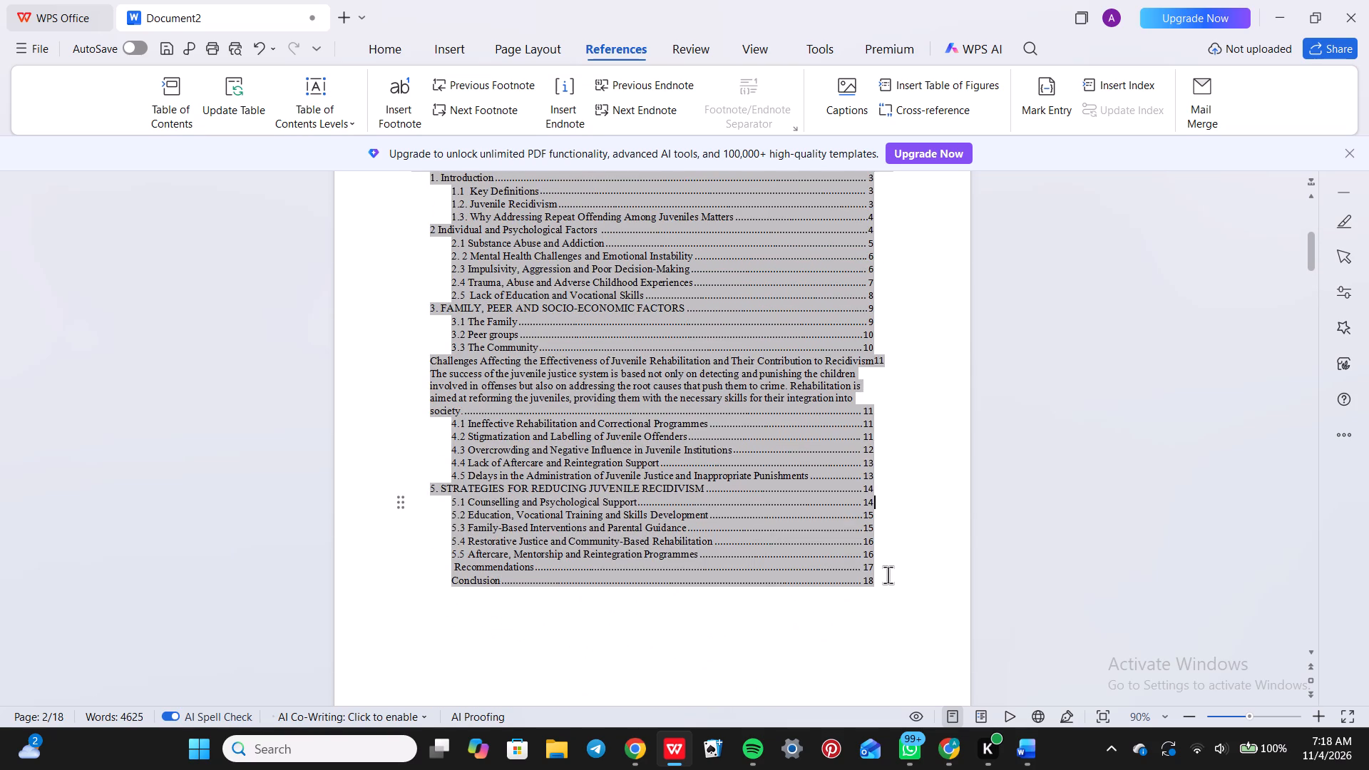
left_click(888, 575)
left_click_drag(892, 575, 543, 235)
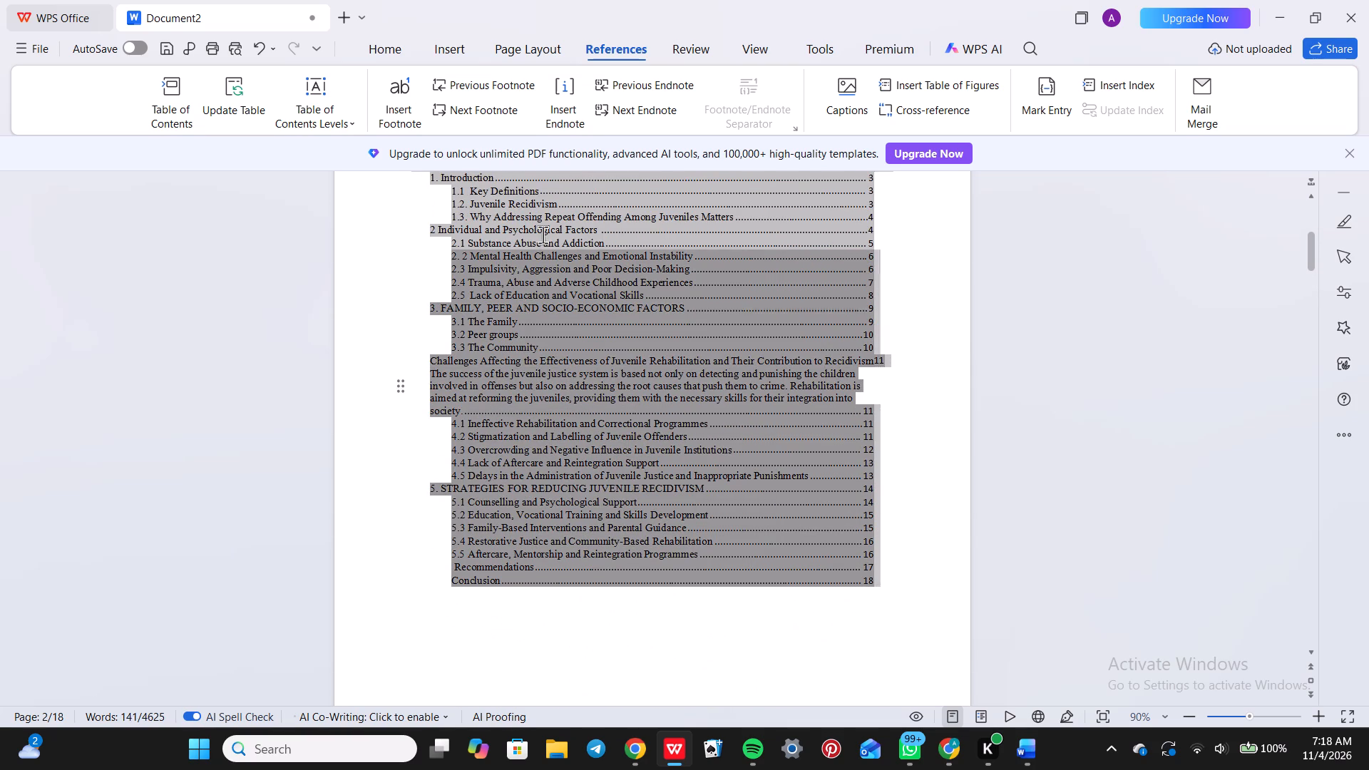
left_click_drag(543, 235, 429, 356)
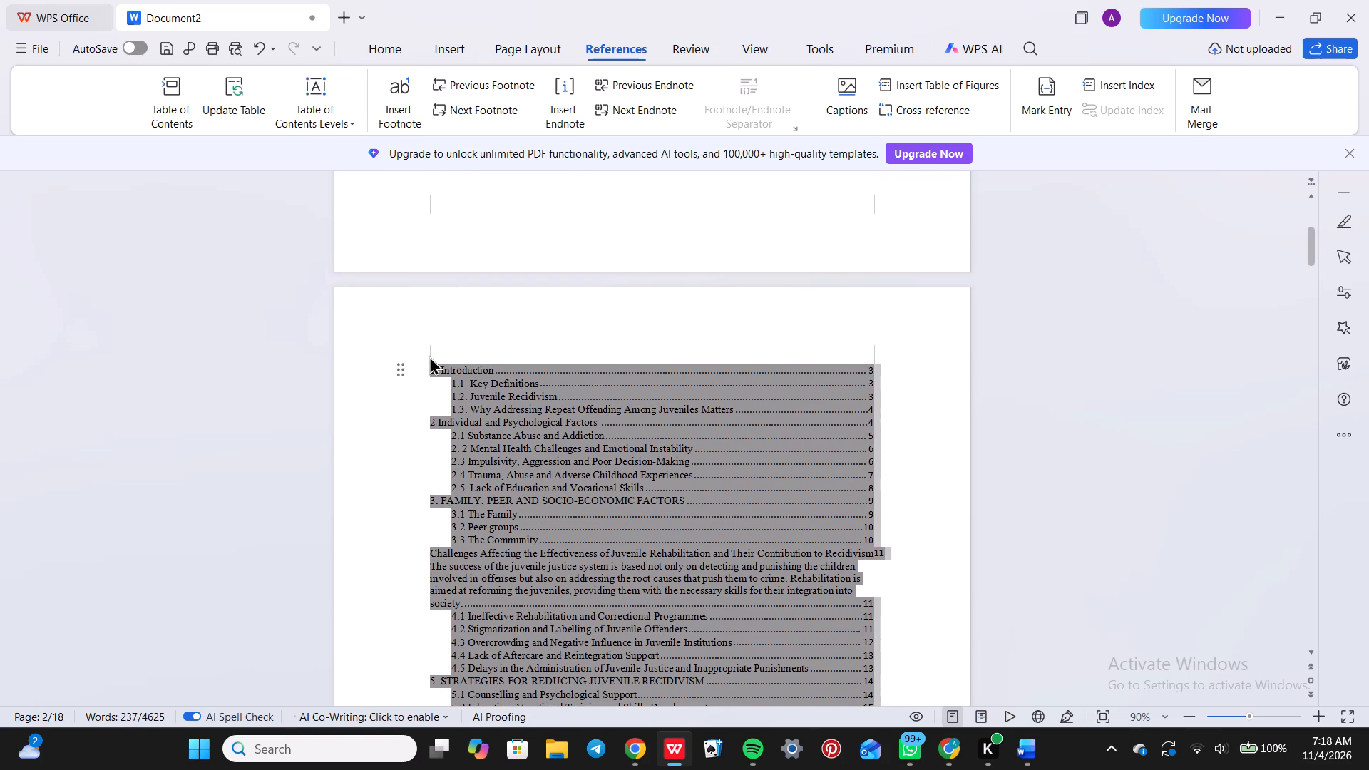
left_click_drag(429, 356, 427, 362)
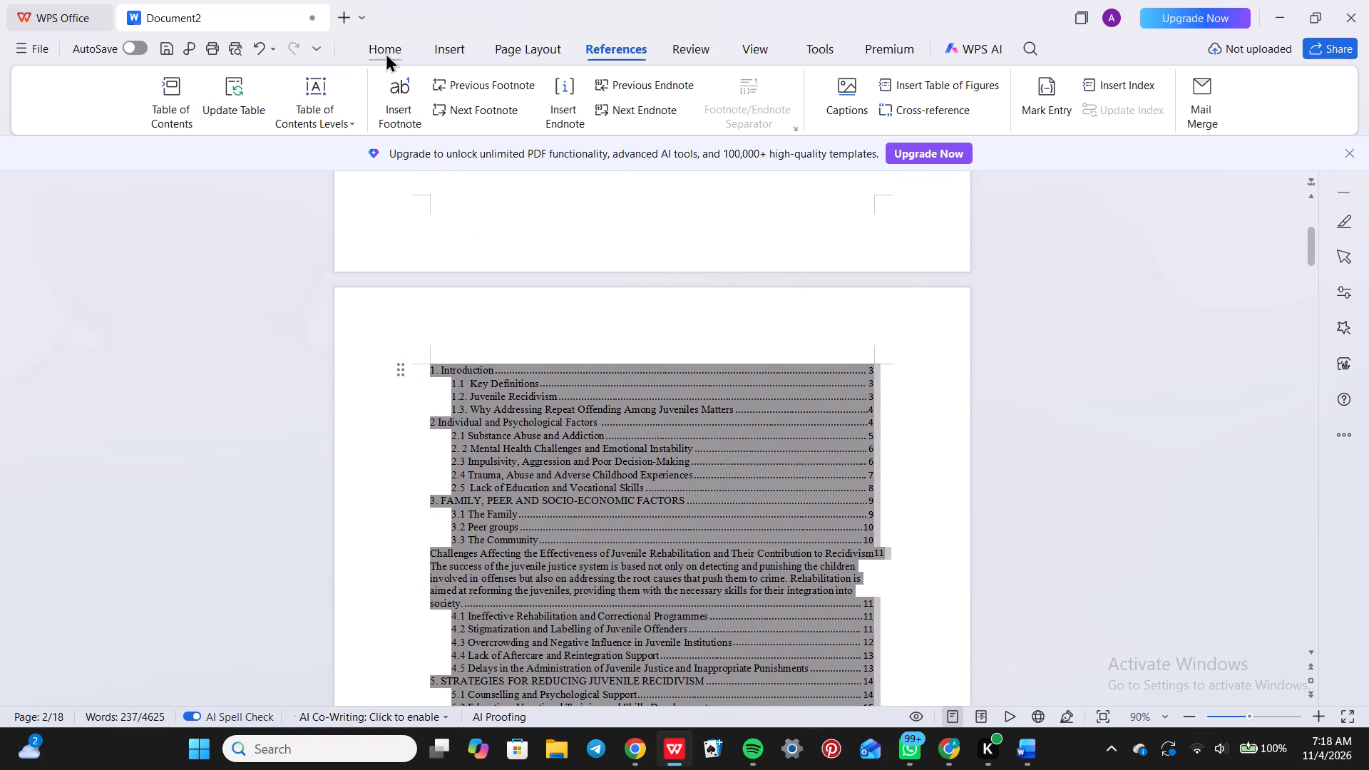
left_click(394, 41)
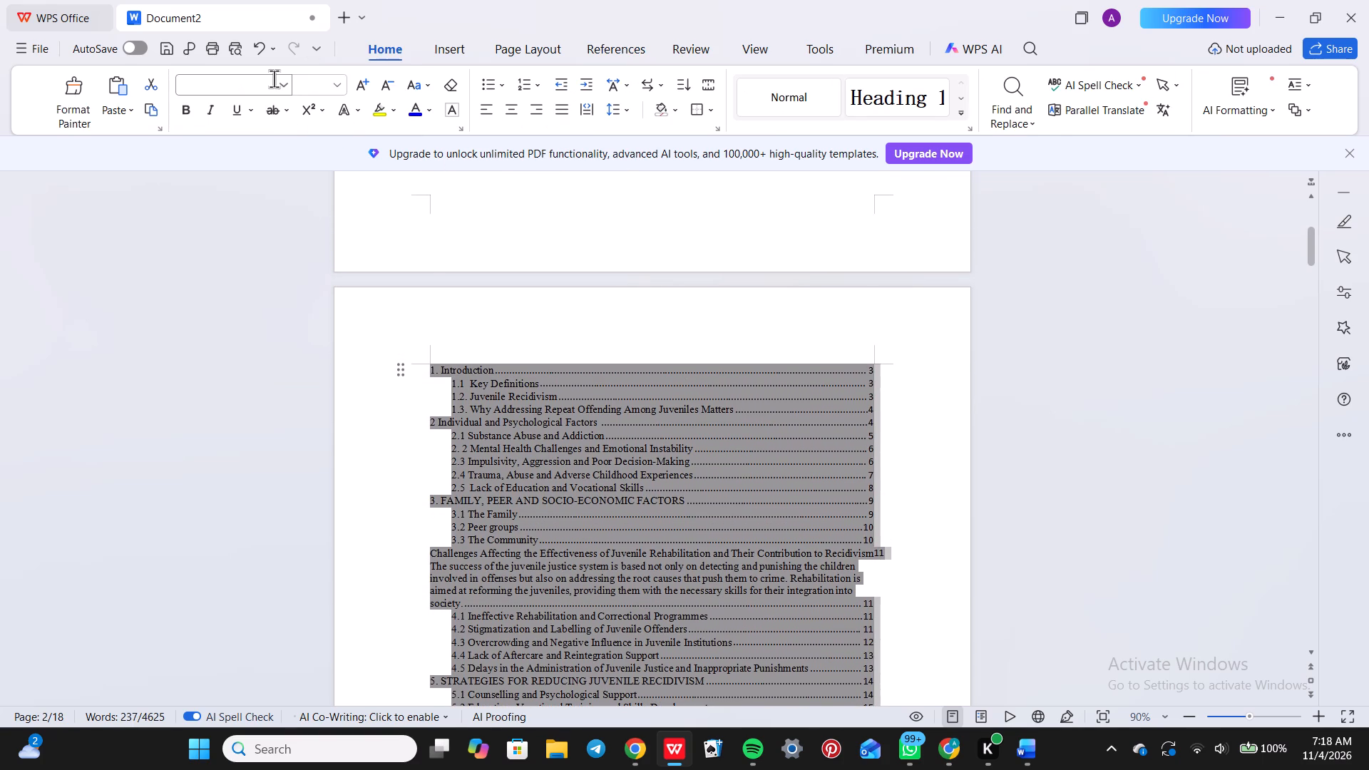
left_click(284, 82)
left_click(262, 249)
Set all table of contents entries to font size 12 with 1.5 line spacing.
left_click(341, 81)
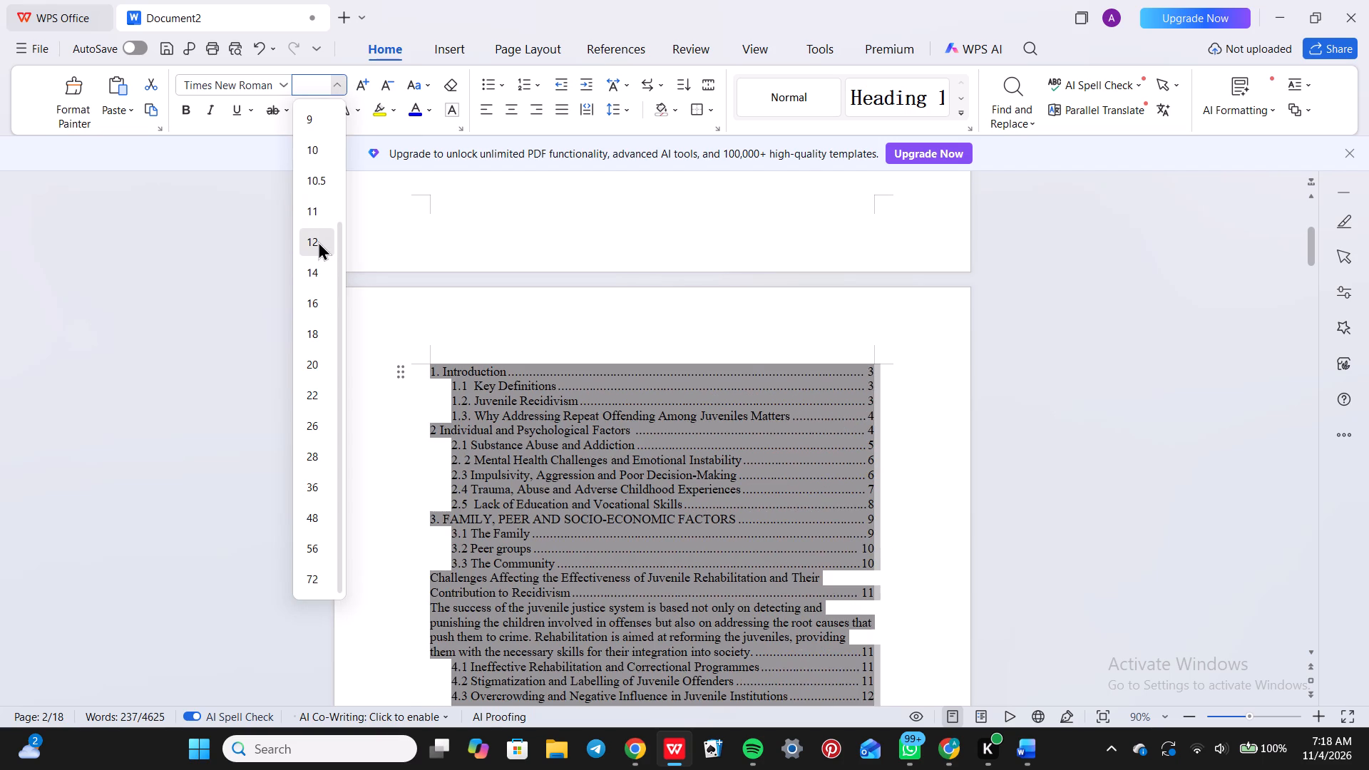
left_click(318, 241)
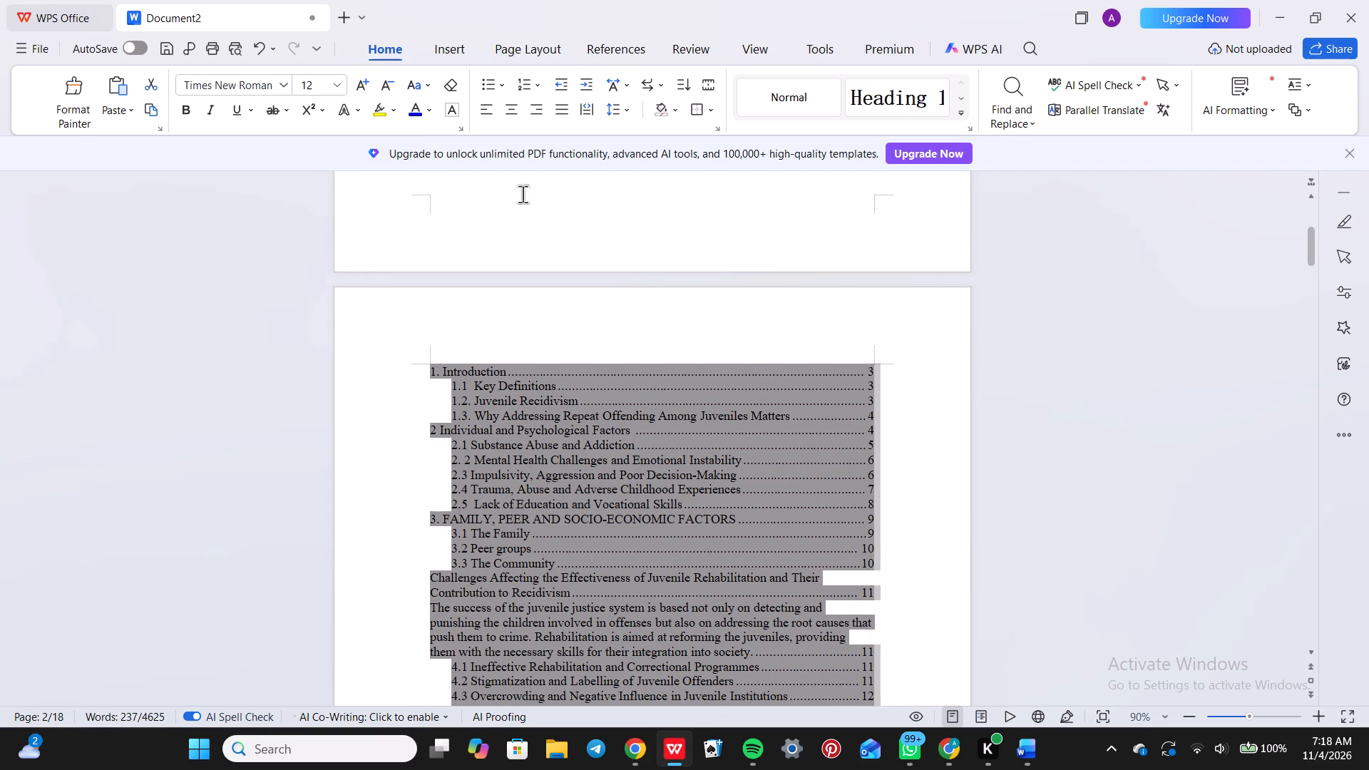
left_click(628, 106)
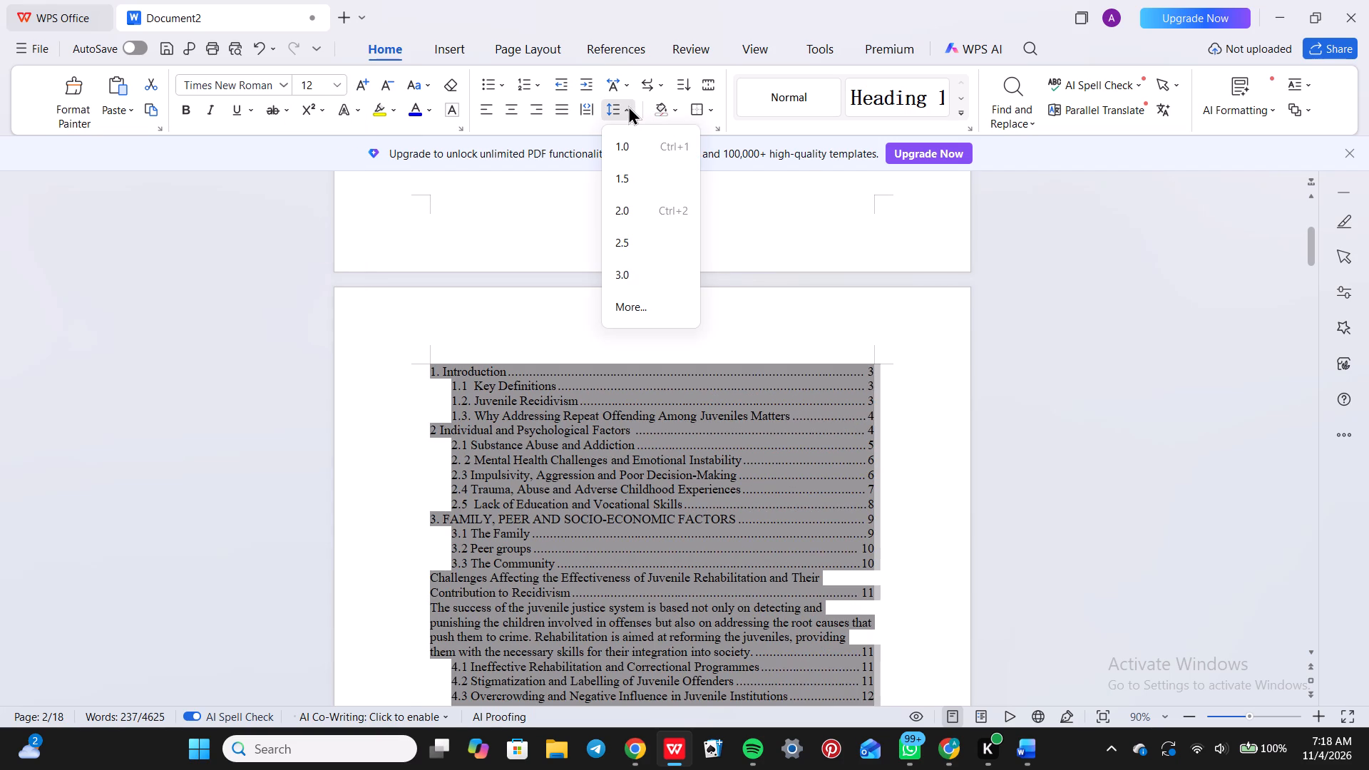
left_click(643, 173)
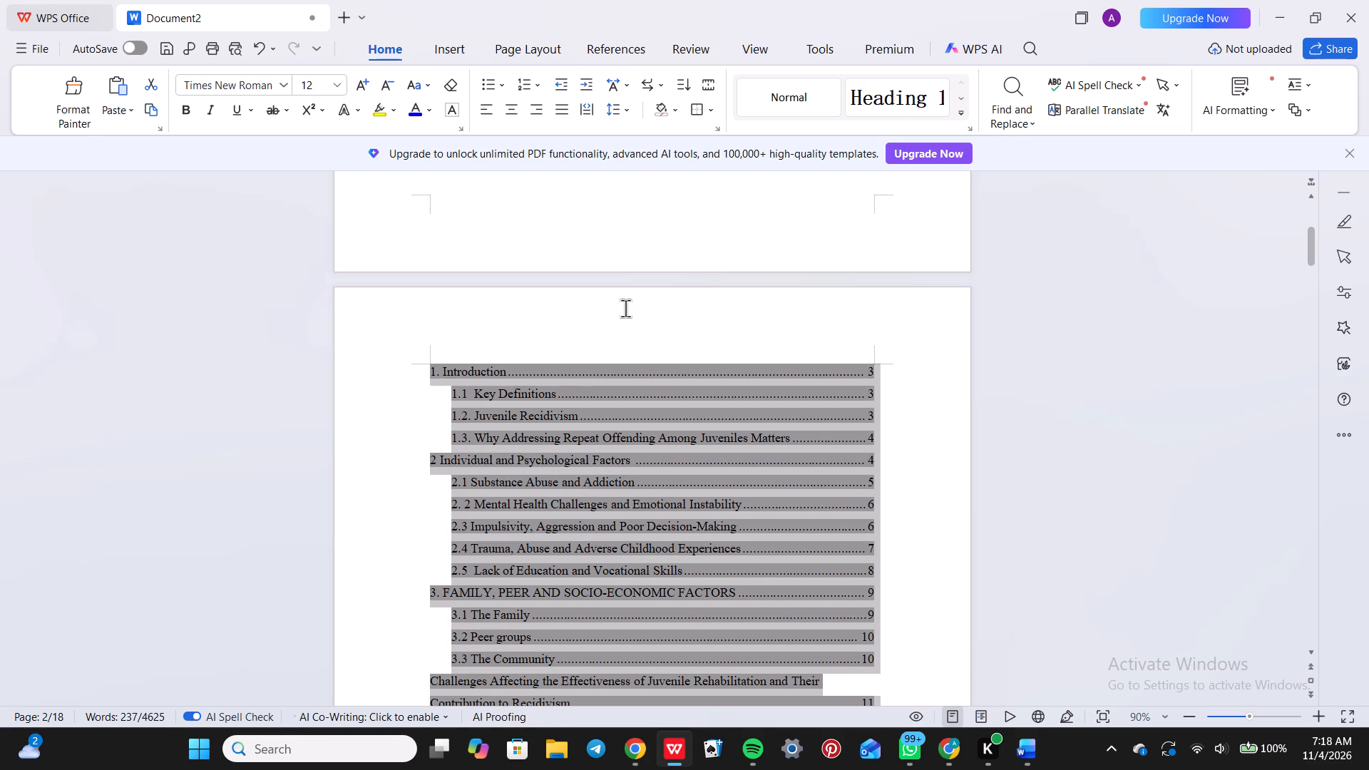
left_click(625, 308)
Review the table of contents from Introduction to Conclusion, checking its entries against the headings in the document.
scroll(613, 544, "down", 4)
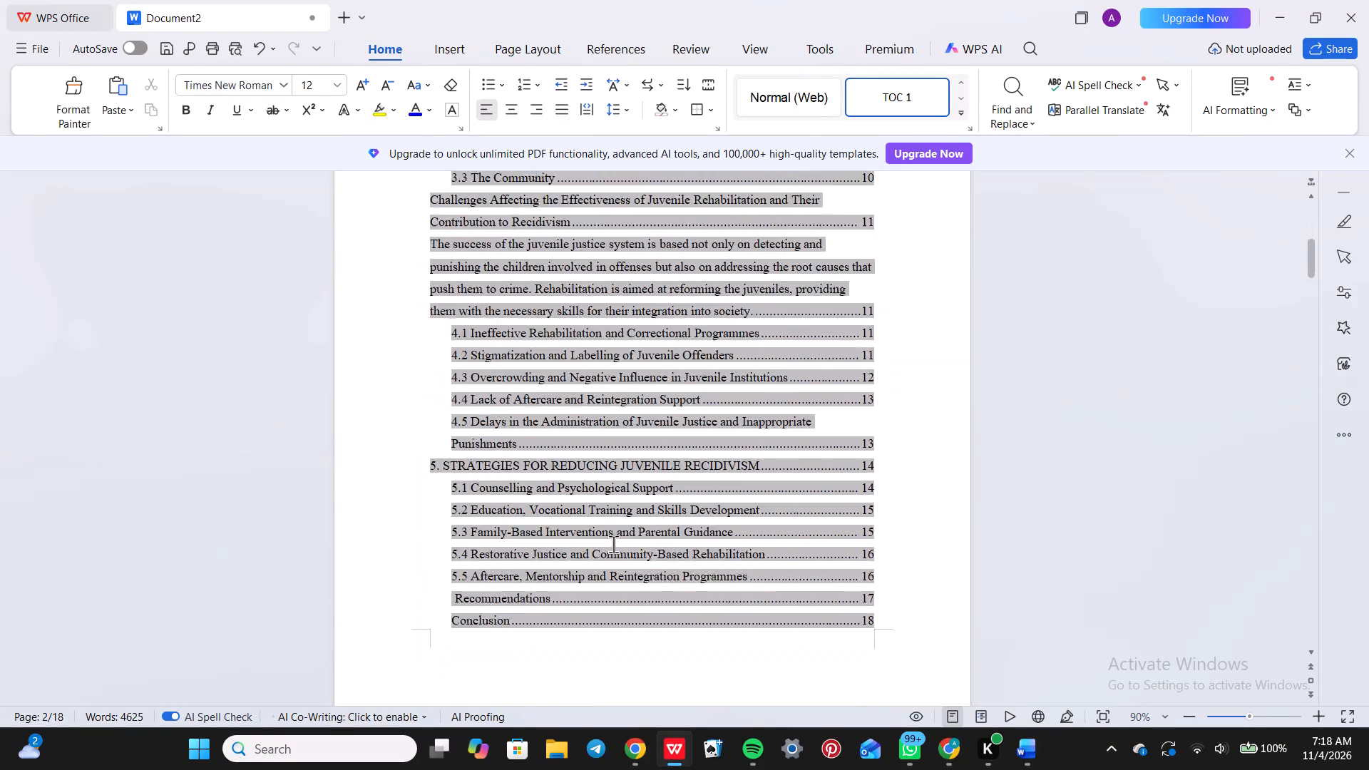
scroll(613, 544, "down", 13)
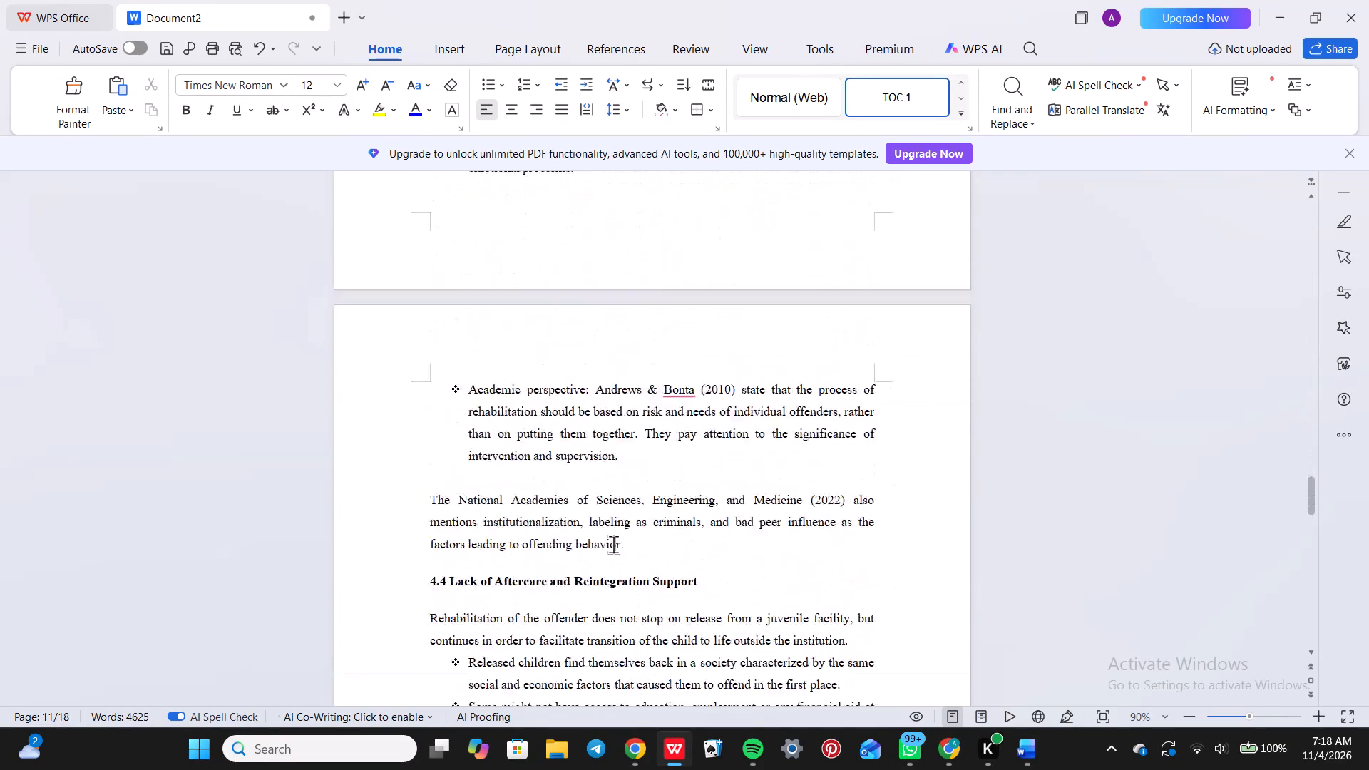
scroll(613, 544, "down", 1)
scroll(613, 544, "up", 14)
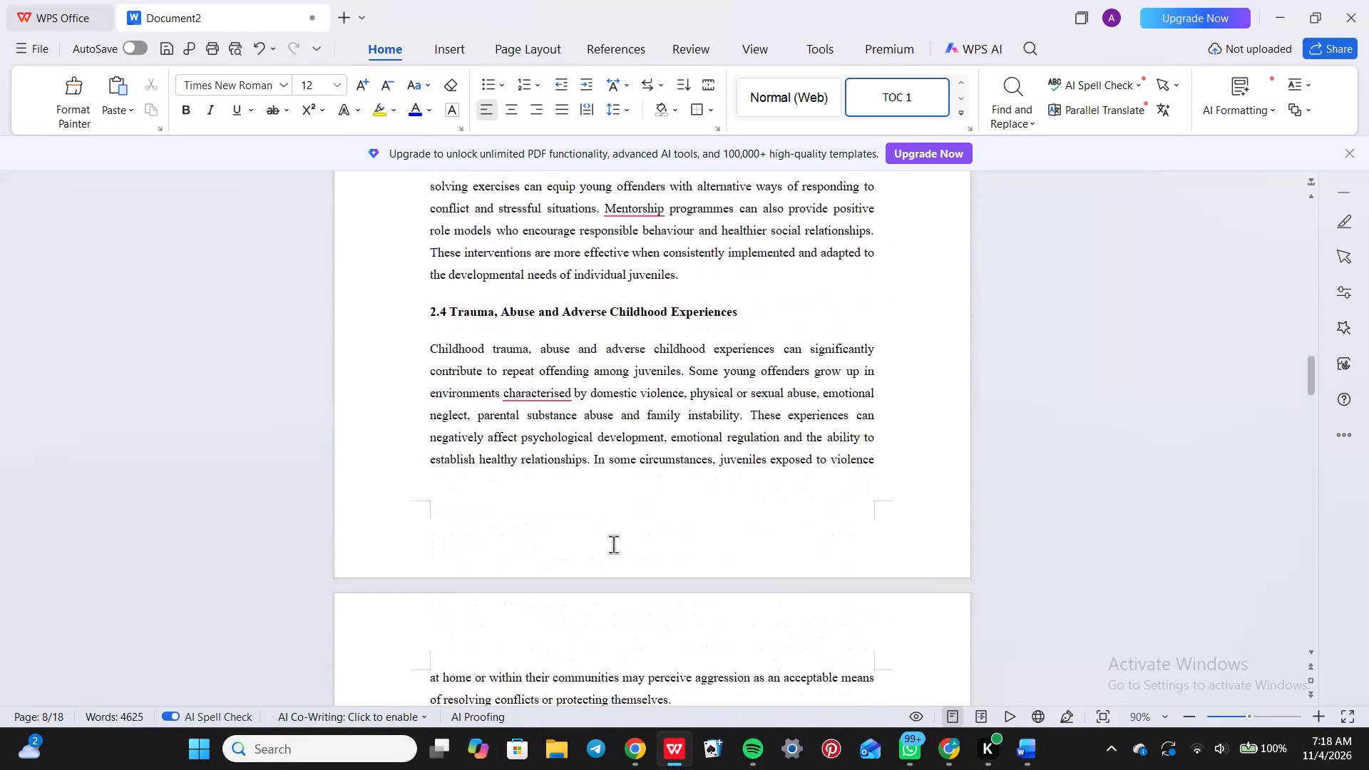
scroll(613, 544, "up", 3)
scroll(613, 544, "down", 2)
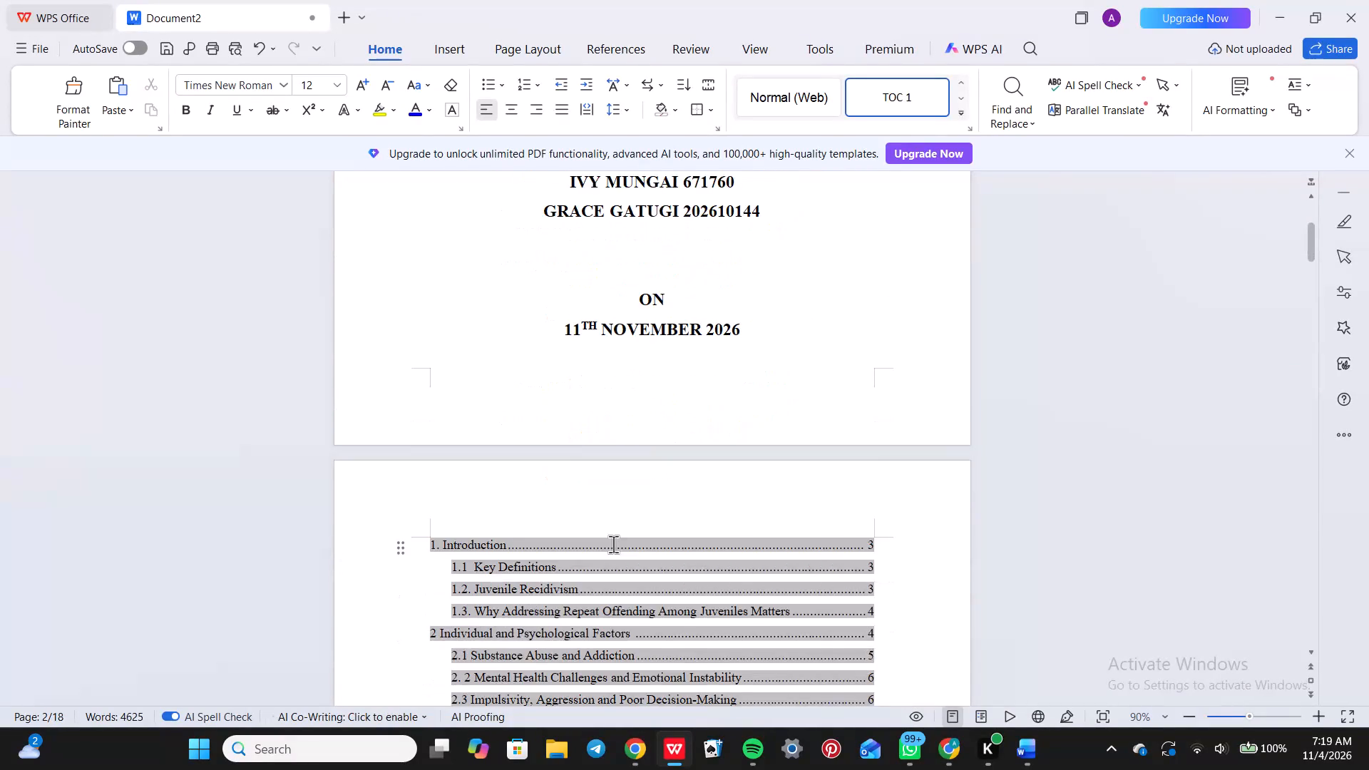
scroll(613, 544, "down", 1)
scroll(631, 470, "down", 1)
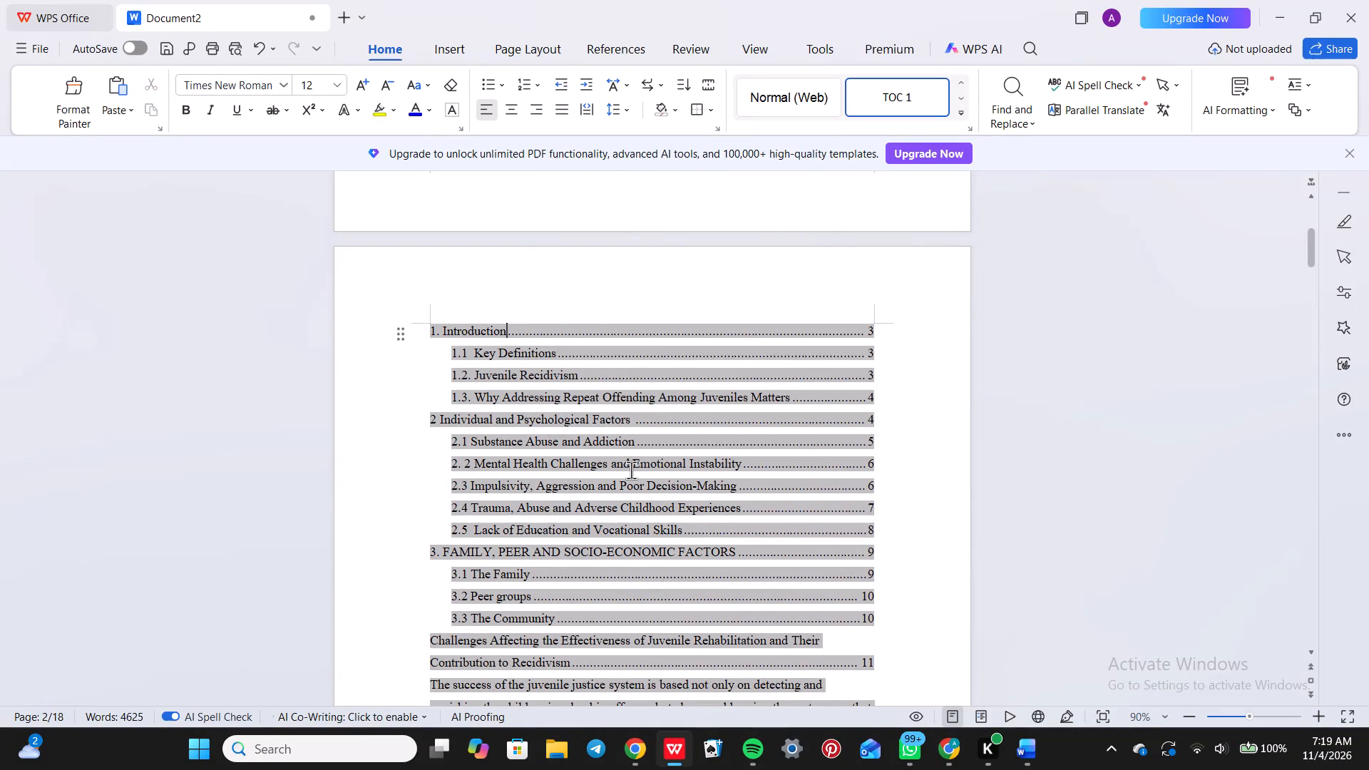
scroll(631, 470, "down", 3)
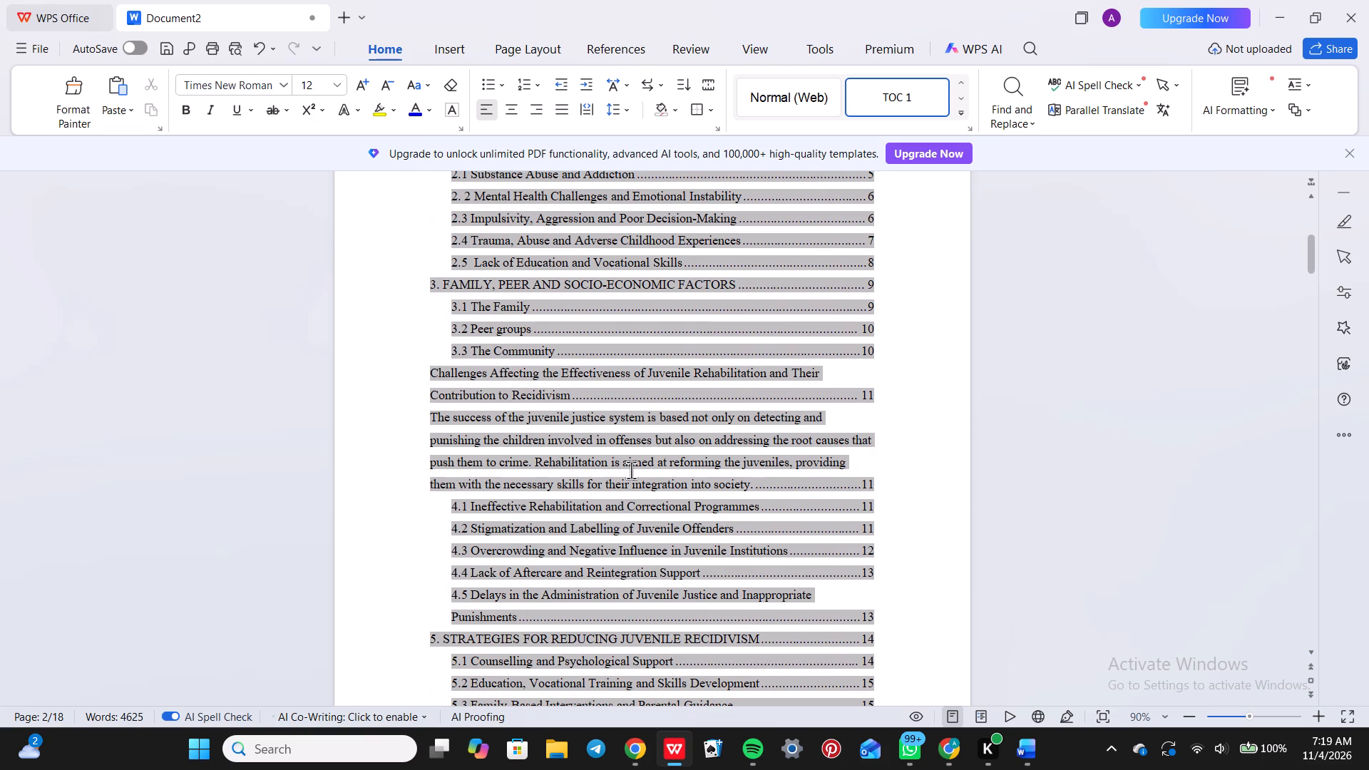
Reapply Heading 1 to the "Challenges Affecting the Effectiveness of Juvenile Rehabilitation" heading and set it to Times New Roman, size 14.
scroll(631, 470, "down", 5)
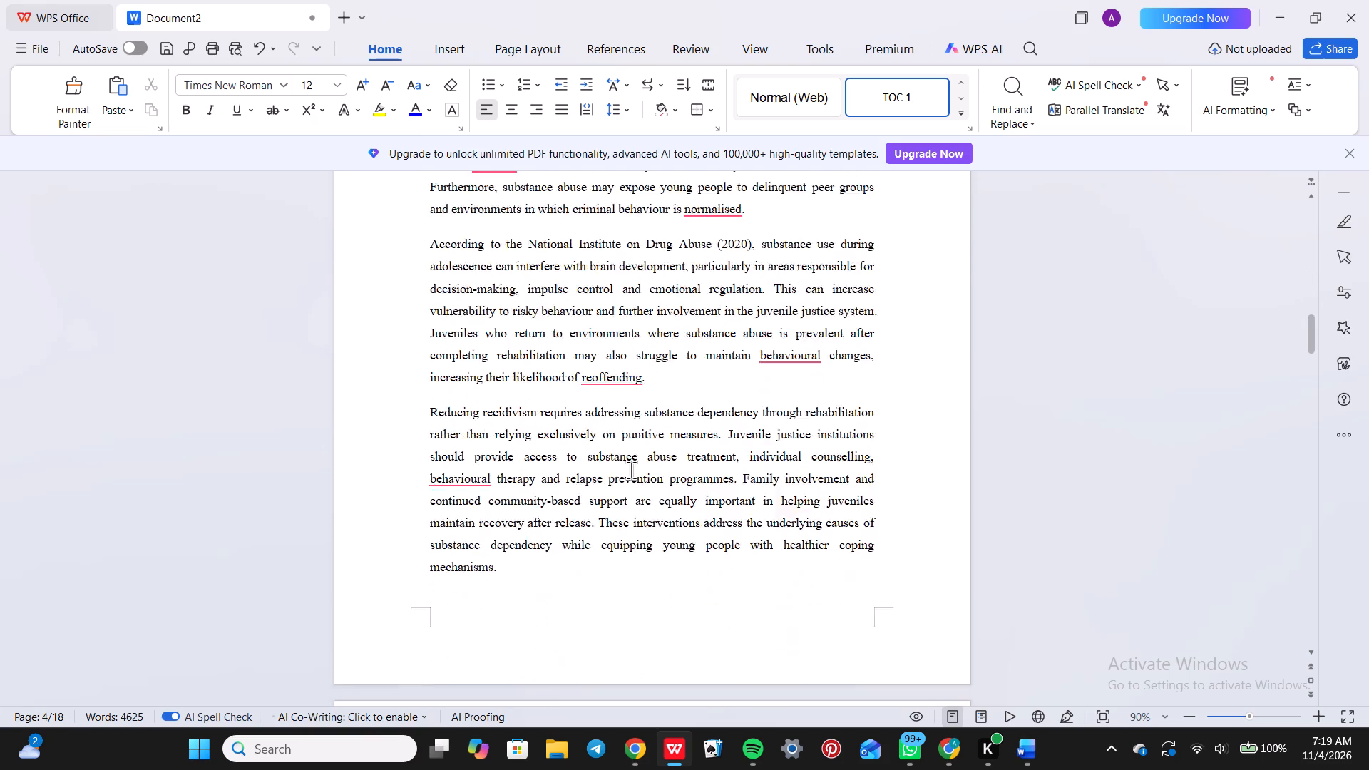
scroll(631, 470, "down", 5)
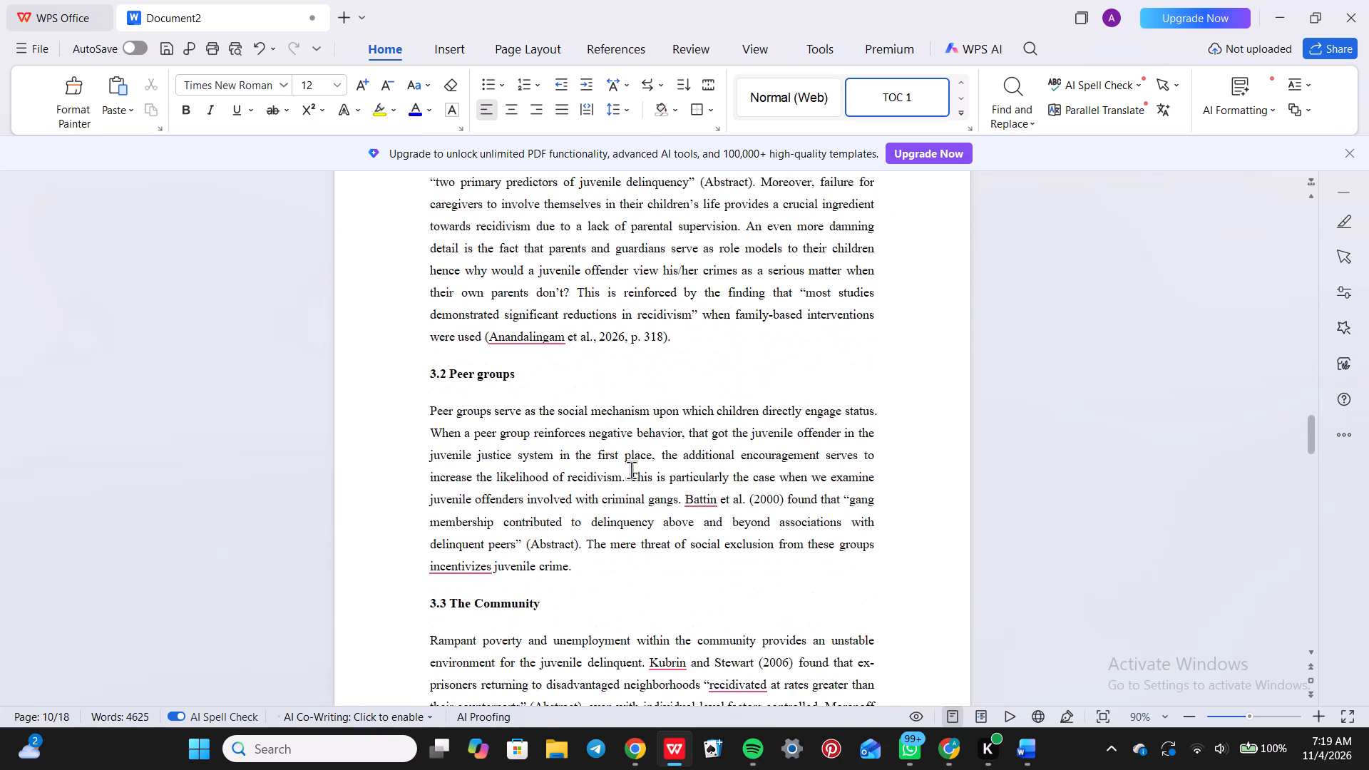
scroll(631, 470, "down", 3)
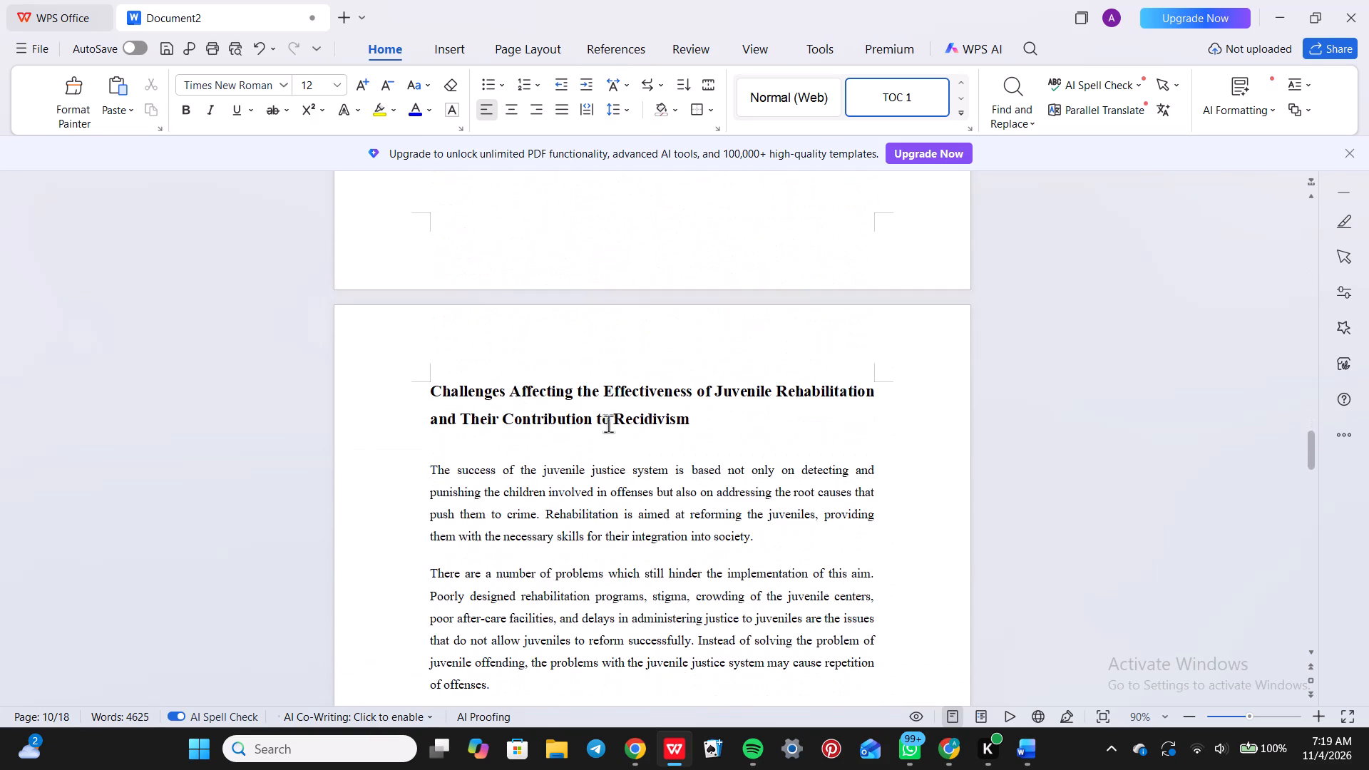
left_click(598, 408)
triple_click(598, 408)
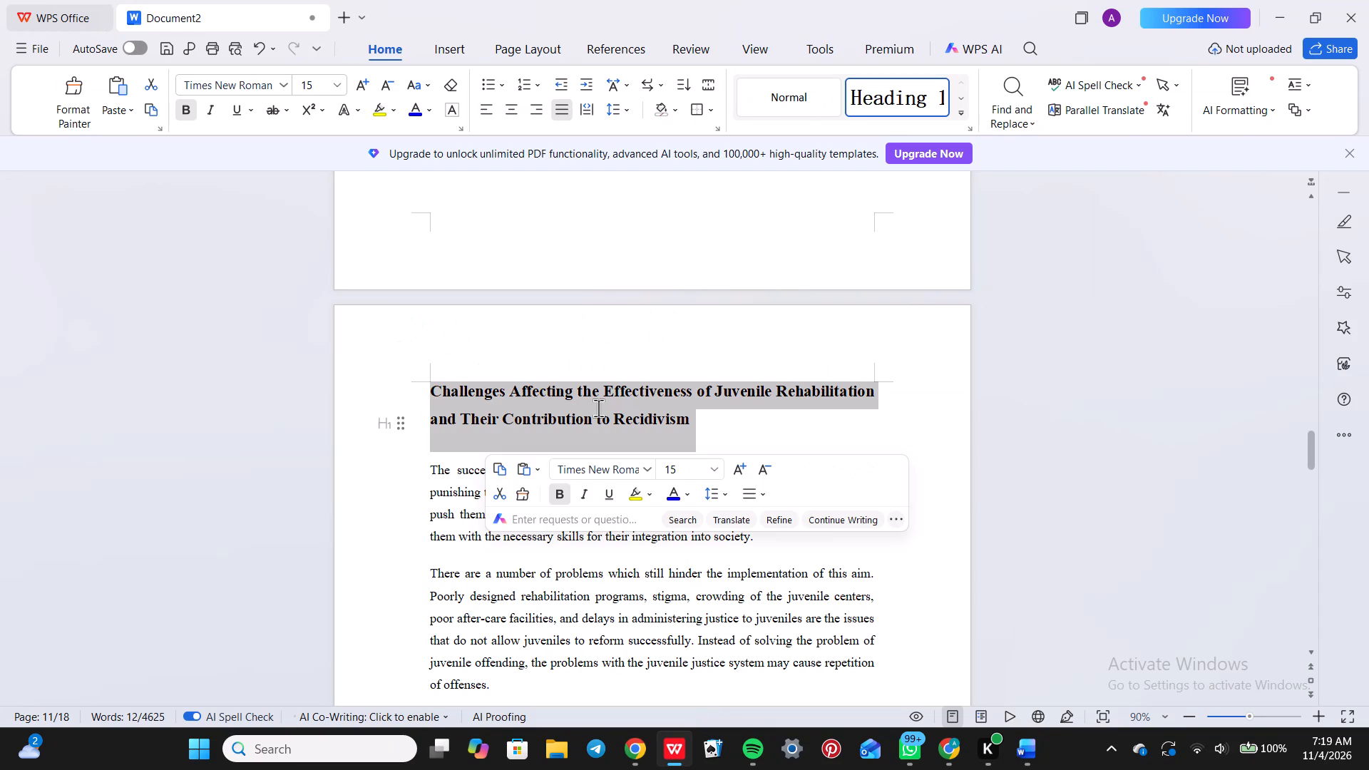
left_click(391, 421)
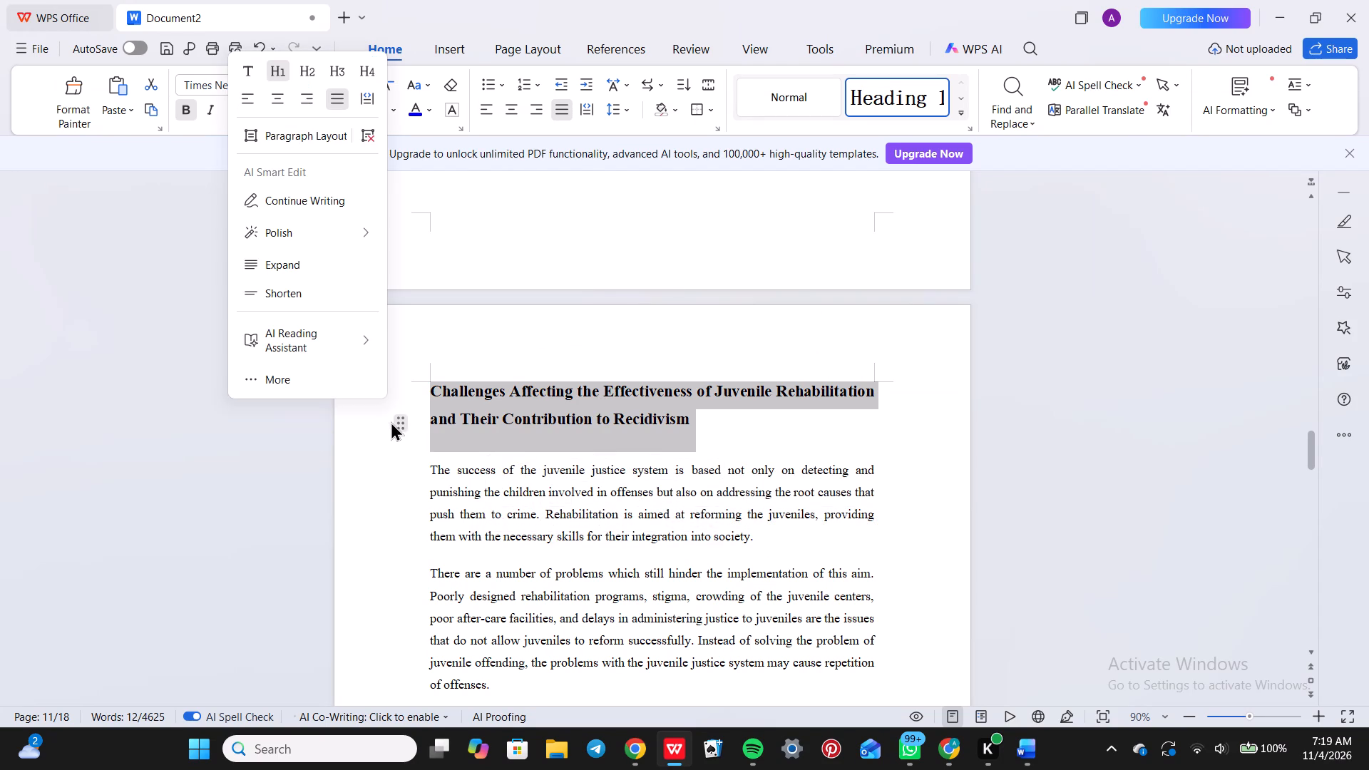
left_click(280, 70)
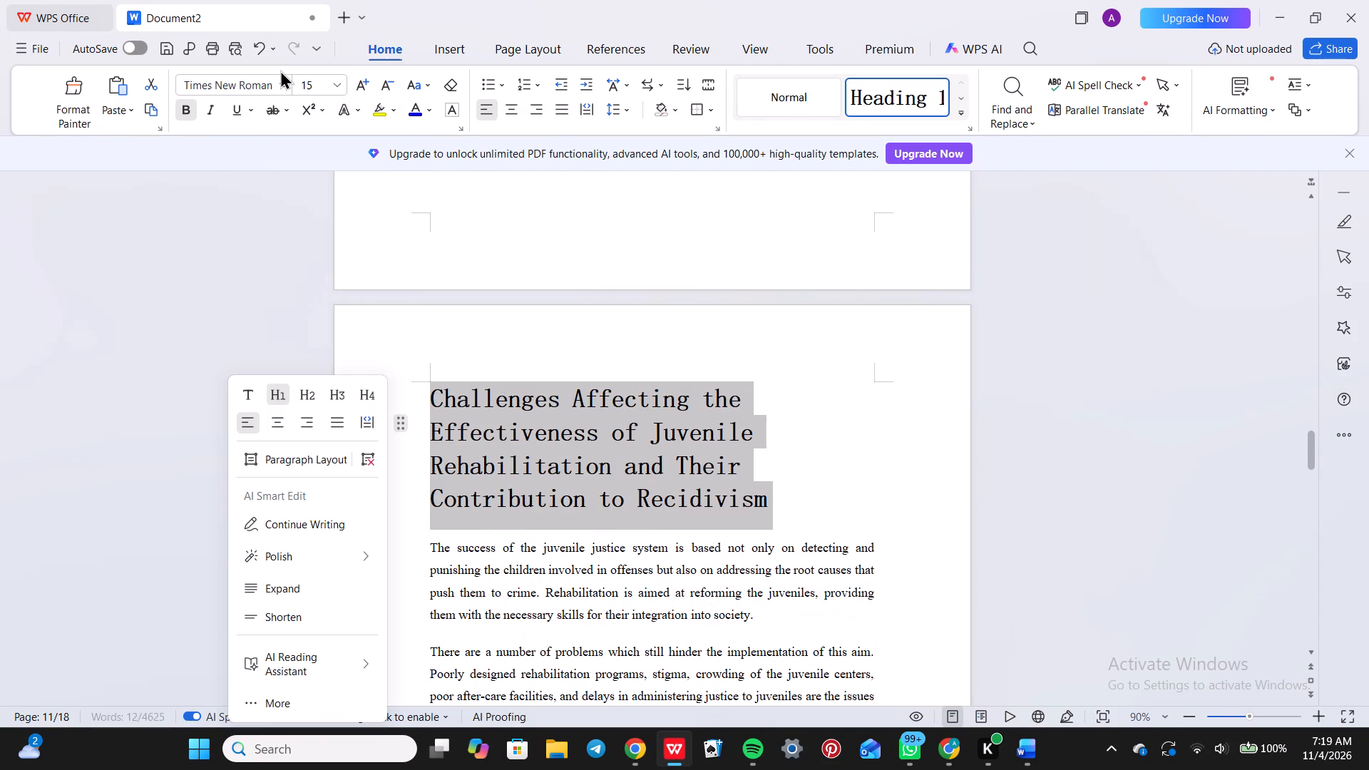
left_click(285, 89)
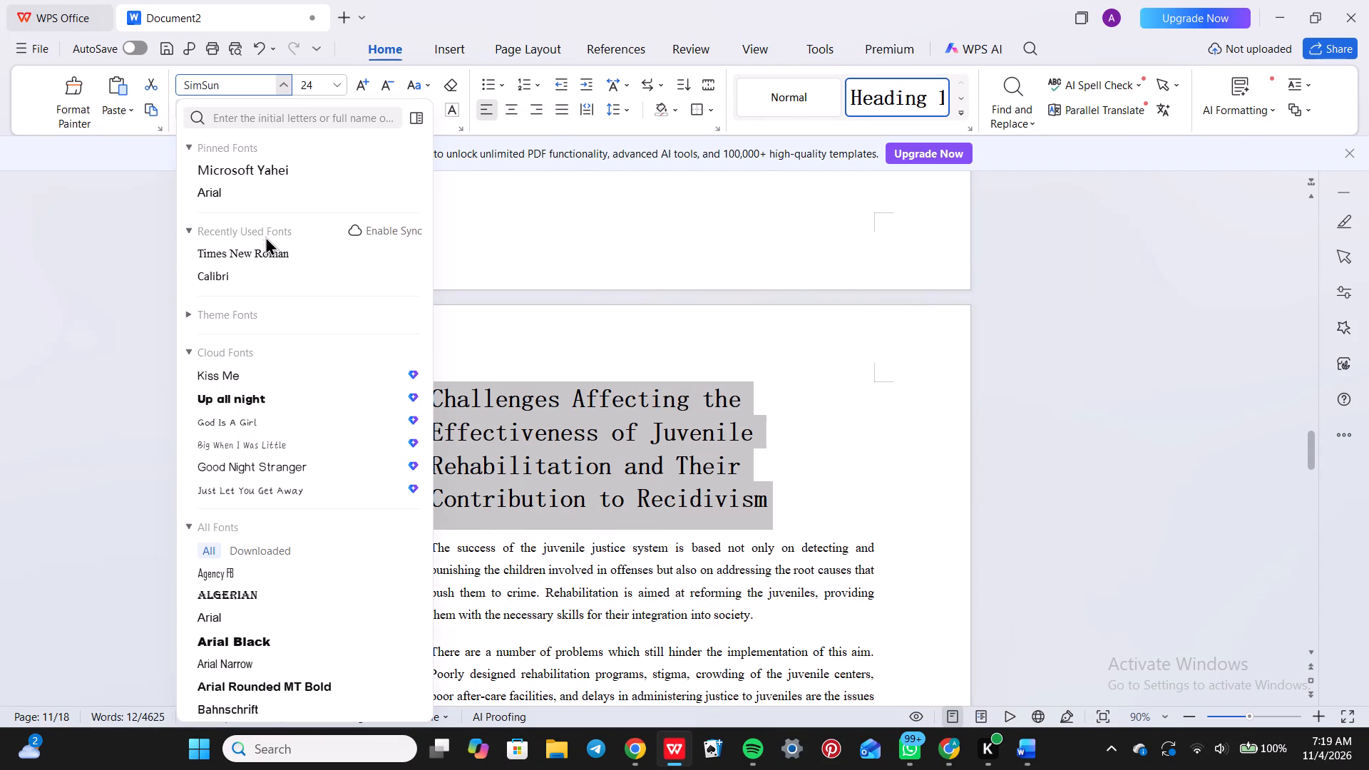
left_click(268, 252)
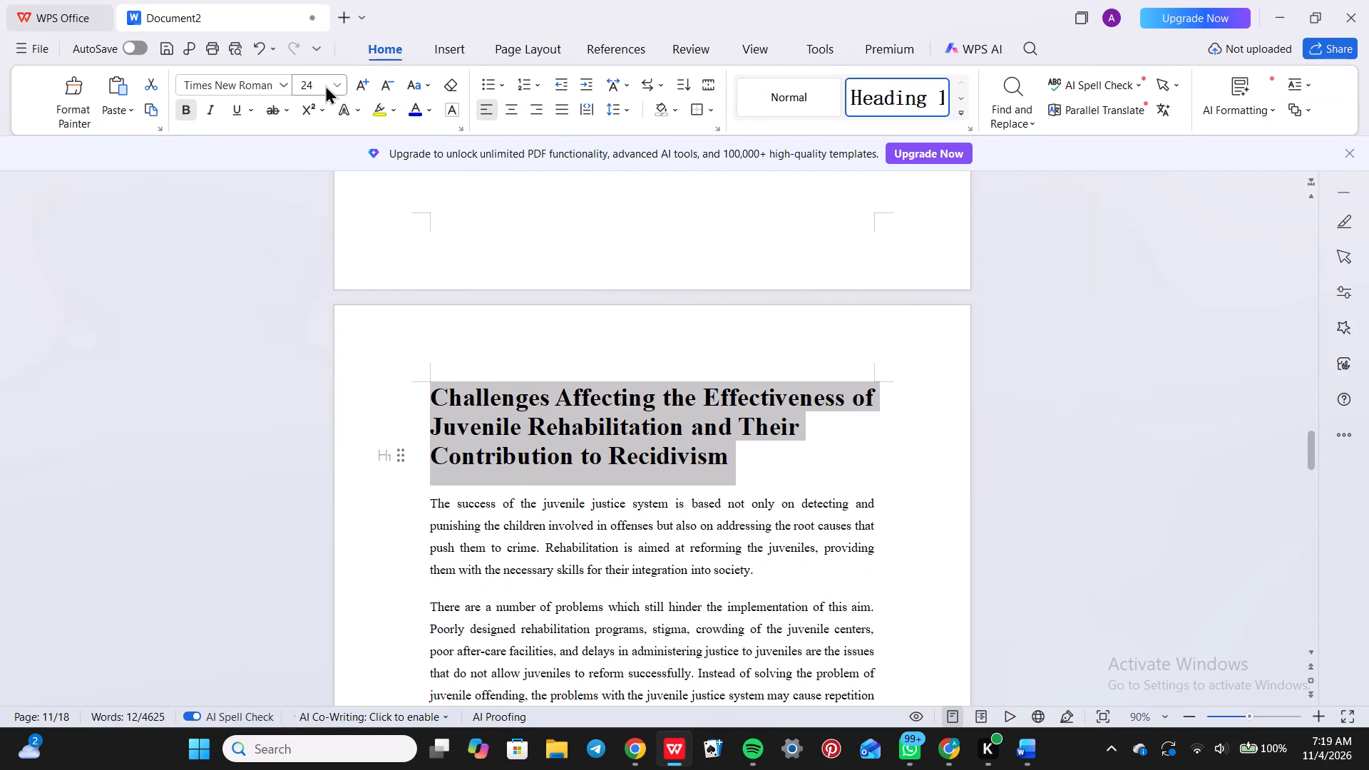
left_click(336, 81)
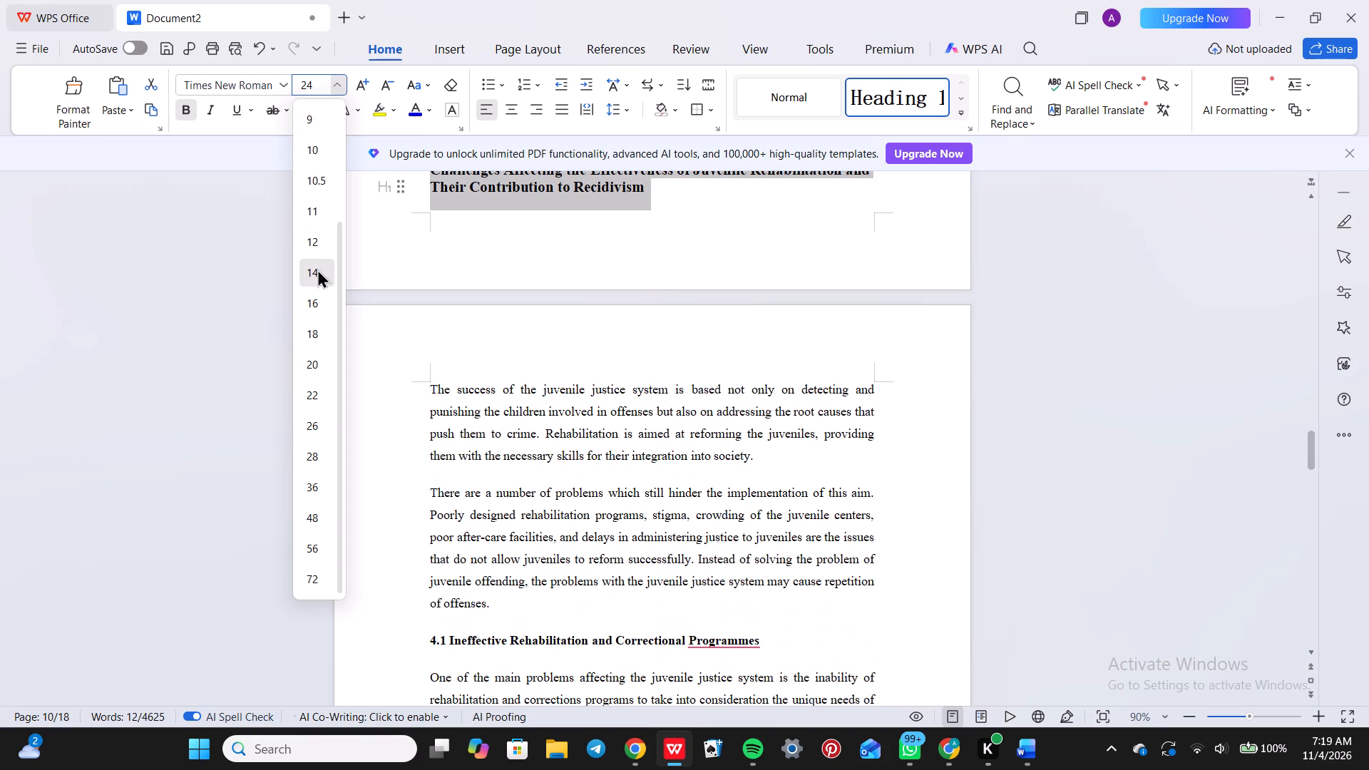
left_click(317, 269)
Number the "Challenges Affecting the Effectiveness of Juvenile Rehabilitation" heading as "4." and add an empty line after it.
scroll(511, 333, "up", 1)
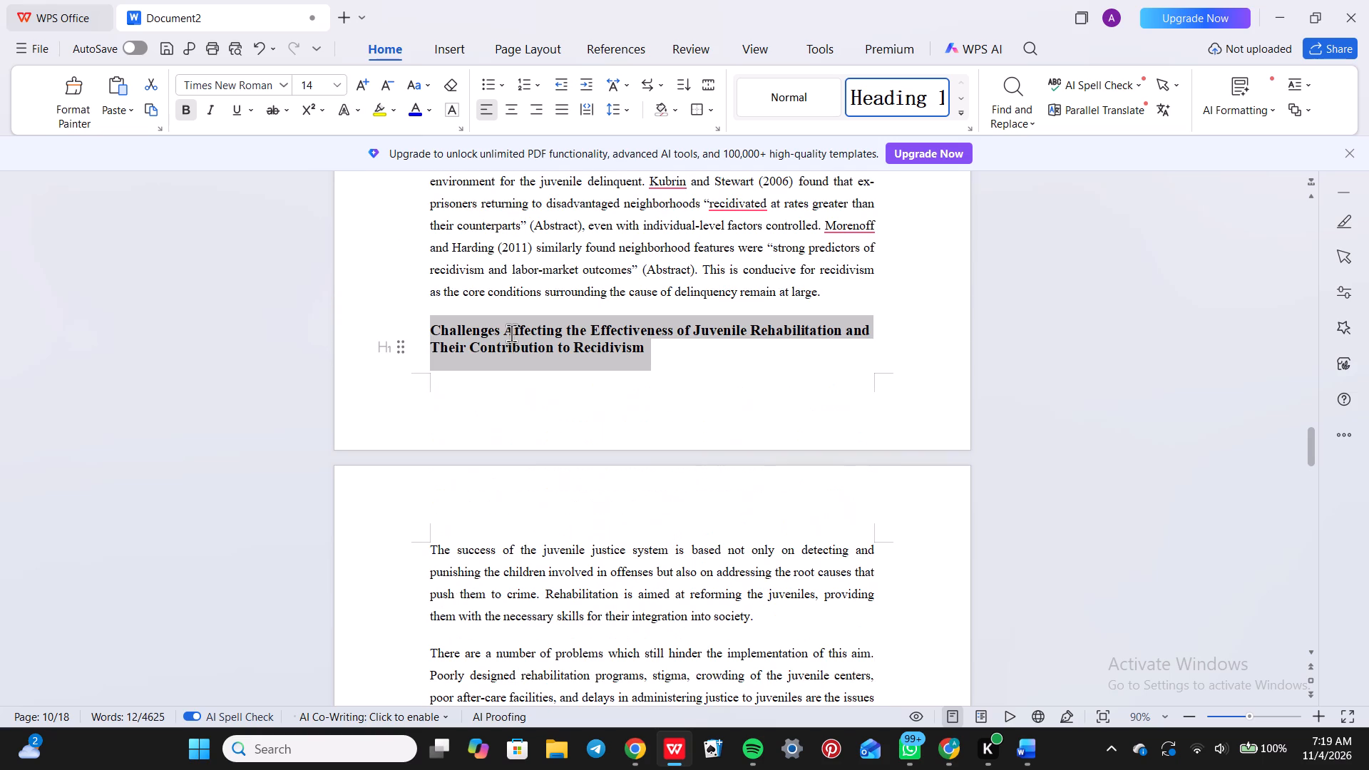
scroll(511, 333, "up", 1)
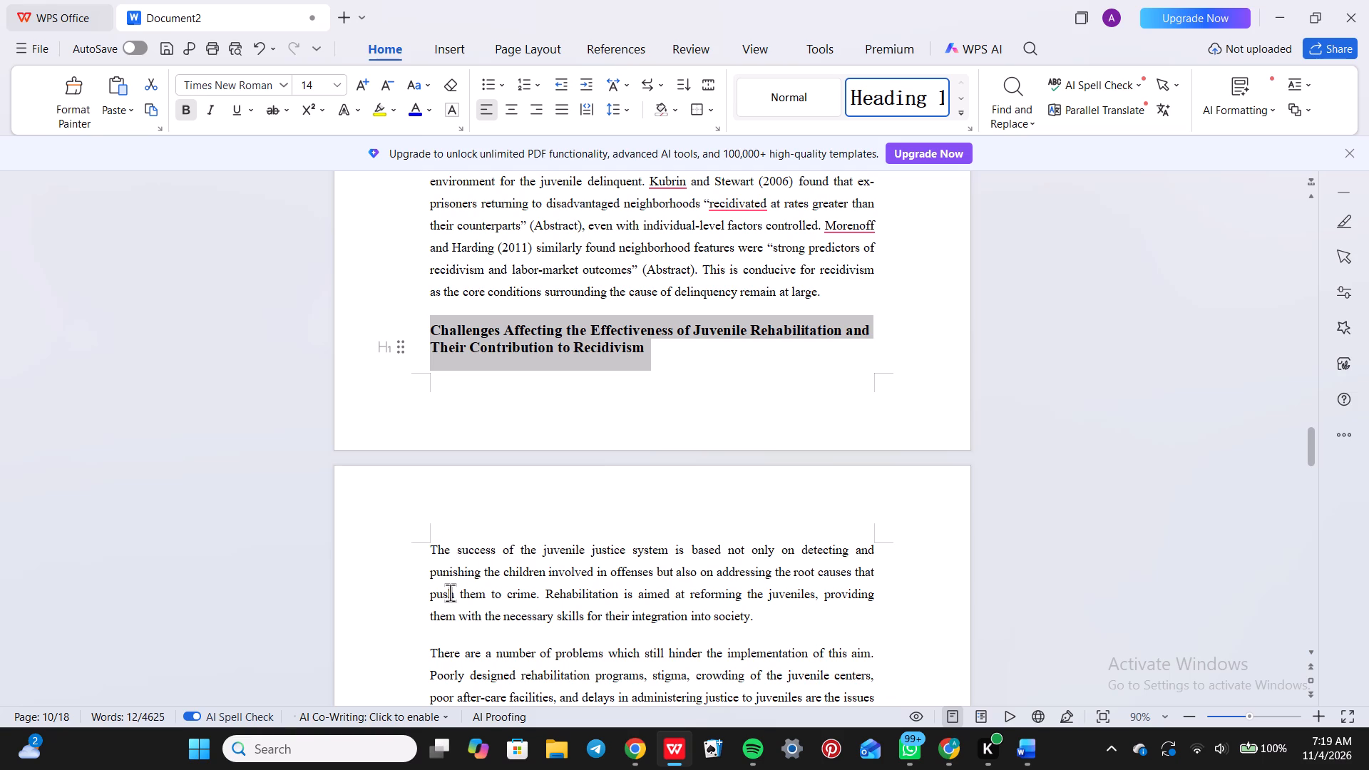
left_click(439, 348)
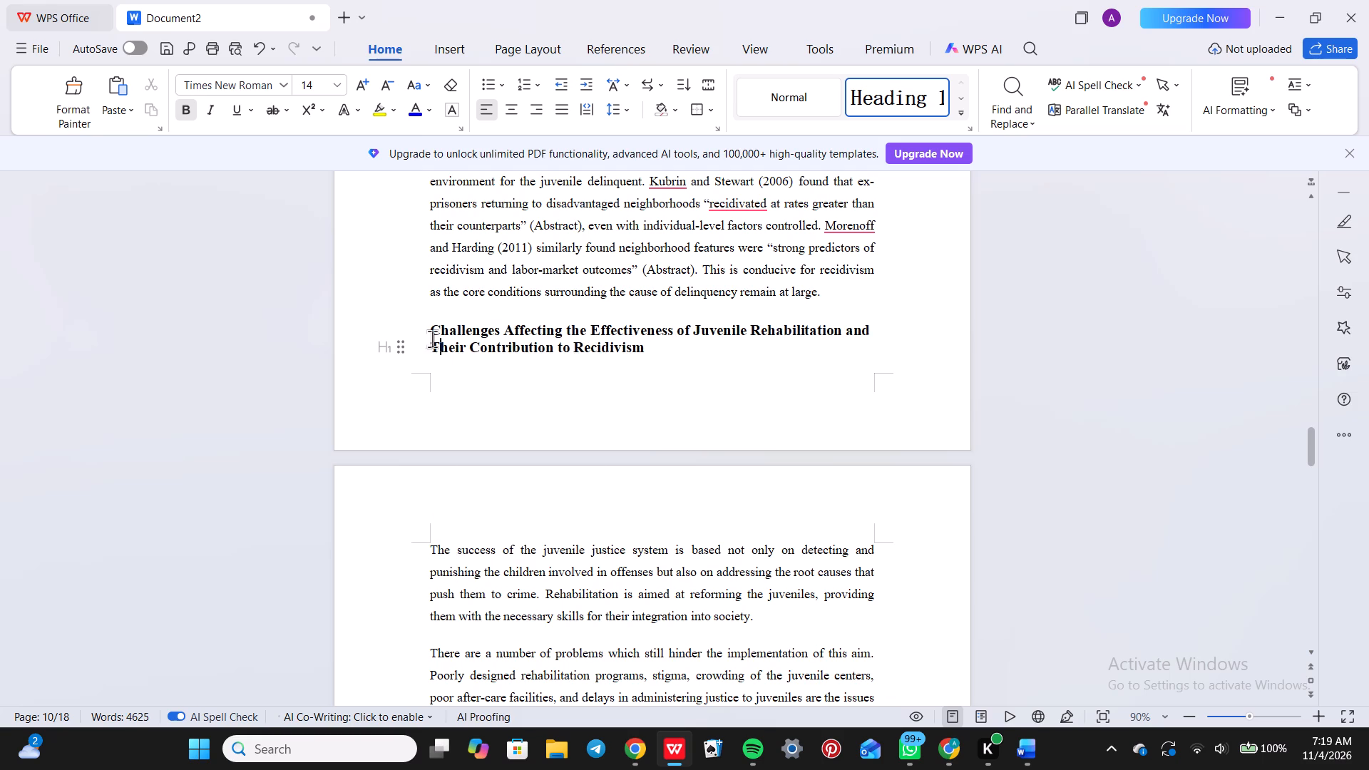
left_click(426, 330)
type("4.")
key("space")
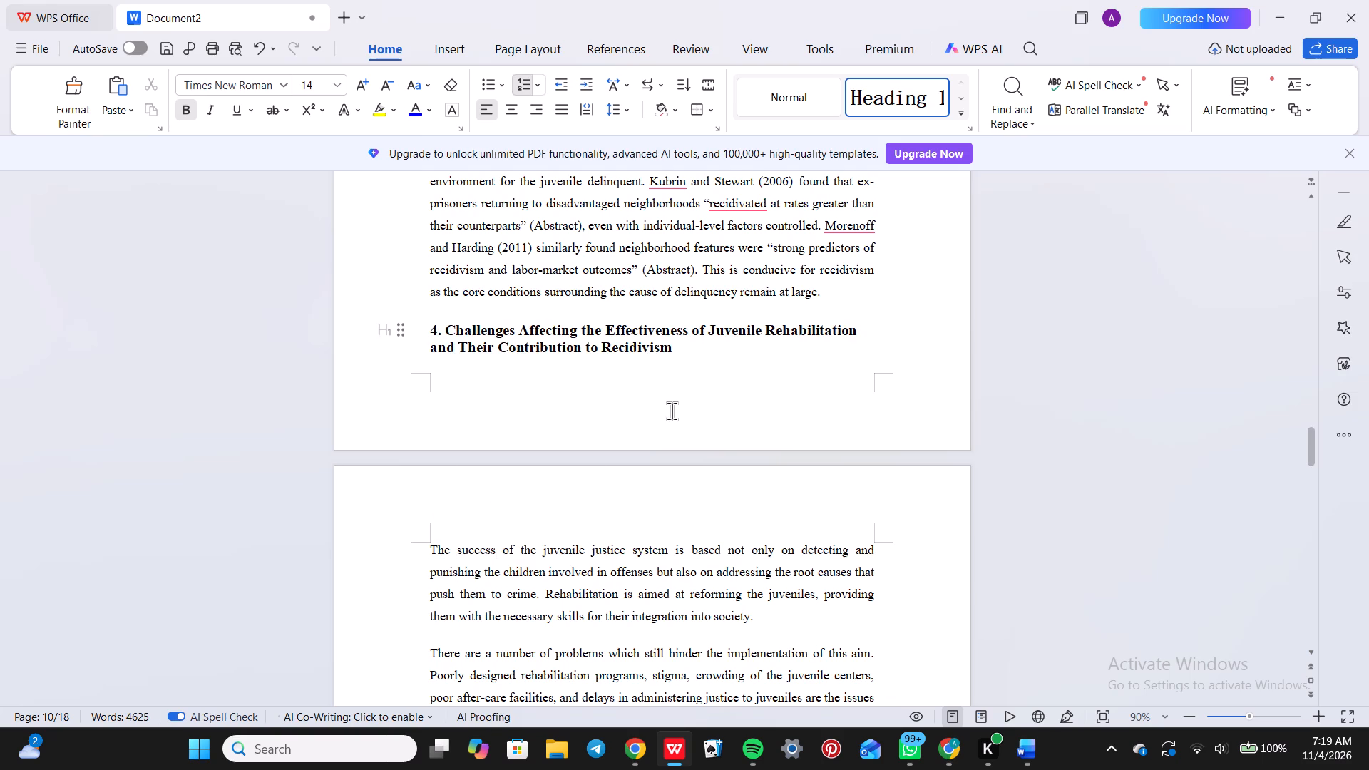
left_click(677, 345)
key("Return")
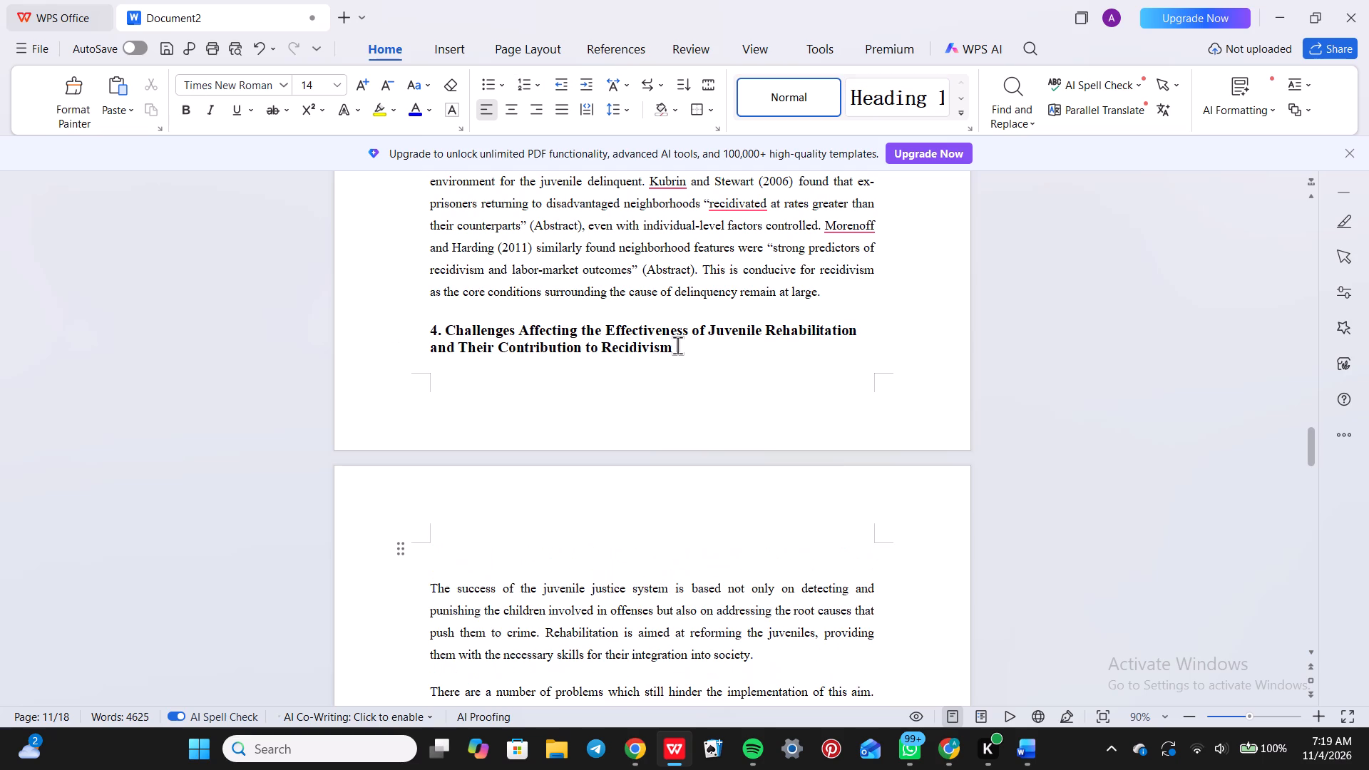
Update the entire table of contents, including both headings and page numbers.
left_click(688, 288)
scroll(688, 288, "up", 12)
scroll(688, 288, "down", 4)
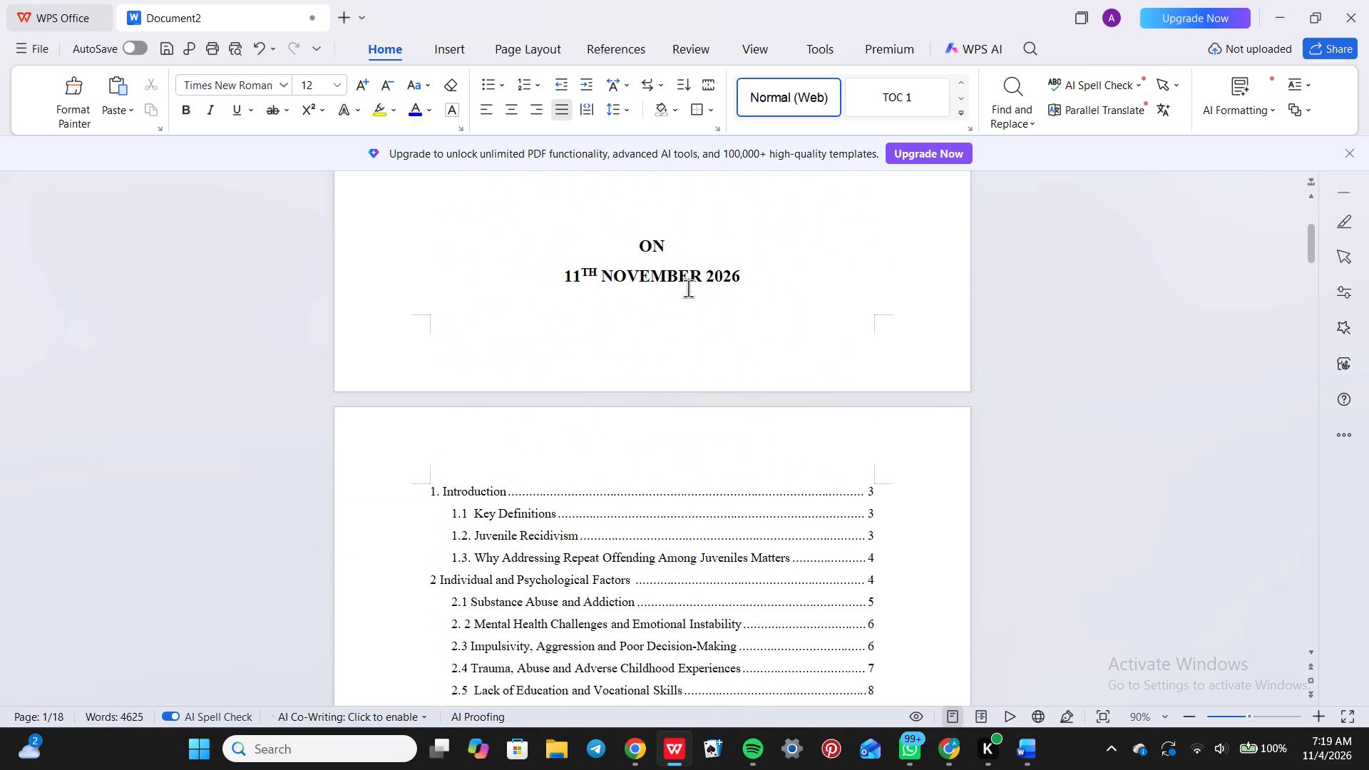
left_click(602, 46)
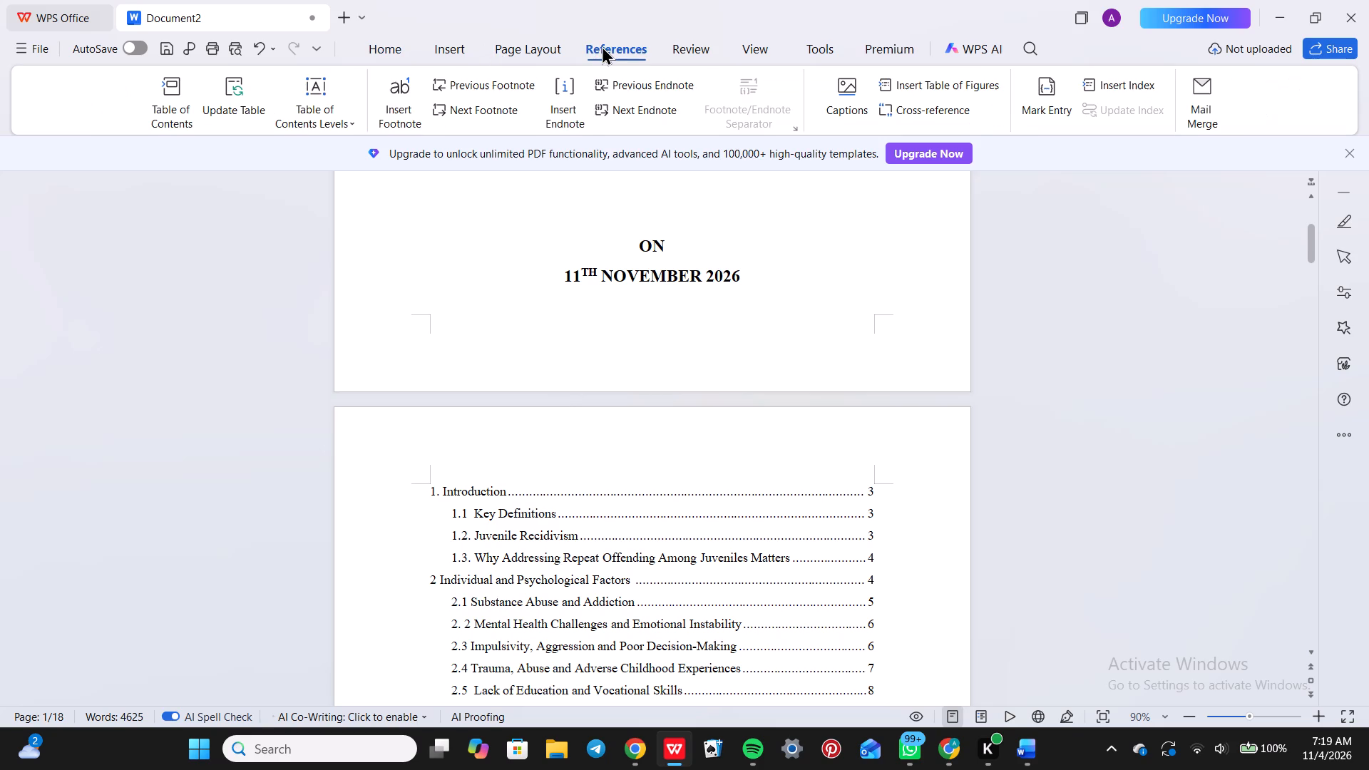
left_click(250, 91)
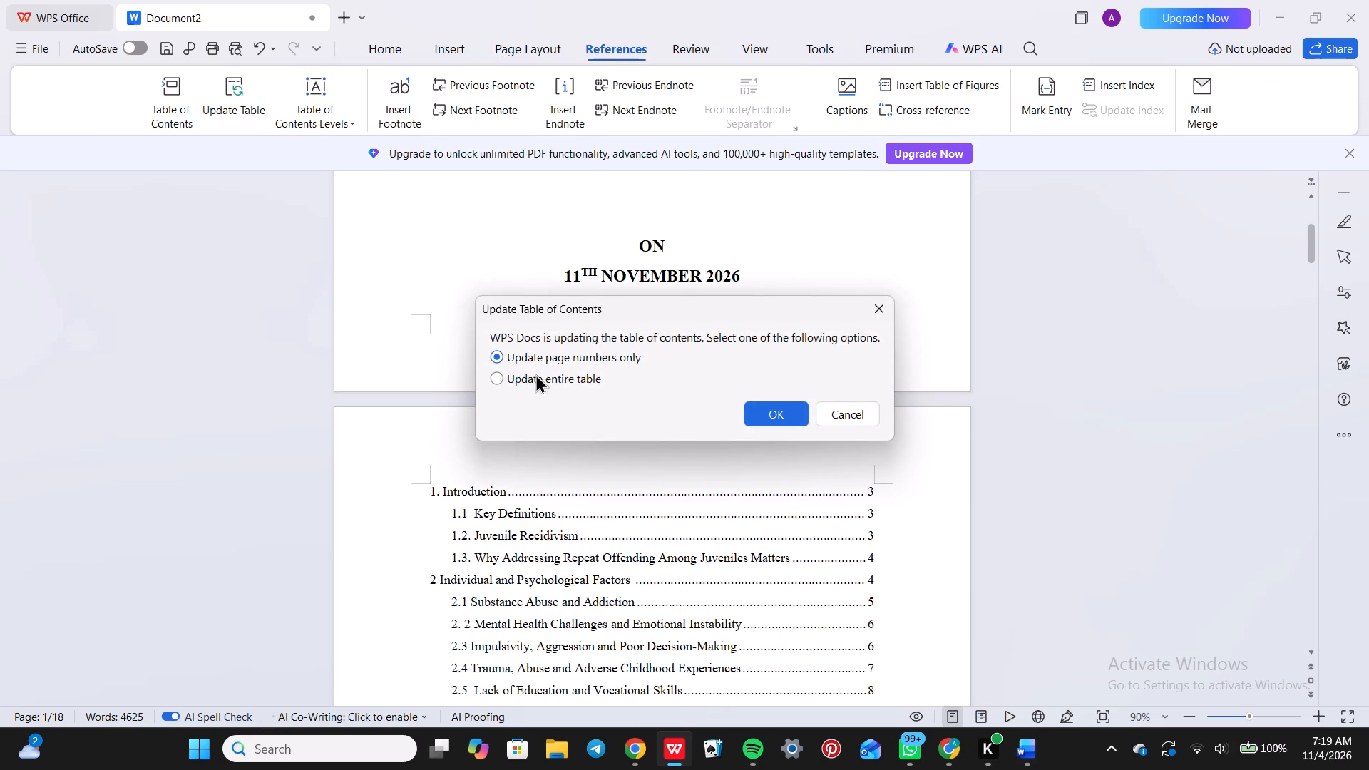
left_click(501, 378)
left_click(772, 415)
Change the opening paragraph under heading 4, "The success of the juvenile justice system...", from Heading 1 to normal body text.
scroll(703, 545, "down", 3)
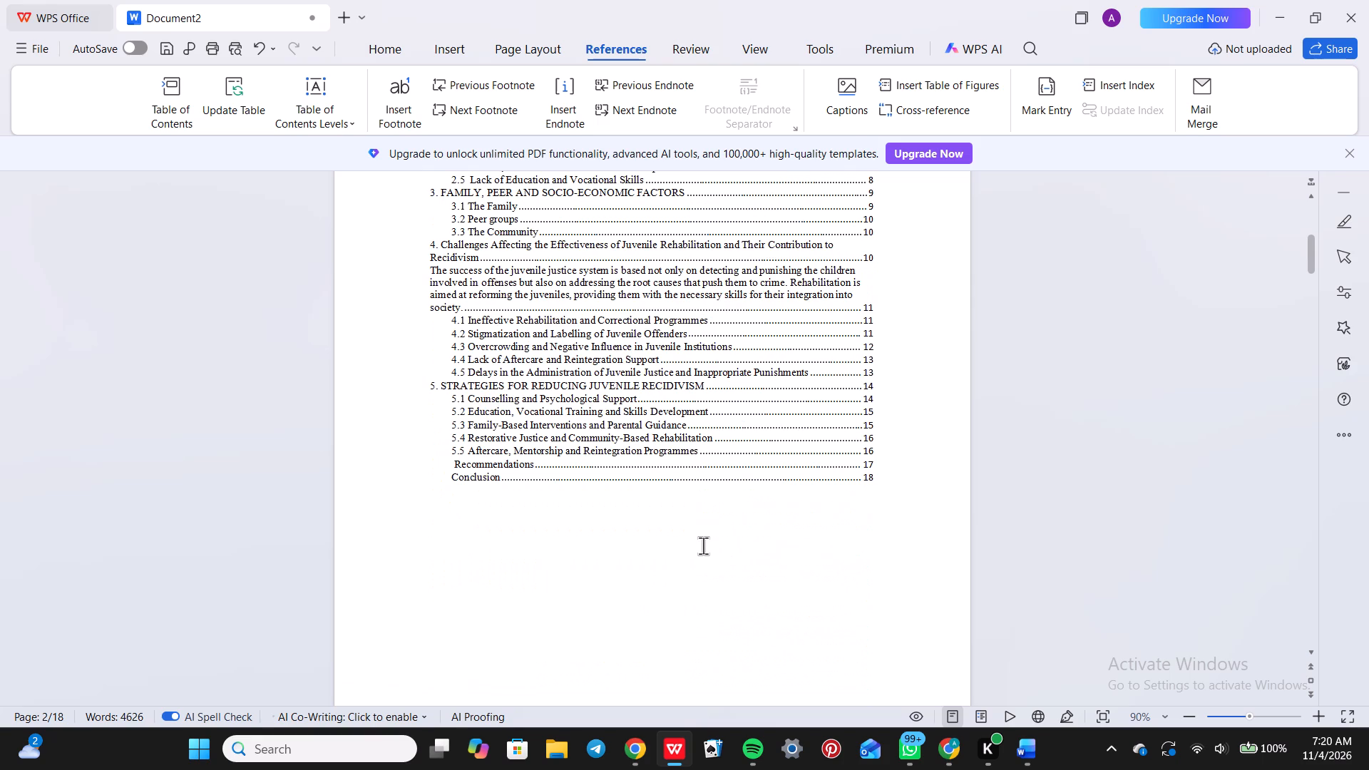
scroll(703, 545, "down", 1)
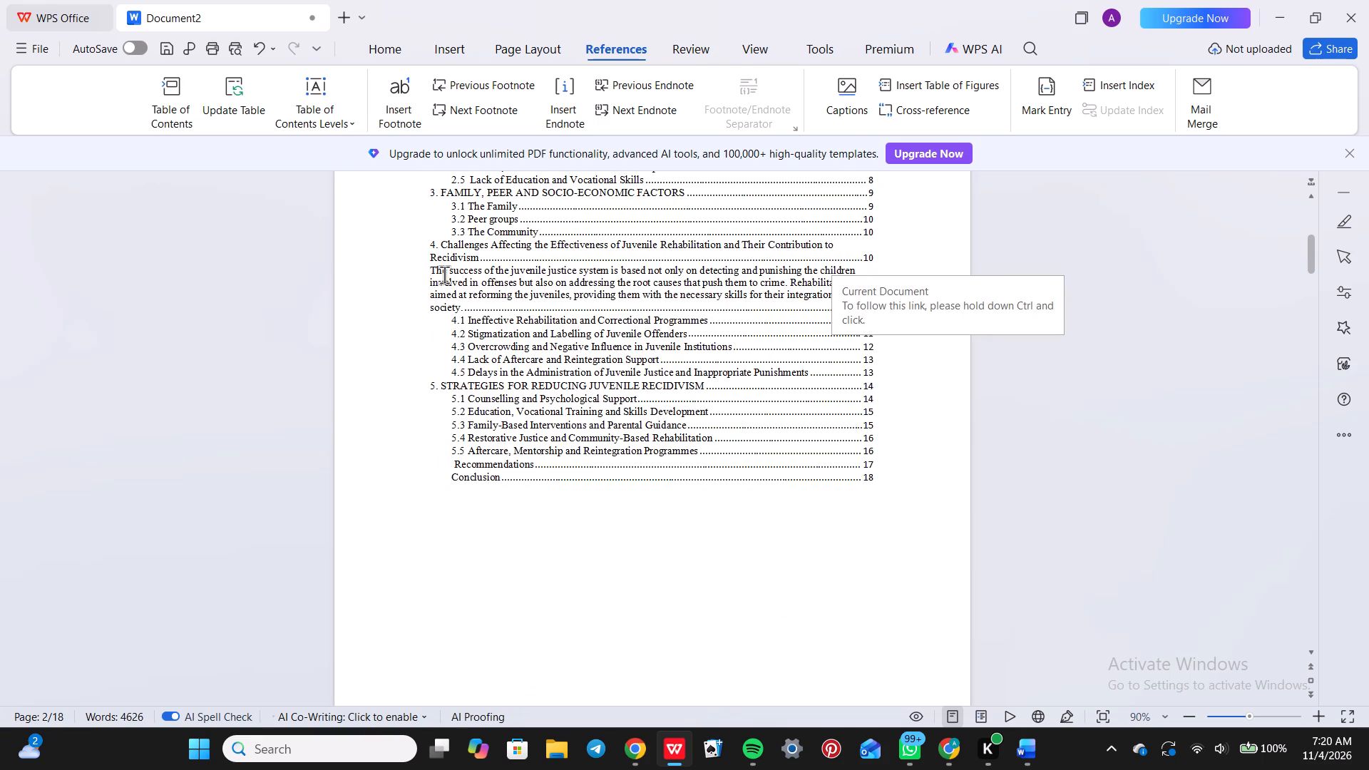
scroll(581, 626, "down", 10)
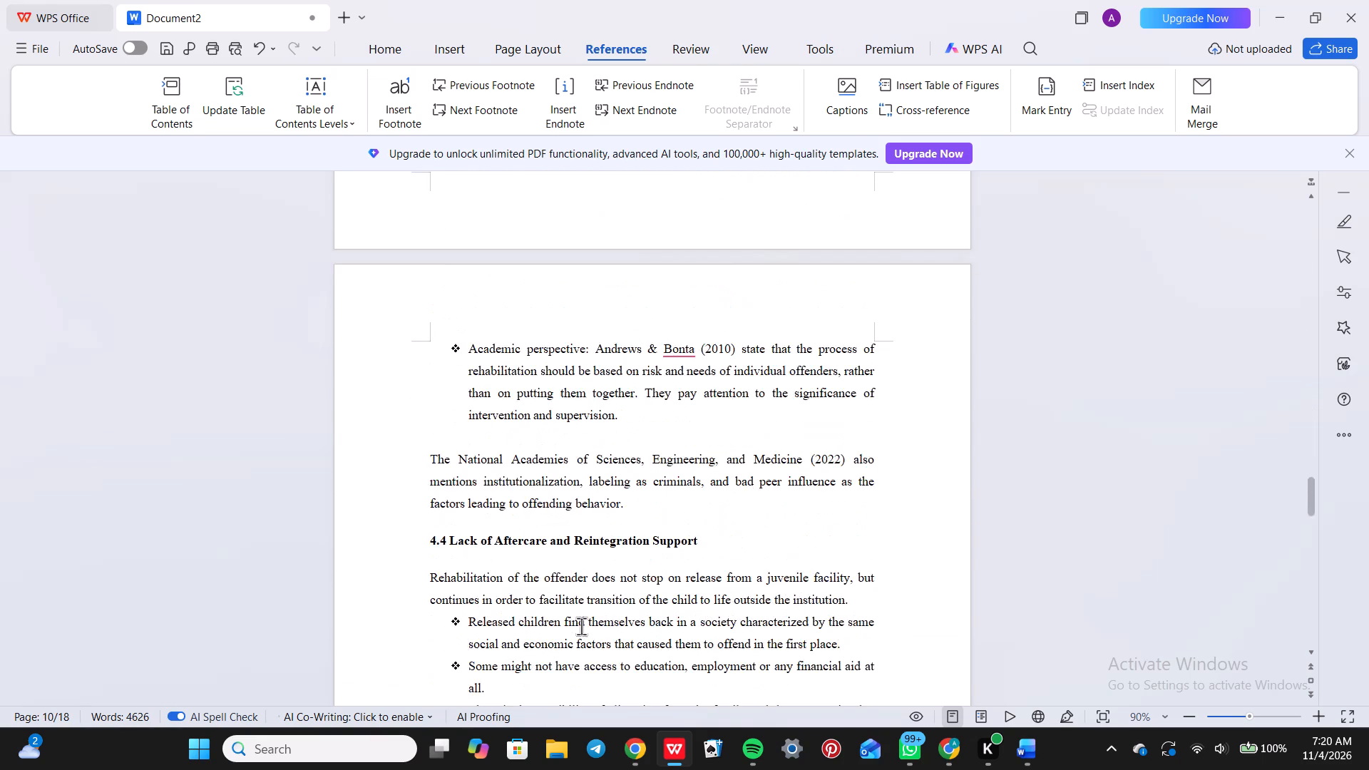
scroll(581, 626, "down", 8)
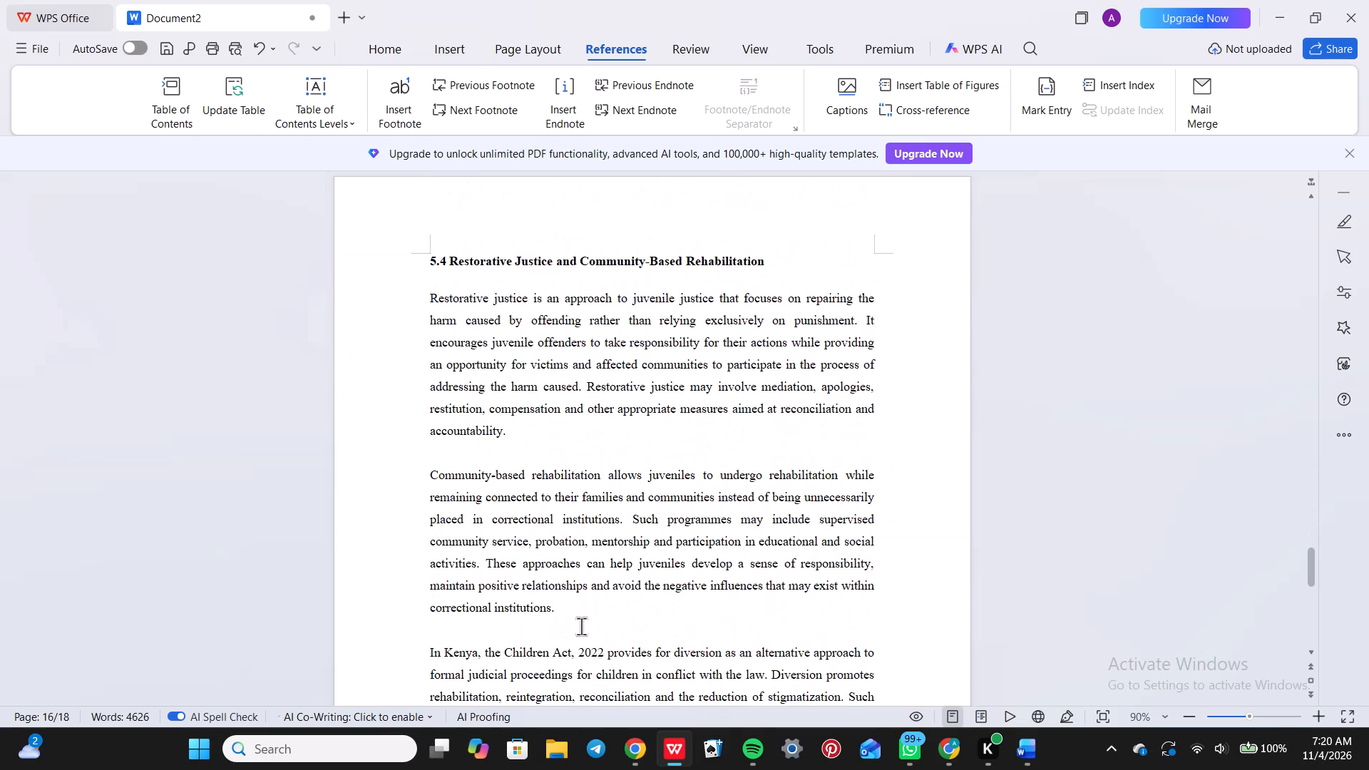
scroll(581, 626, "down", 4)
scroll(581, 626, "up", 6)
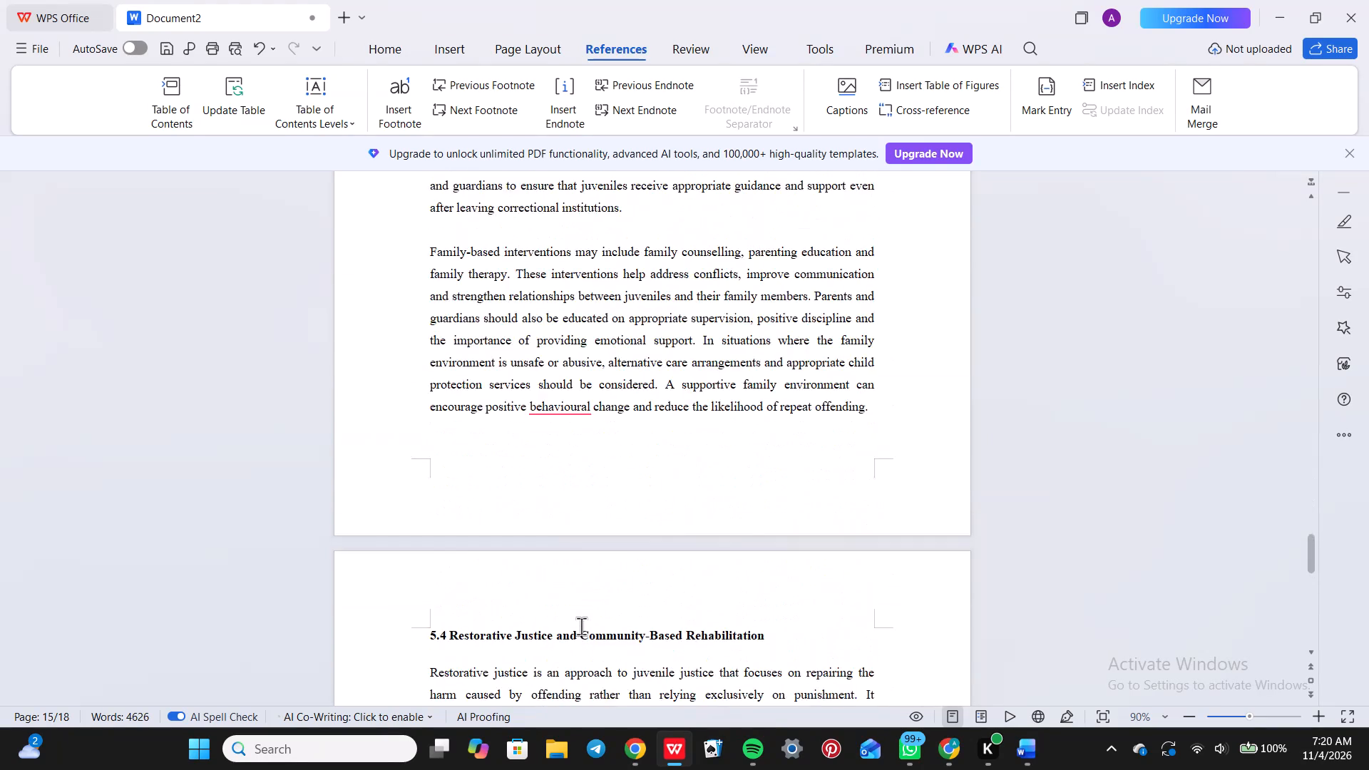
scroll(581, 626, "up", 6)
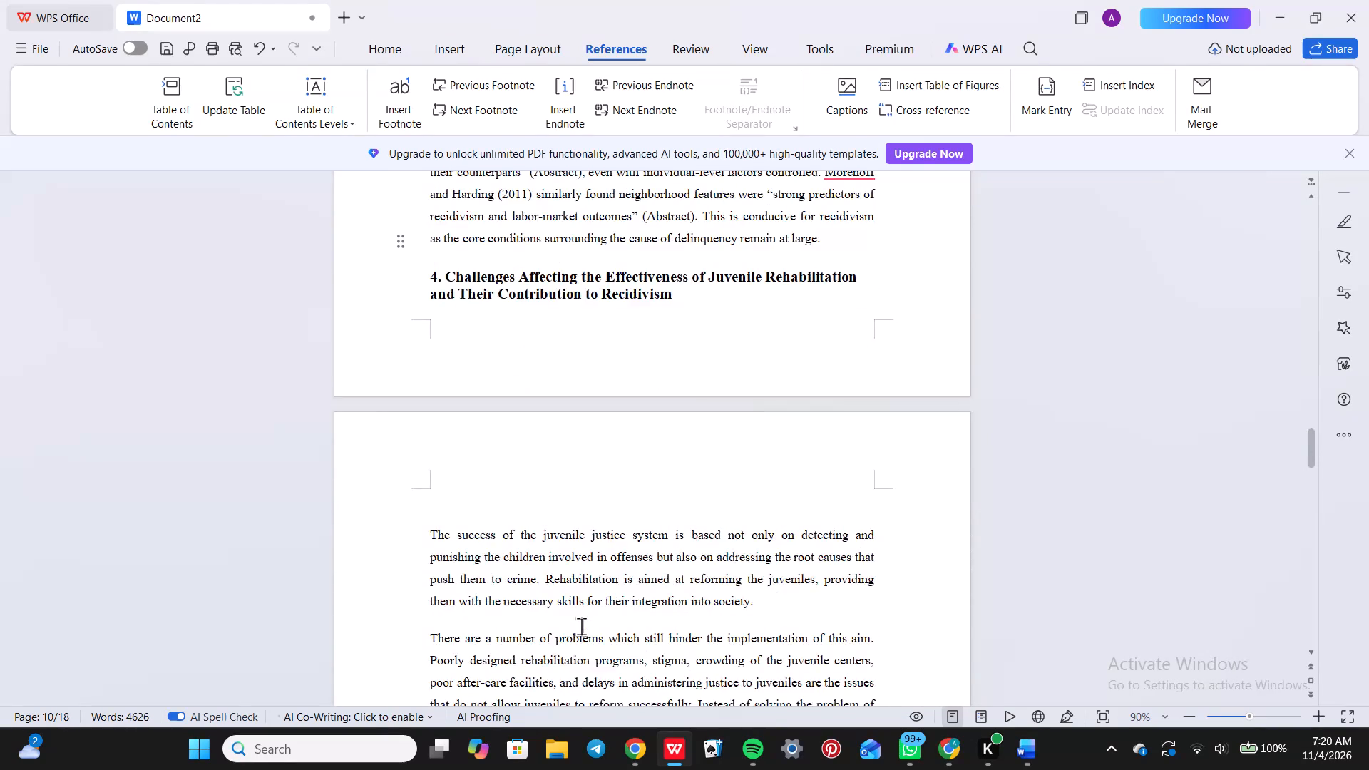
scroll(581, 626, "up", 2)
triple_click(547, 599)
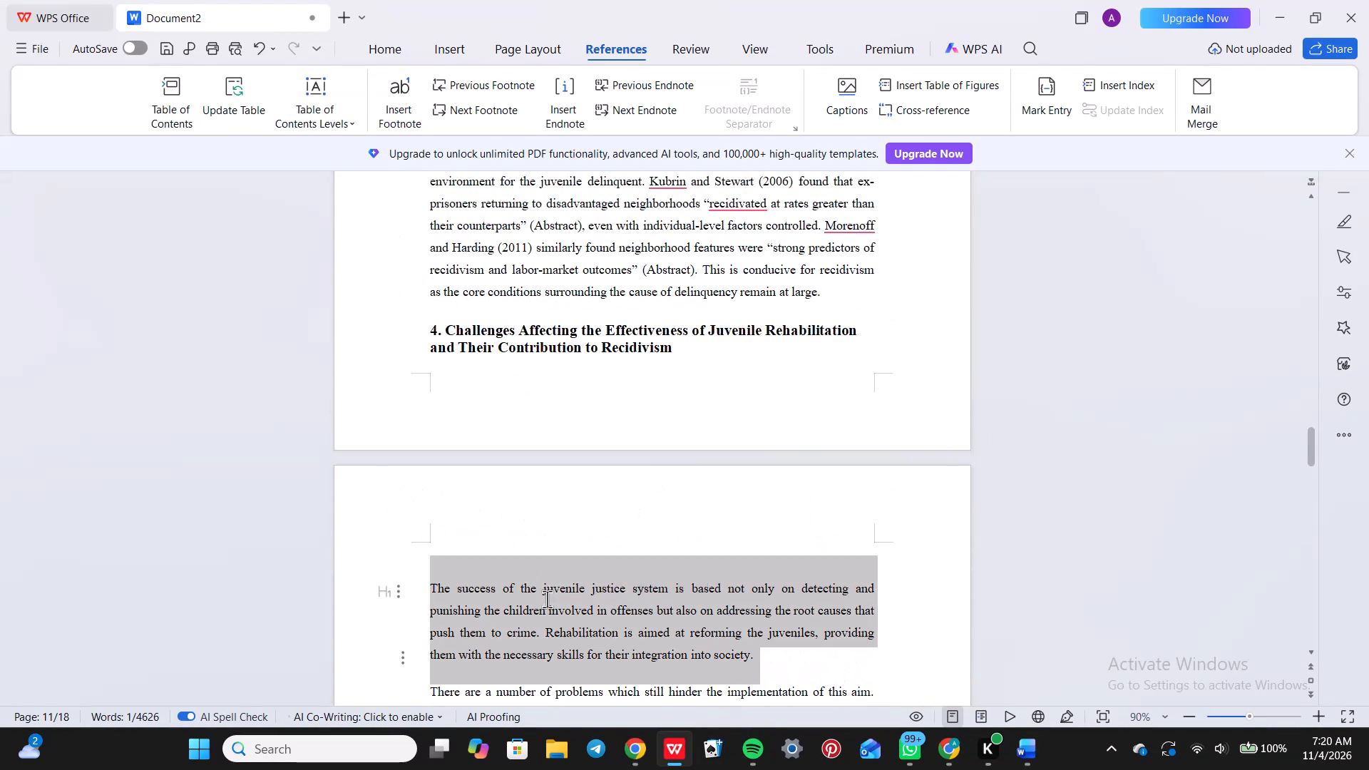
left_click(547, 599)
triple_click(547, 599)
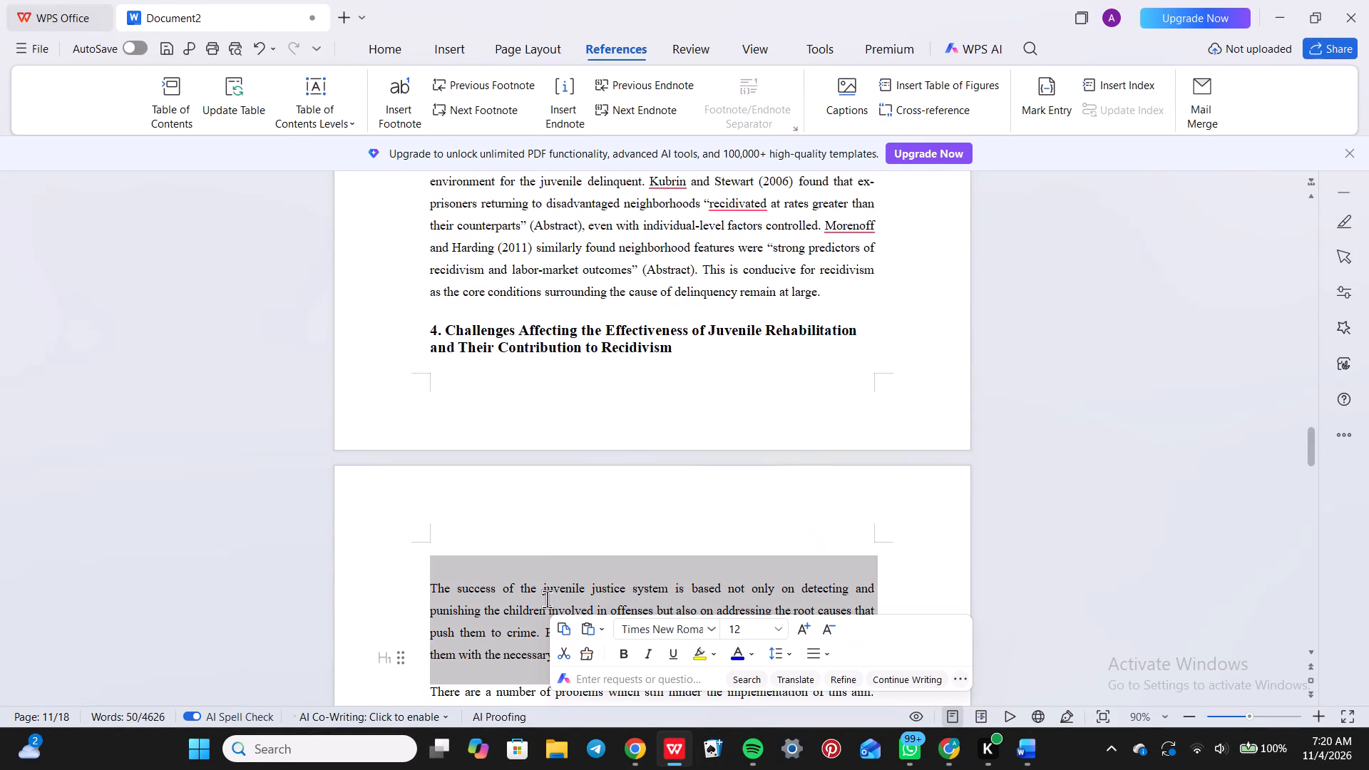
left_click(407, 652)
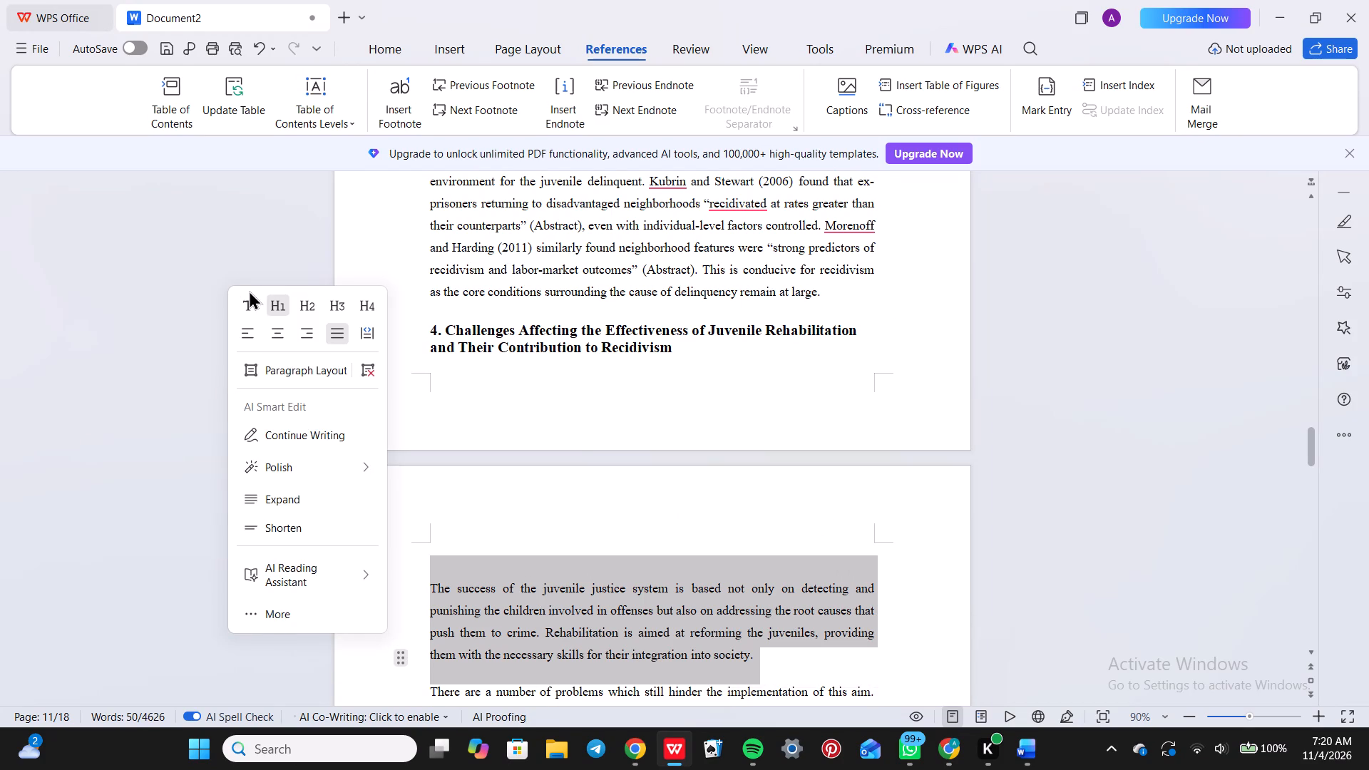
left_click(252, 296)
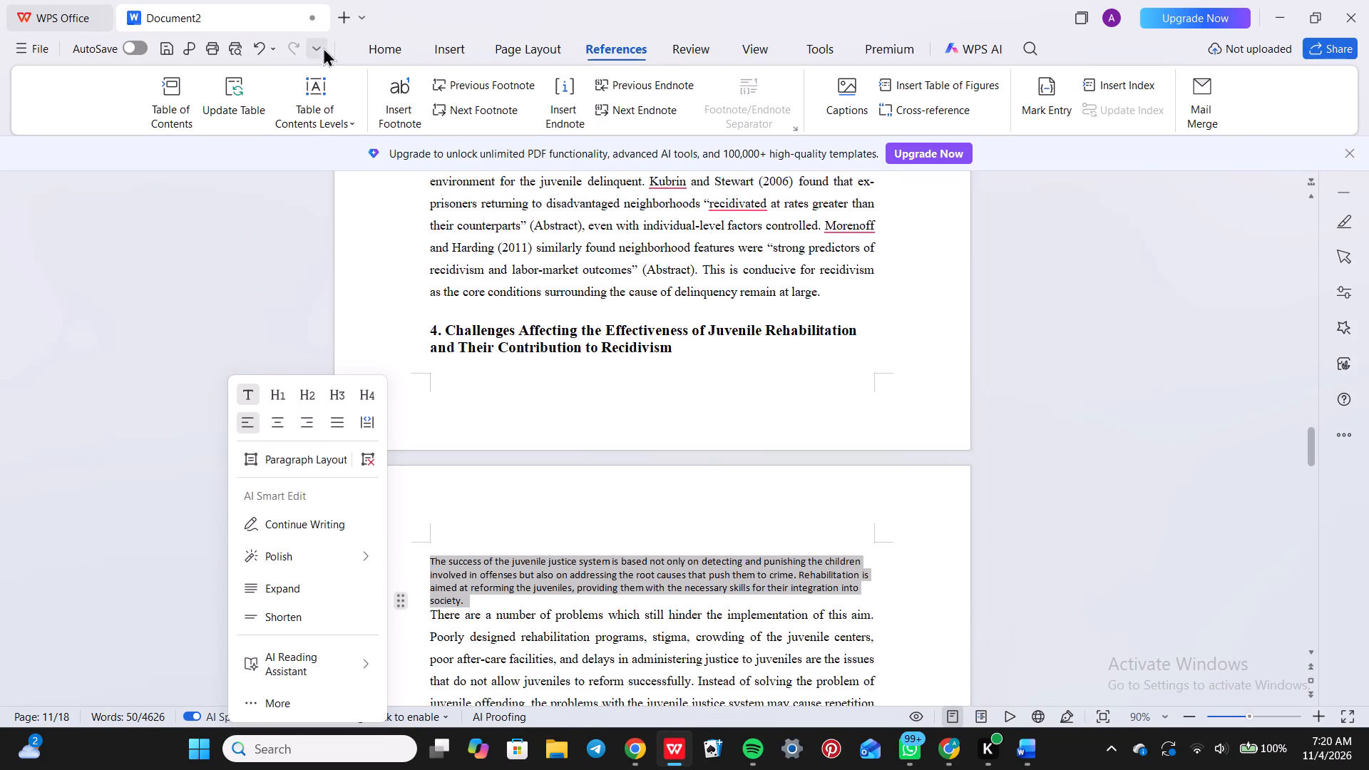
Set the opening paragraph under heading 4 to Times New Roman, size 12.
left_click(396, 47)
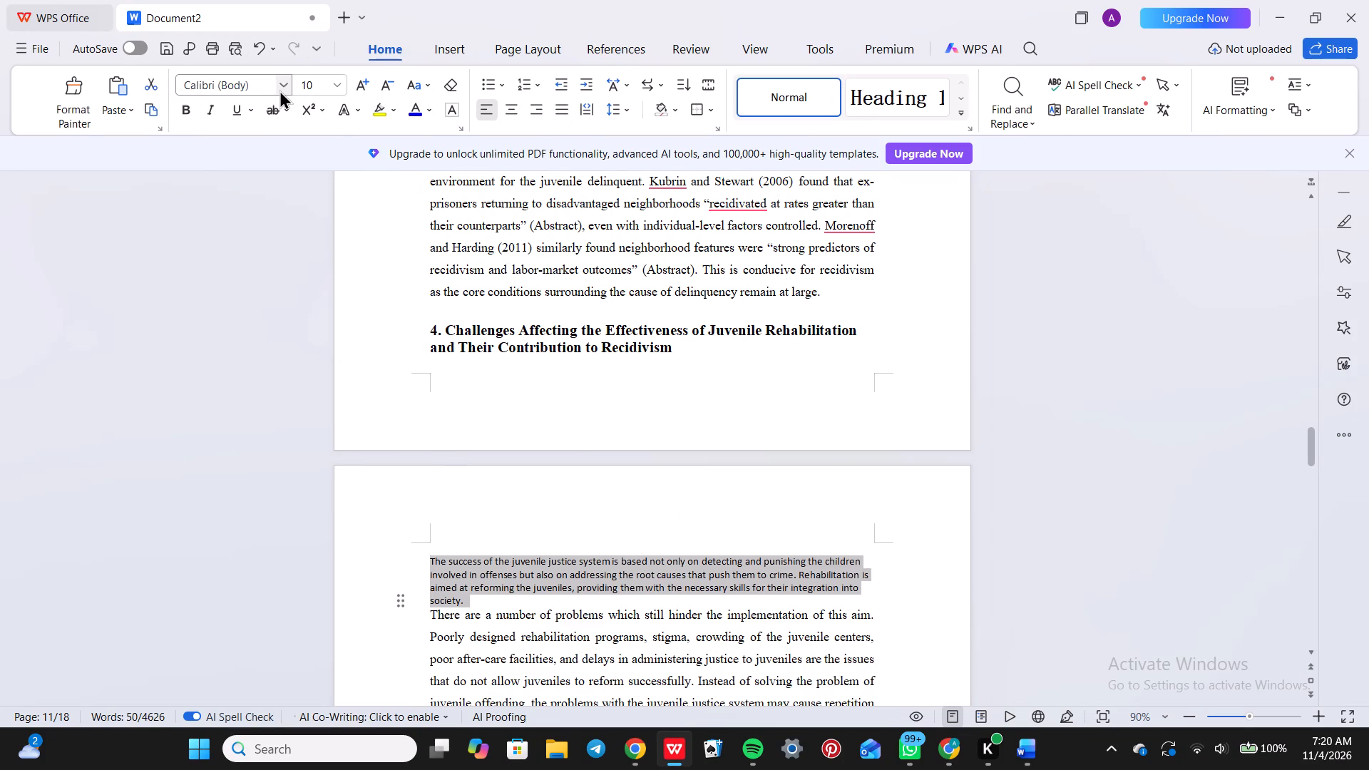
left_click(280, 90)
left_click(273, 252)
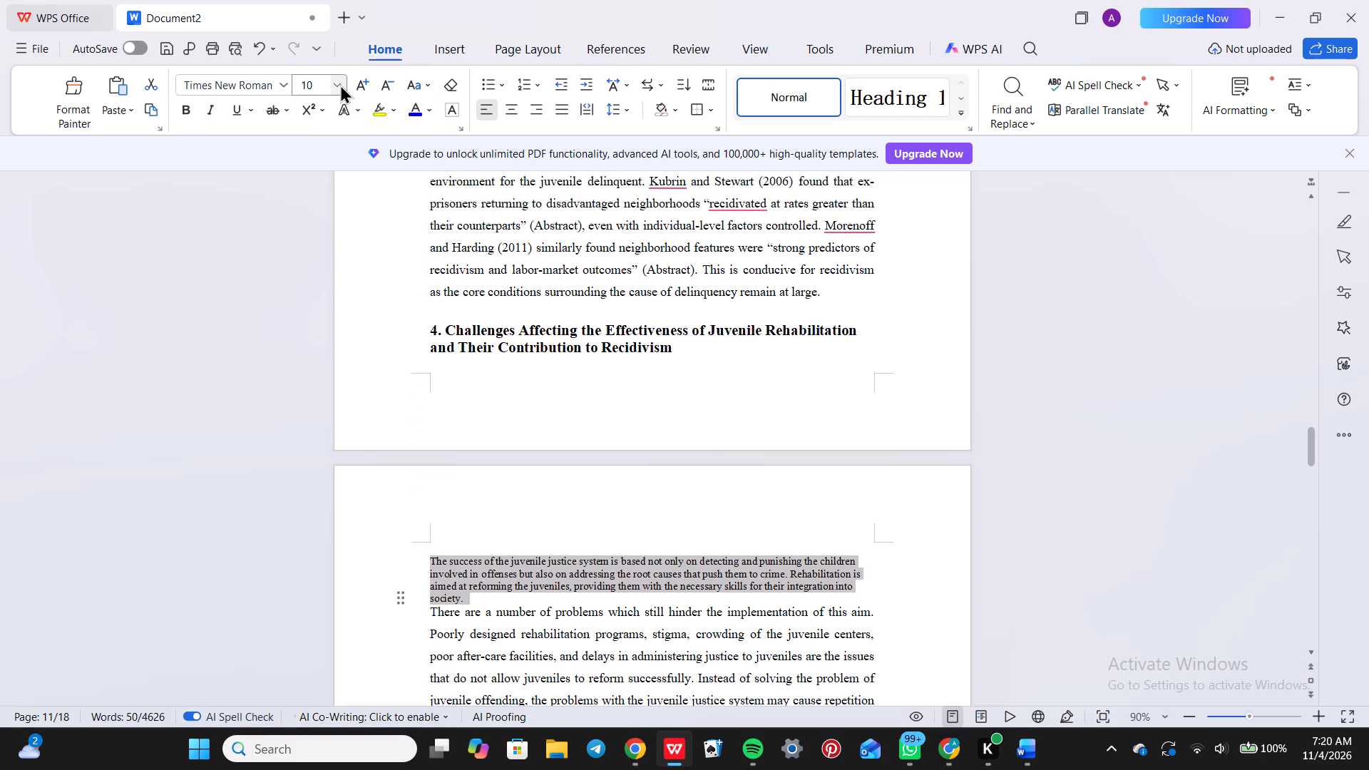
left_click(339, 81)
left_click(316, 241)
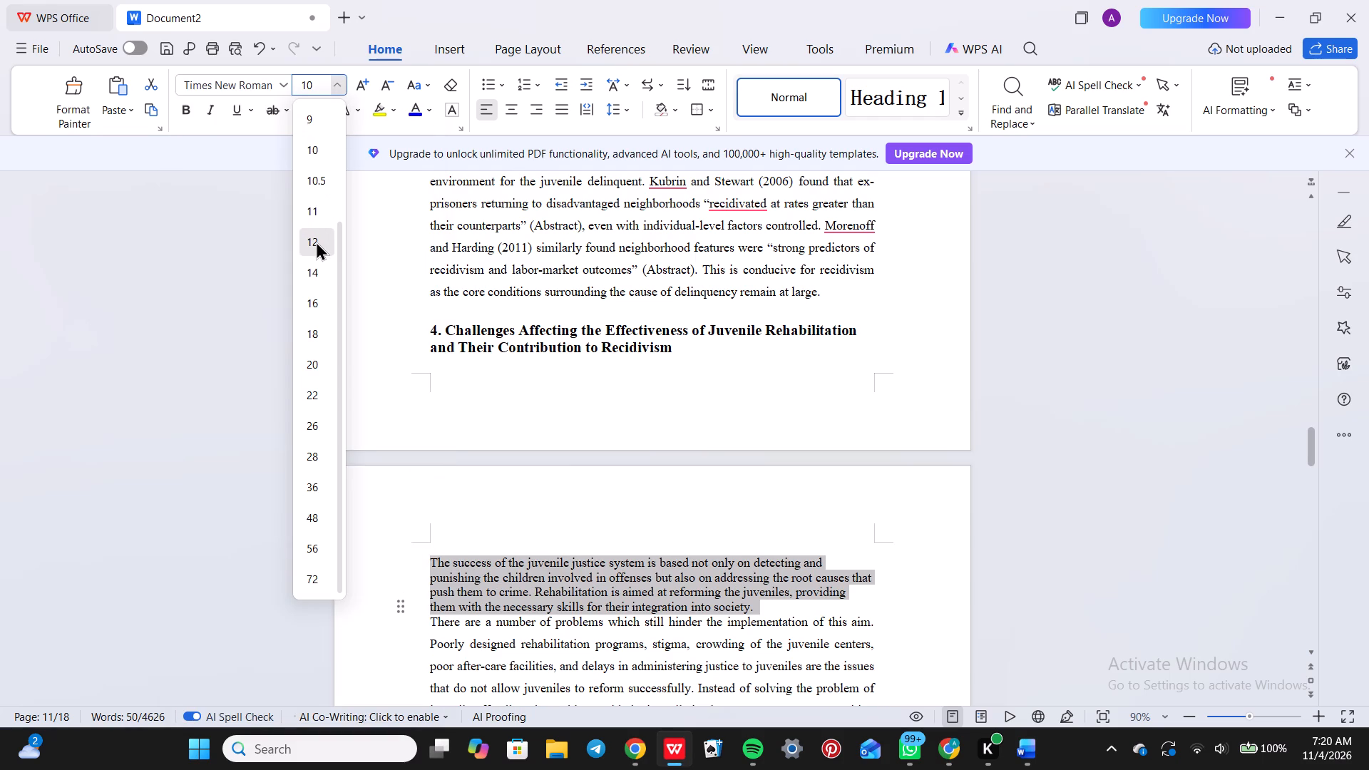
left_click(607, 528)
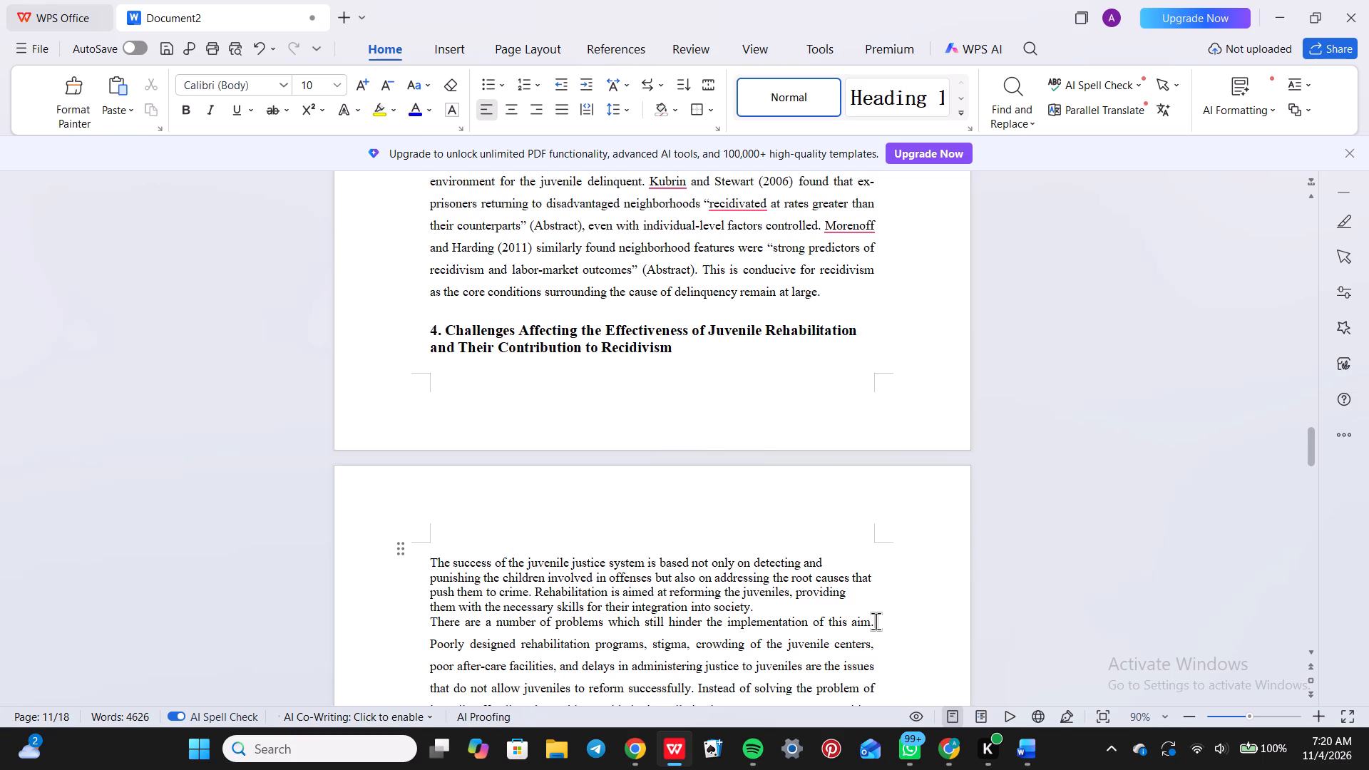
Give the opening paragraph under heading 4 a line spacing of 1.5 and justified alignment.
triple_click(734, 560)
left_click(734, 560)
triple_click(734, 560)
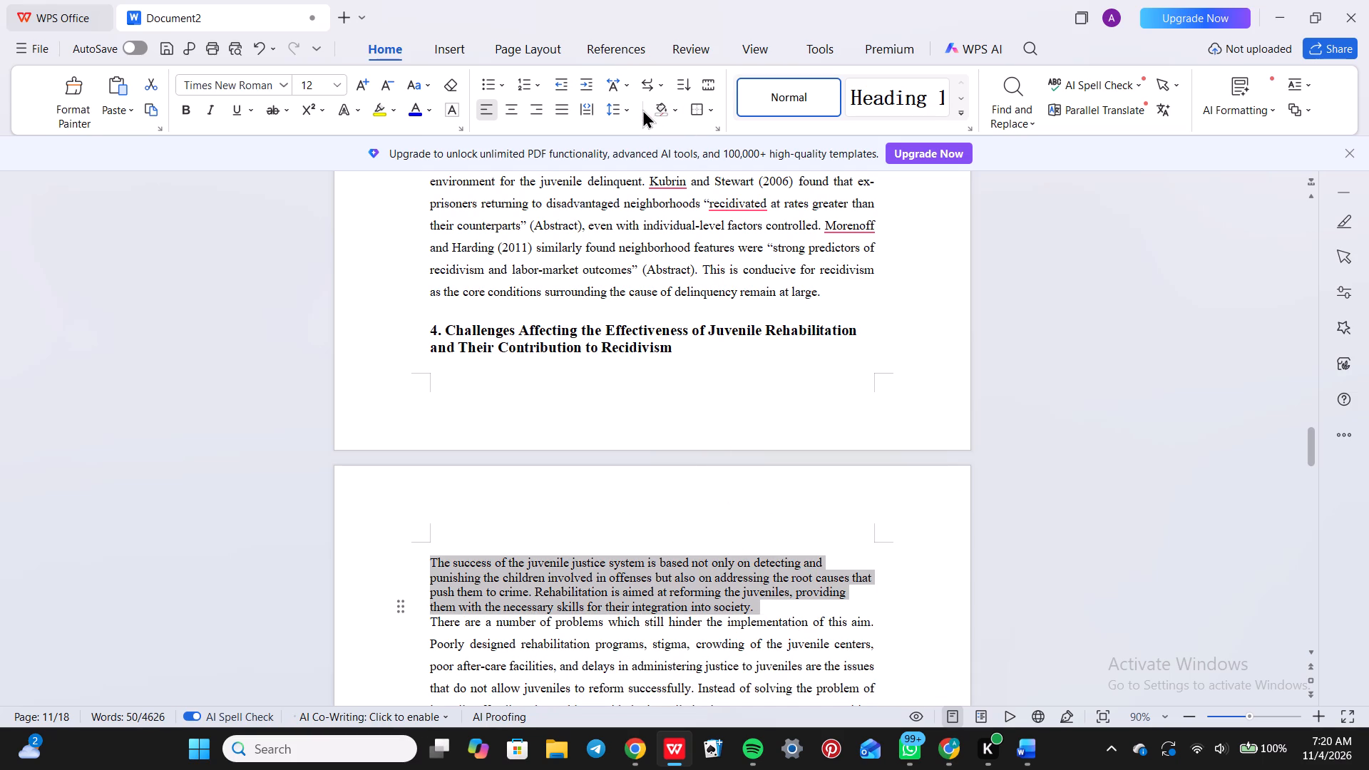
left_click(623, 108)
left_click(660, 171)
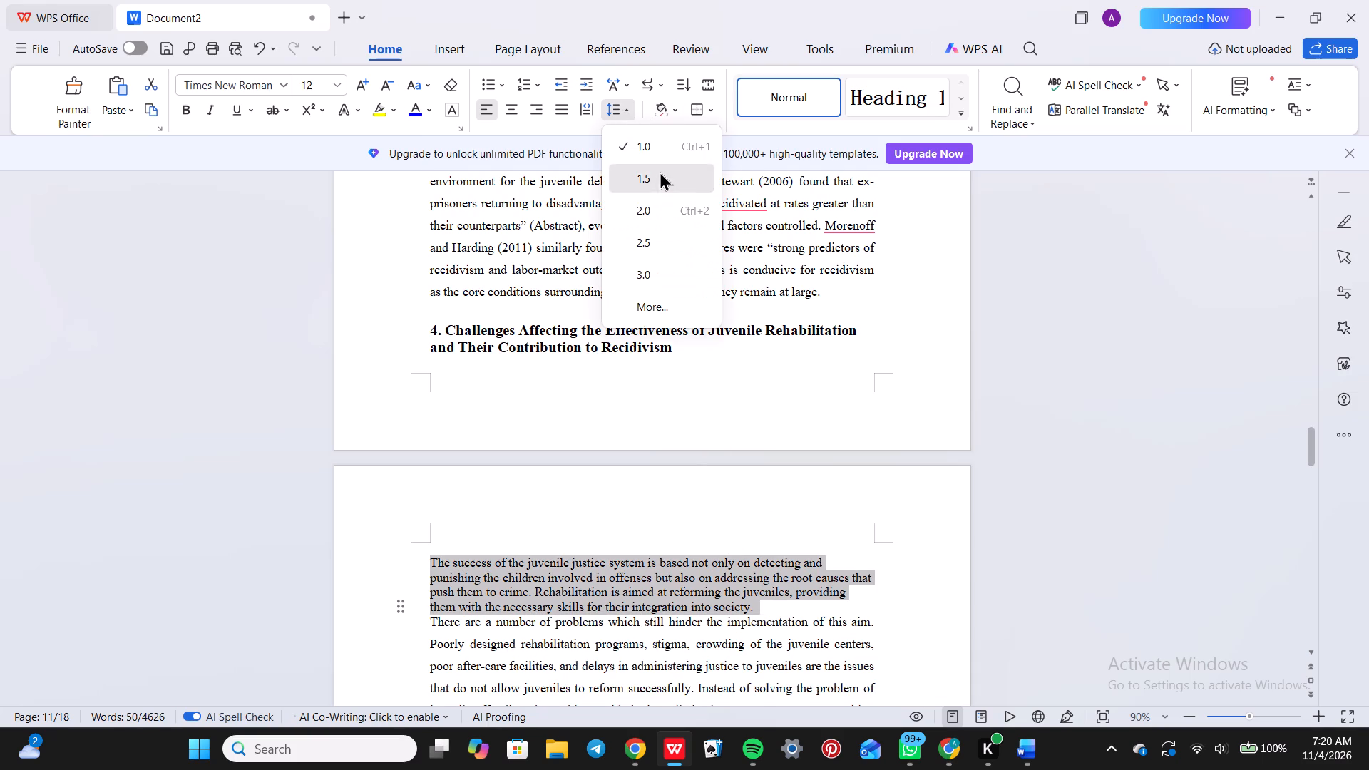
left_click(646, 504)
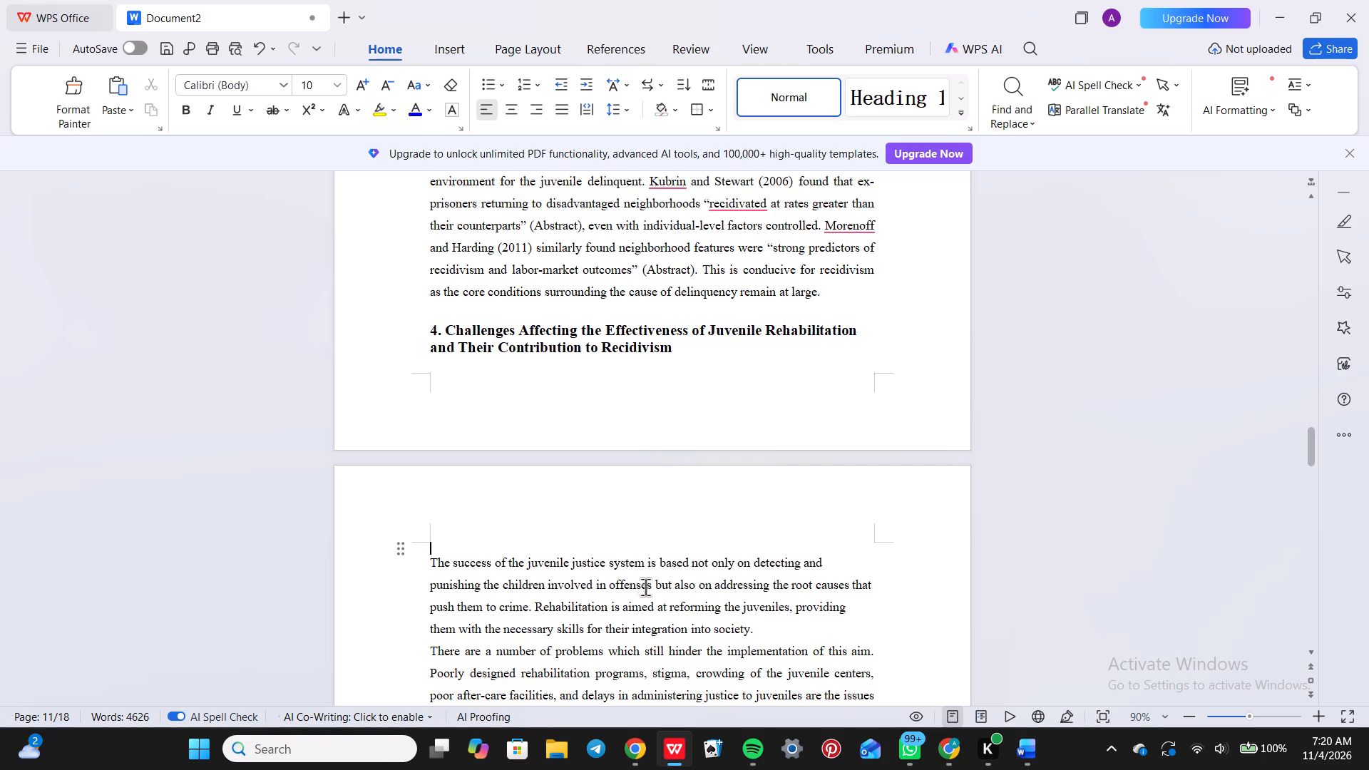
triple_click(642, 615)
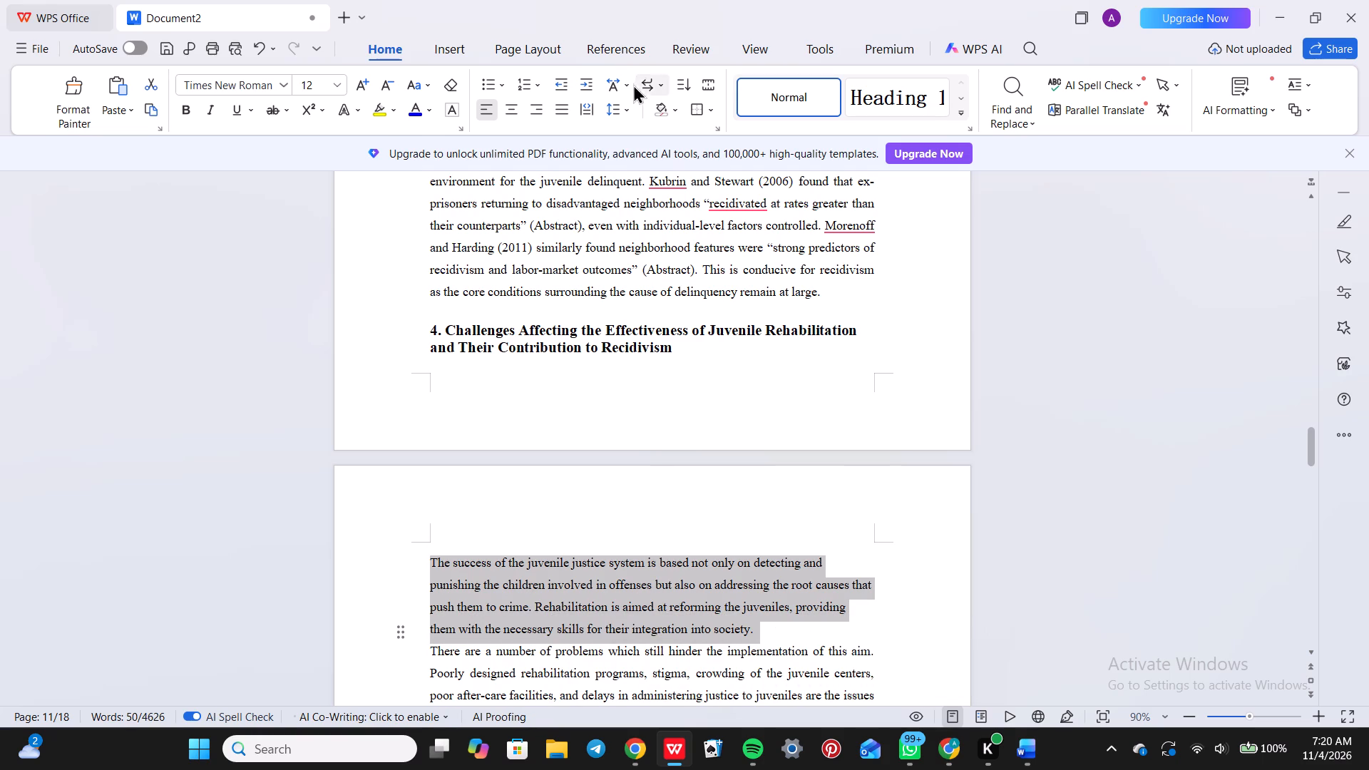
left_click(583, 102)
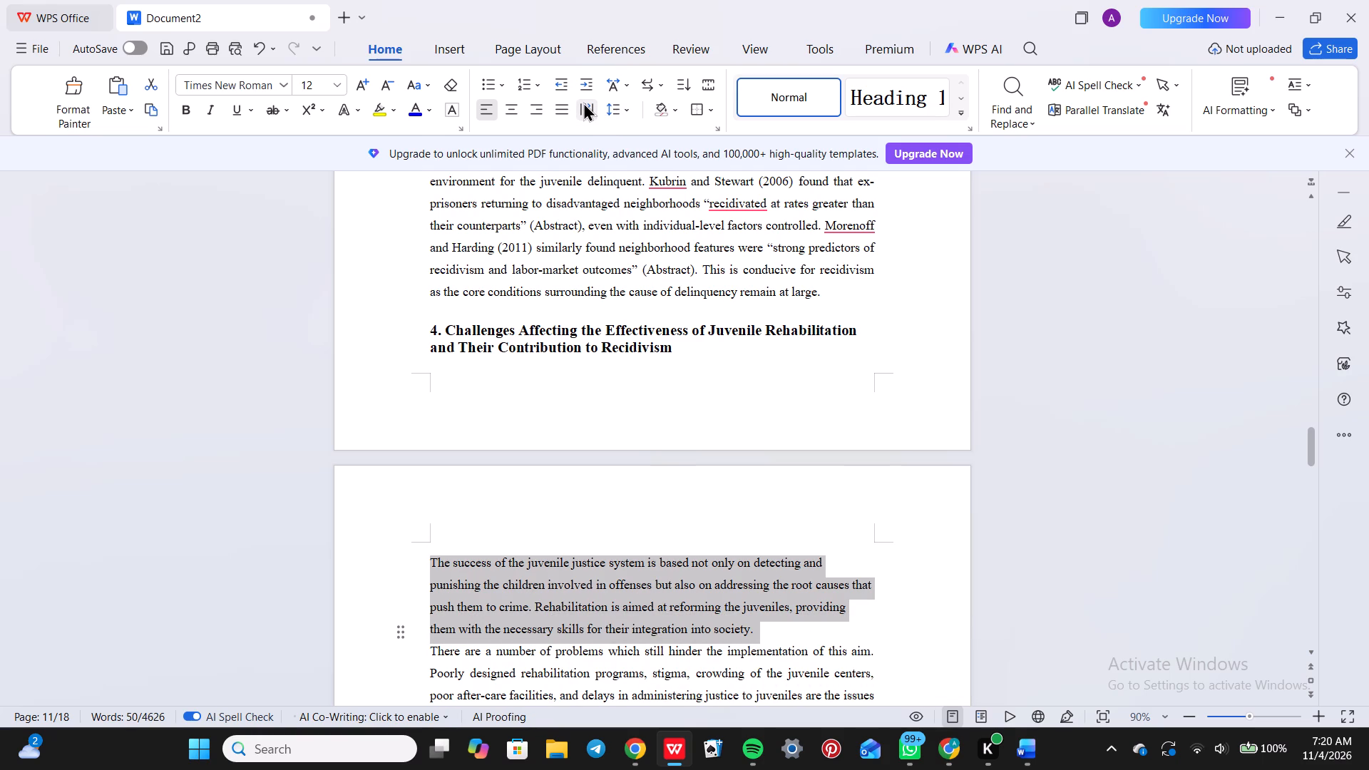
left_click(583, 102)
left_click(687, 464)
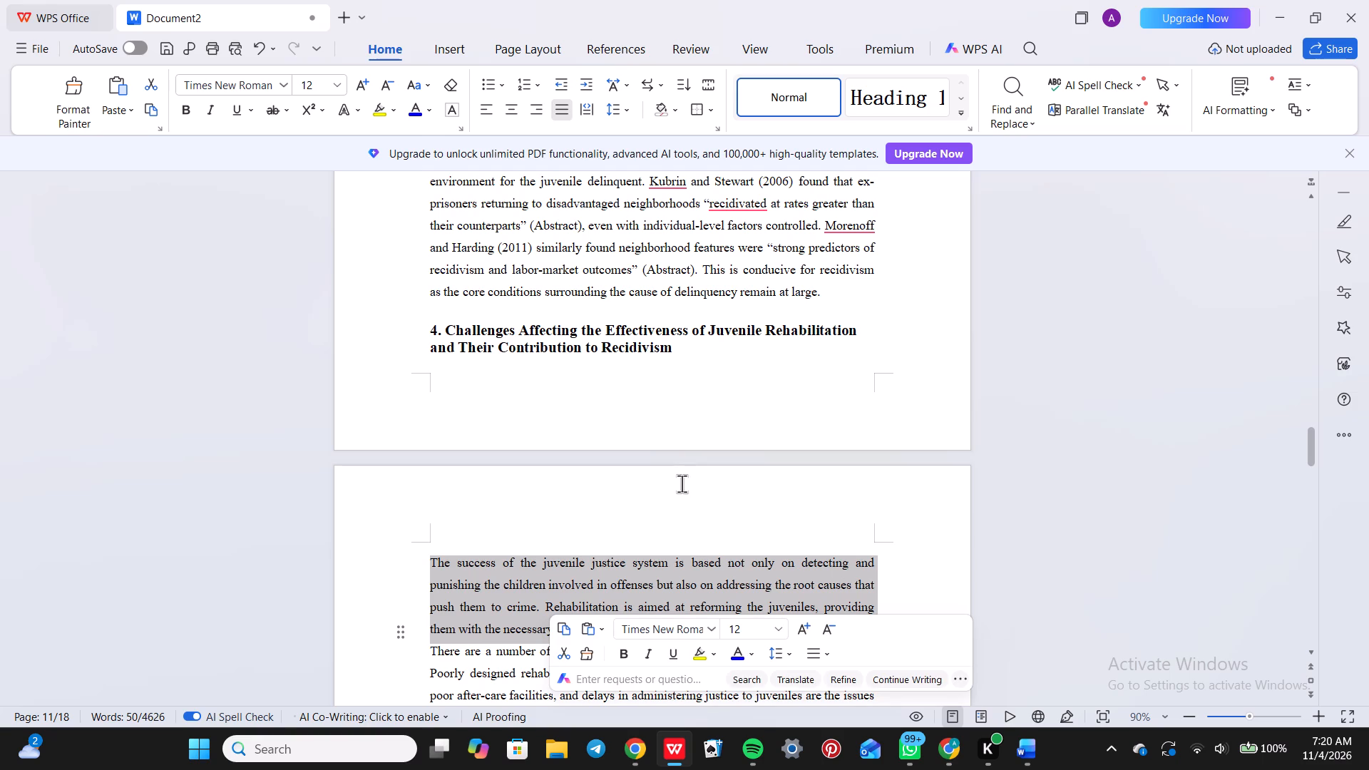
left_click(673, 530)
Check the layout of the text from section 3.2 through heading 4 and its opening paragraphs.
scroll(673, 530, "down", 1)
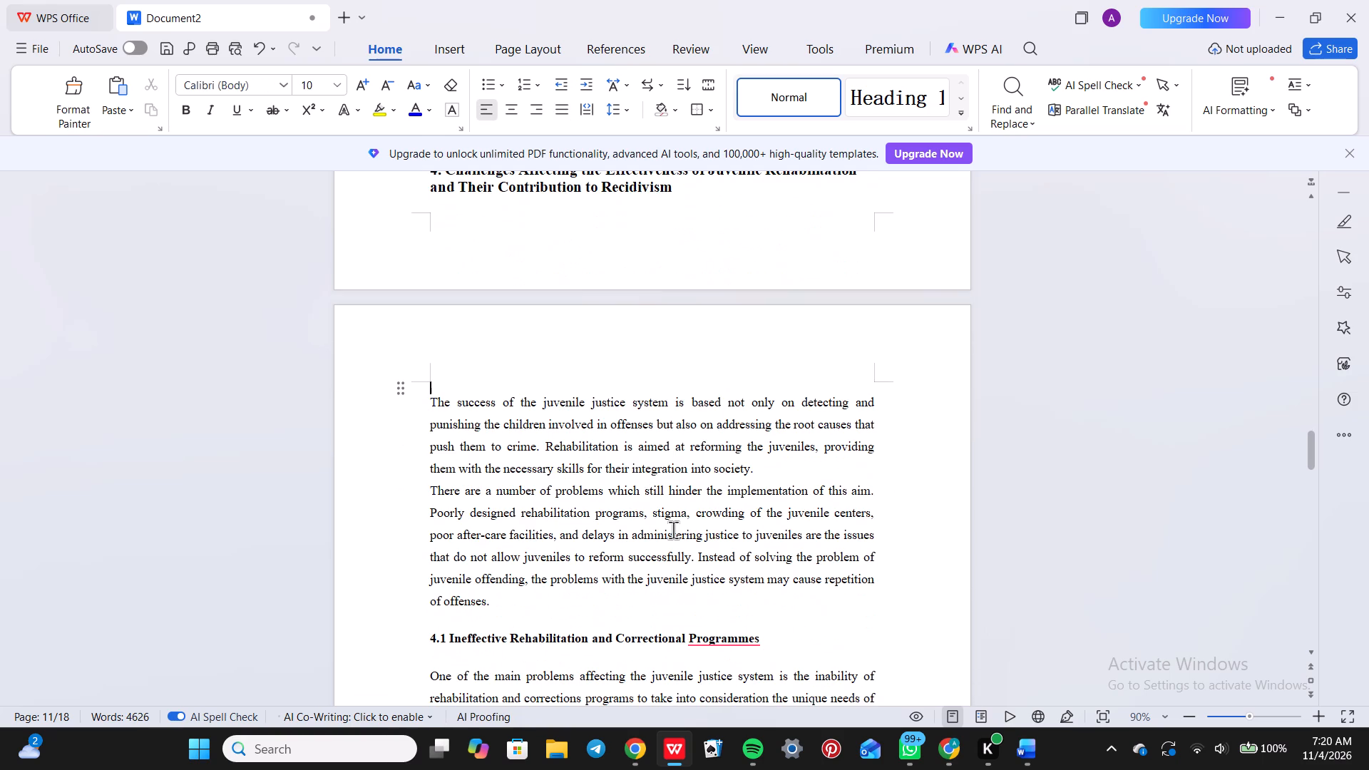
scroll(673, 530, "up", 3)
scroll(673, 530, "down", 2)
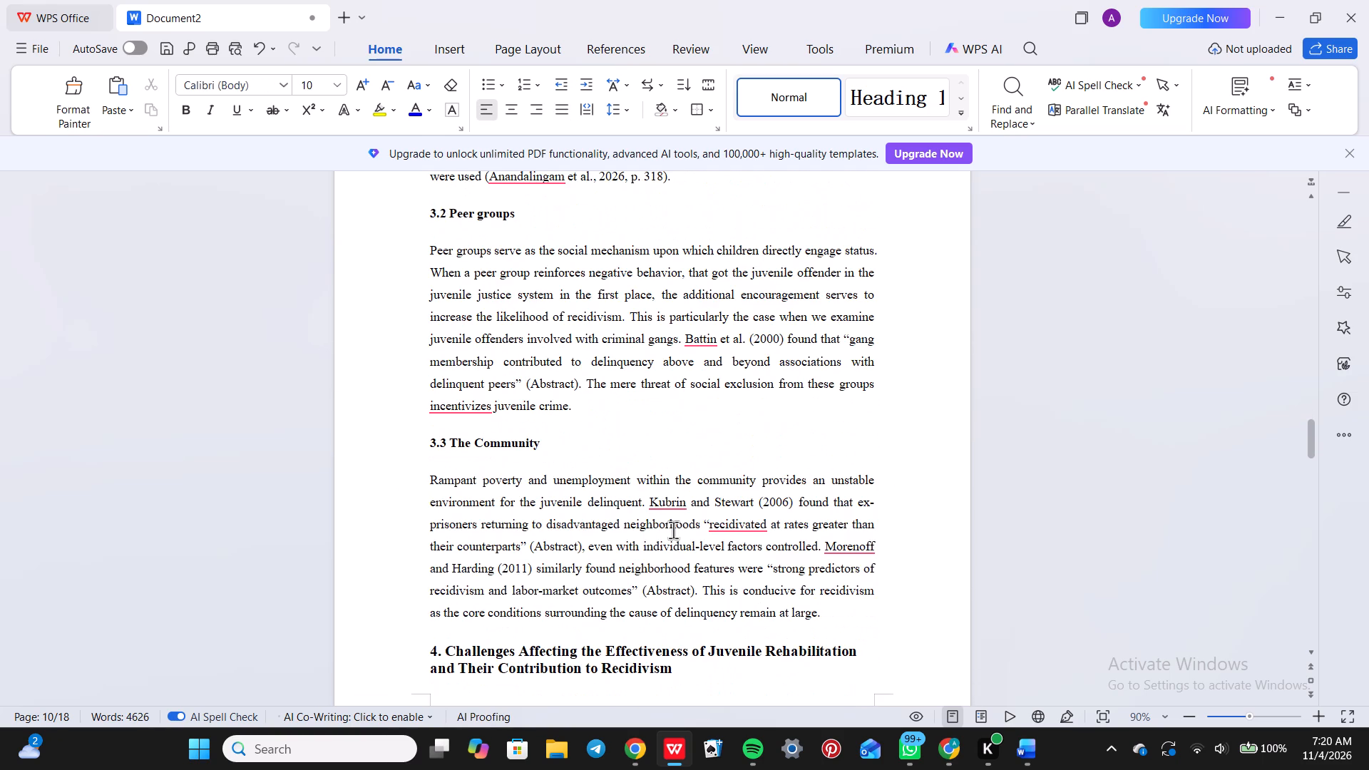
scroll(645, 578, "down", 1)
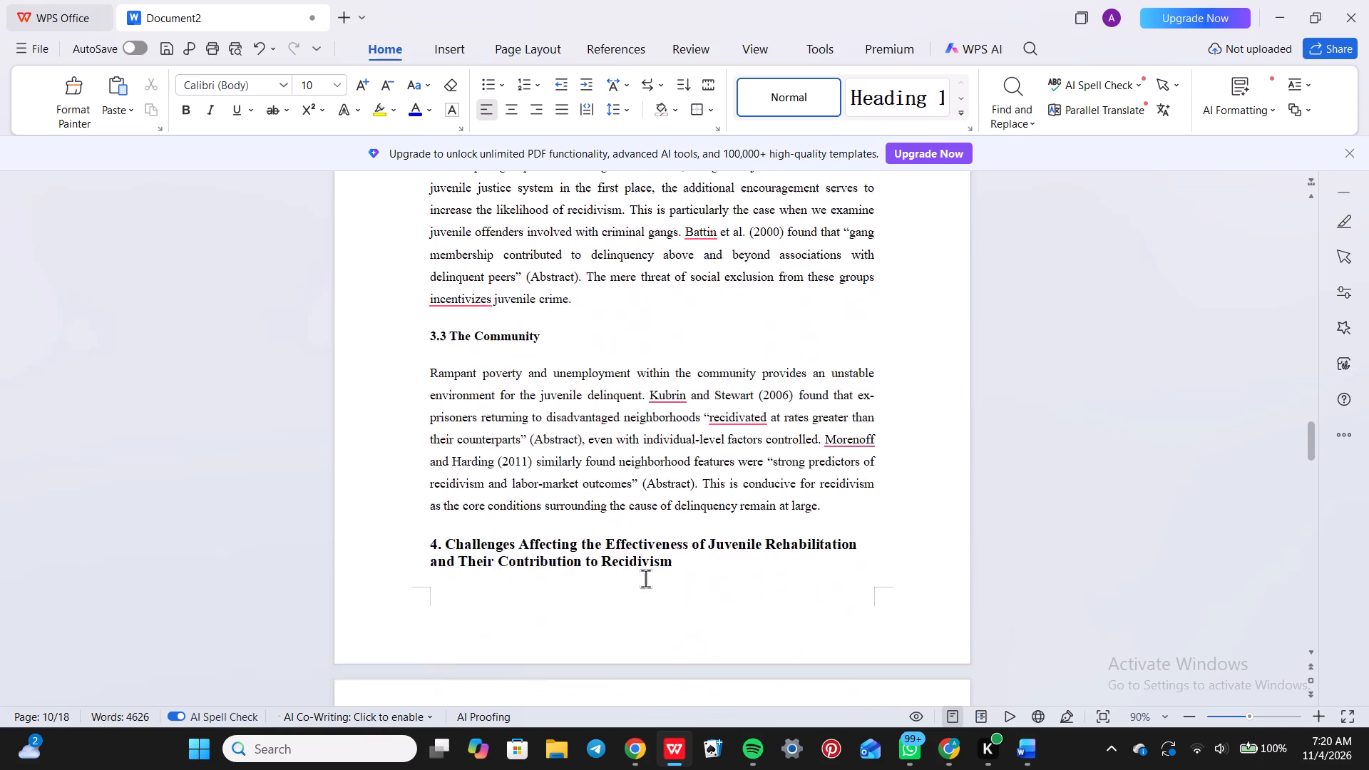
scroll(645, 578, "down", 2)
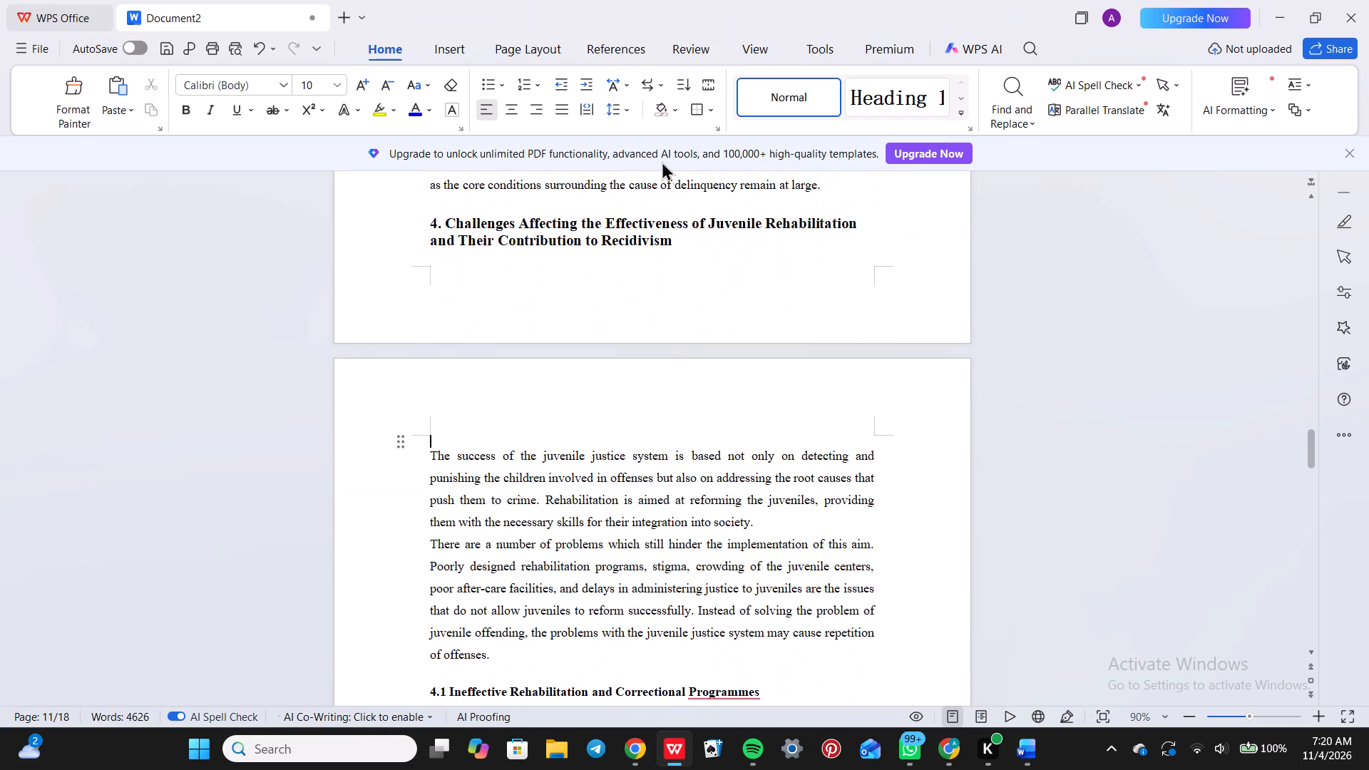
left_click(558, 462)
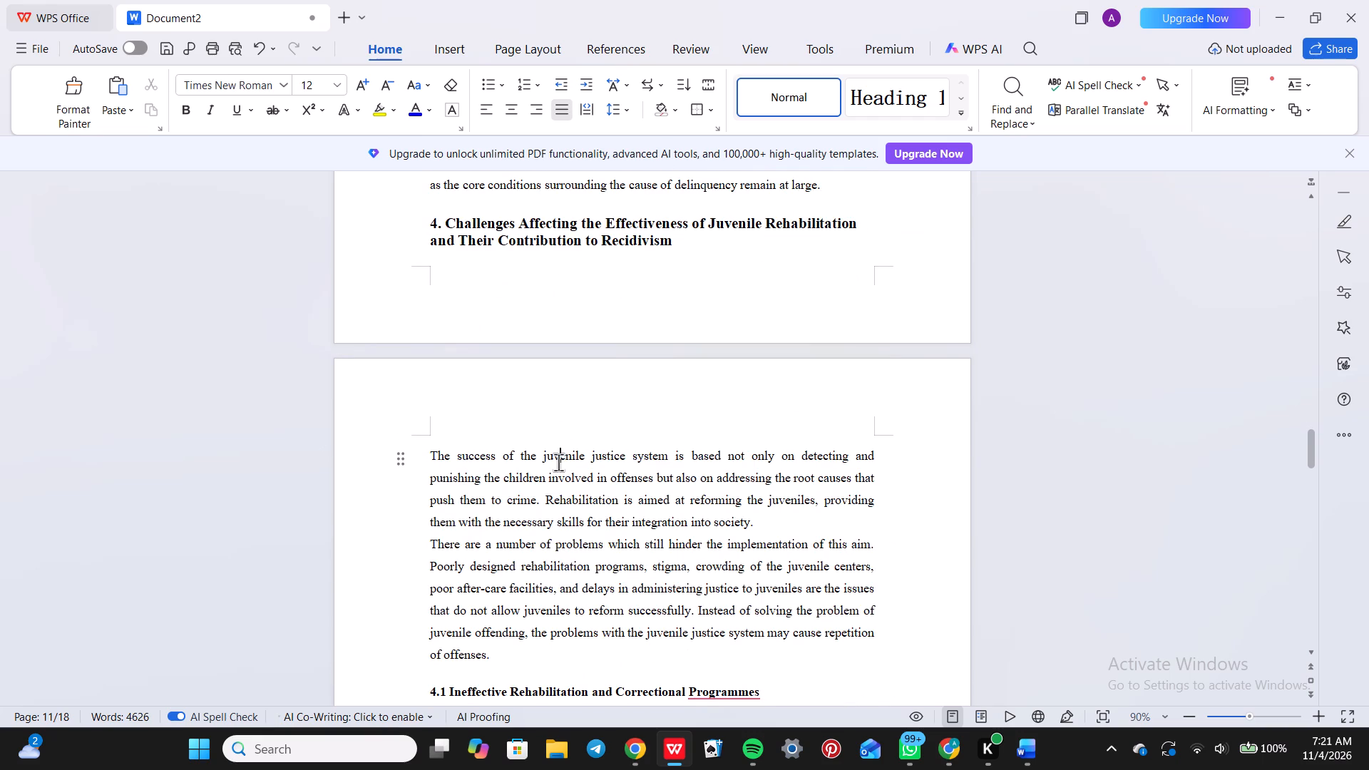
Update the entire table of contents, including both headings and page numbers.
scroll(449, 290, "up", 18)
scroll(449, 290, "down", 3)
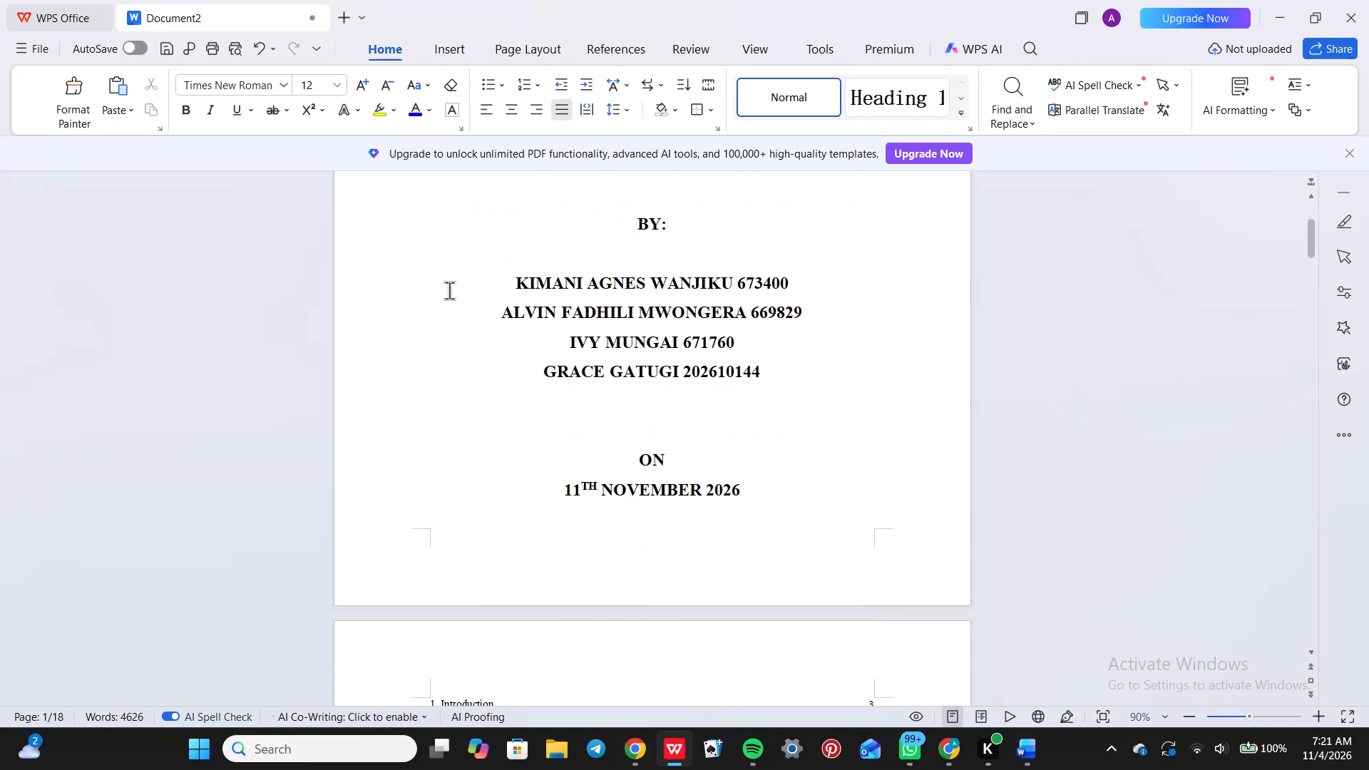
scroll(449, 290, "down", 1)
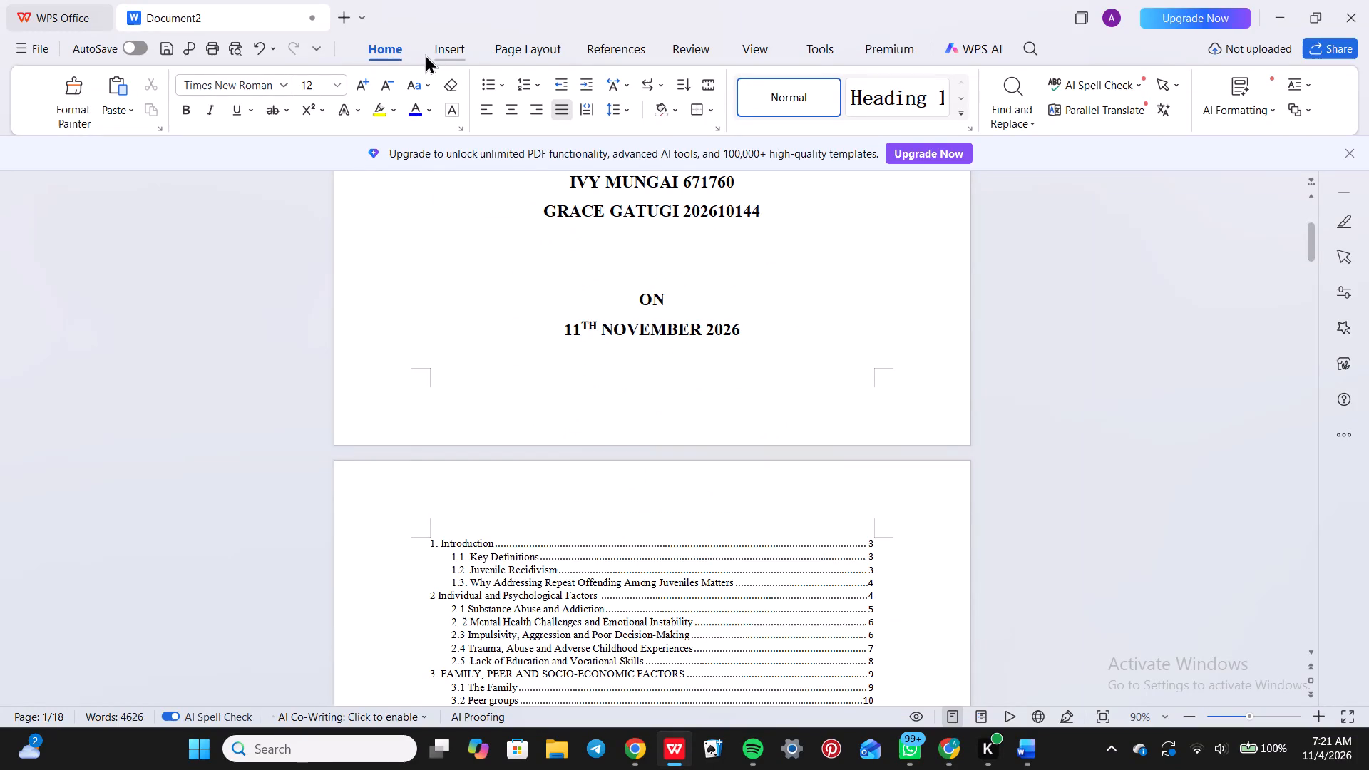
left_click(622, 48)
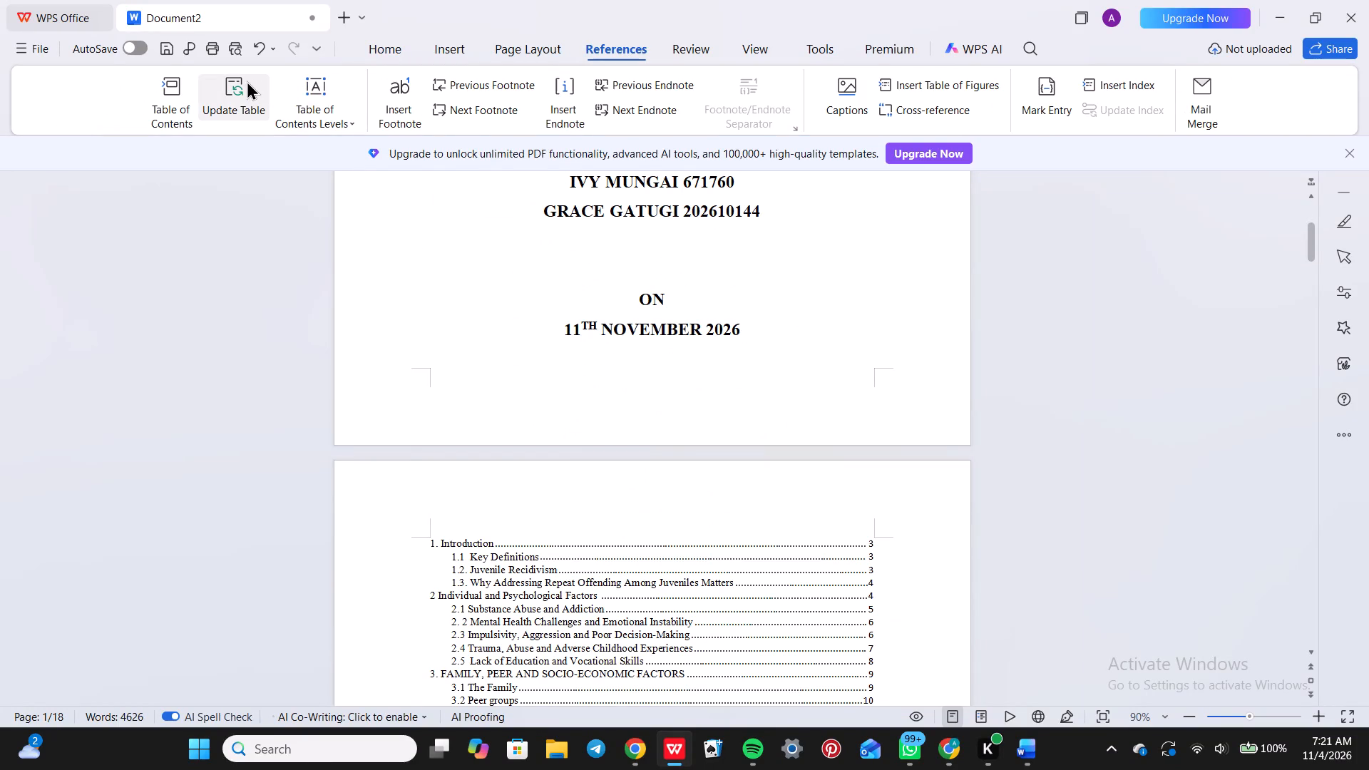
left_click(245, 80)
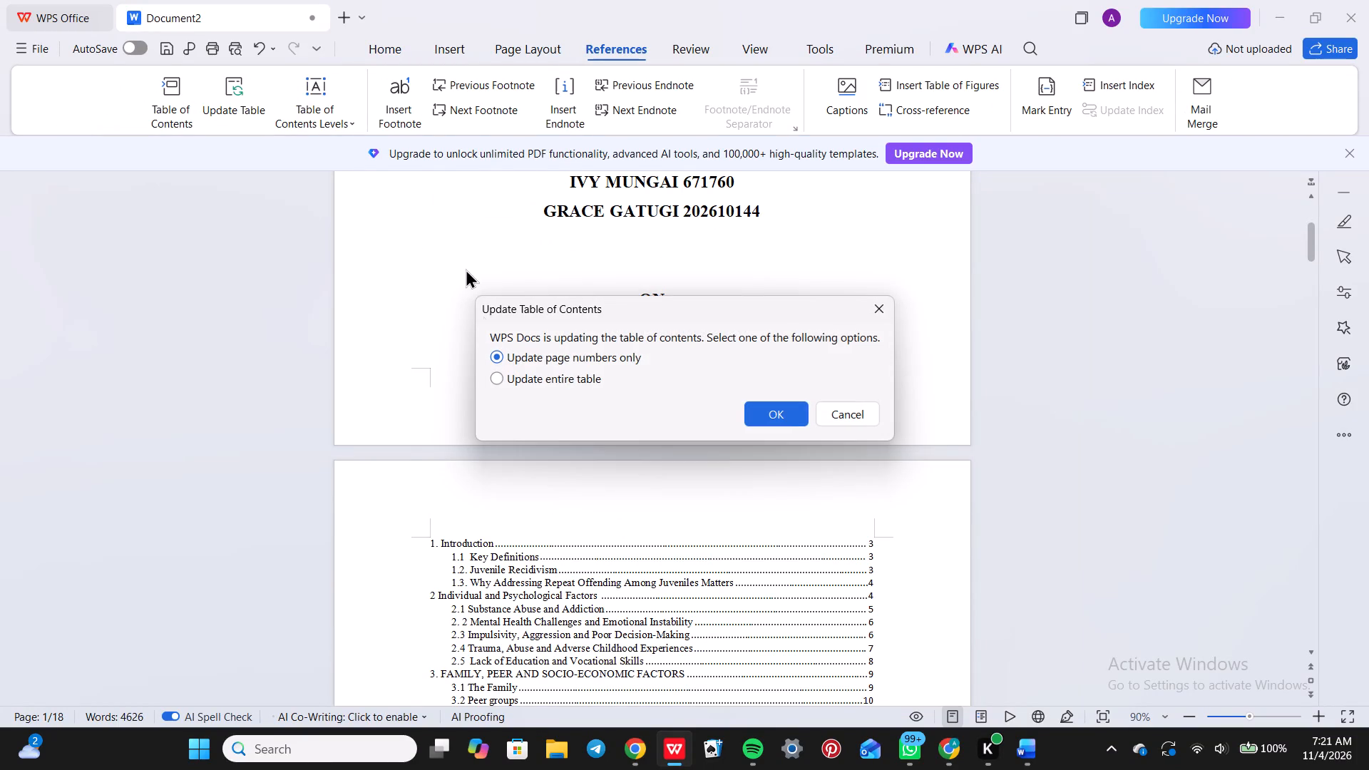
left_click(496, 376)
left_click(782, 412)
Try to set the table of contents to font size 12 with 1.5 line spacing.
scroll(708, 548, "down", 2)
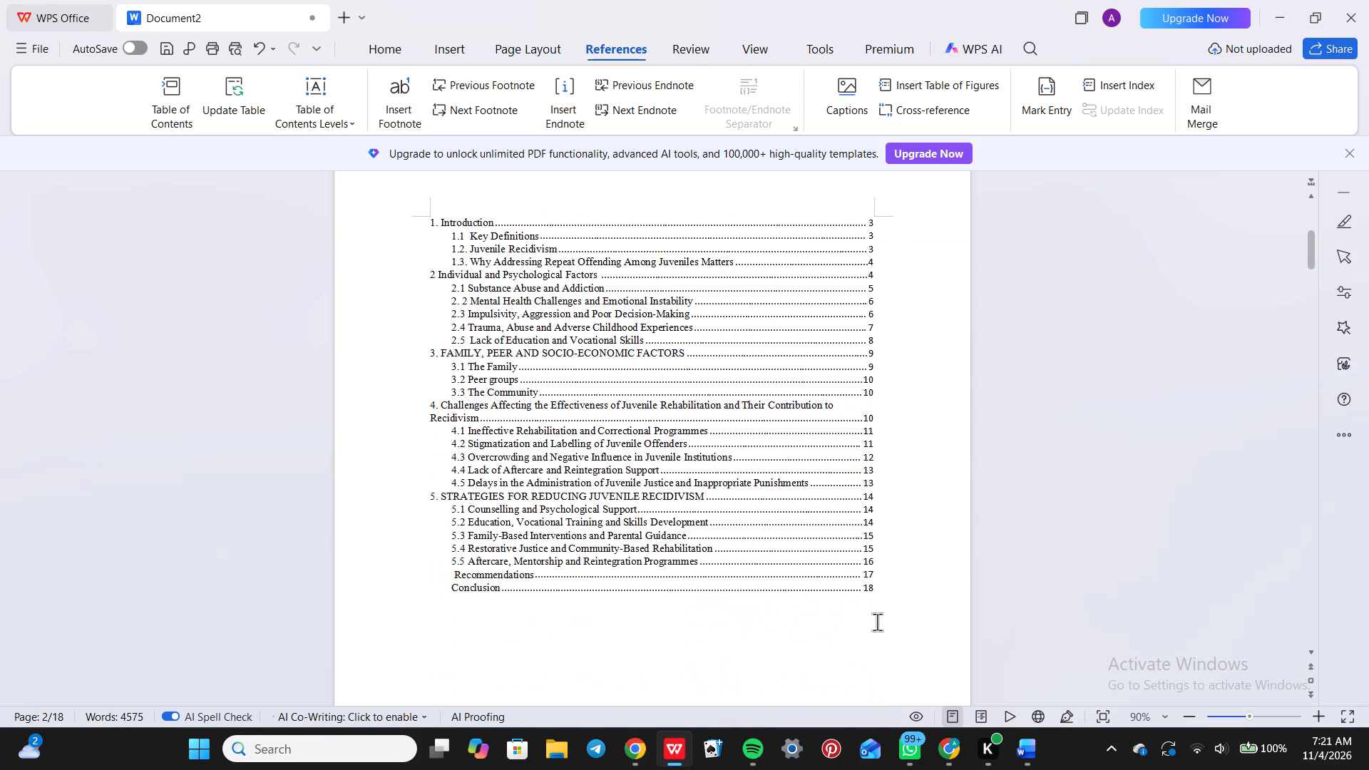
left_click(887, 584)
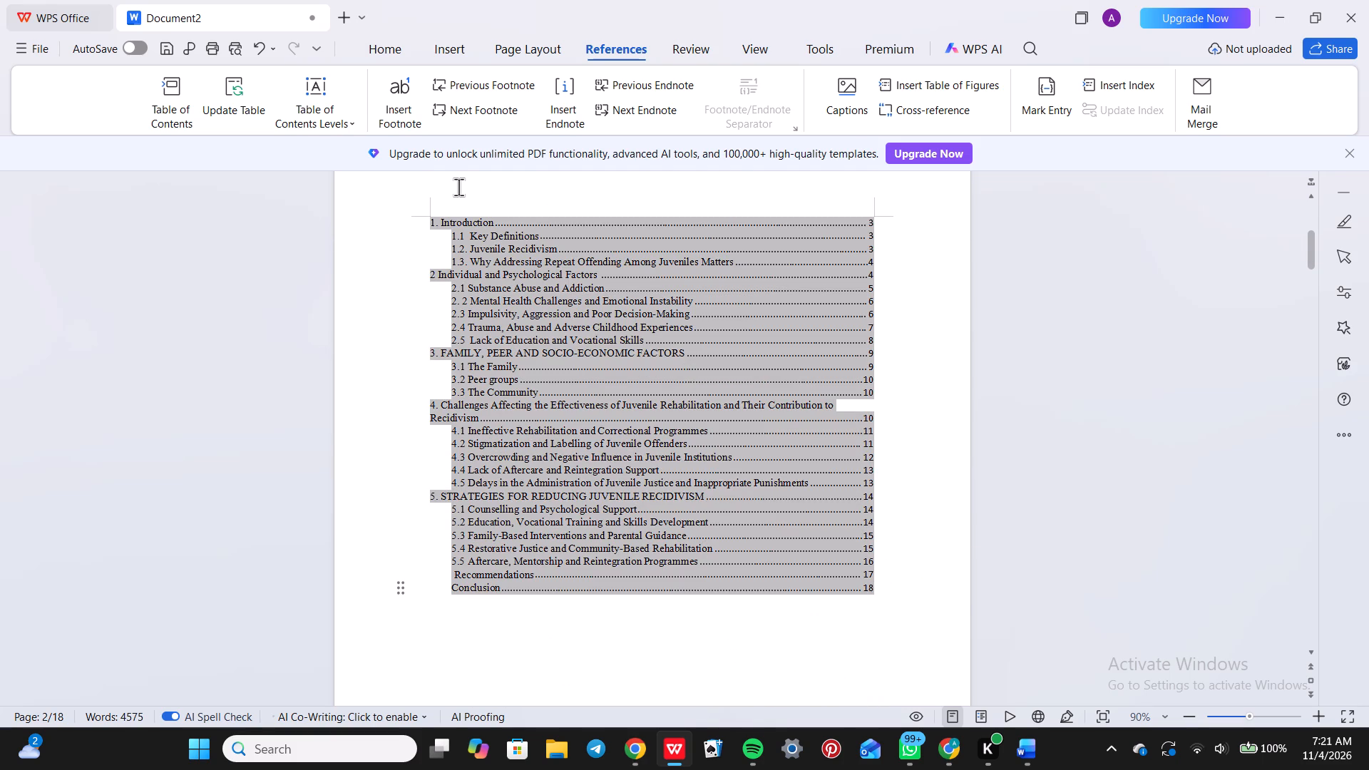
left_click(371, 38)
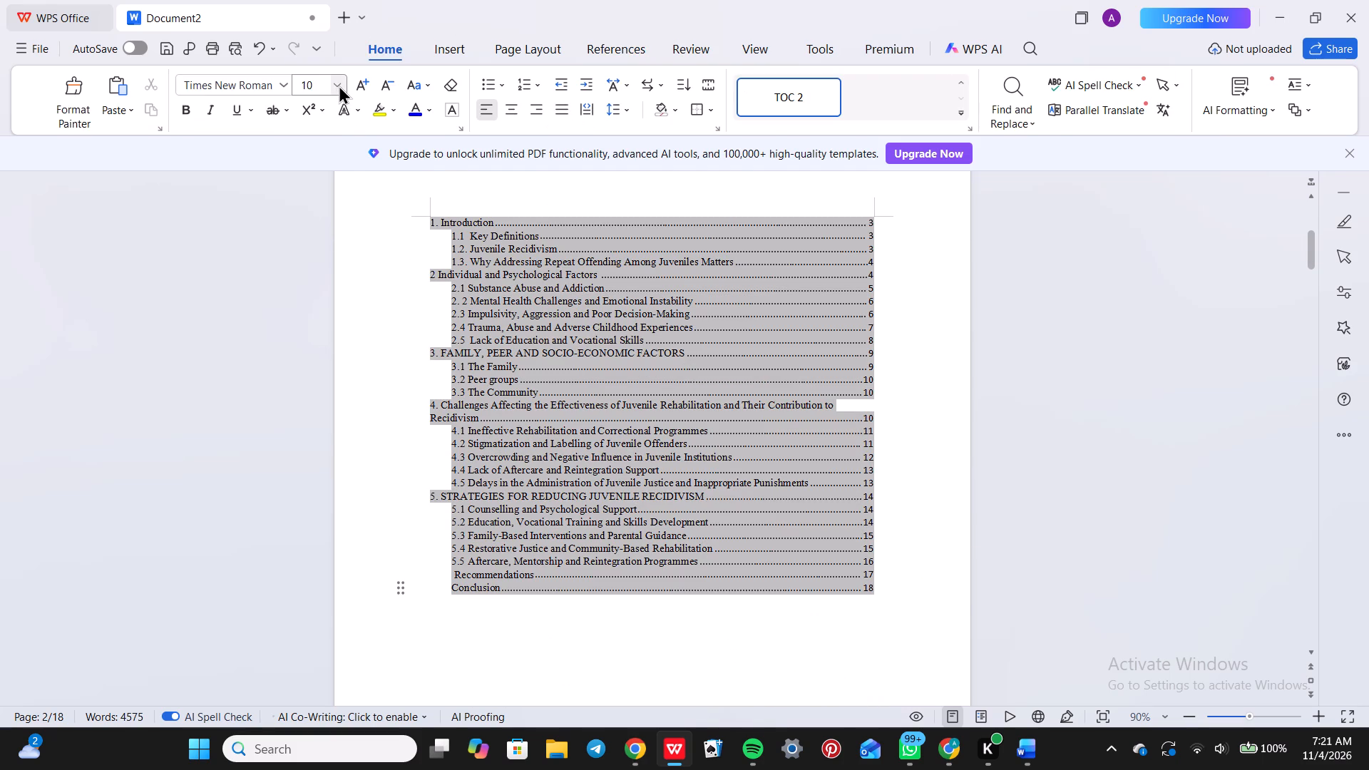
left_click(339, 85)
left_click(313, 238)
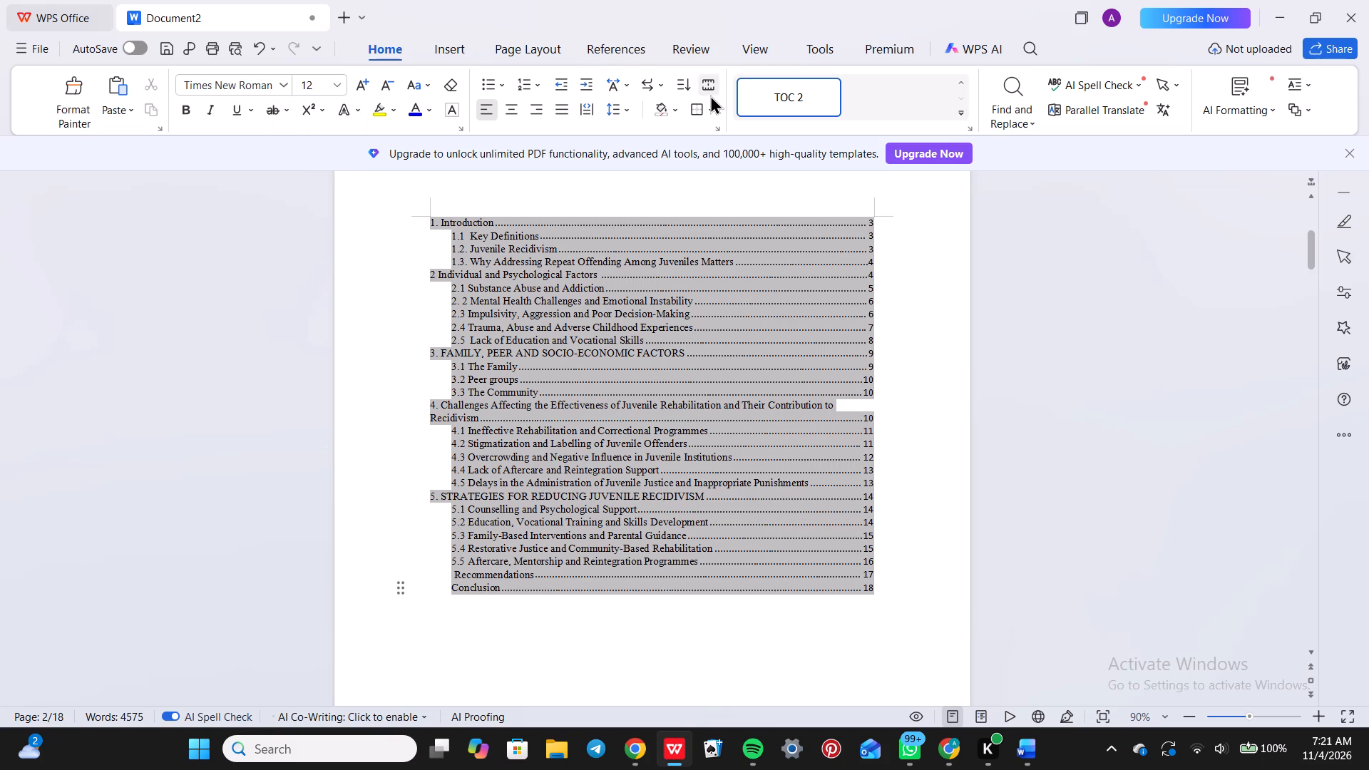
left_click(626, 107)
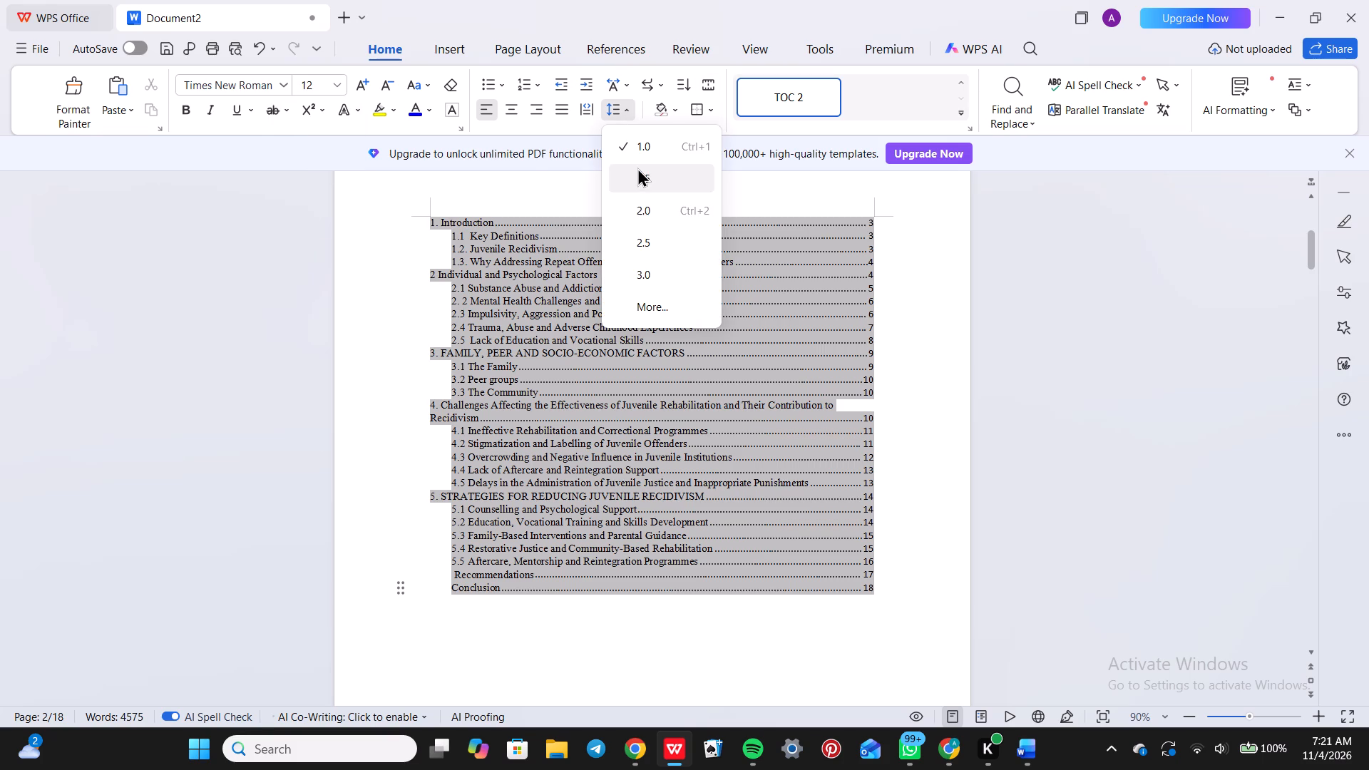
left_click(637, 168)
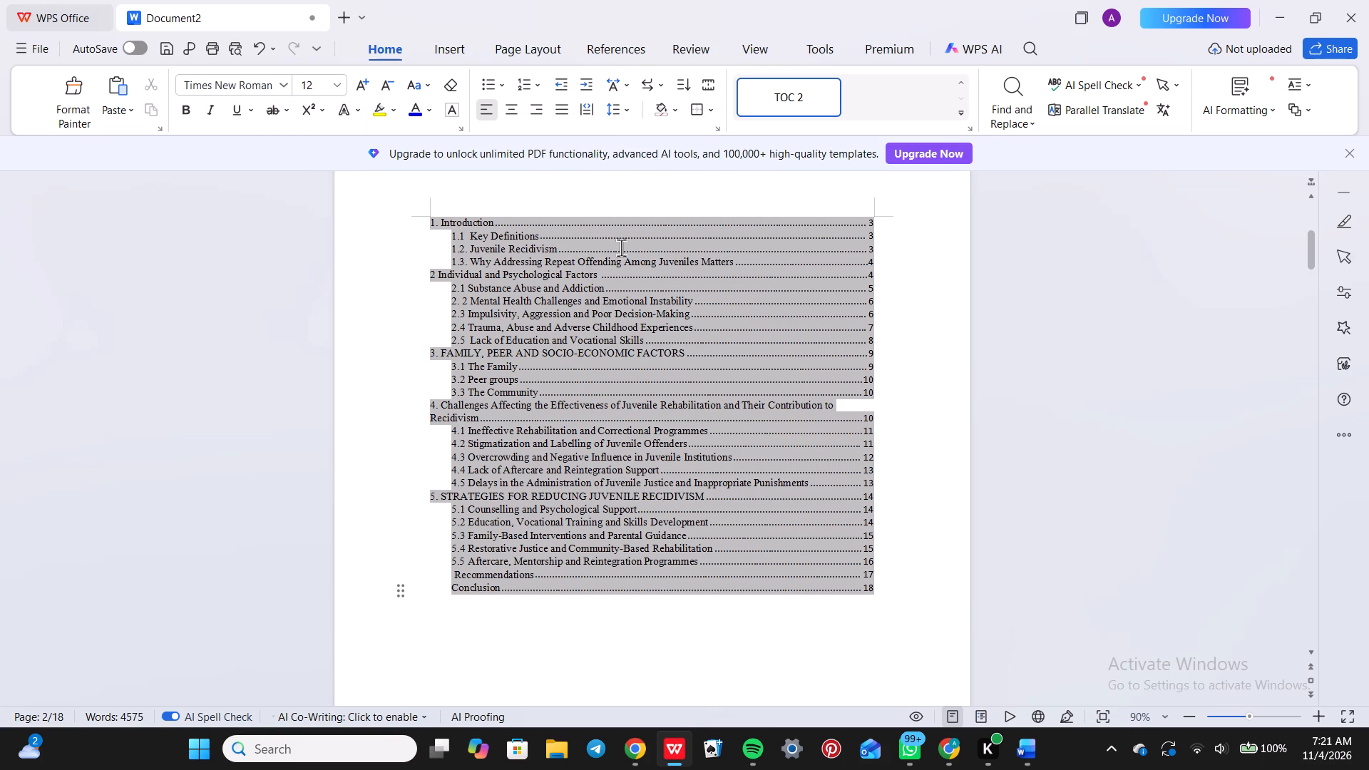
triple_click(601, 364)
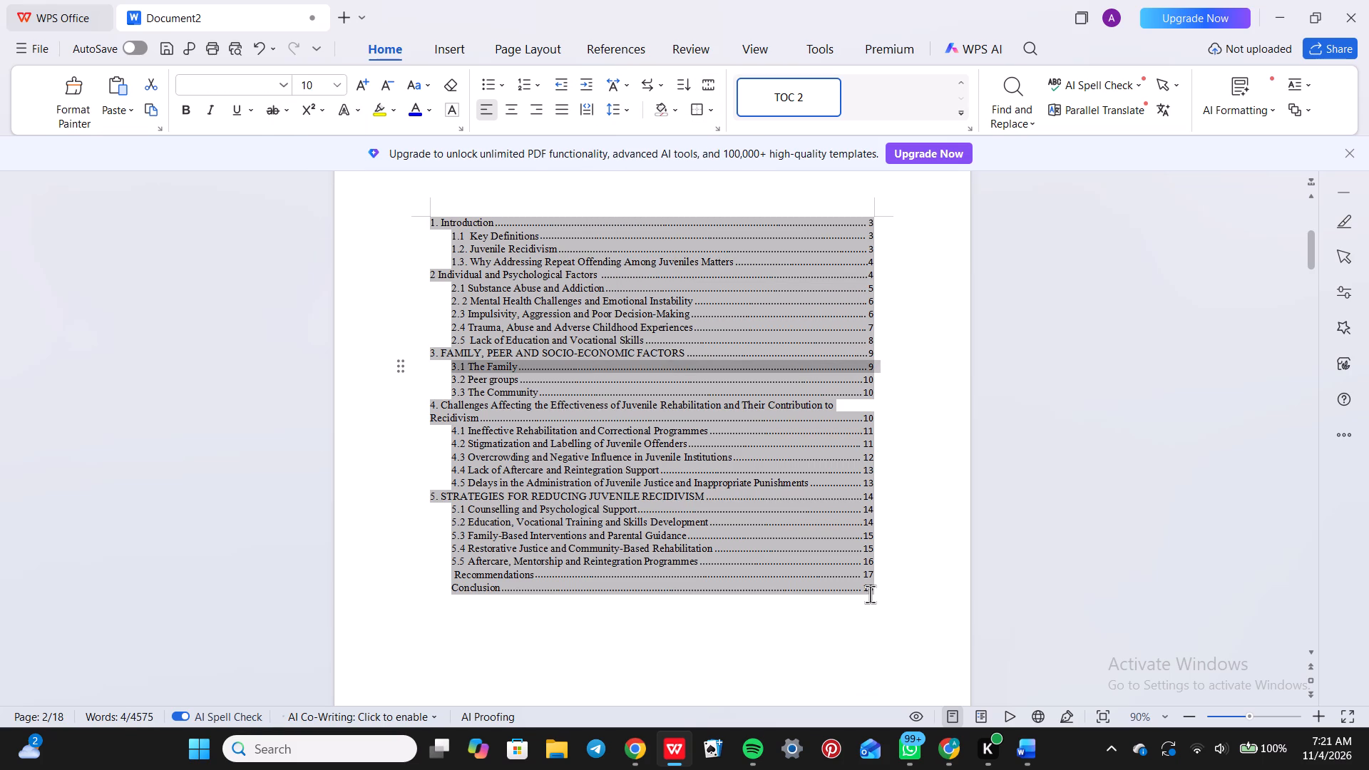
Format all table of contents entries, from Introduction to Conclusion, in Times New Roman, size 12, with 1.5 line spacing.
left_click(878, 592)
left_click_drag(878, 592, 418, 238)
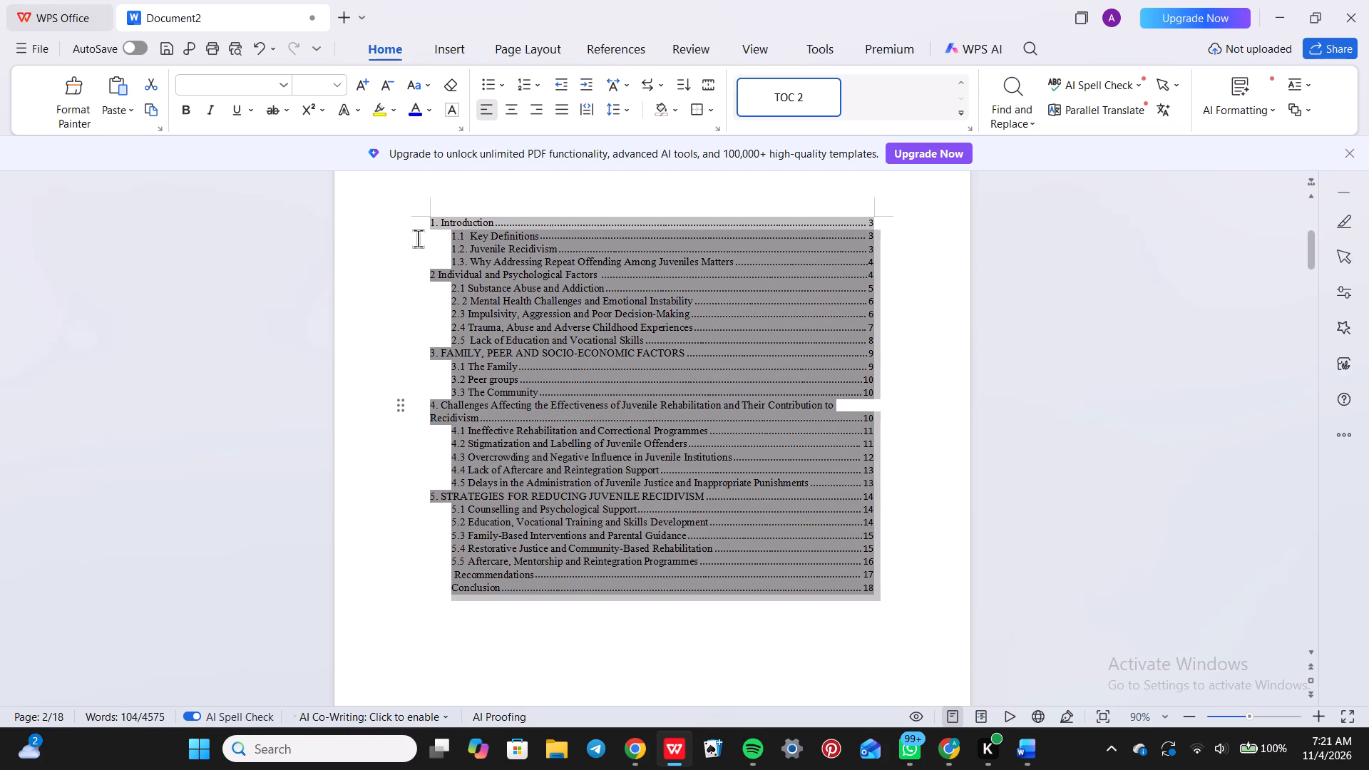
left_click_drag(418, 238, 401, 225)
left_click(341, 86)
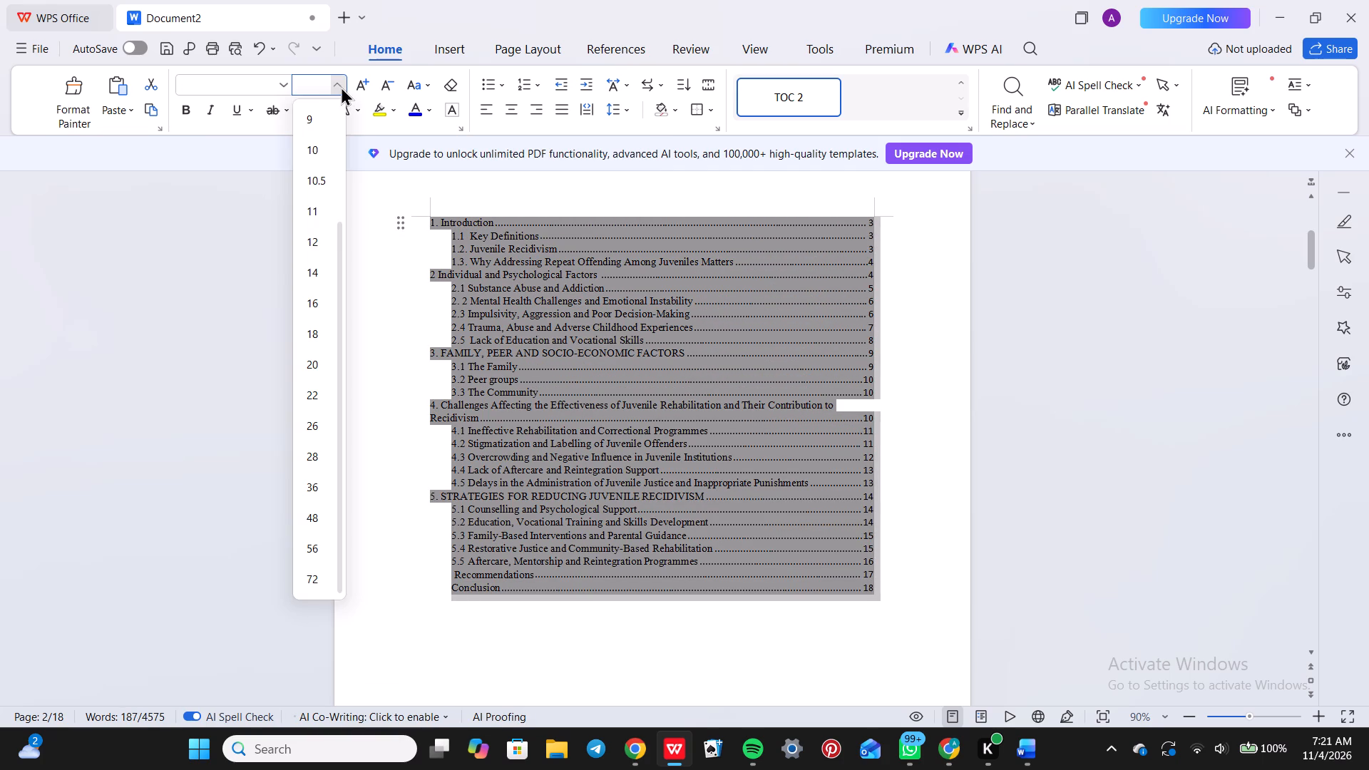
left_click(320, 241)
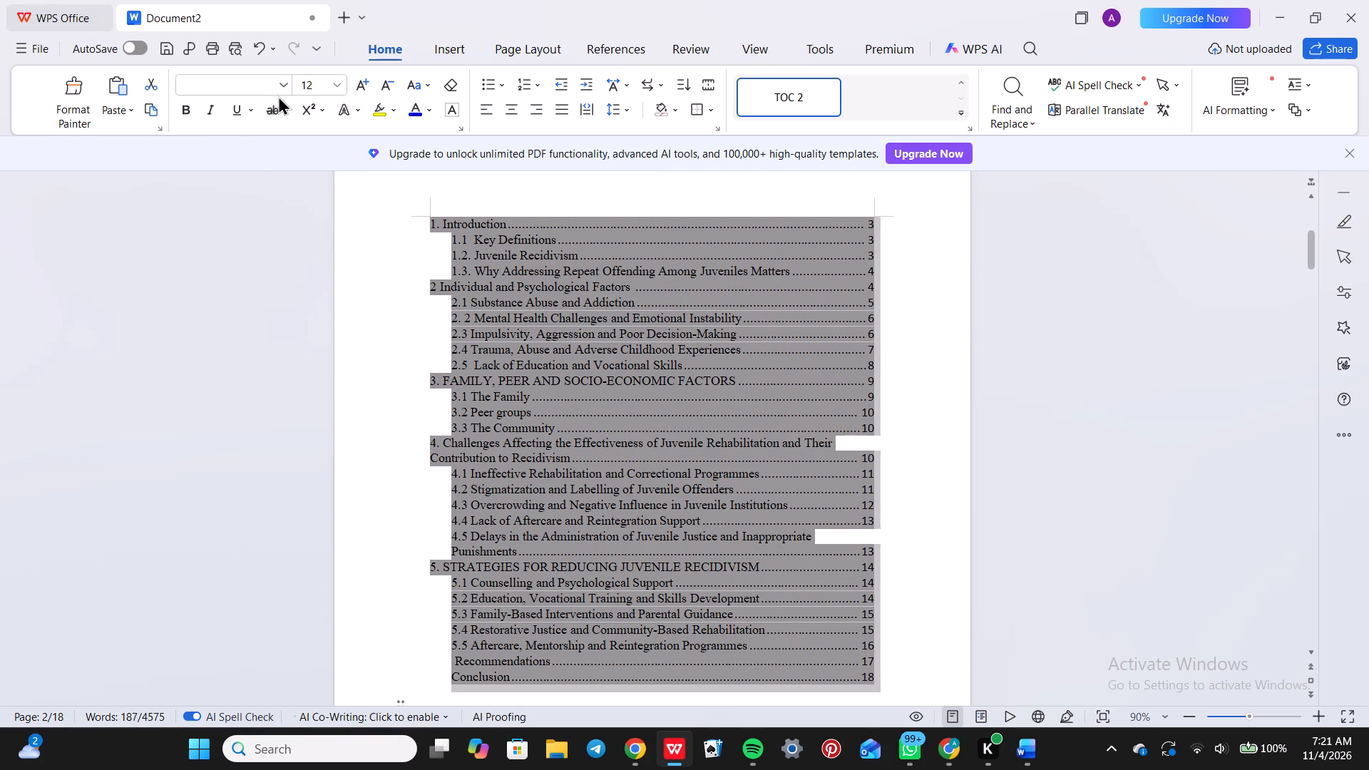
left_click(282, 90)
left_click(260, 250)
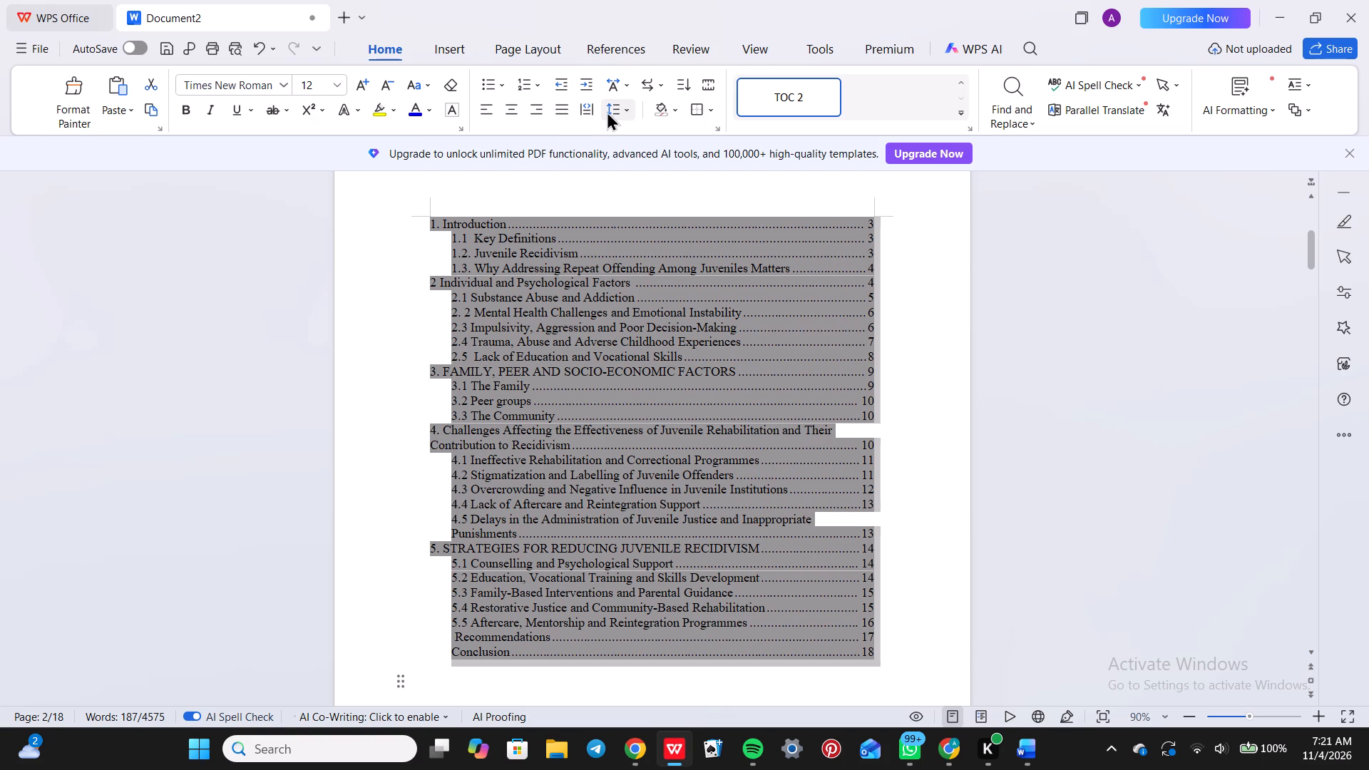
left_click(627, 107)
left_click(634, 176)
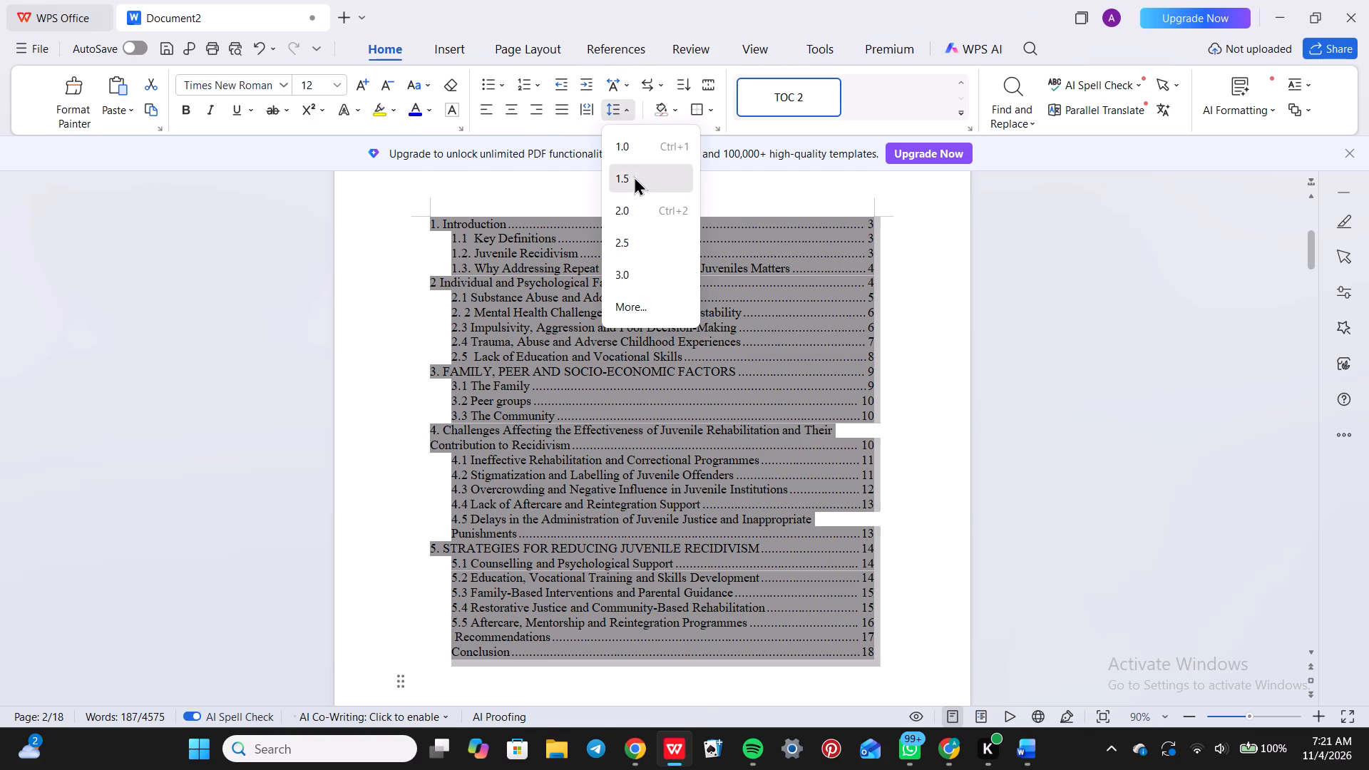
left_click(901, 263)
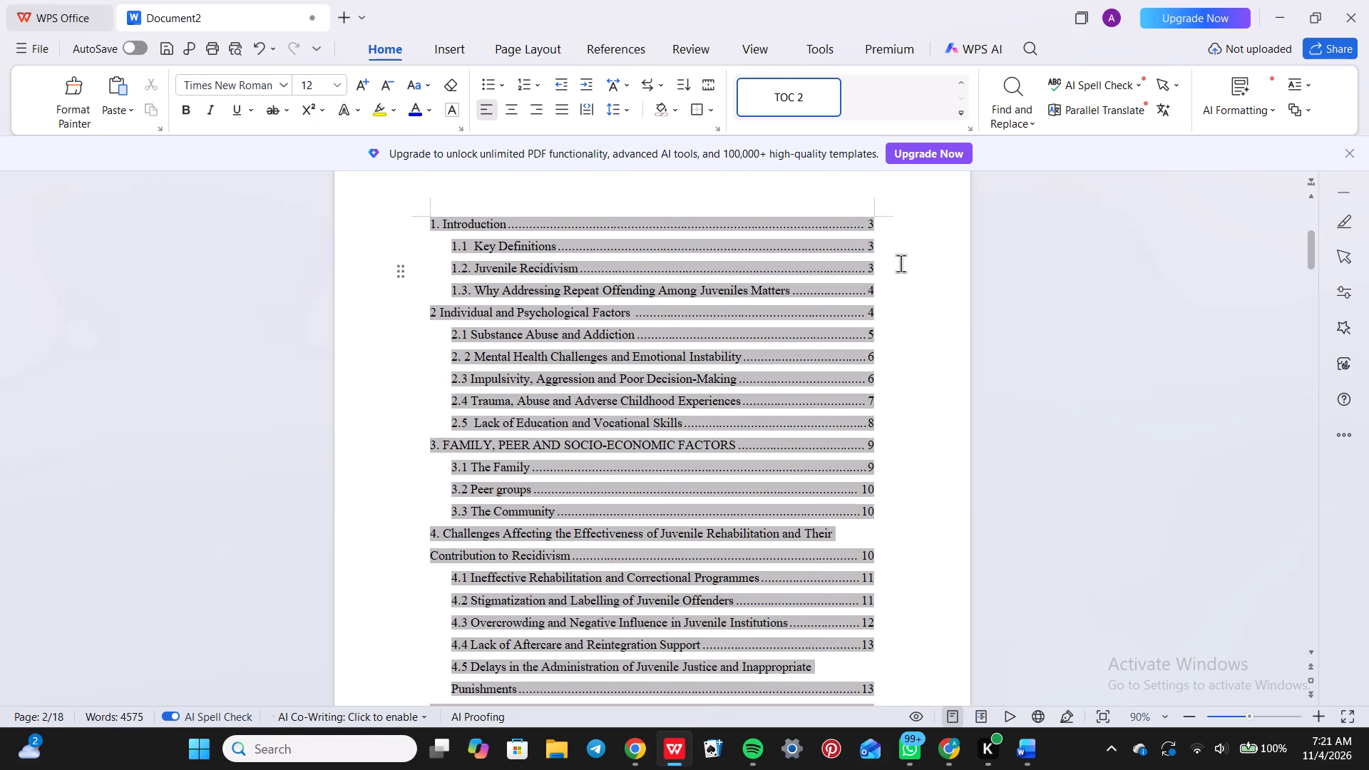
left_click(1024, 323)
Check the layout of the reformatted table of contents from its last entries back up to the cover page.
scroll(1024, 323, "down", 5)
scroll(1024, 323, "up", 4)
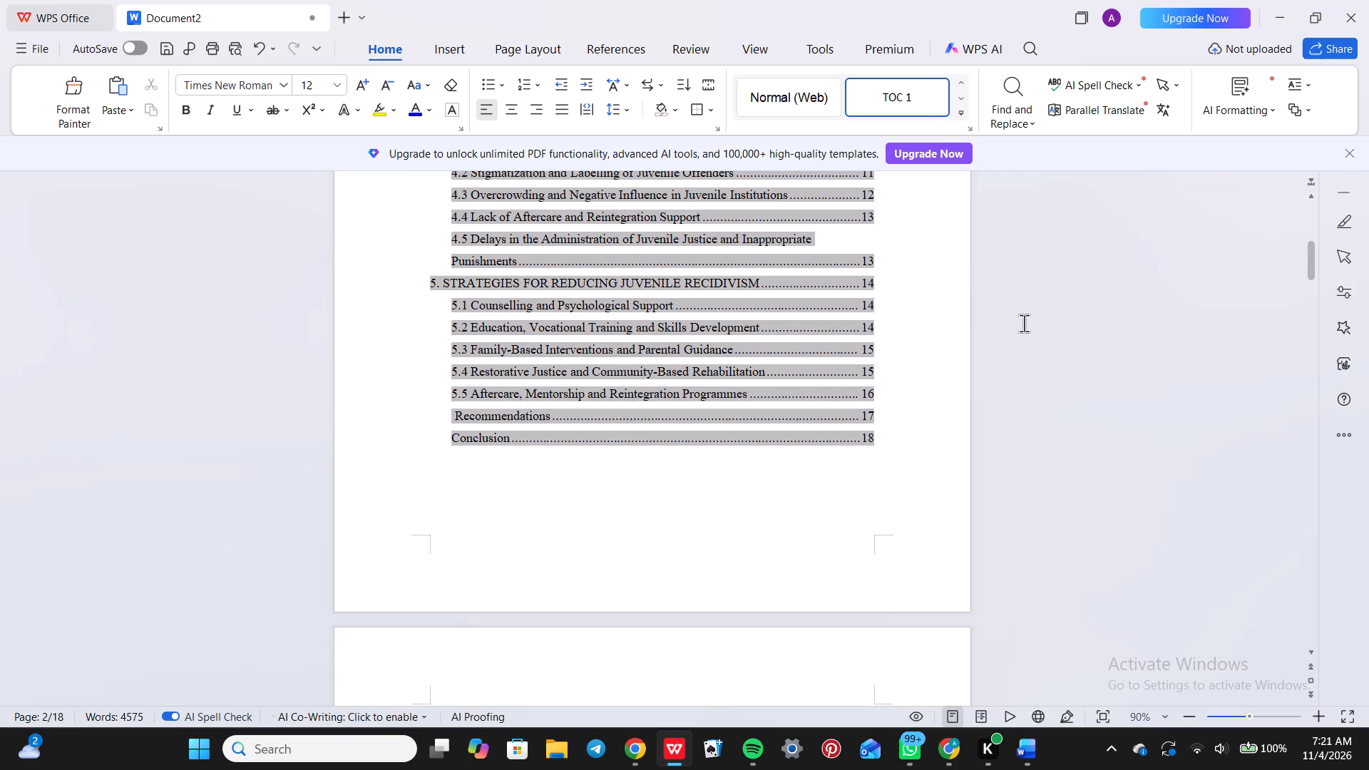
scroll(1024, 323, "up", 1)
left_click(1074, 332)
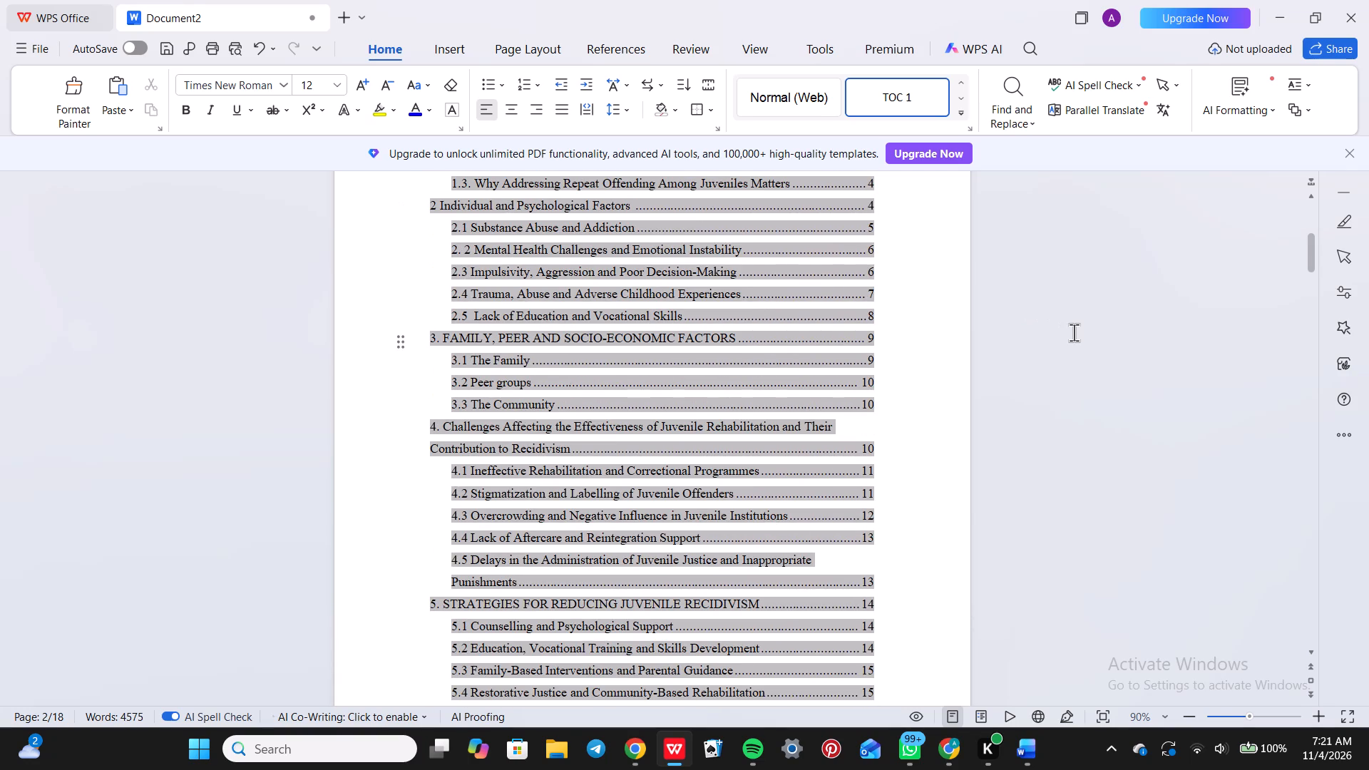
scroll(1074, 332, "up", 2)
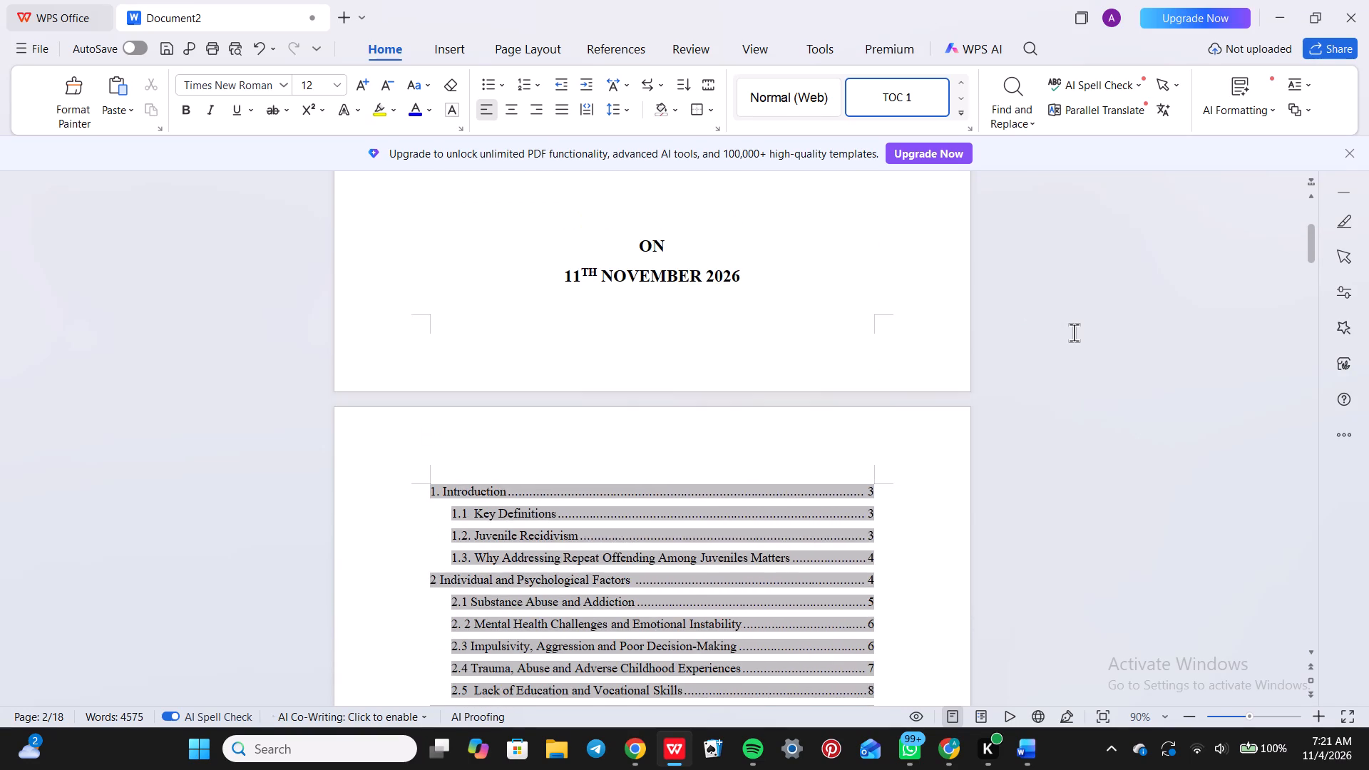
Add blank lines after the conclusion's final paragraph until the cursor reaches a new page at the document's end.
scroll(1074, 332, "down", 18)
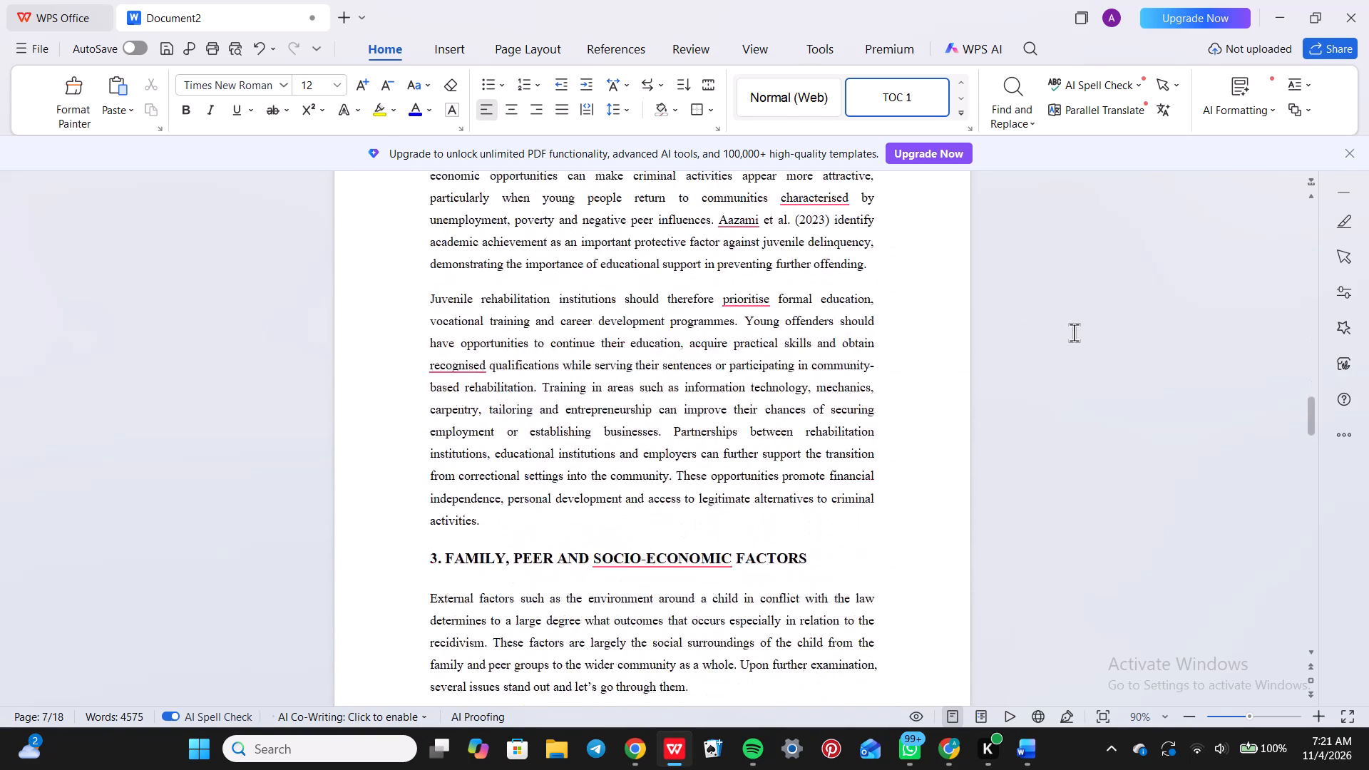
scroll(1074, 332, "down", 5)
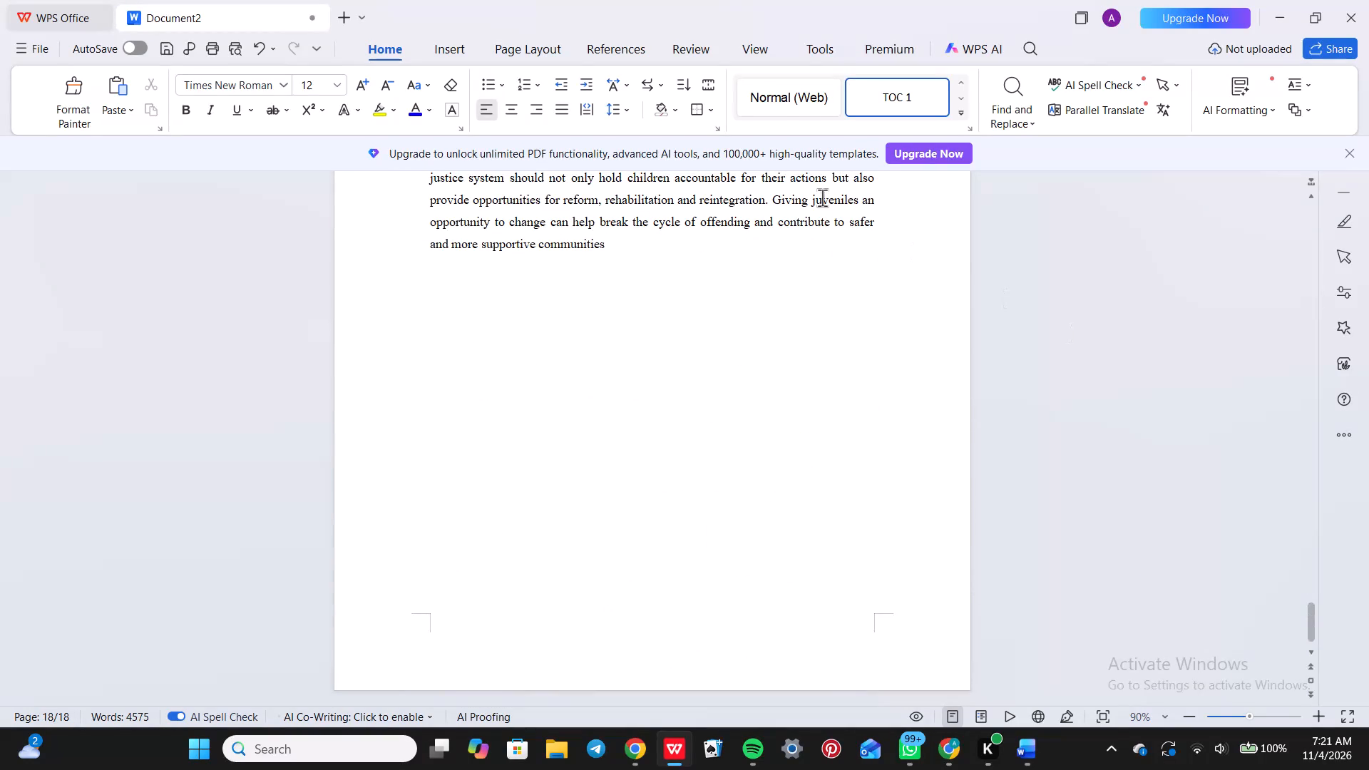
left_click(601, 445)
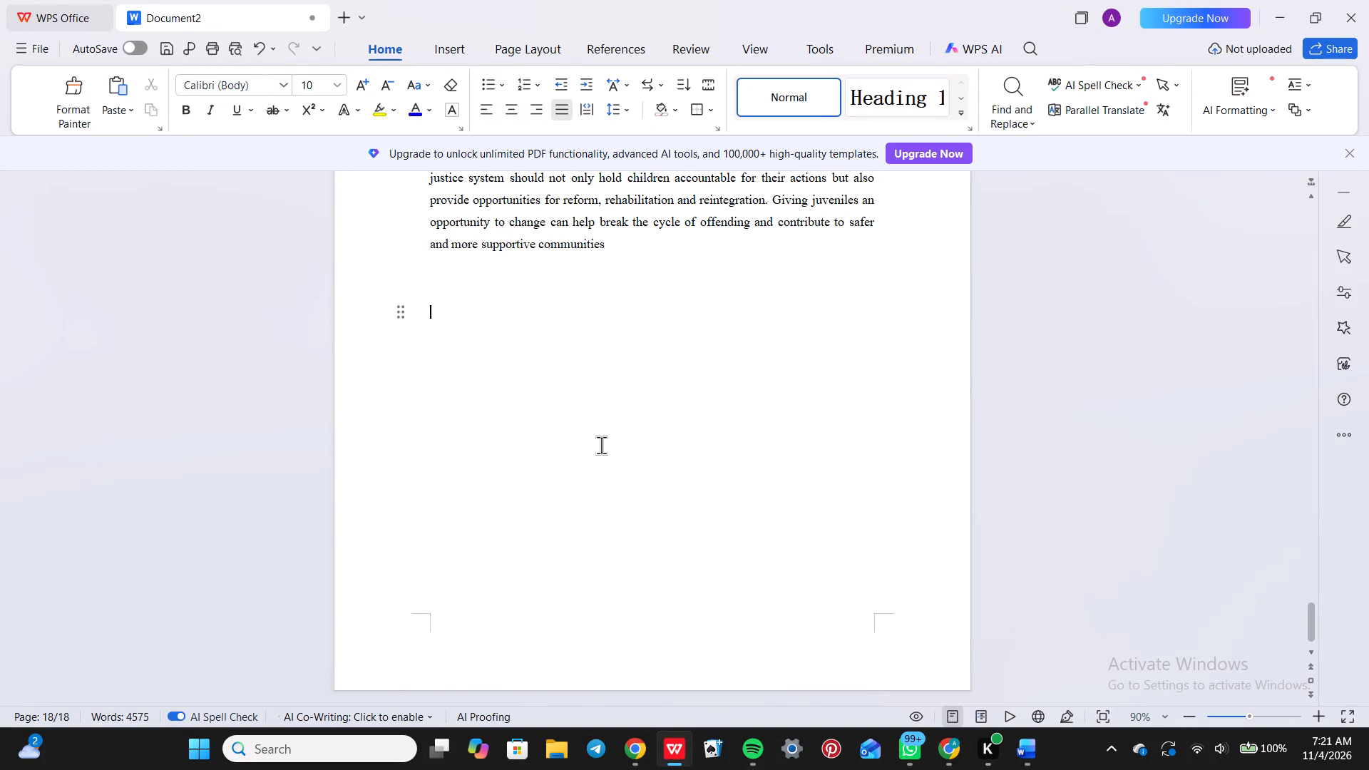
key("Return")
key("Return")
key("Return")
key("Return")
key("Return")
key("Return")
key("Return")
key("Return")
key("Return")
key("Return")
key("Return")
key("Return")
key("Return")
key("Return")
key("Return")
key("Return")
key("Return")
key("Return")
key("Return")
key("Return")
key("Return")
key("Return")
key("Return")
key("Return")
key("Return")
key("Return")
key("Return")
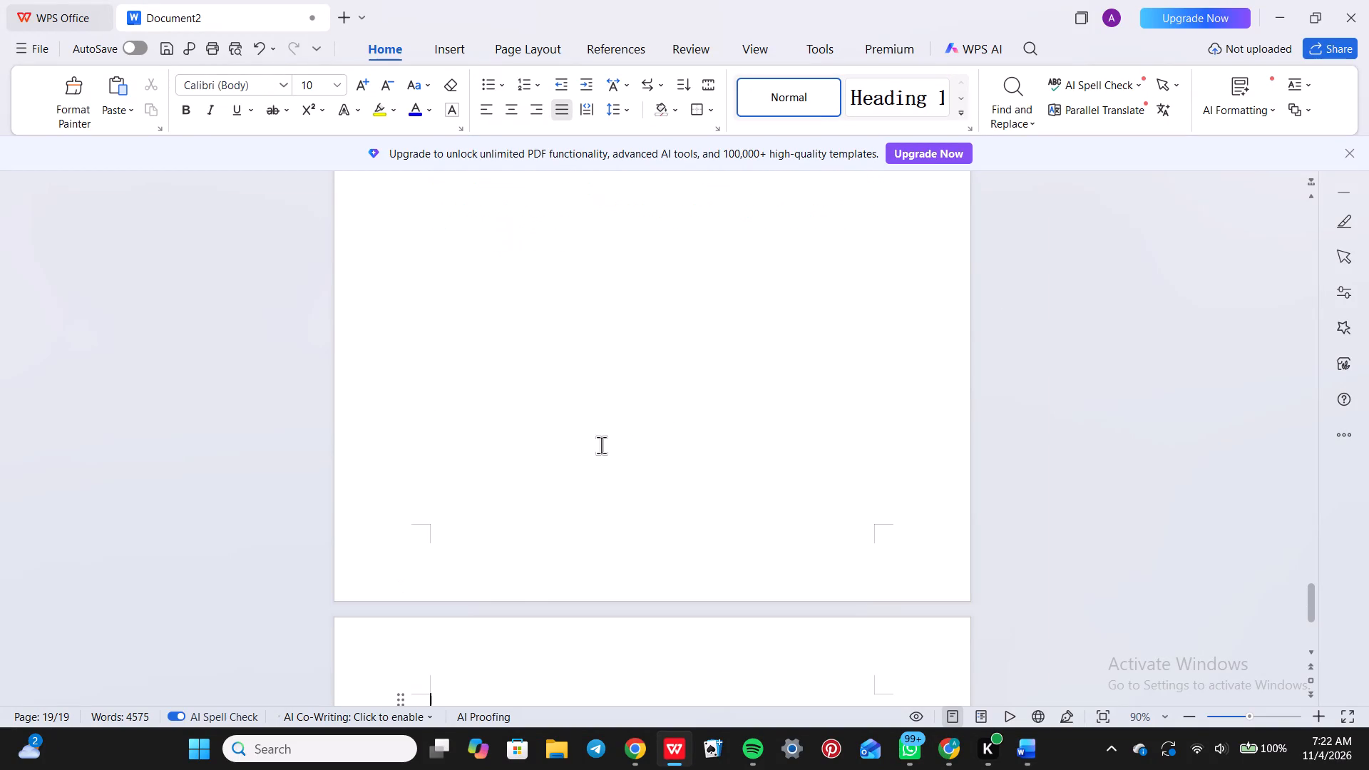
Switch to the untitled Google Docs document in Chrome and copy the whole reference list, including the References heading.
left_click(637, 750)
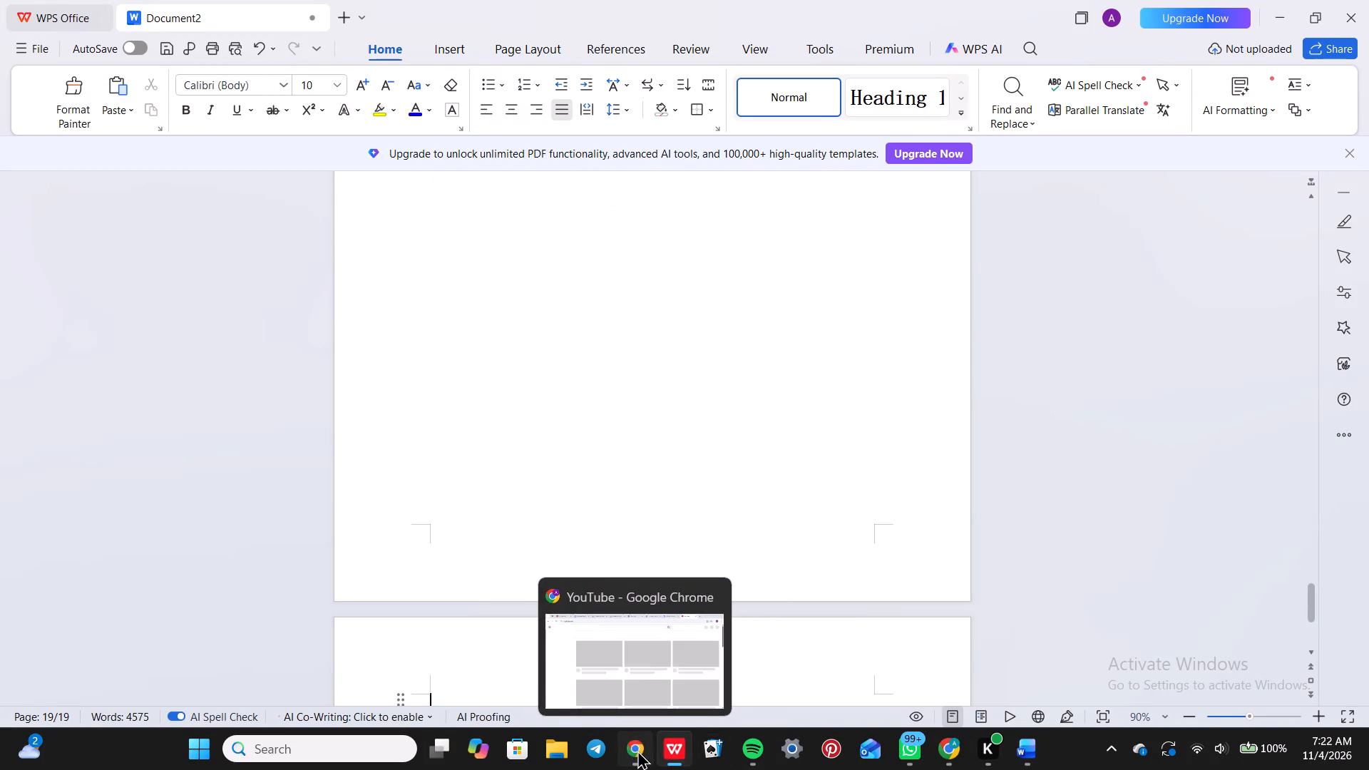
left_click(945, 8)
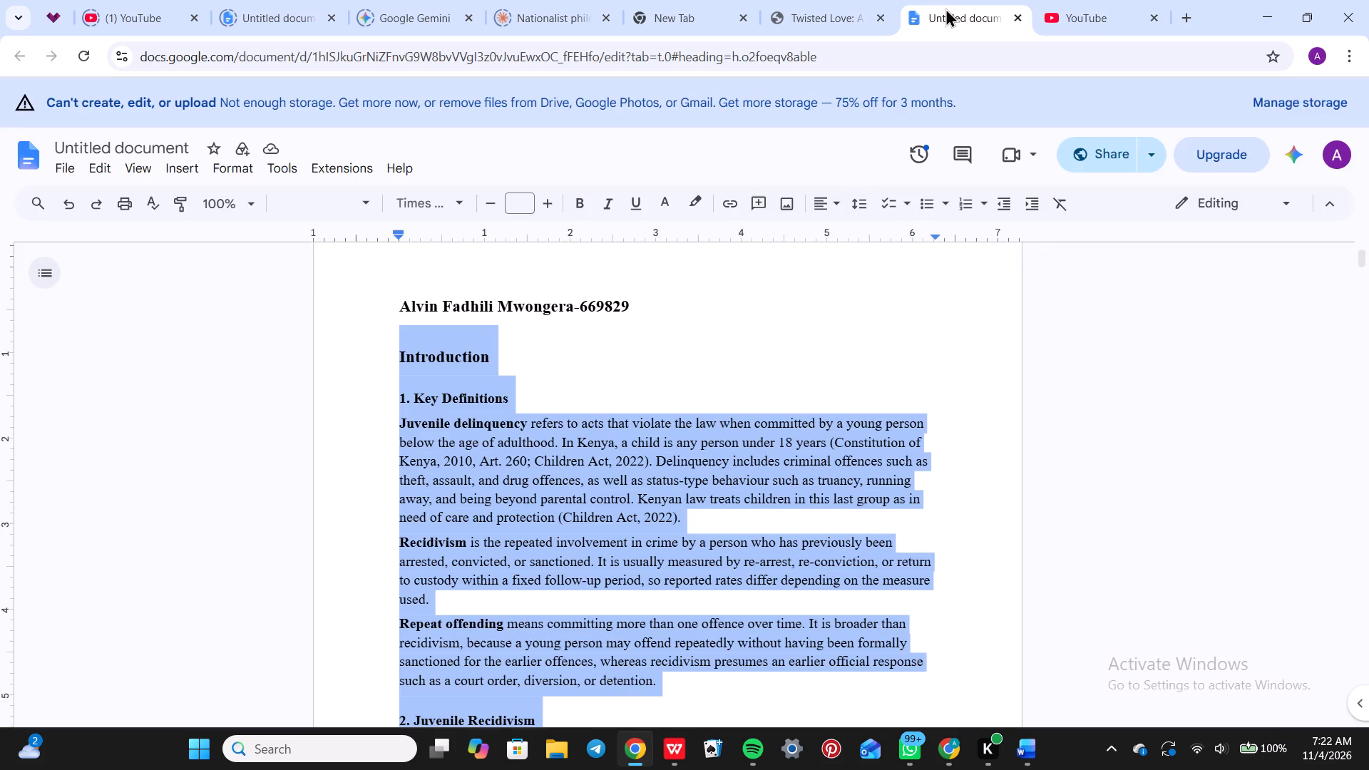
left_click(697, 463)
scroll(670, 573, "down", 3)
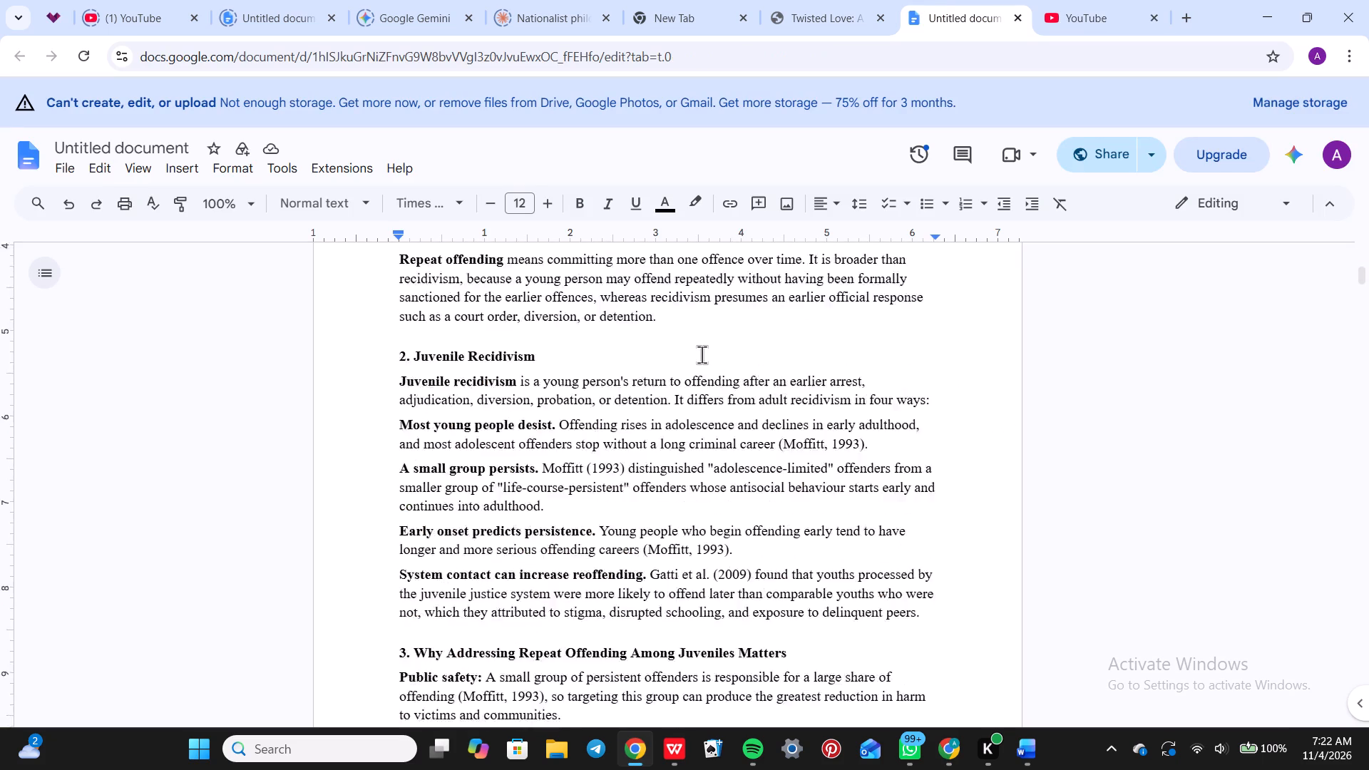
scroll(702, 354, "down", 13)
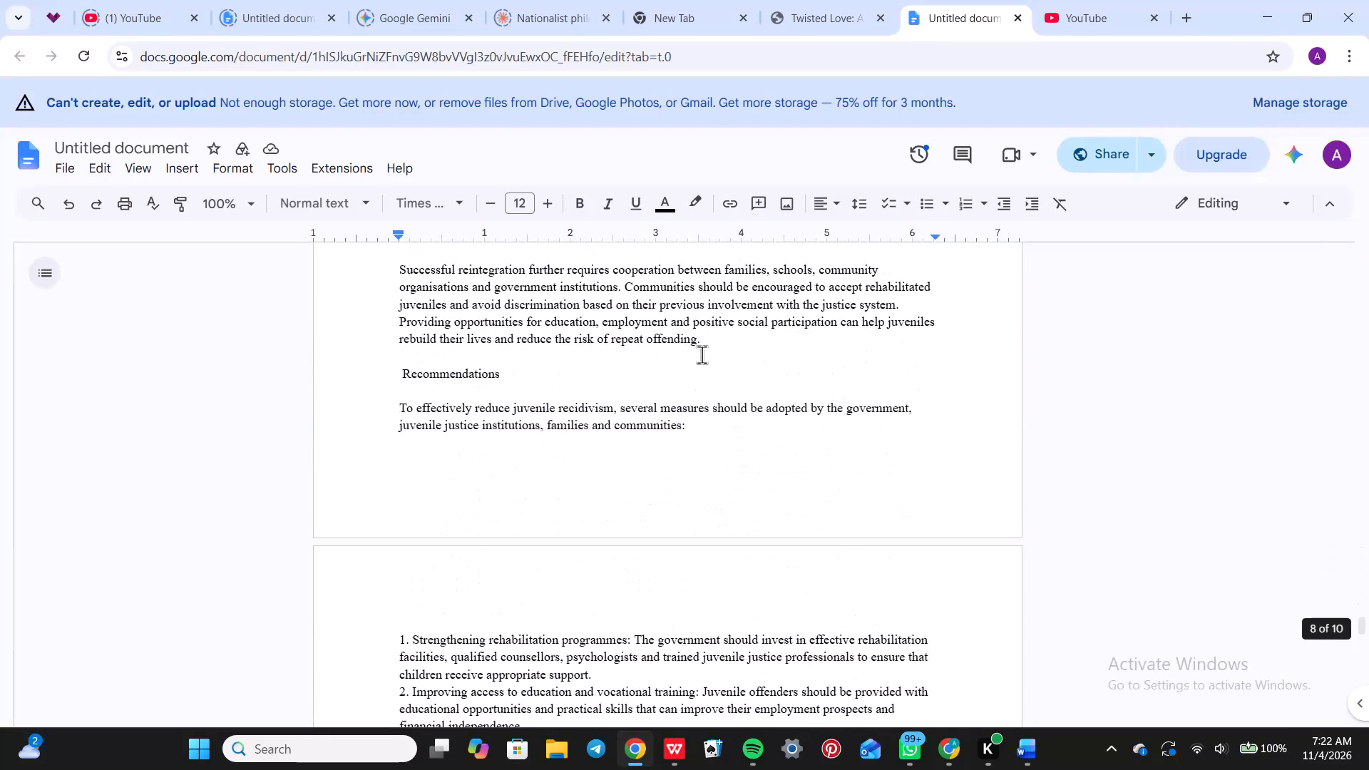
scroll(702, 354, "down", 7)
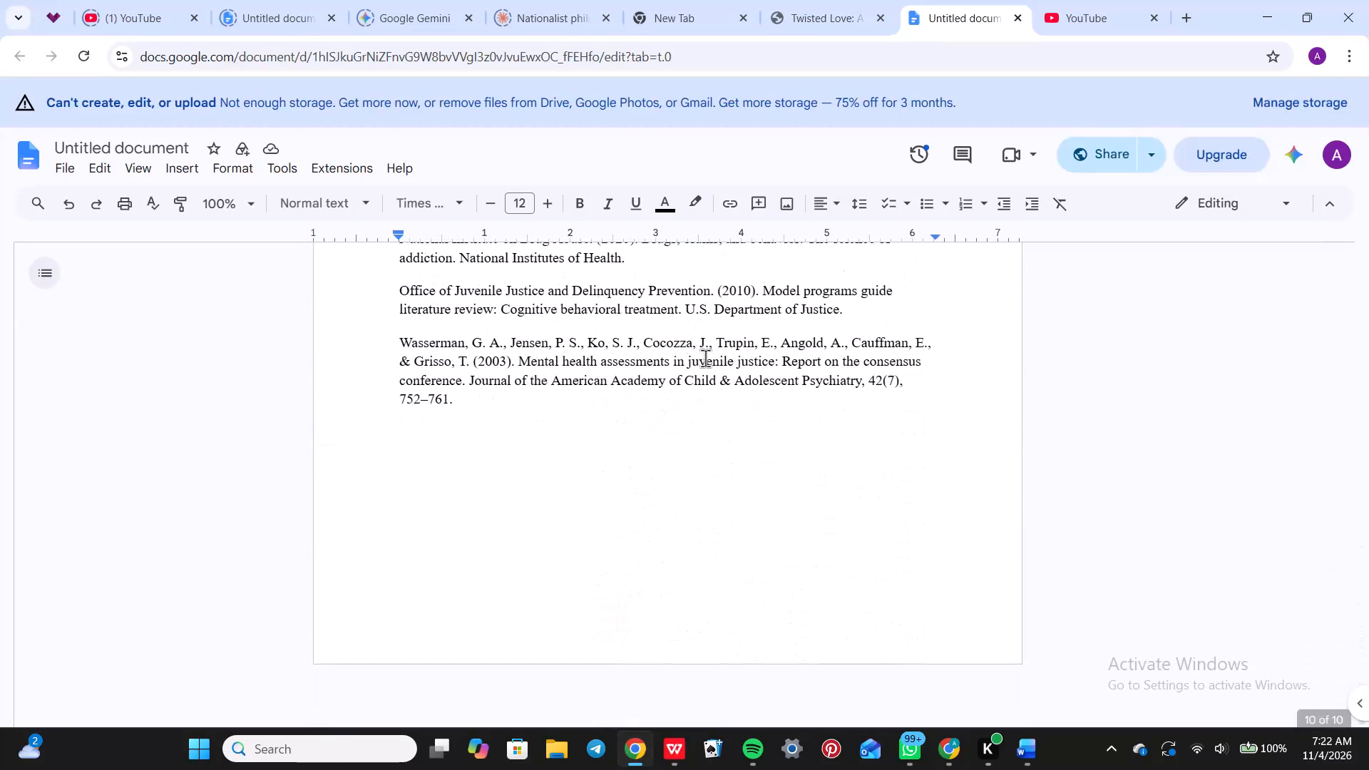
left_click(461, 413)
left_click_drag(461, 413, 424, 322)
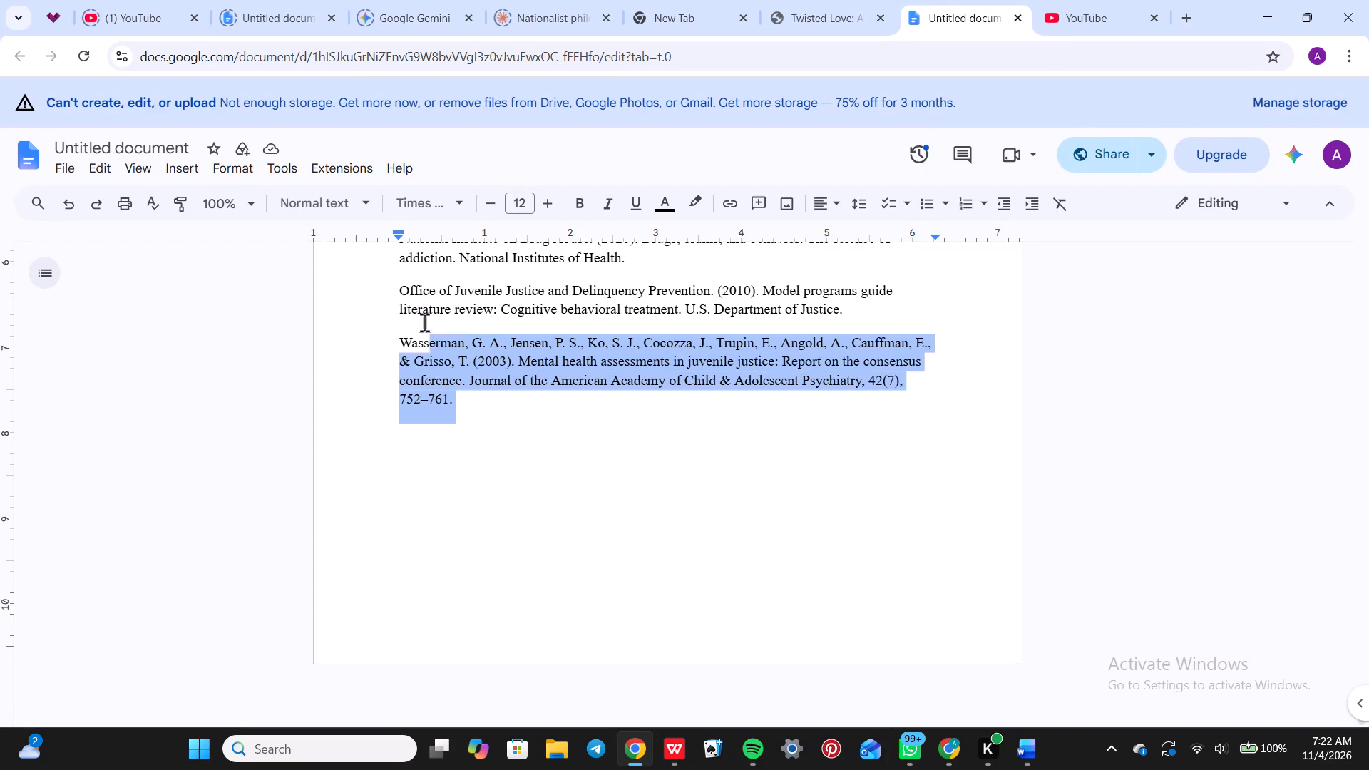
left_click_drag(424, 322, 394, 238)
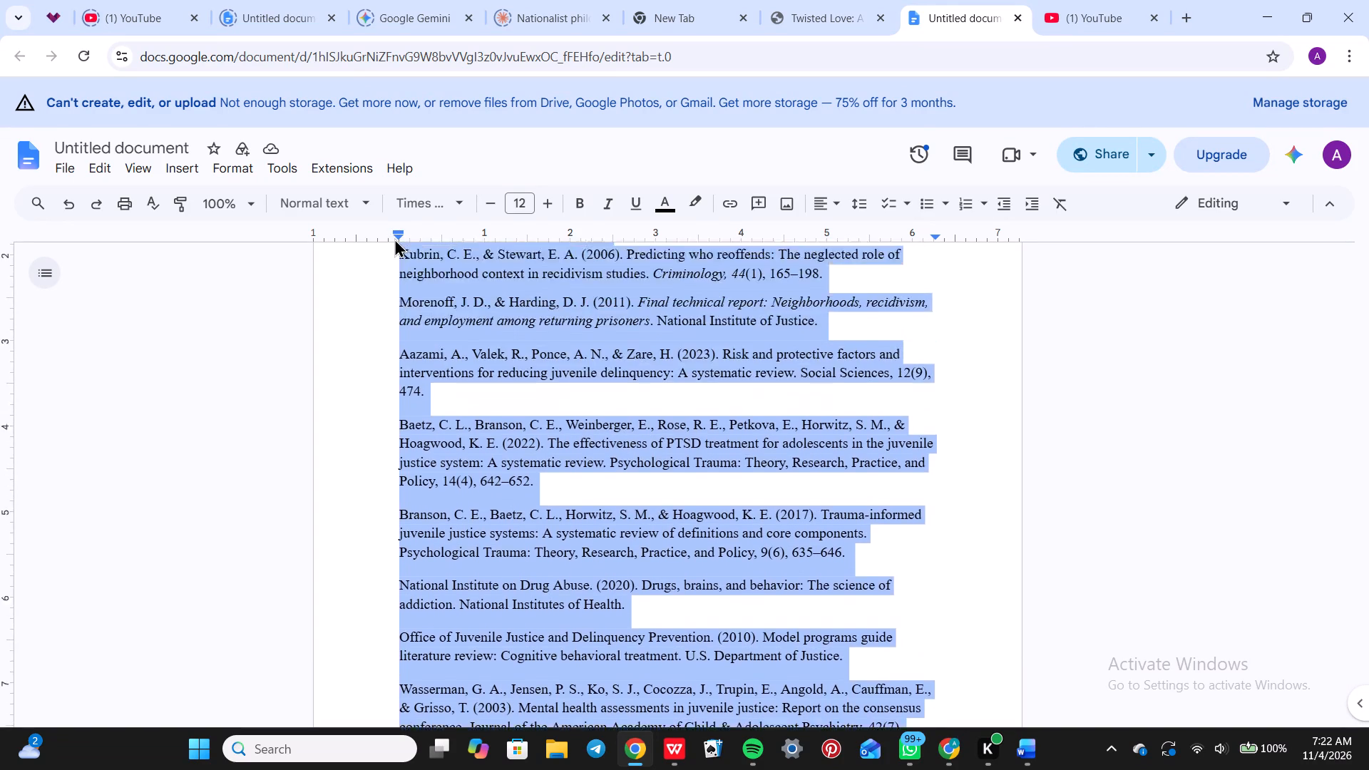
left_click_drag(394, 238, 403, 619)
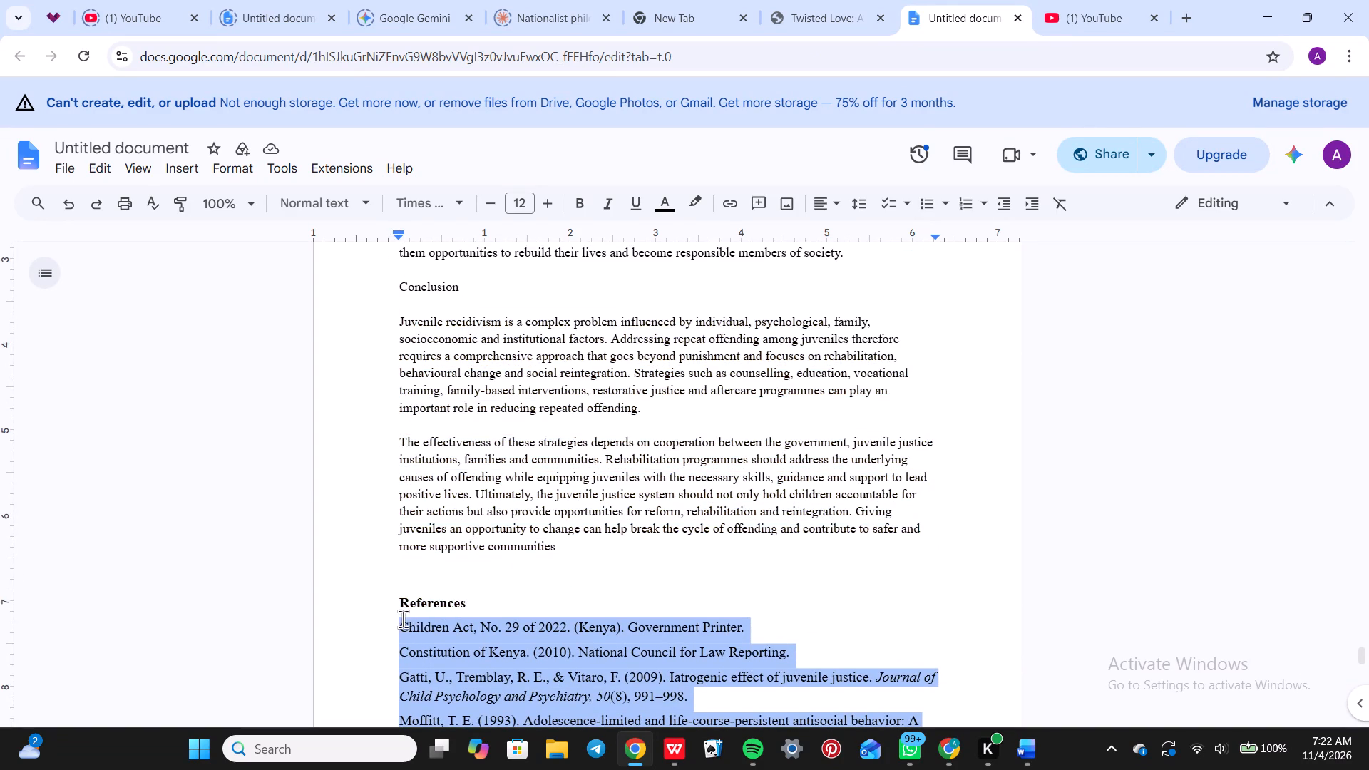
left_click_drag(403, 619, 398, 614)
right_click(488, 659)
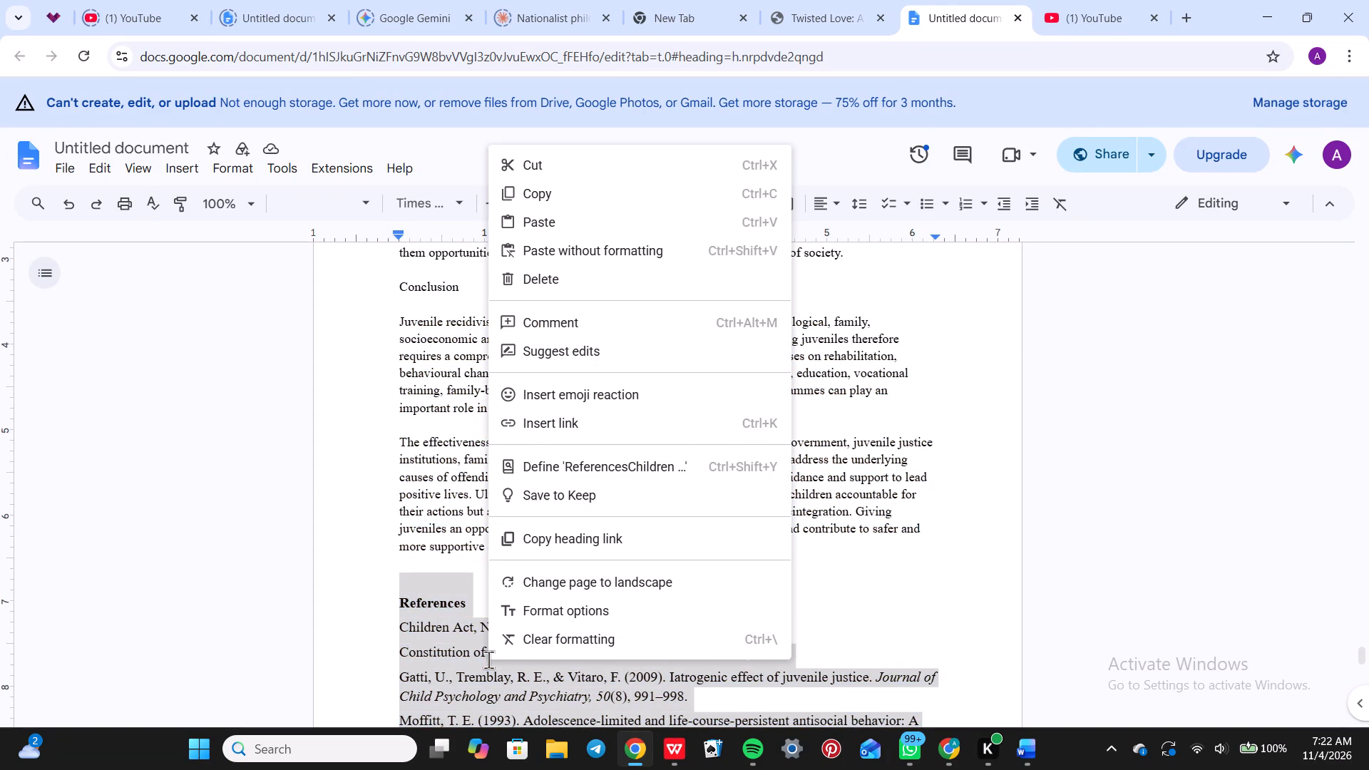
left_click(560, 188)
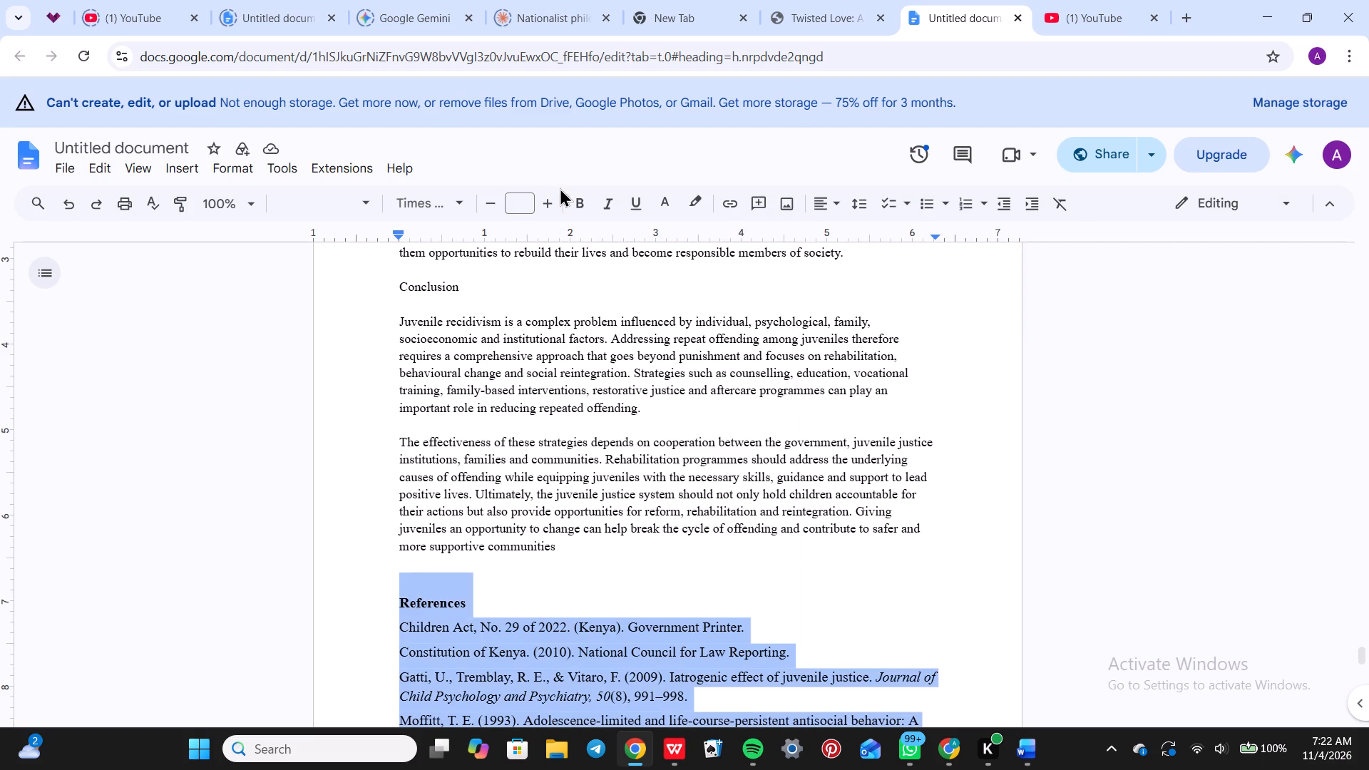
Return to Document2 in WPS Office and paste the references onto the new last page, checking their placement after the conclusion.
left_click(677, 753)
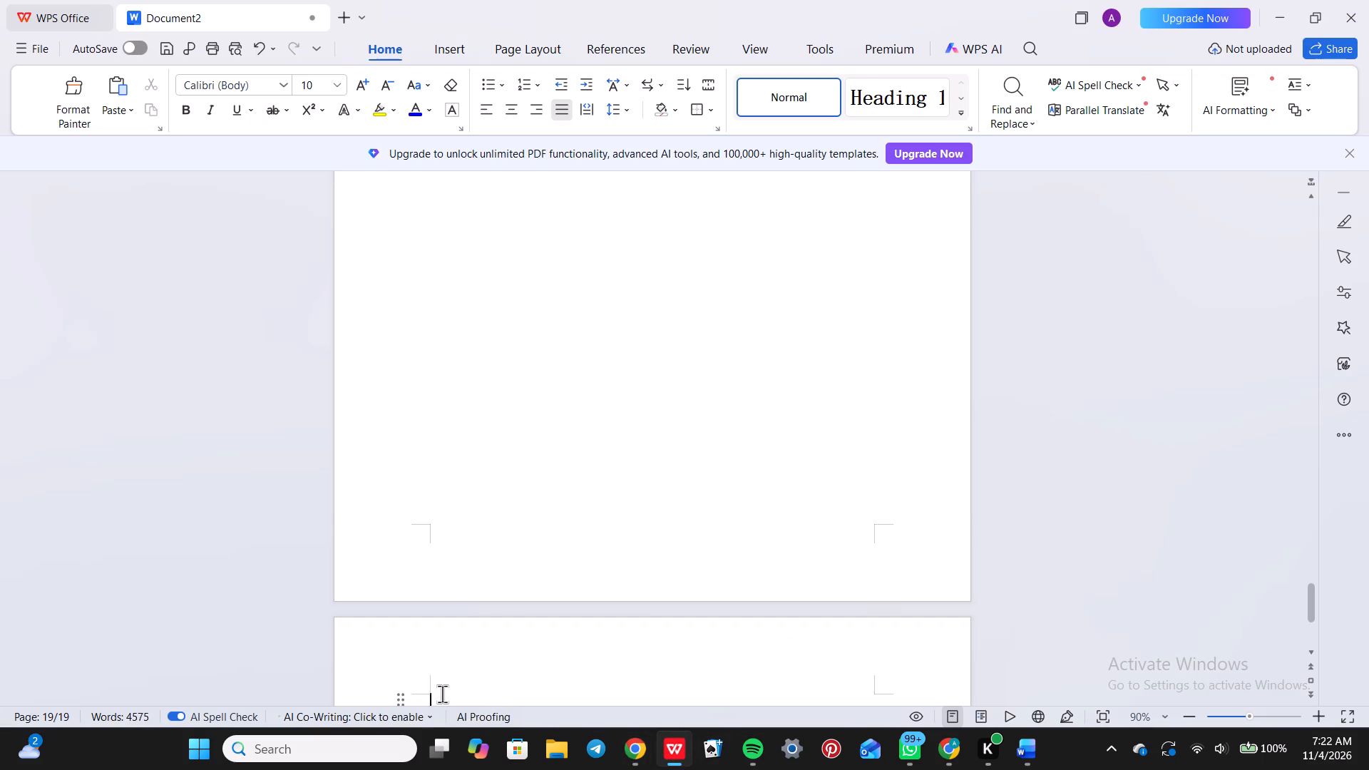
right_click(442, 694)
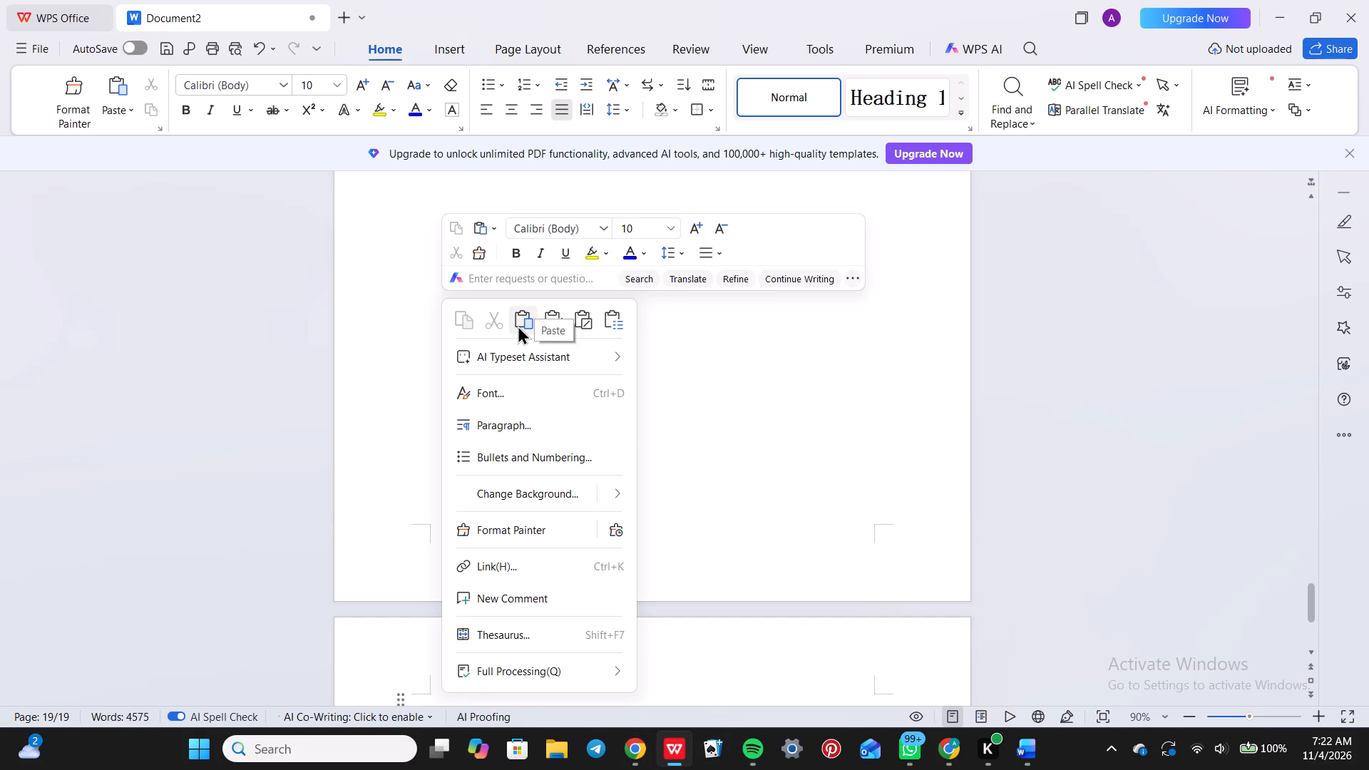
left_click(518, 325)
scroll(540, 438, "up", 4)
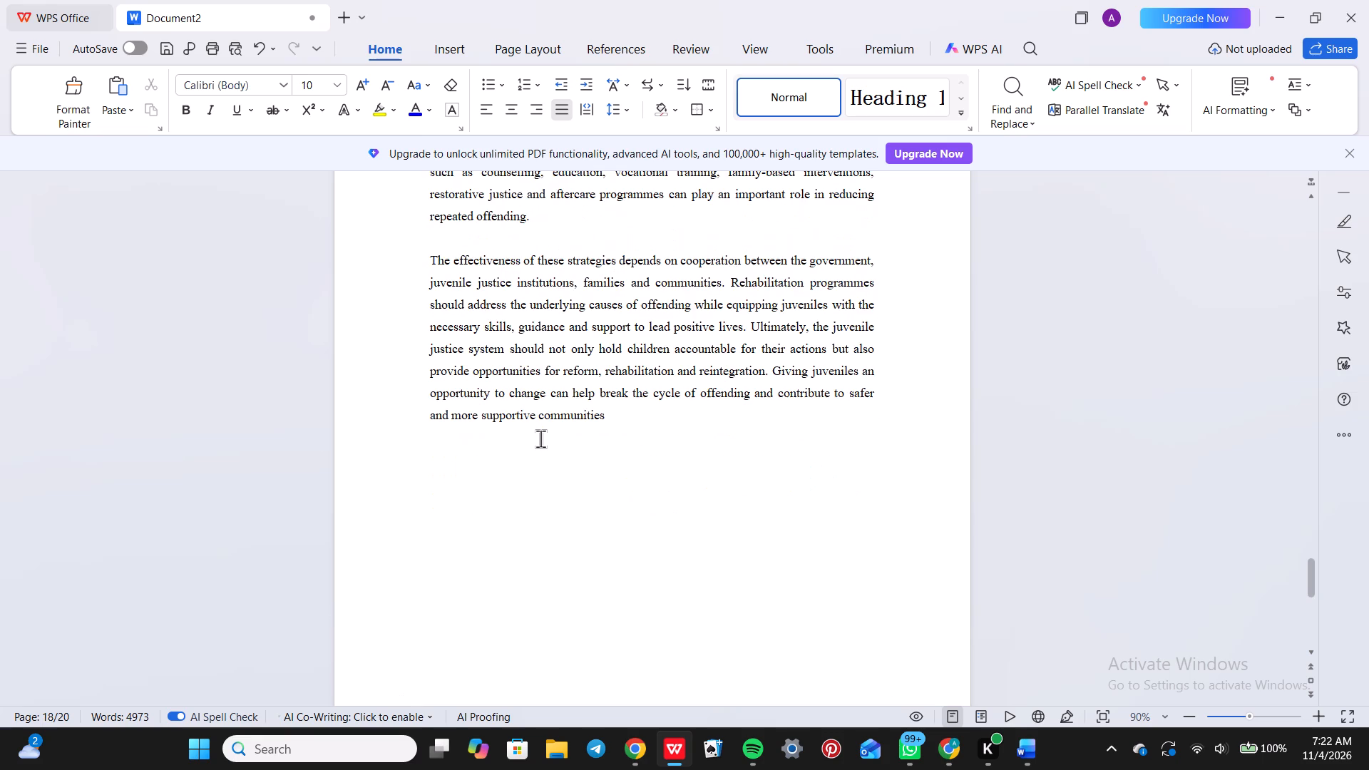
scroll(540, 438, "down", 4)
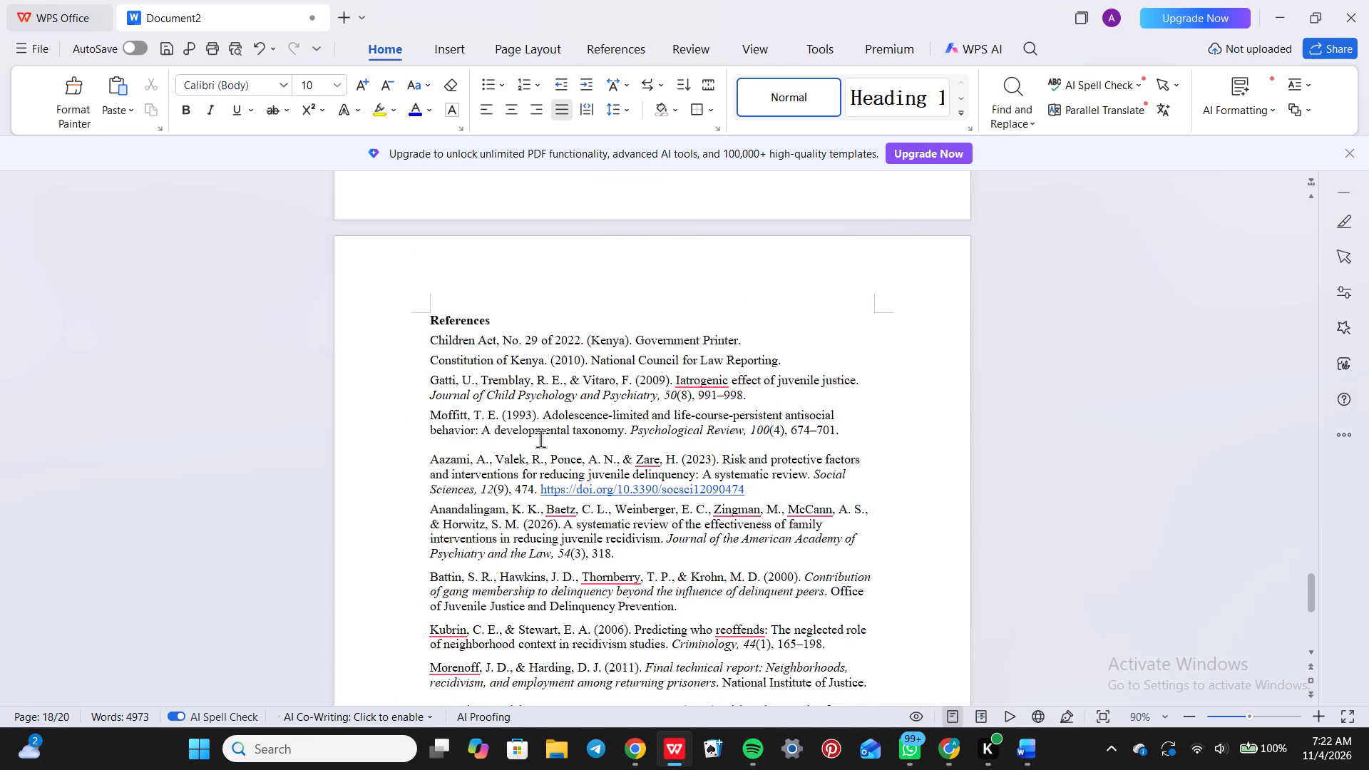
Format the References heading as Heading 1 in Times New Roman, size 14.
triple_click(463, 265)
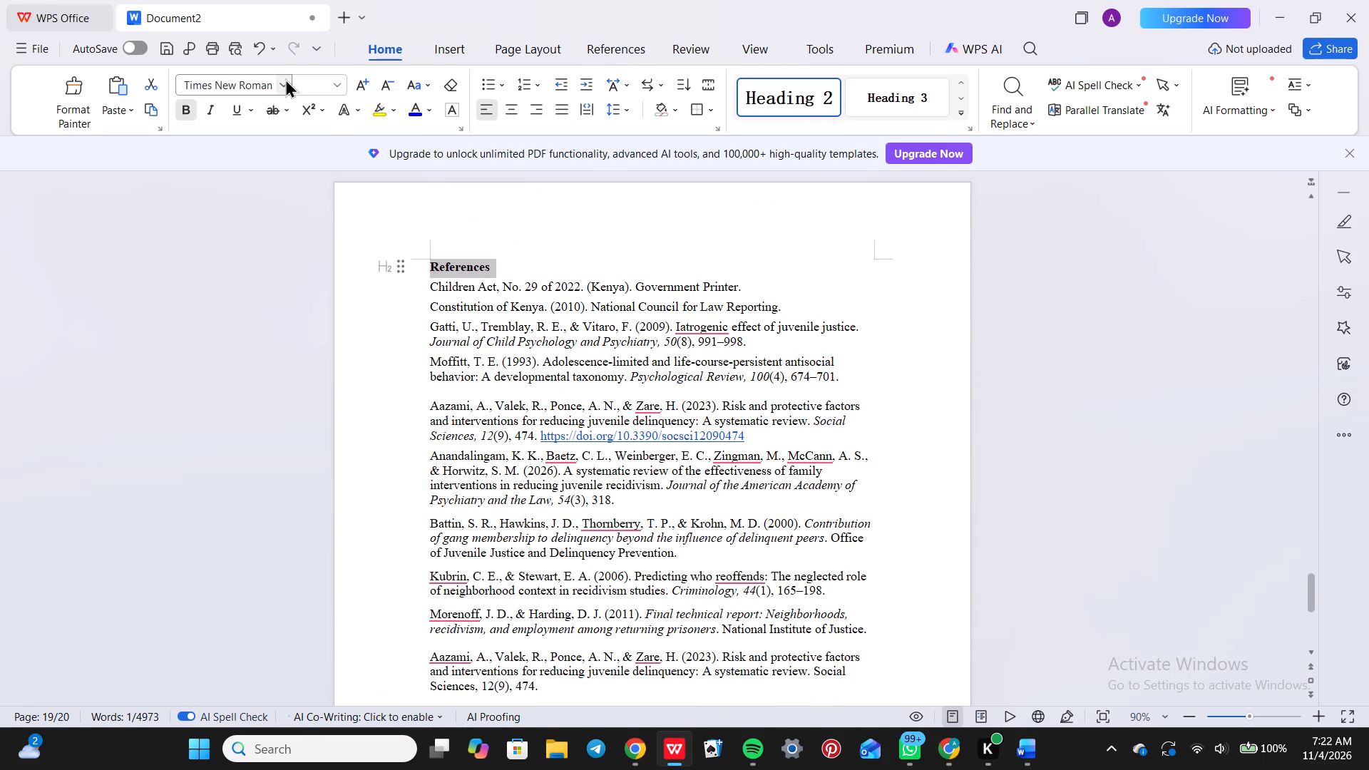
left_click(399, 271)
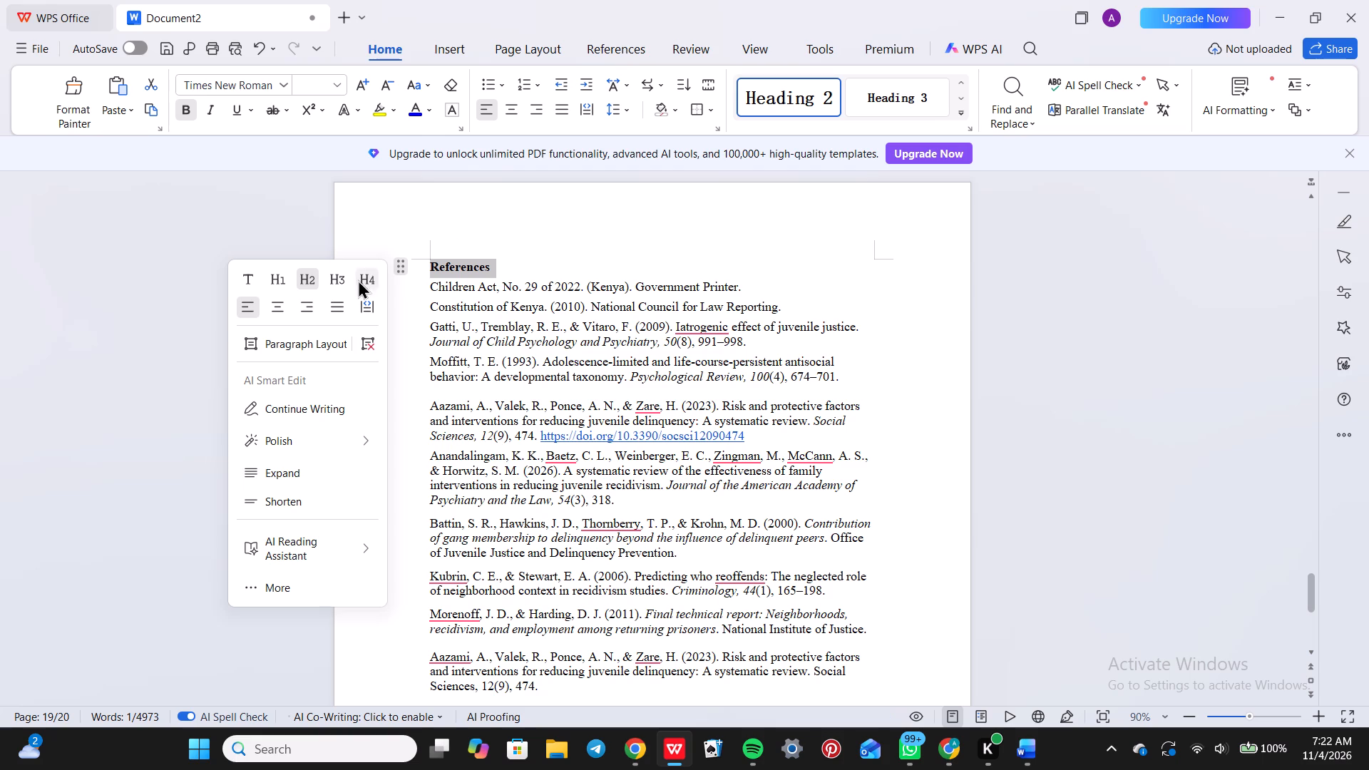
left_click(281, 275)
left_click(280, 76)
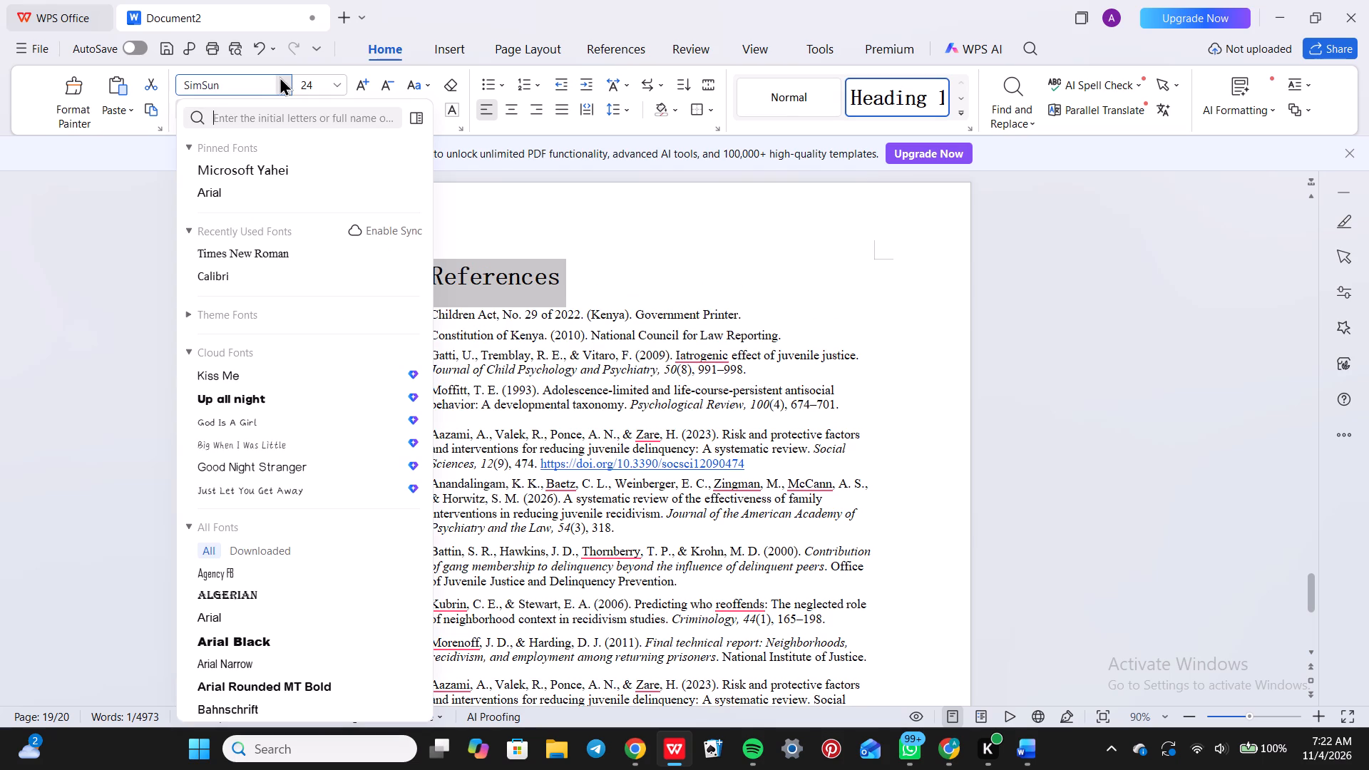
left_click(272, 251)
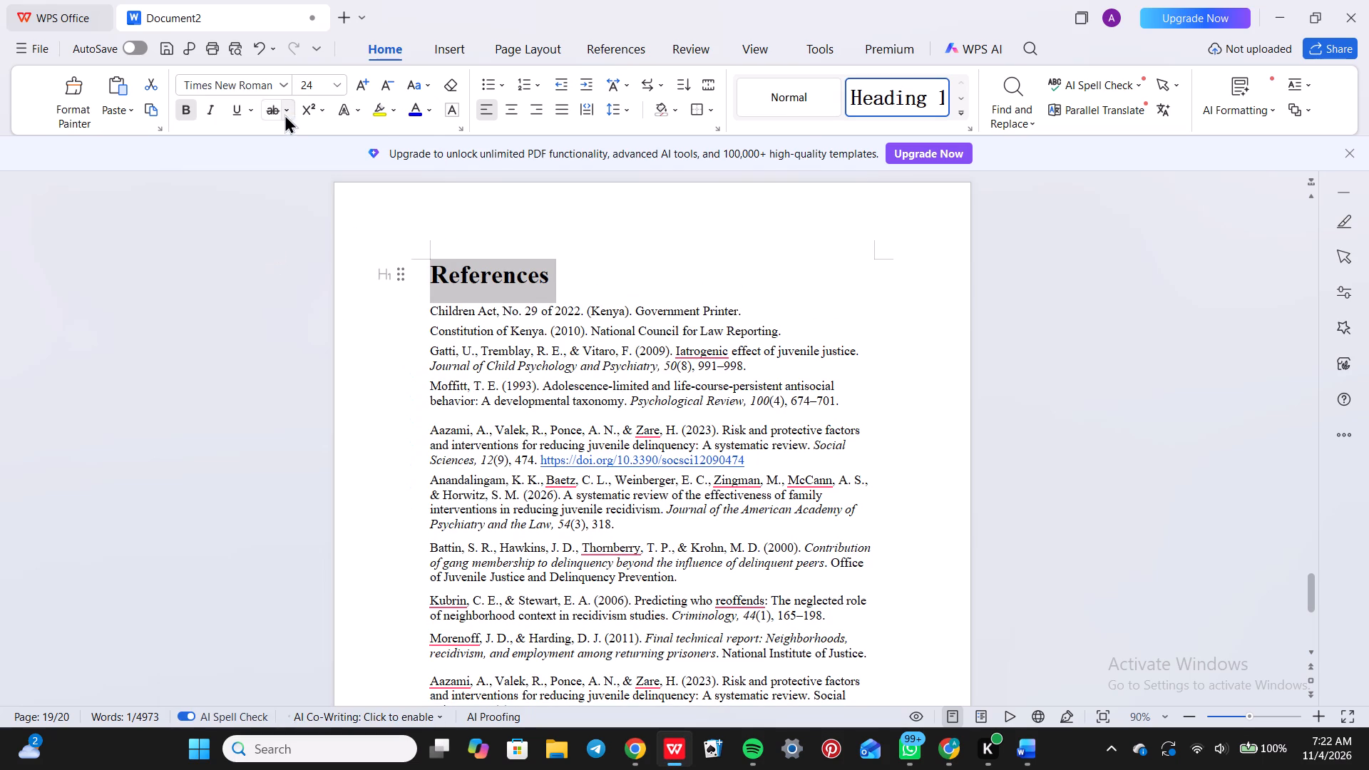
left_click(335, 83)
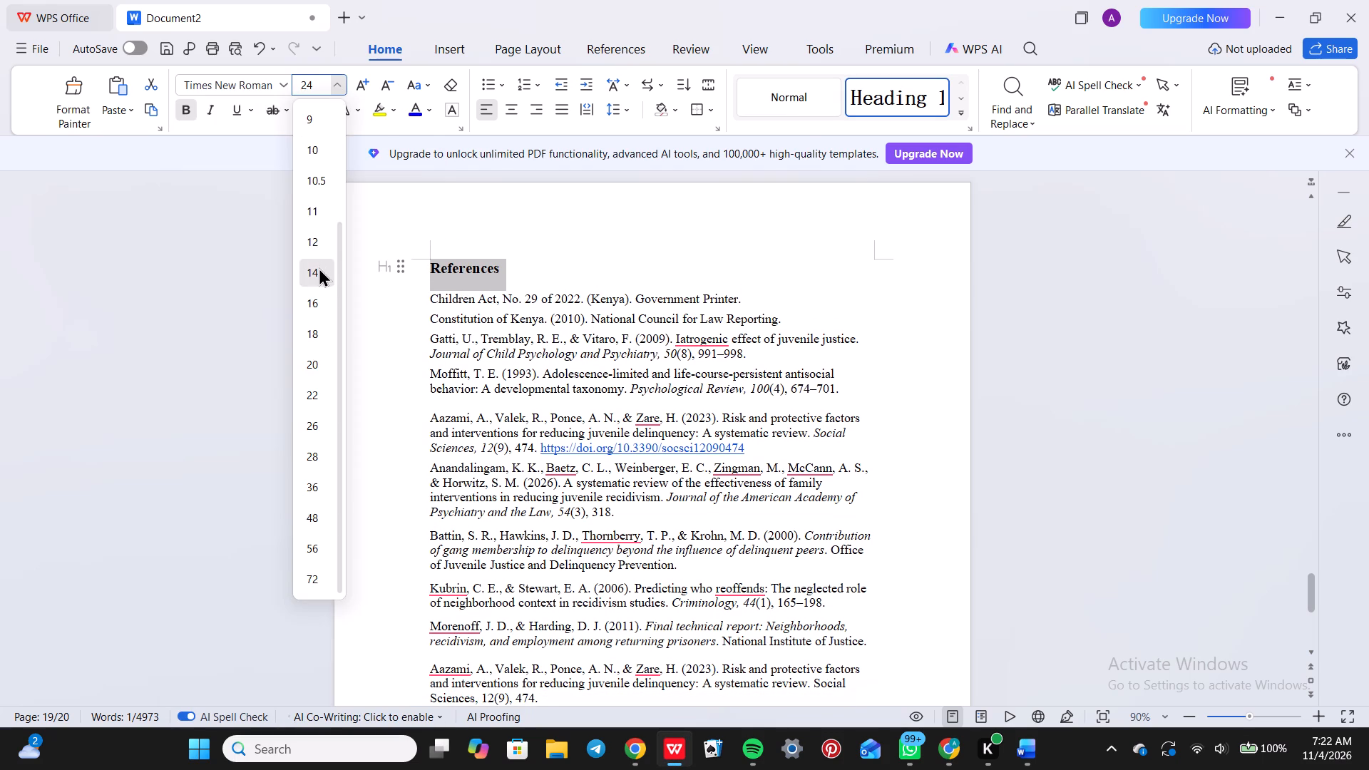
left_click(319, 267)
left_click(559, 266)
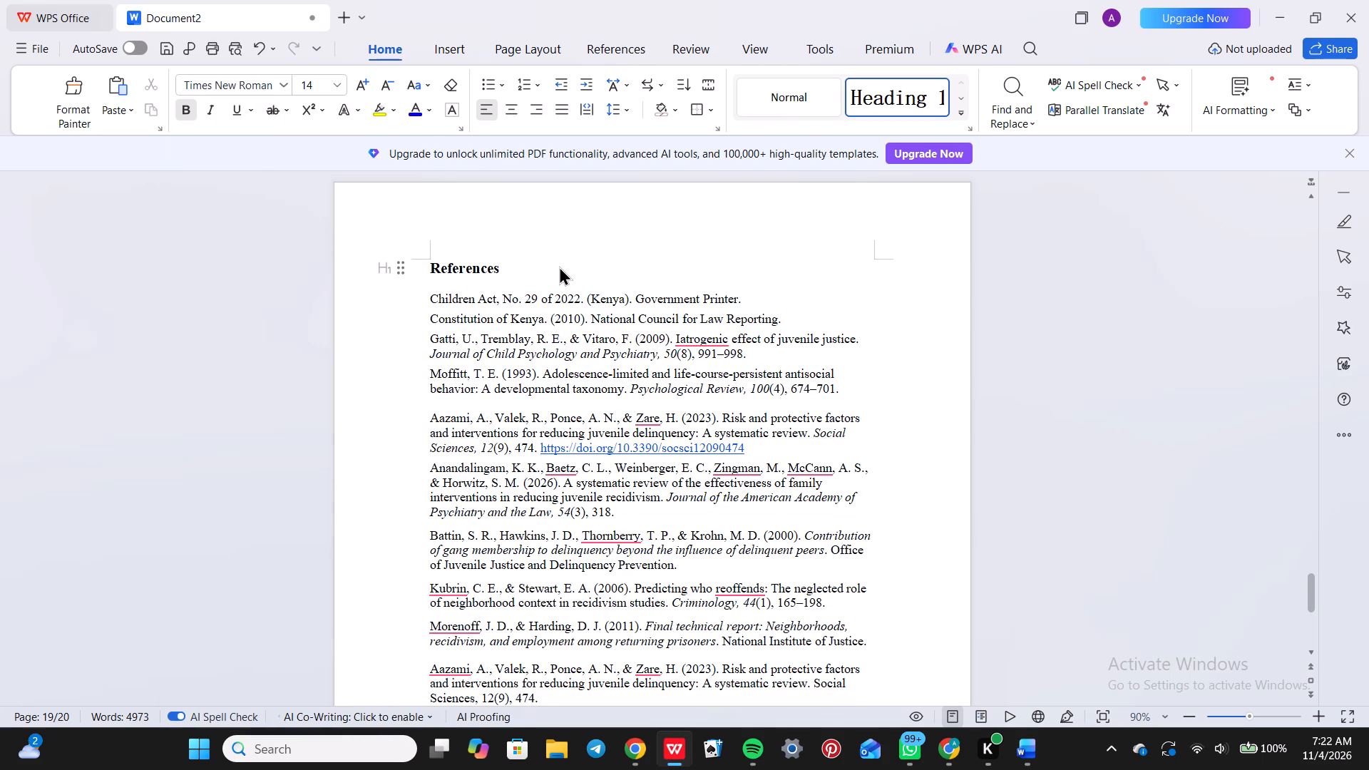
Add a new blank line after the last entry of the reference list.
scroll(585, 501, "down", 4)
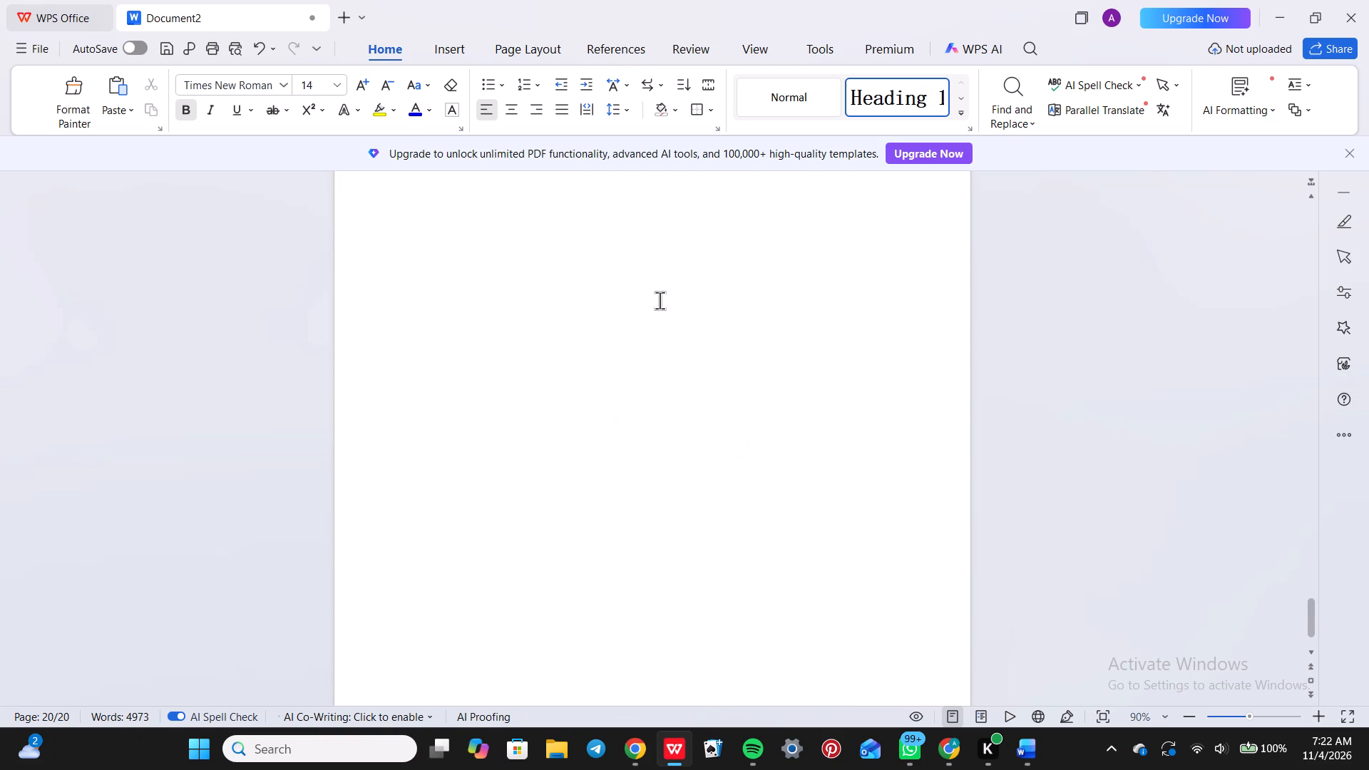
scroll(660, 300, "up", 1)
left_click(642, 335)
key("Return")
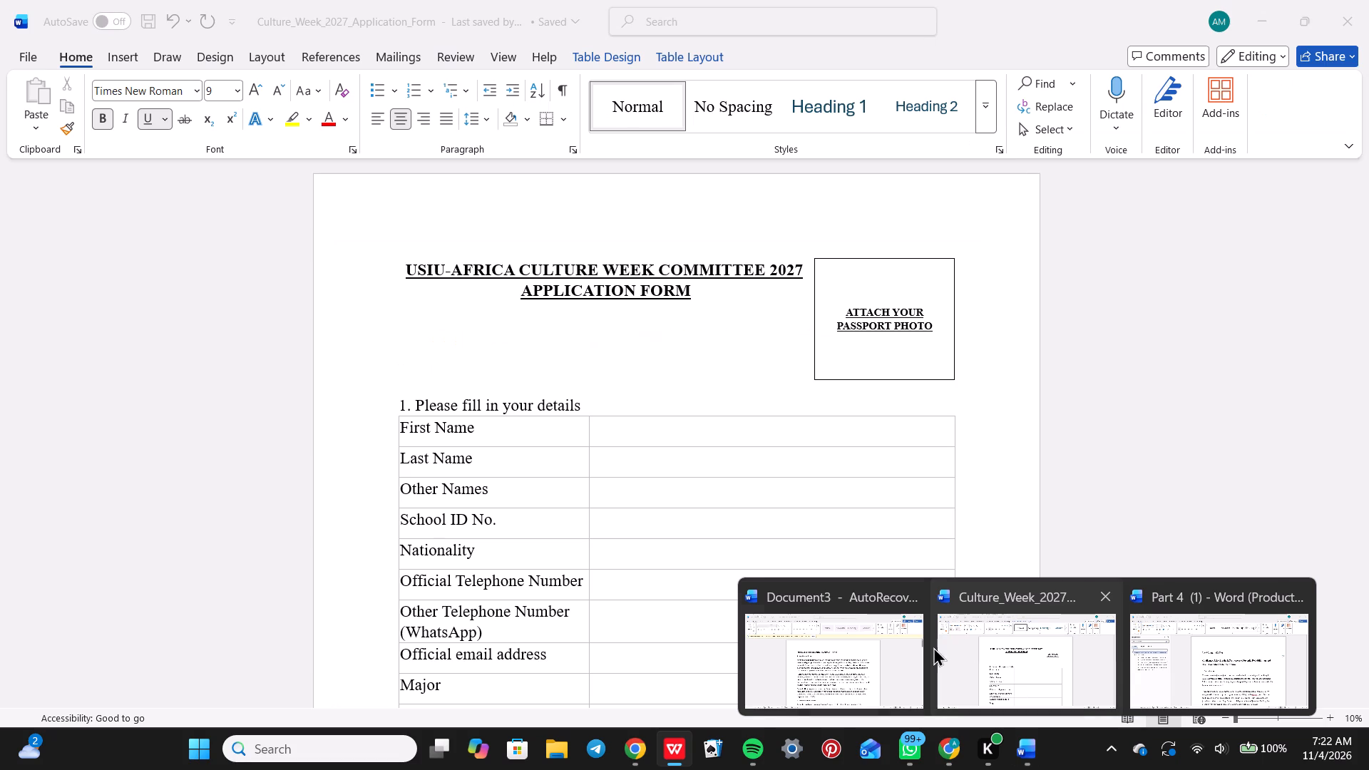
Switch to the Part 4 (1) document in Word and go to its References (APA 7th Edition) section.
left_click(1208, 642)
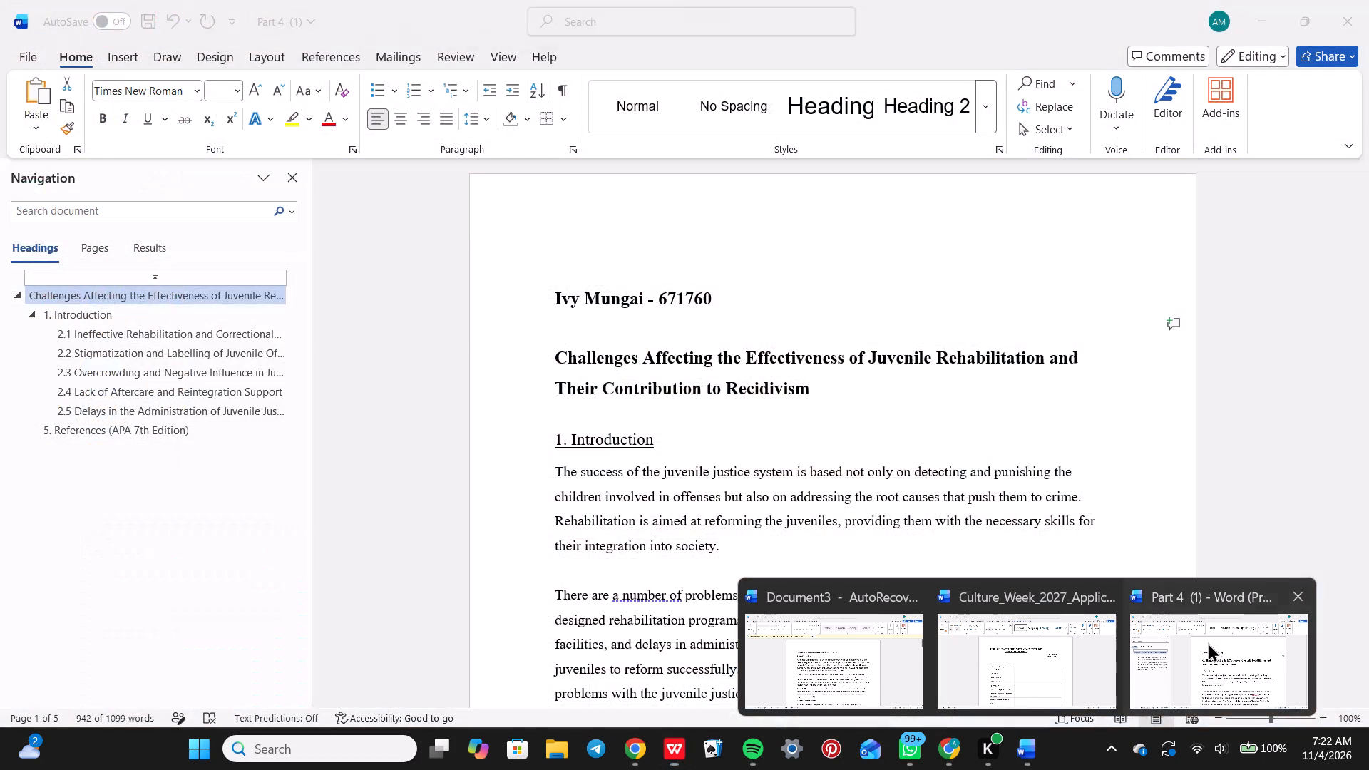
scroll(979, 482, "down", 9)
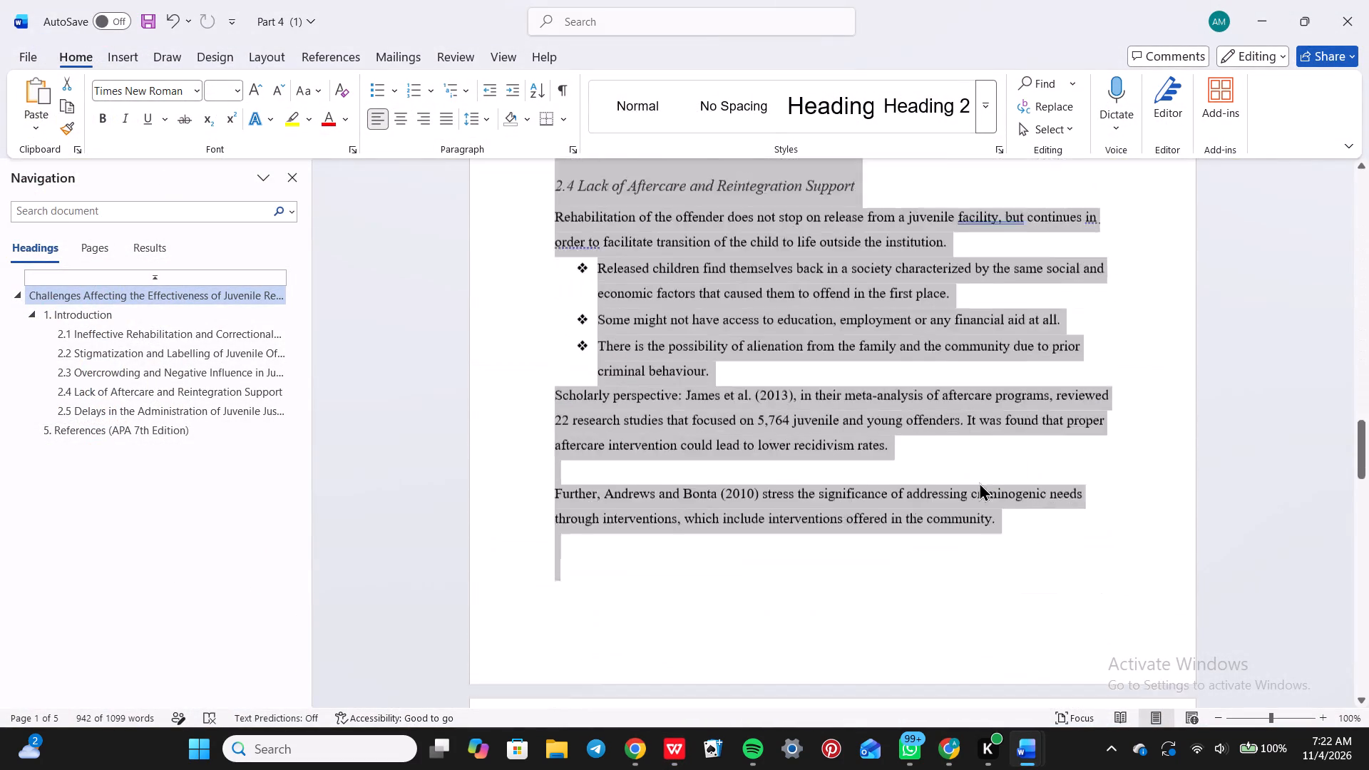
scroll(979, 482, "down", 8)
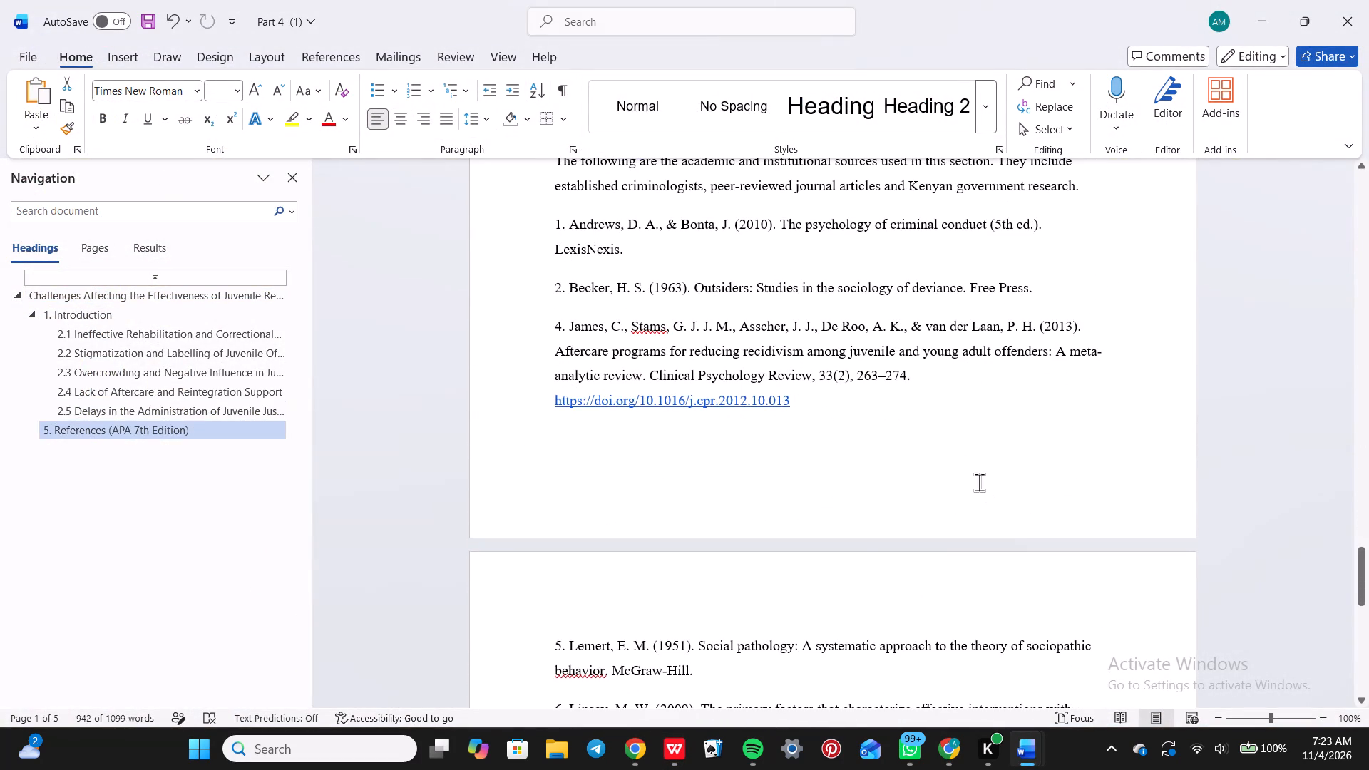
scroll(878, 636, "down", 2)
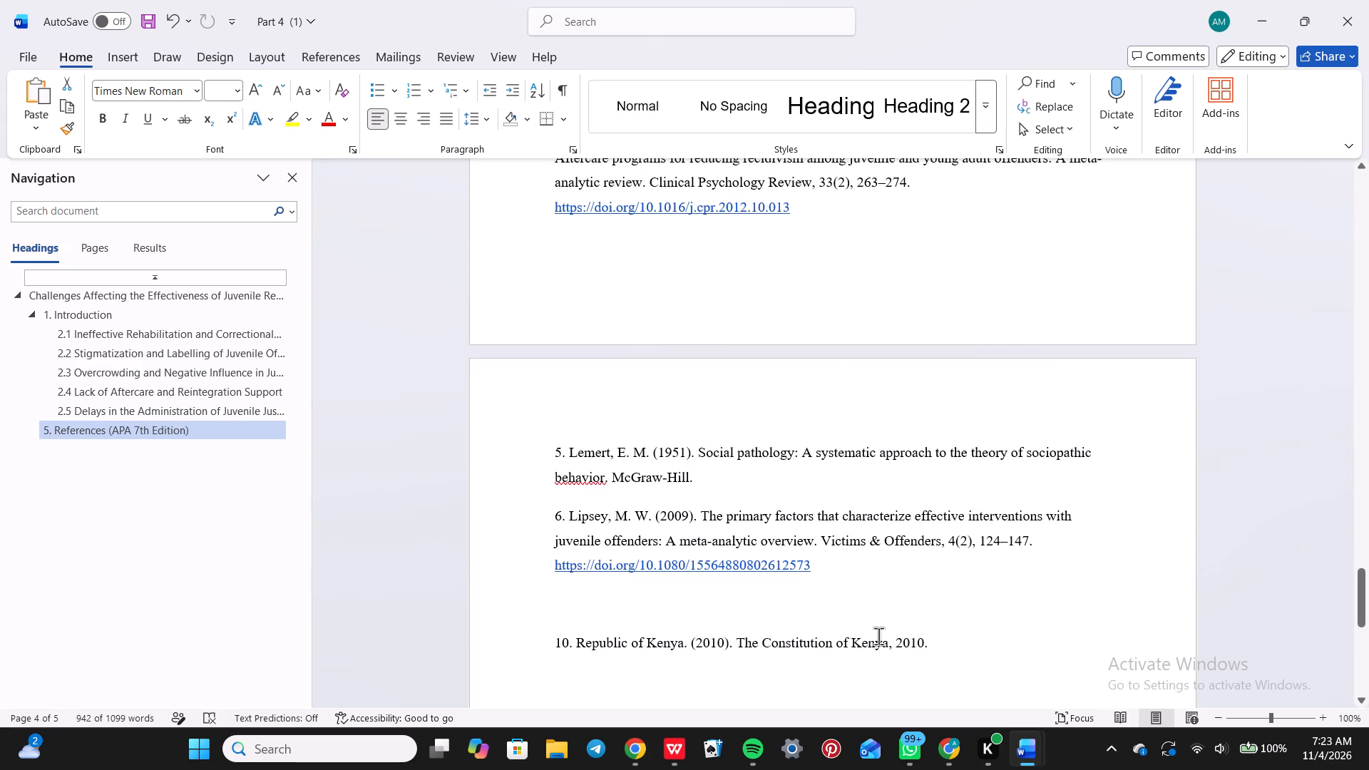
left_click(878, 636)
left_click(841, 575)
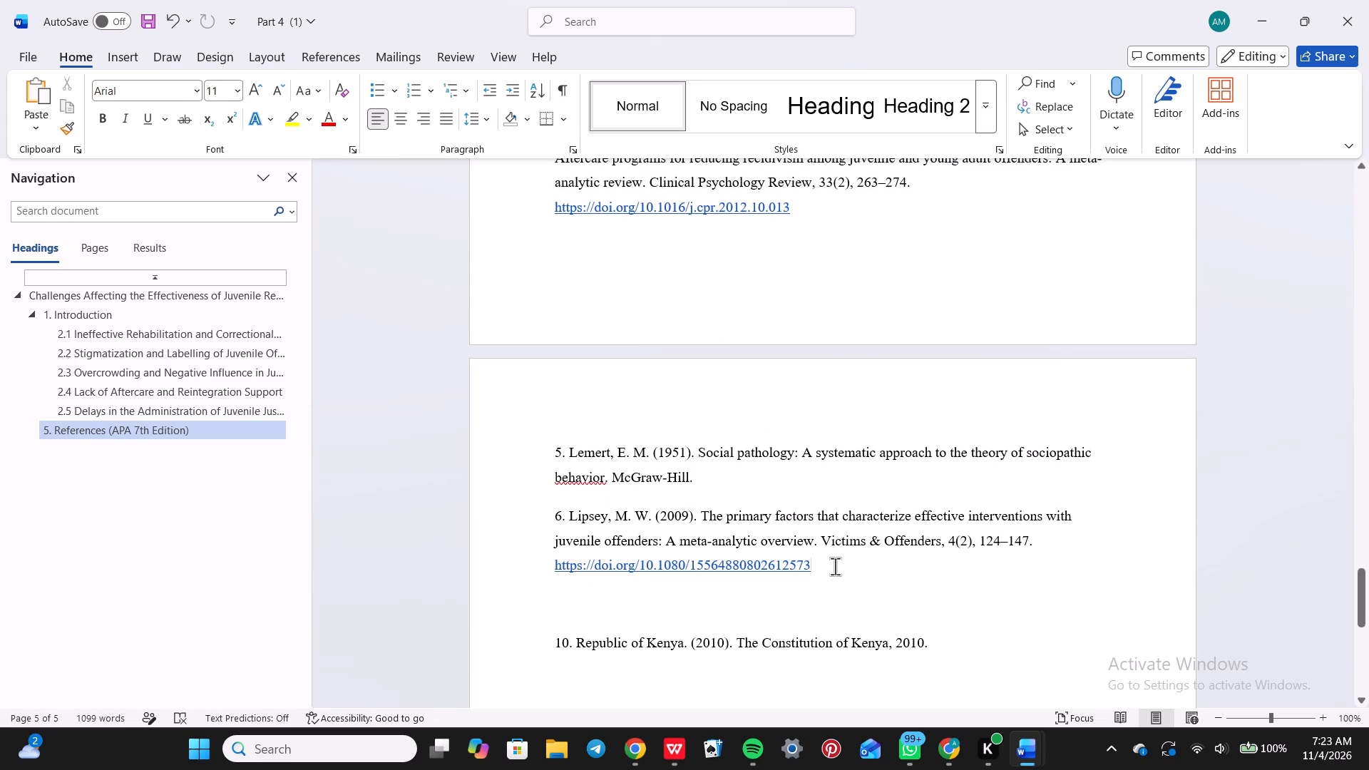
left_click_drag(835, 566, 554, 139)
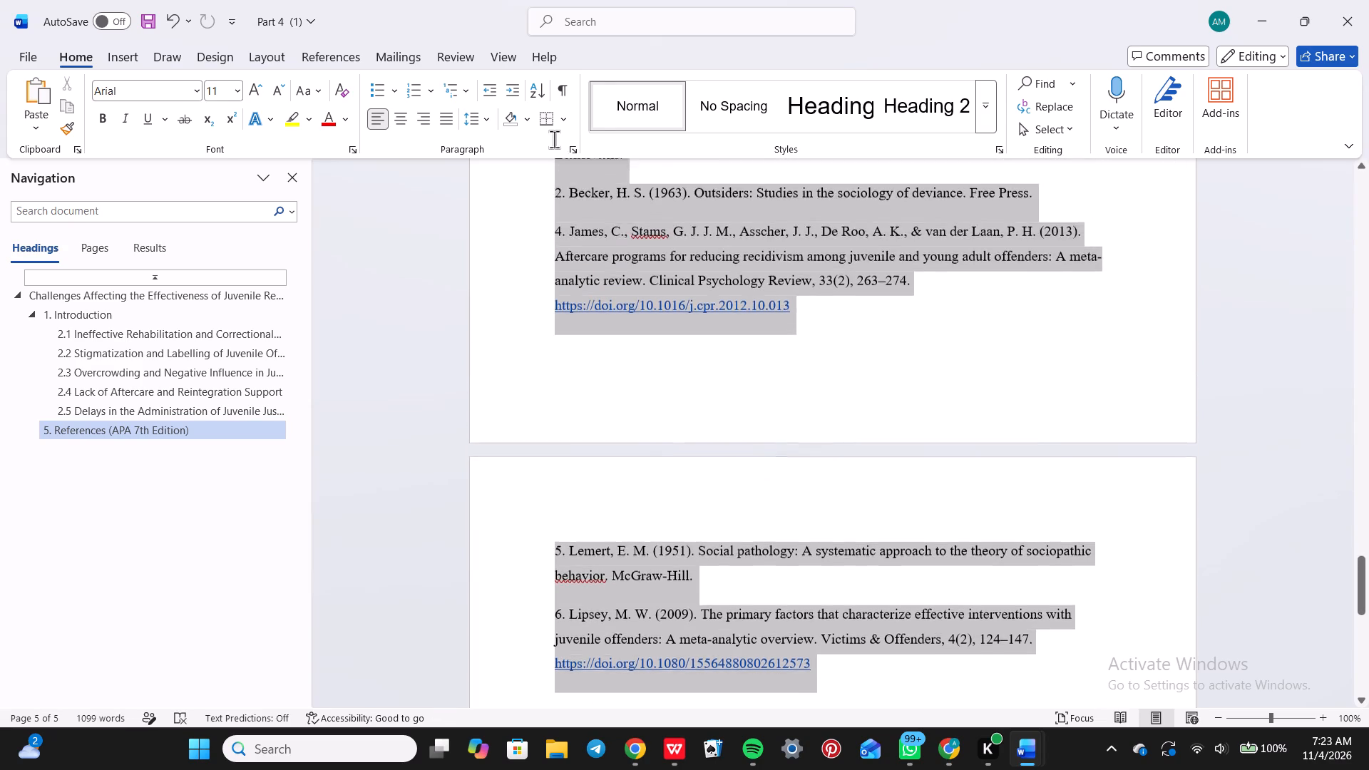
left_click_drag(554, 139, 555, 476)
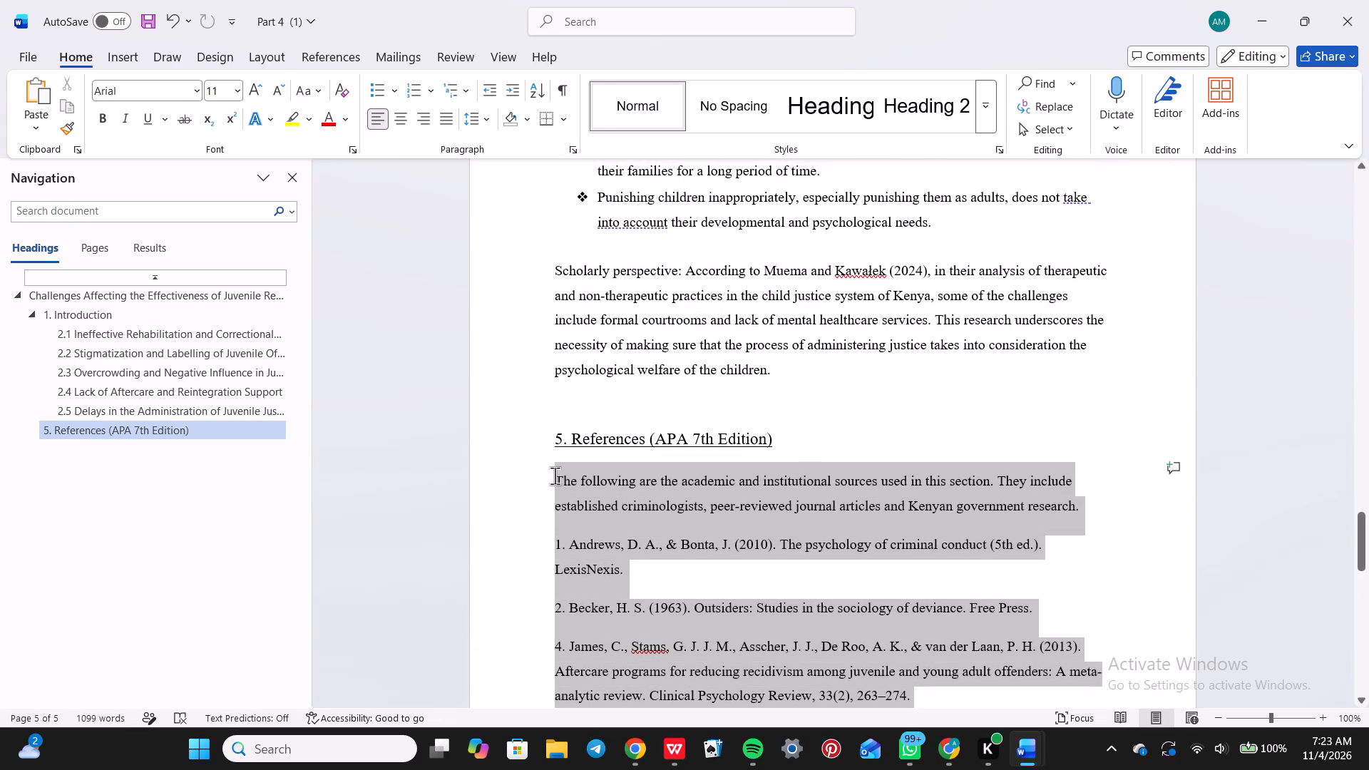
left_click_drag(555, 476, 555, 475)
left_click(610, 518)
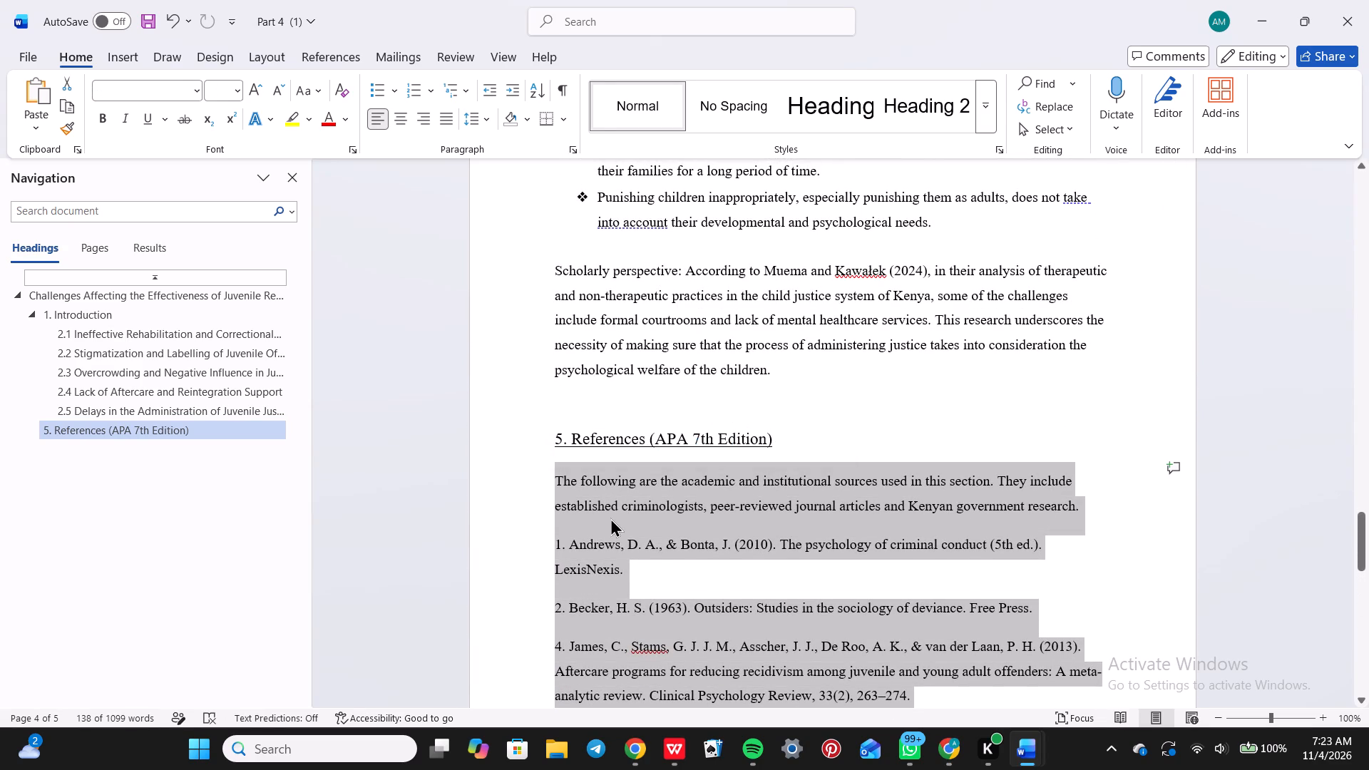
Copy the numbered references from Andrews & Bonta (2010) through Lipsey (2009), without the introductory paragraph.
left_click_drag(550, 542, 690, 627)
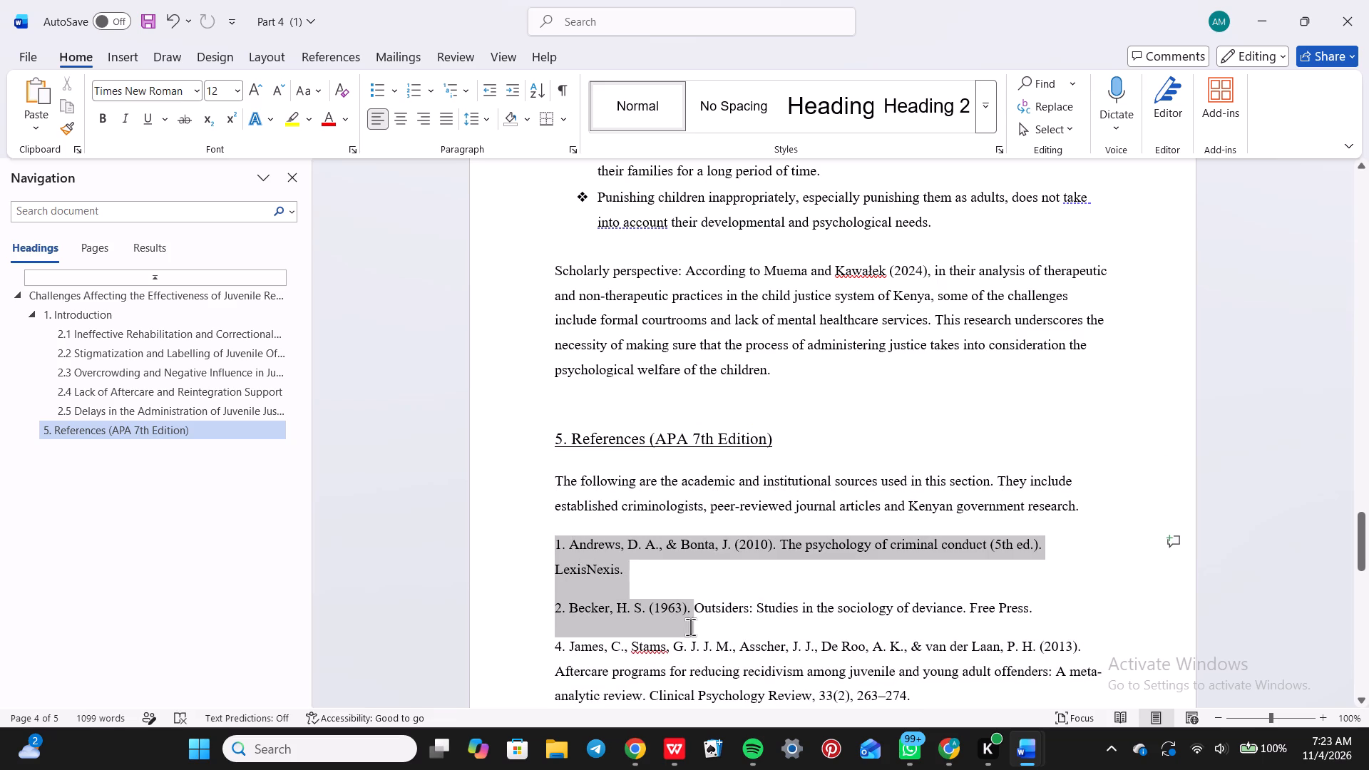
left_click_drag(690, 627, 975, 710)
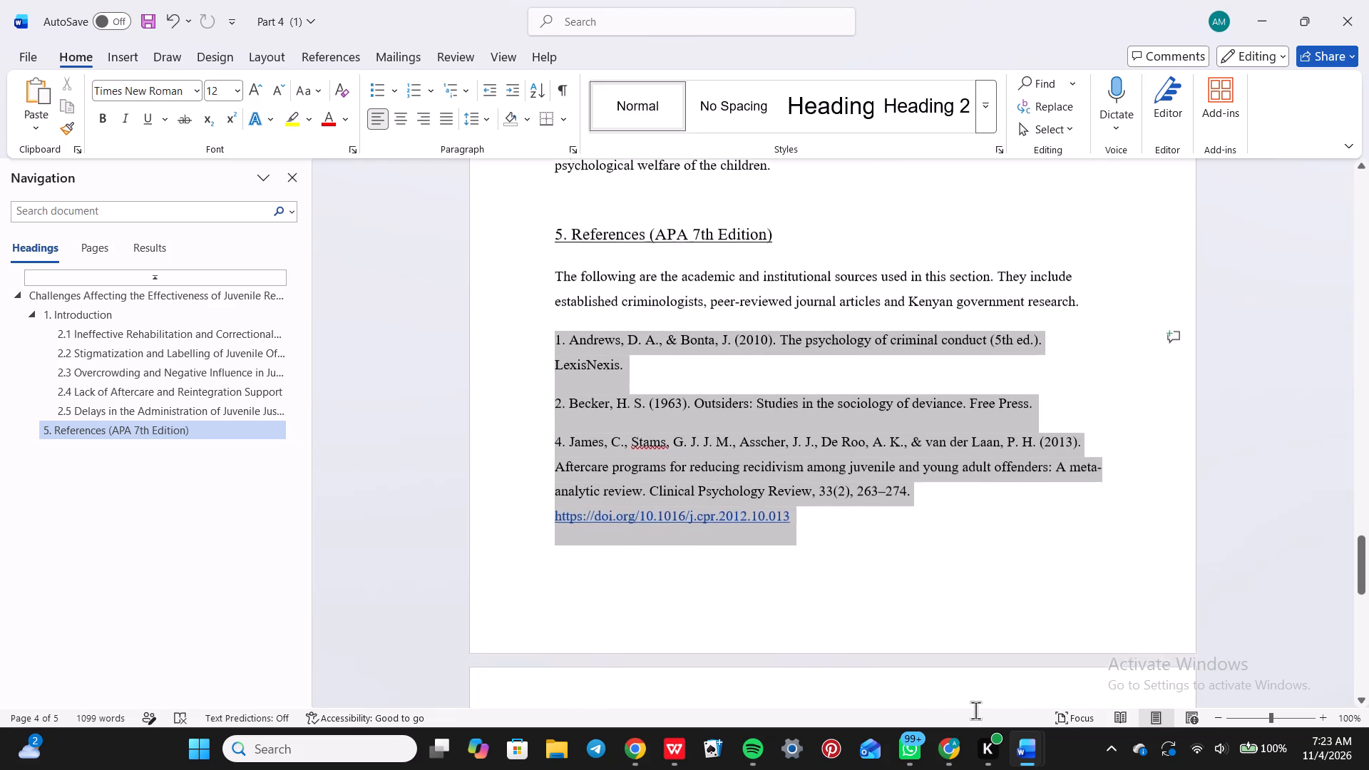
left_click_drag(975, 710, 890, 372)
right_click(835, 324)
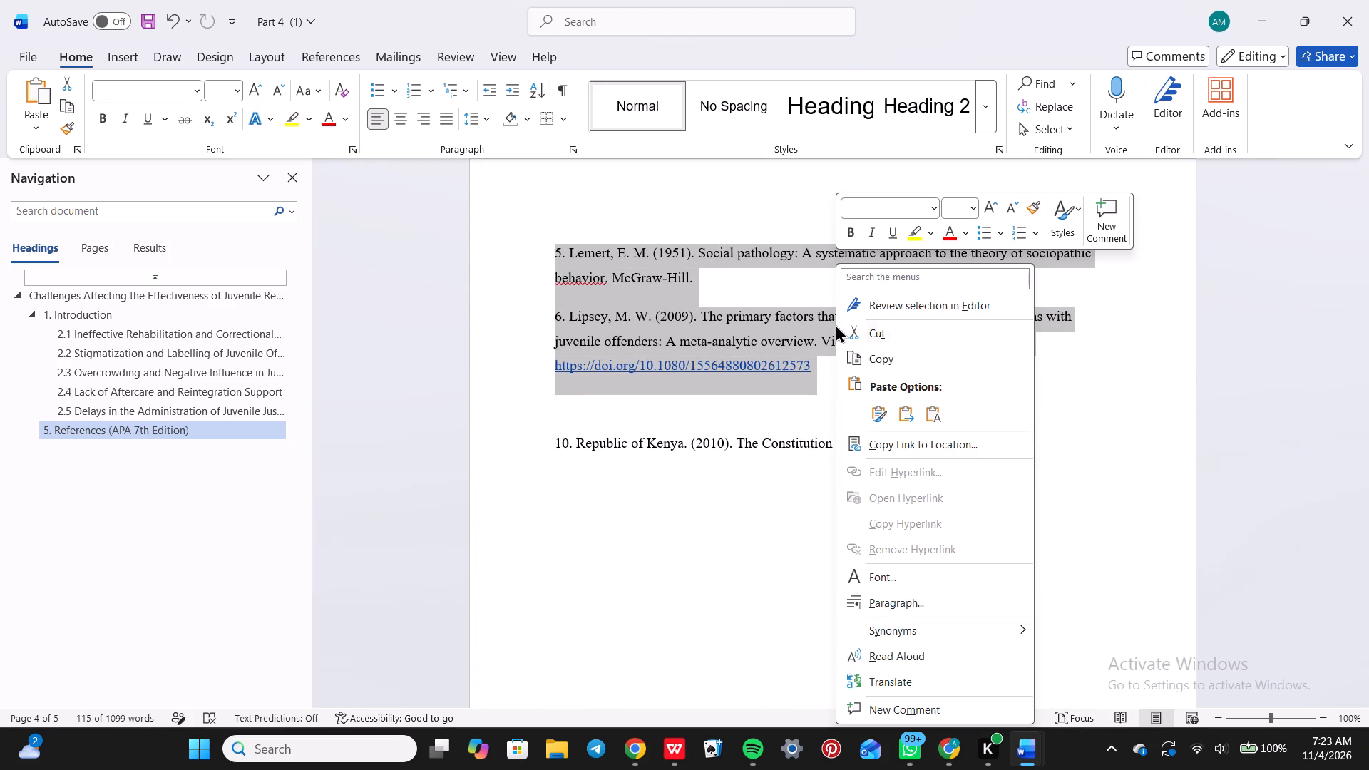
left_click(879, 361)
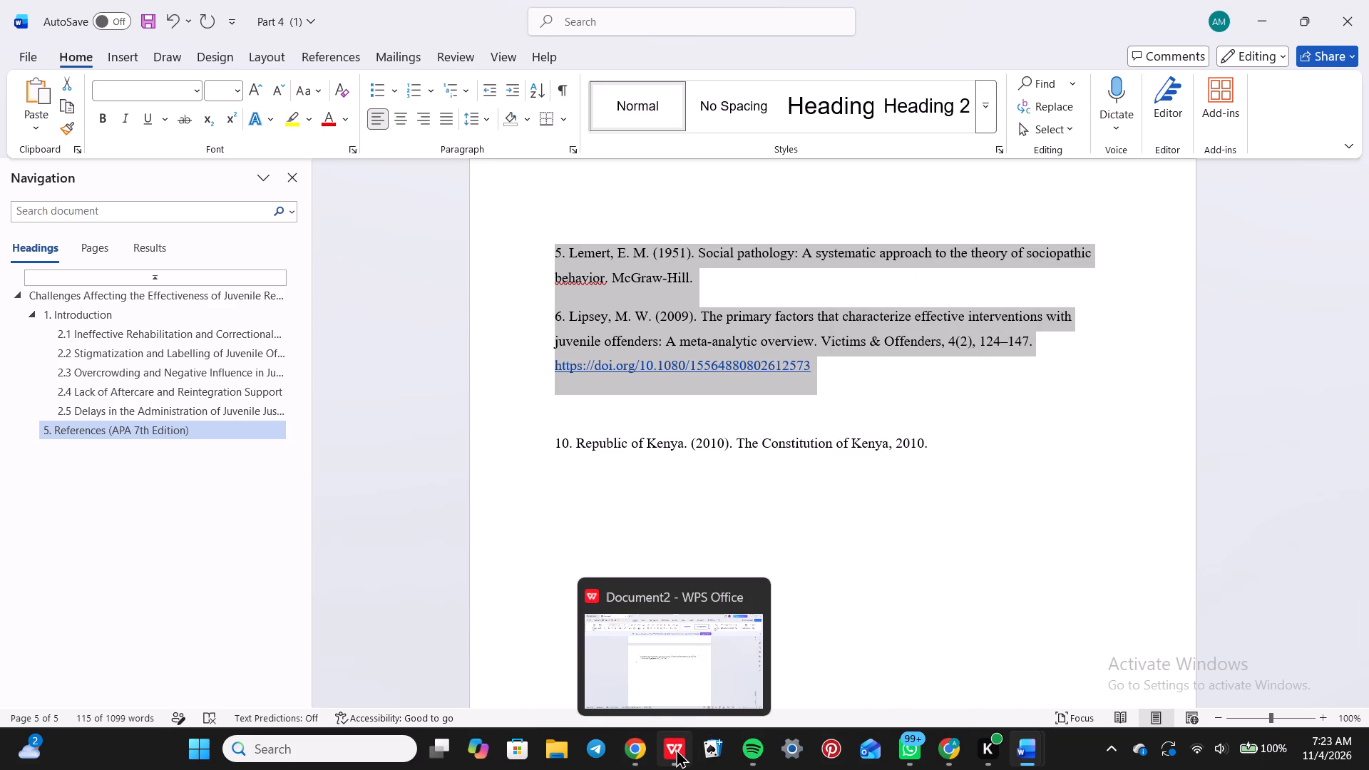
Return to Document2 in WPS Office and paste the copied references on the blank line below the last entry.
left_click(676, 749)
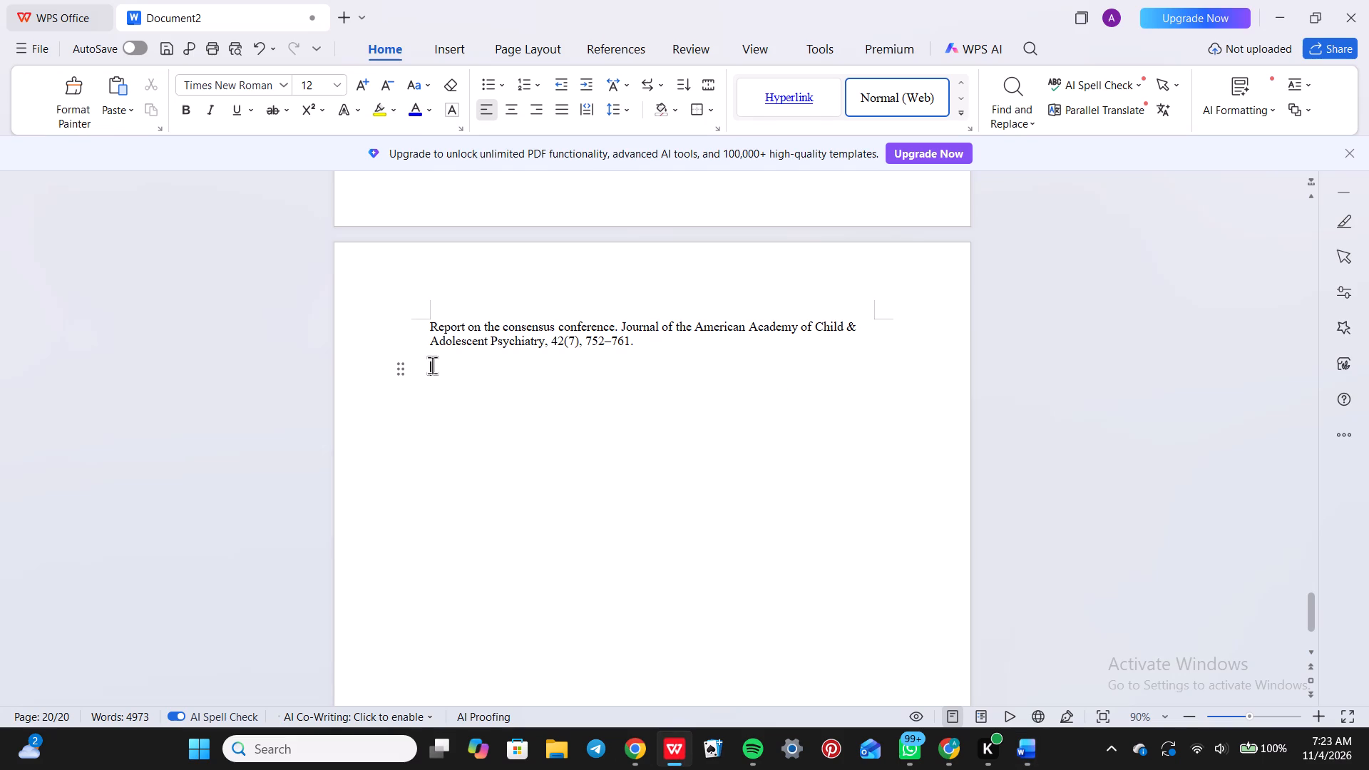
right_click(433, 368)
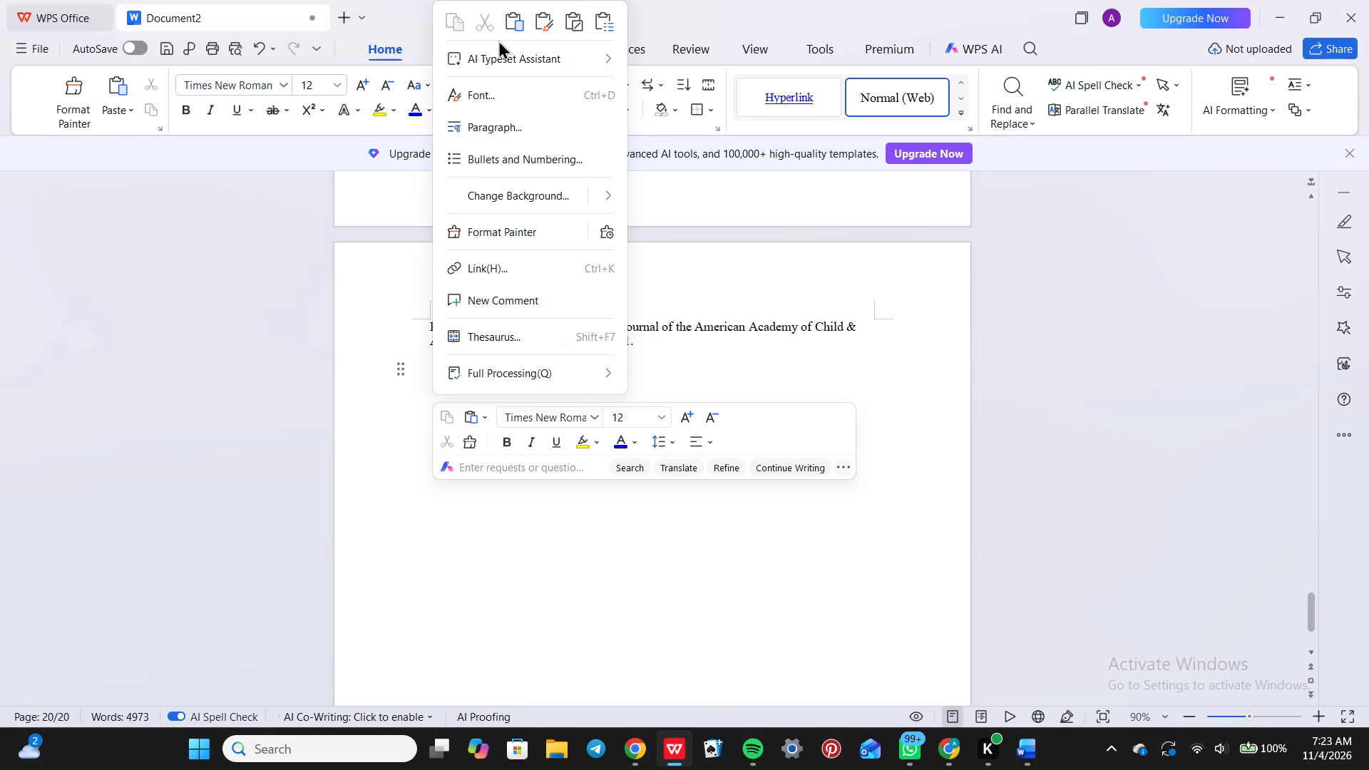
left_click(513, 28)
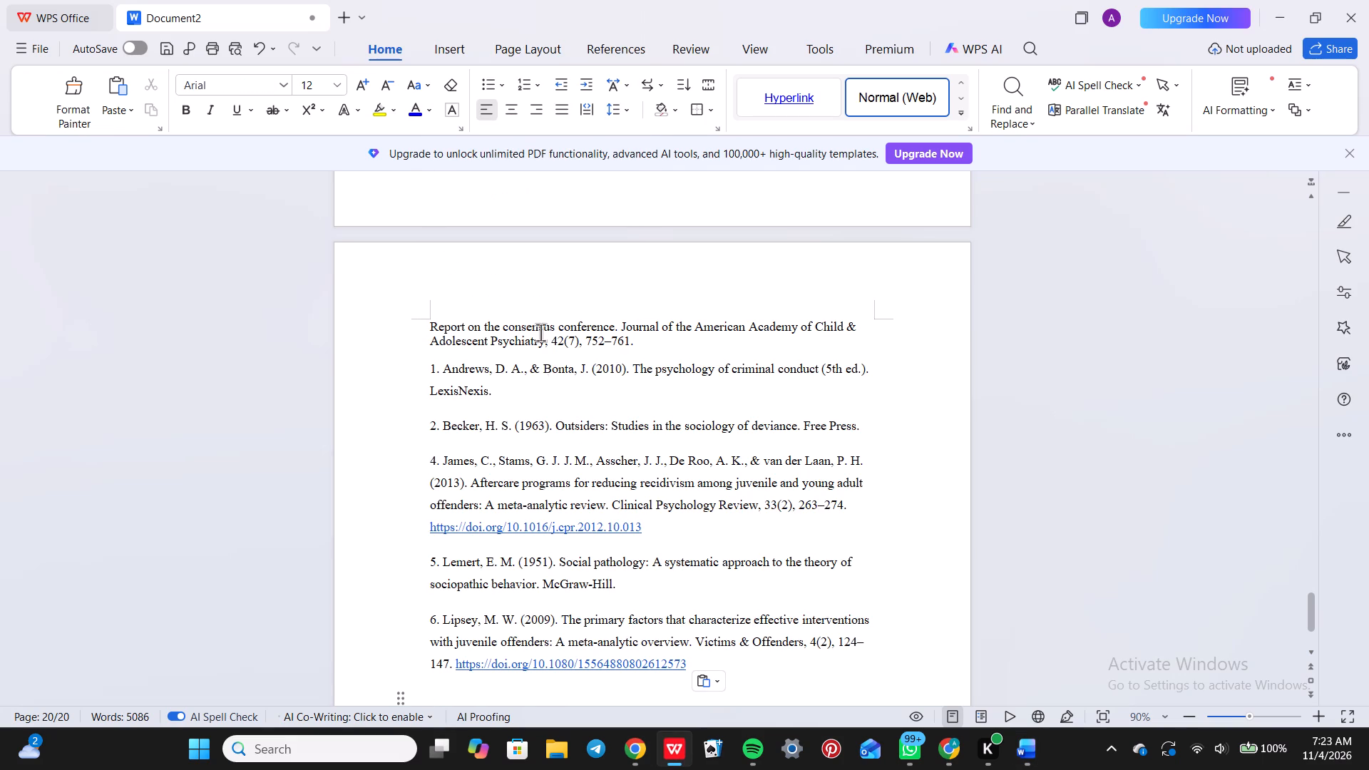
Delete the typed numbers 1, 2 and 4 in front of the Andrews, Becker and James references.
left_click(440, 369)
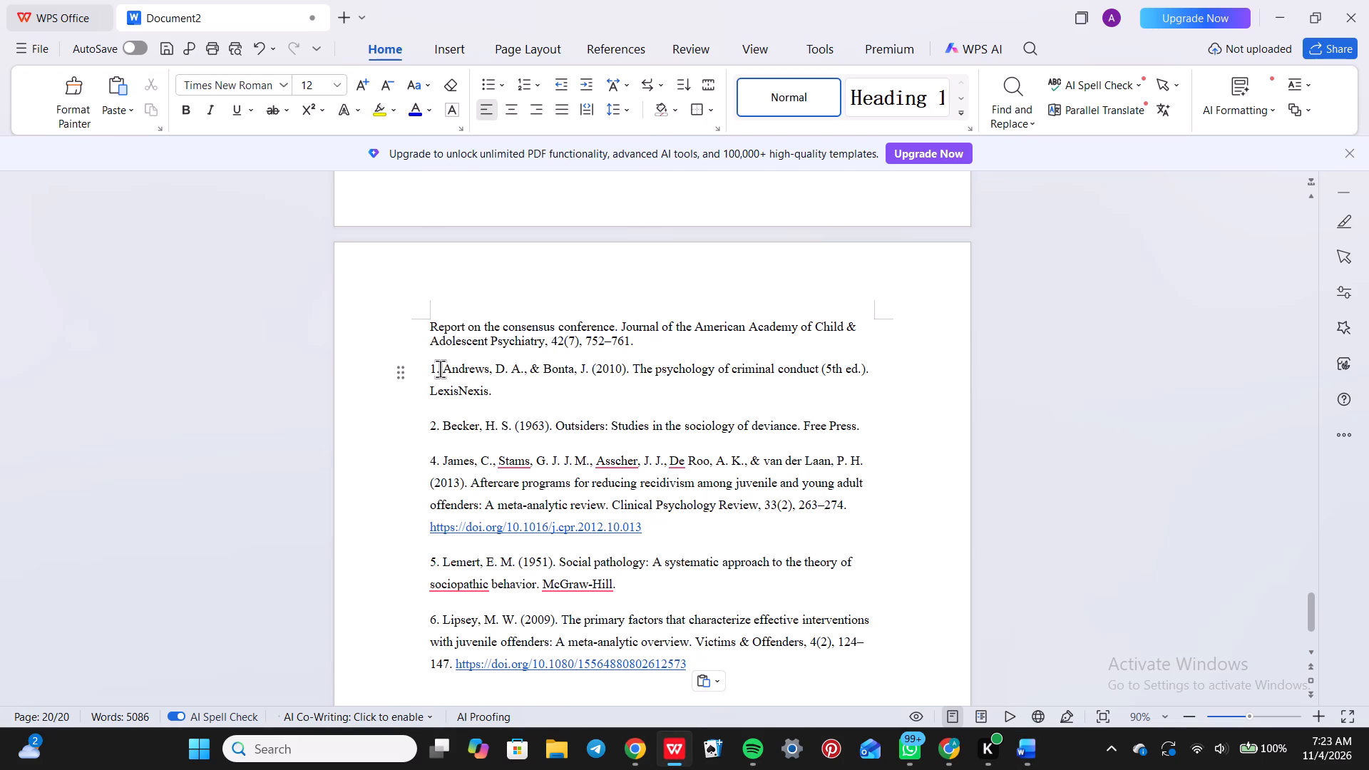
key("BackSpace")
key("BackSpace")
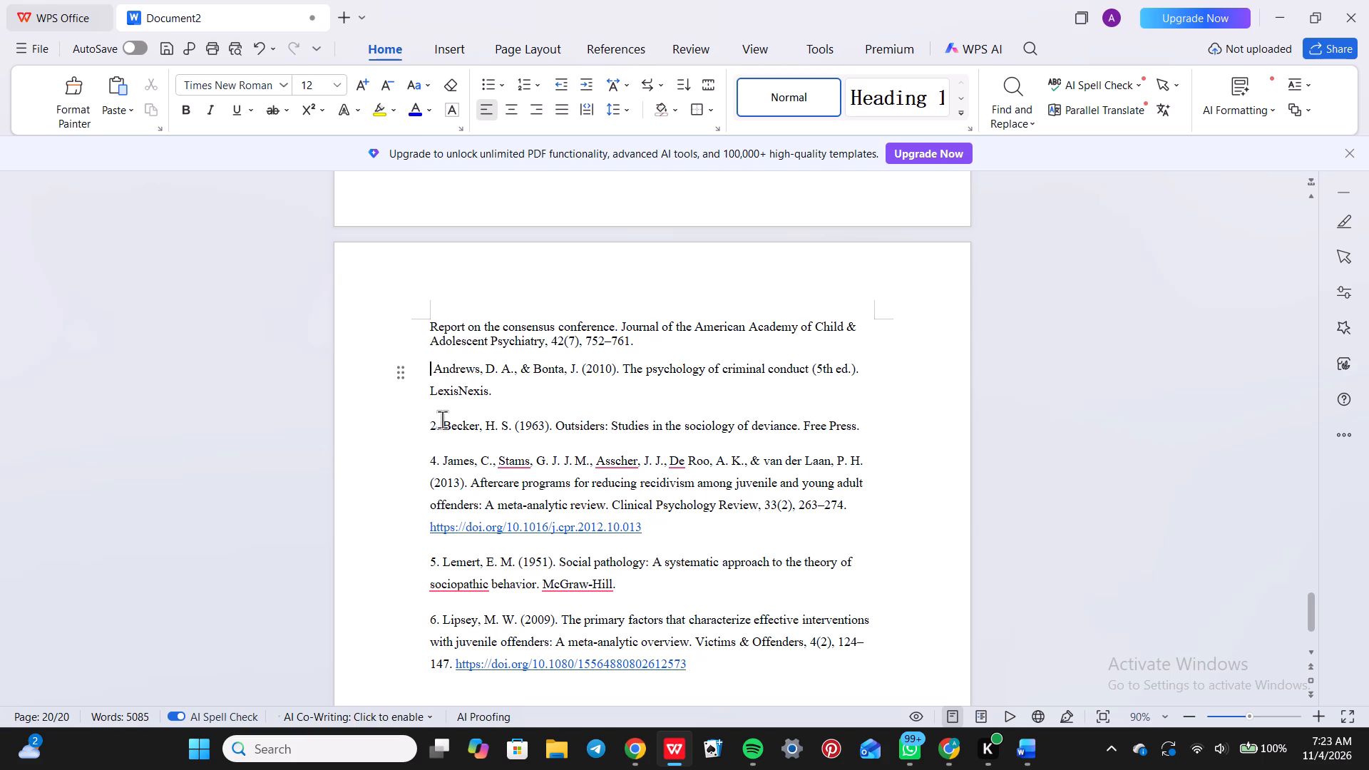
left_click(442, 419)
key("BackSpace")
key("BackSpace")
key("BackSpace")
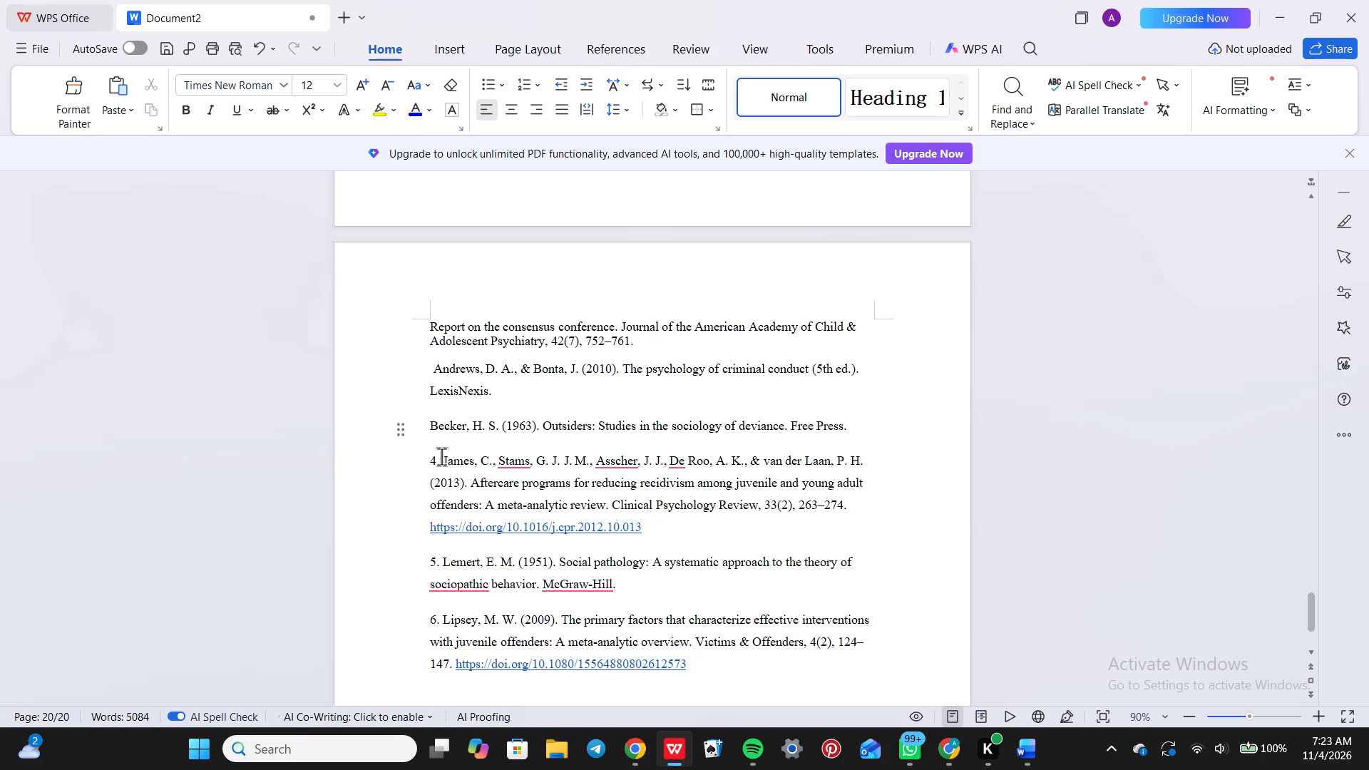
left_click(441, 460)
key("BackSpace")
key("BackSpace")
key("BackSpace")
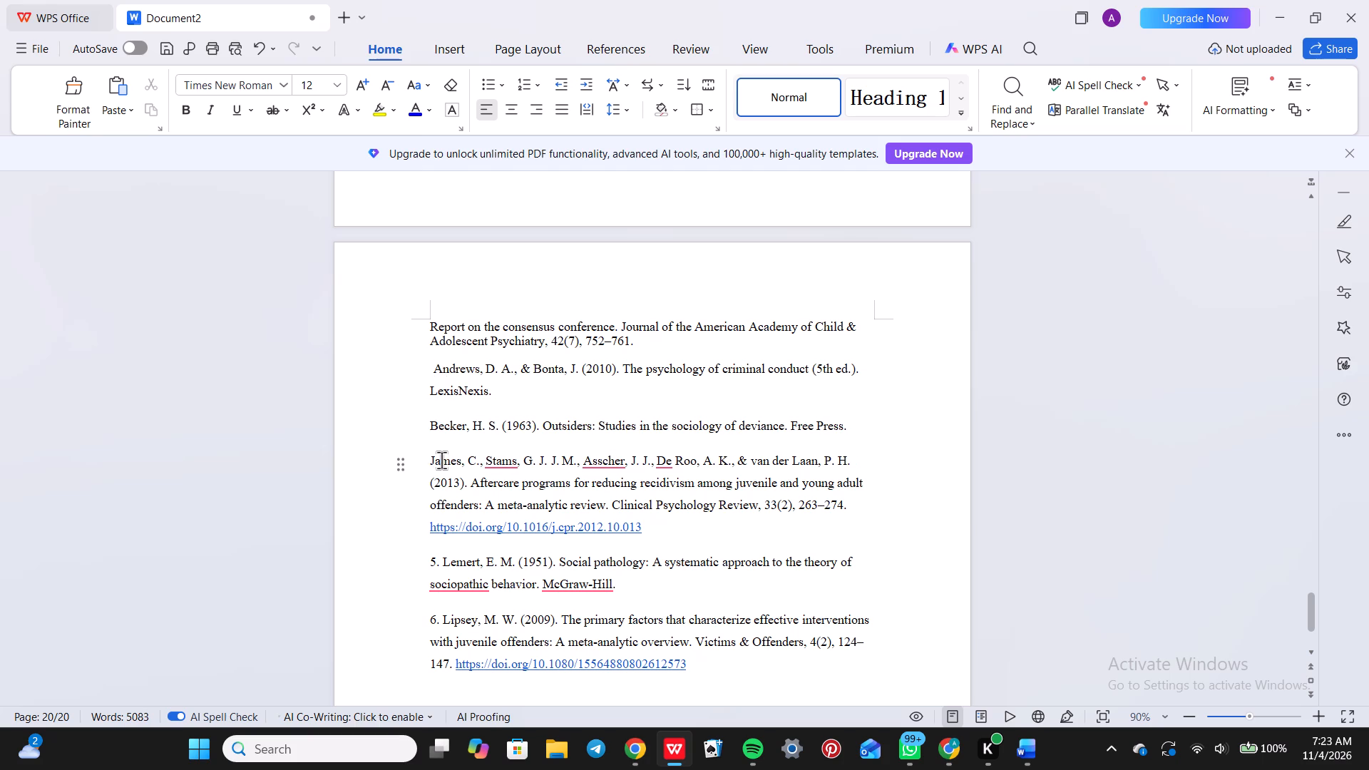
Delete the typed numbers 5 and 6 in front of the Lemert and Lipsey references.
left_click(441, 555)
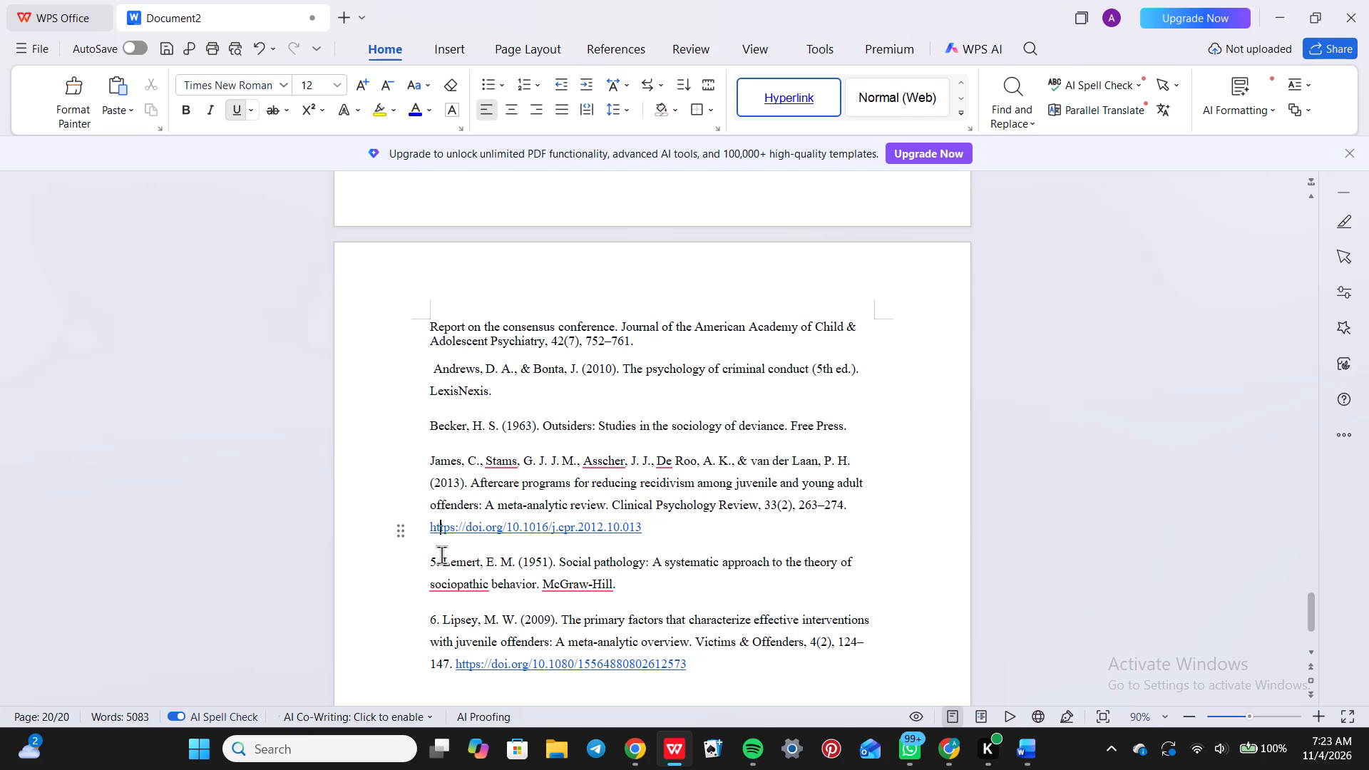
left_click(441, 567)
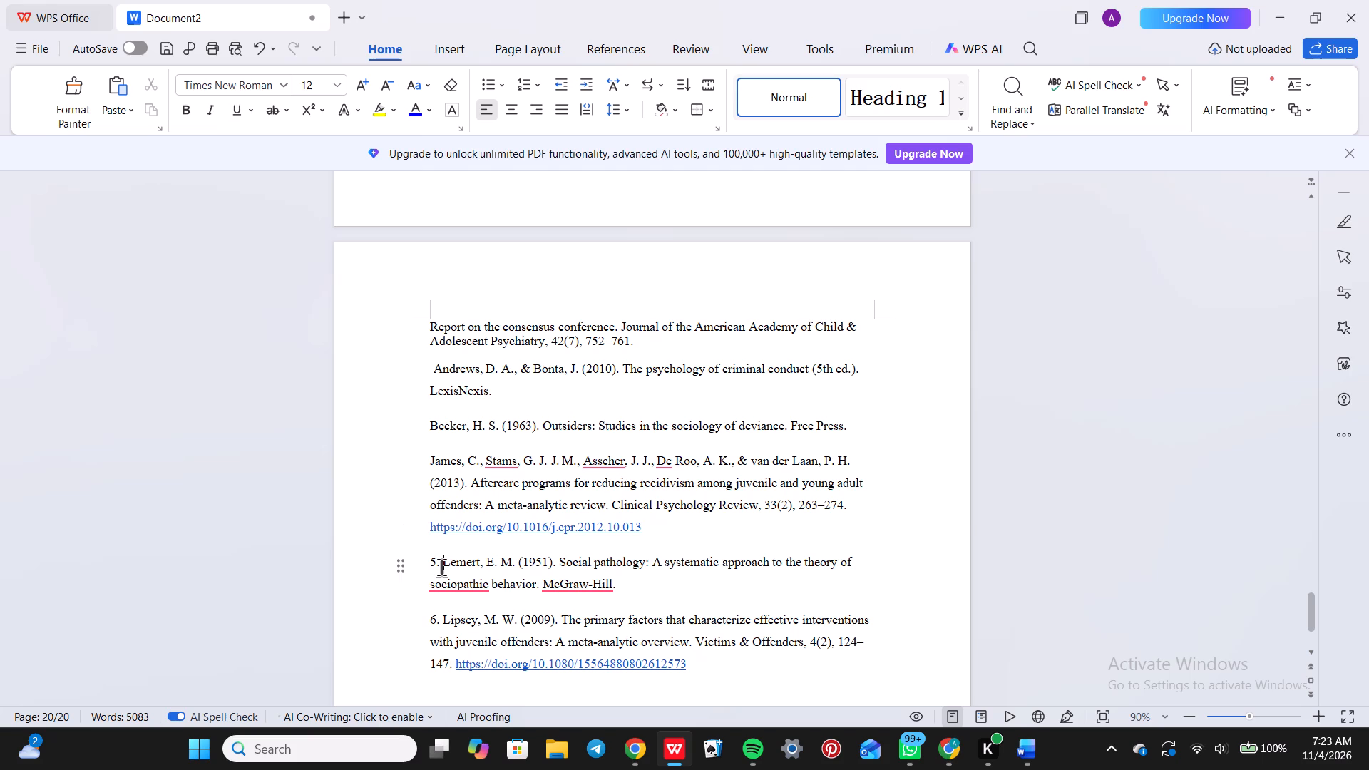
key("BackSpace")
key("BackSpace")
key("BackSpace")
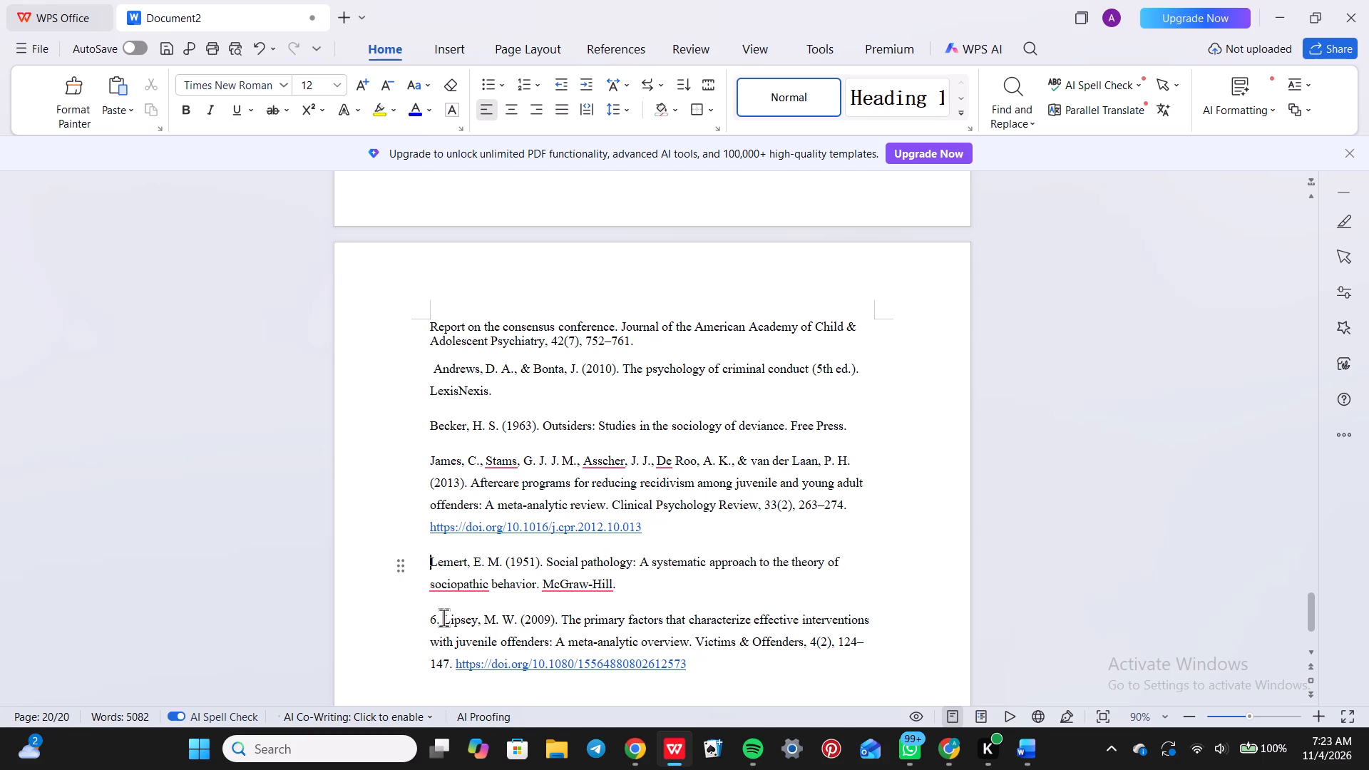
left_click(443, 617)
key("BackSpace")
key("BackSpace")
key("BackSpace")
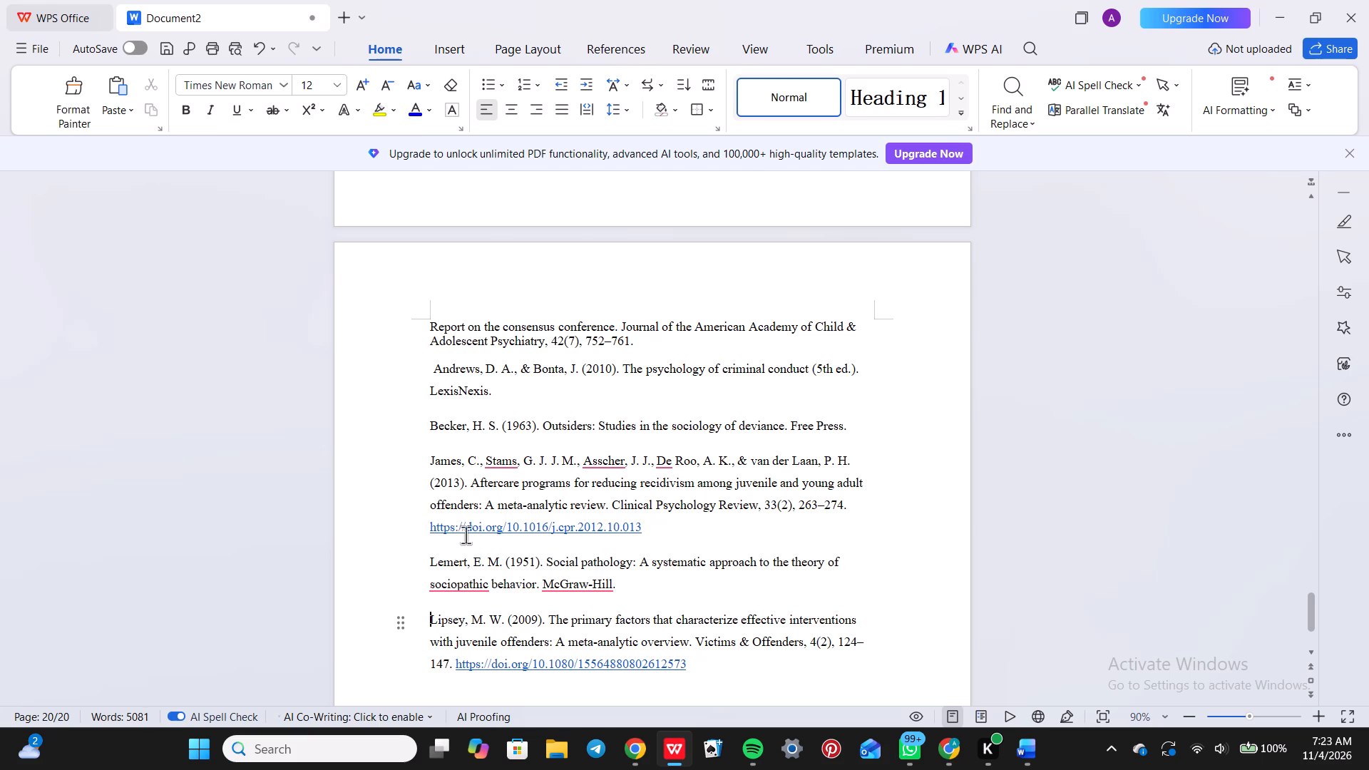
Check the layout of the document's last pages, from the end of the reference list back to the Conclusion heading.
scroll(490, 494, "down", 4)
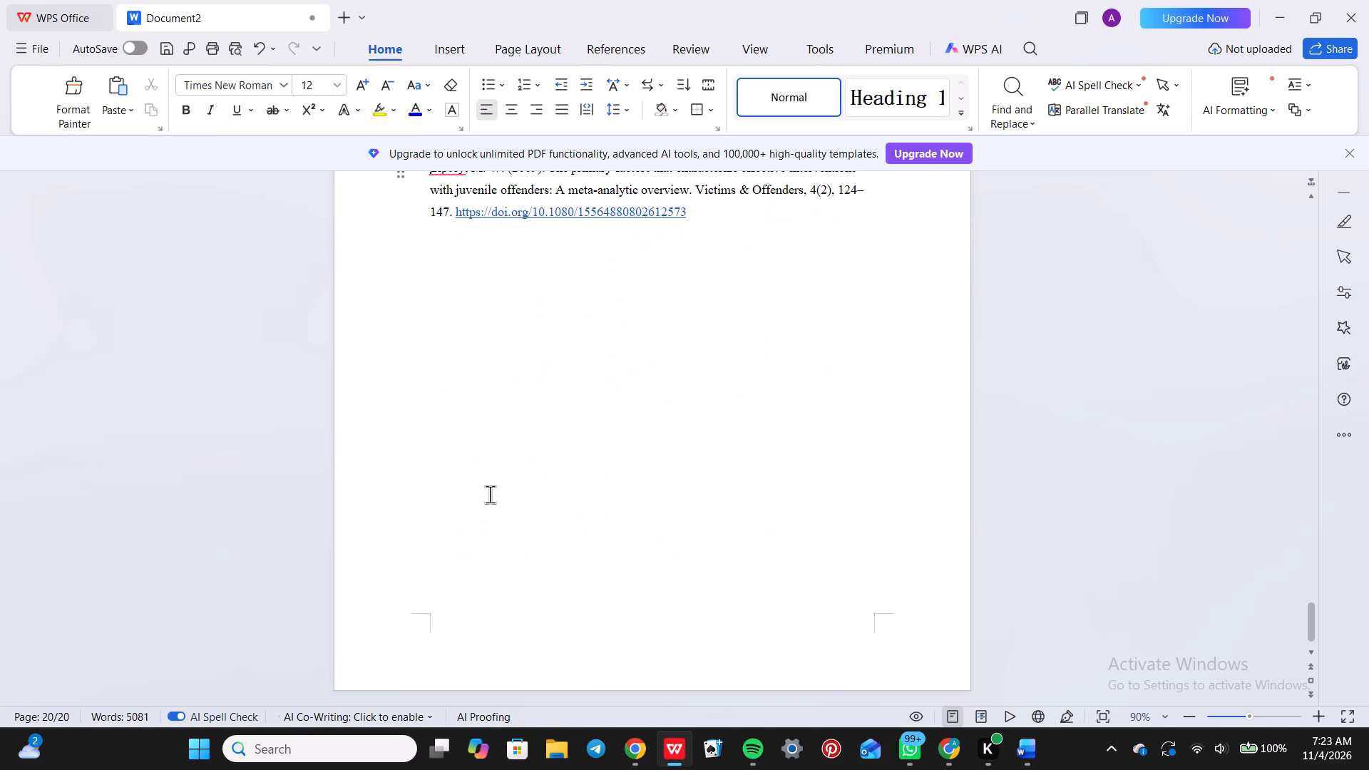
scroll(490, 494, "up", 8)
scroll(490, 494, "down", 1)
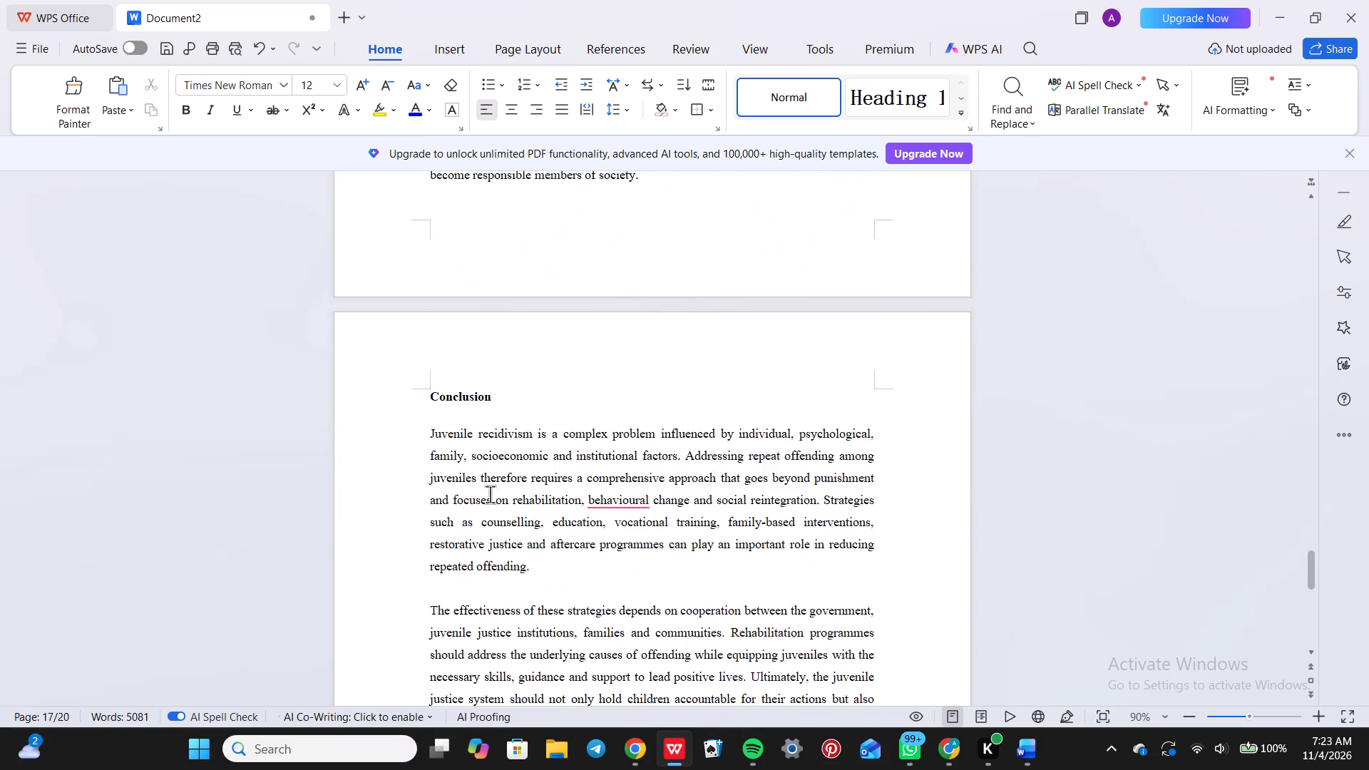
scroll(490, 494, "down", 3)
scroll(490, 494, "up", 4)
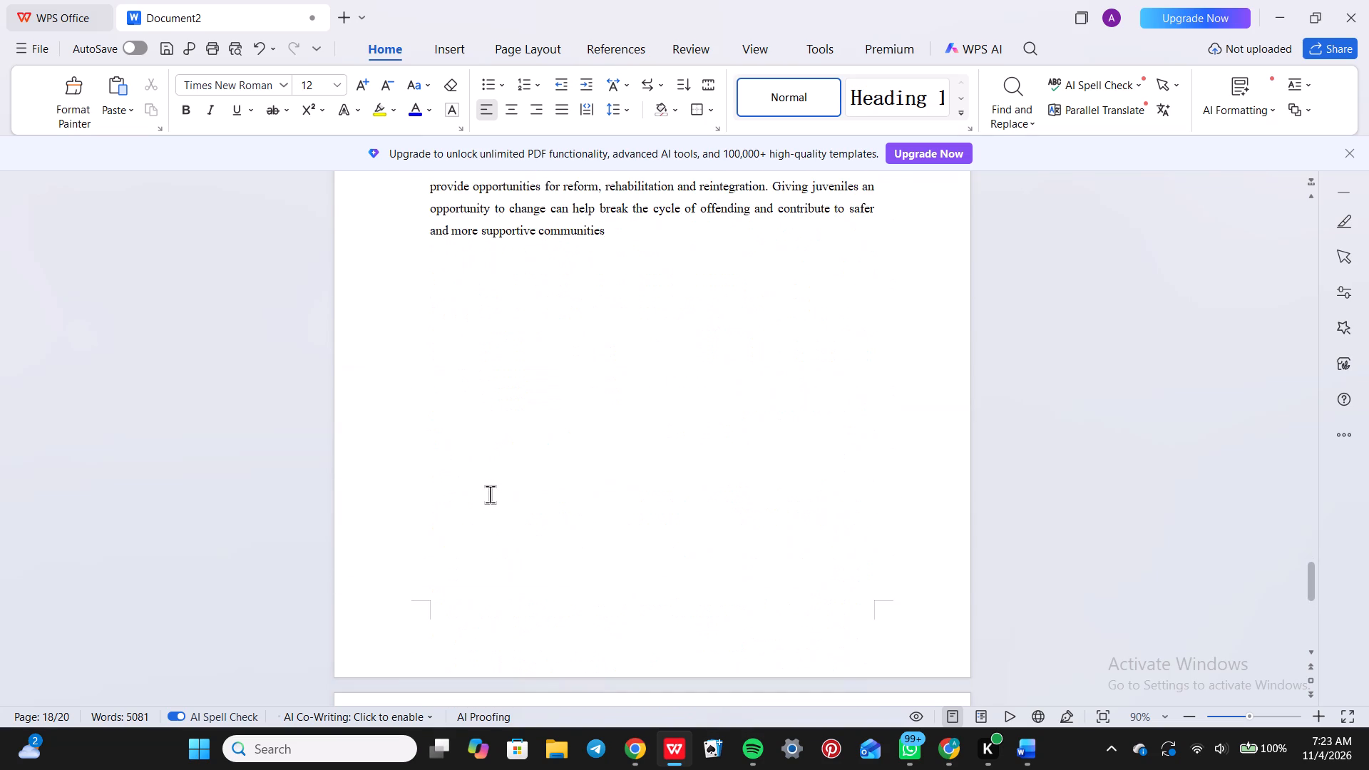
scroll(490, 494, "up", 2)
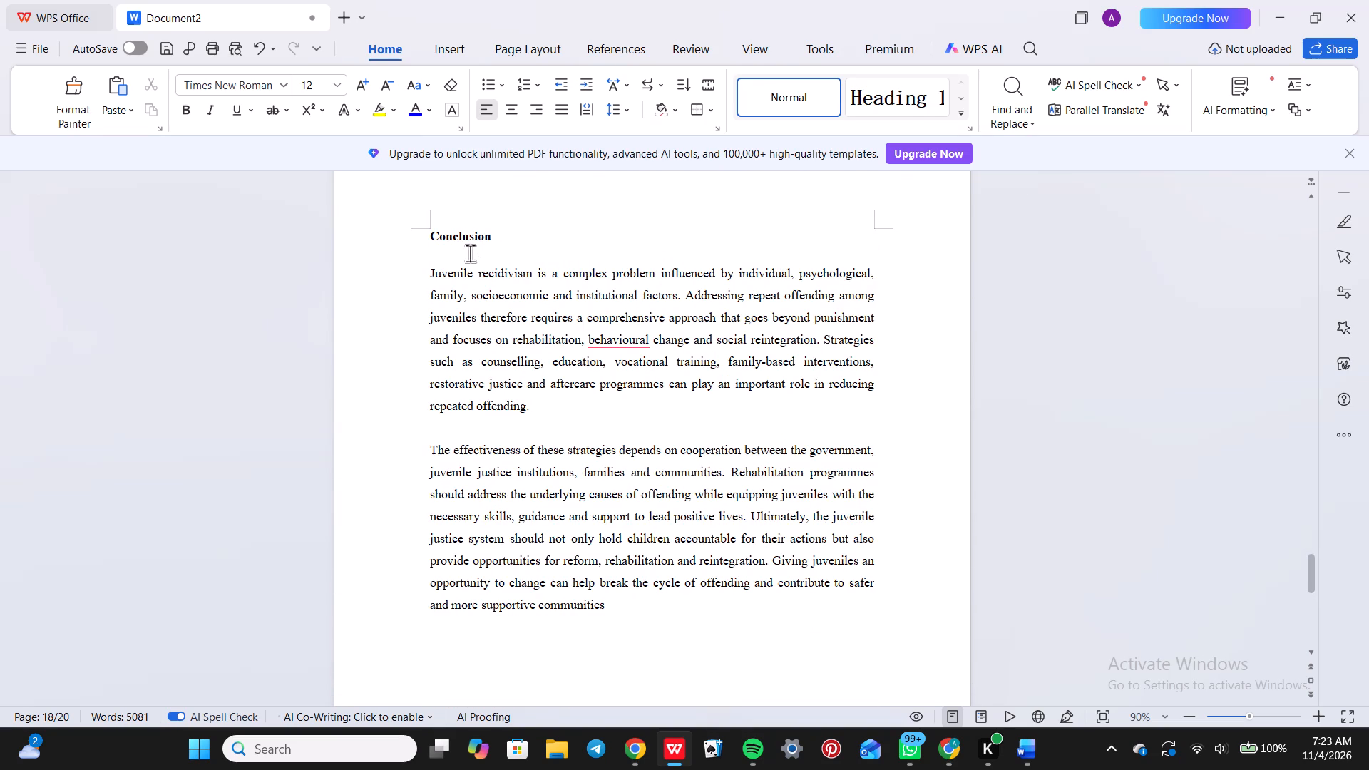
Format the Conclusion heading as Heading 1 in Times New Roman, size 14.
left_click(462, 238)
left_click(478, 387)
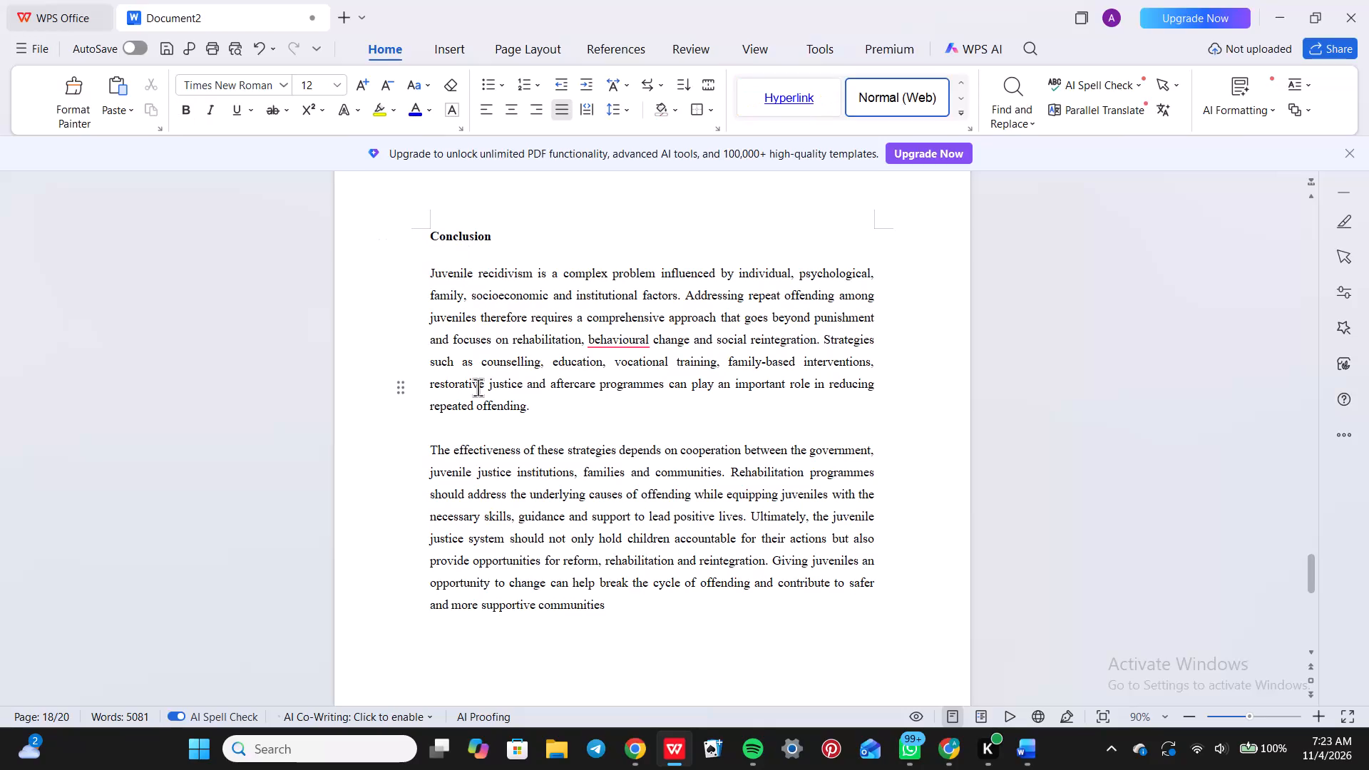
triple_click(458, 232)
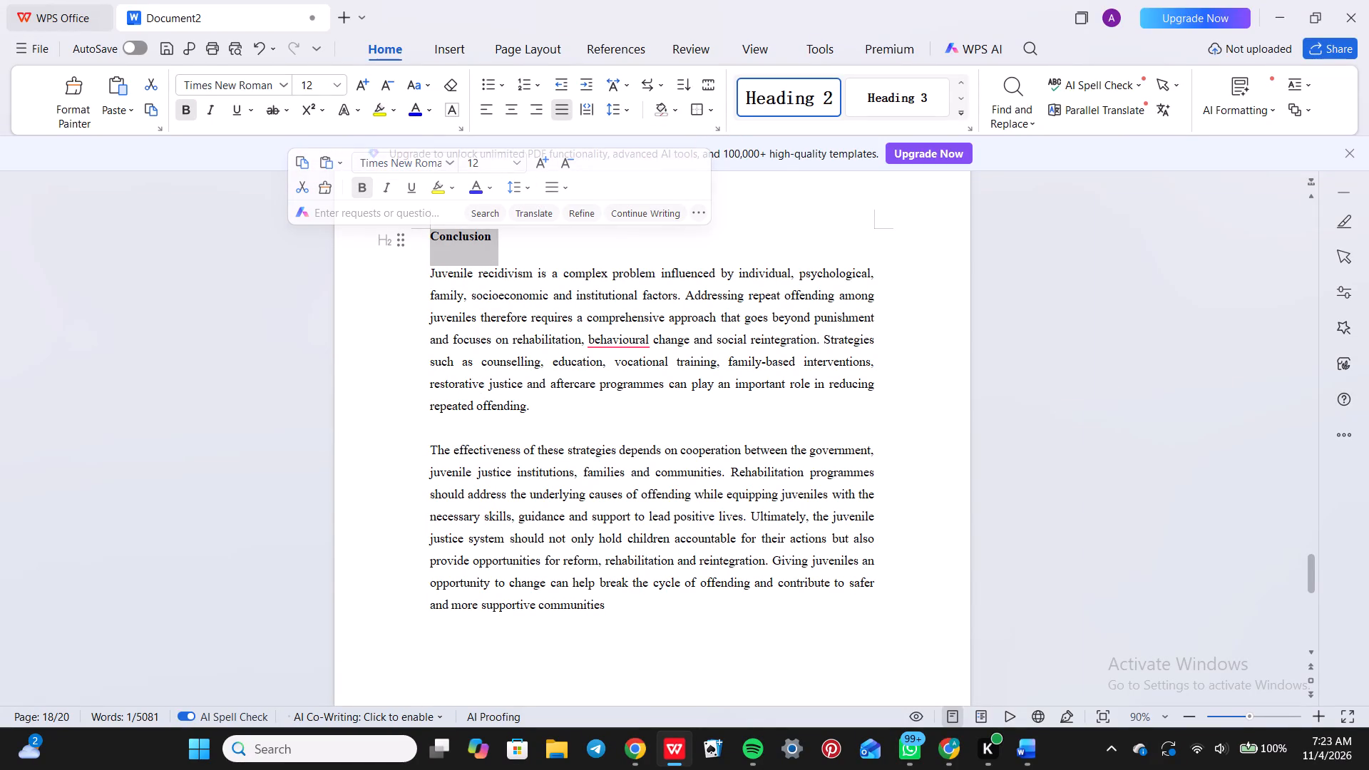
left_click(402, 237)
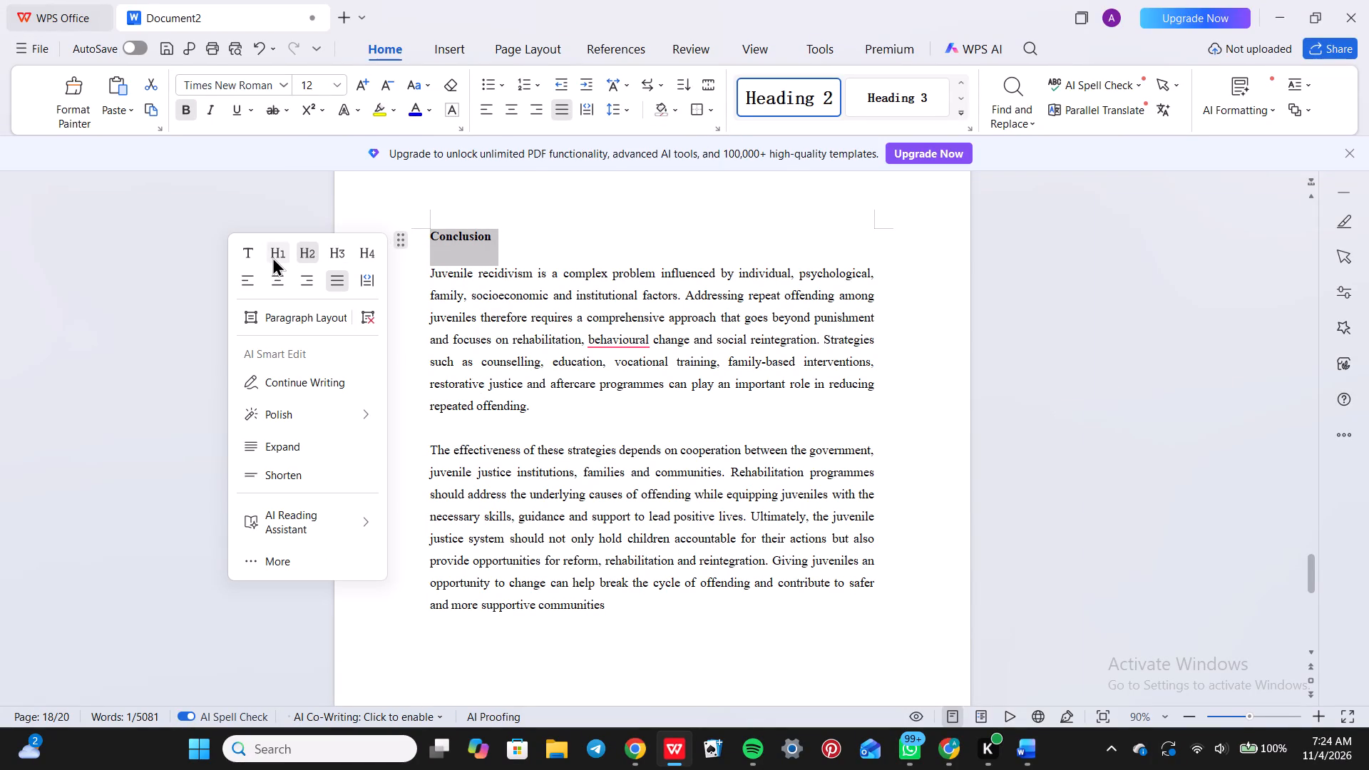
left_click(272, 257)
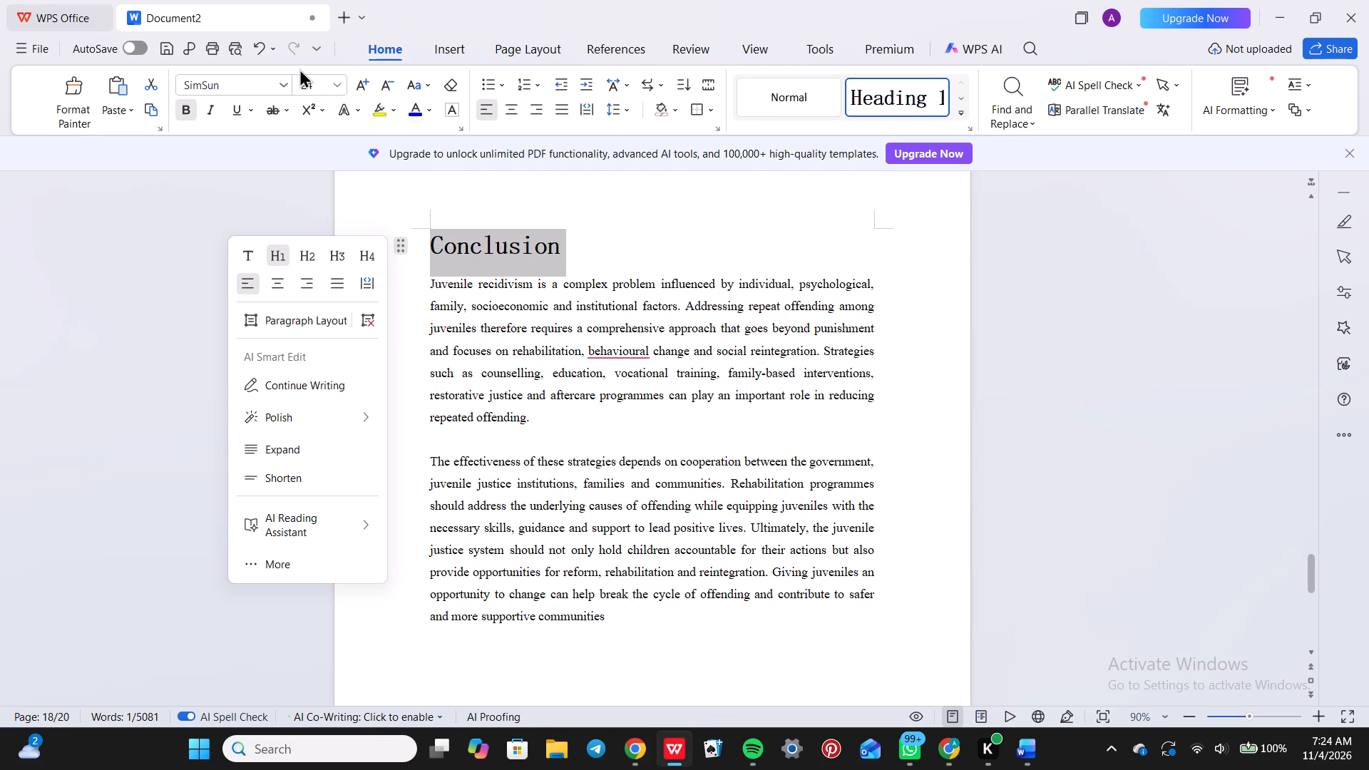
left_click(286, 86)
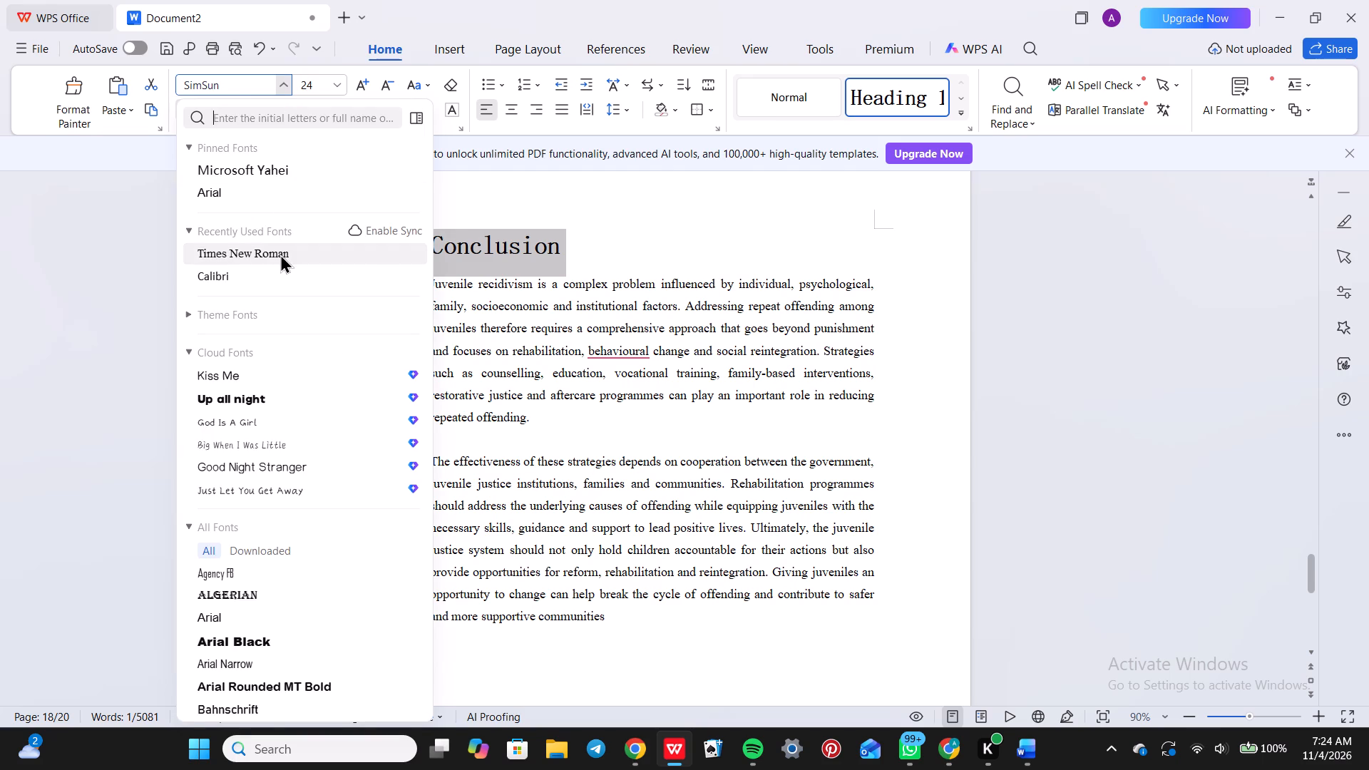
left_click(280, 254)
left_click(334, 81)
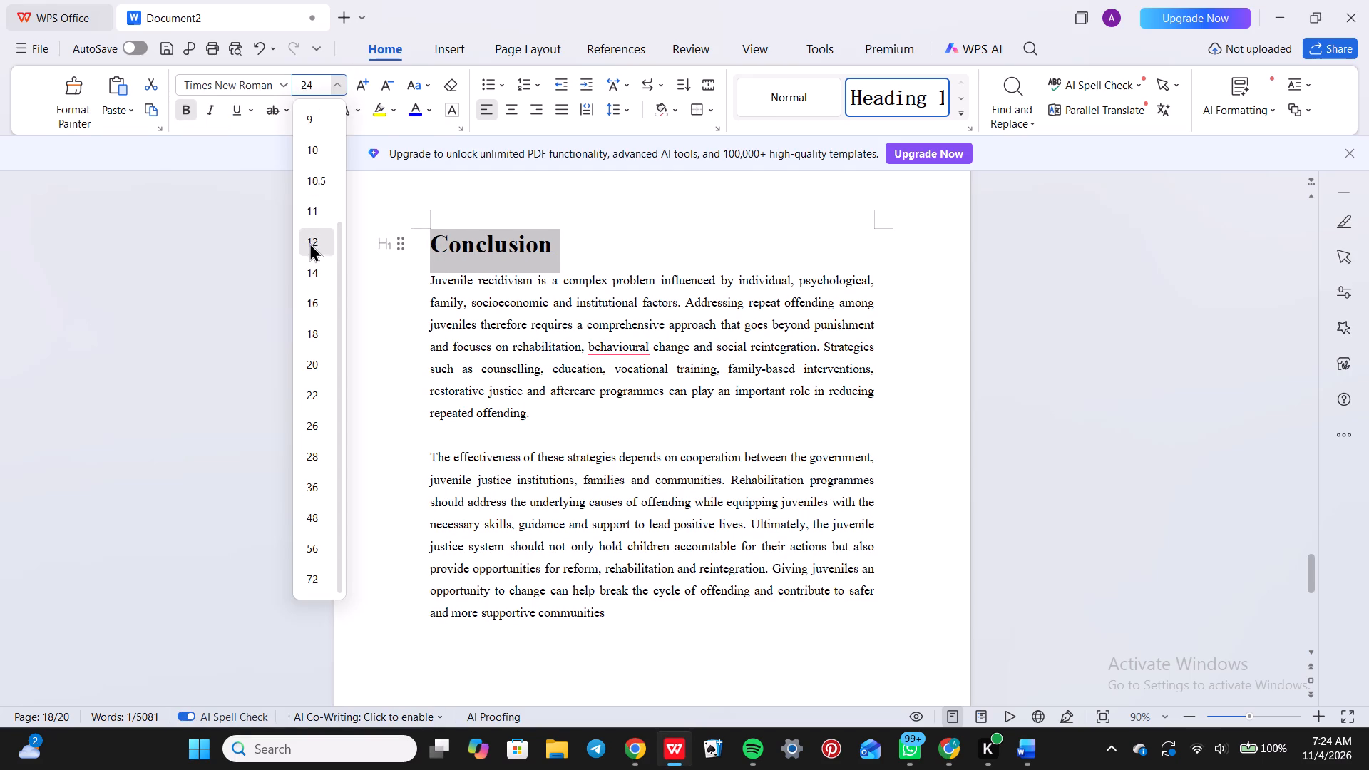
left_click(320, 278)
left_click(530, 318)
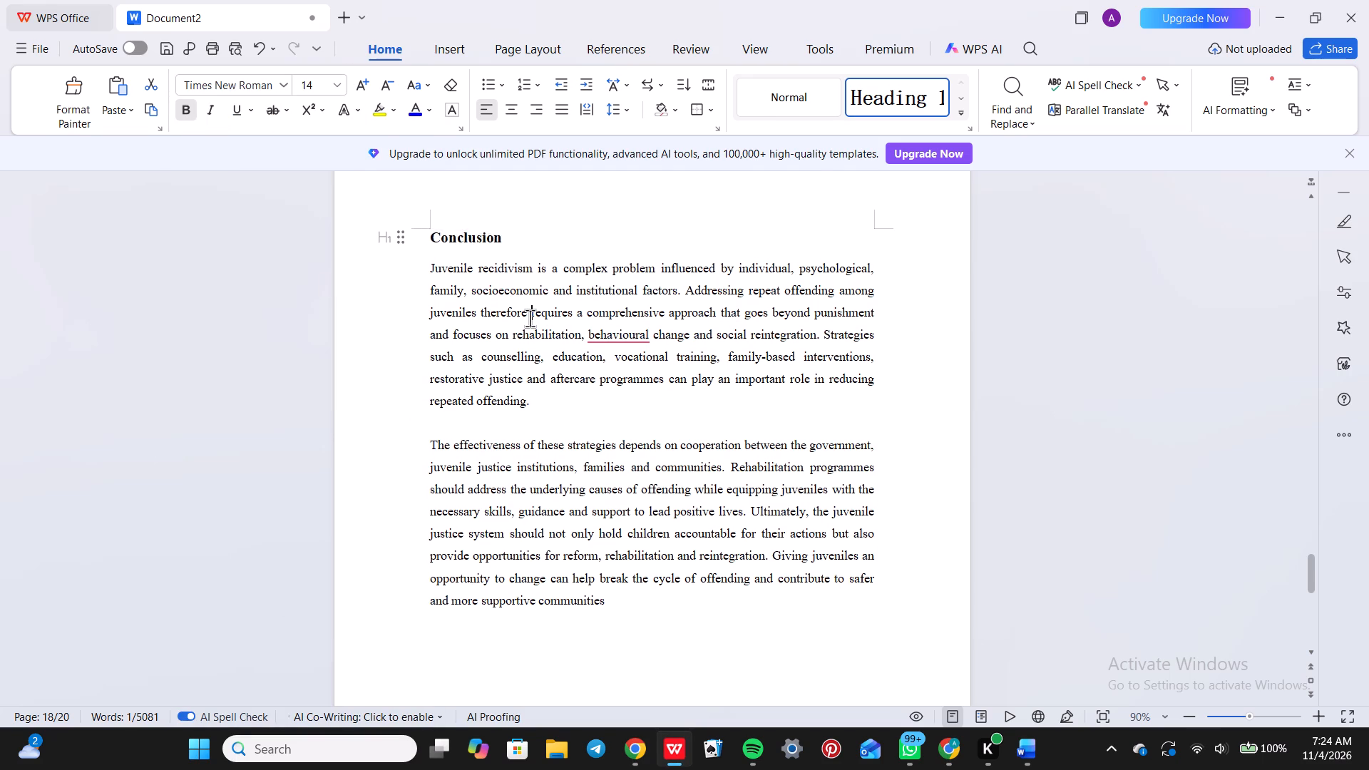
Format the Recommendations heading as Heading 1 in Times New Roman, size 14.
scroll(530, 318, "up", 3)
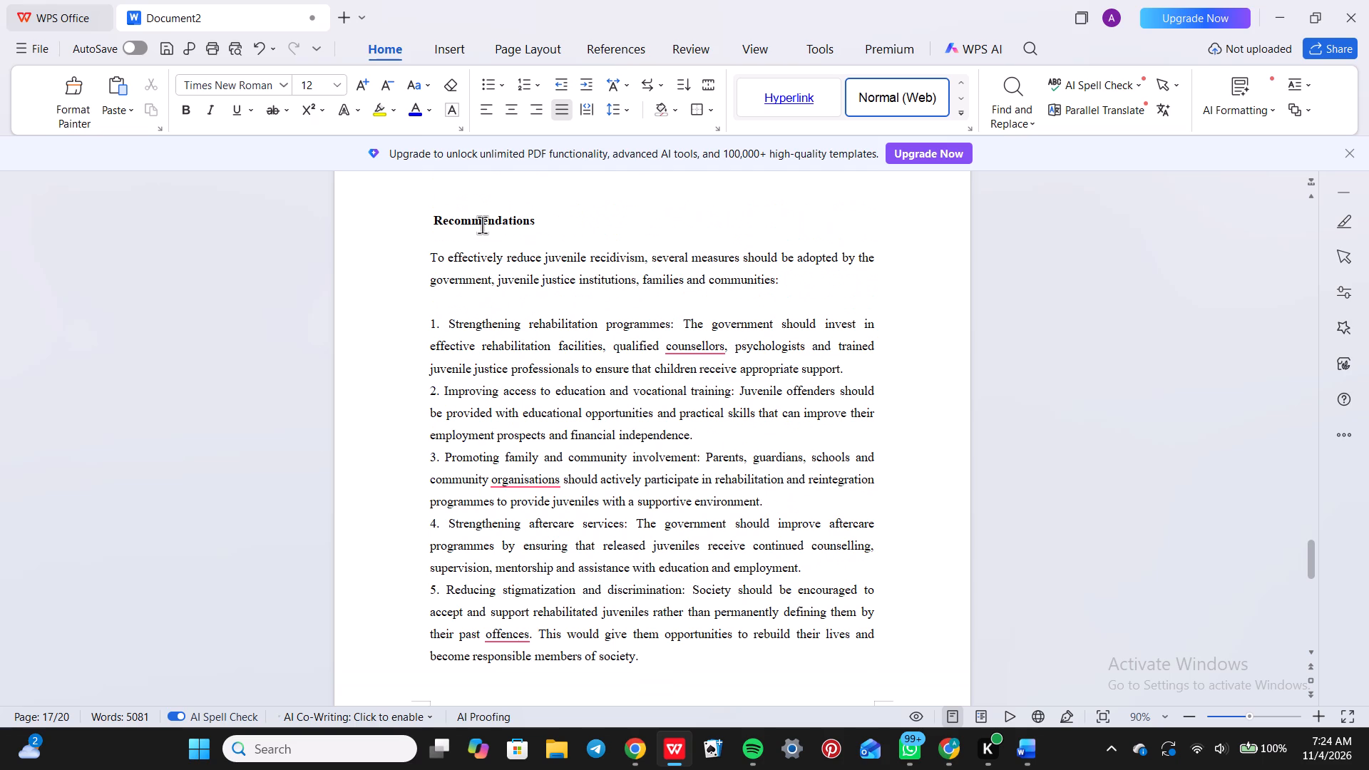
left_click(482, 225)
triple_click(482, 225)
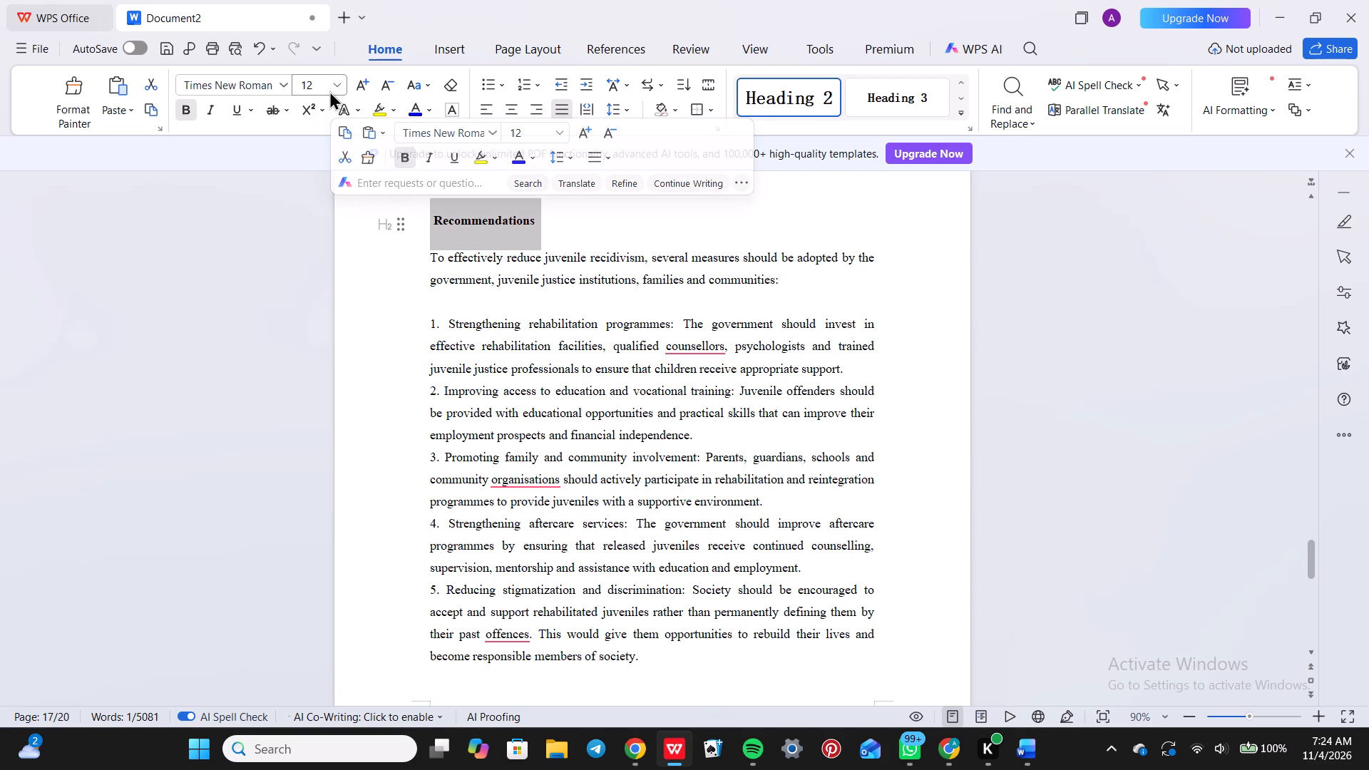
left_click(393, 229)
left_click(272, 230)
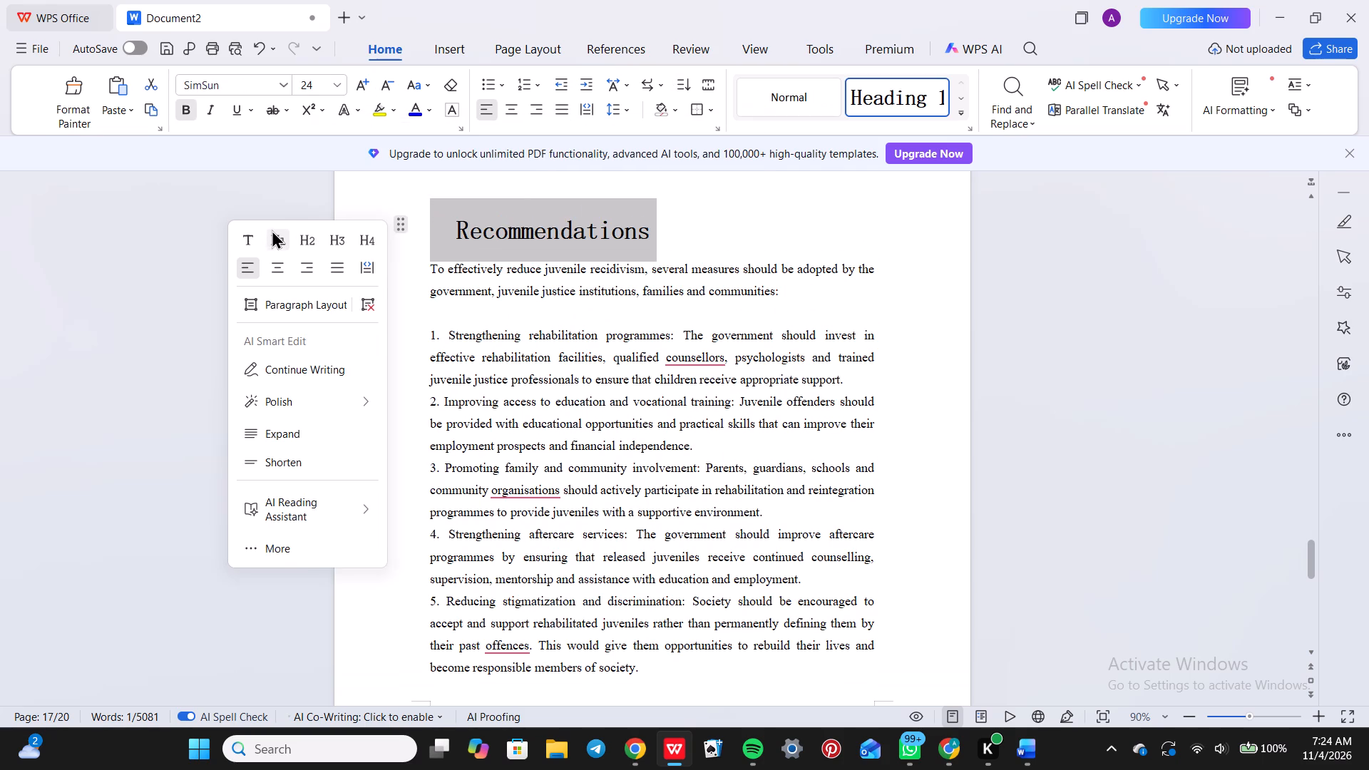
left_click(282, 77)
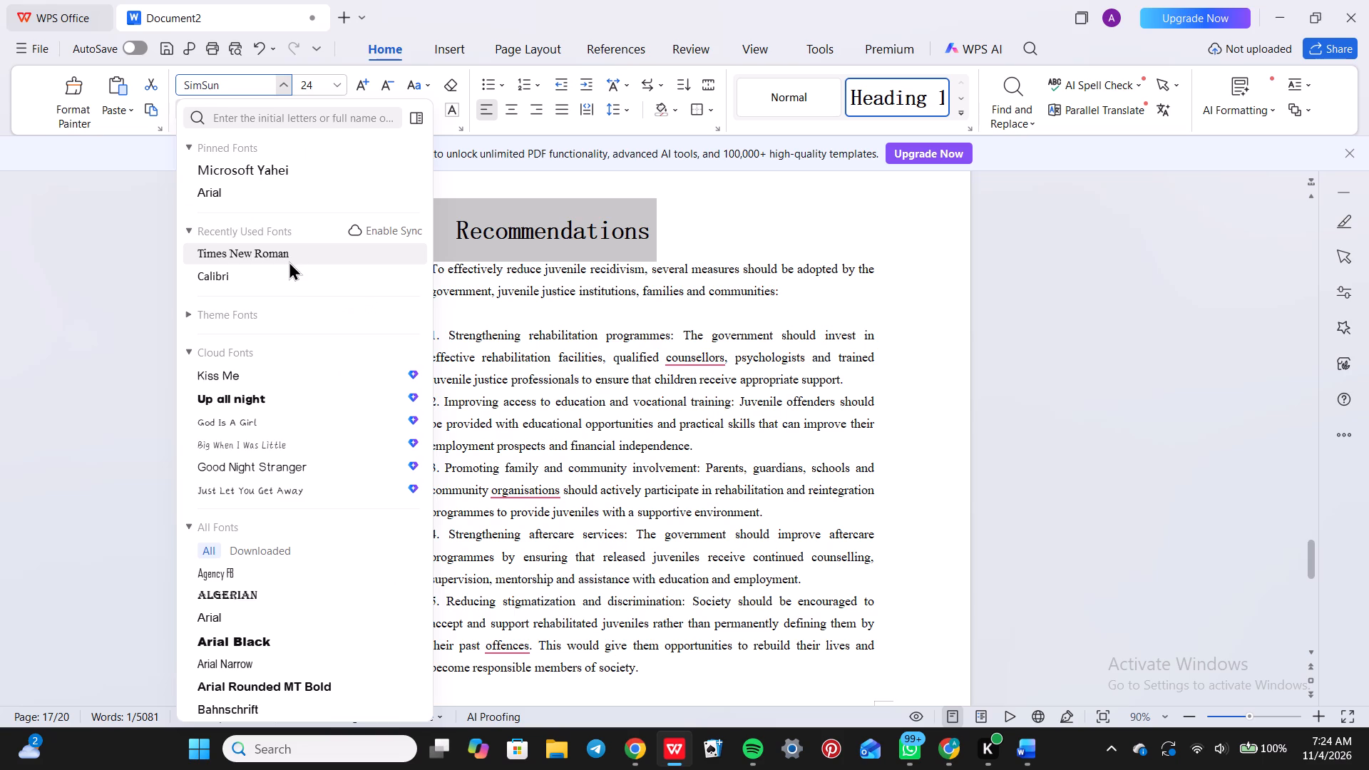
left_click(289, 261)
left_click(338, 84)
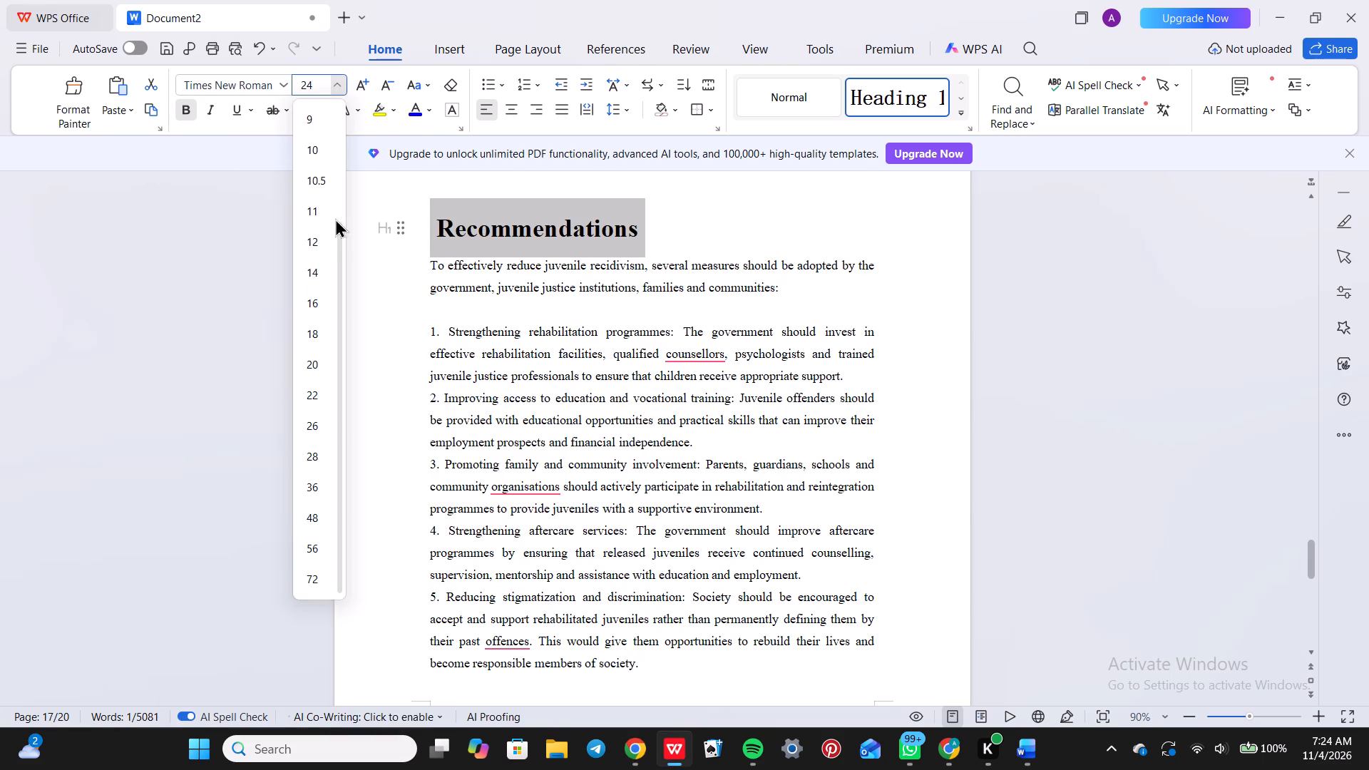
left_click(319, 267)
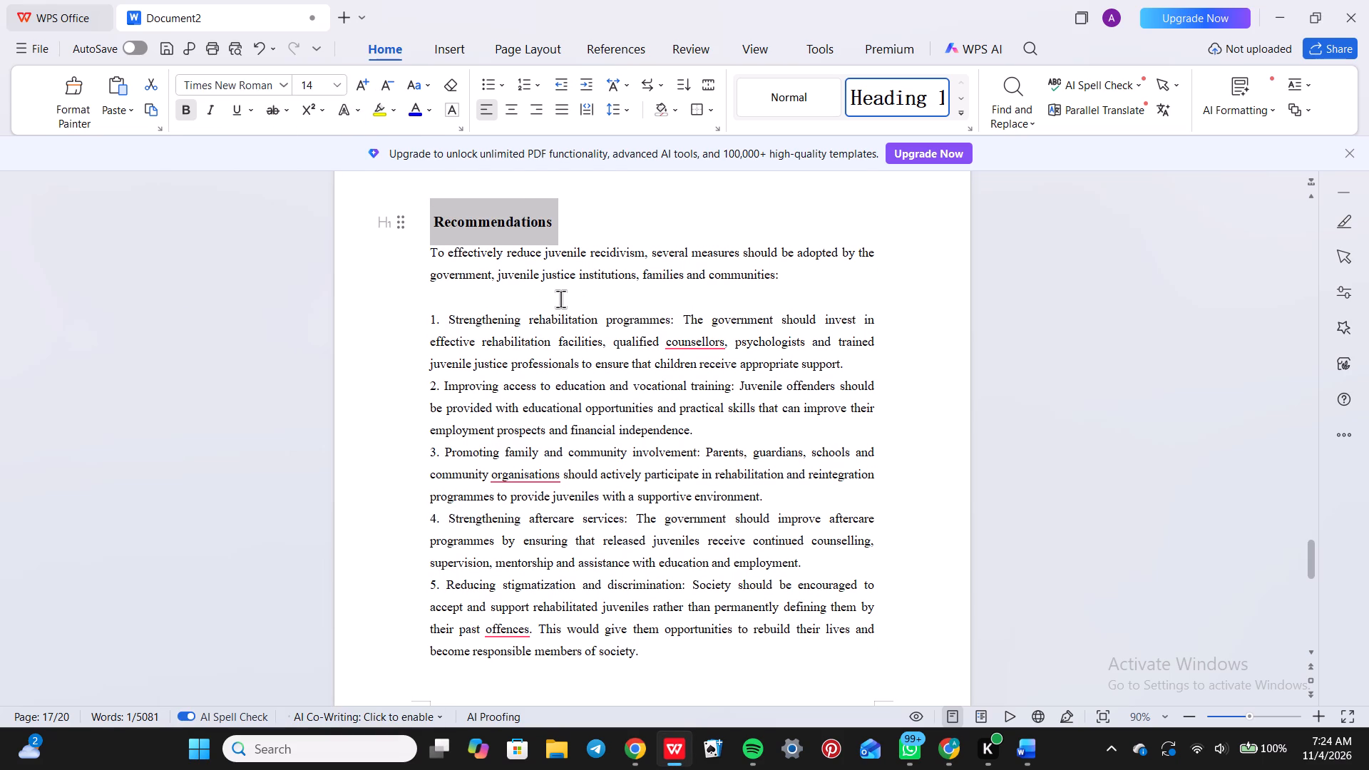
left_click(560, 299)
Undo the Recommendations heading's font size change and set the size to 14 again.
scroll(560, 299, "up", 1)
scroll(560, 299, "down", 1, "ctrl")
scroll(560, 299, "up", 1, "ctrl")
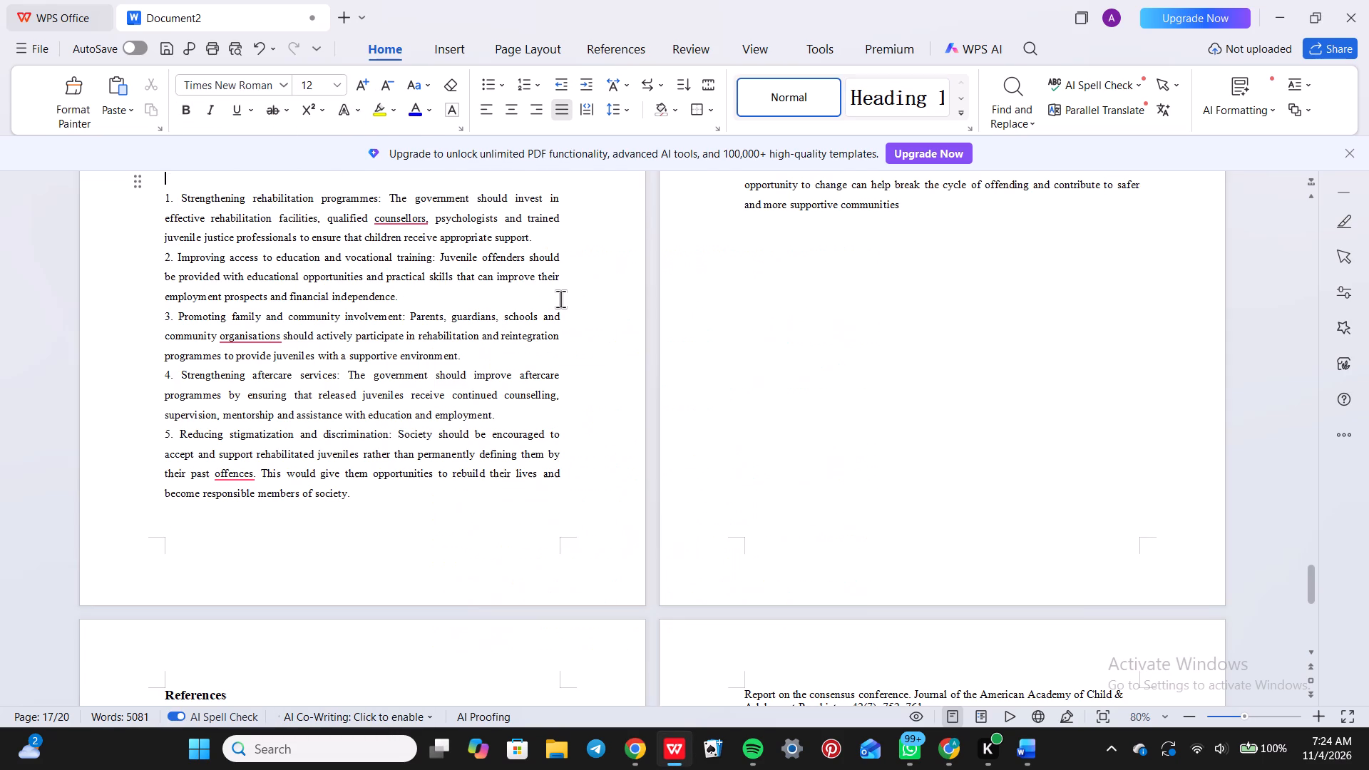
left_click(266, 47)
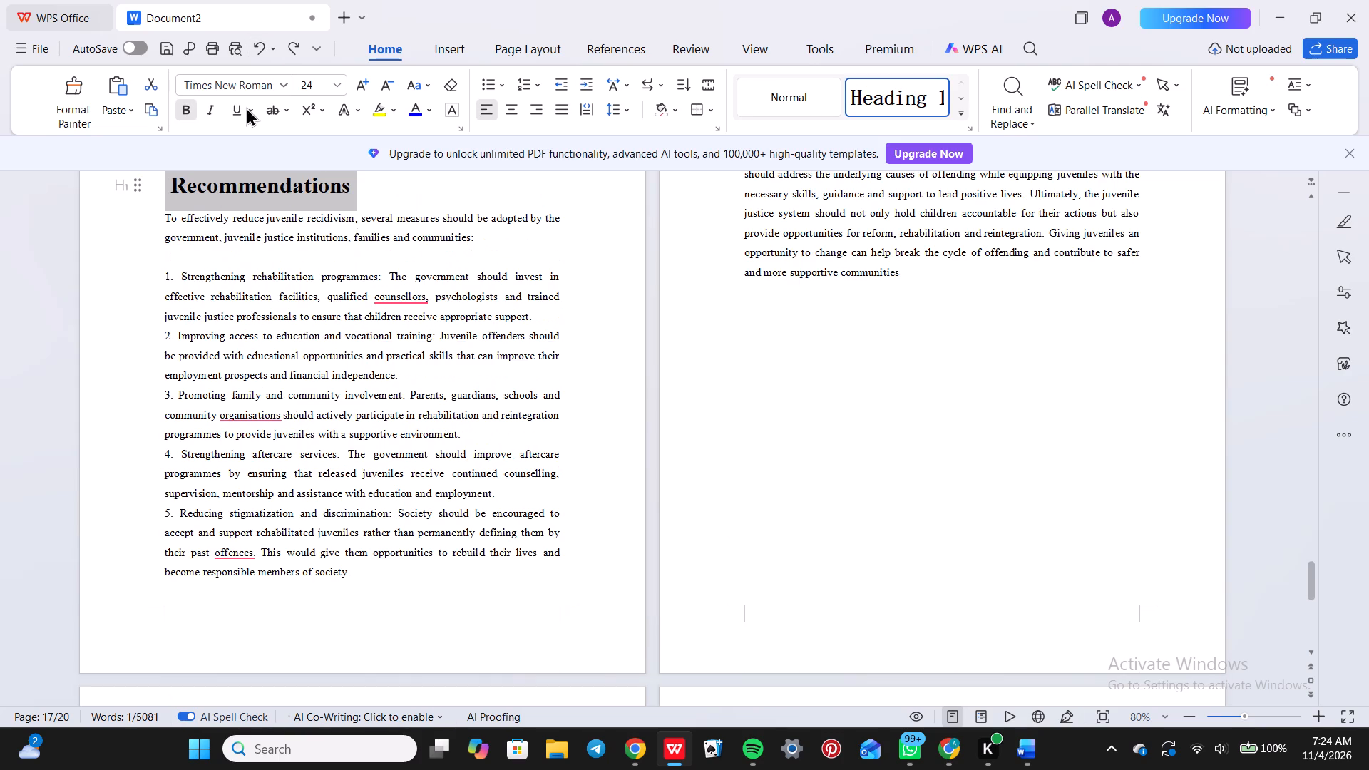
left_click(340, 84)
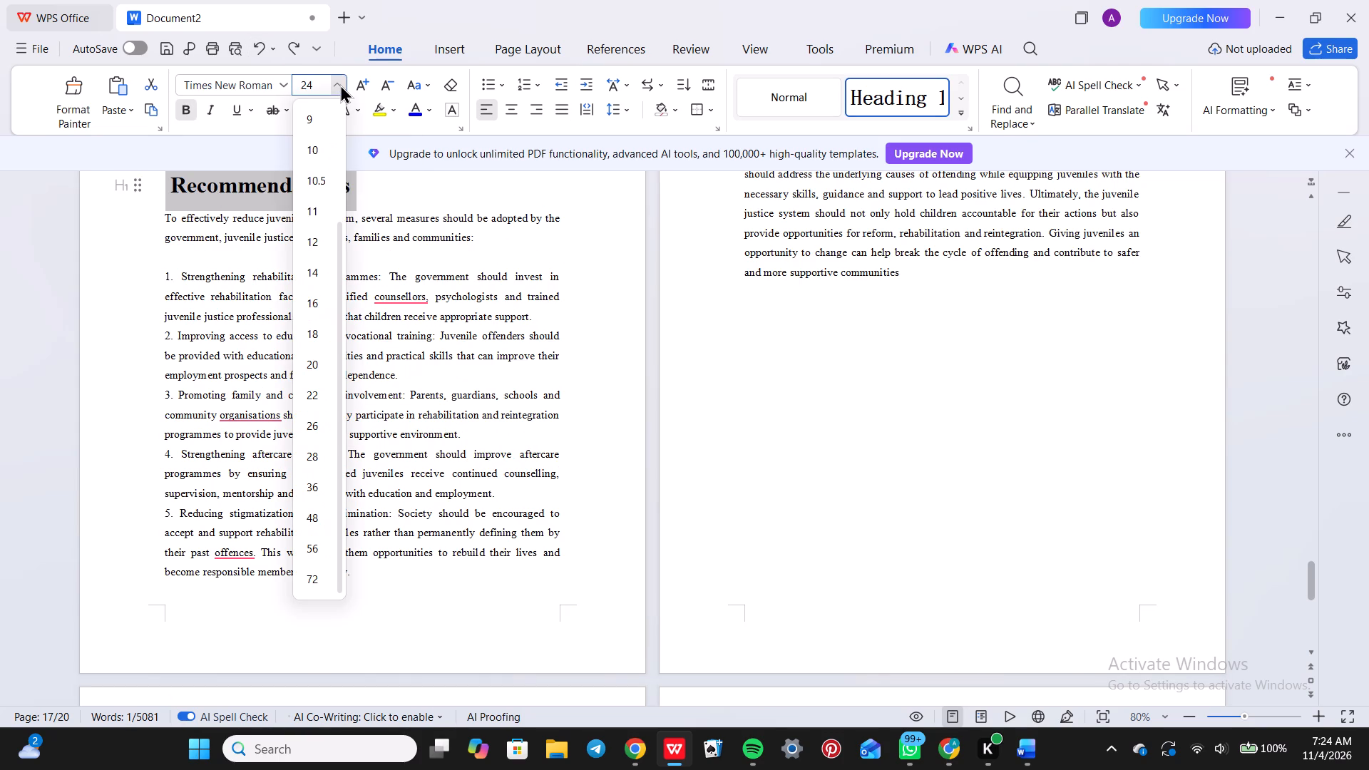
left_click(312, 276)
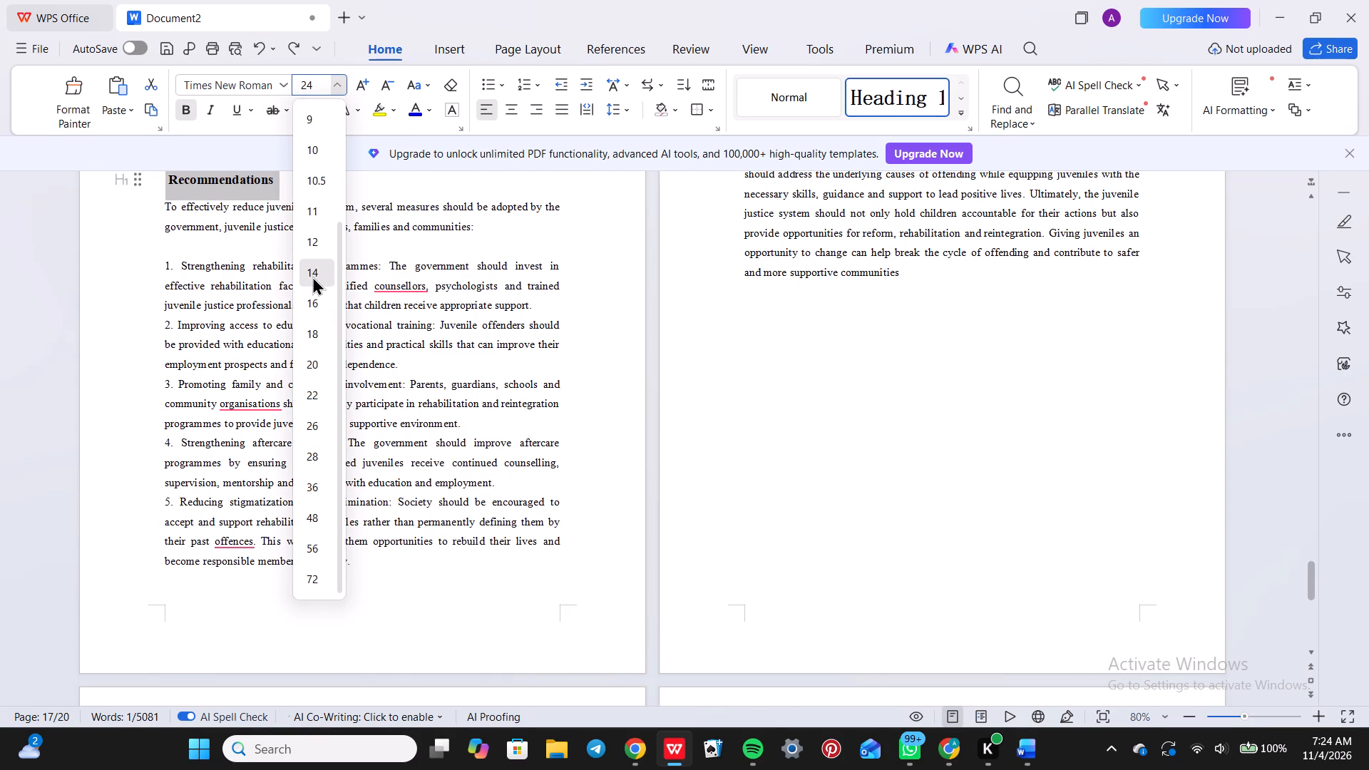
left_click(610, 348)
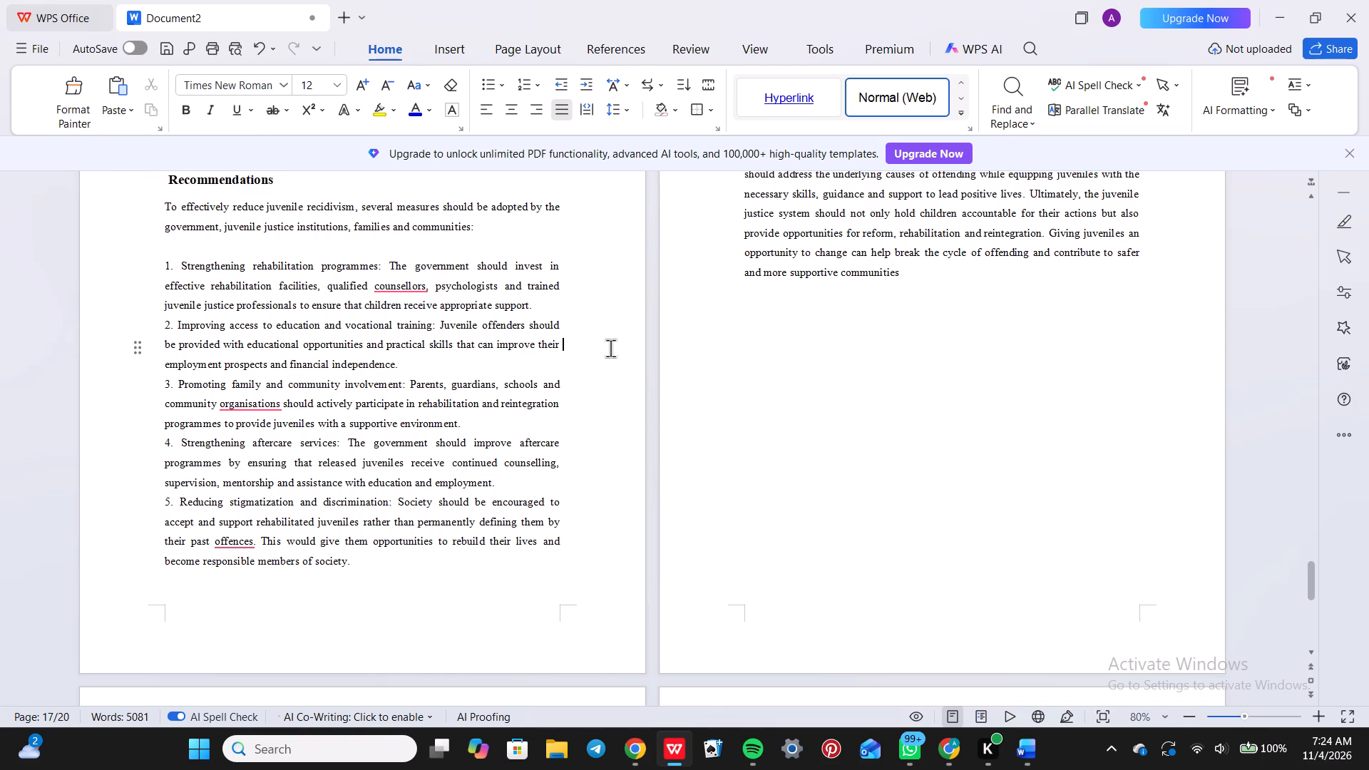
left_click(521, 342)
Set the whole reference list, from the References heading to the Lipsey entry, to Times New Roman, size 12.
scroll(521, 342, "up", 3, "ctrl")
scroll(521, 342, "down", 1, "ctrl")
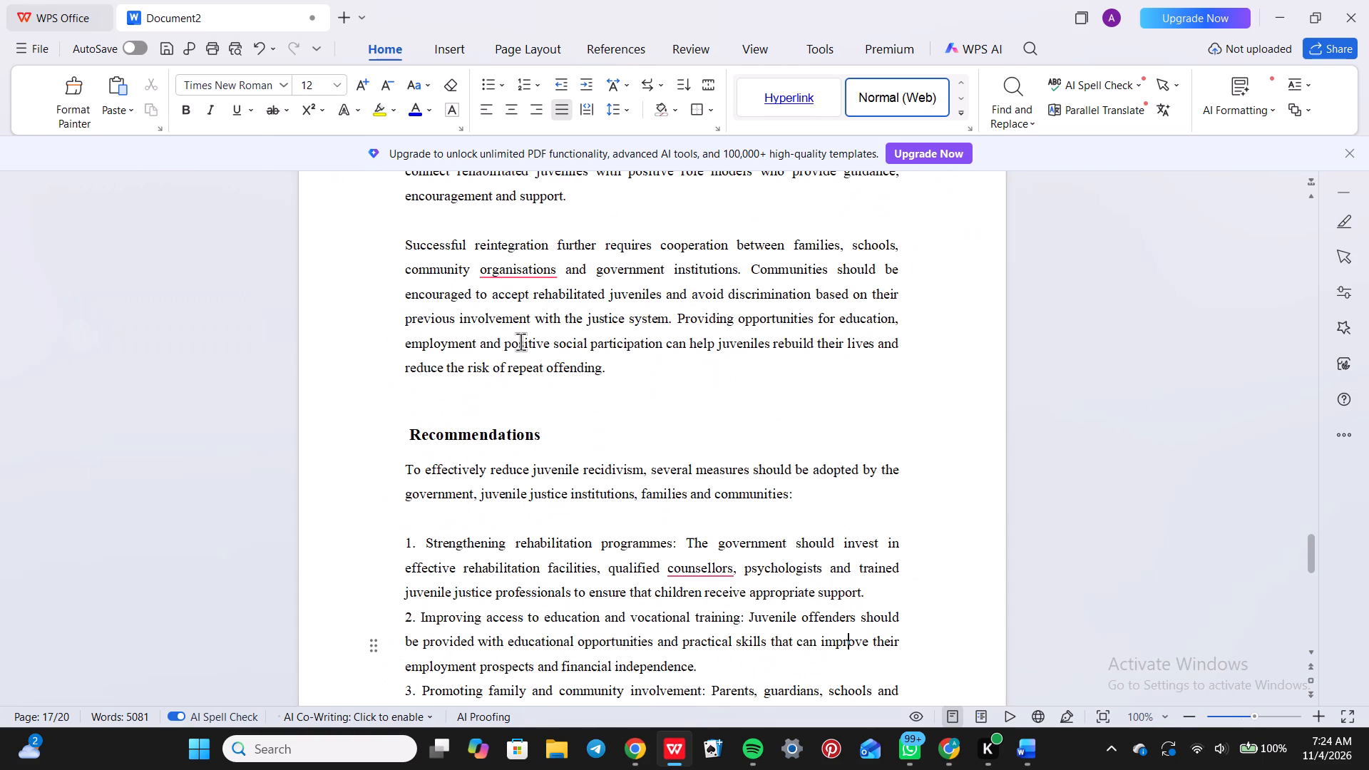
scroll(521, 342, "down", 12)
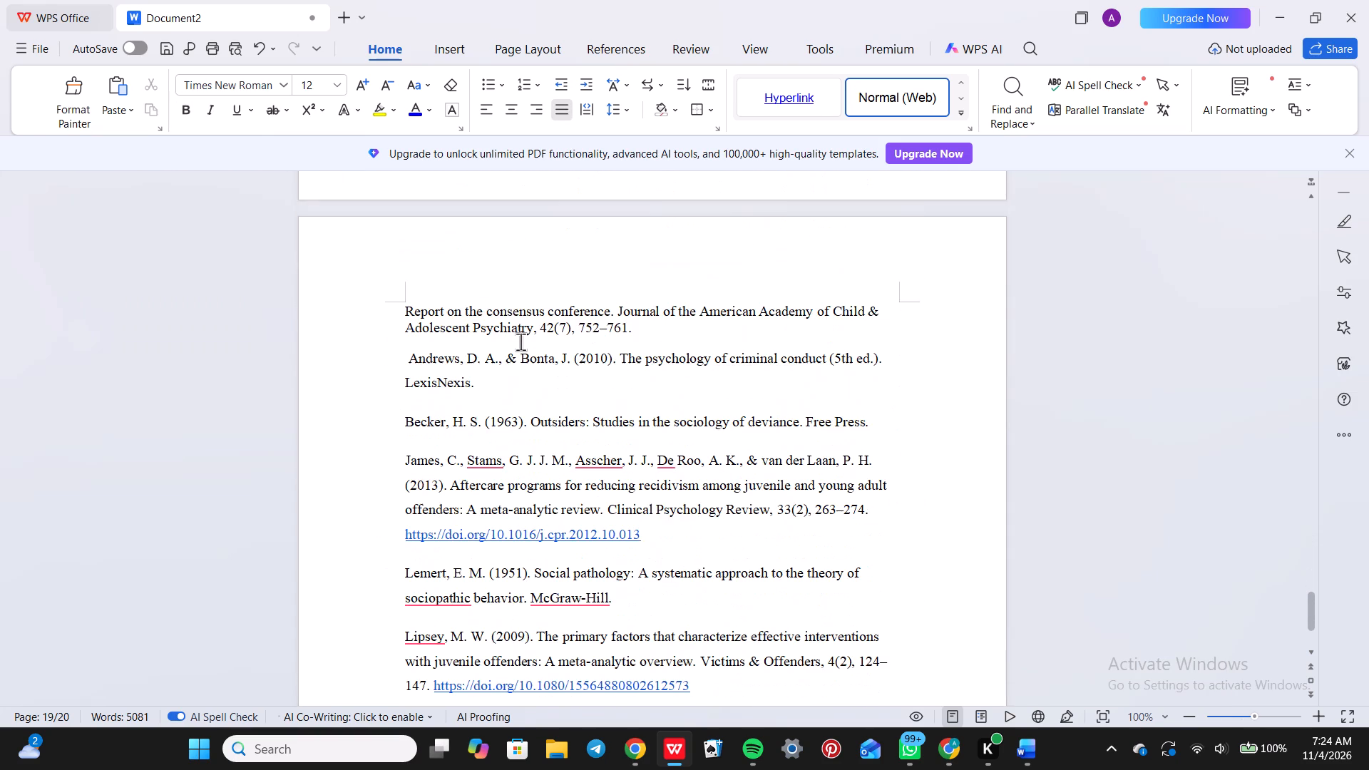
scroll(521, 342, "down", 6)
scroll(521, 342, "up", 3)
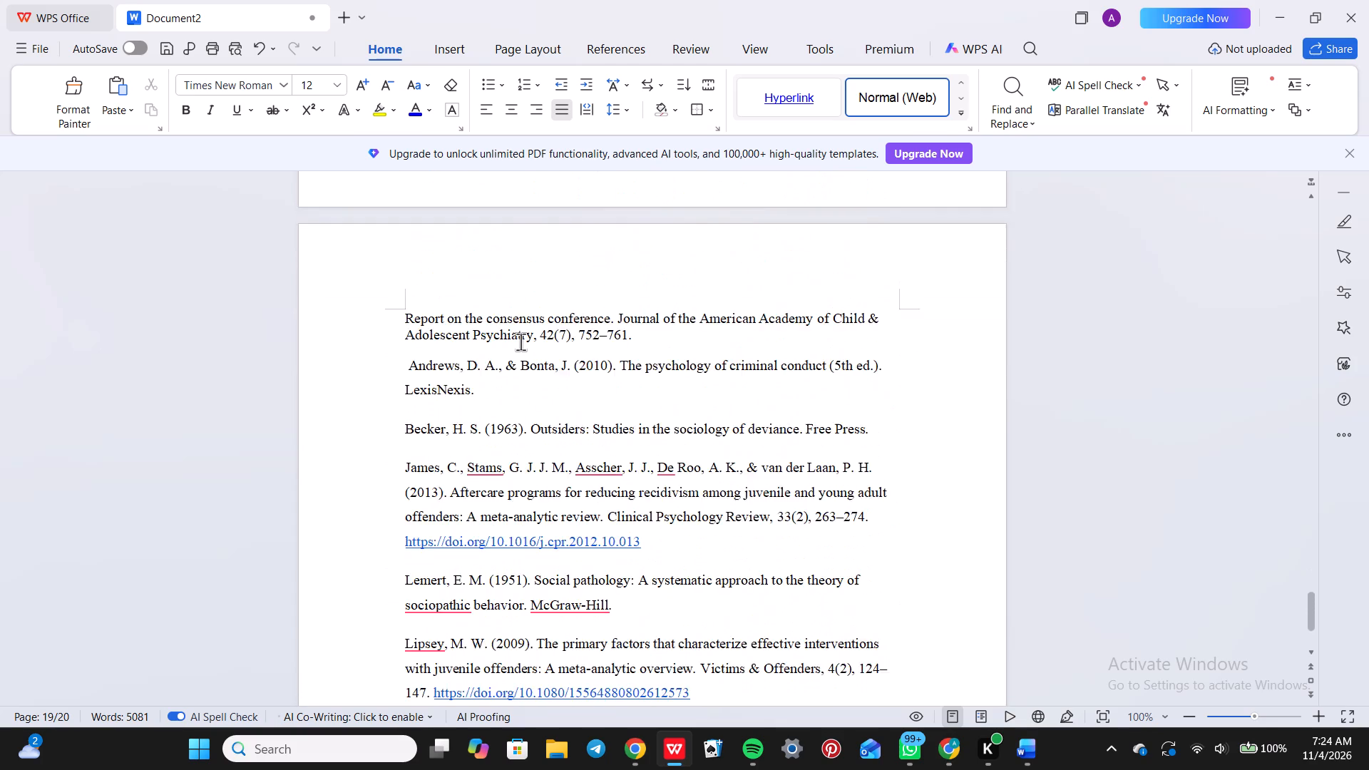
scroll(521, 342, "up", 2)
scroll(521, 342, "down", 5)
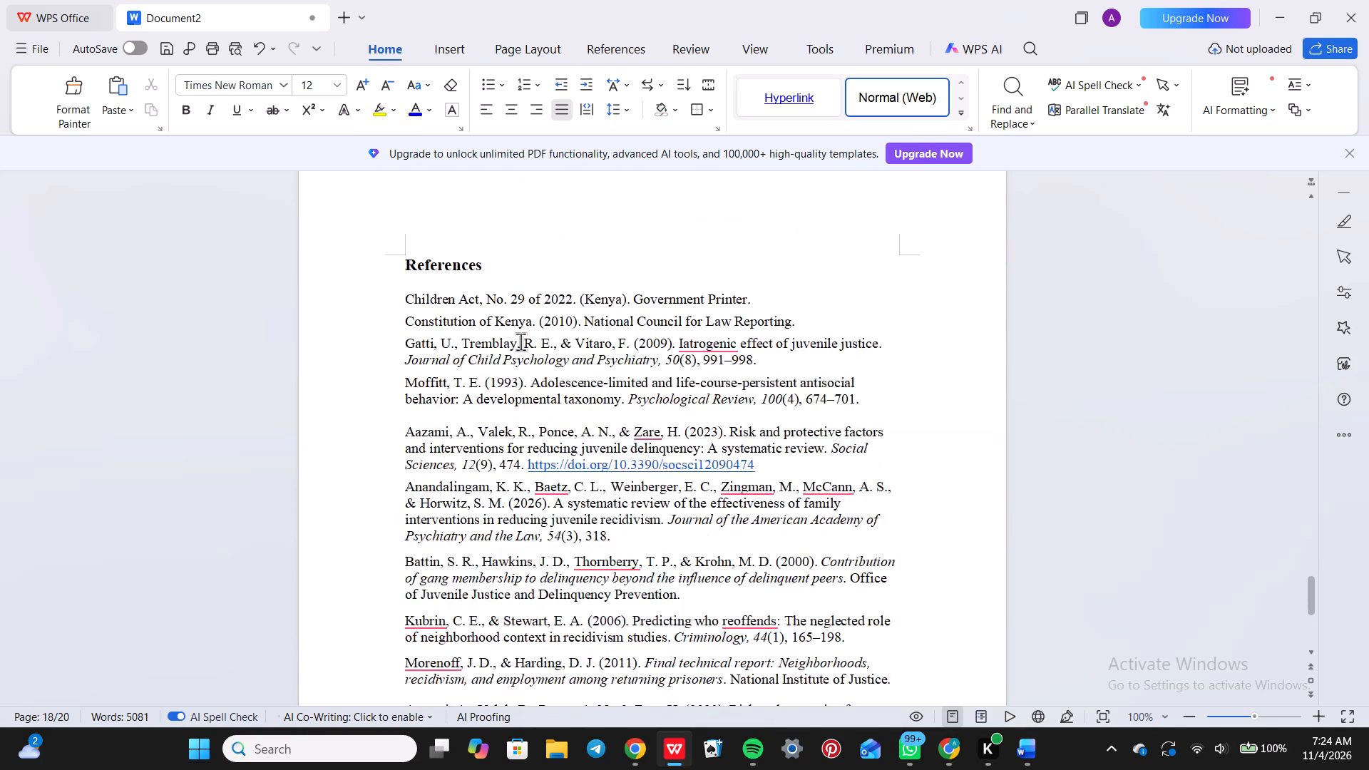
scroll(521, 342, "down", 3)
left_click(697, 481)
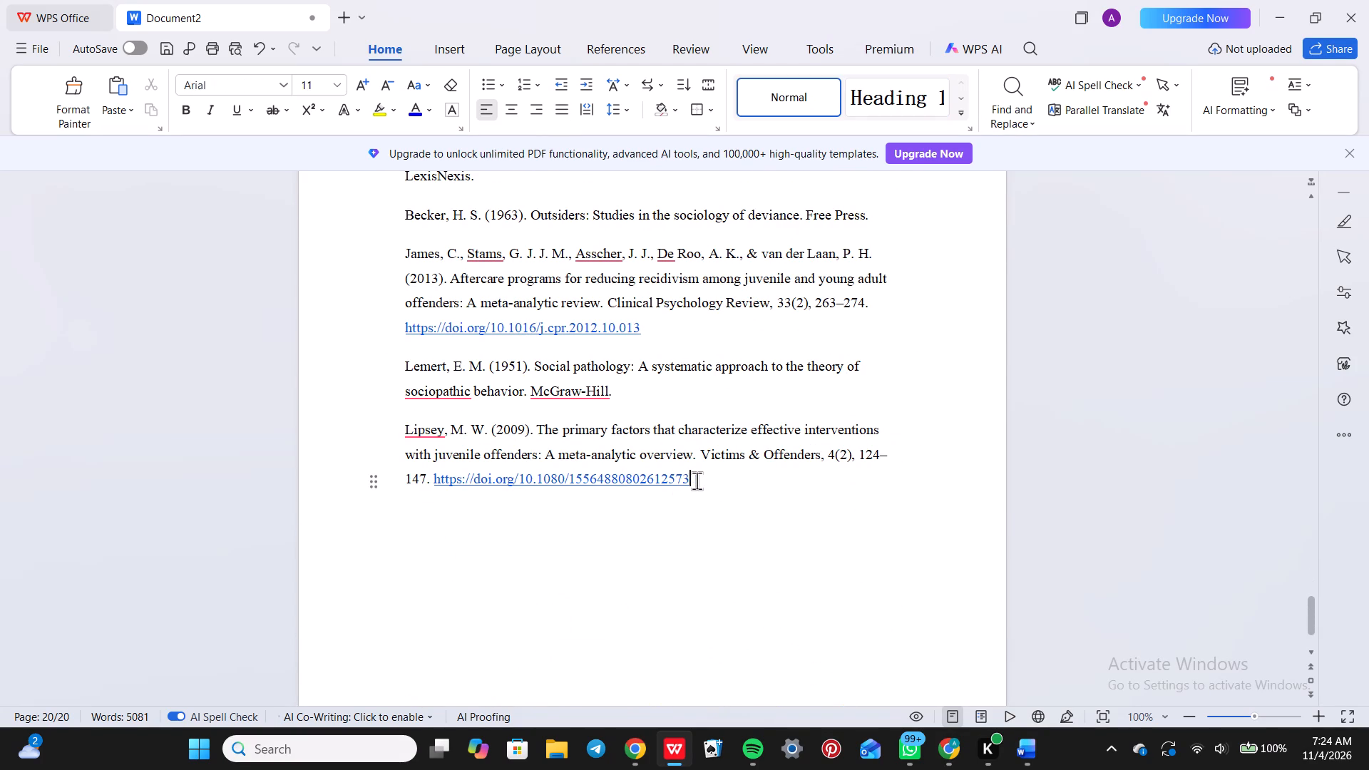
left_click_drag(697, 481, 375, 173)
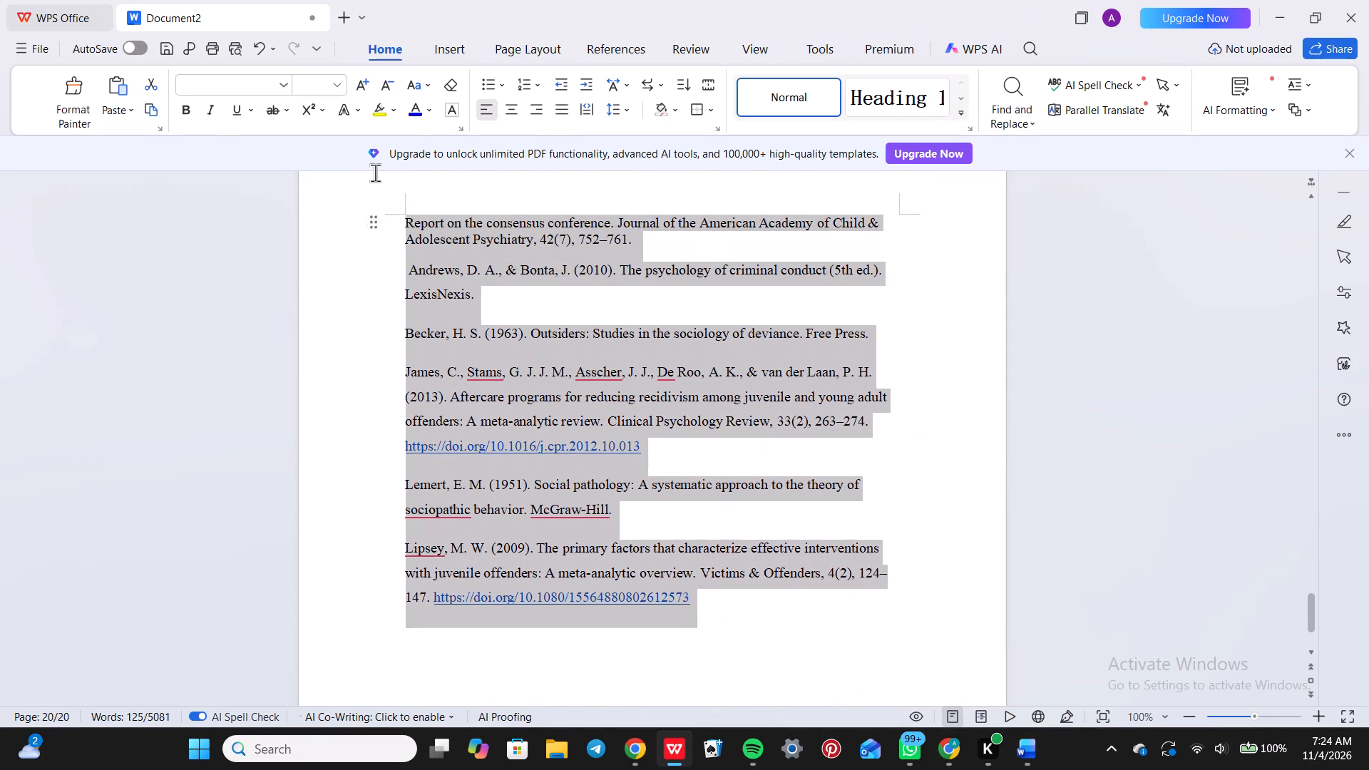
left_click_drag(375, 173, 394, 165)
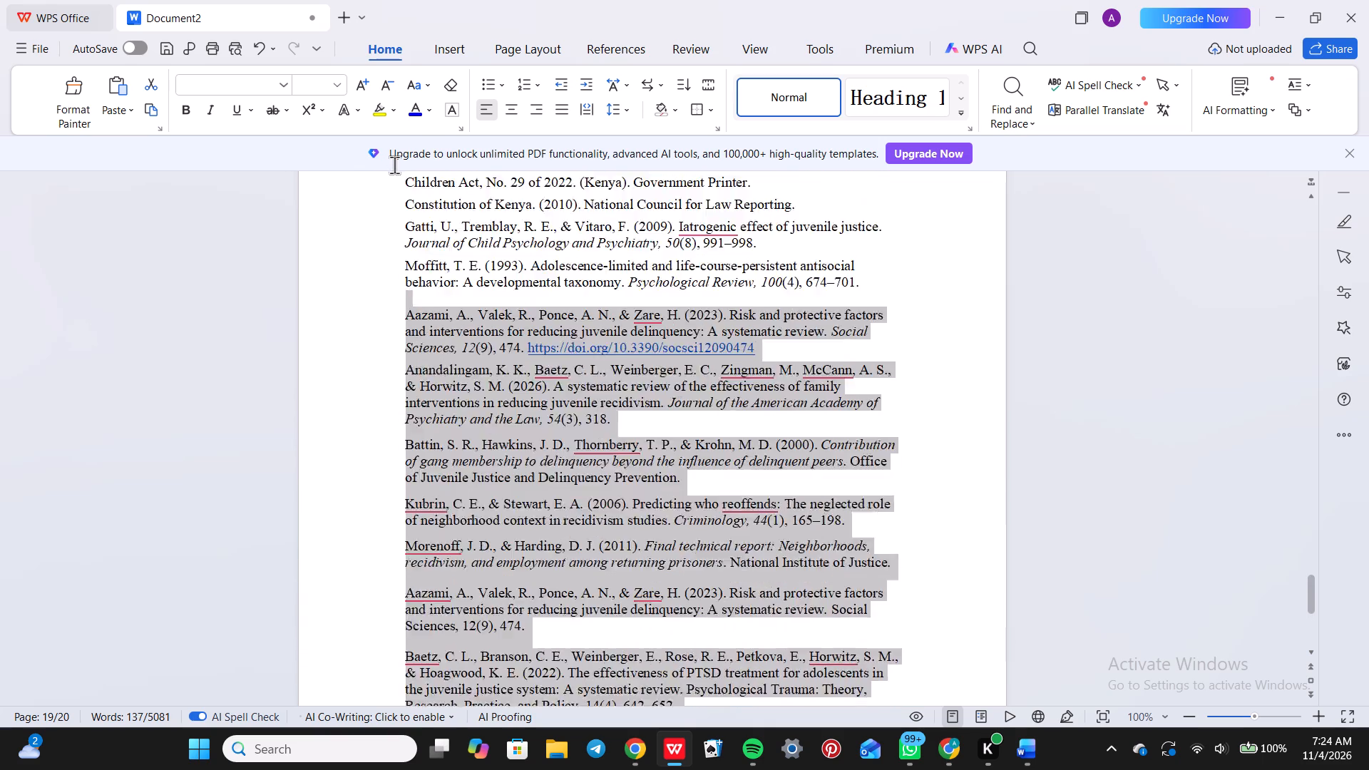
left_click_drag(394, 165, 391, 200)
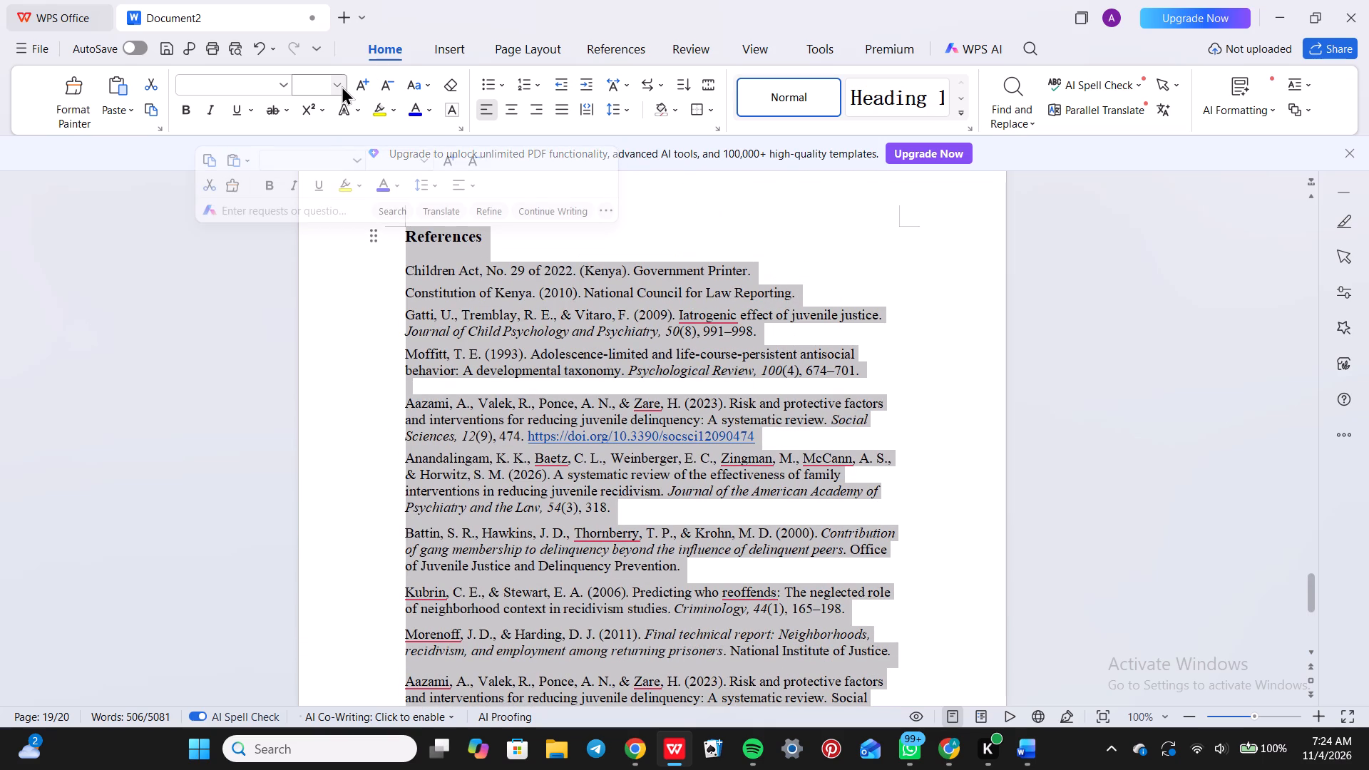
left_click(332, 84)
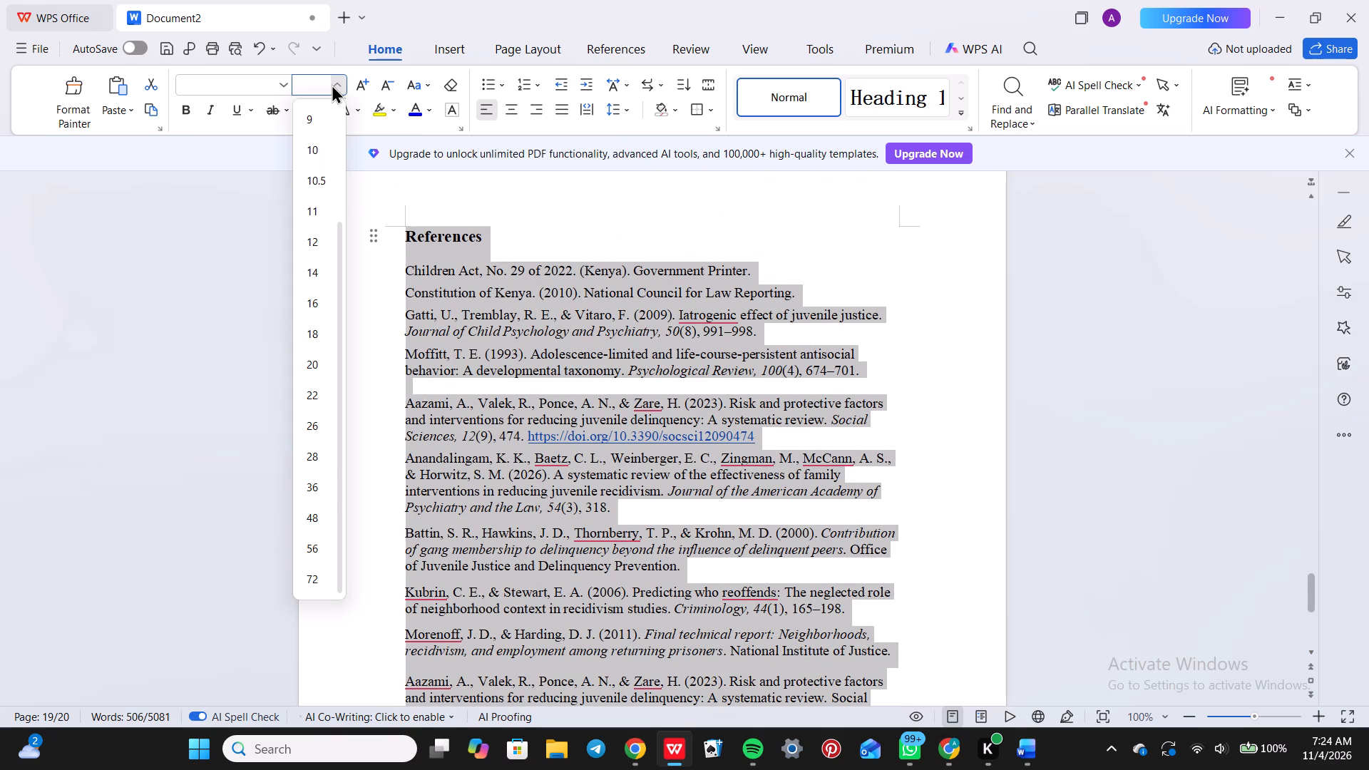
left_click(326, 245)
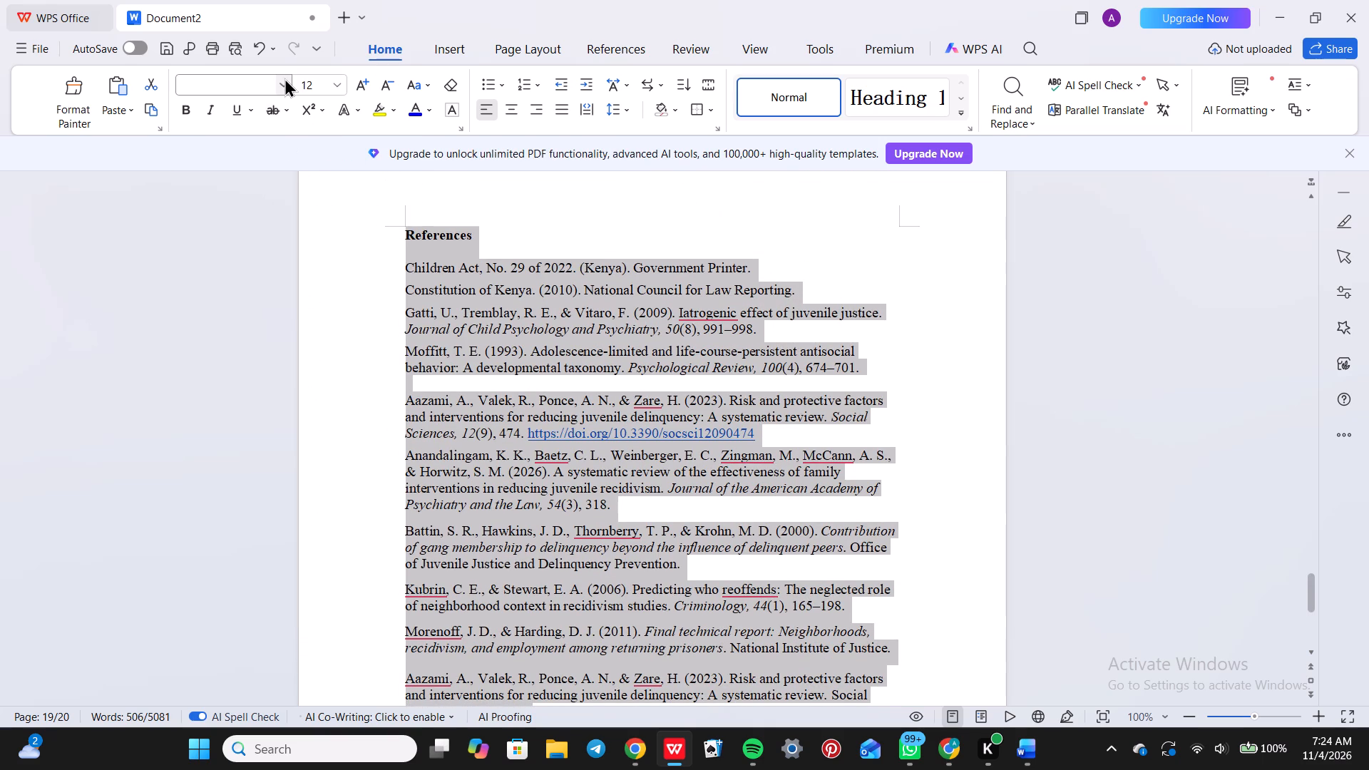
left_click(284, 78)
left_click(278, 251)
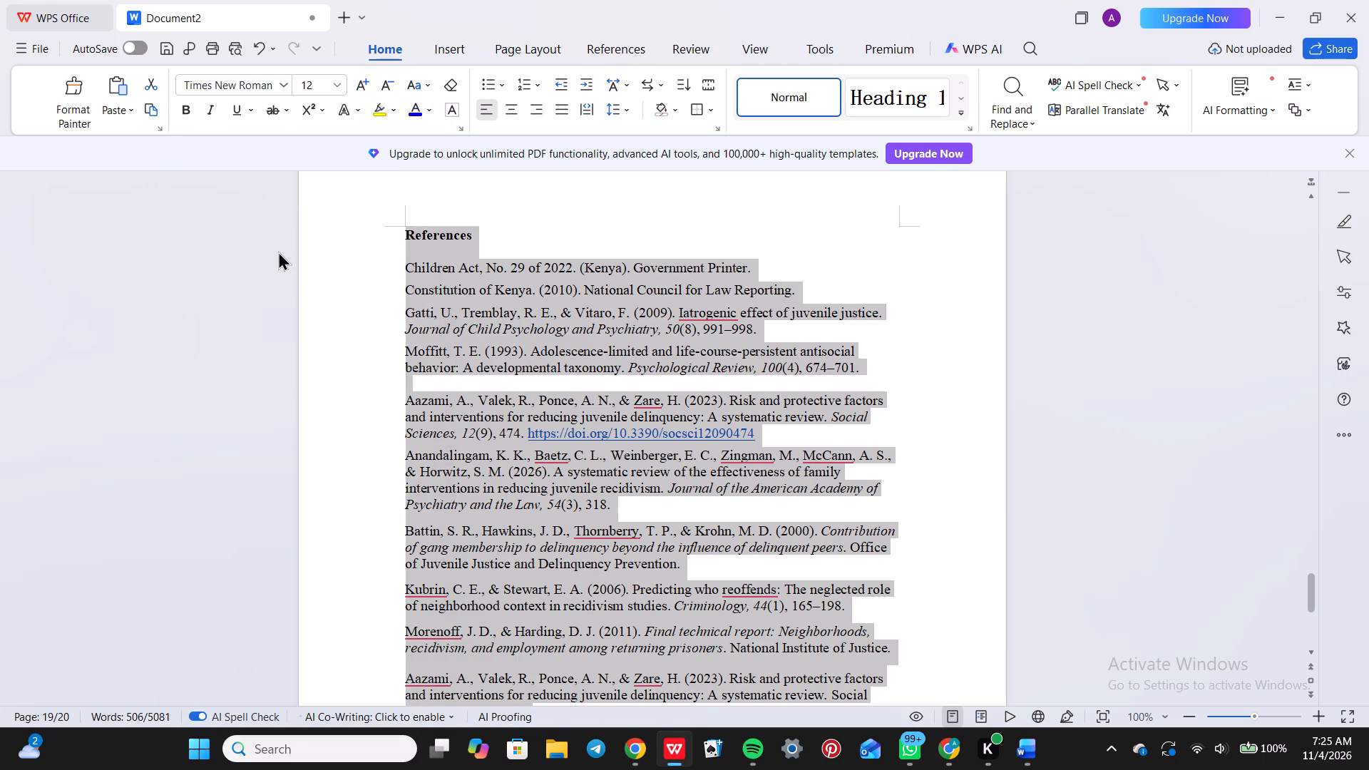
Justify the selected reference list and increase its line spacing to match the body text.
left_click(588, 110)
left_click(588, 110)
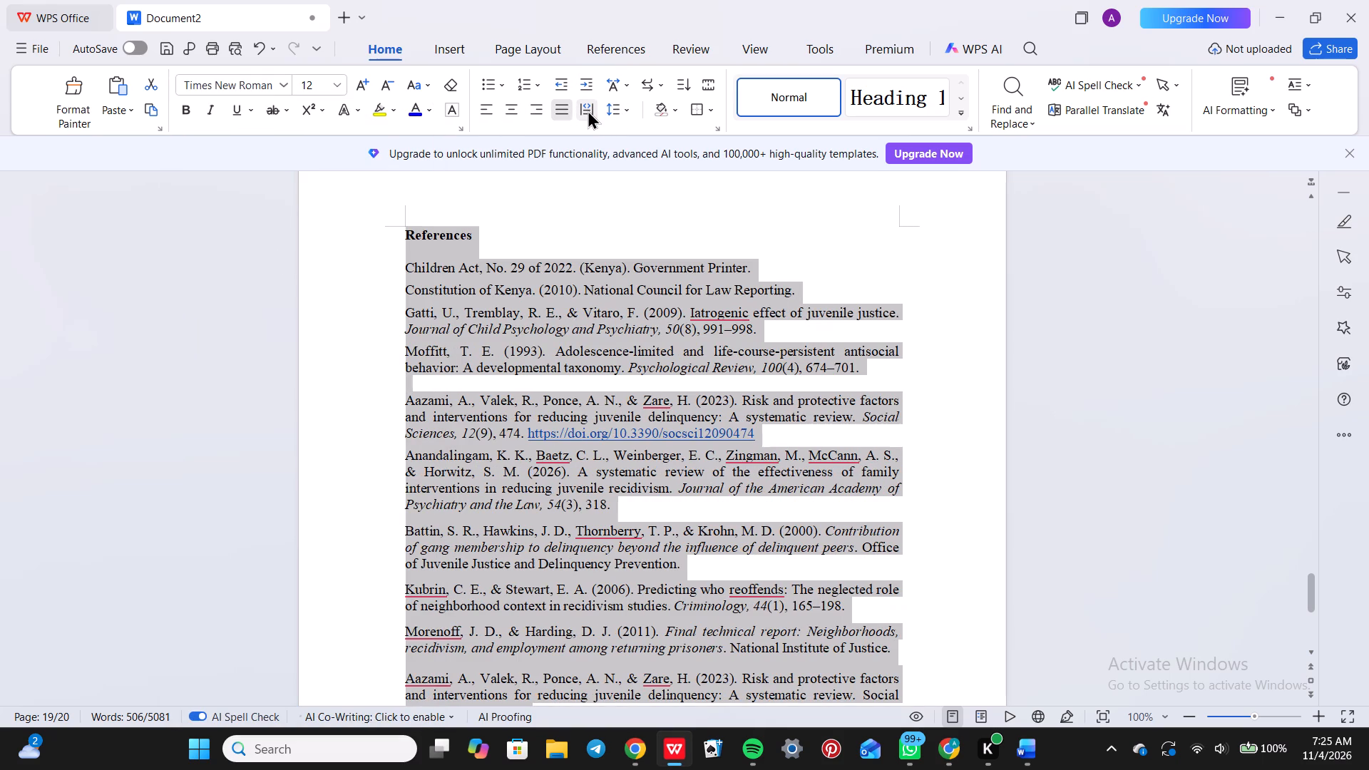
left_click(625, 108)
left_click(634, 178)
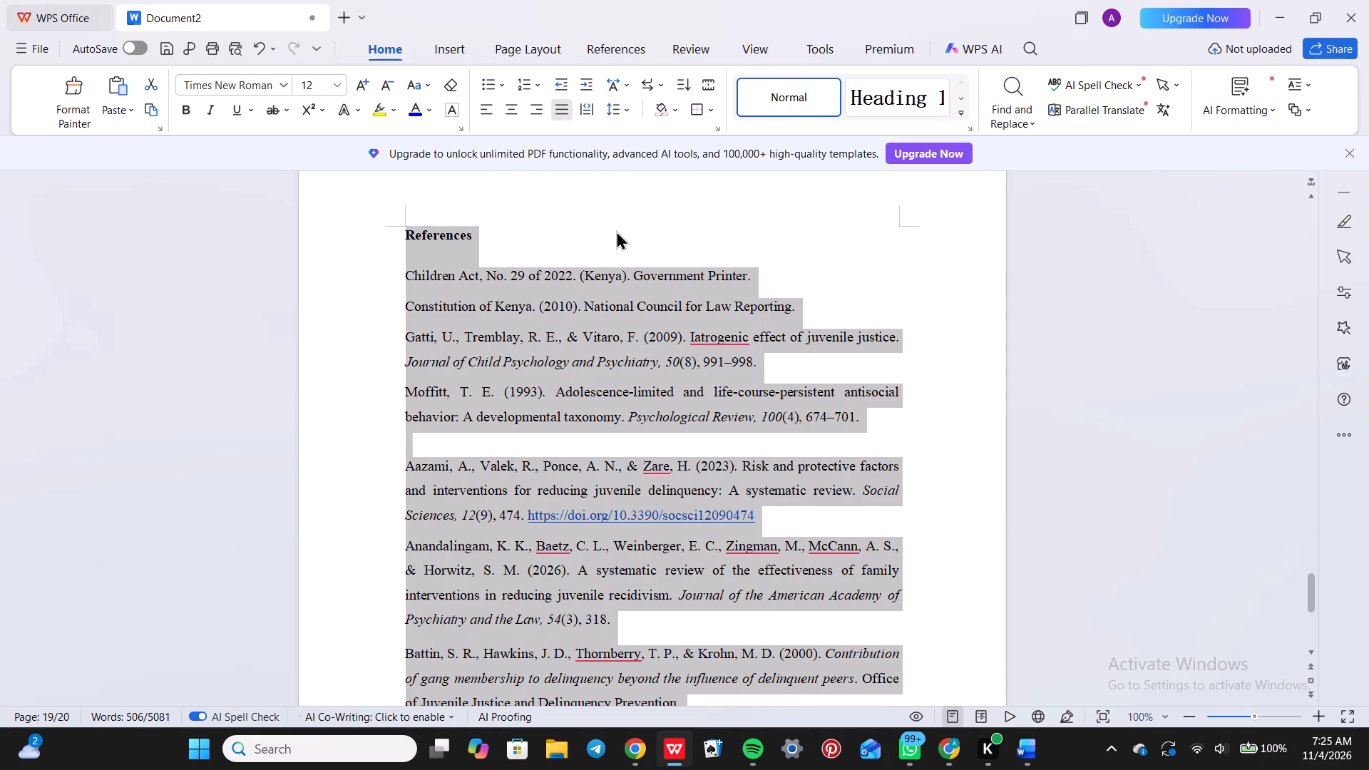
left_click(616, 230)
Check the layout and headings from the References page back to the Recommendations section.
scroll(616, 230, "up", 2)
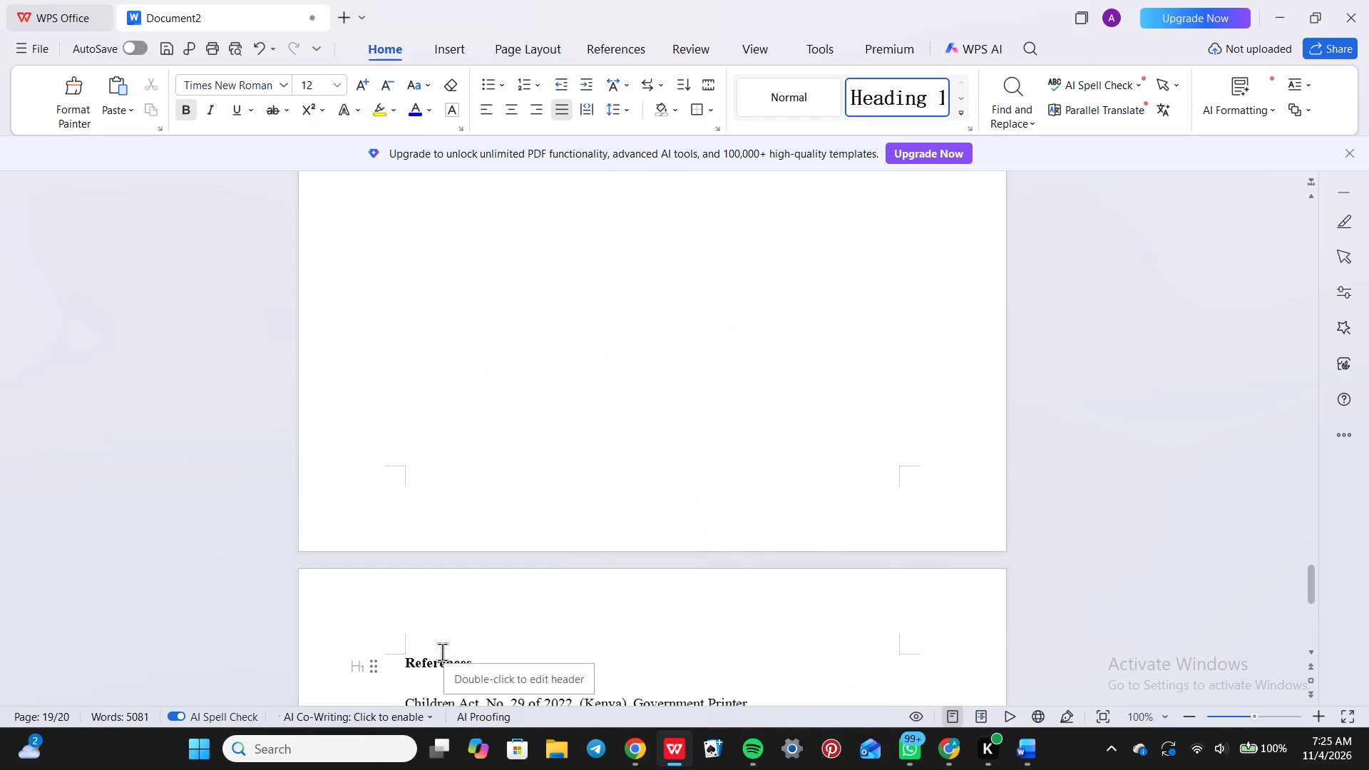
scroll(442, 652, "up", 5)
scroll(442, 652, "down", 1)
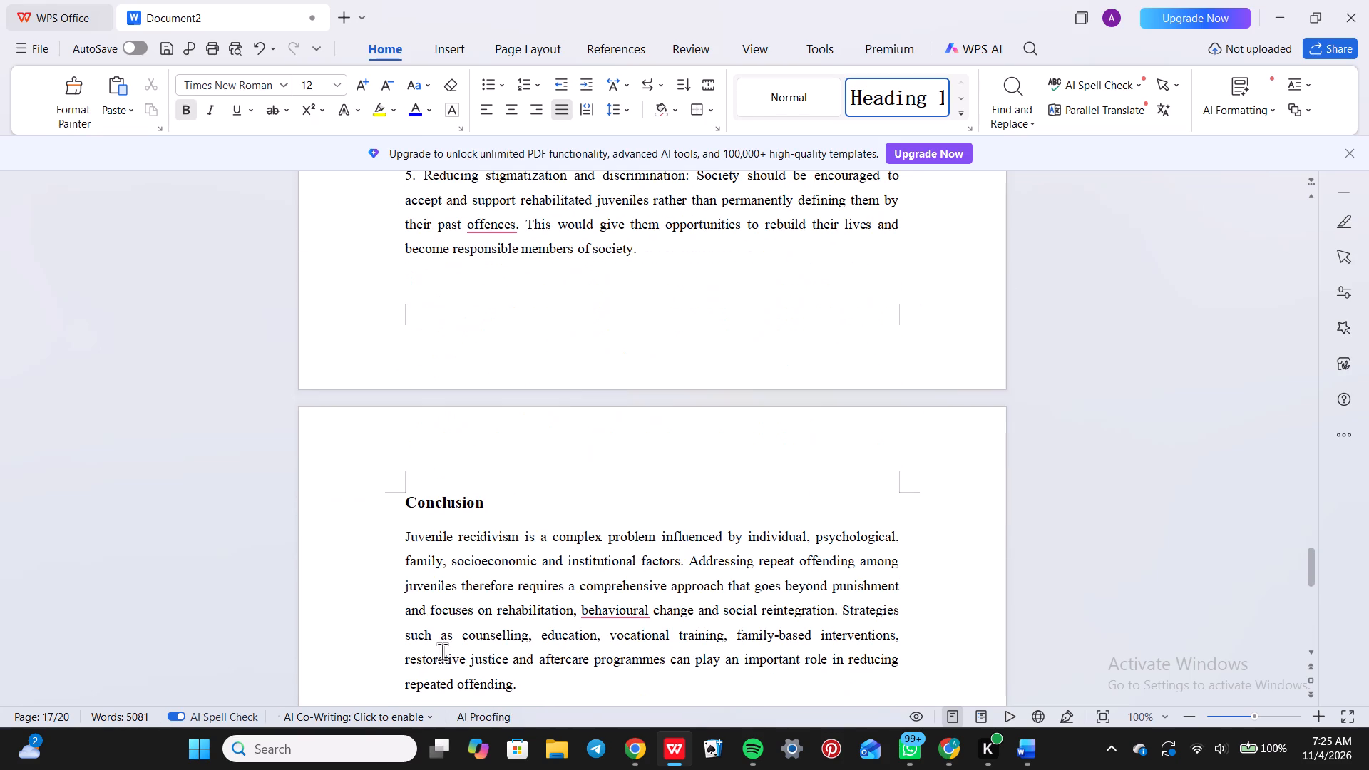
scroll(442, 652, "up", 3)
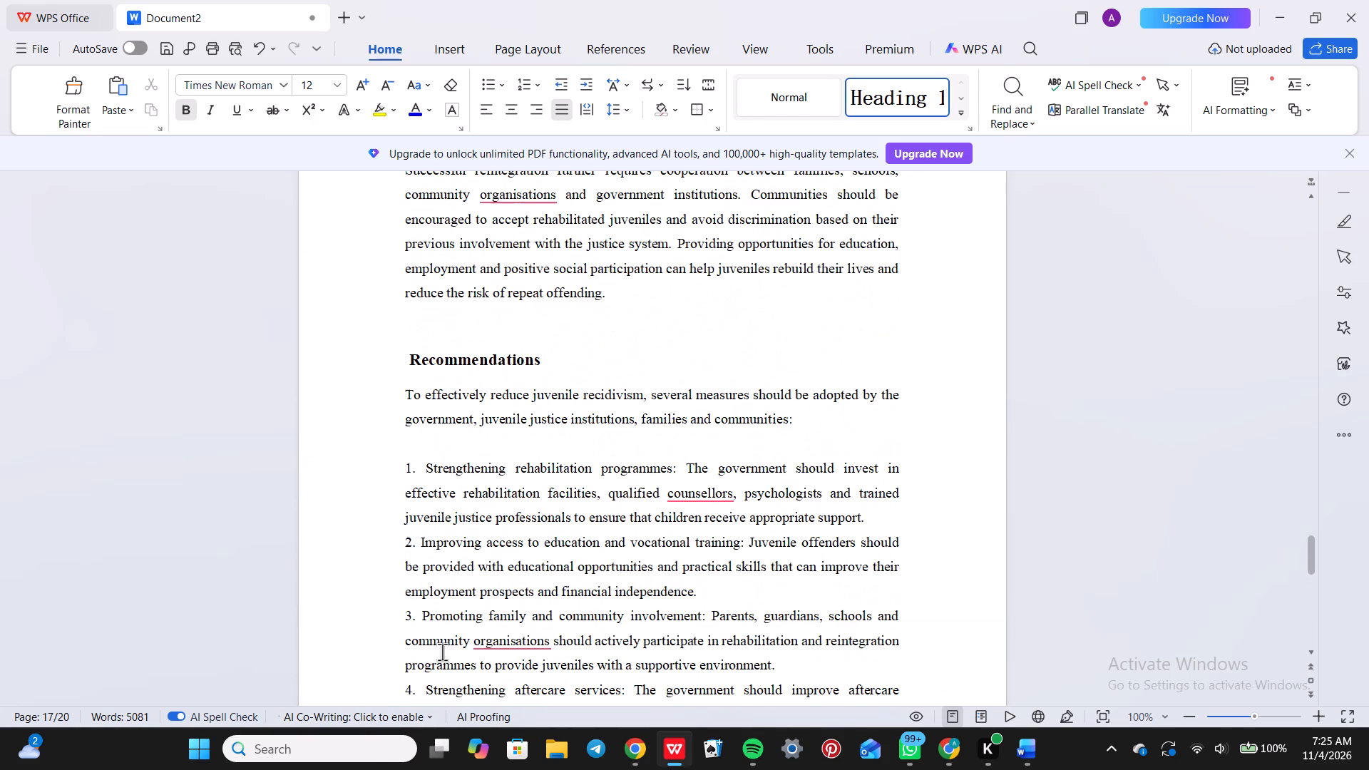
Remove the empty line above the Recommendations heading.
left_click(470, 365)
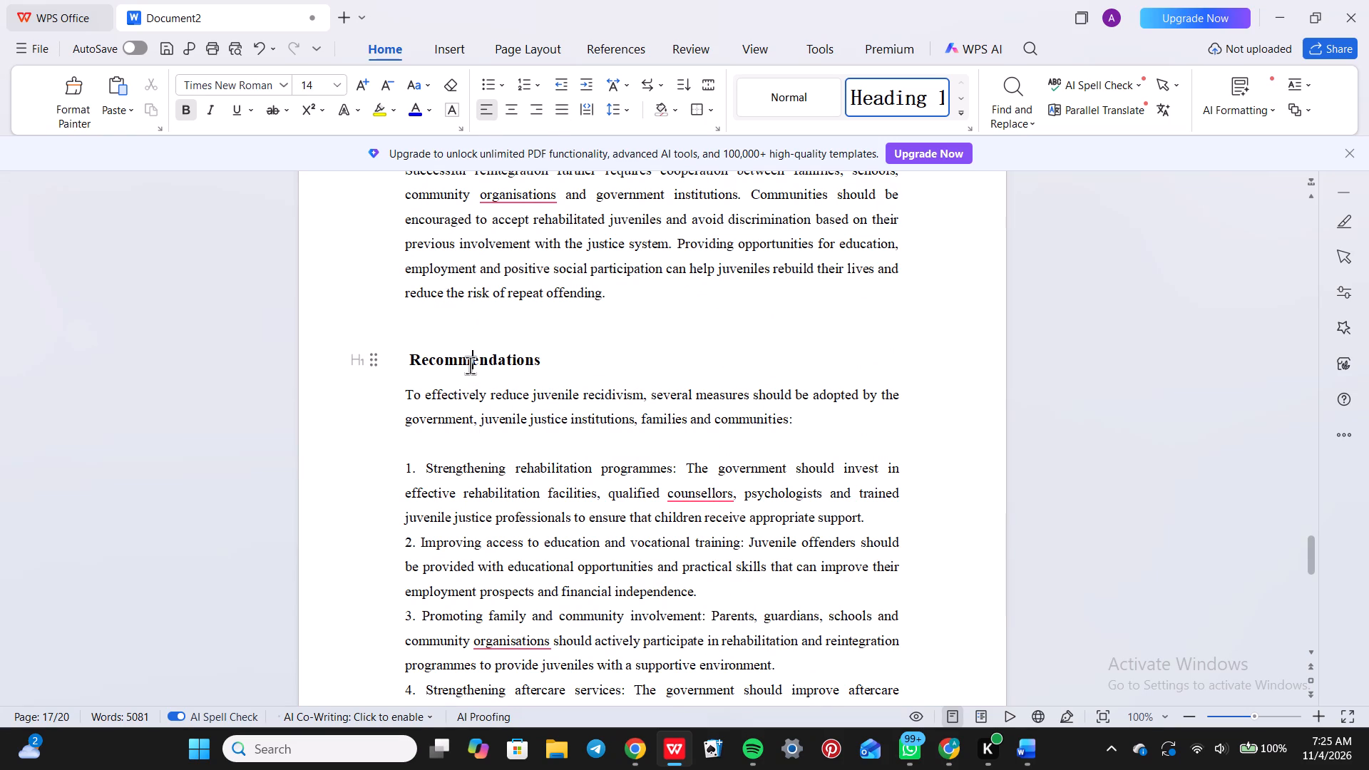
left_click(436, 327)
key("BackSpace")
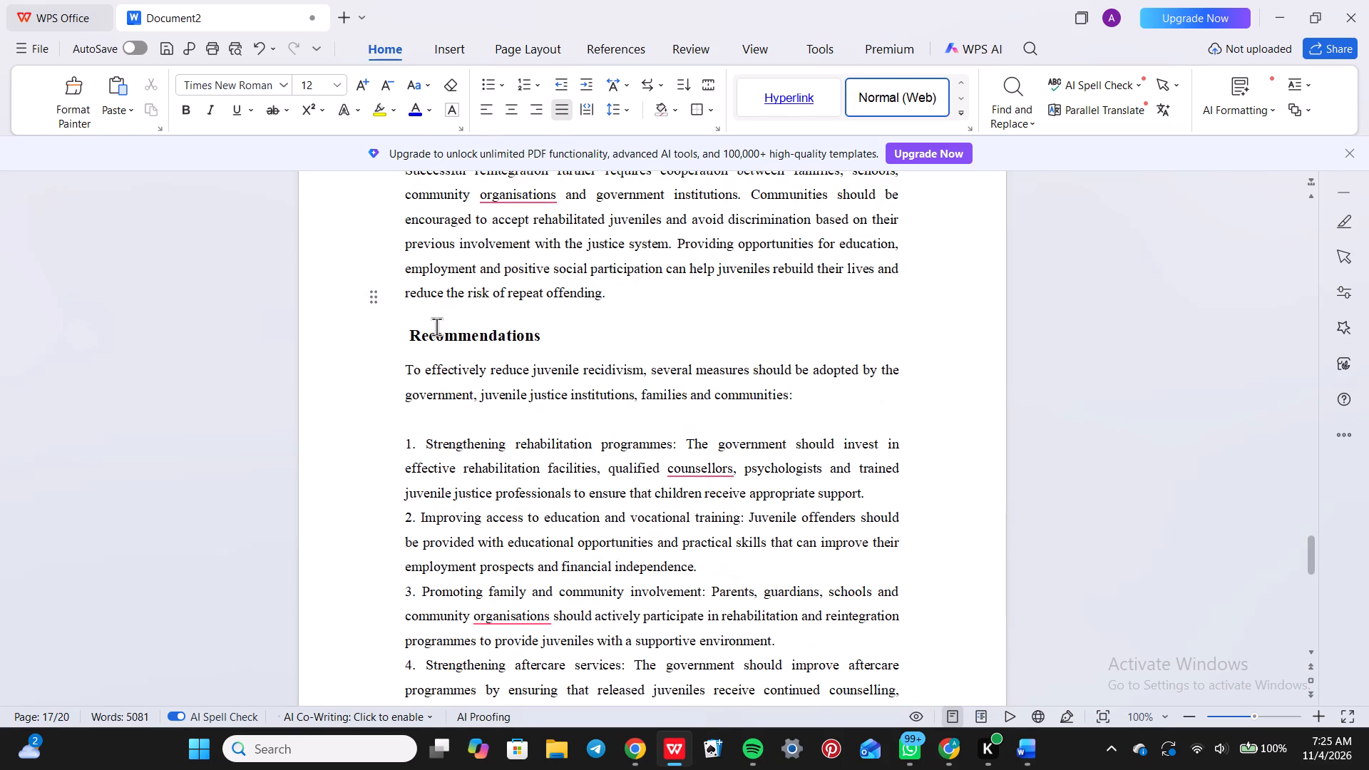
Update the entire table of contents, entries as well as page numbers.
scroll(436, 327, "up", 4)
scroll(436, 327, "down", 1)
scroll(436, 327, "up", 14)
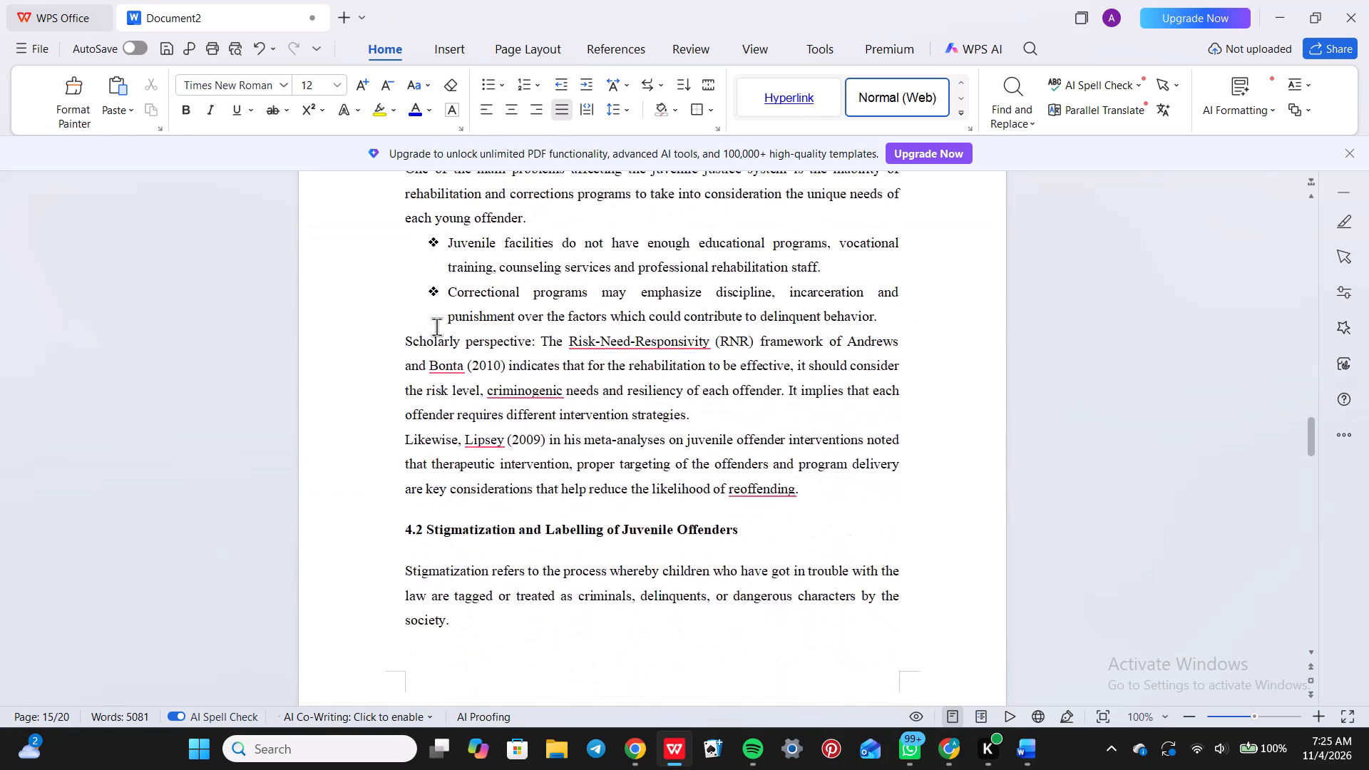
scroll(436, 327, "up", 7)
scroll(436, 327, "down", 7)
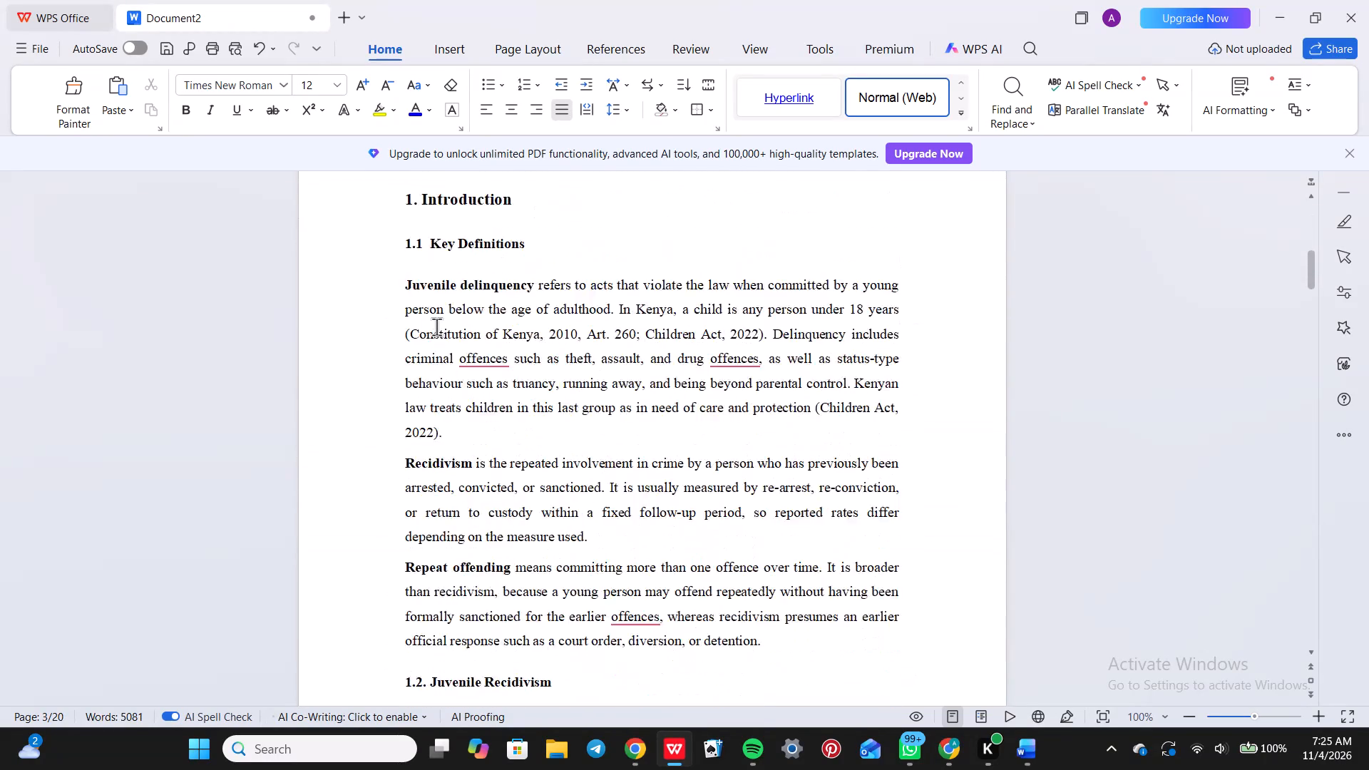
scroll(436, 327, "up", 5)
left_click(505, 391)
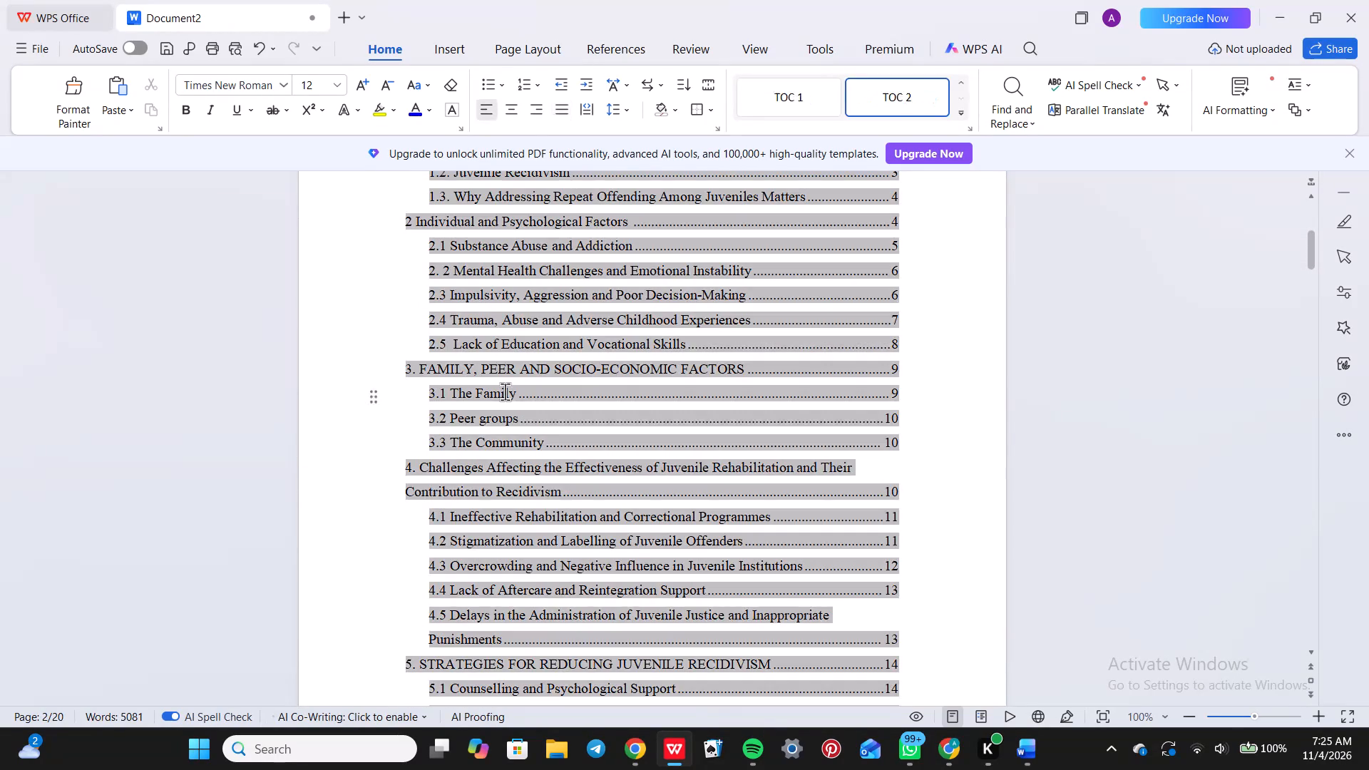
left_click(600, 46)
left_click(247, 84)
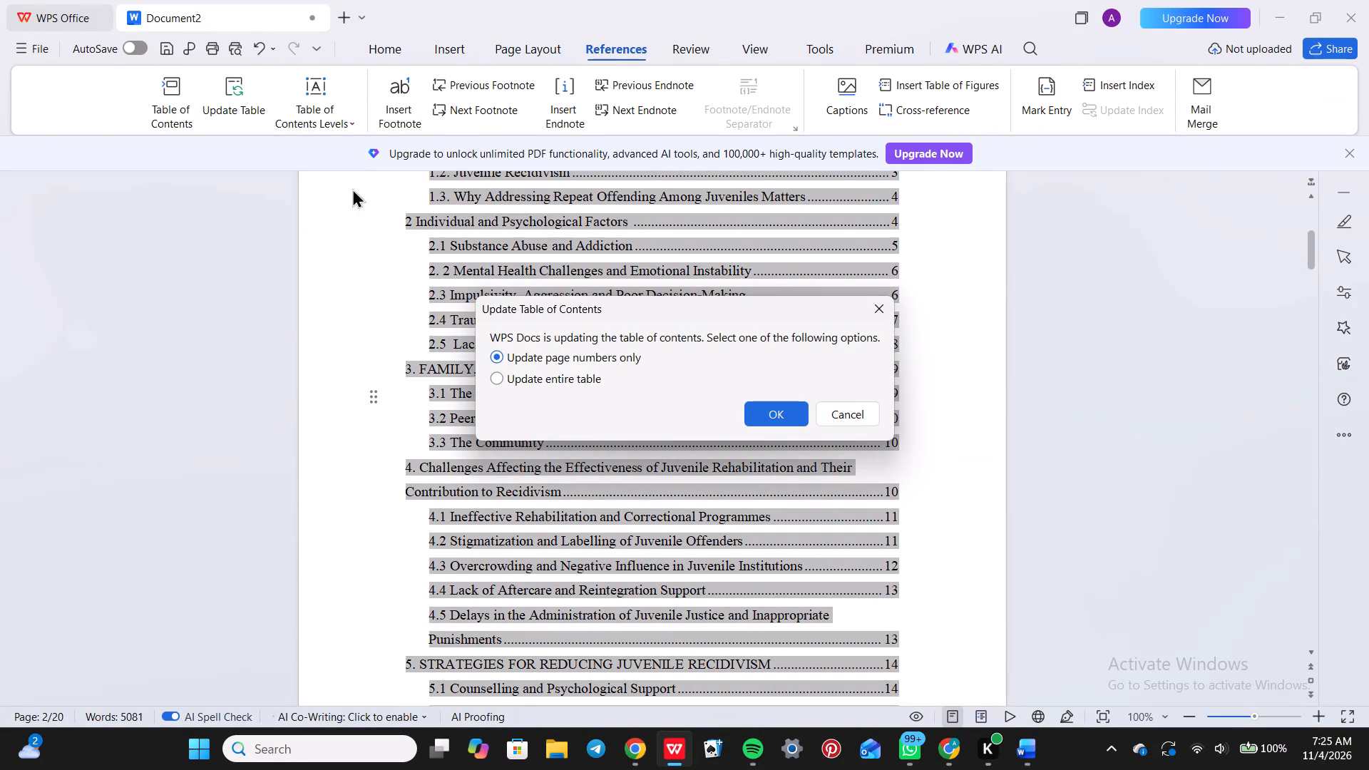
left_click(496, 381)
left_click(754, 421)
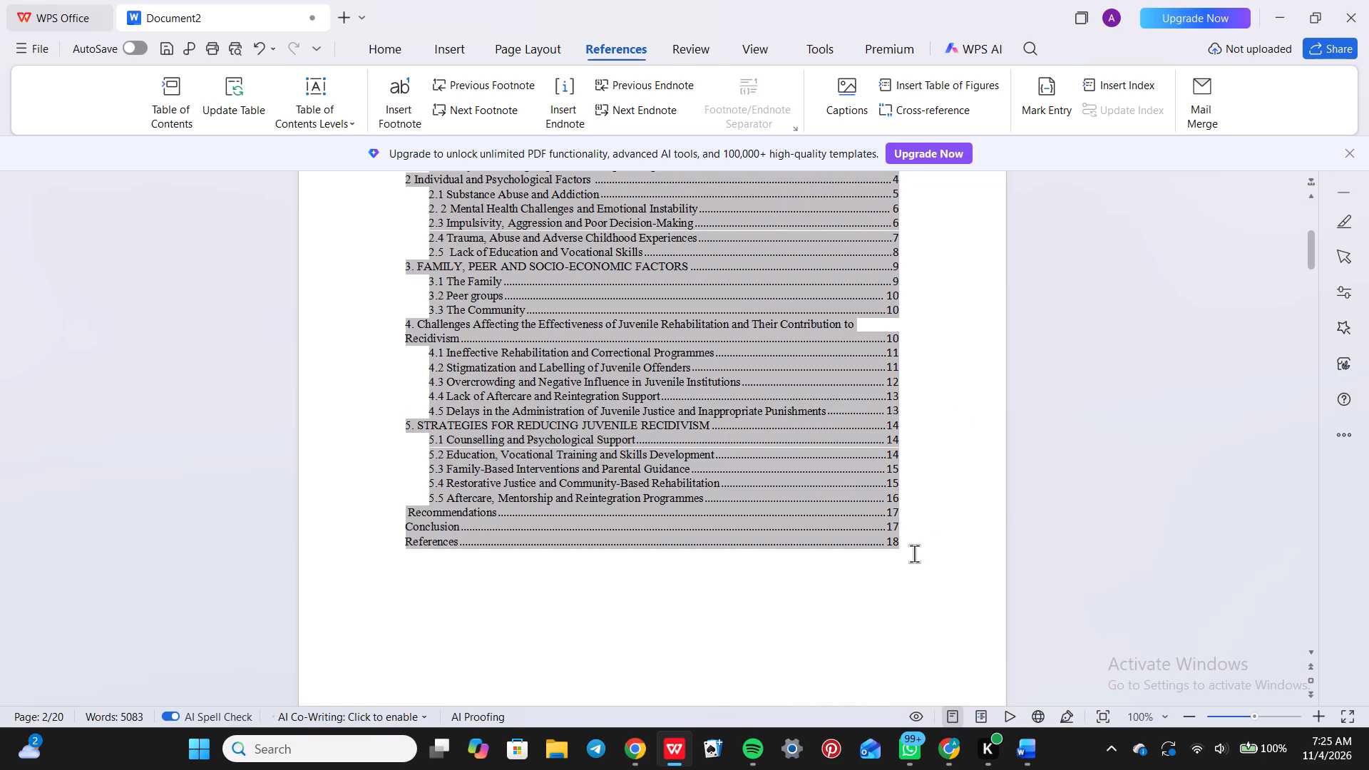
Format the whole table of contents, from Introduction to References, in Times New Roman, size 12, with 1.5 line spacing.
left_click(911, 546)
left_click_drag(911, 546, 463, 289)
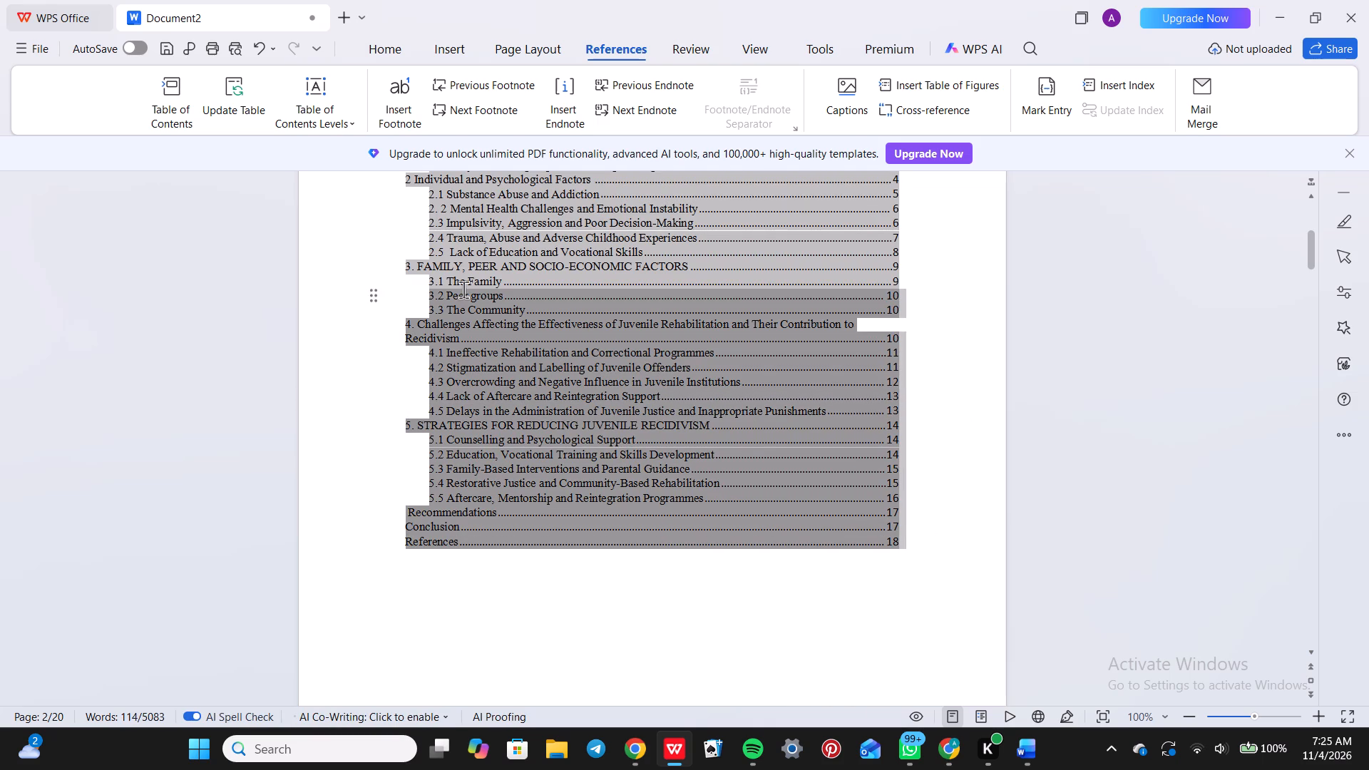
left_click_drag(463, 289, 399, 660)
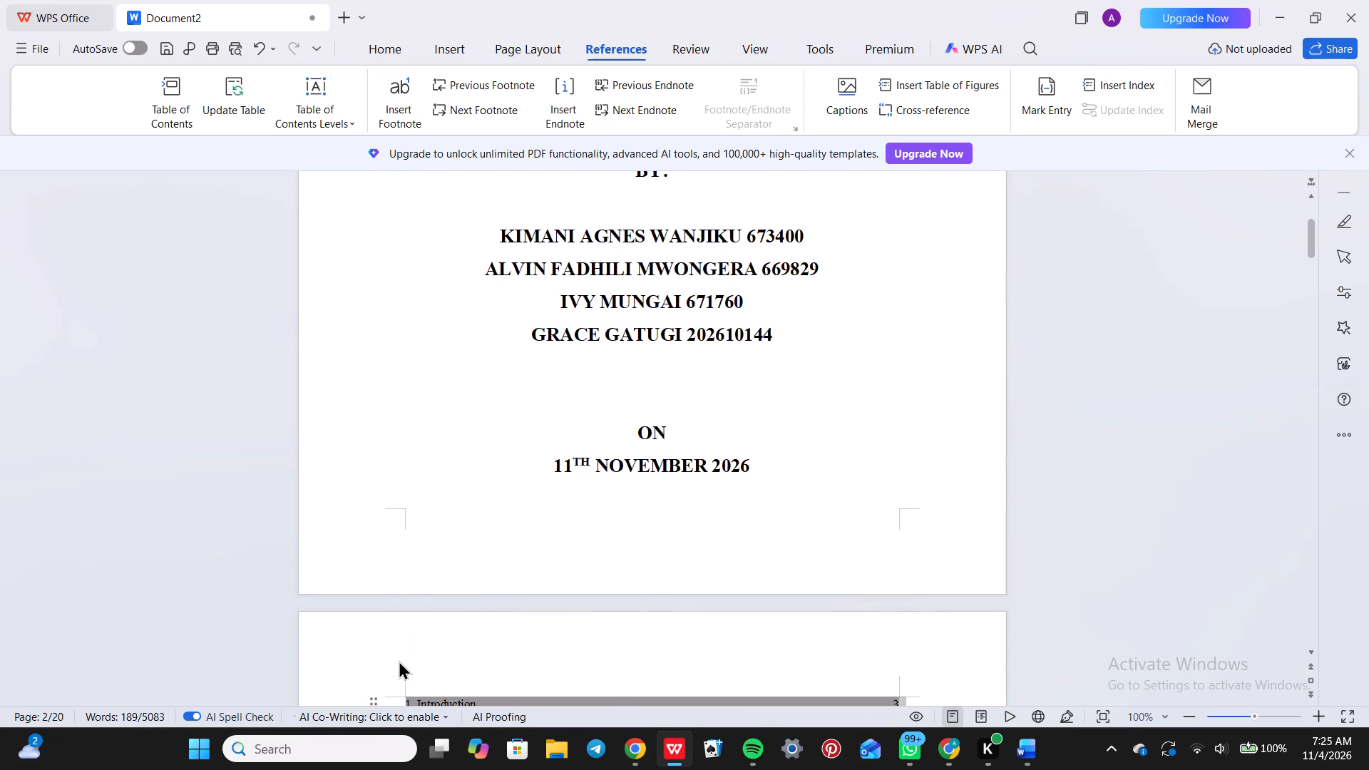
left_click_drag(399, 660, 389, 656)
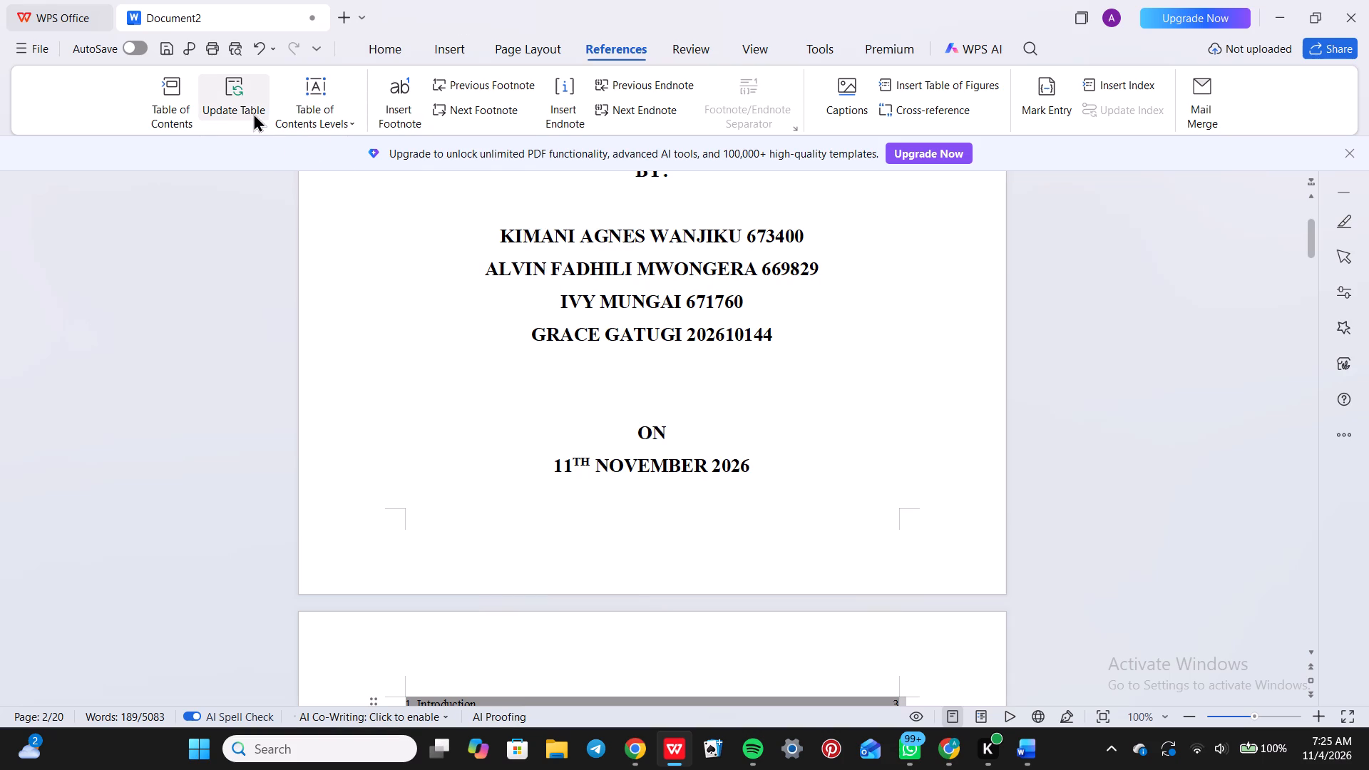
left_click(386, 46)
left_click(281, 86)
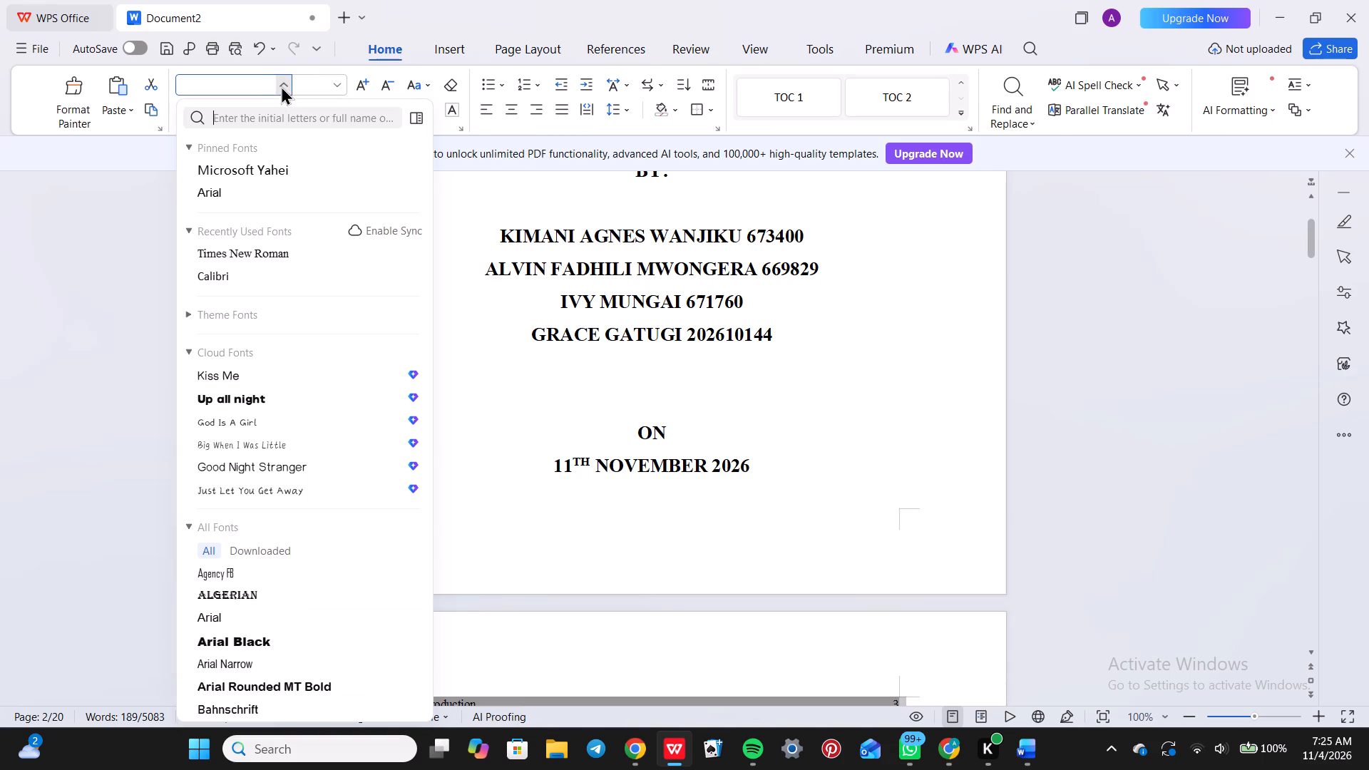
left_click(274, 250)
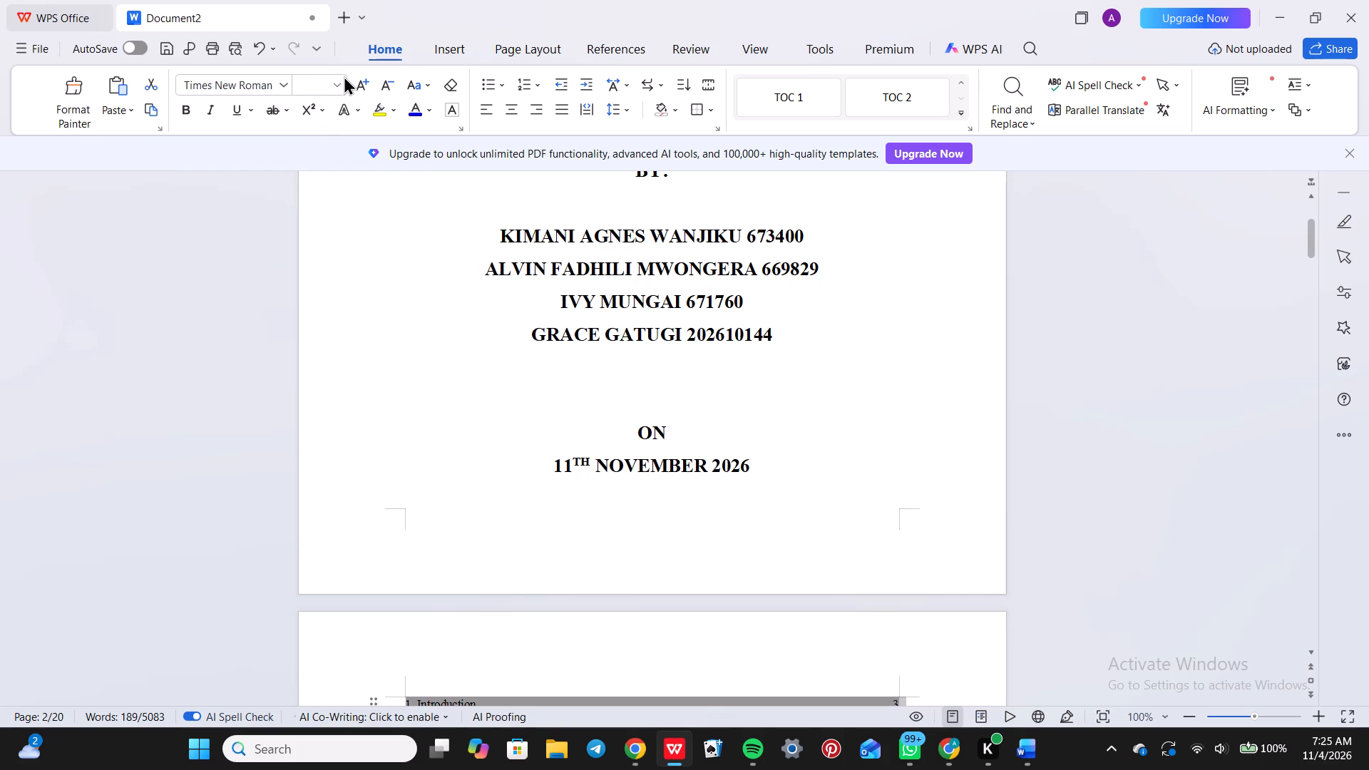
left_click(342, 80)
left_click(317, 247)
left_click(629, 107)
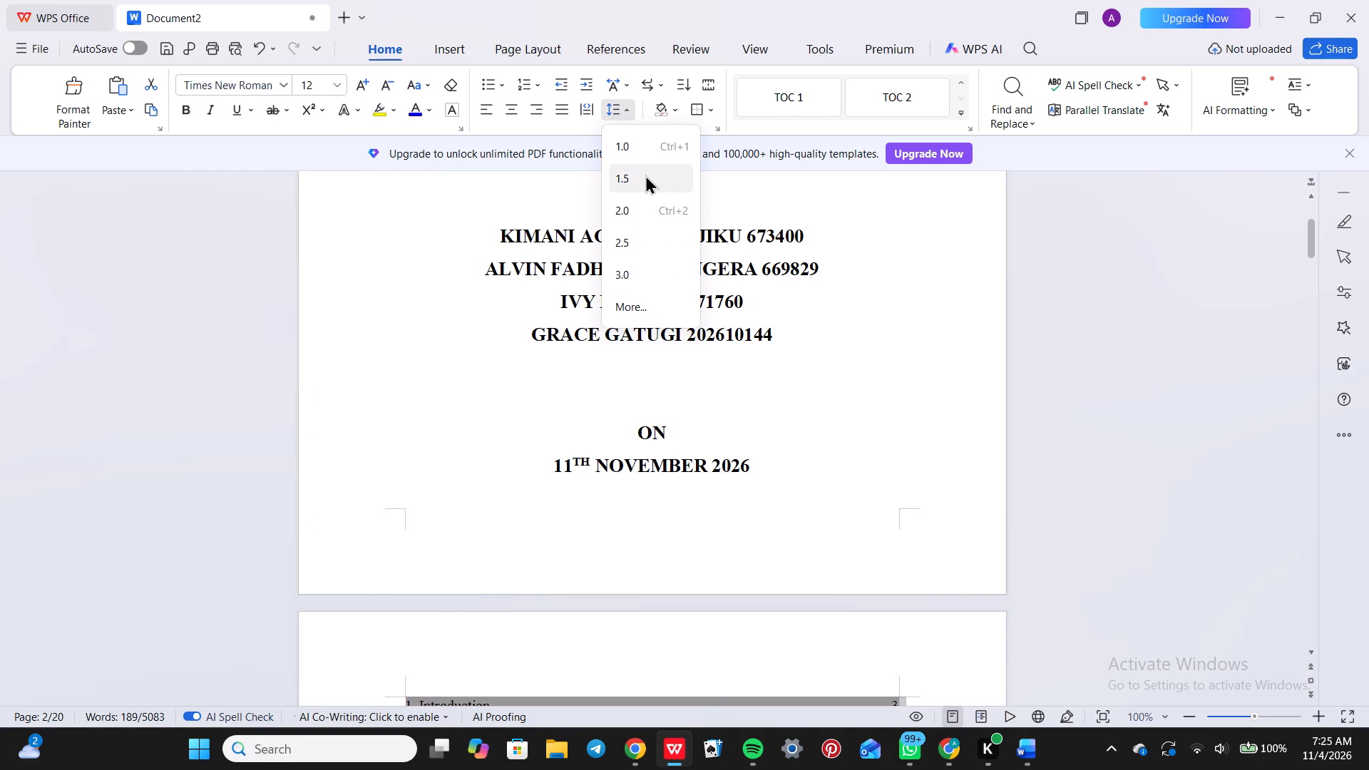
left_click(645, 175)
Check the reformatted table of contents for its entries, page numbers and layout.
scroll(645, 175, "down", 1)
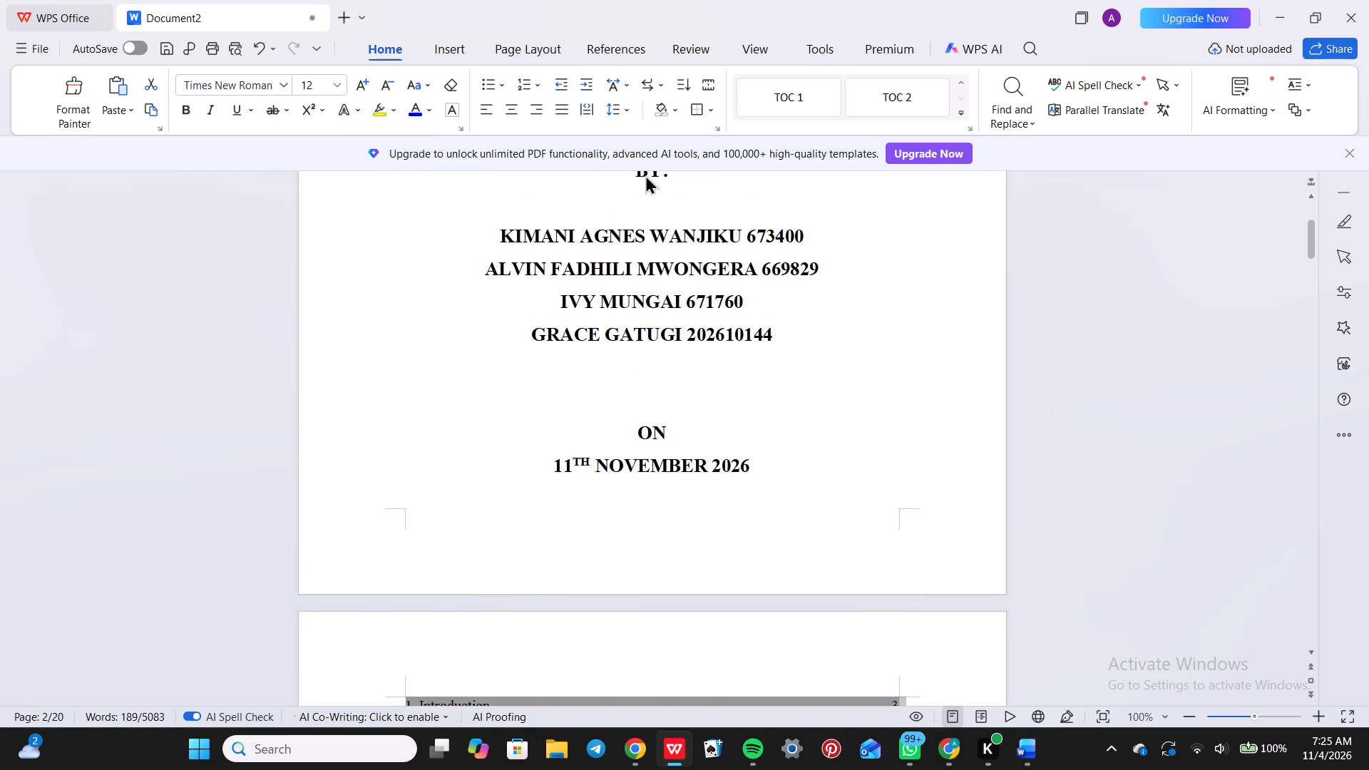
scroll(645, 175, "down", 2)
scroll(762, 374, "down", 1)
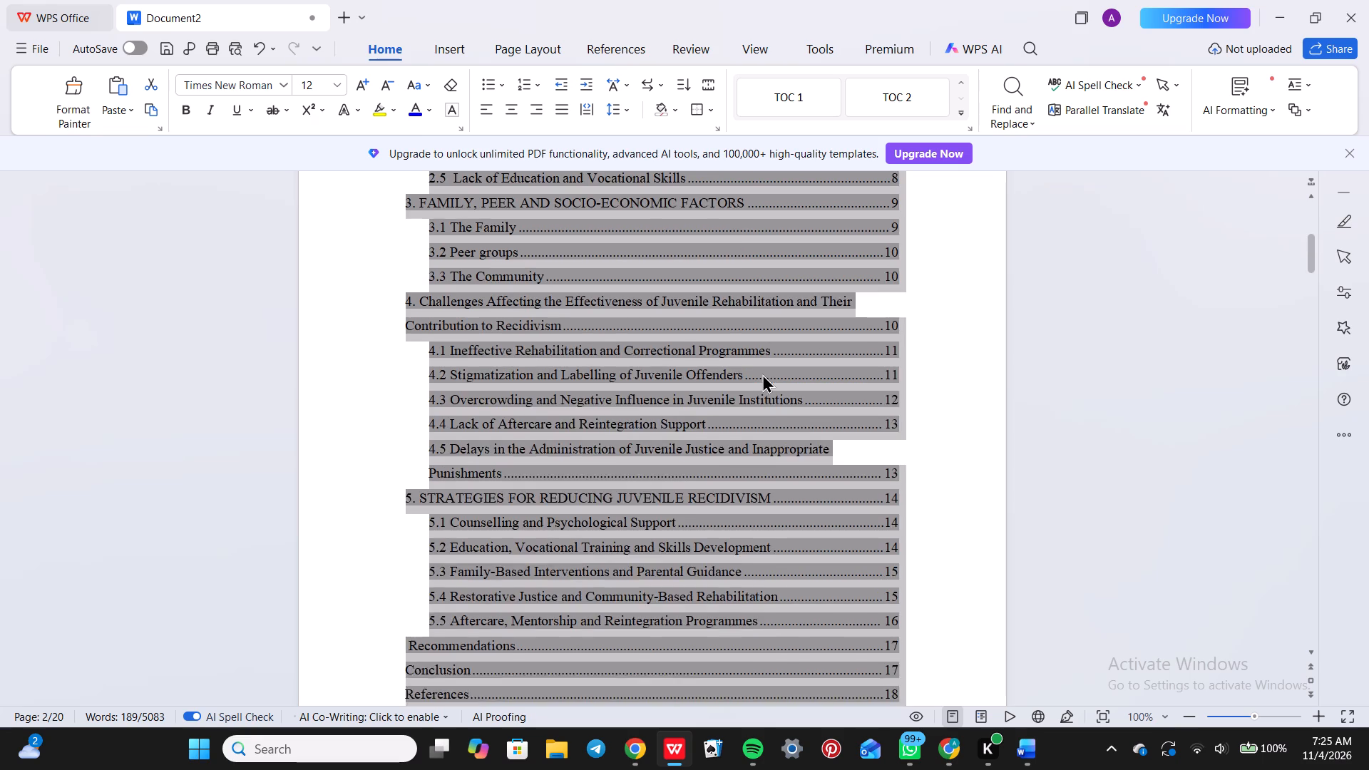
scroll(762, 374, "down", 1)
left_click(970, 479)
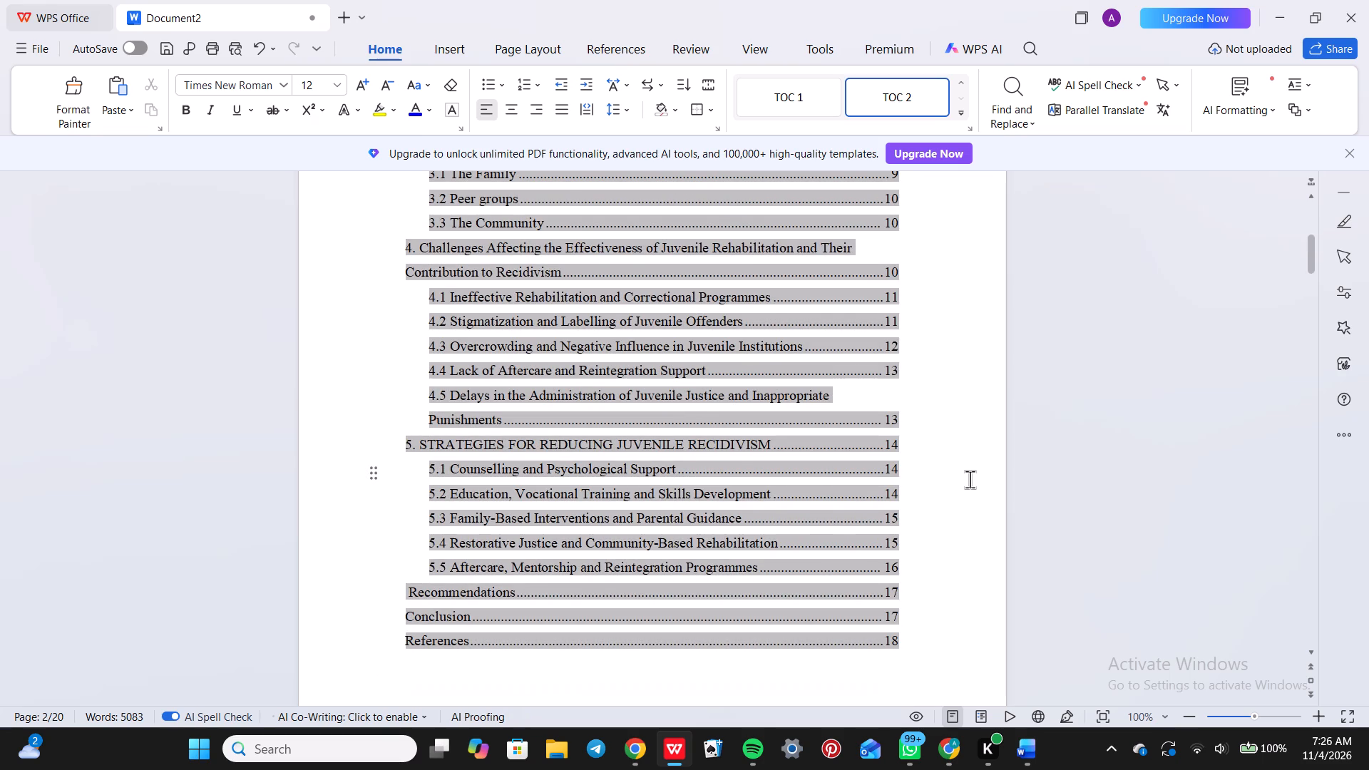
scroll(970, 479, "down", 1)
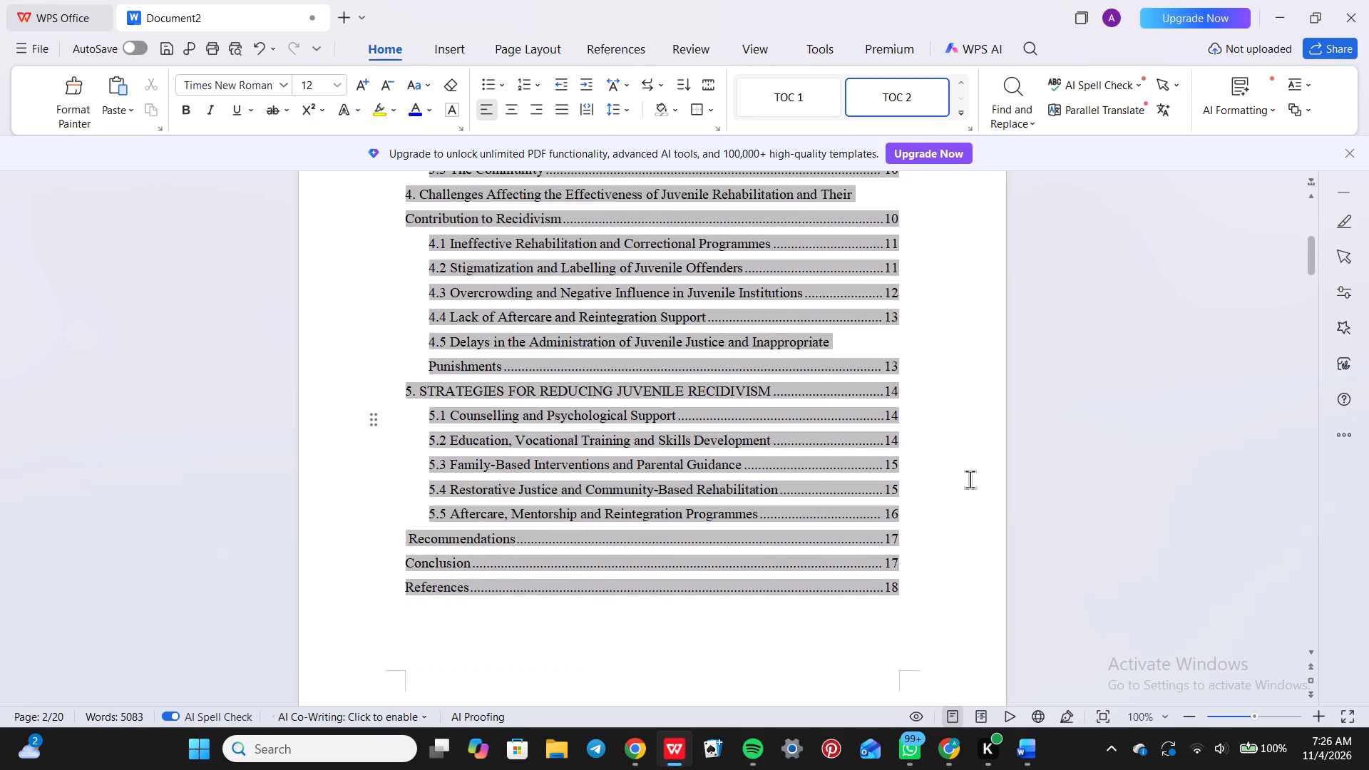
left_click(970, 479)
scroll(970, 479, "up", 1)
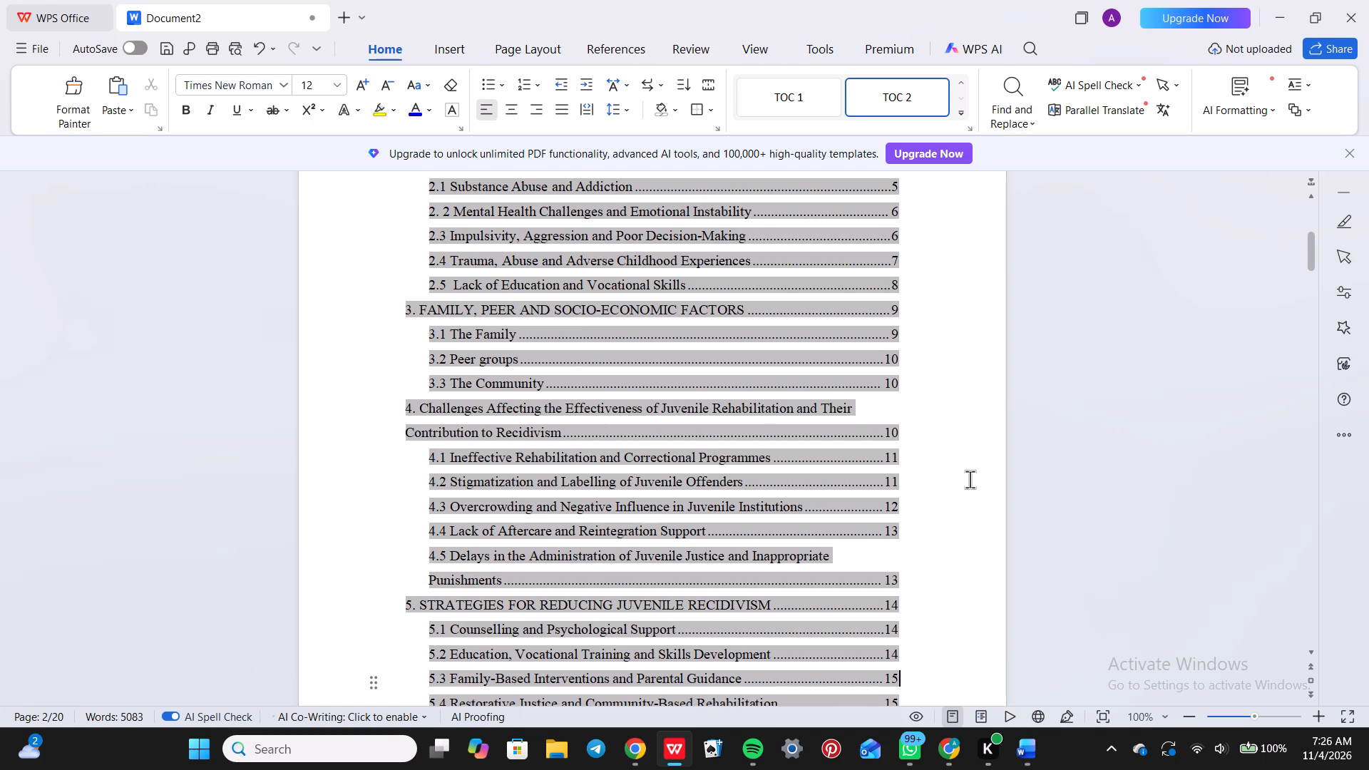
scroll(970, 479, "down", 2)
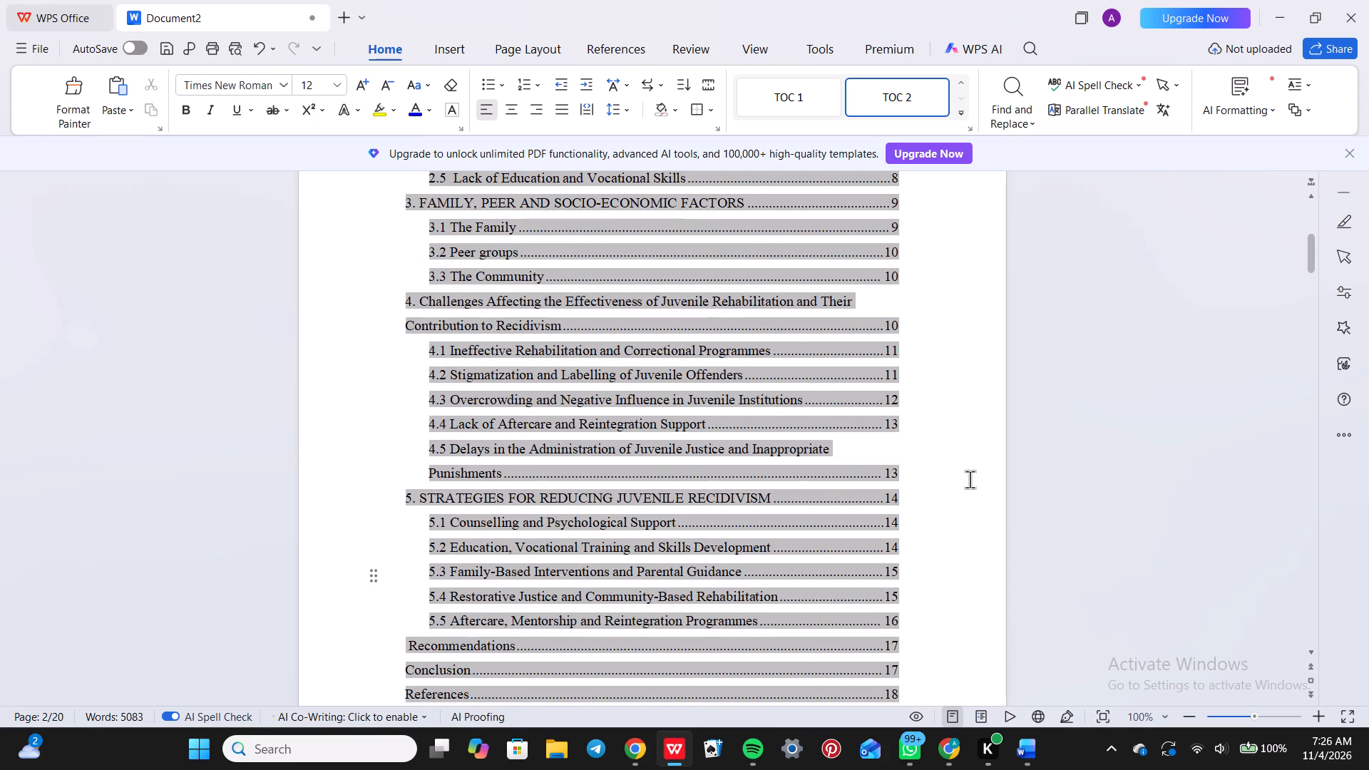
scroll(970, 479, "down", 4)
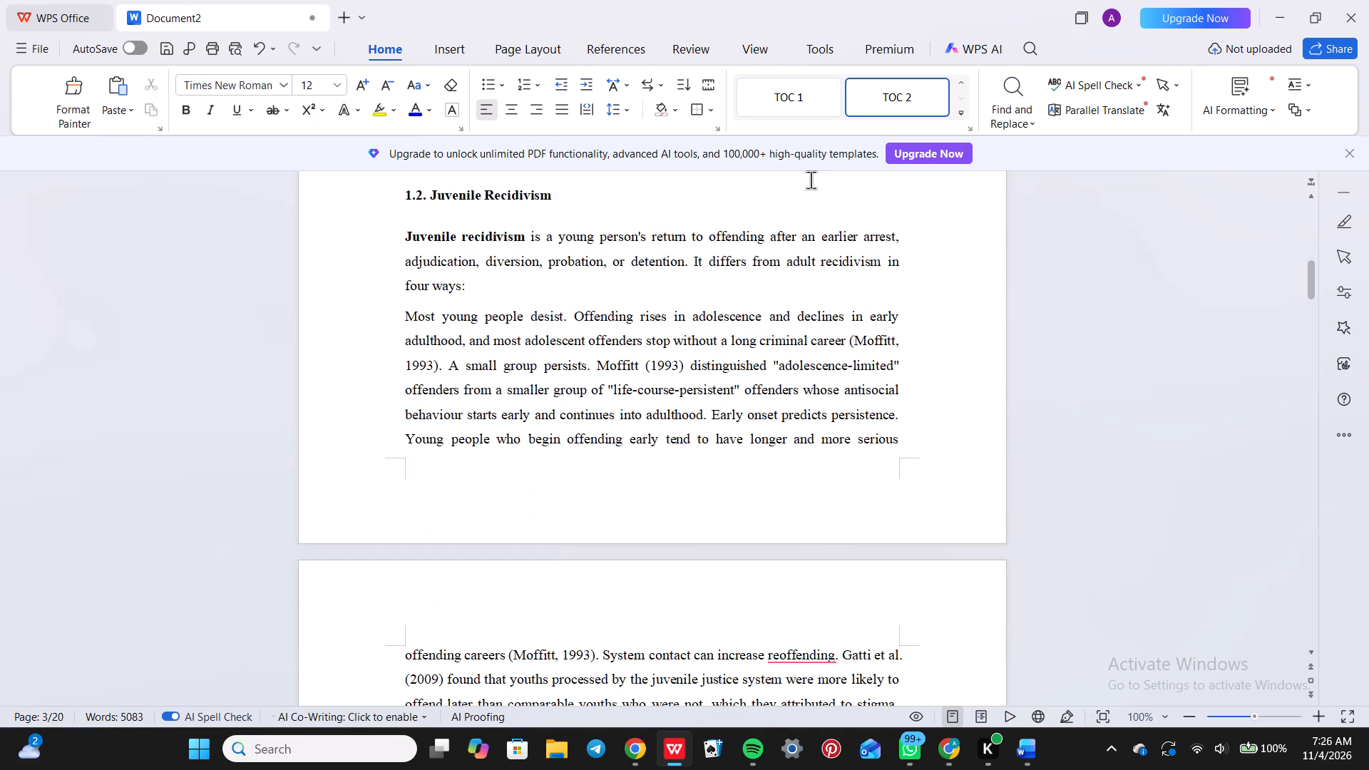
Save the document to WPS Drive as a Word document (.docx) named GROUP 4 WORK.
right_click(251, 14)
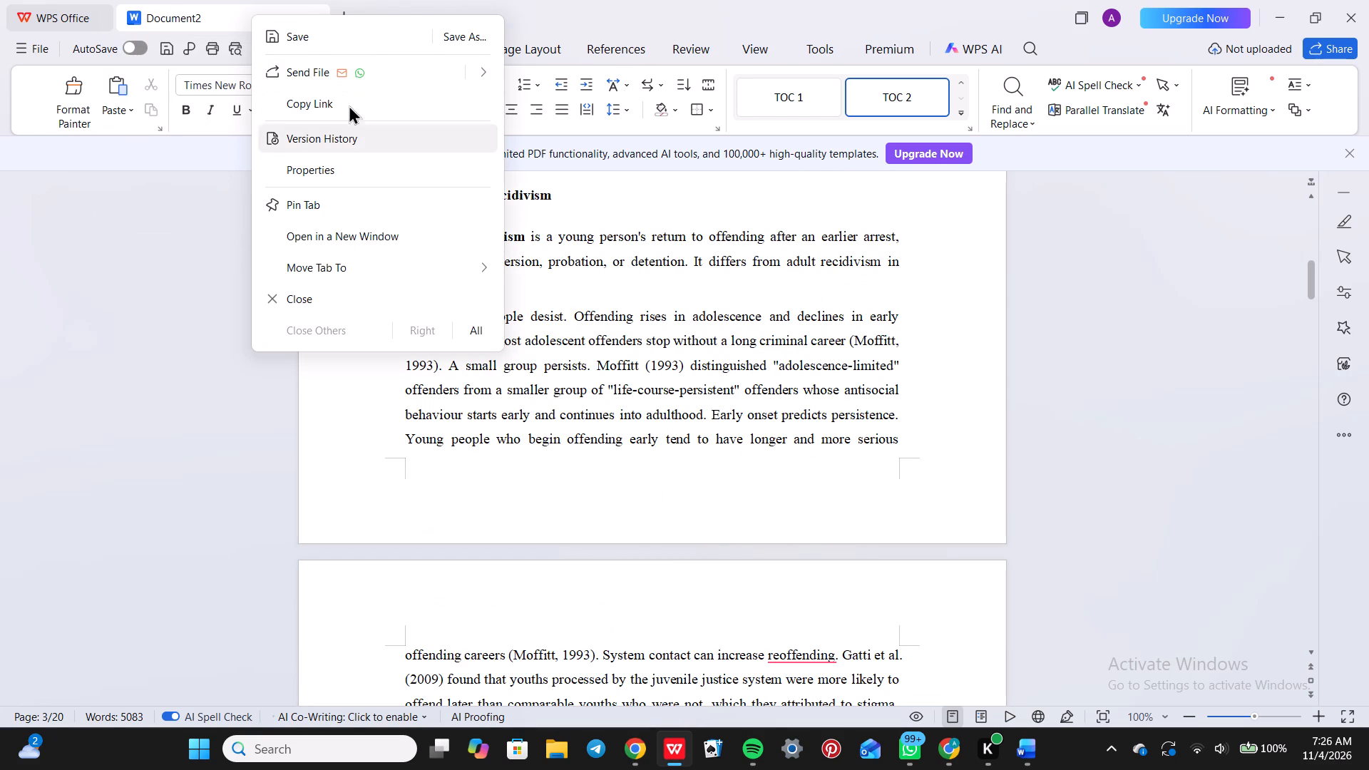
left_click(470, 32)
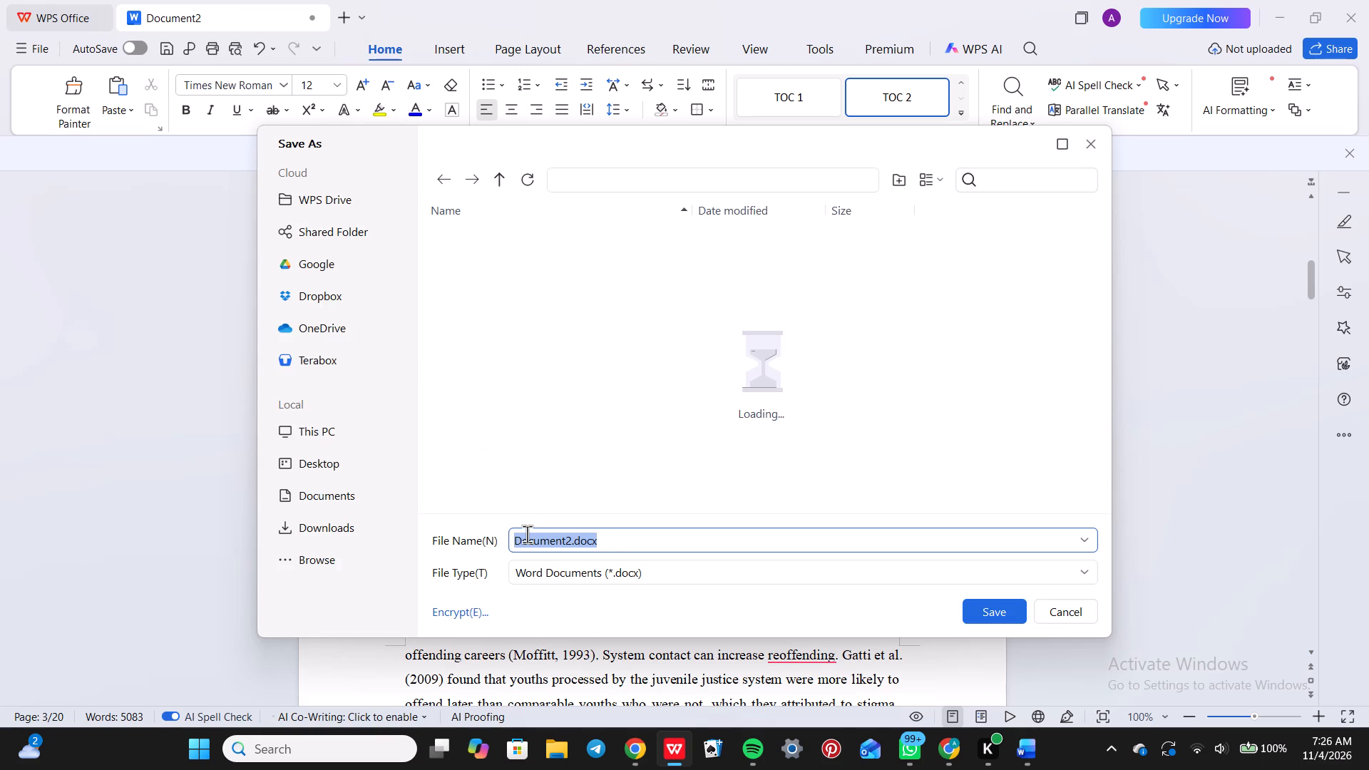
key("BackSpace")
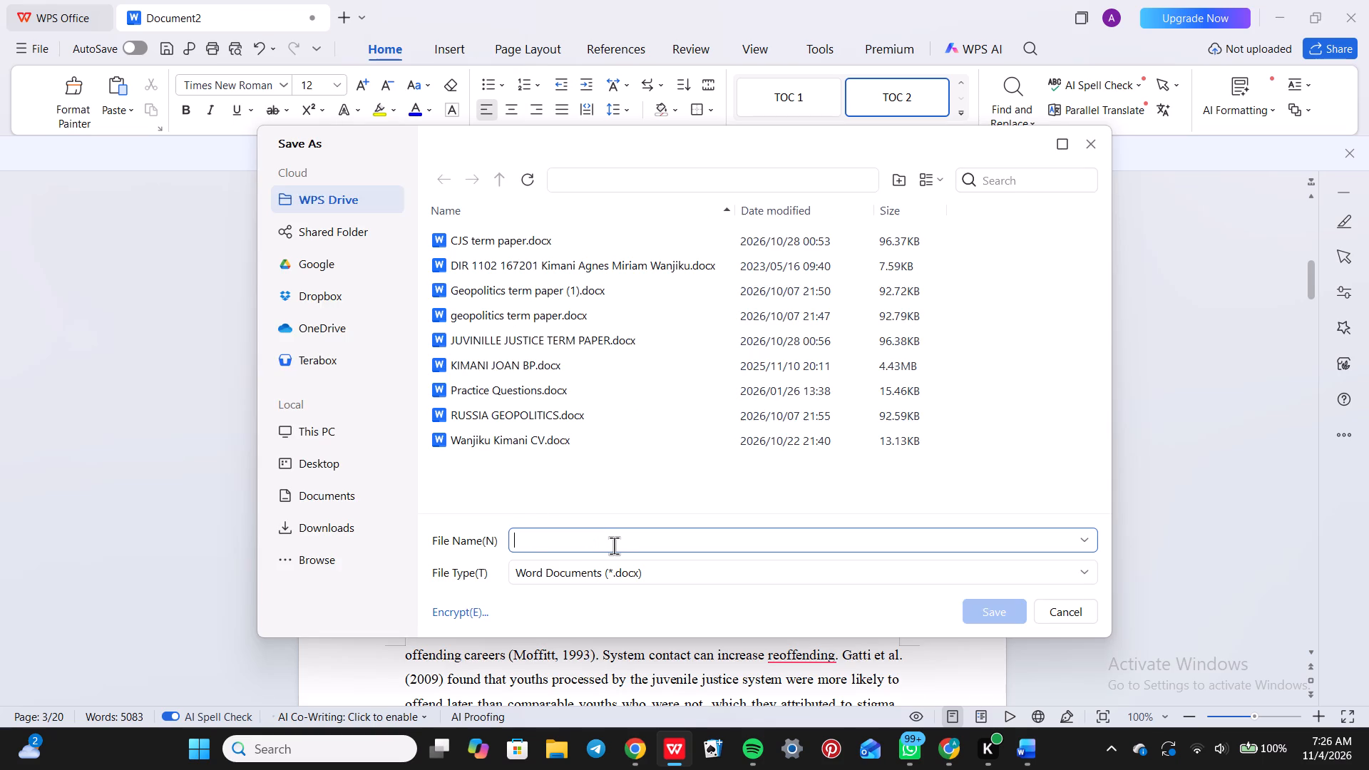
type("GROUP 4 WORK")
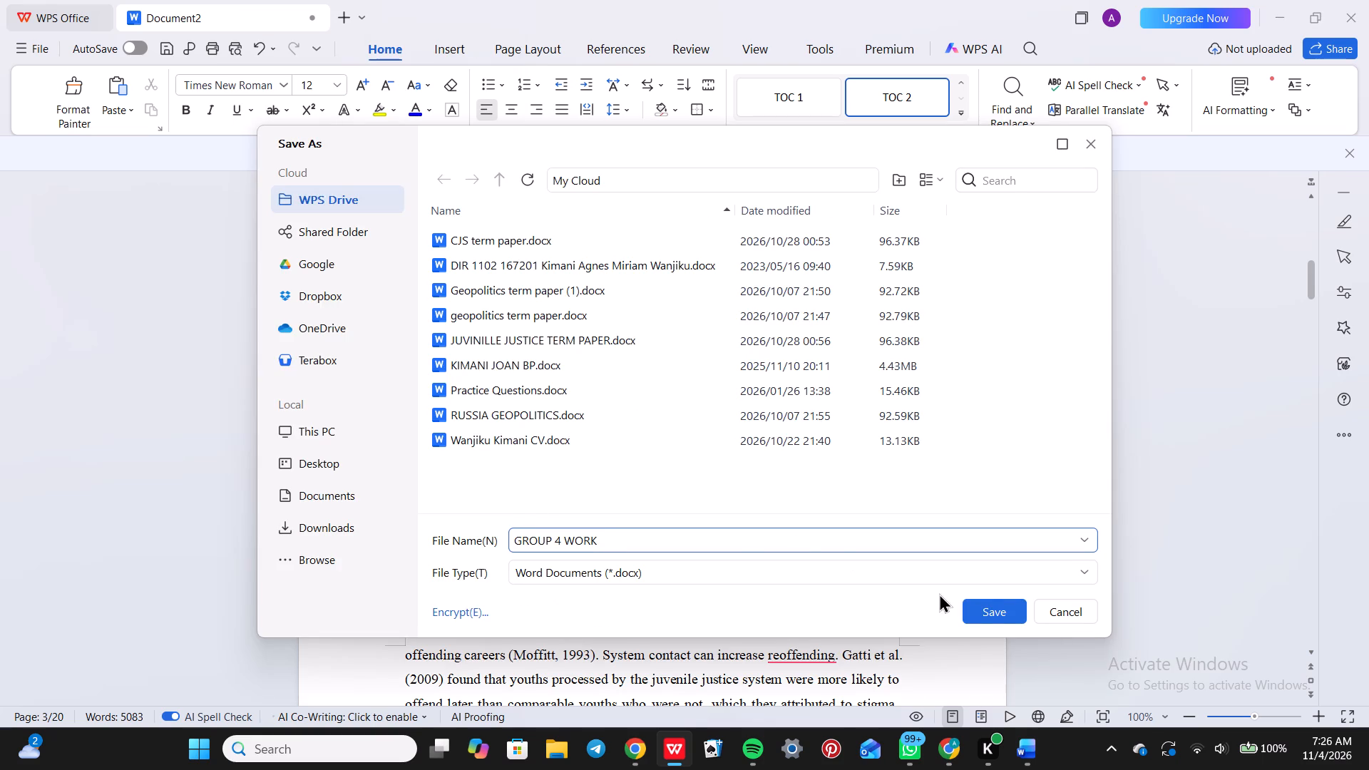
left_click(1003, 606)
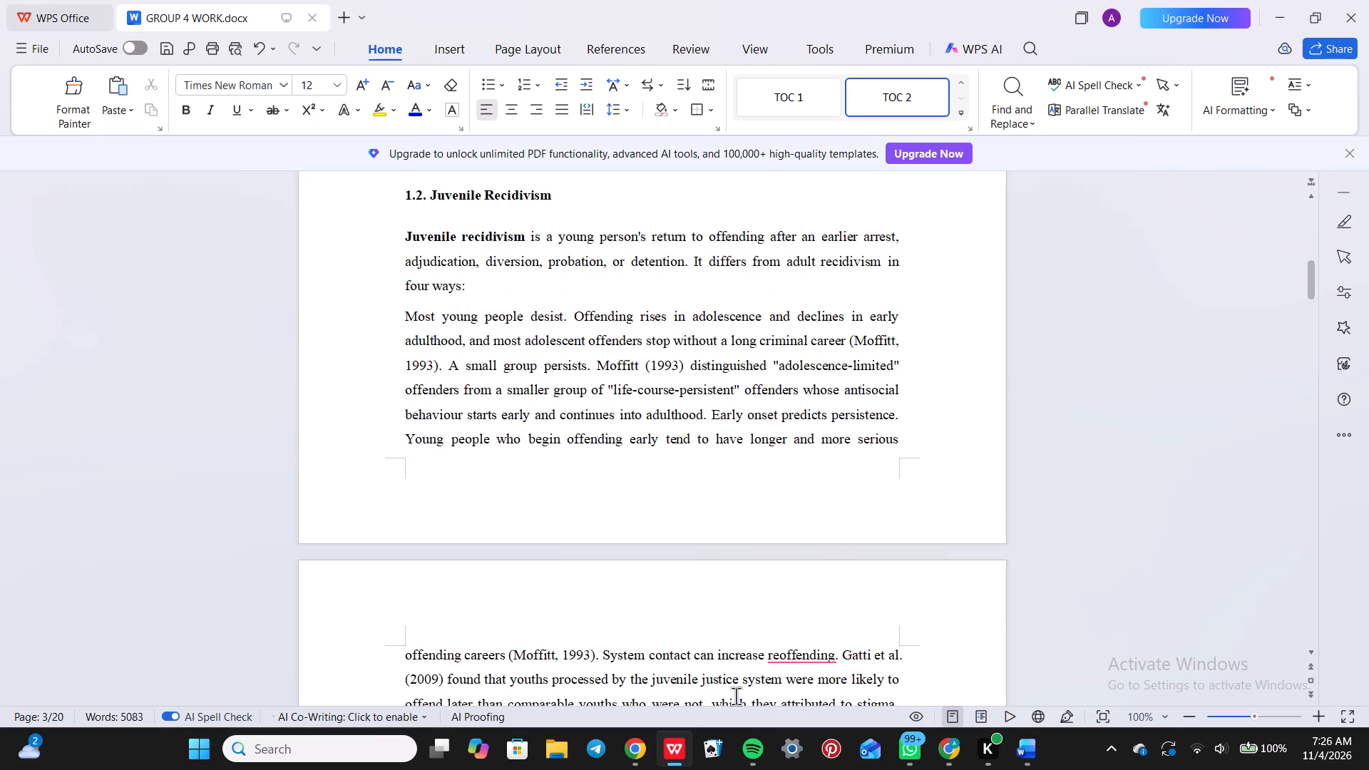
Switch to File Explorer and look through the Documents and Downloads folders for the saved file.
left_click(562, 746)
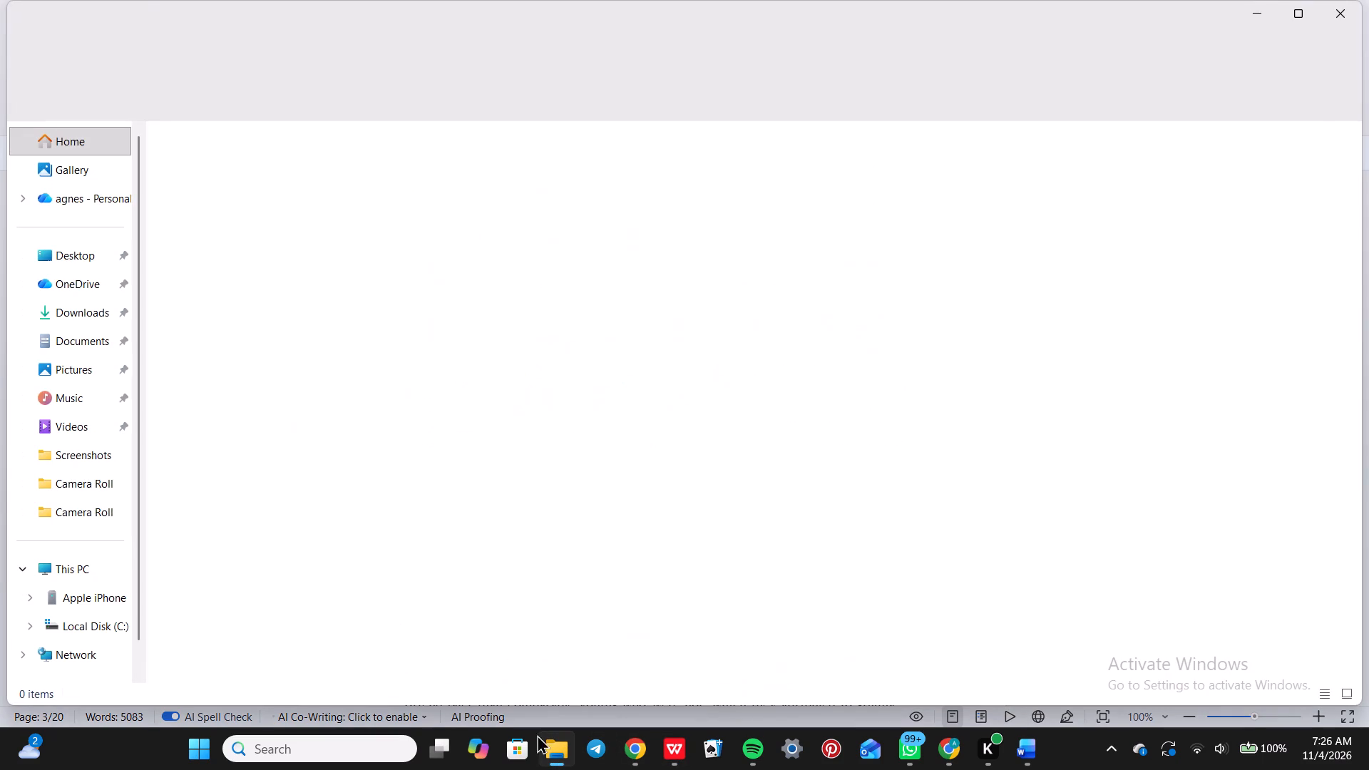
left_click(68, 337)
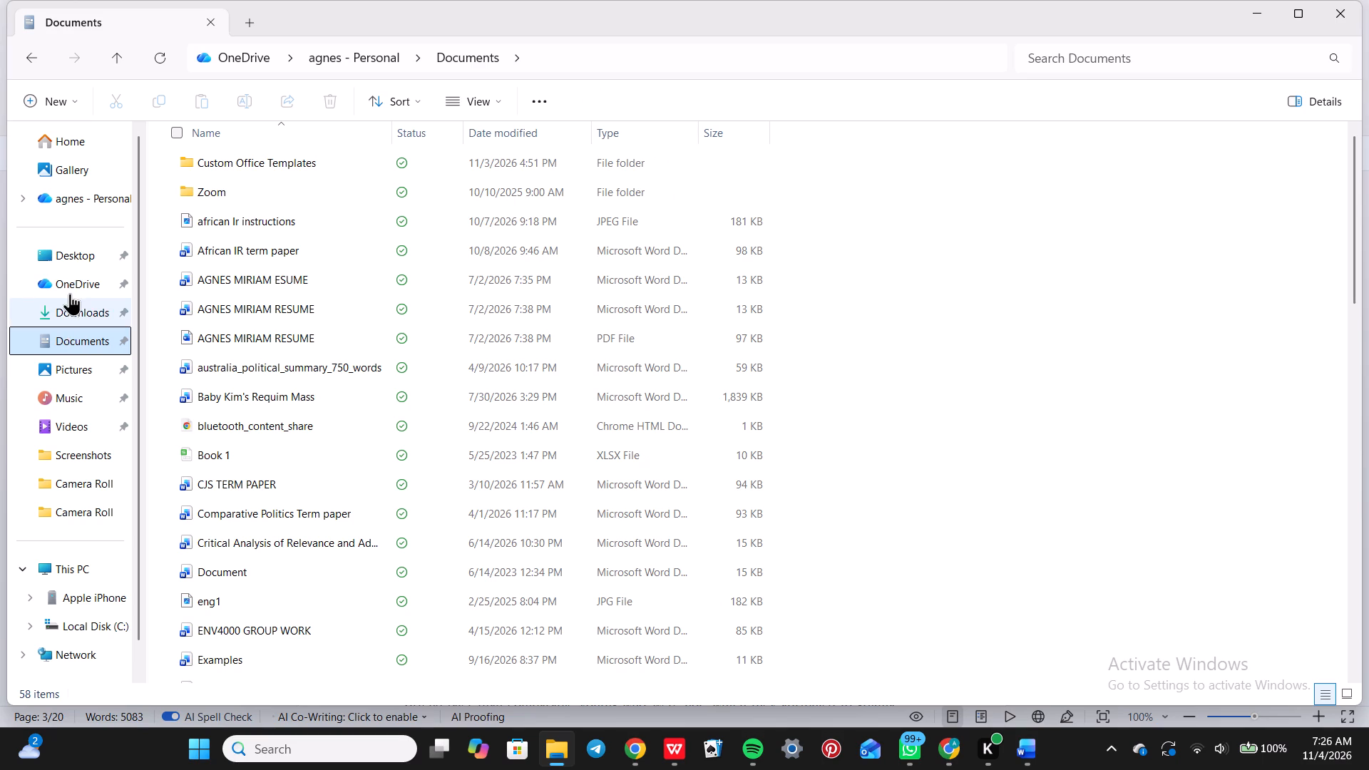
left_click(73, 310)
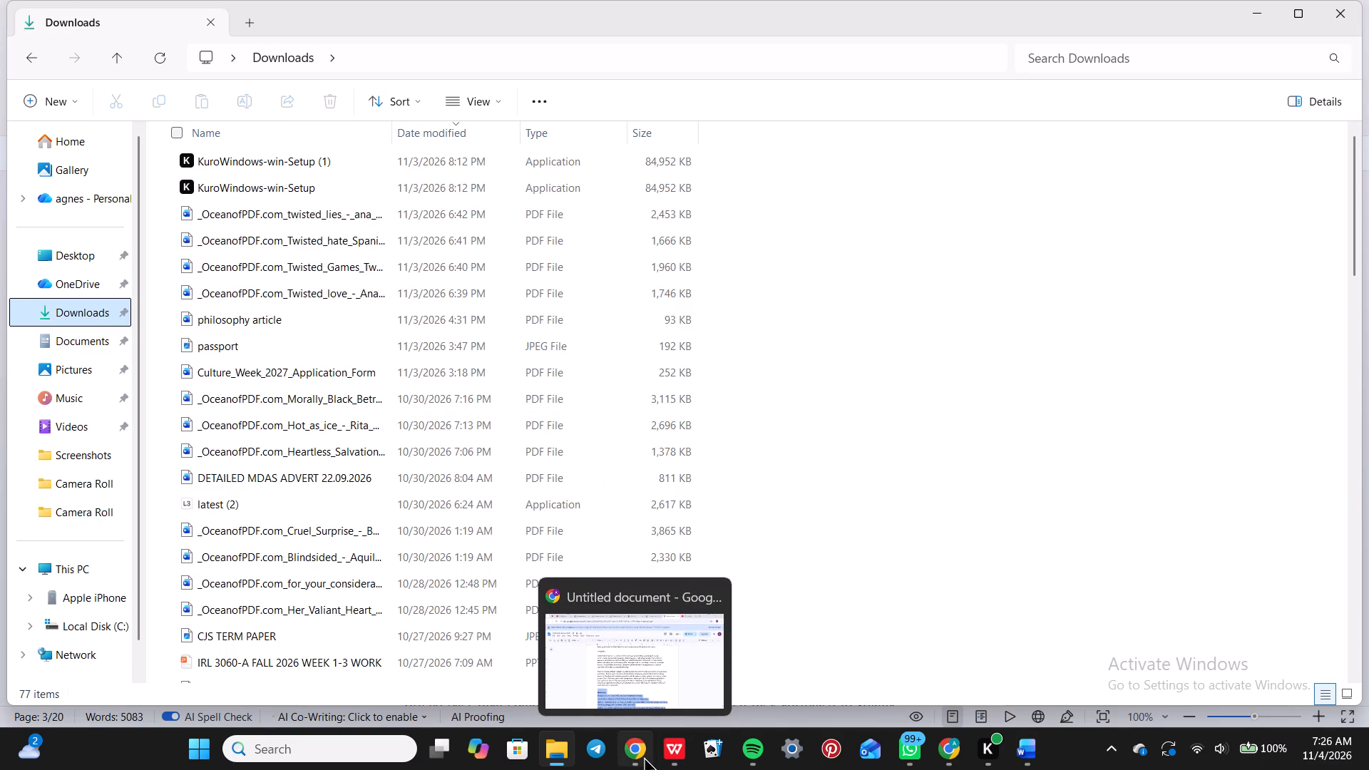
Switch back to WPS Office and copy the GROUP 4 WORK.docx file for sharing through the Send File (.docx) option.
left_click(677, 746)
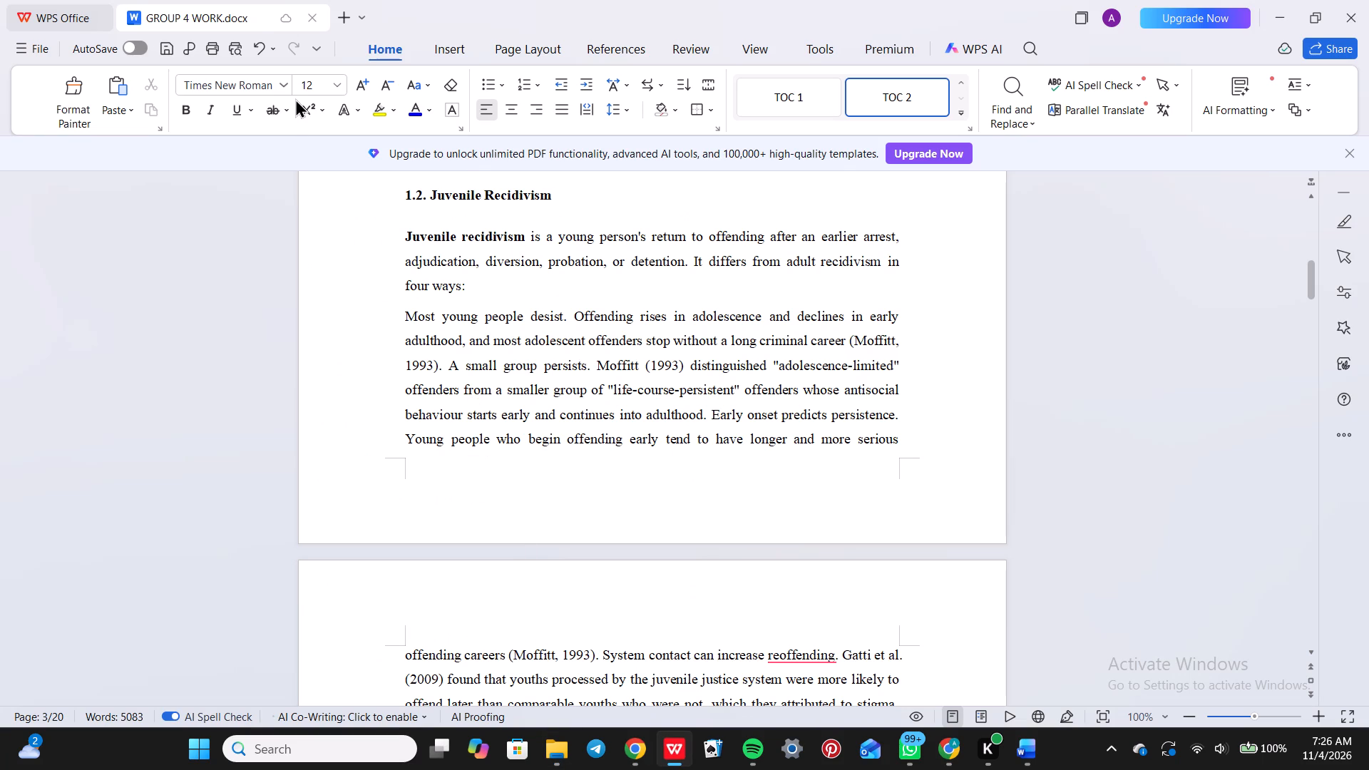
right_click(246, 14)
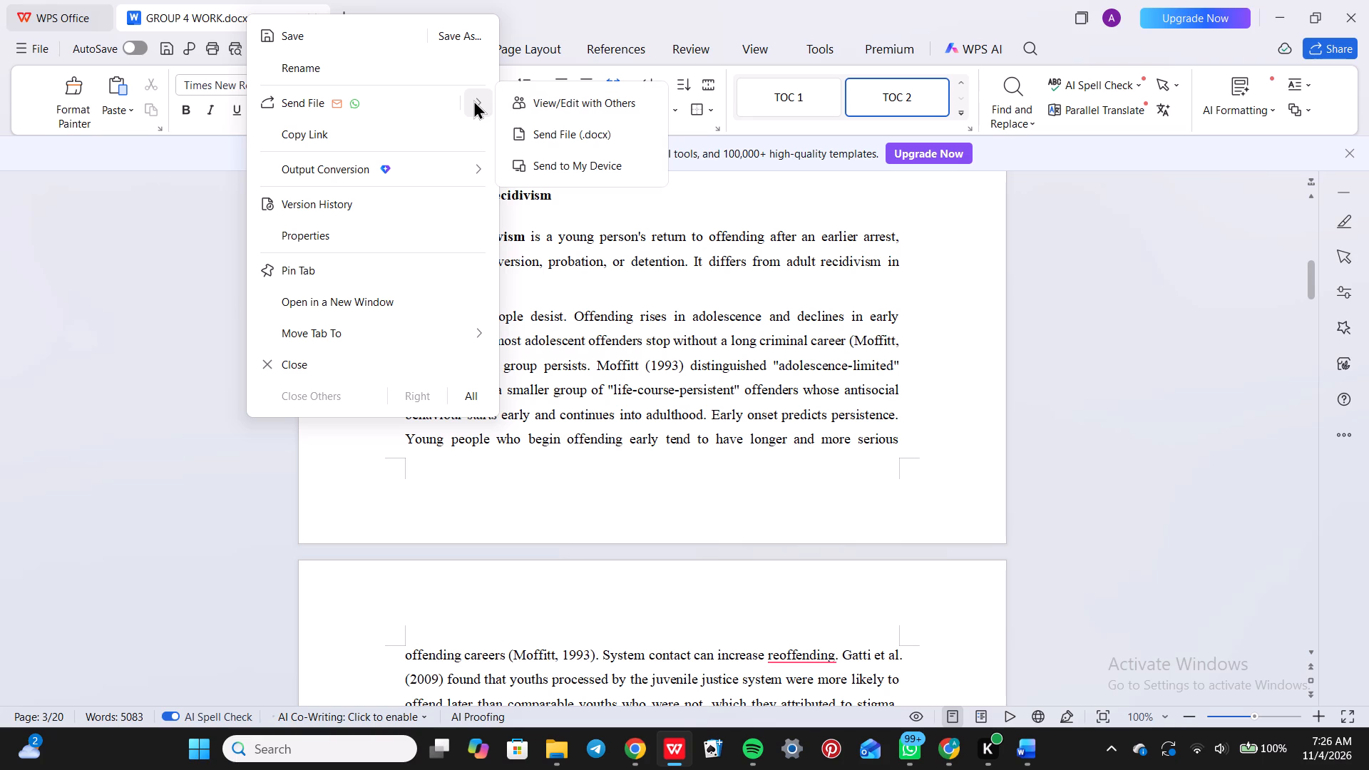
left_click(549, 136)
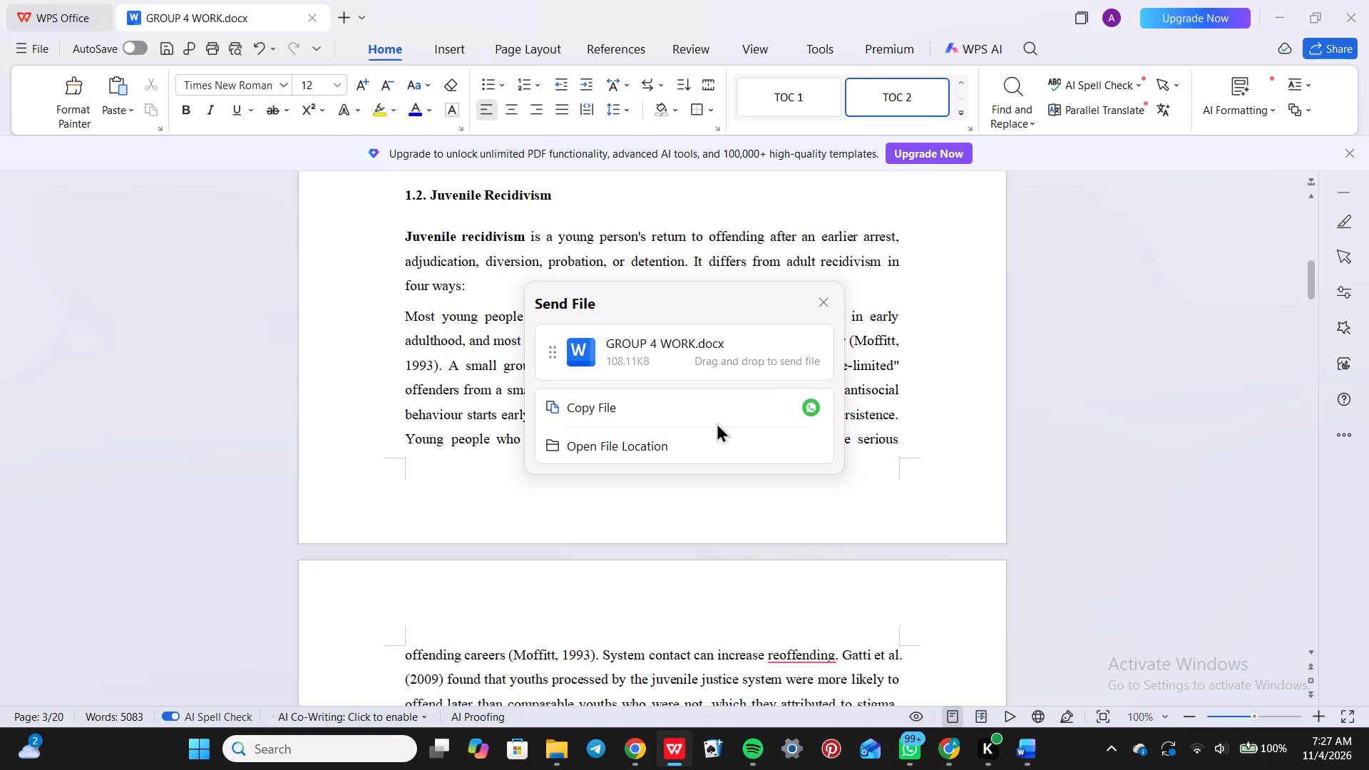
left_click(694, 405)
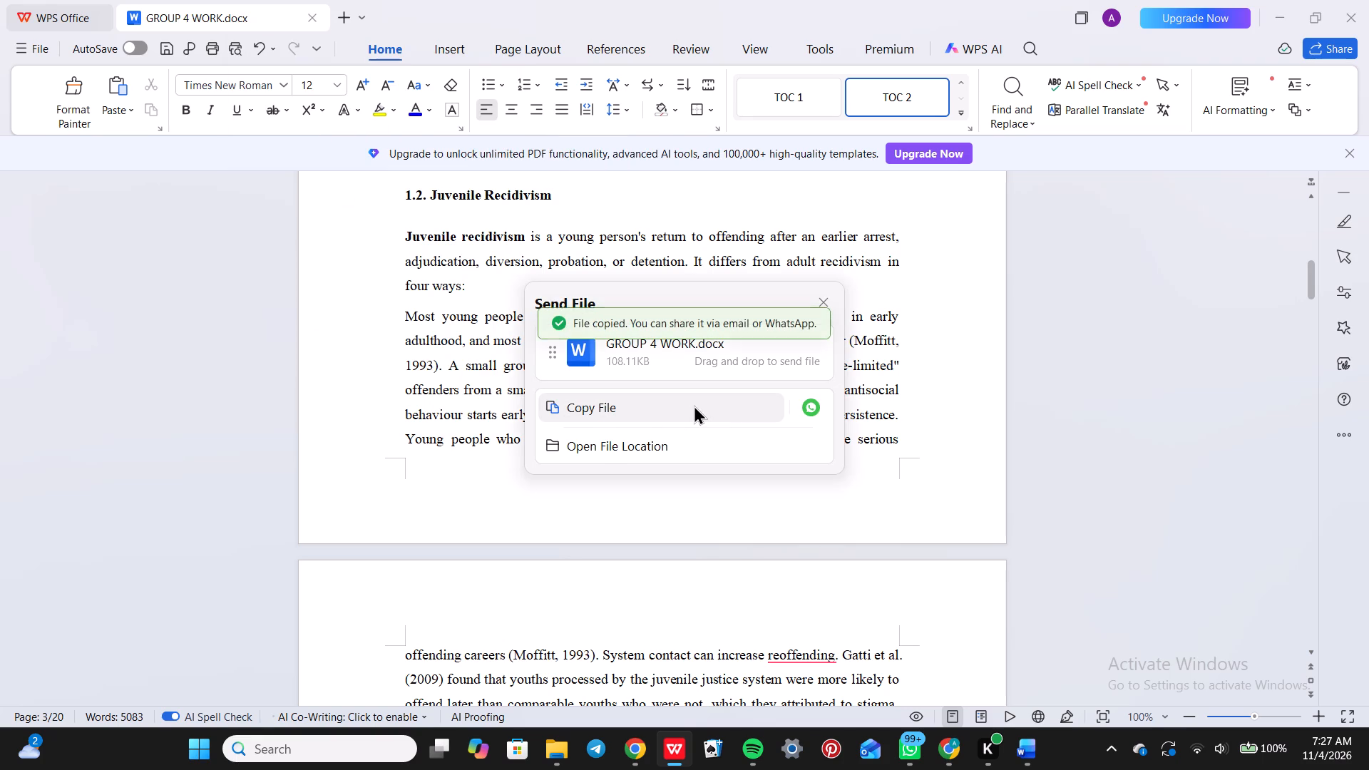
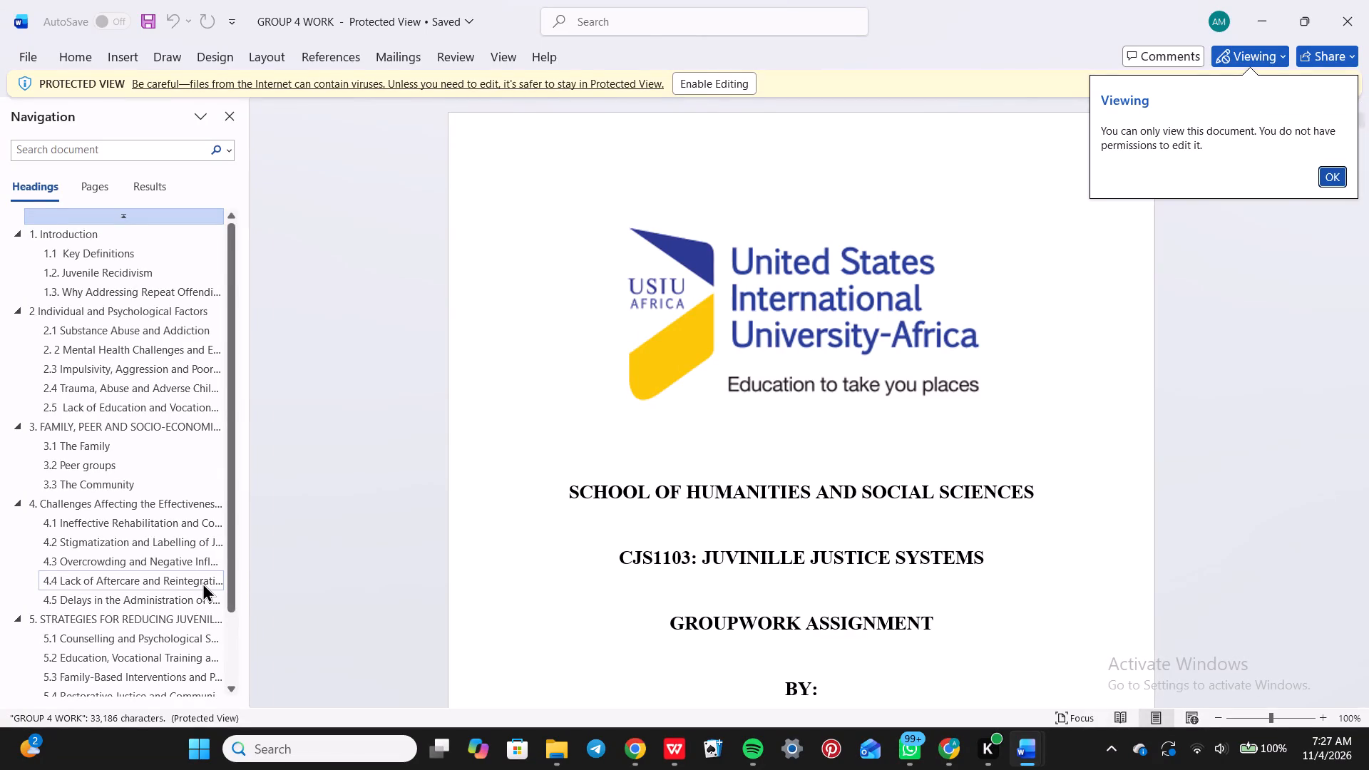
Check the heading outline of the GROUP 4 WORK document through to the References entry.
scroll(202, 582, "down", 3)
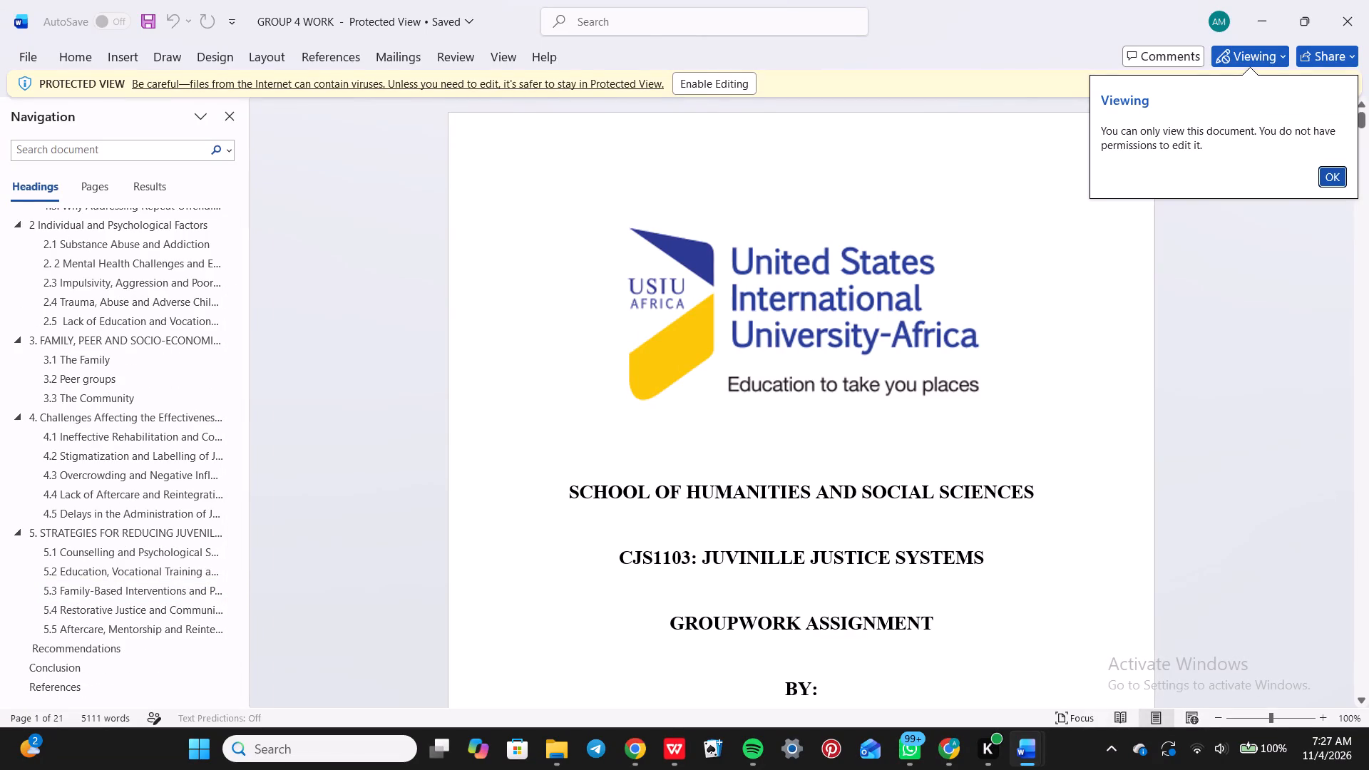
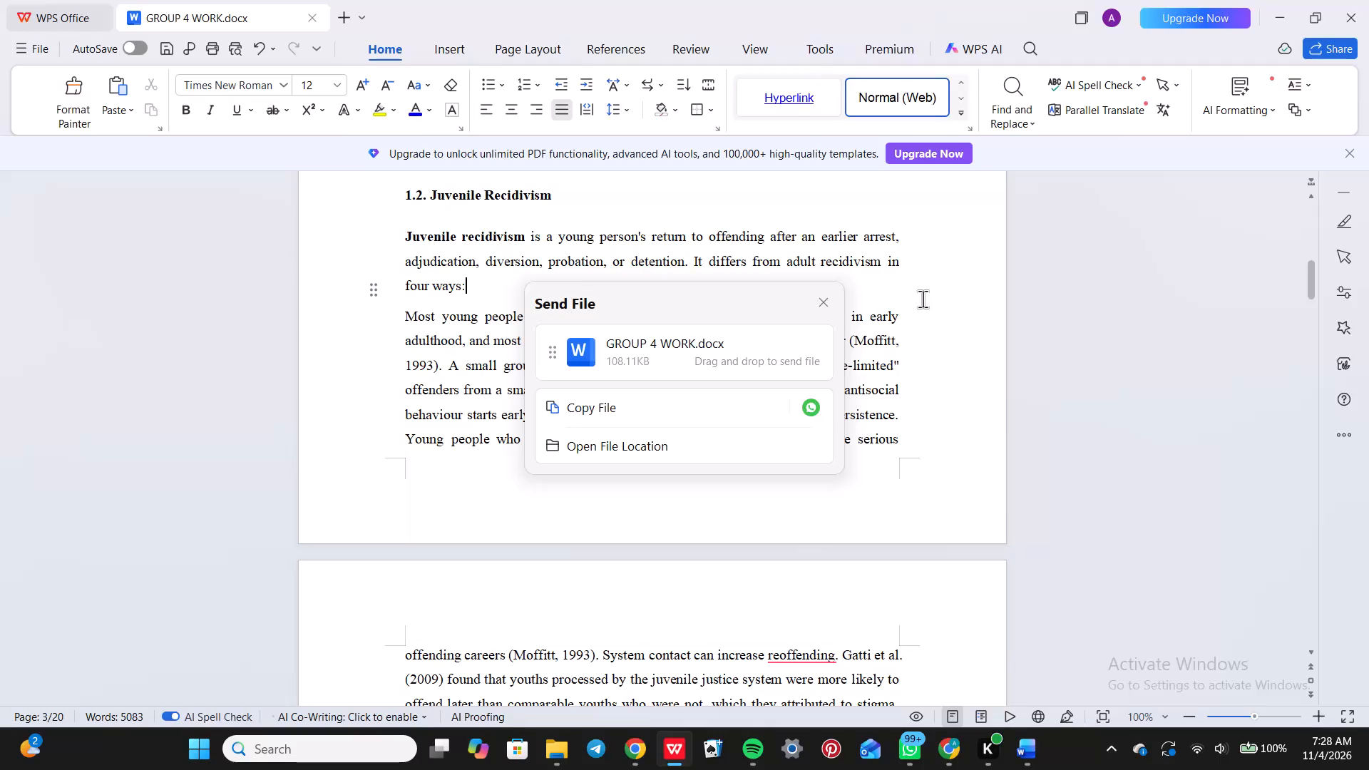
Switch to the Culture_Week_2027_Application_Form document in Word and look through the form's fields and committee post descriptions.
left_click(1025, 734)
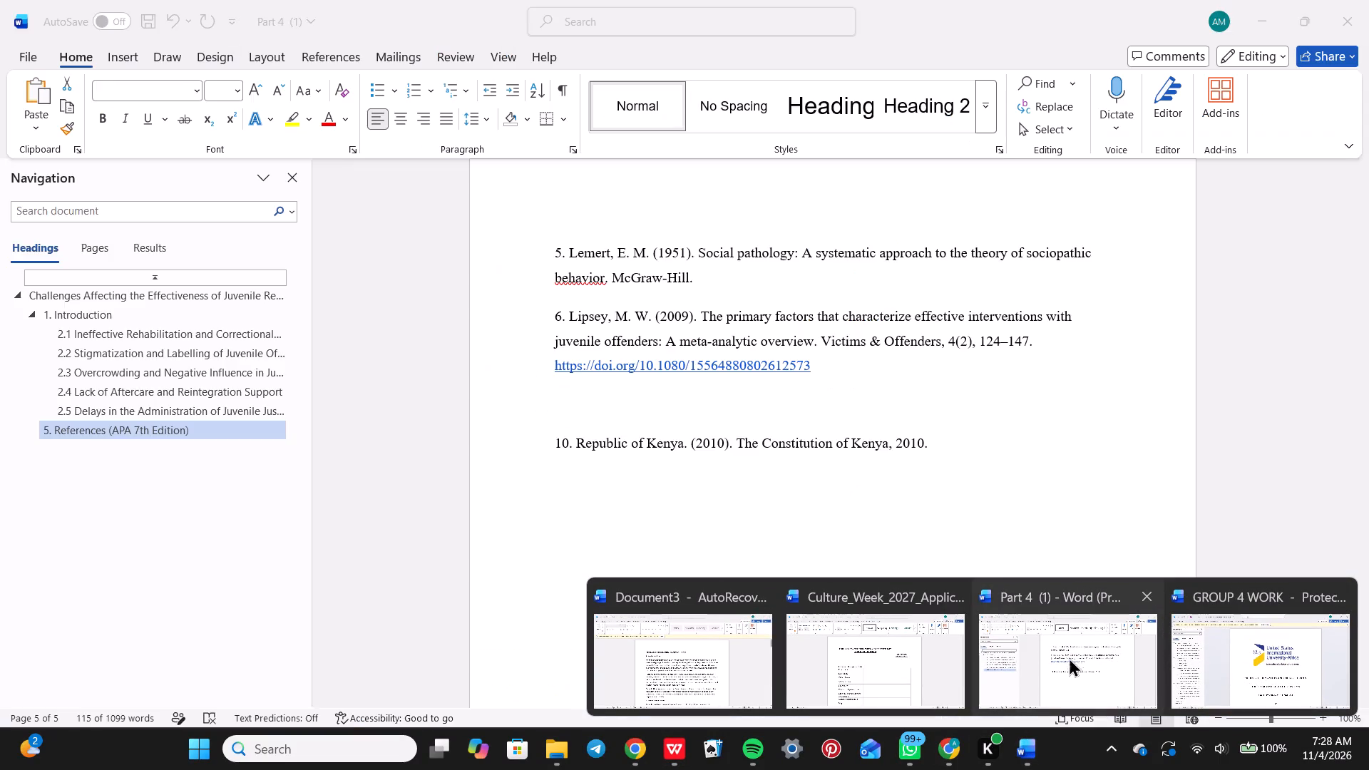
left_click(901, 655)
scroll(898, 652, "down", 1)
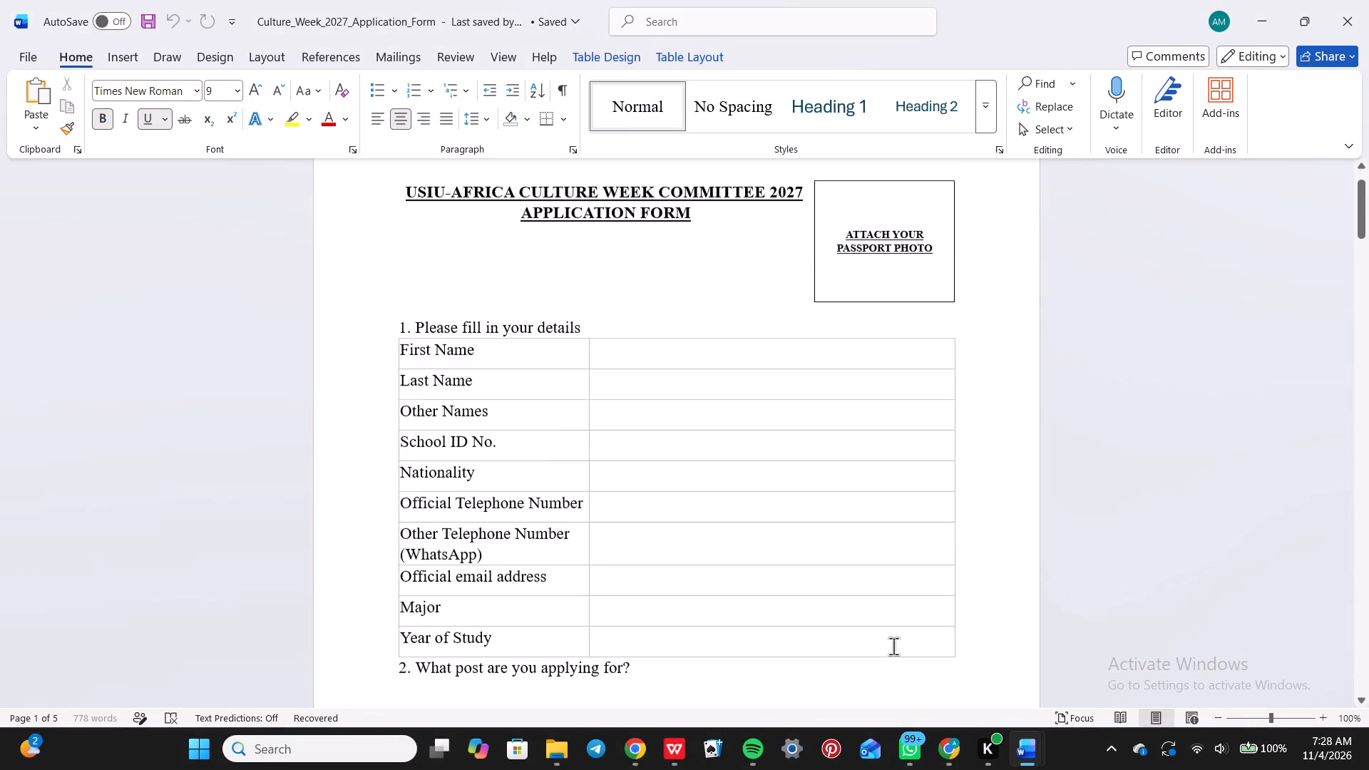
scroll(893, 646, "down", 5)
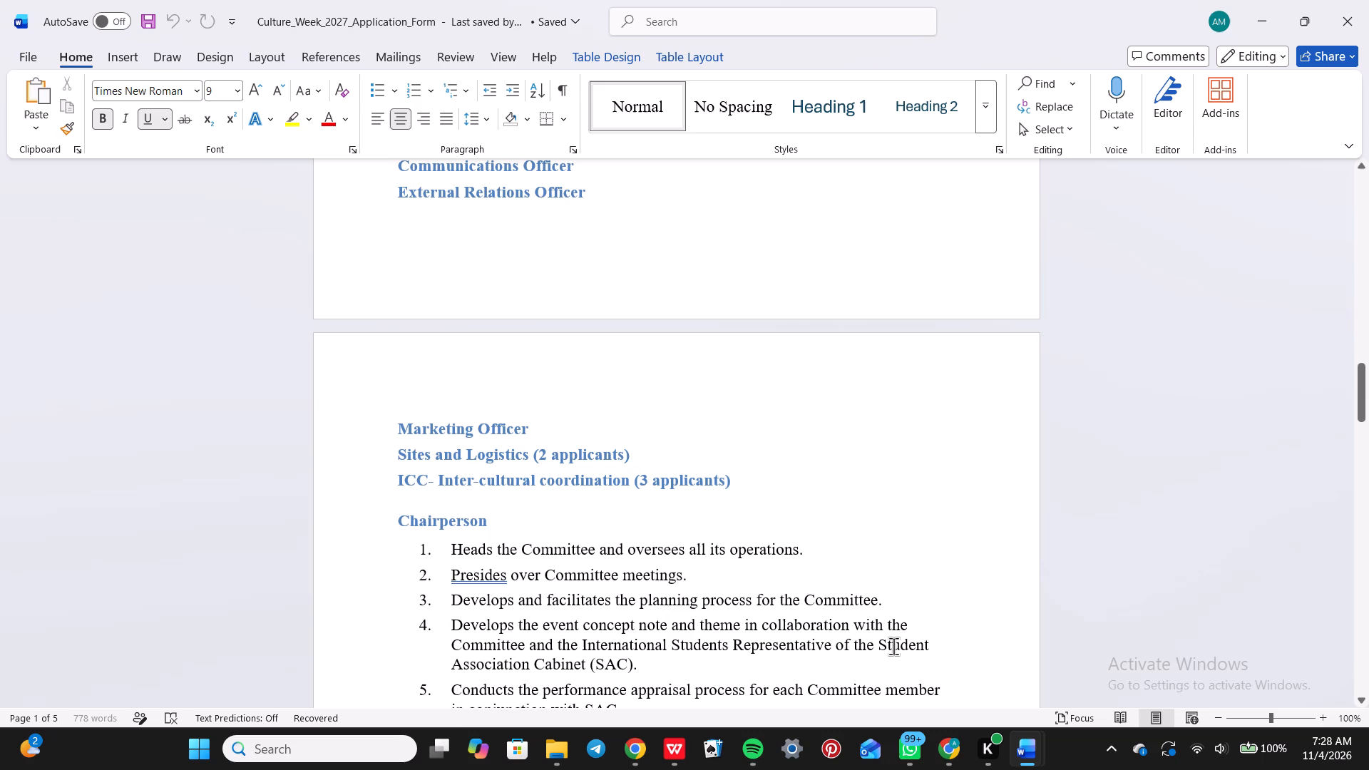
Review the remaining committee role descriptions in the application form, then return to the applicant details table at its beginning.
scroll(893, 646, "down", 5)
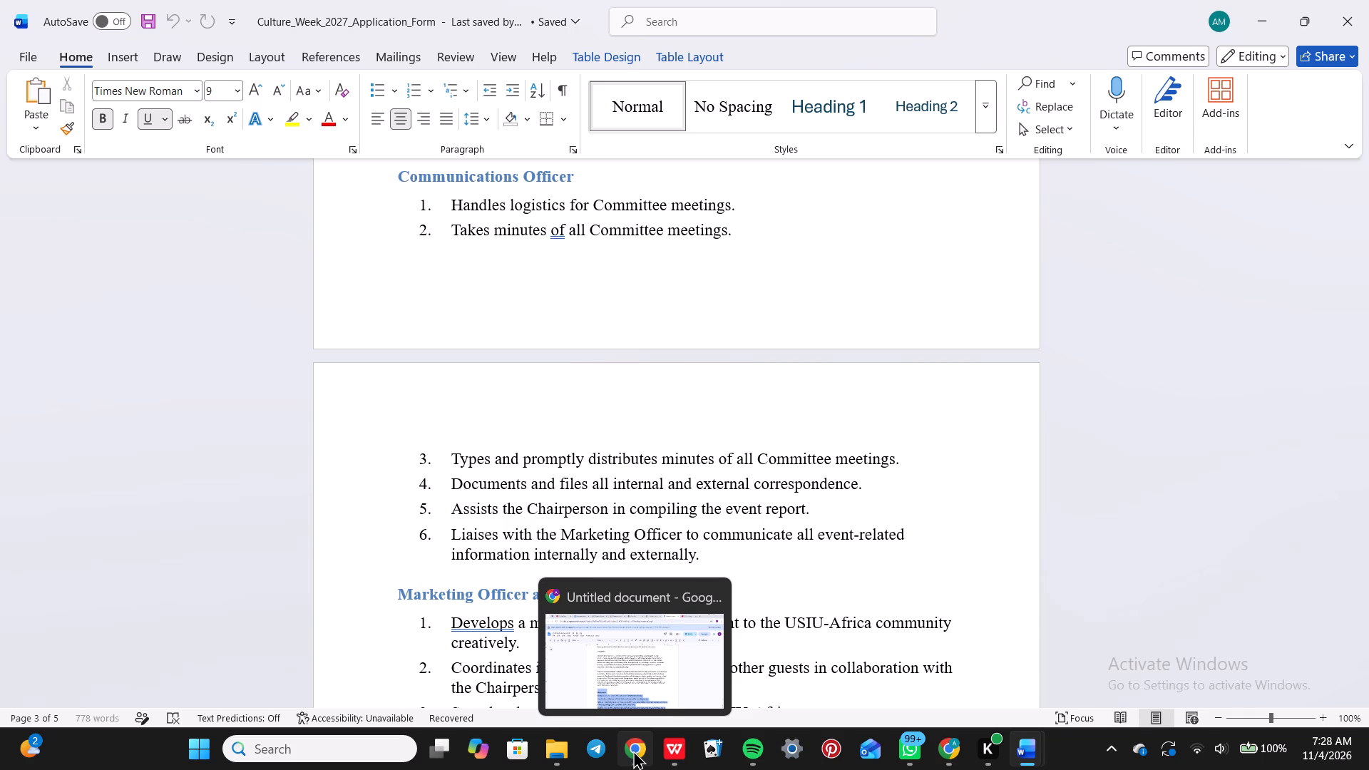
left_click(752, 459)
scroll(757, 524, "up", 7)
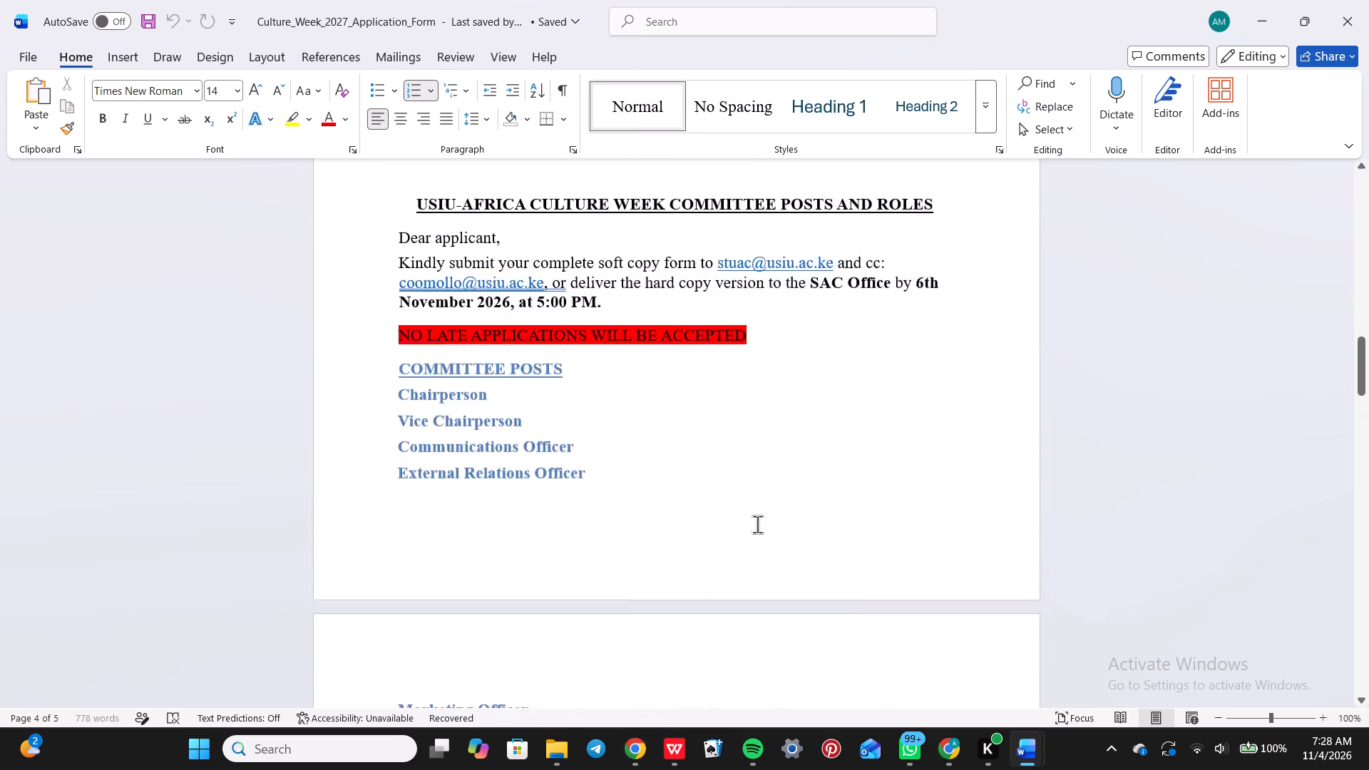
scroll(757, 524, "up", 8)
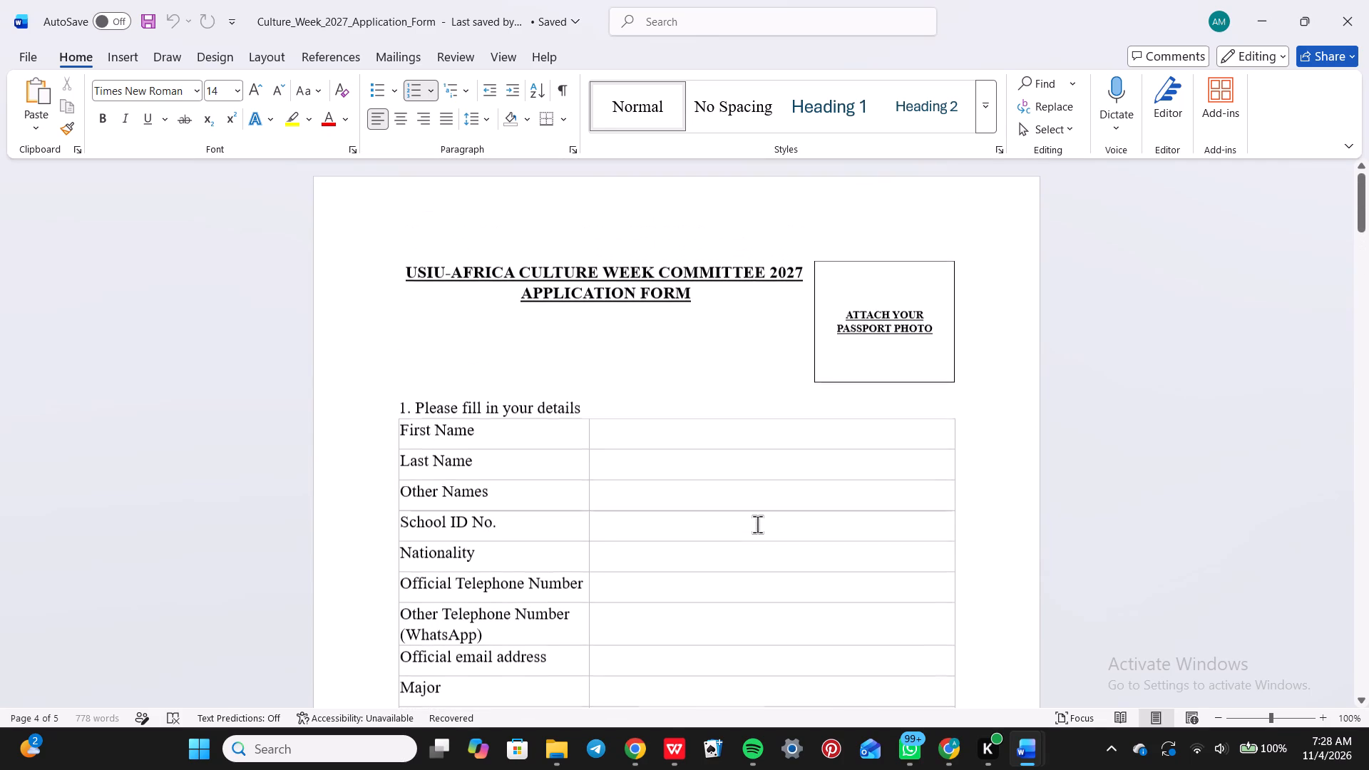
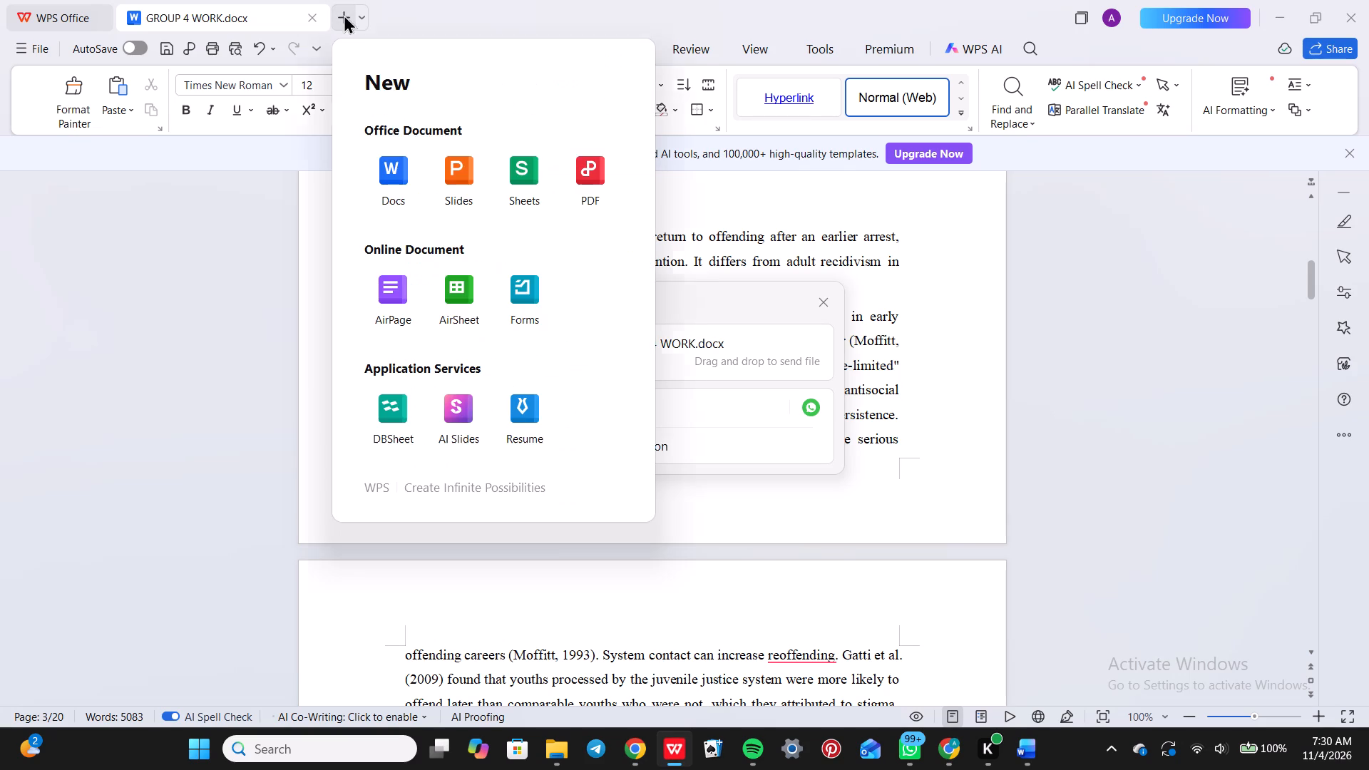
left_click(376, 170)
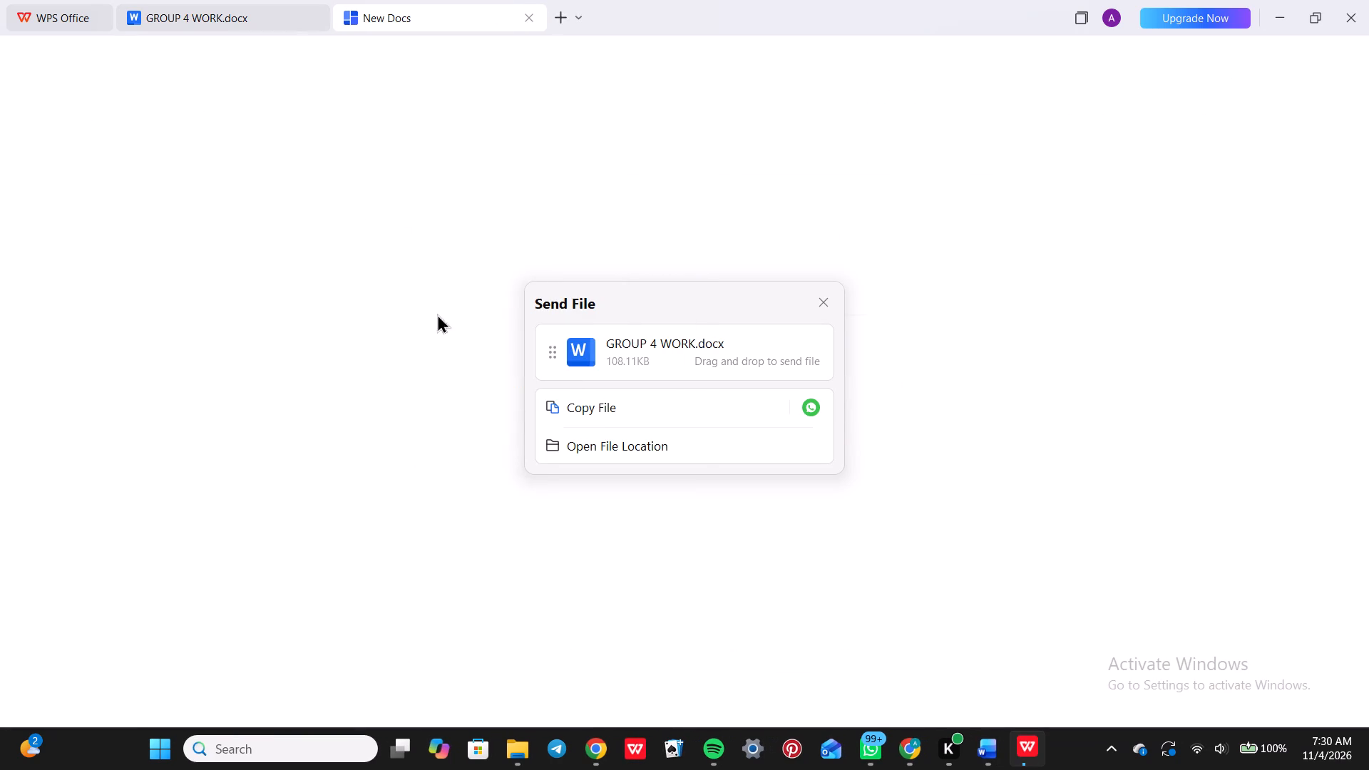
left_click(834, 308)
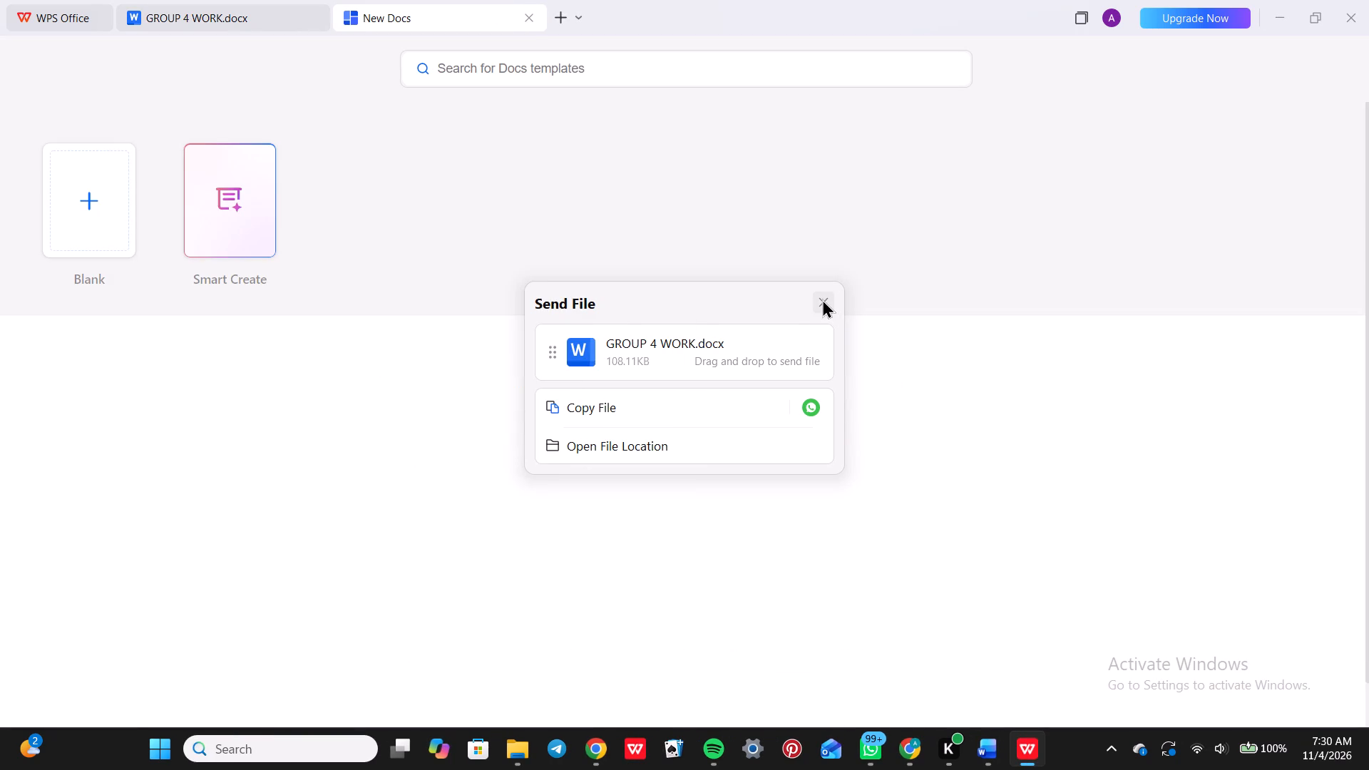
left_click(822, 299)
left_click(111, 199)
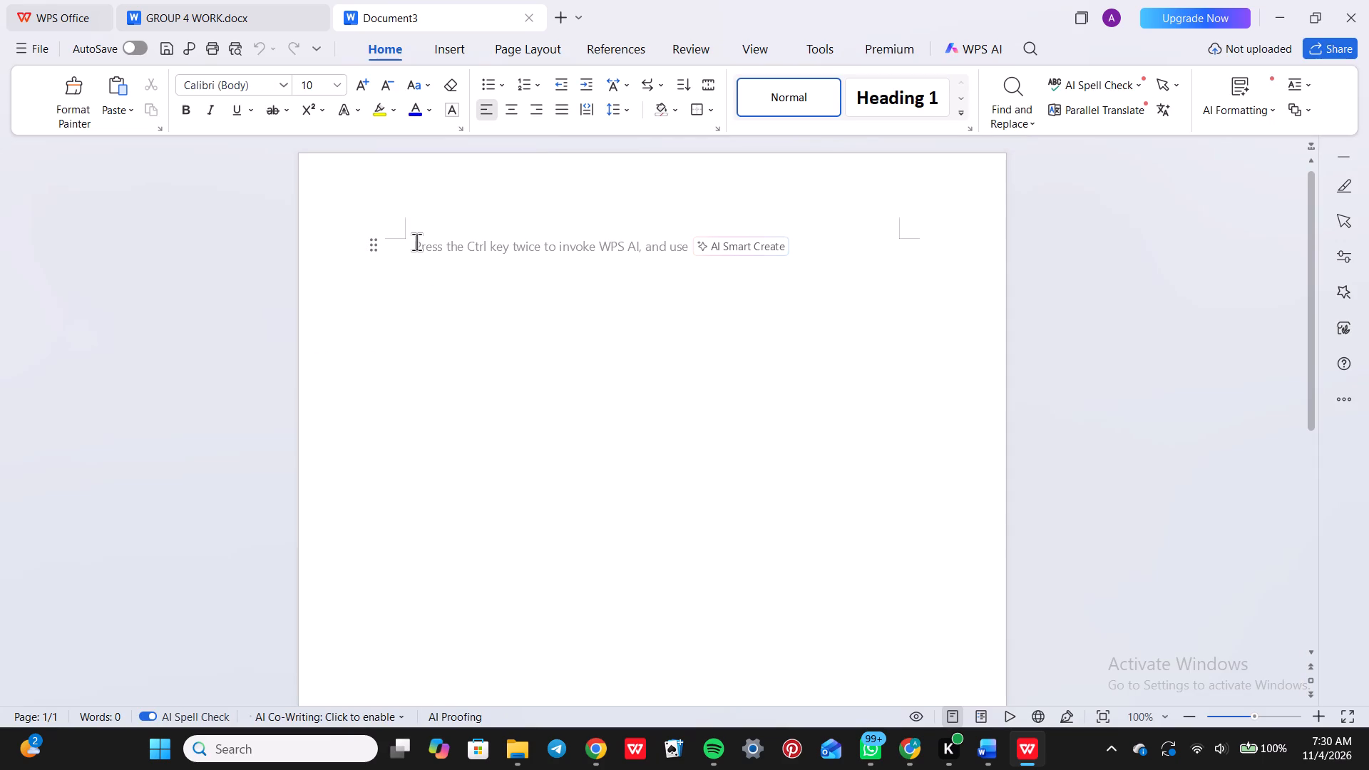
Paste the copied Hume and Kant analysis into the blank document and look over the pasted text.
right_click(416, 242)
left_click(505, 256)
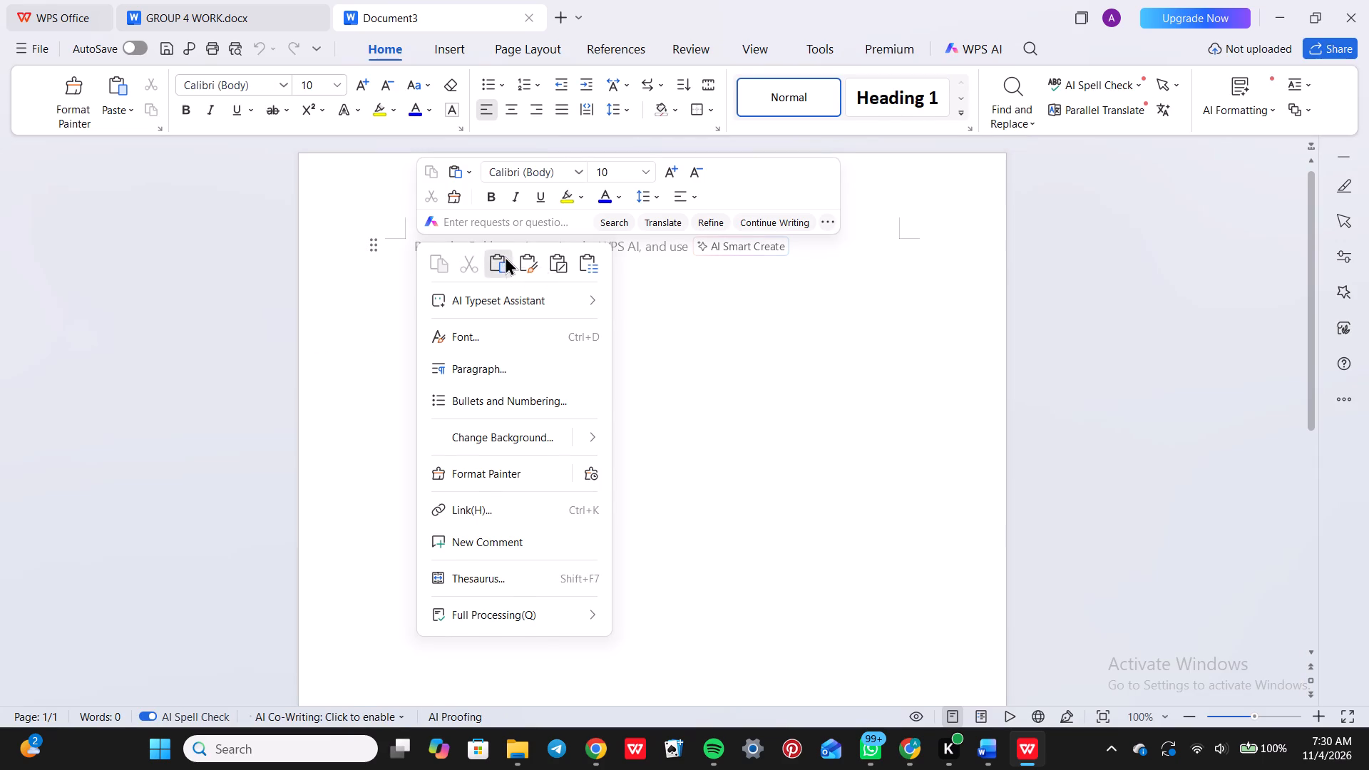
scroll(528, 394, "up", 1)
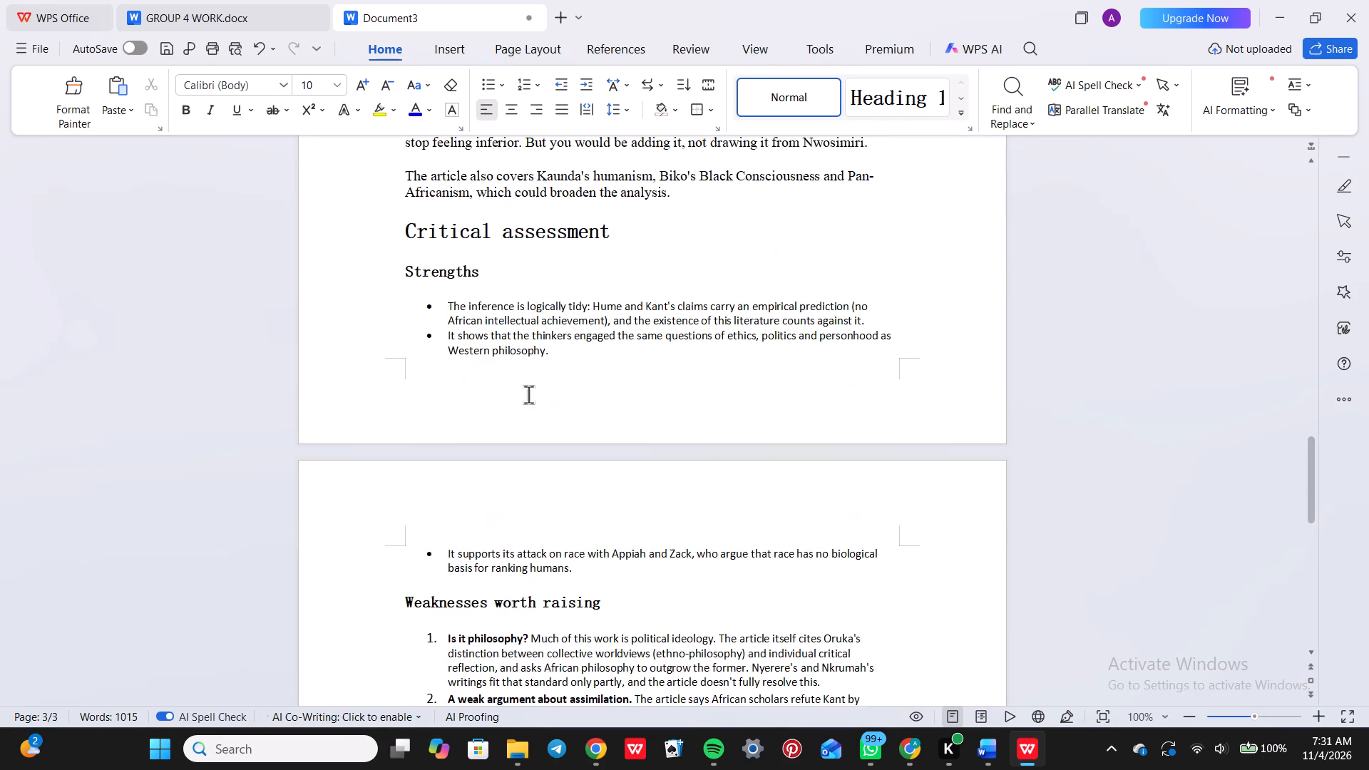
scroll(528, 394, "up", 3)
scroll(528, 394, "down", 8)
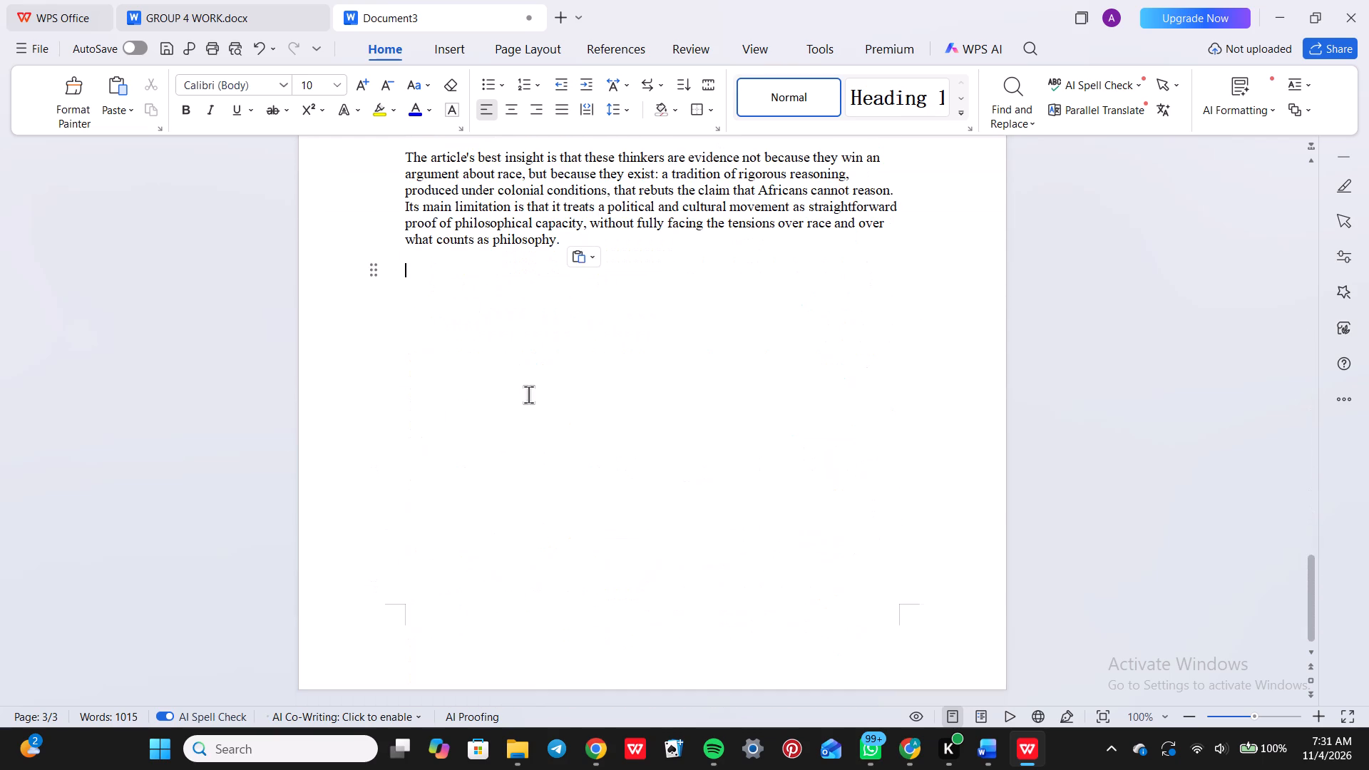
Format the entire pasted analysis, title through last paragraph, in Times New Roman at size 14.
left_click(573, 237)
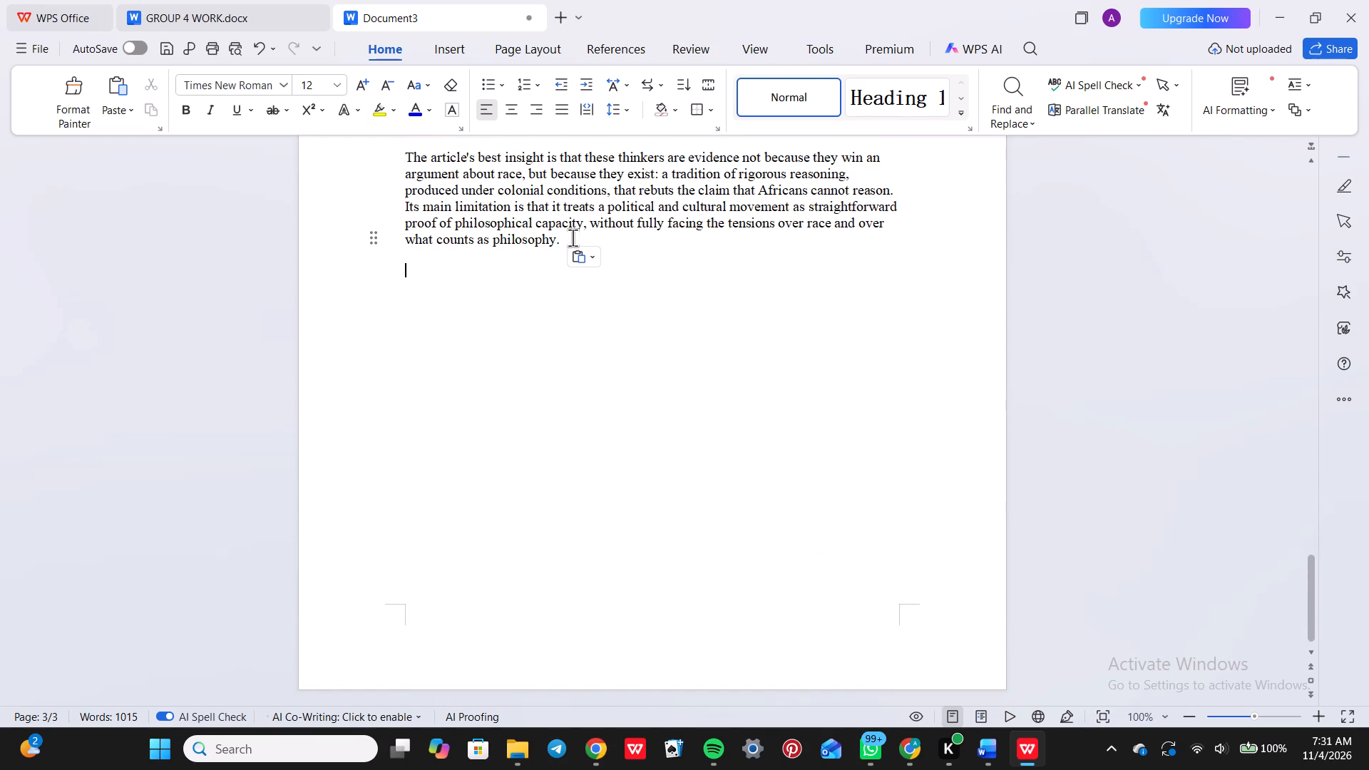
left_click_drag(576, 240, 498, 121)
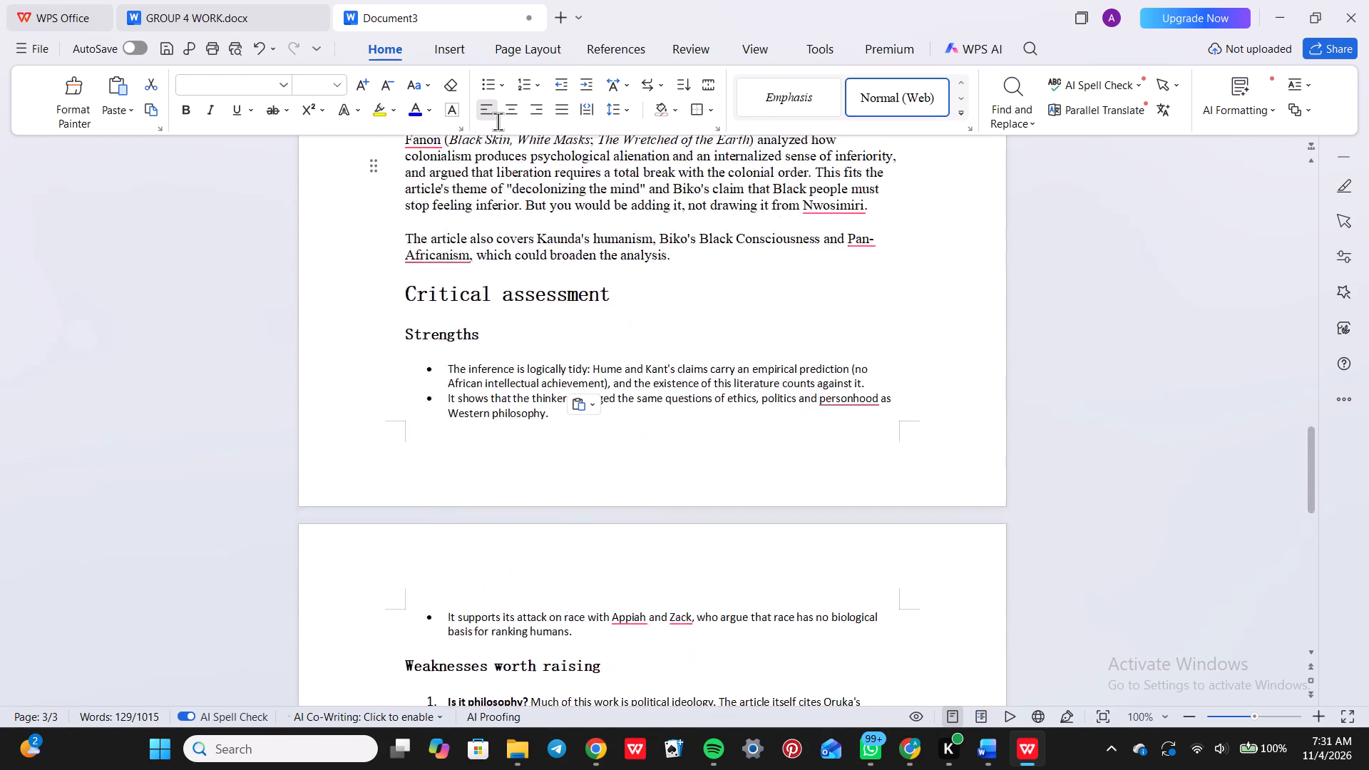
left_click_drag(498, 121, 430, 130)
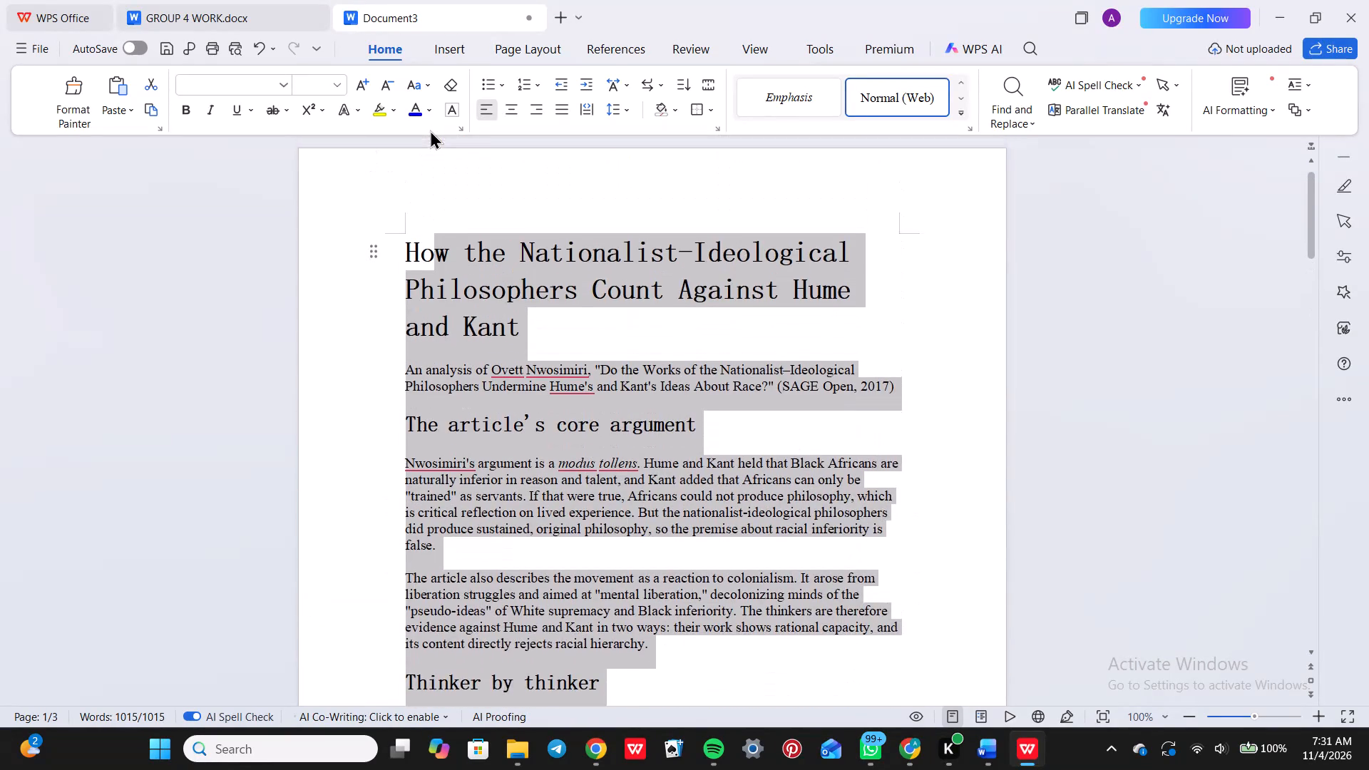
left_click_drag(430, 130, 389, 170)
left_click(280, 83)
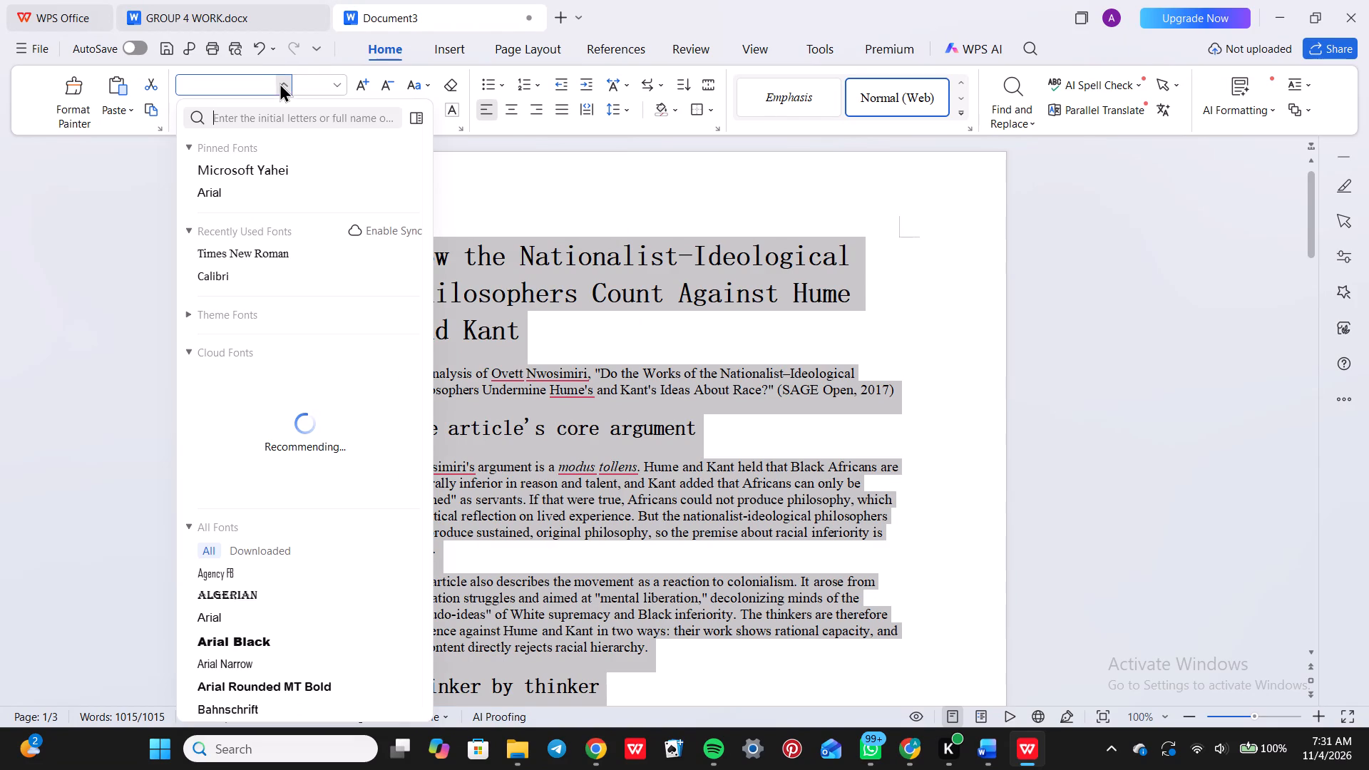
left_click(266, 245)
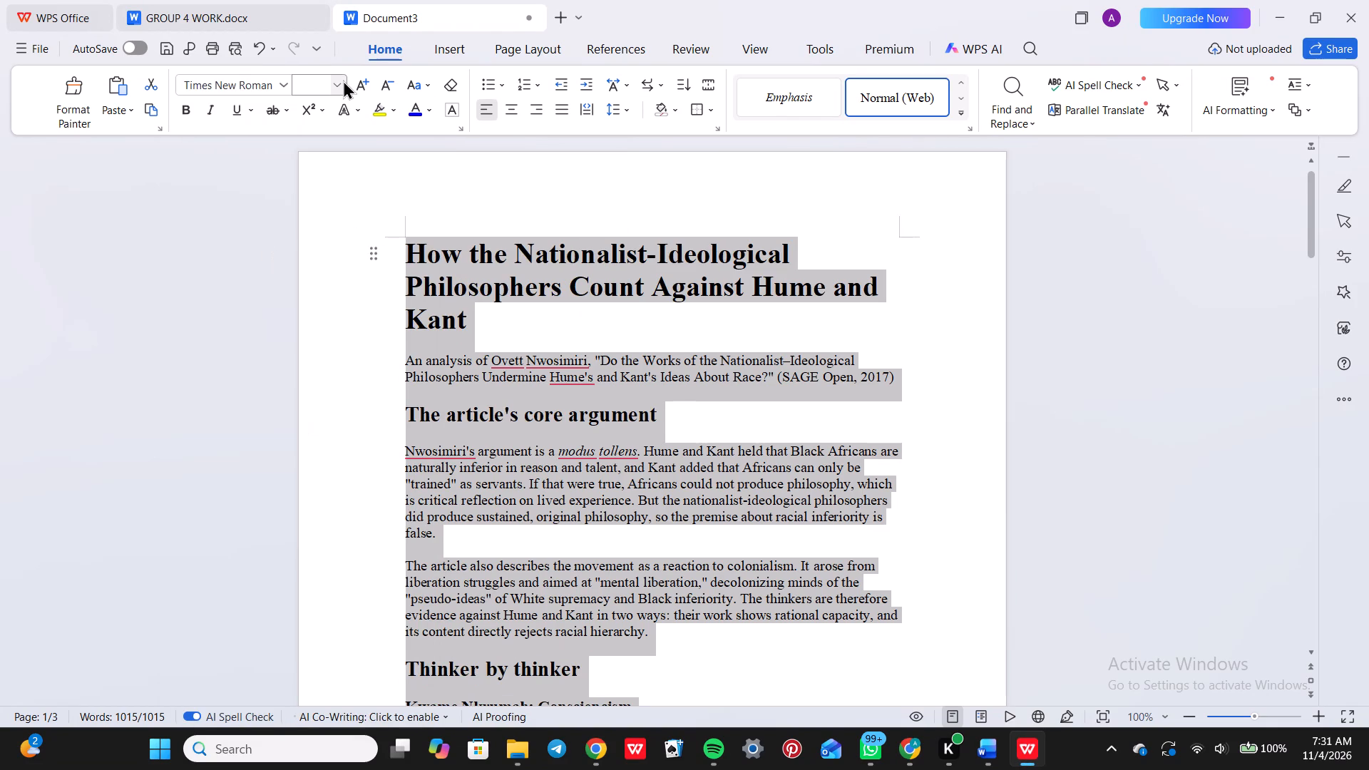
left_click(343, 81)
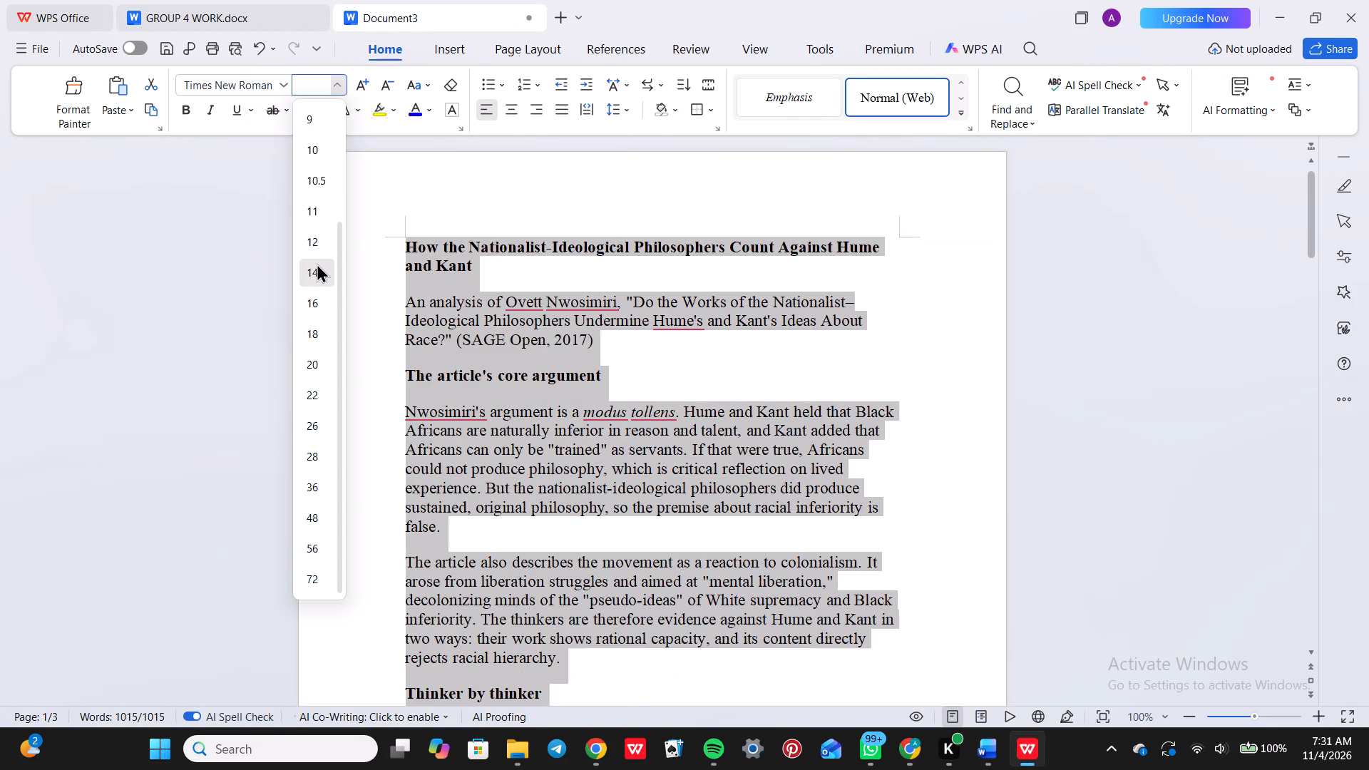
left_click(317, 263)
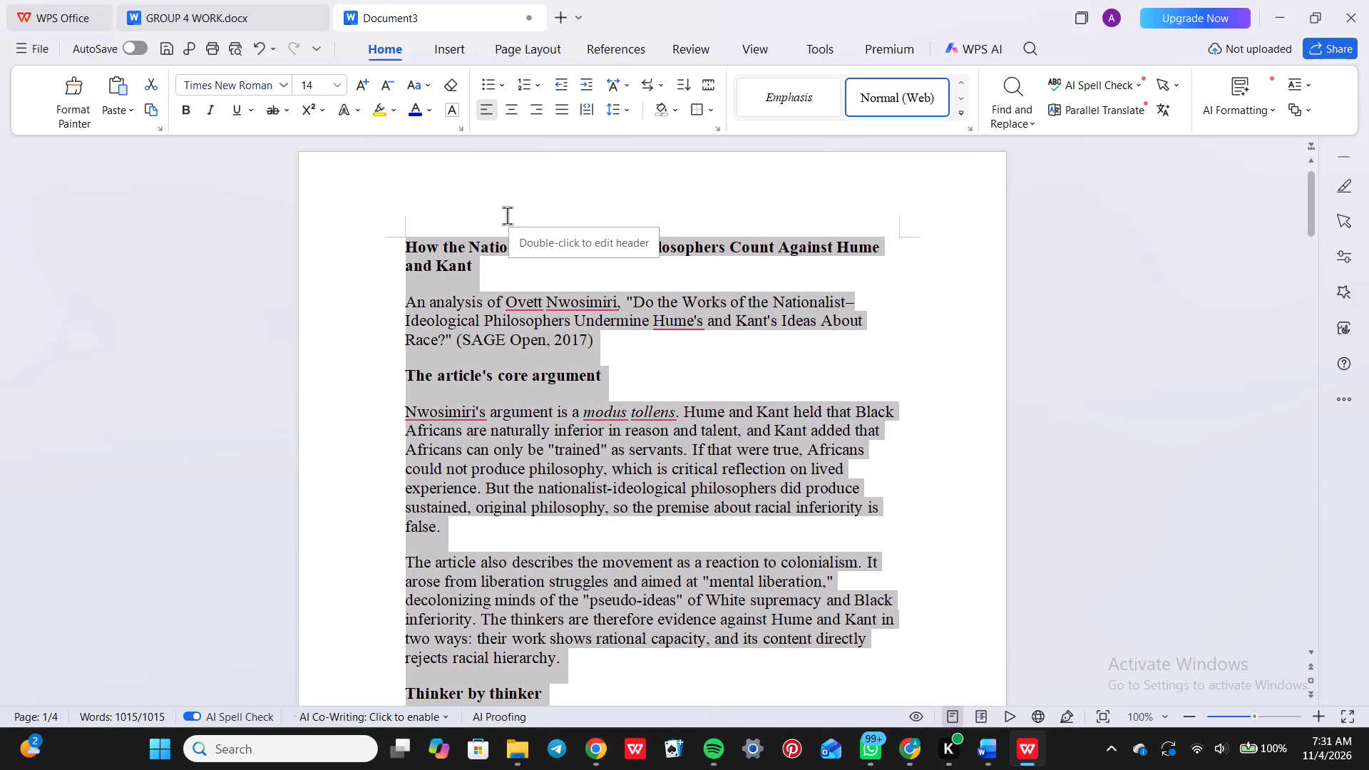
left_click(500, 195)
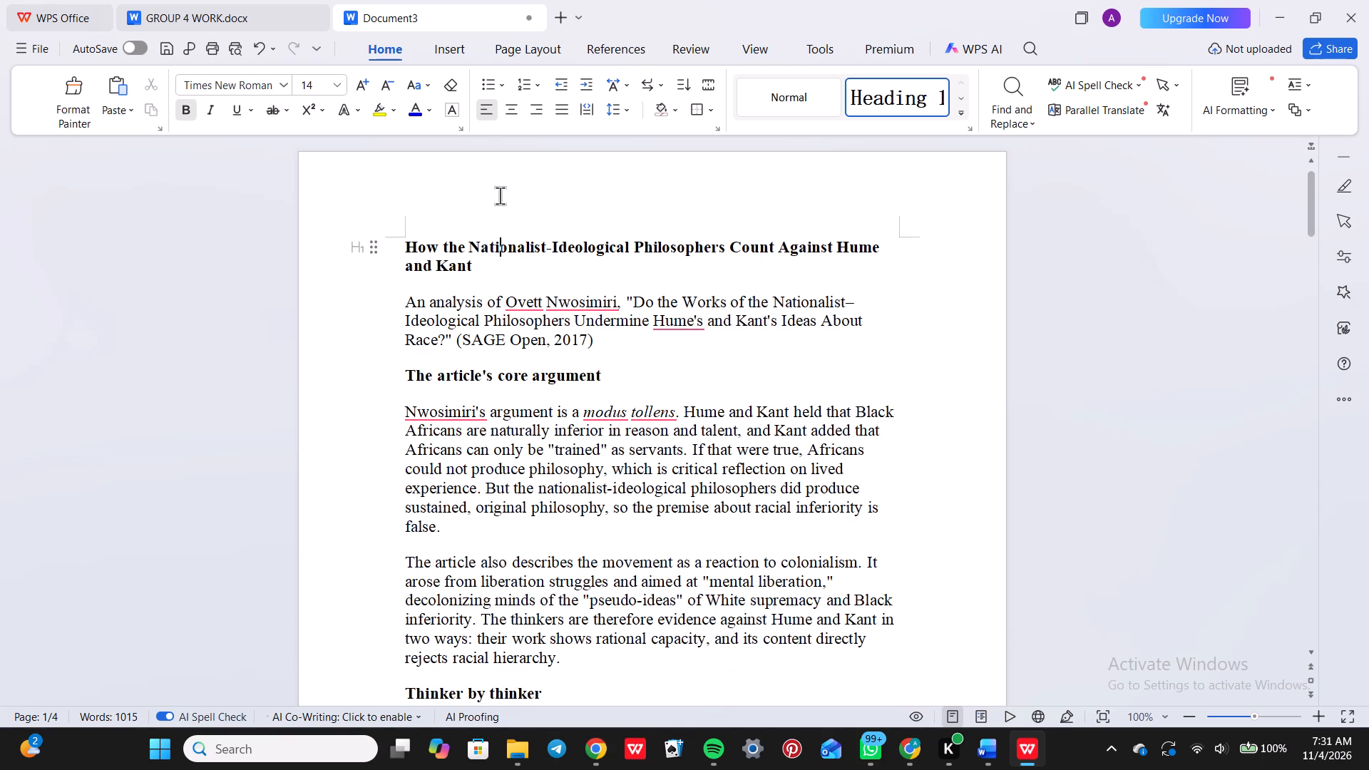
Save the new document to WPS Drive as a Word document named Philosophy group work 2.
right_click(488, 15)
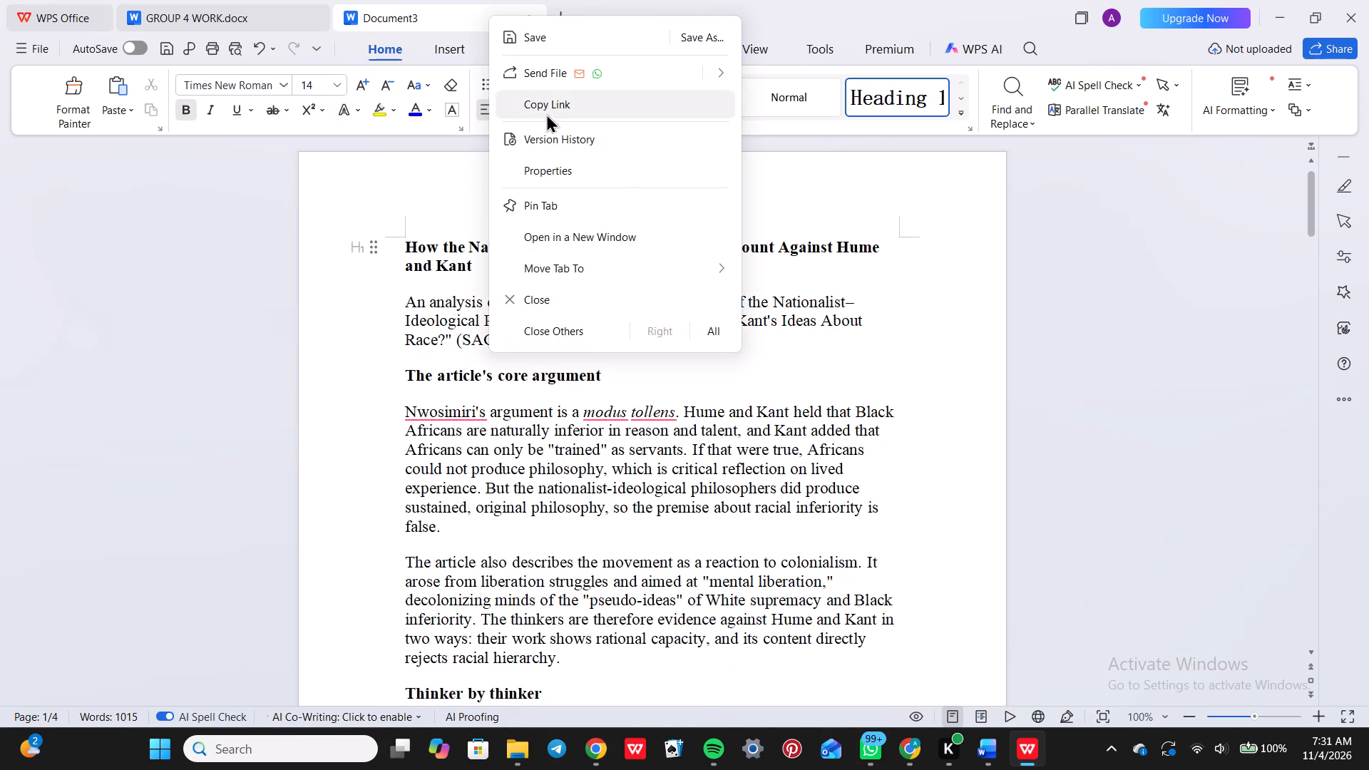
left_click(687, 49)
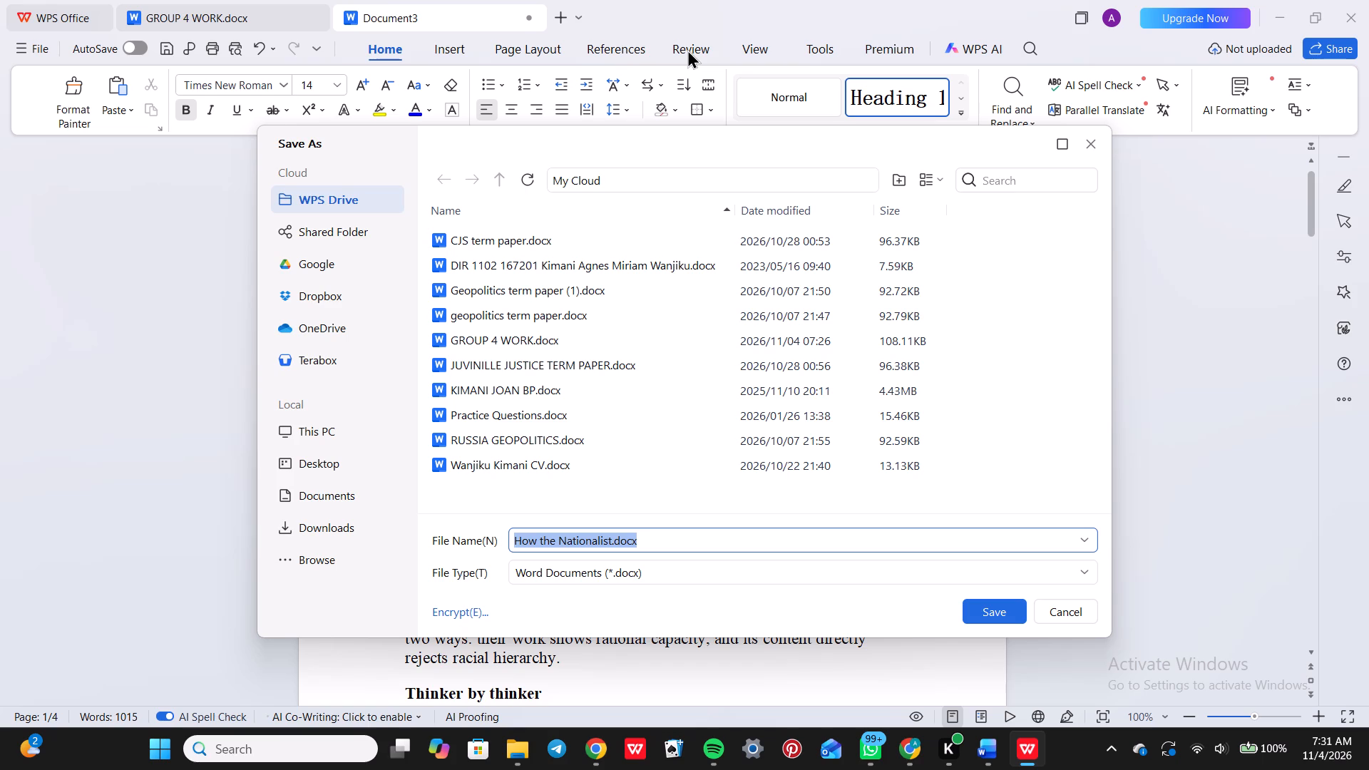
key("BackSpace")
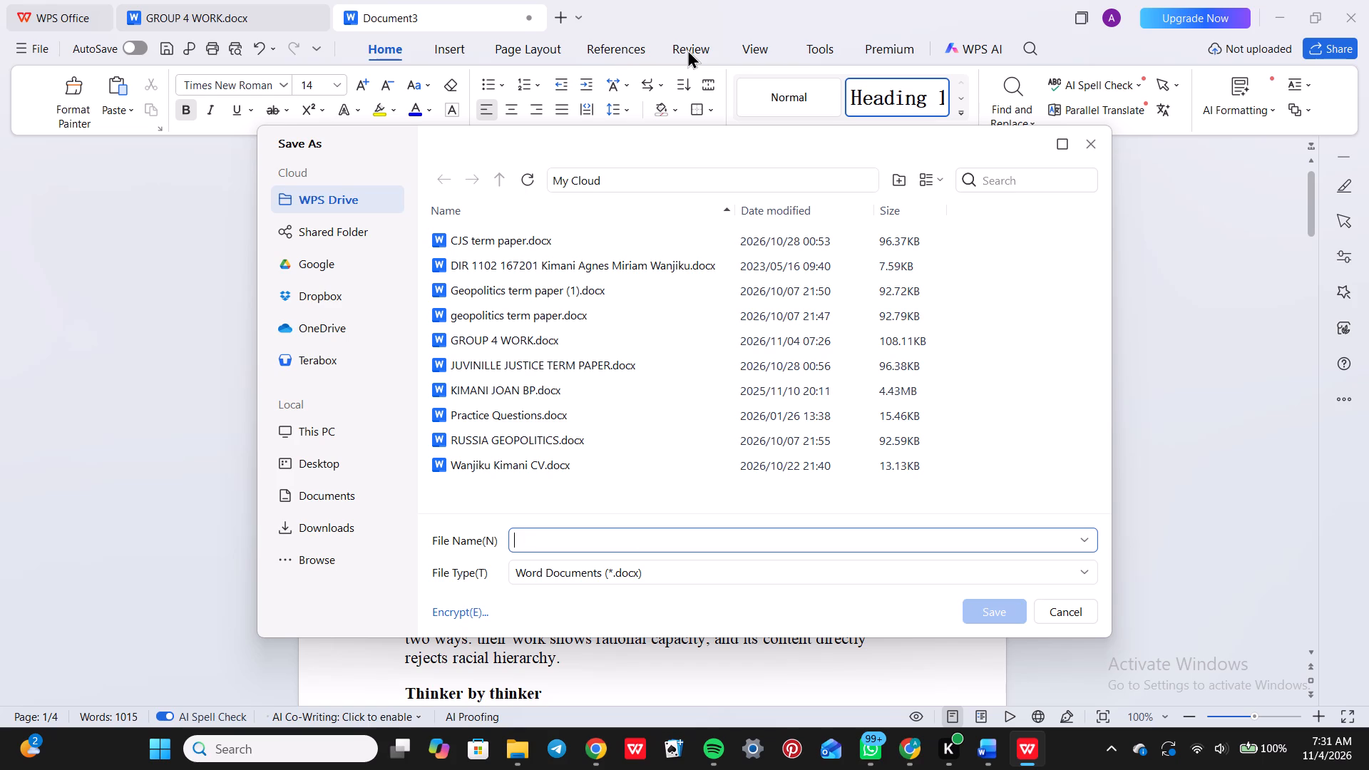
key("p")
type("hilosophy group work")
key("space")
key("2")
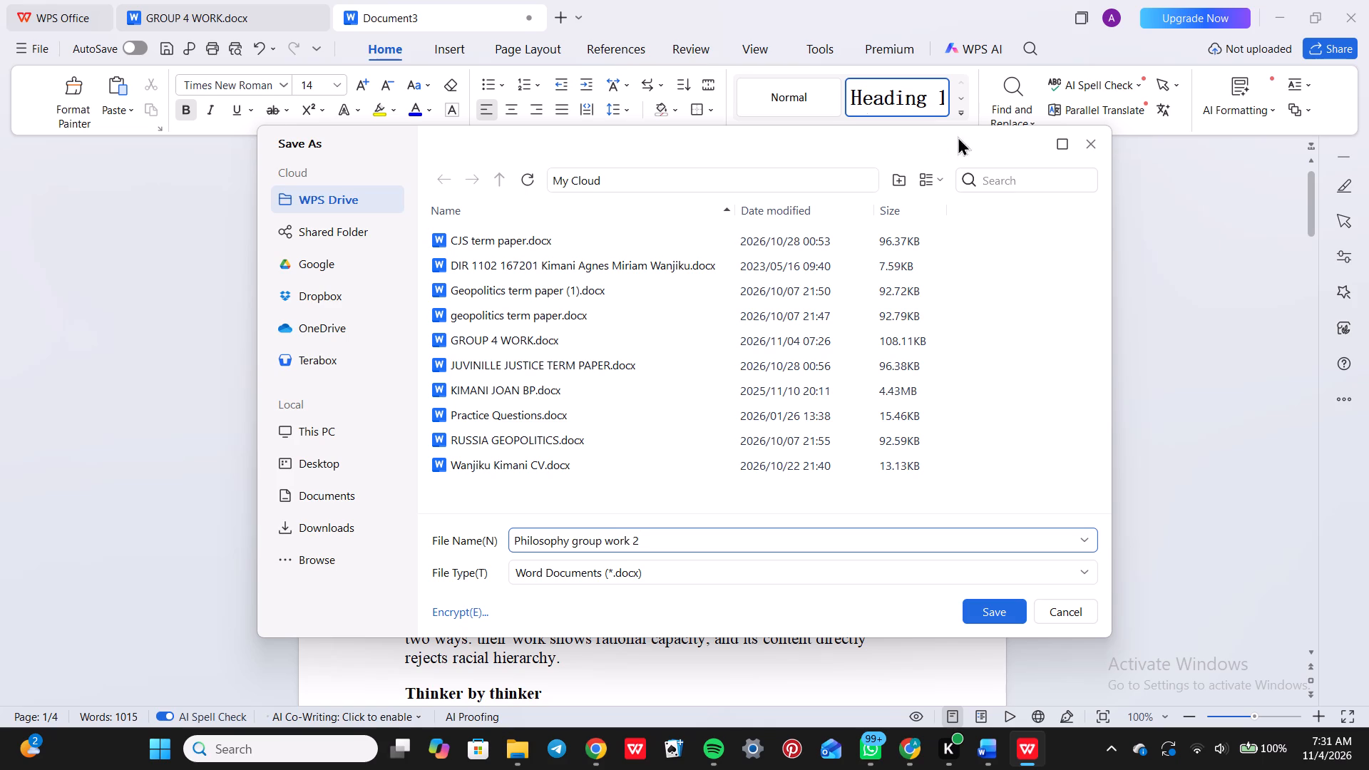
left_click(1006, 605)
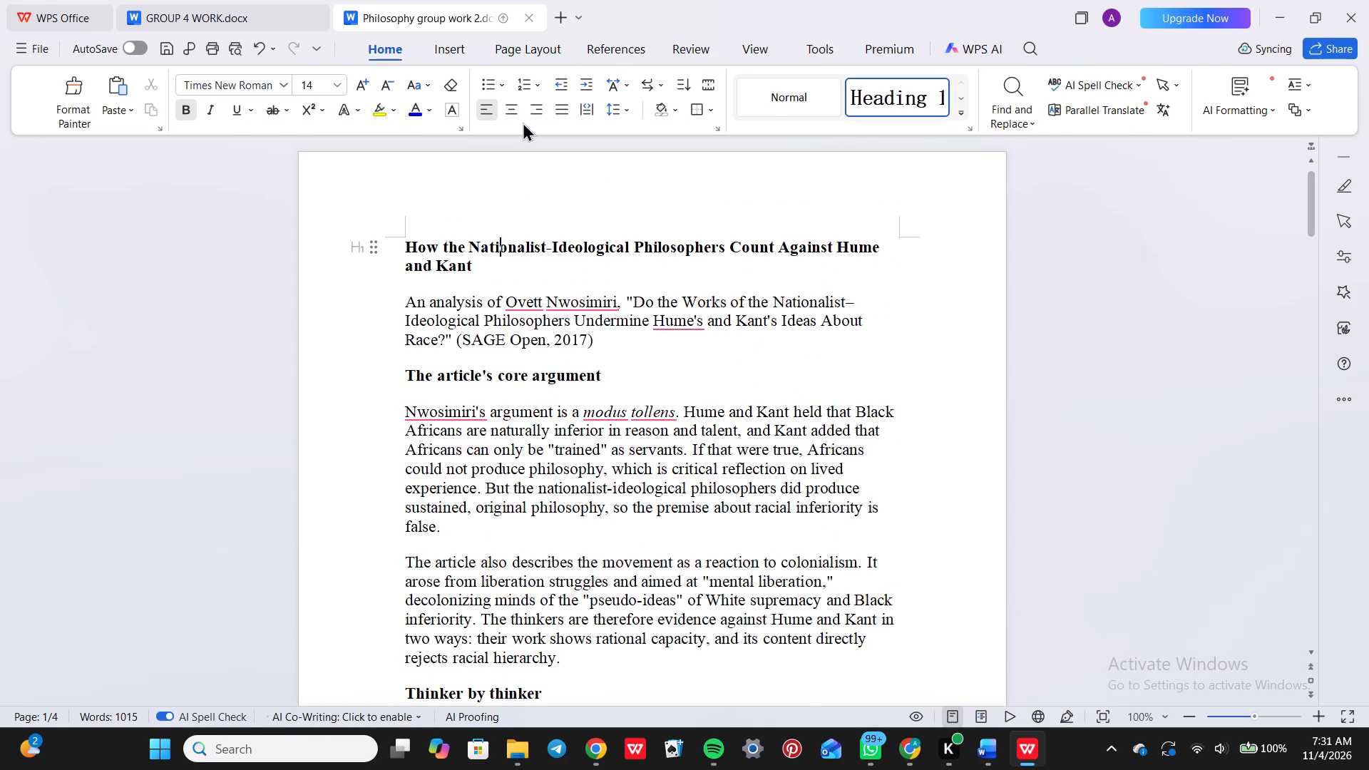
Copy the saved Philosophy group work 2 file for sending.
right_click(458, 9)
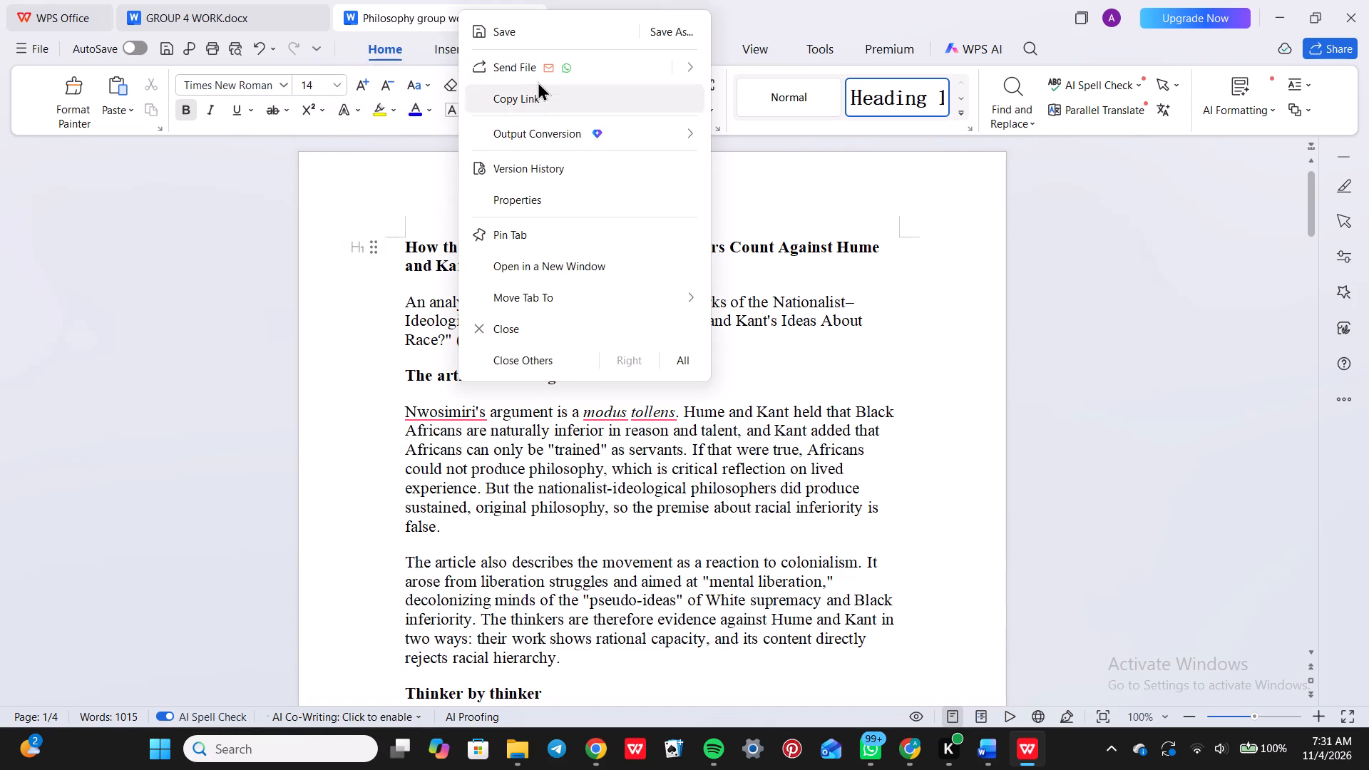
left_click(680, 58)
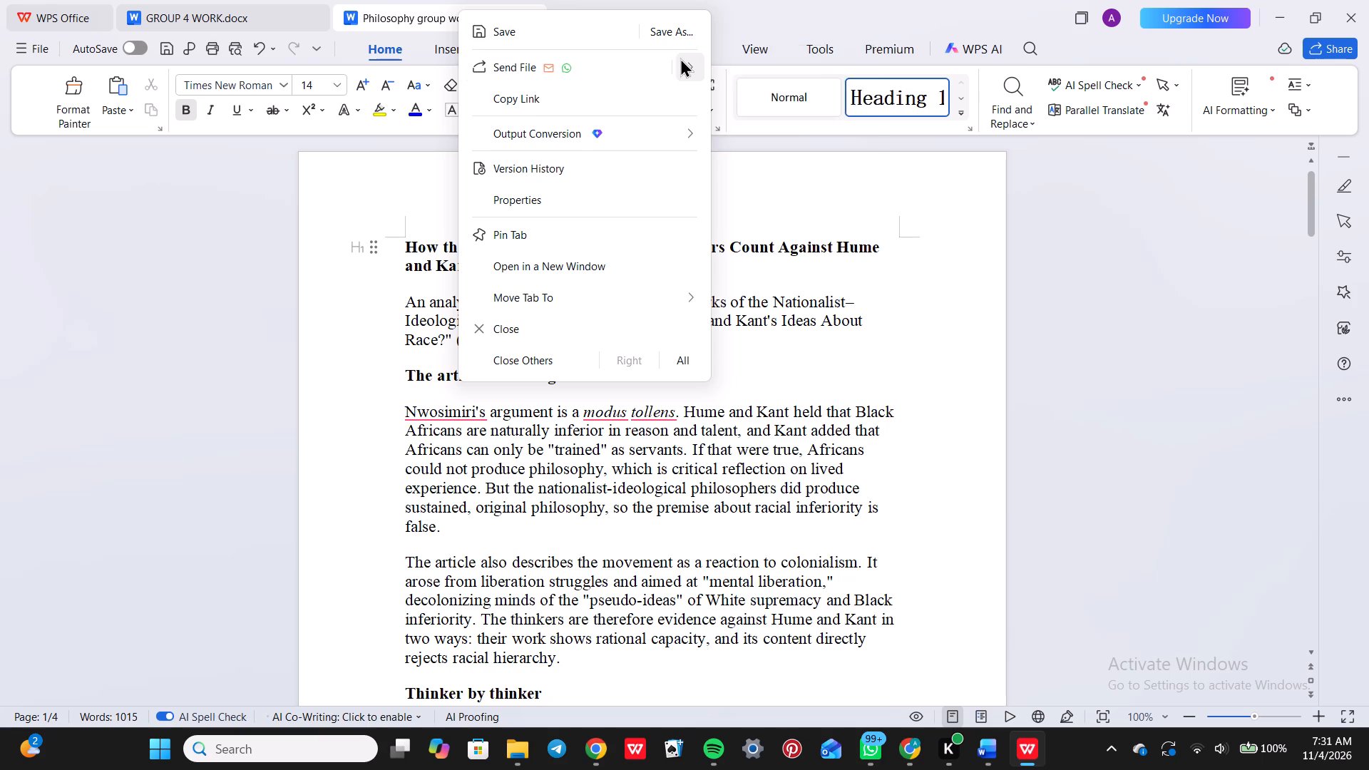
left_click(796, 104)
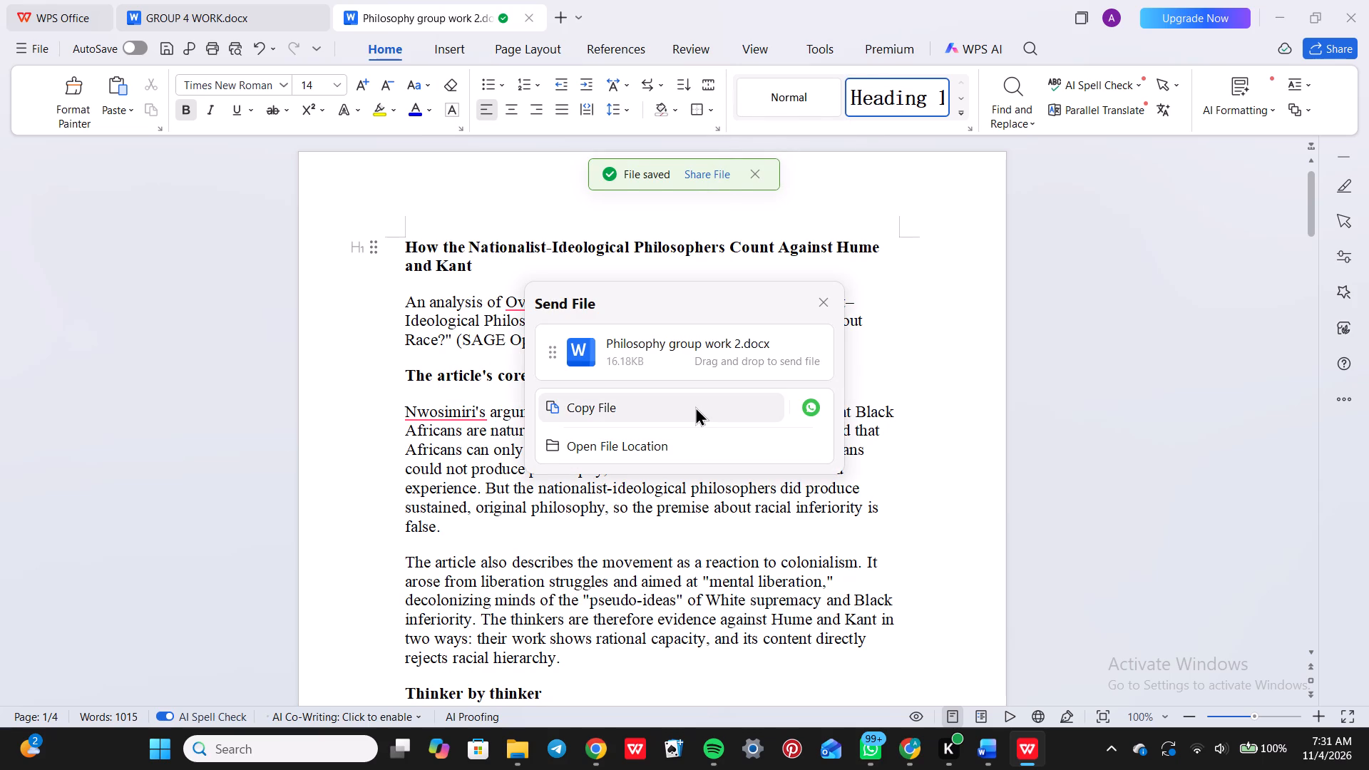
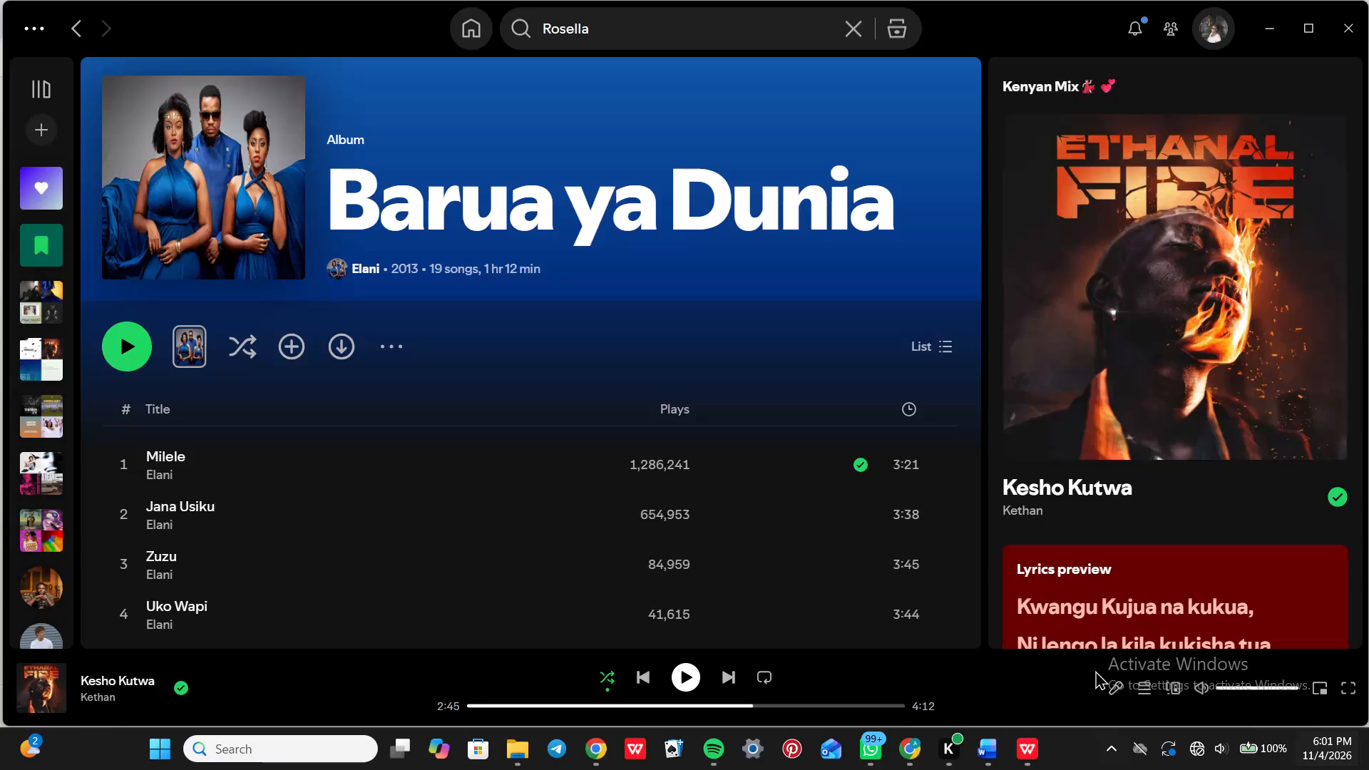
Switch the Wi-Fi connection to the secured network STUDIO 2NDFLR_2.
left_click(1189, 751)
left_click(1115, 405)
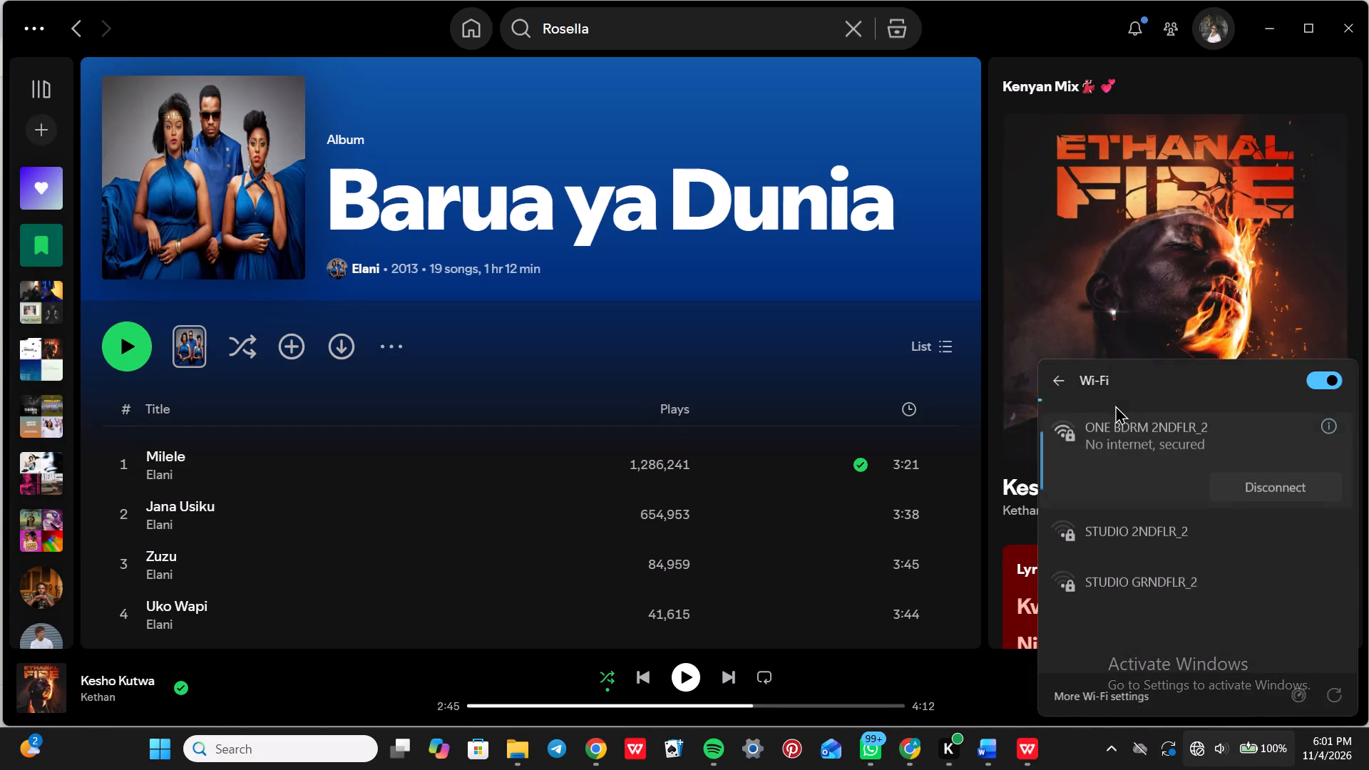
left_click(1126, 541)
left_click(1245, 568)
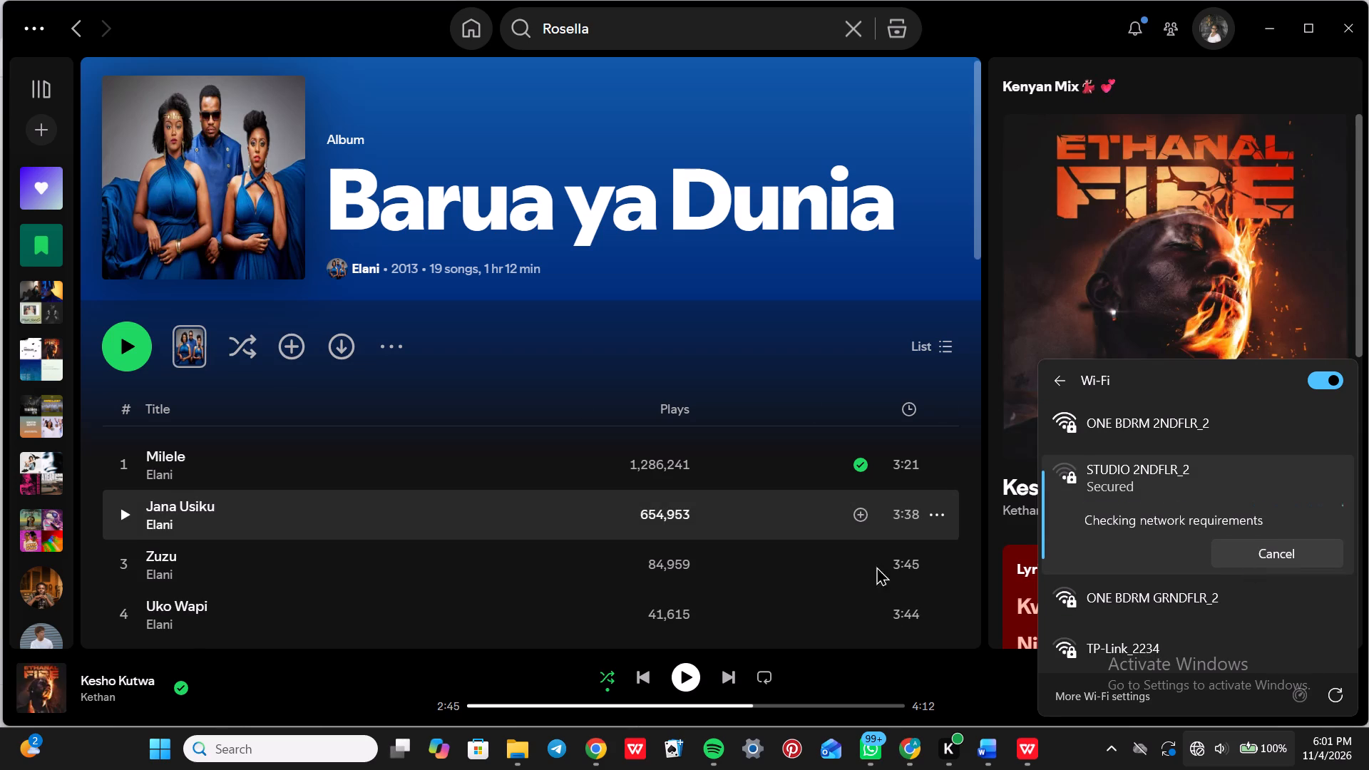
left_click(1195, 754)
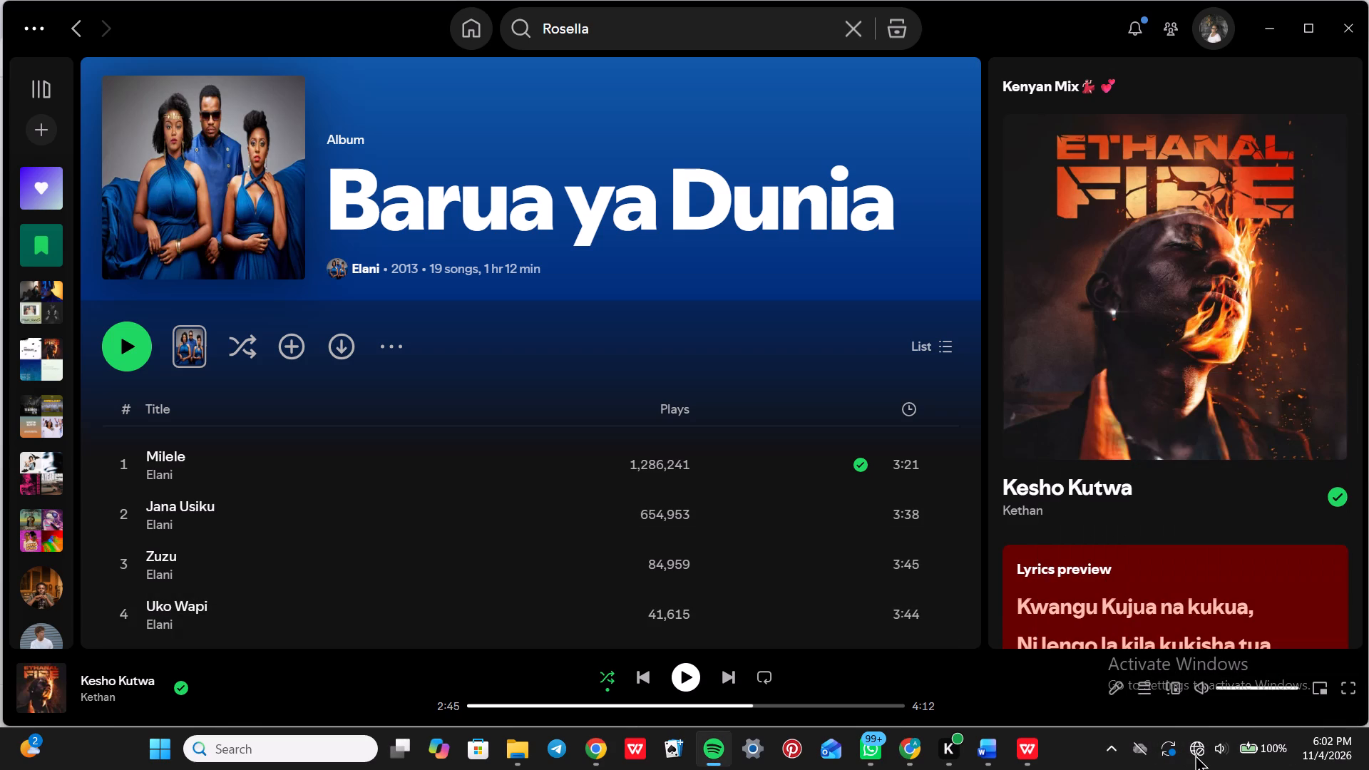
Switch the Wi-Fi connection to the open network KONNECT.
left_click(1195, 754)
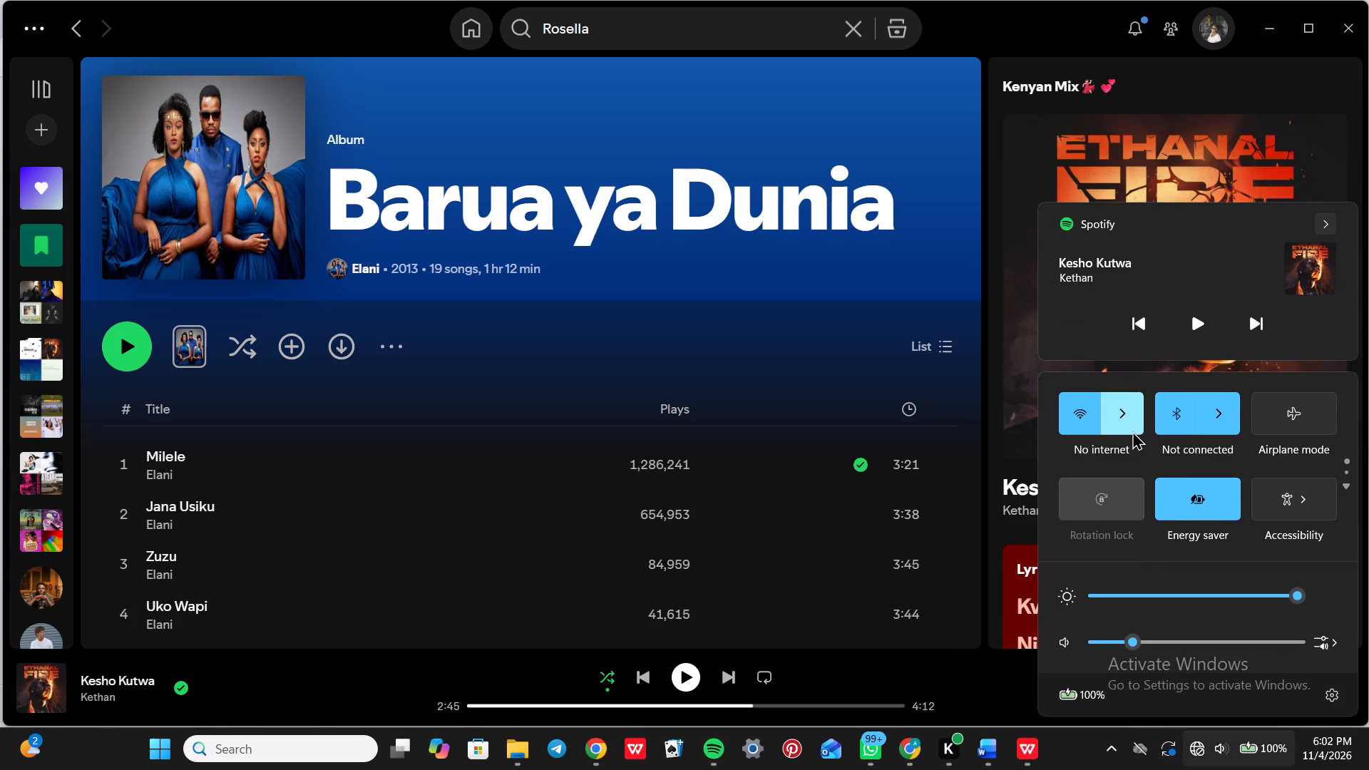
left_click(1132, 431)
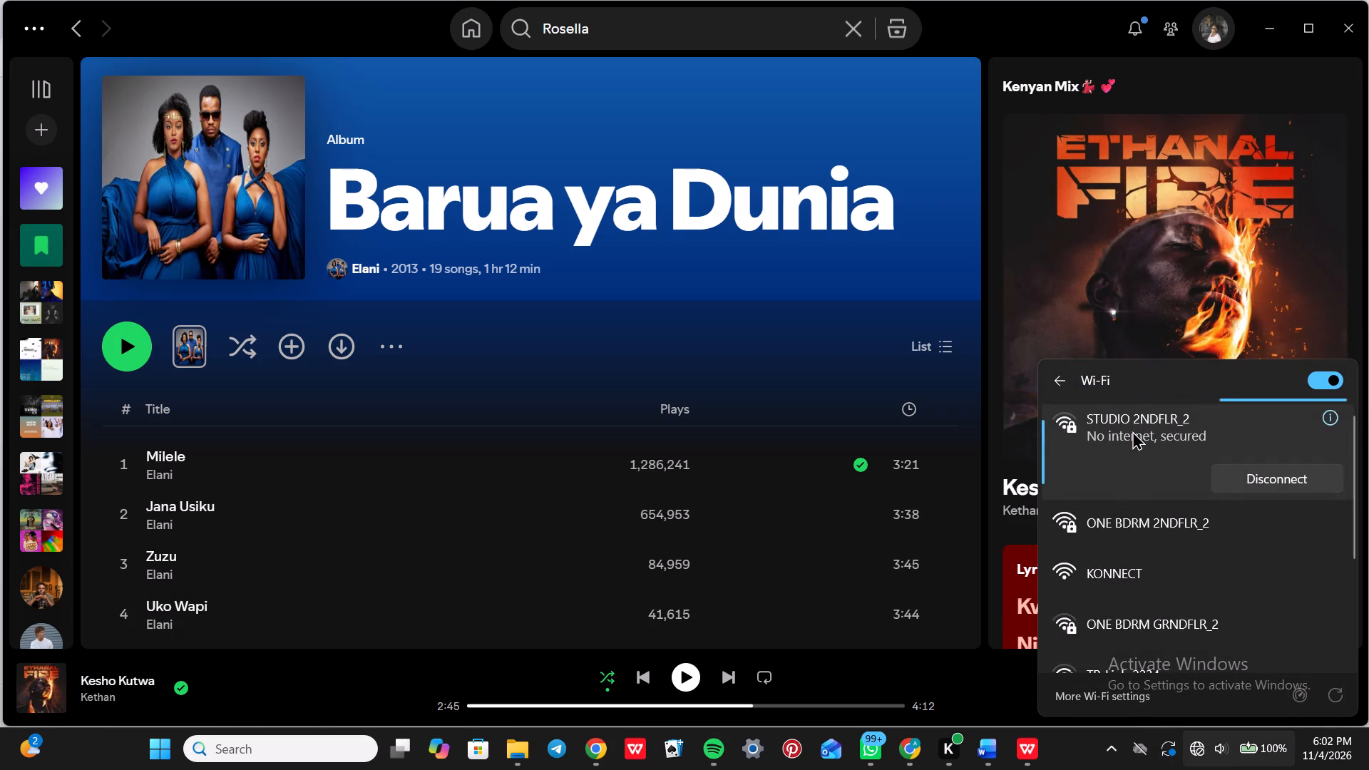
left_click(1121, 563)
left_click(1094, 611)
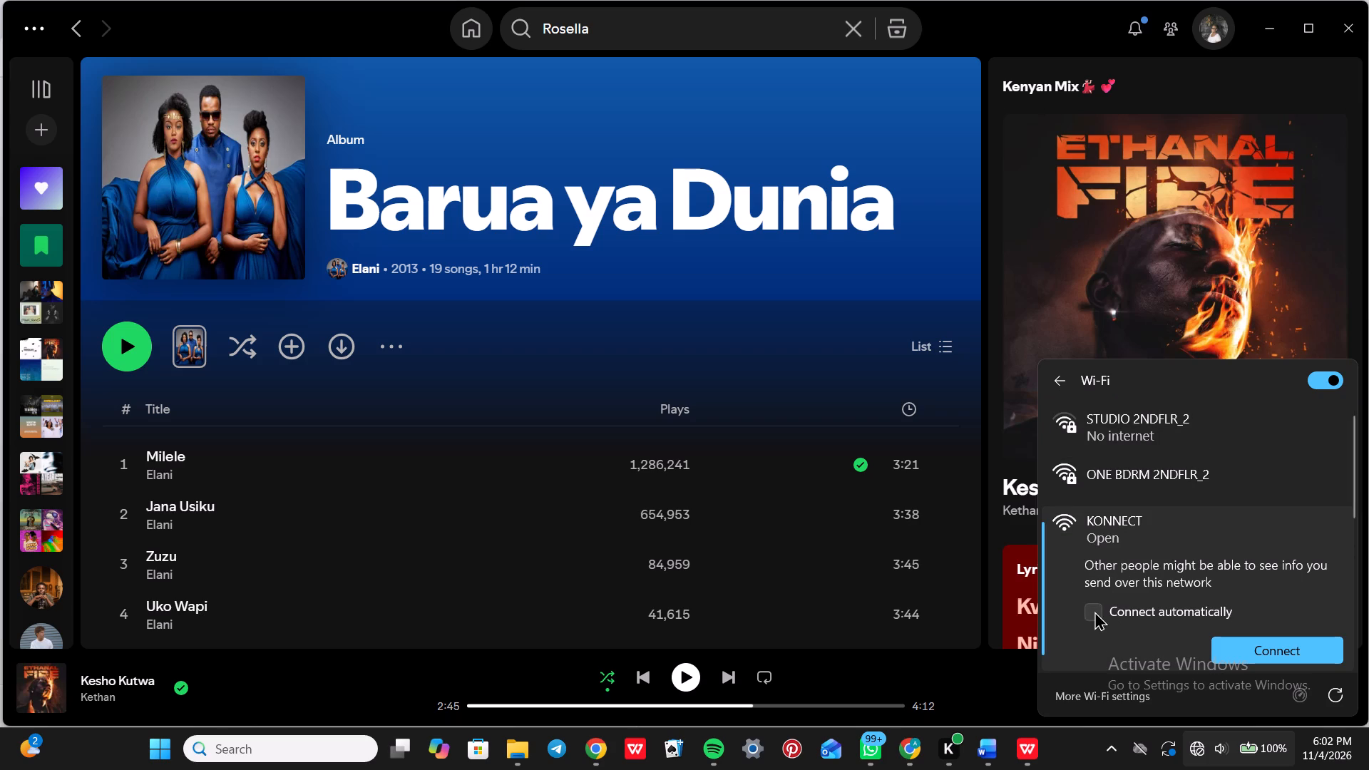
left_click(1248, 657)
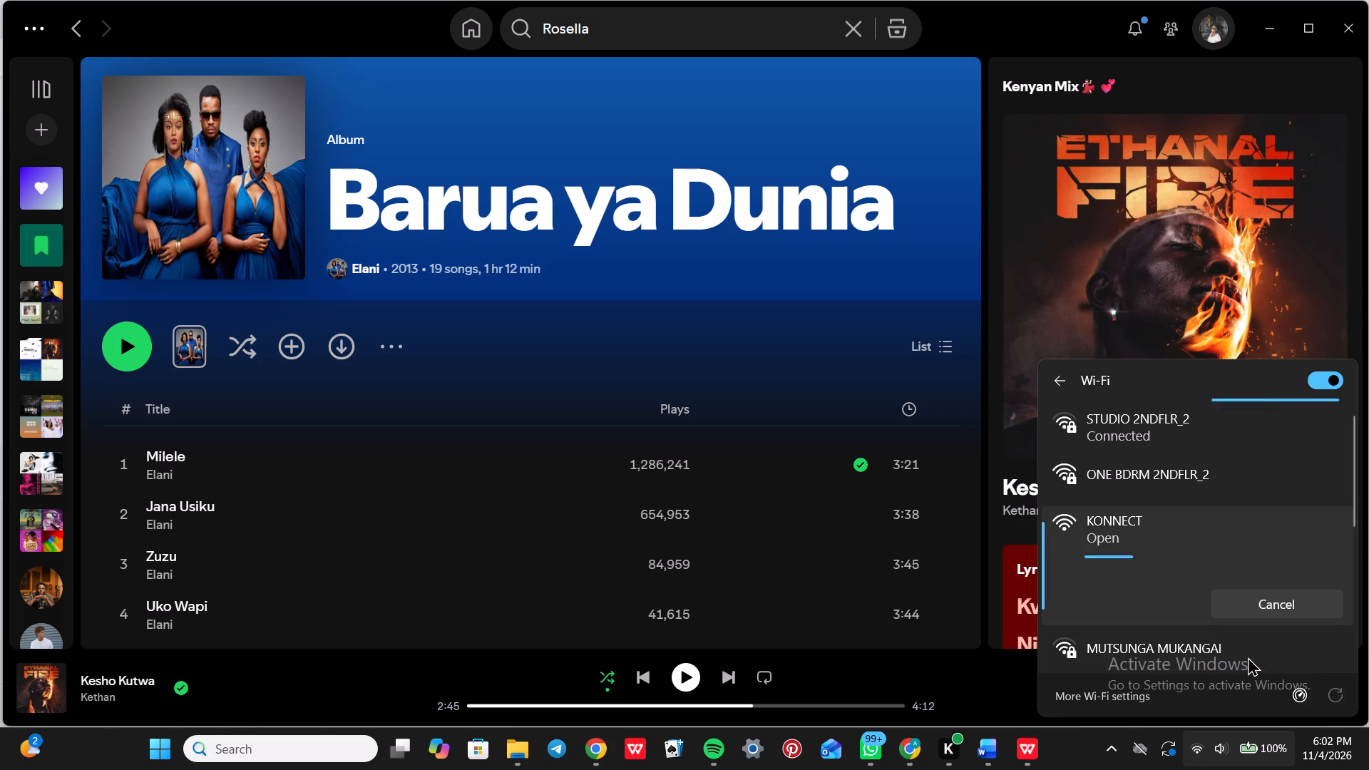
left_click(1162, 408)
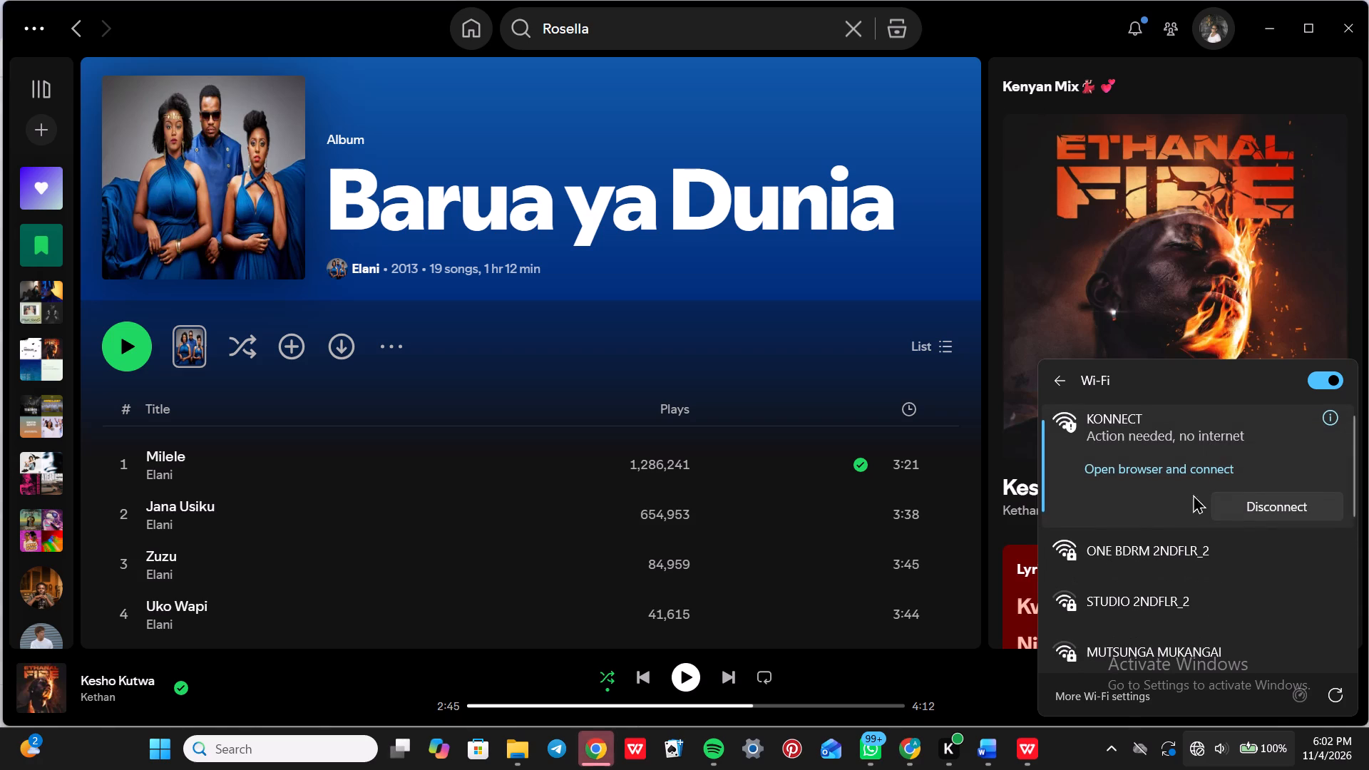
Switch the Wi-Fi connection back to the STUDIO 2NDFLR_2 network.
left_click(1156, 597)
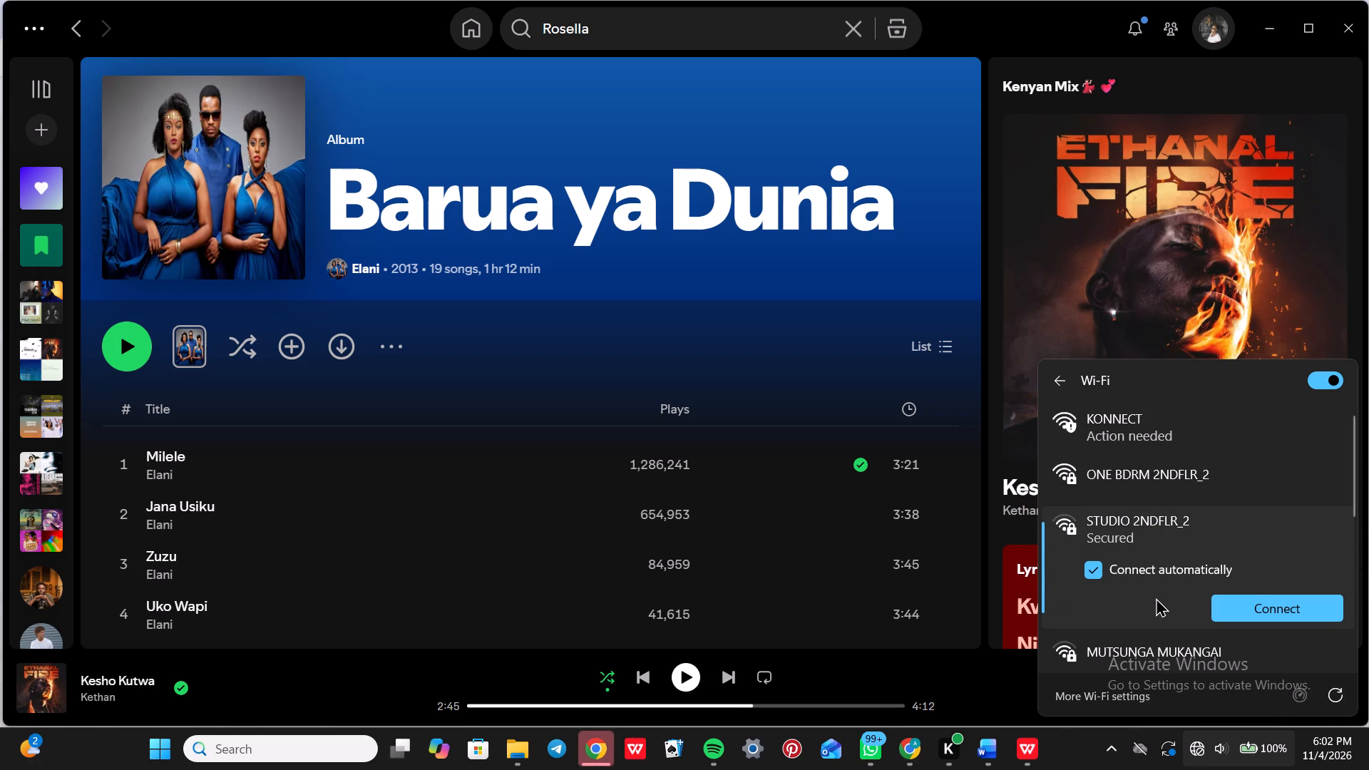
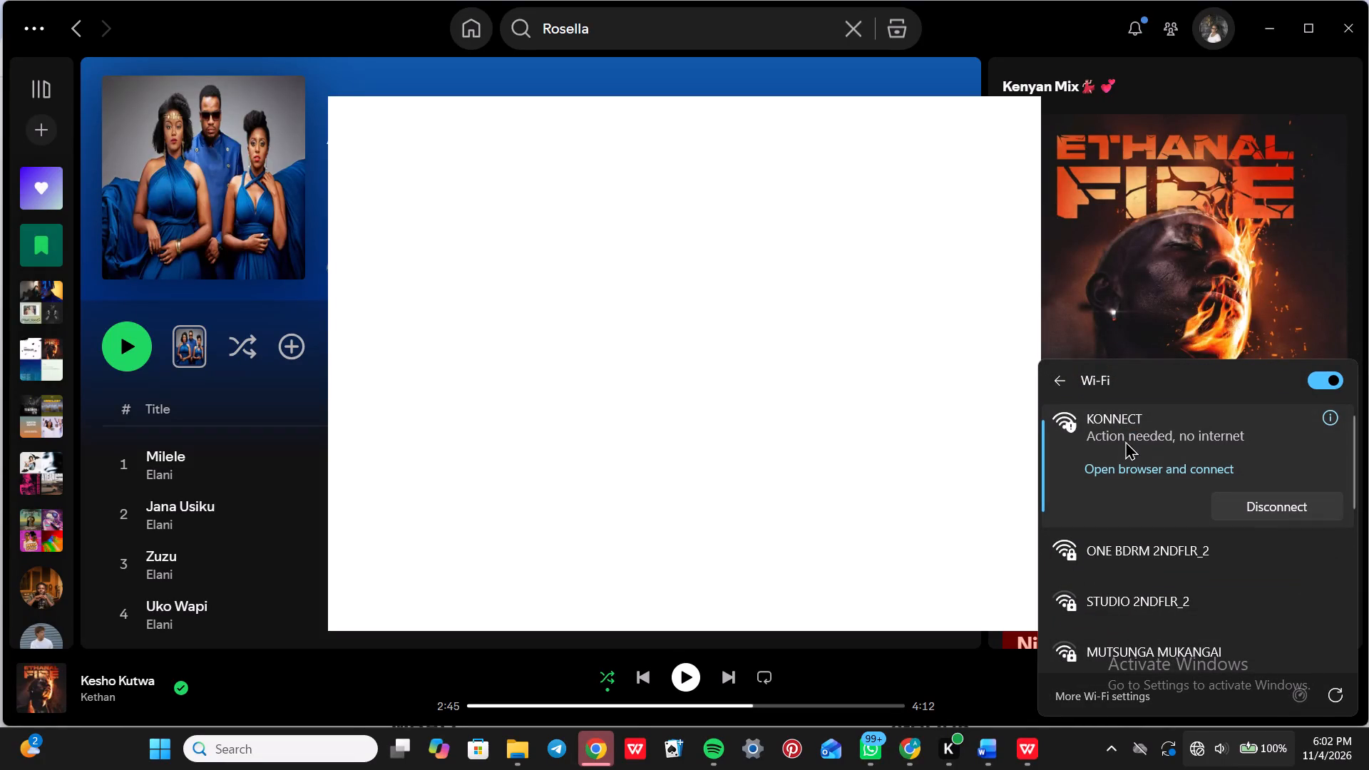
Connect to the secured Wi-Fi network STUDIO 2NDFLR_2 in place of KONNECT, keeping automatic connection on.
left_click(1107, 607)
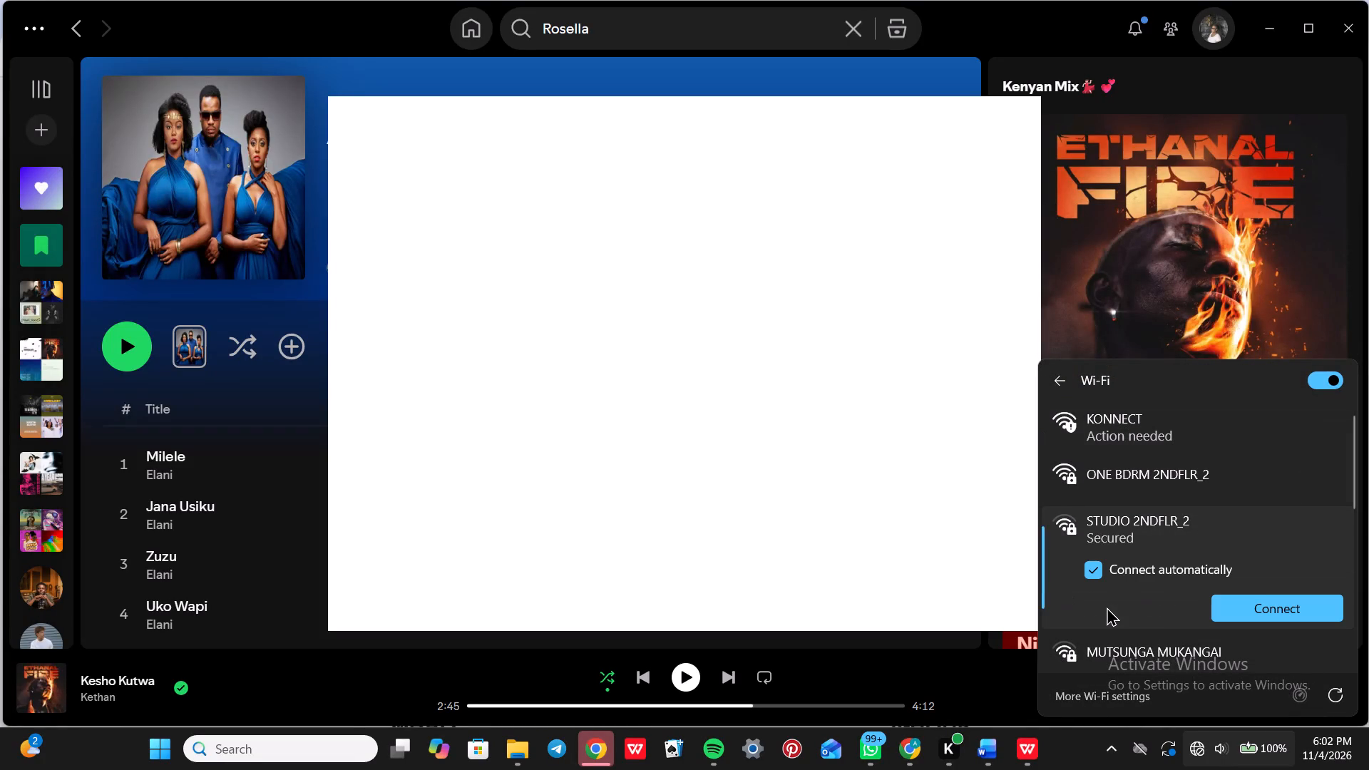
left_click(1254, 605)
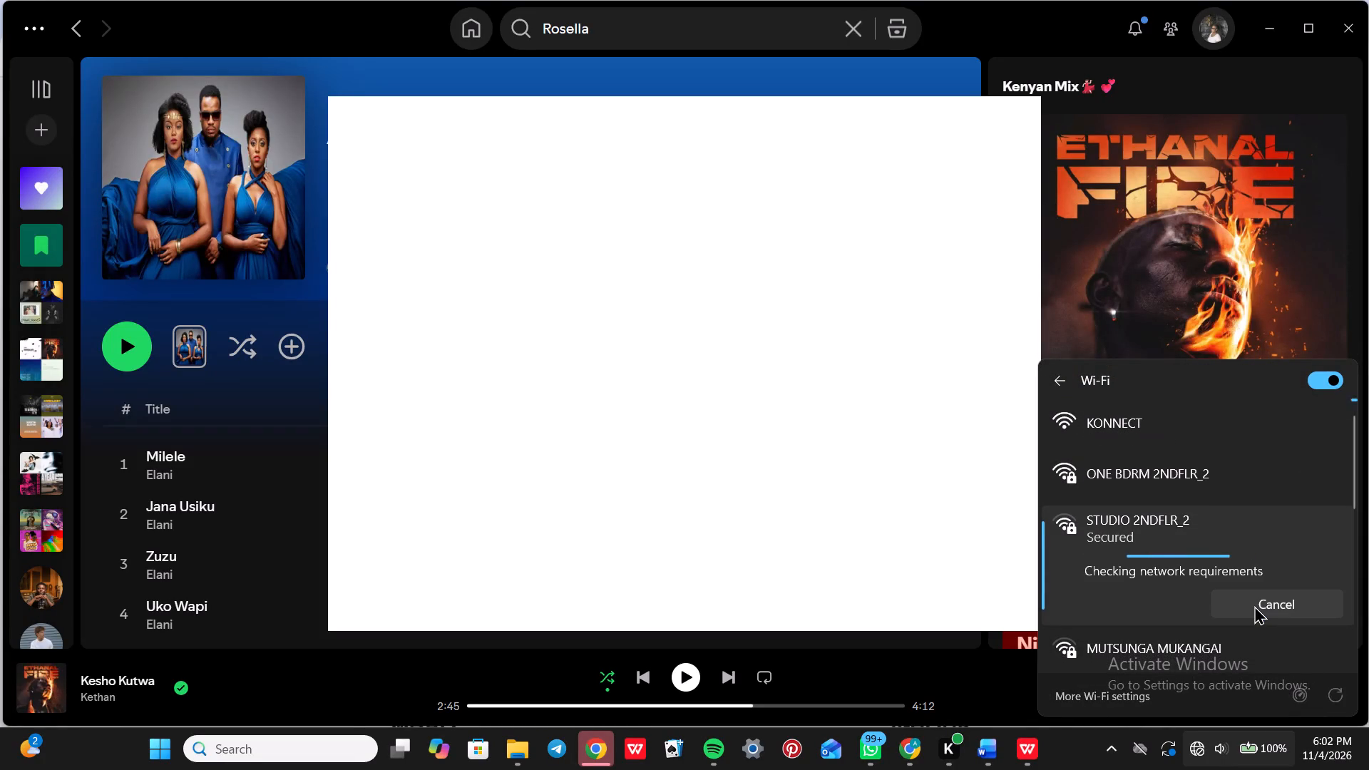
Turn off automatic connection for the open KONNECT Wi-Fi network.
left_click(1248, 444)
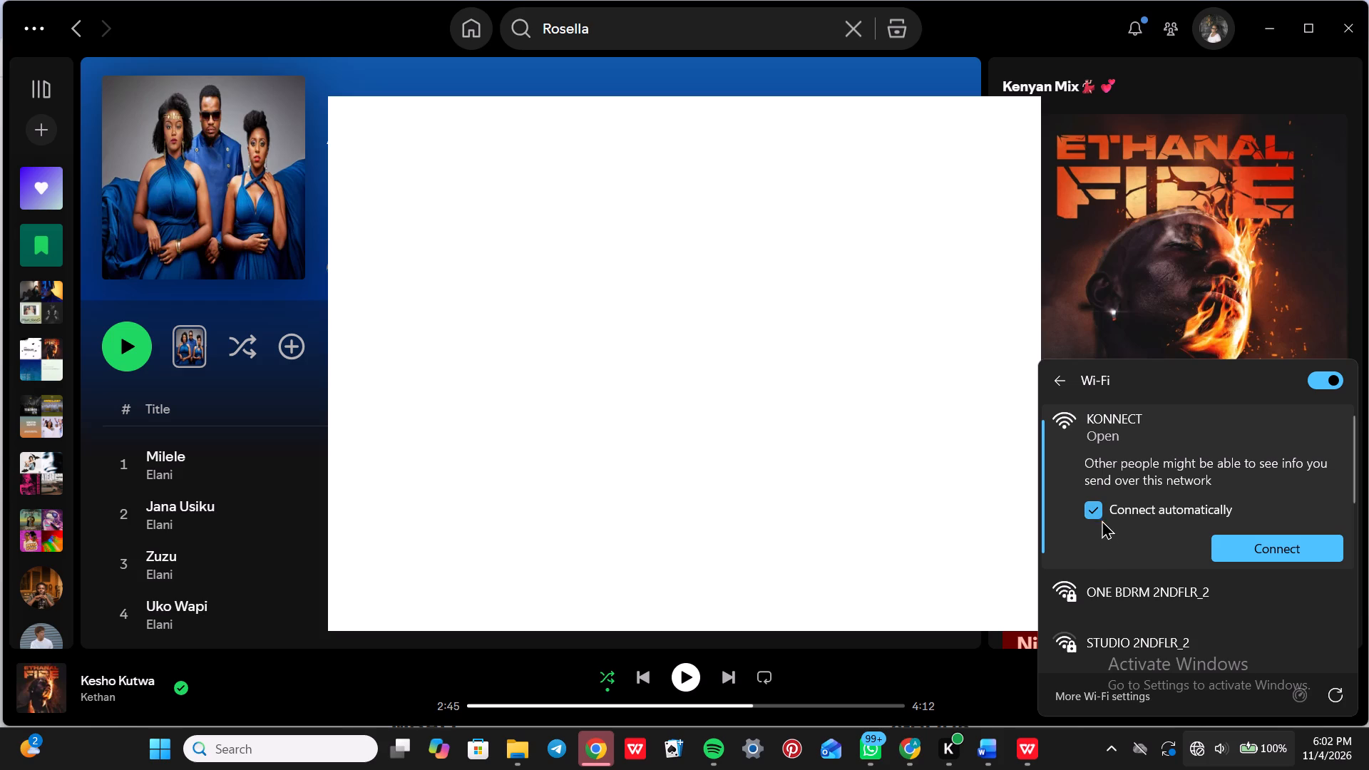
left_click(1100, 518)
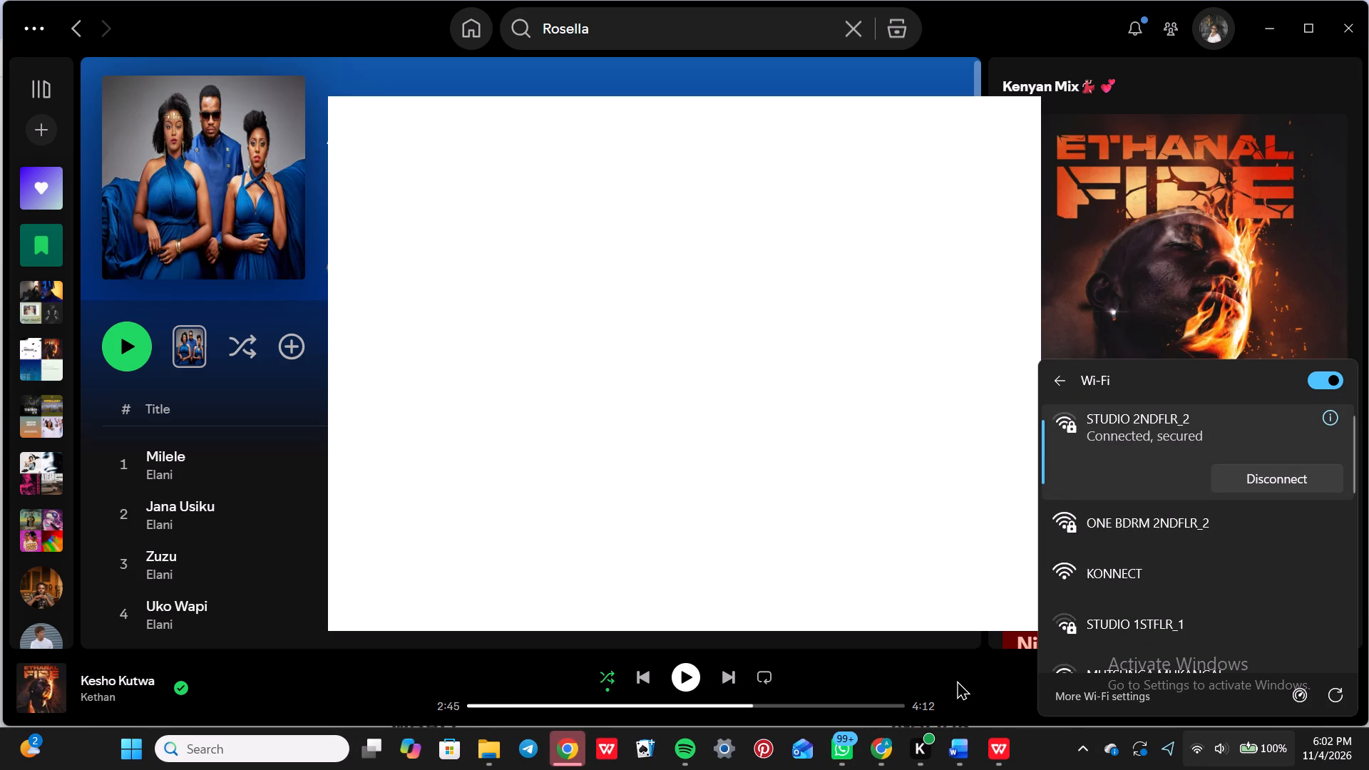
Bring up the open Chrome windows to switch away from Spotify.
left_click(887, 749)
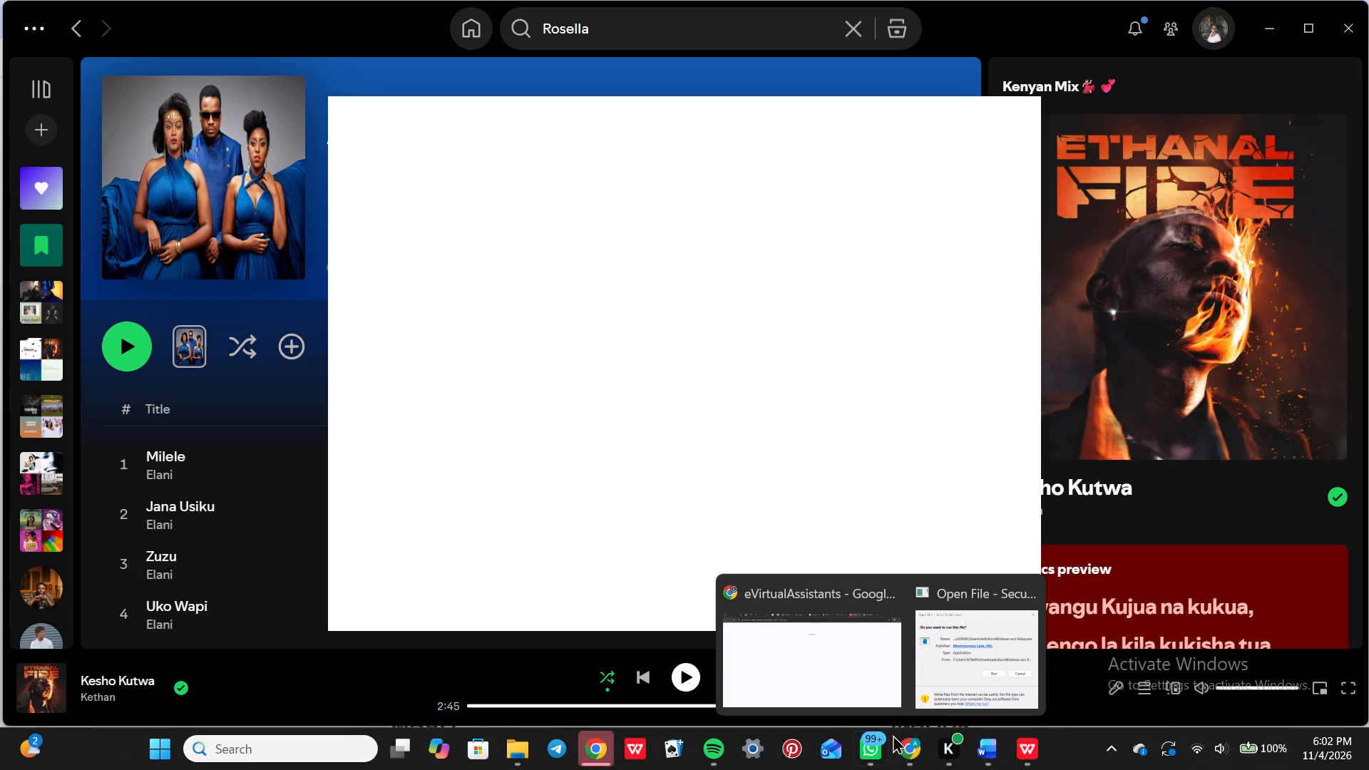